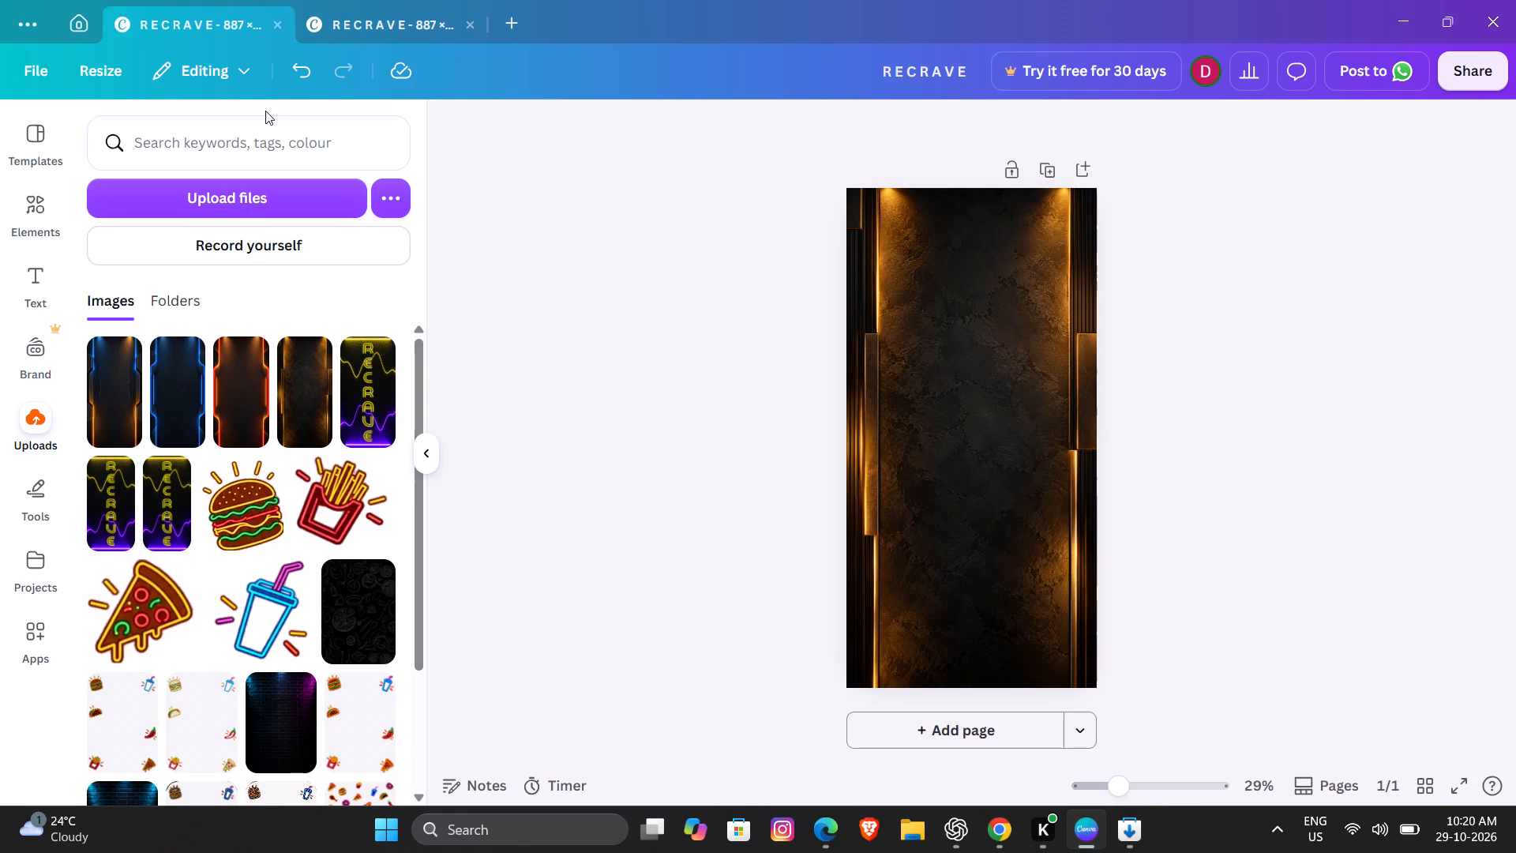
{"action": "left_click", "coordinate": [395, 6]}
{"action": "left_click", "coordinate": [372, 27]}
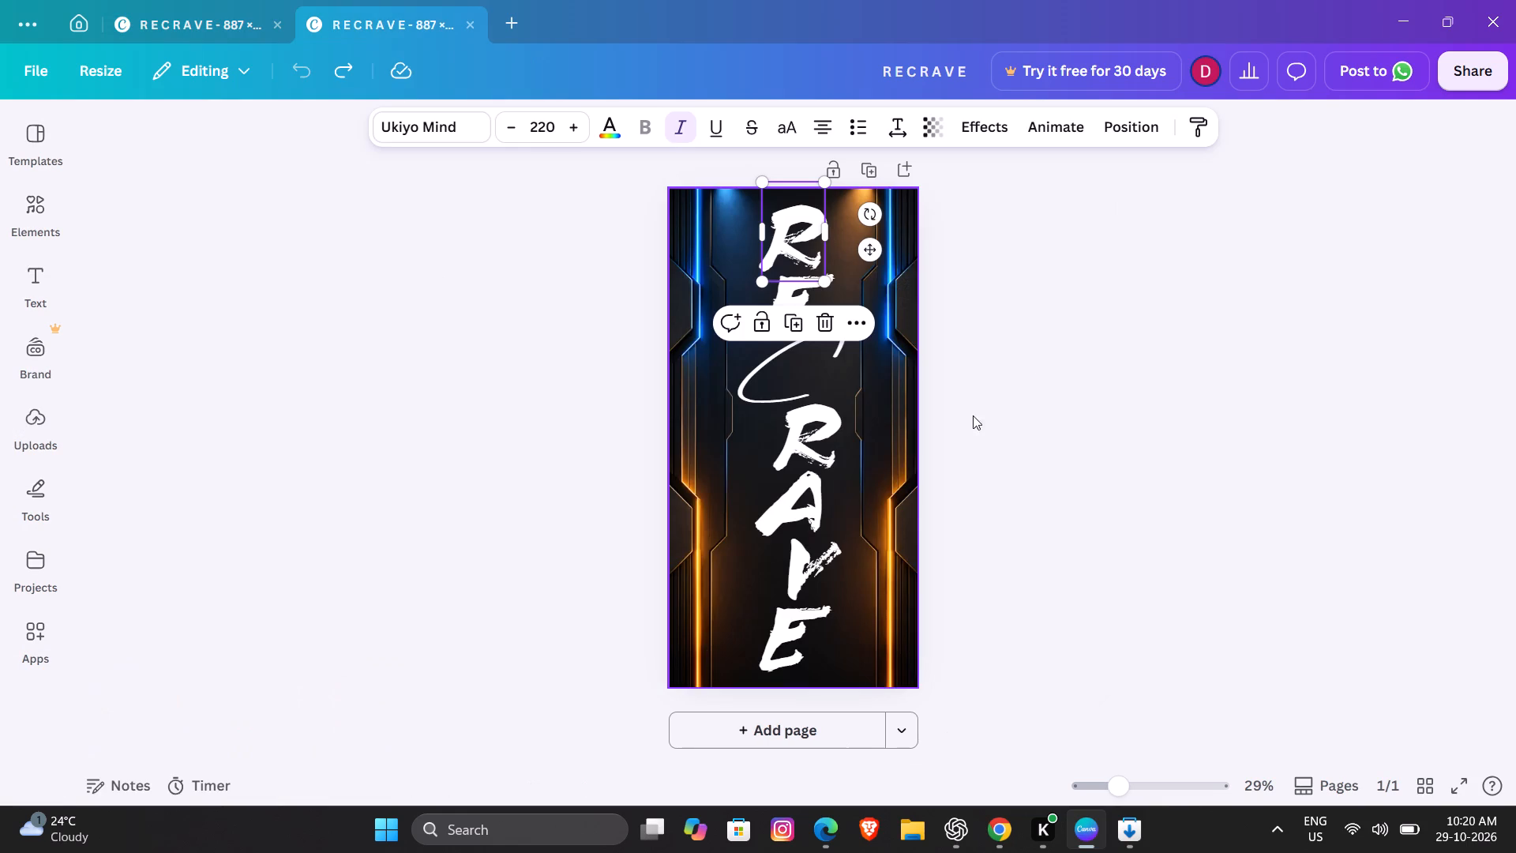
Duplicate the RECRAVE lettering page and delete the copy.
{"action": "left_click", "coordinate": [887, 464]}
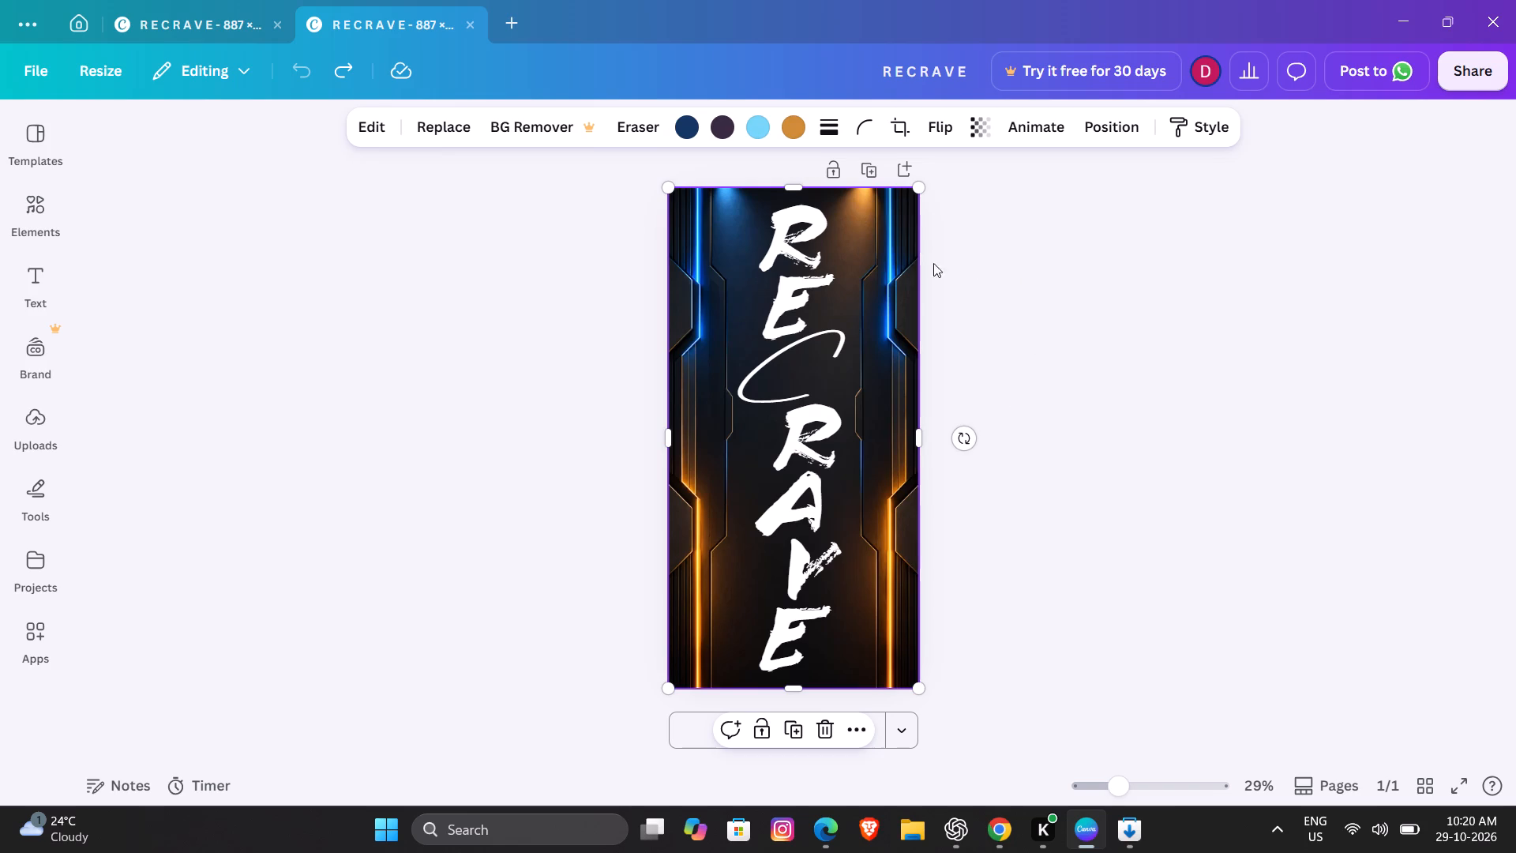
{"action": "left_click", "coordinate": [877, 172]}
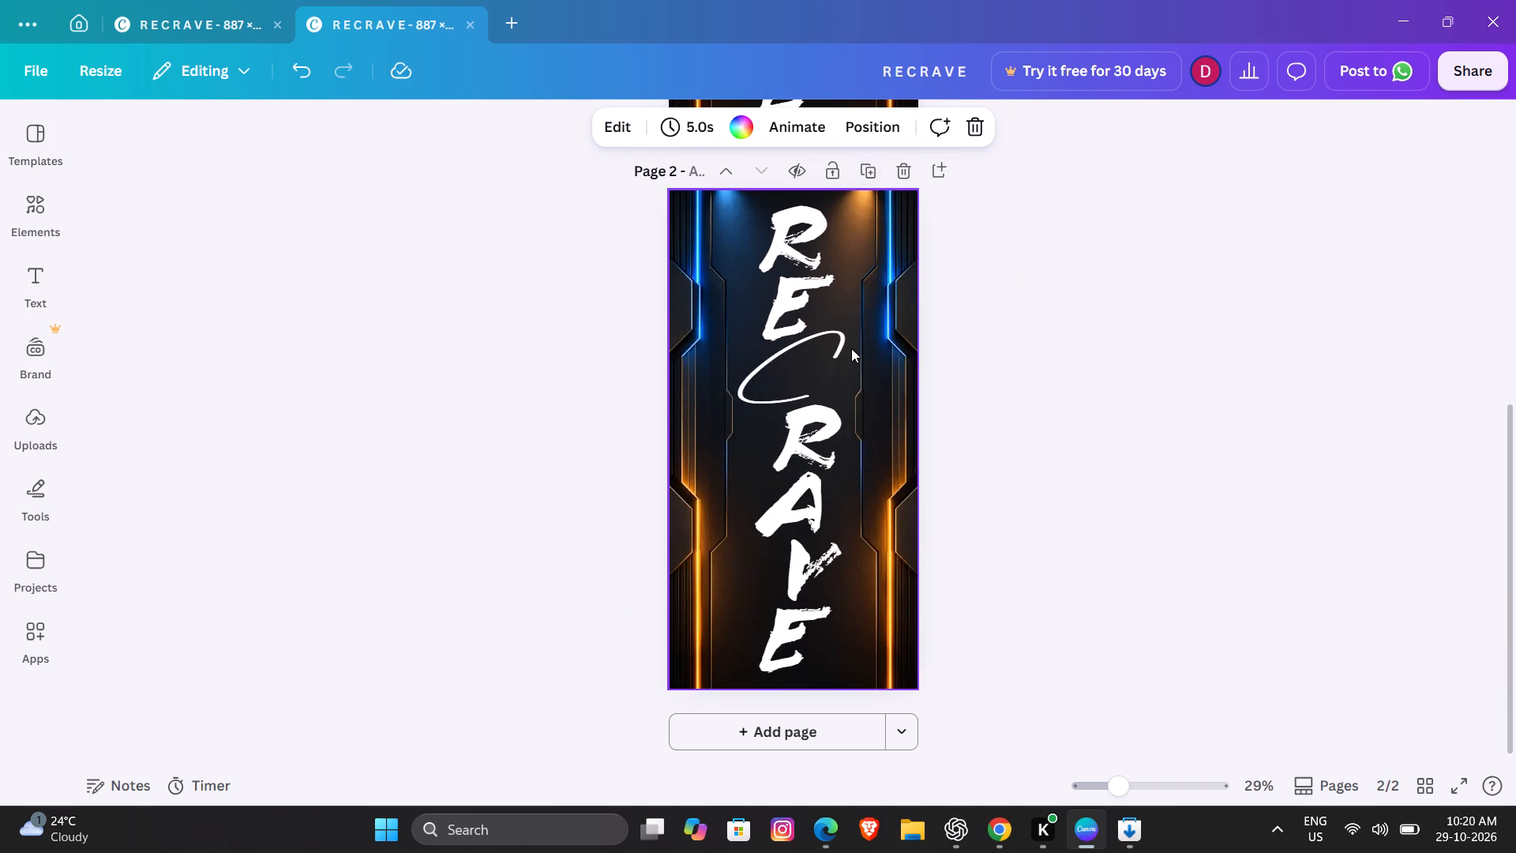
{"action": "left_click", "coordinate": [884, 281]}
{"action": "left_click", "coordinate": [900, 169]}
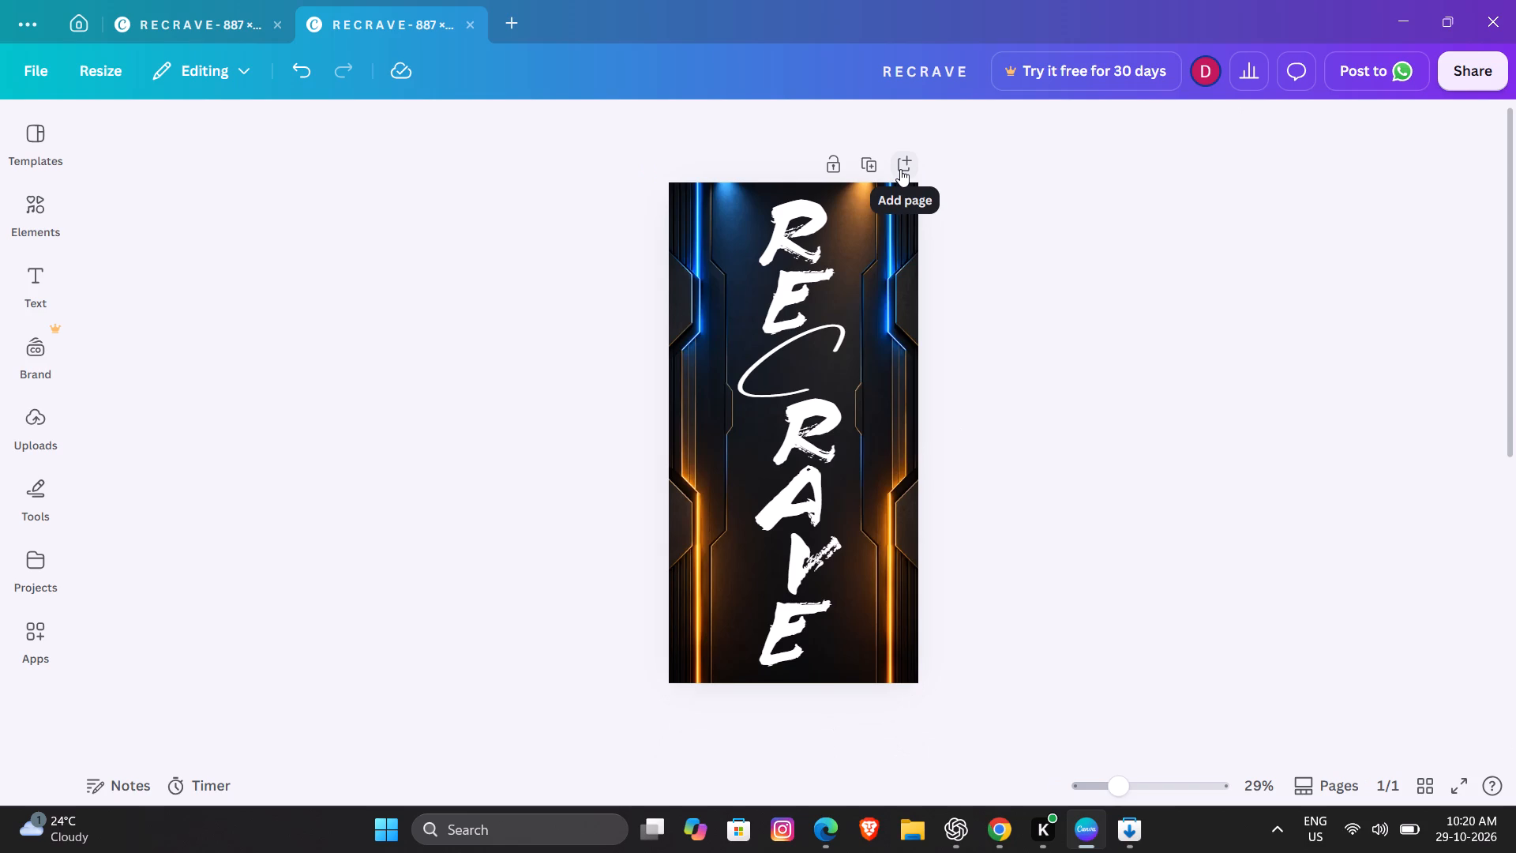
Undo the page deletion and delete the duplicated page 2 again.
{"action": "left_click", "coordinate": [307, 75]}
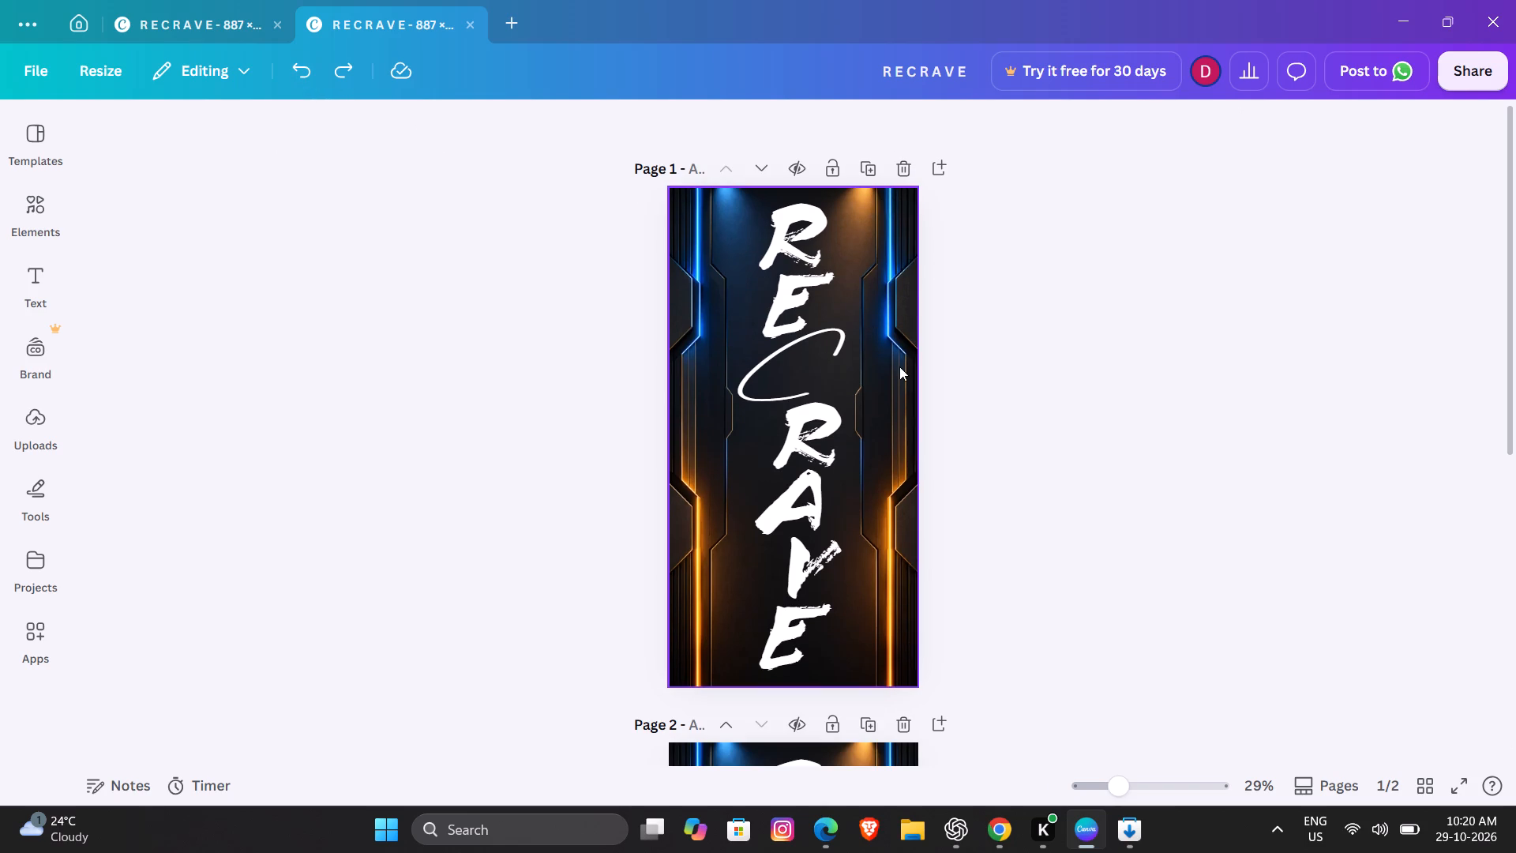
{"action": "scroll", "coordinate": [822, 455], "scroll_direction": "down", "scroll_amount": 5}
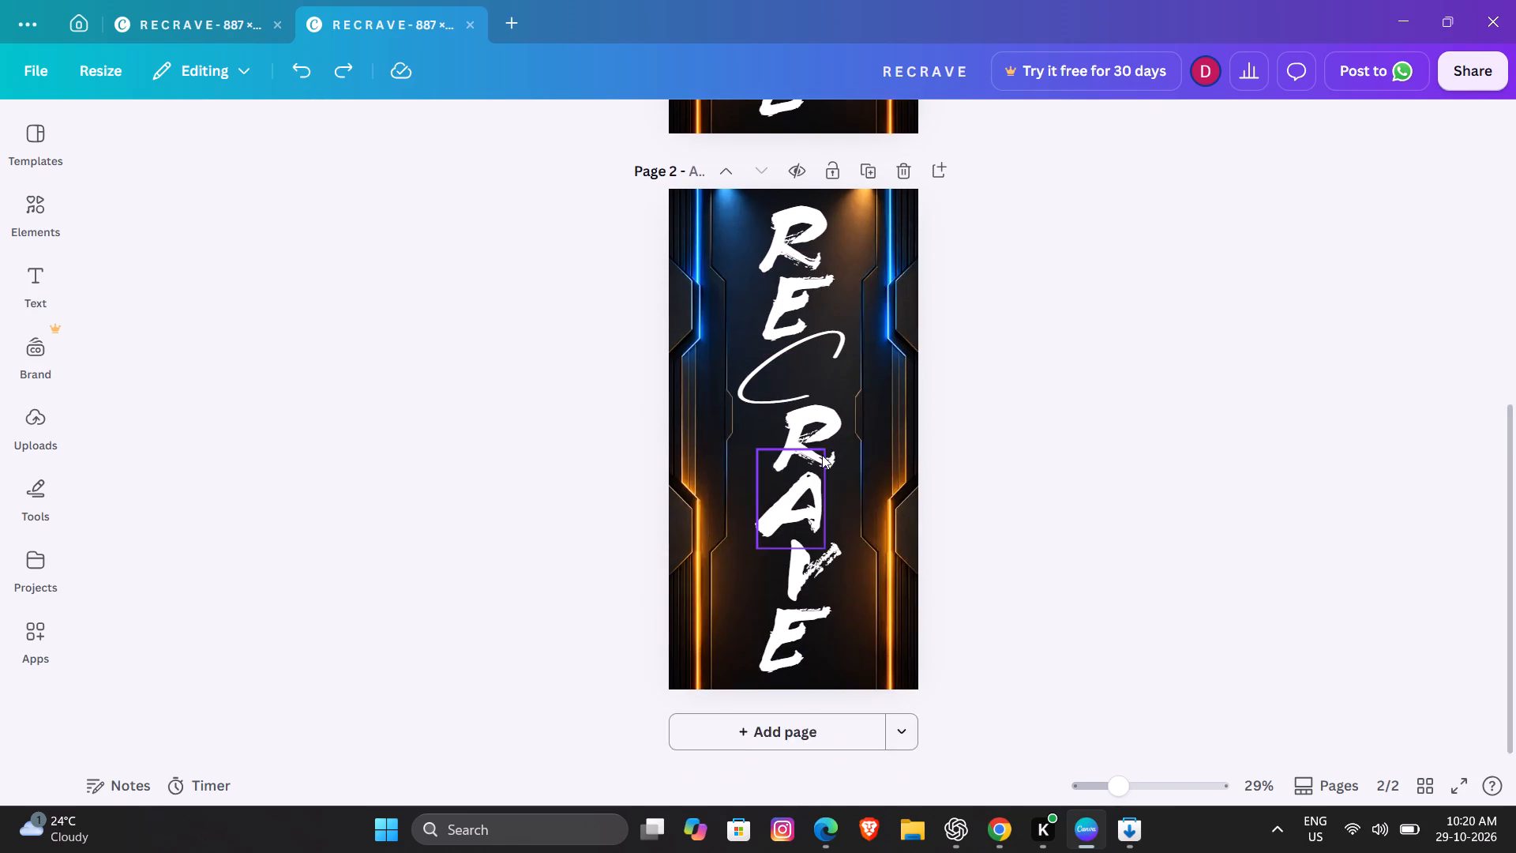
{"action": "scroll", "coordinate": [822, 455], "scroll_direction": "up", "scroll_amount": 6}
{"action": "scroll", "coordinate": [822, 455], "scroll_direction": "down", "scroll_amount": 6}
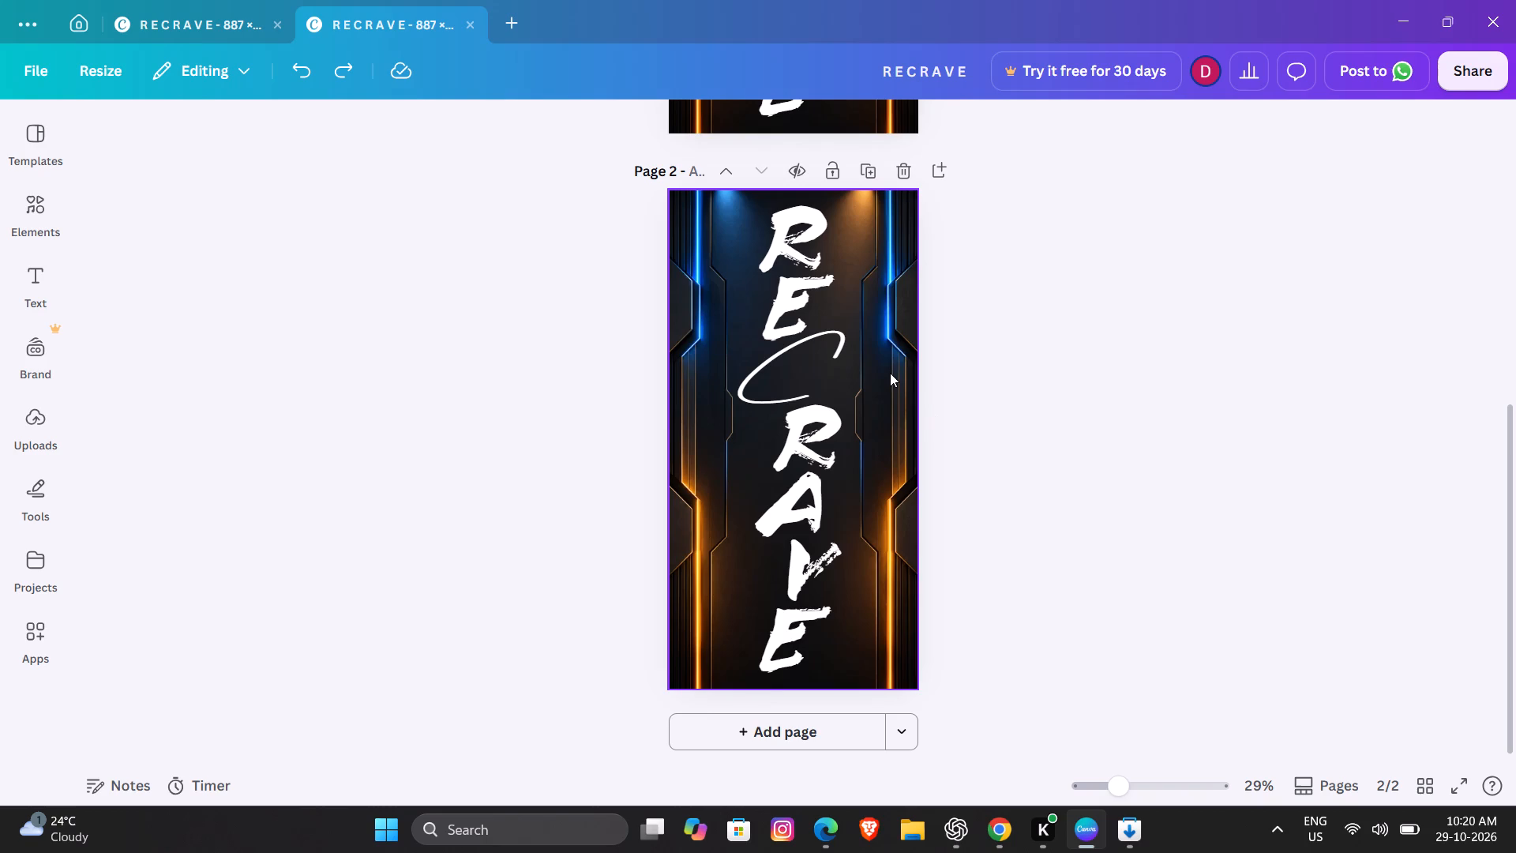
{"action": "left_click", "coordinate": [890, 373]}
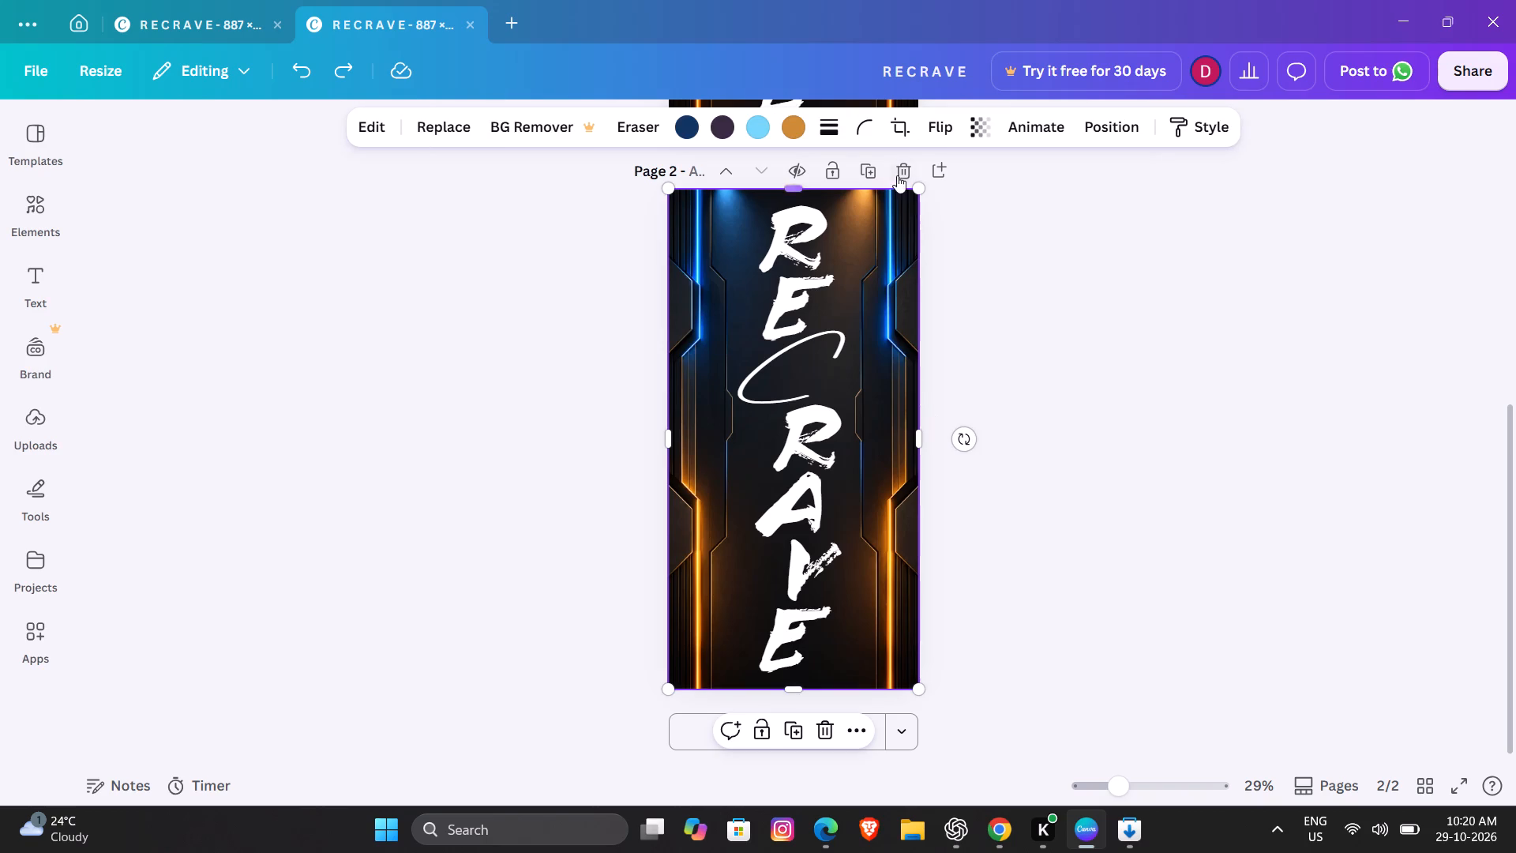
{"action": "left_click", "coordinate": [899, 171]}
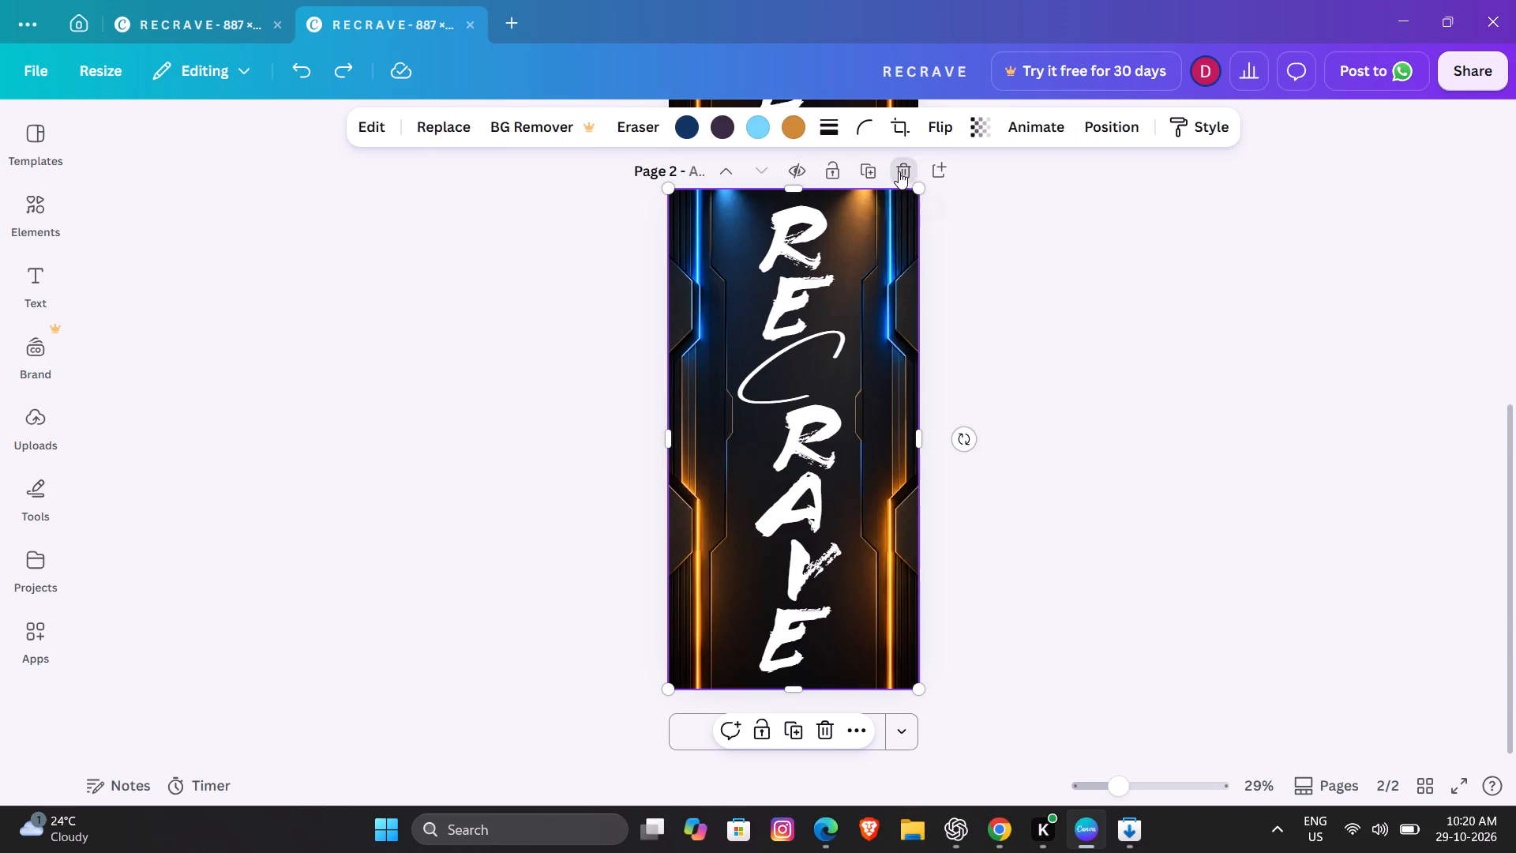
Duplicate the RECRAVE lettering page with its blue-and-orange background as page 2.
{"action": "left_click", "coordinate": [876, 339]}
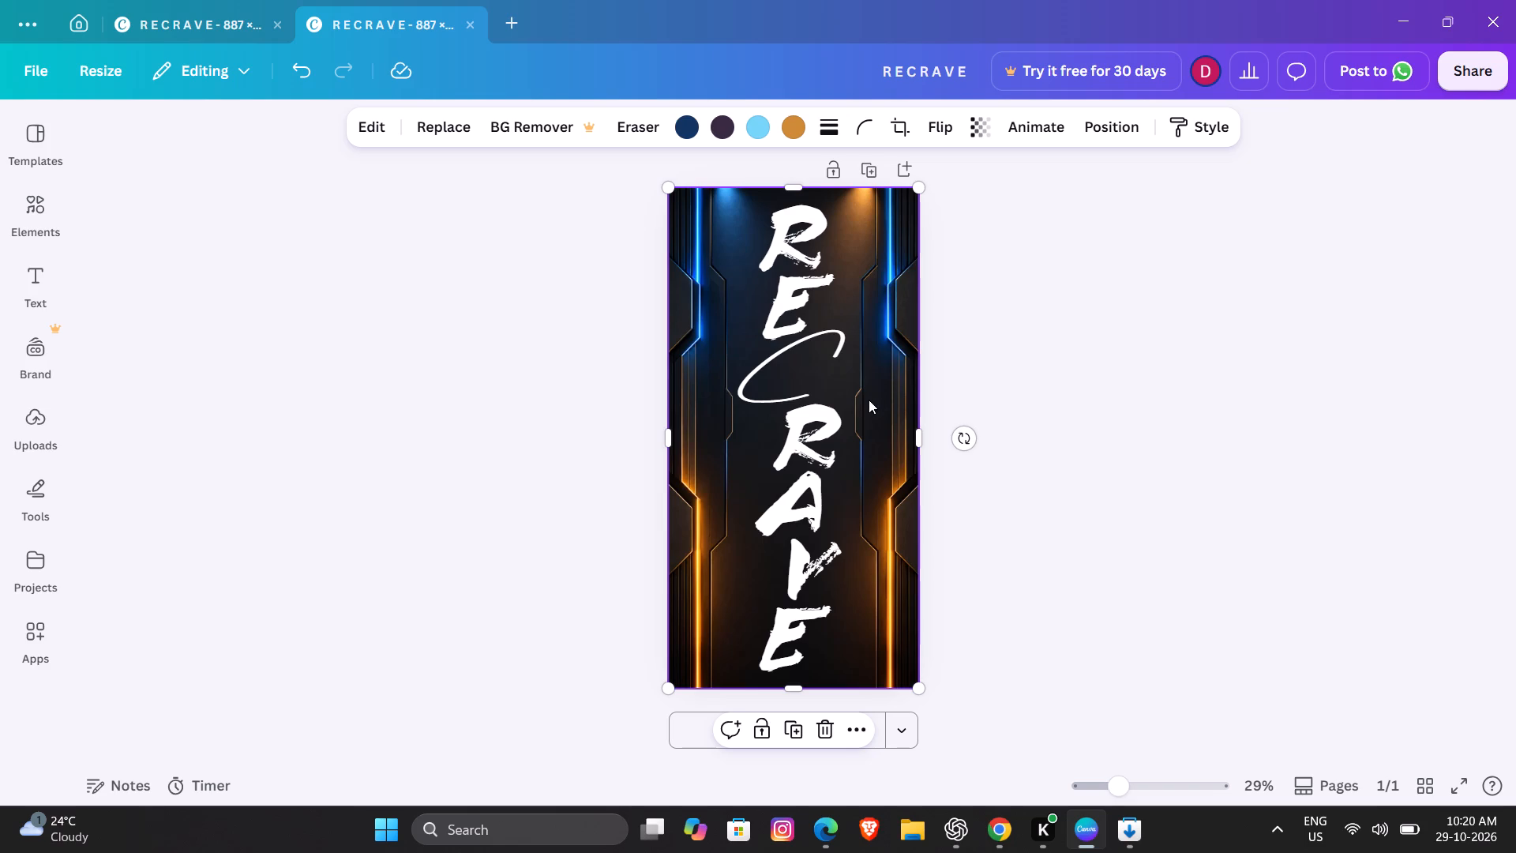
{"action": "left_click", "coordinate": [878, 172]}
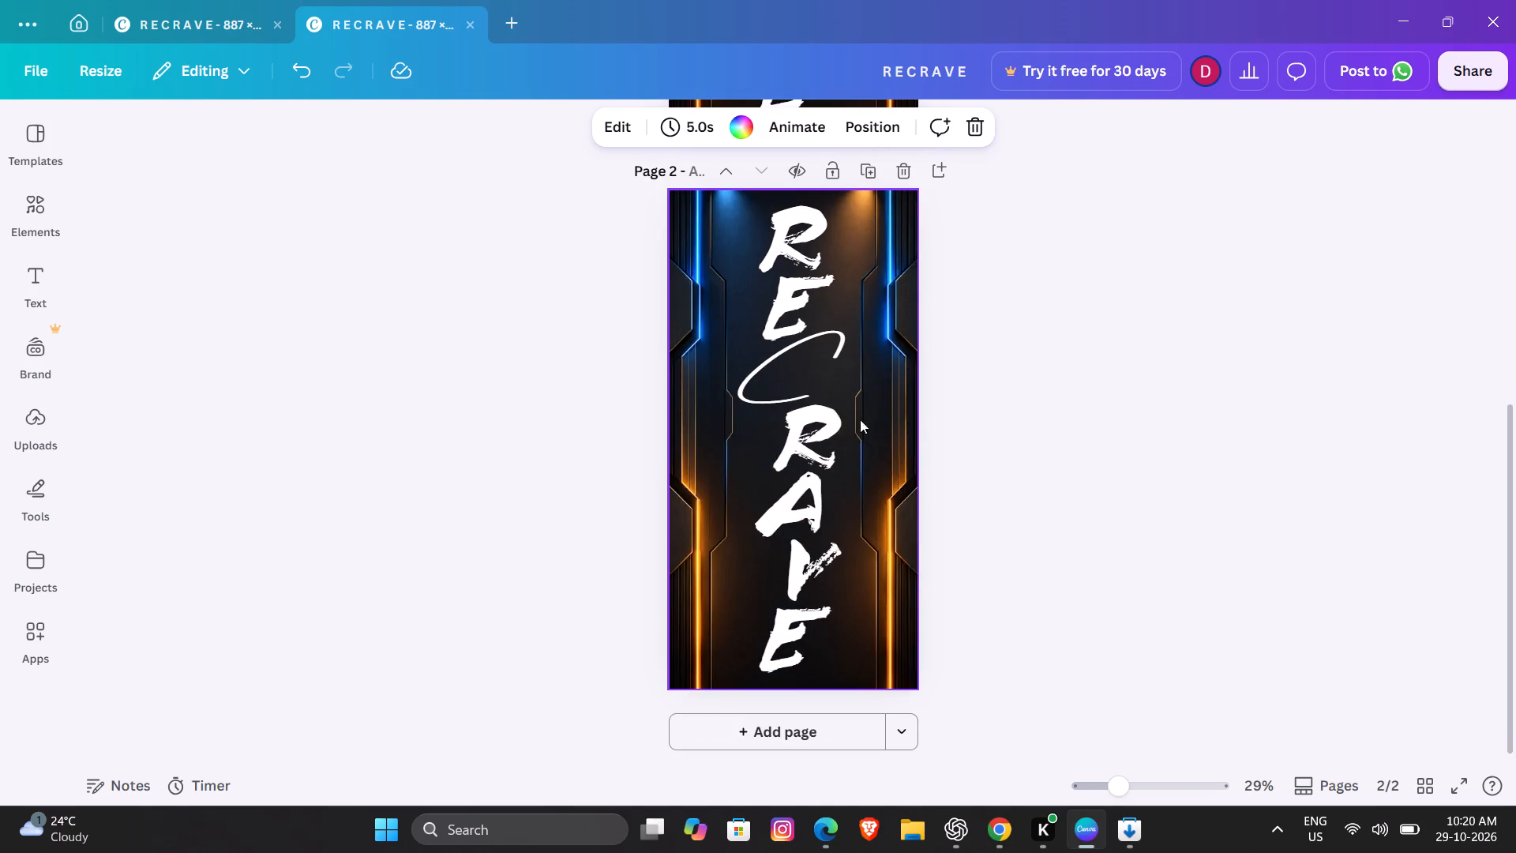
Delete the blue-and-orange background image from page 2, keeping the RECRAVE lettering.
{"action": "left_click", "coordinate": [872, 389]}
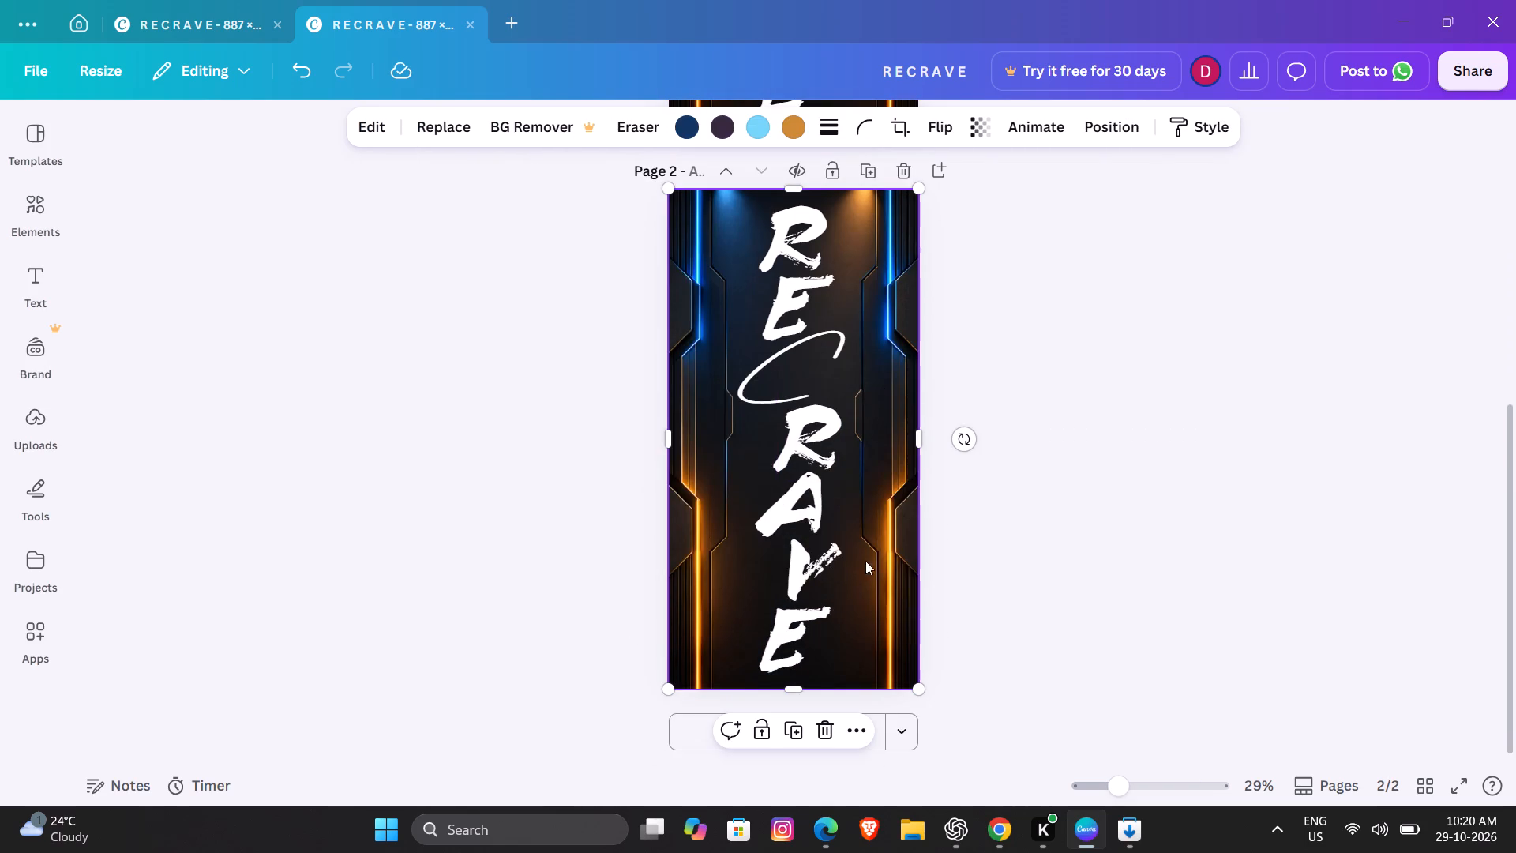
{"action": "left_click", "coordinate": [824, 727]}
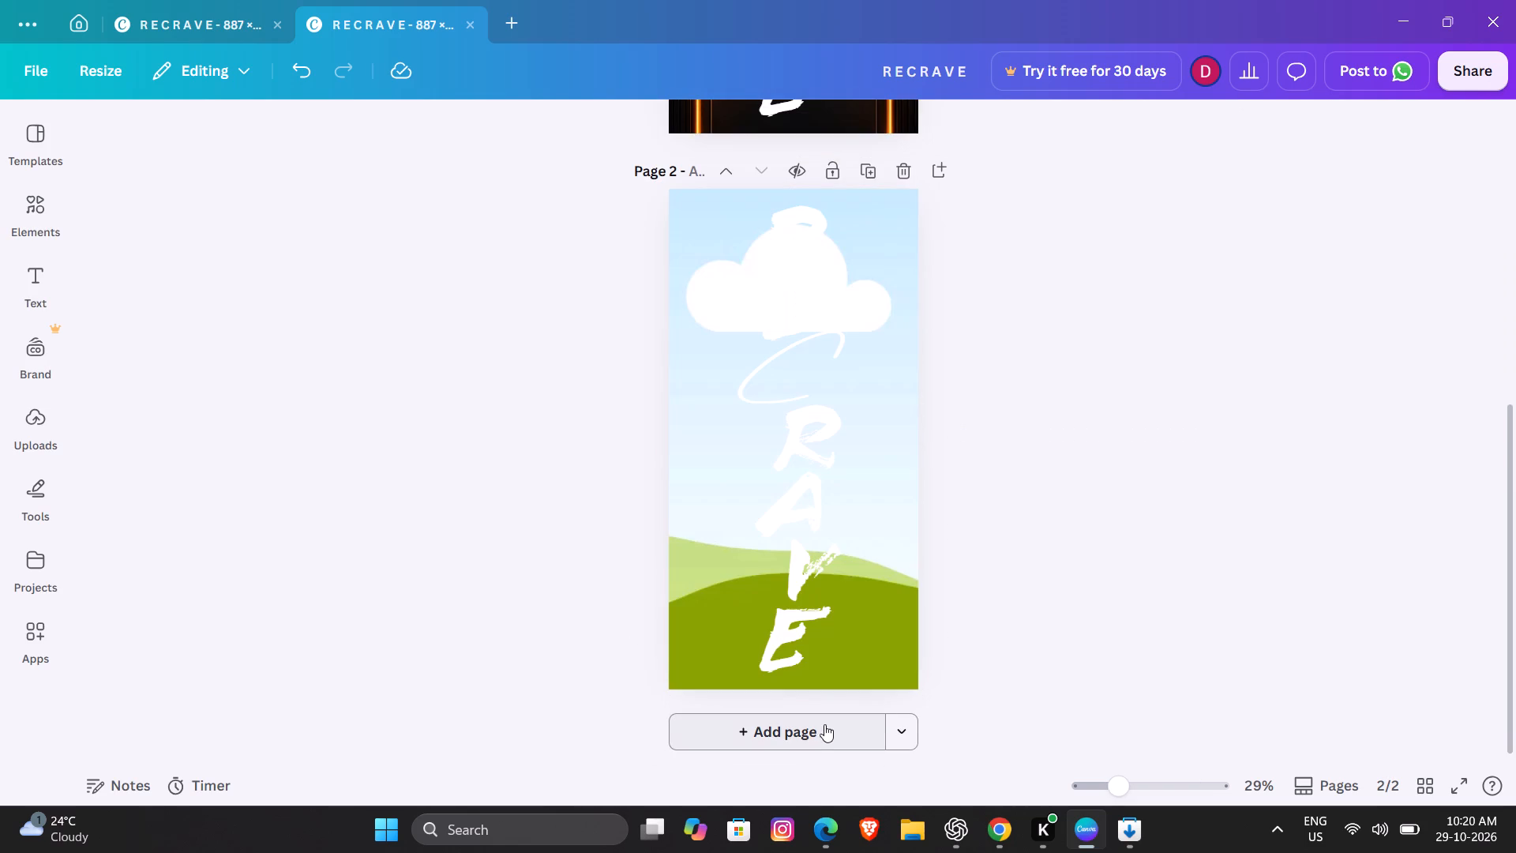
{"action": "left_click", "coordinate": [29, 415]}
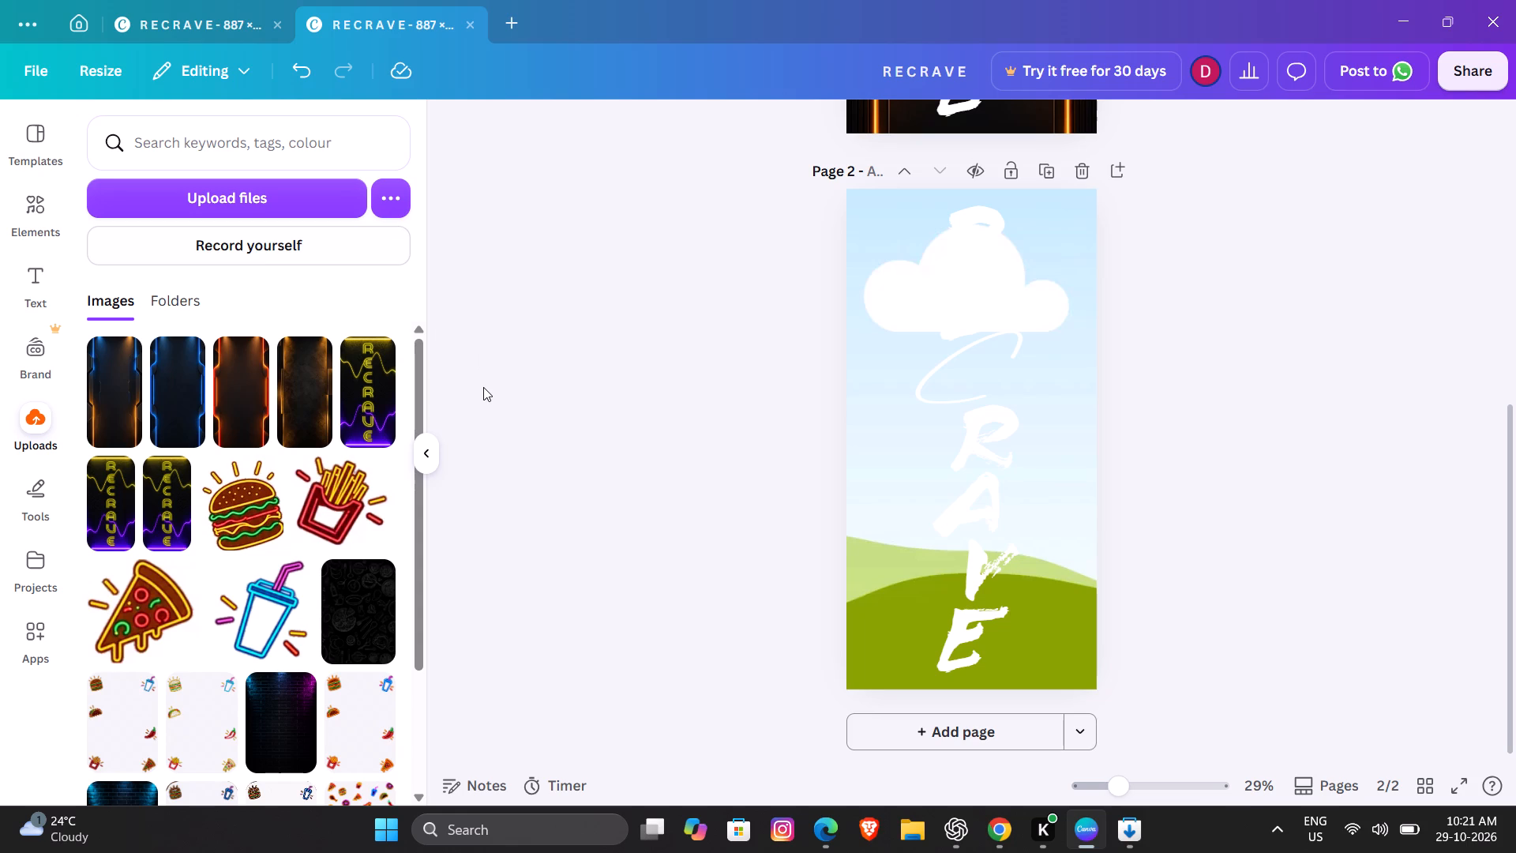
{"action": "left_click", "coordinate": [546, 348]}
{"action": "left_click", "coordinate": [437, 452]}
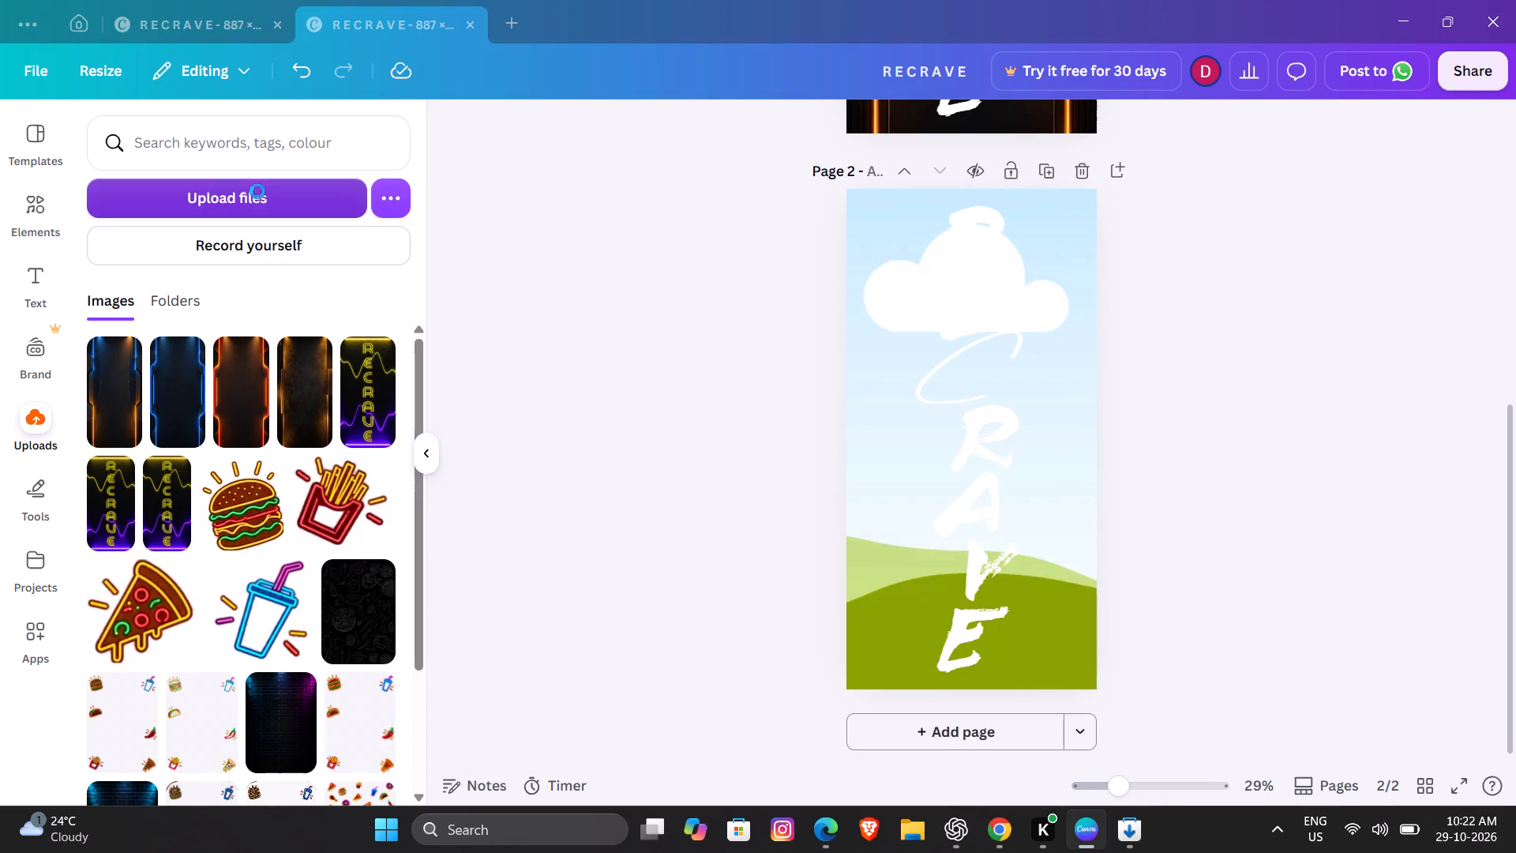
{"action": "left_click", "coordinate": [229, 192]}
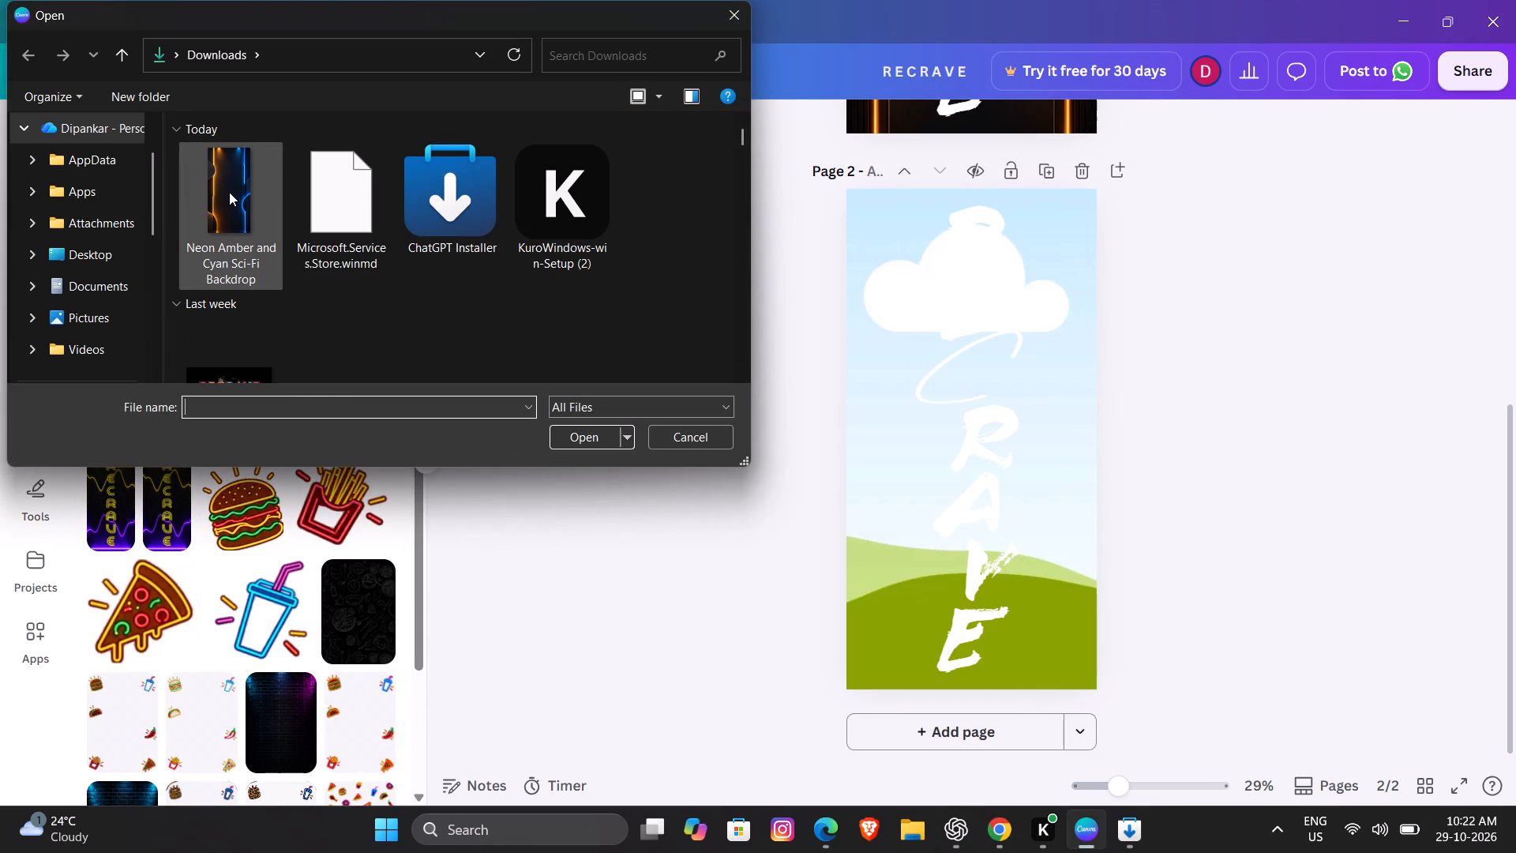
{"action": "left_click", "coordinate": [590, 442]}
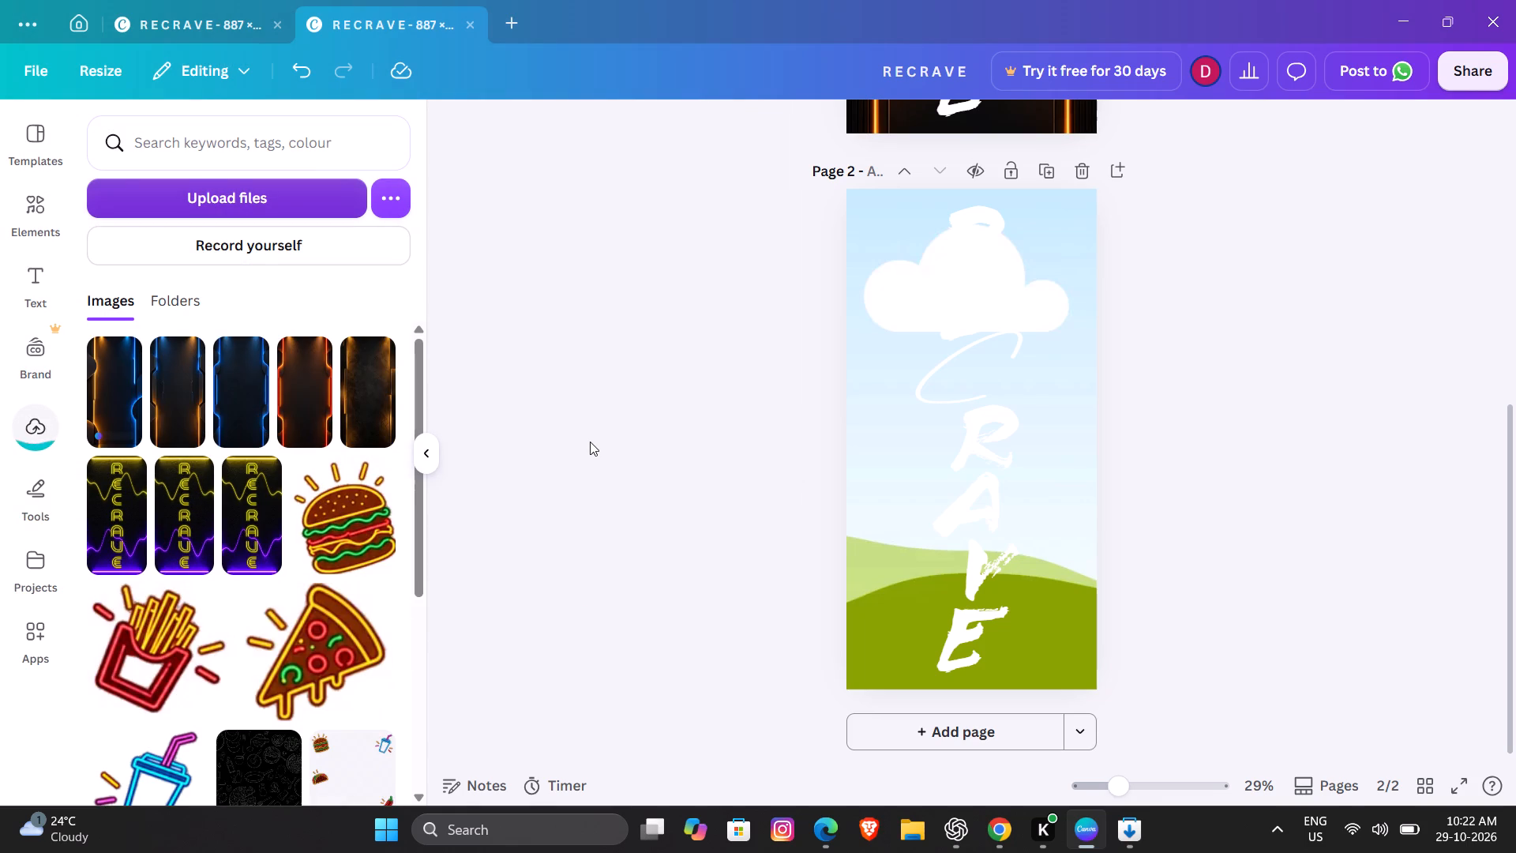
Fill the page 2 background behind the RECRAVE letters with the newly uploaded amber-and-blue backdrop.
{"action": "left_click_drag", "start_coordinate": [111, 391], "coordinate": [374, 395]}
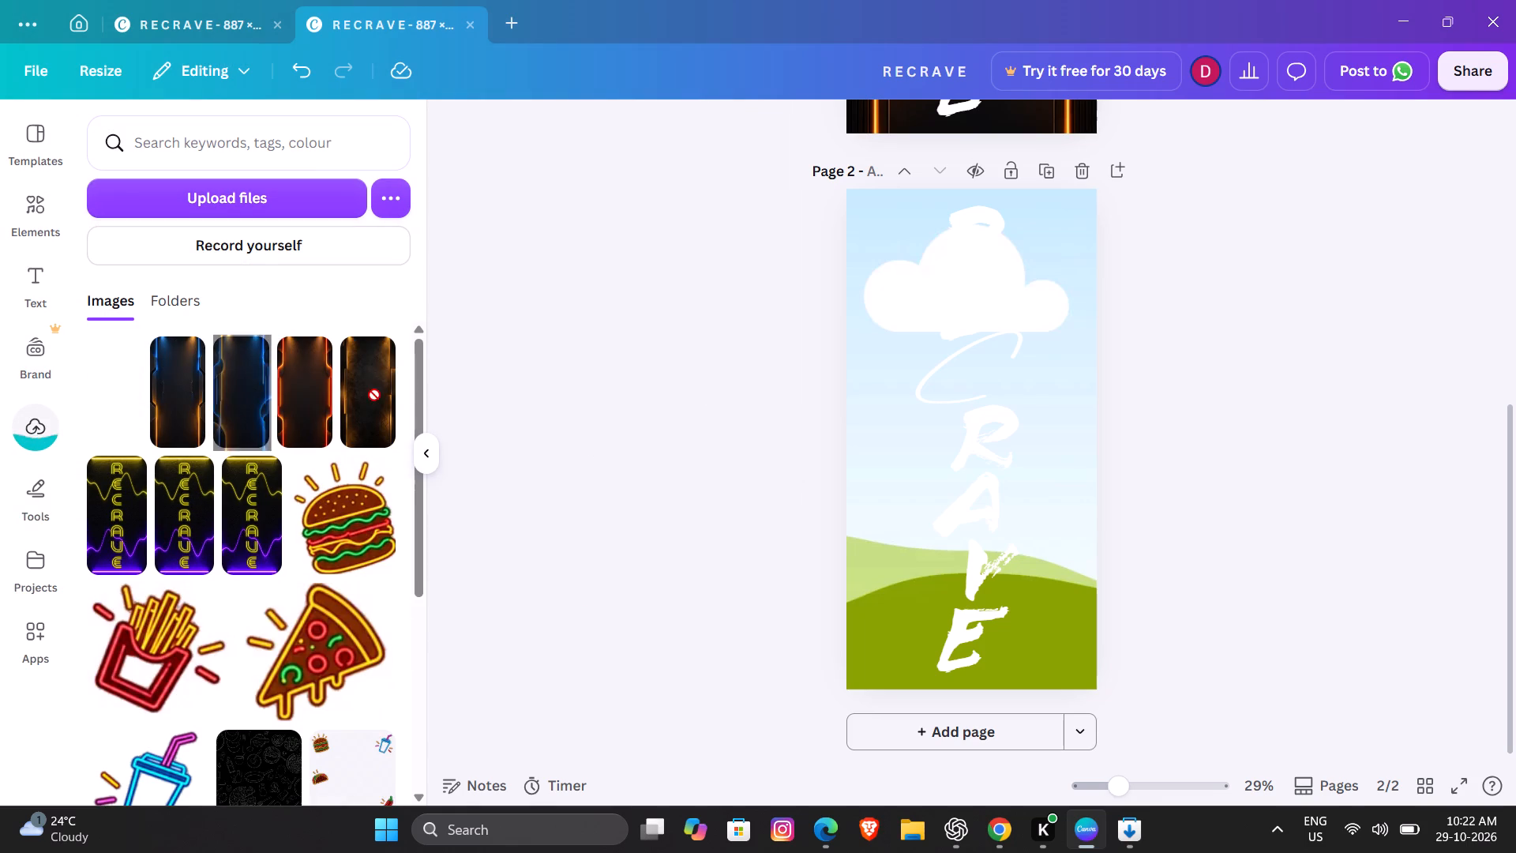
{"action": "left_click_drag", "start_coordinate": [374, 395], "coordinate": [907, 356]}
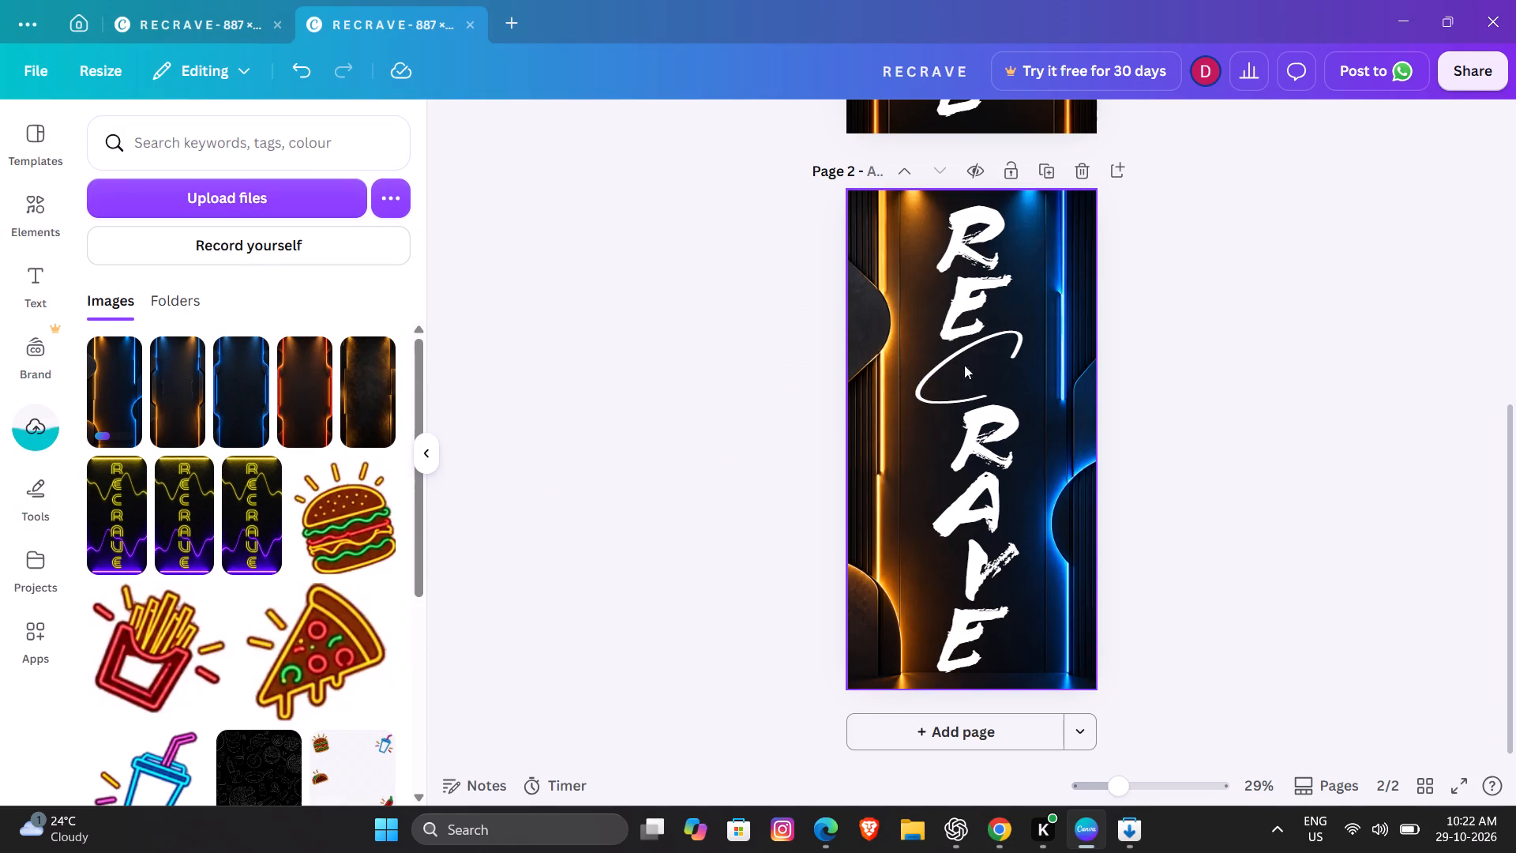
{"action": "left_click", "coordinate": [1284, 401]}
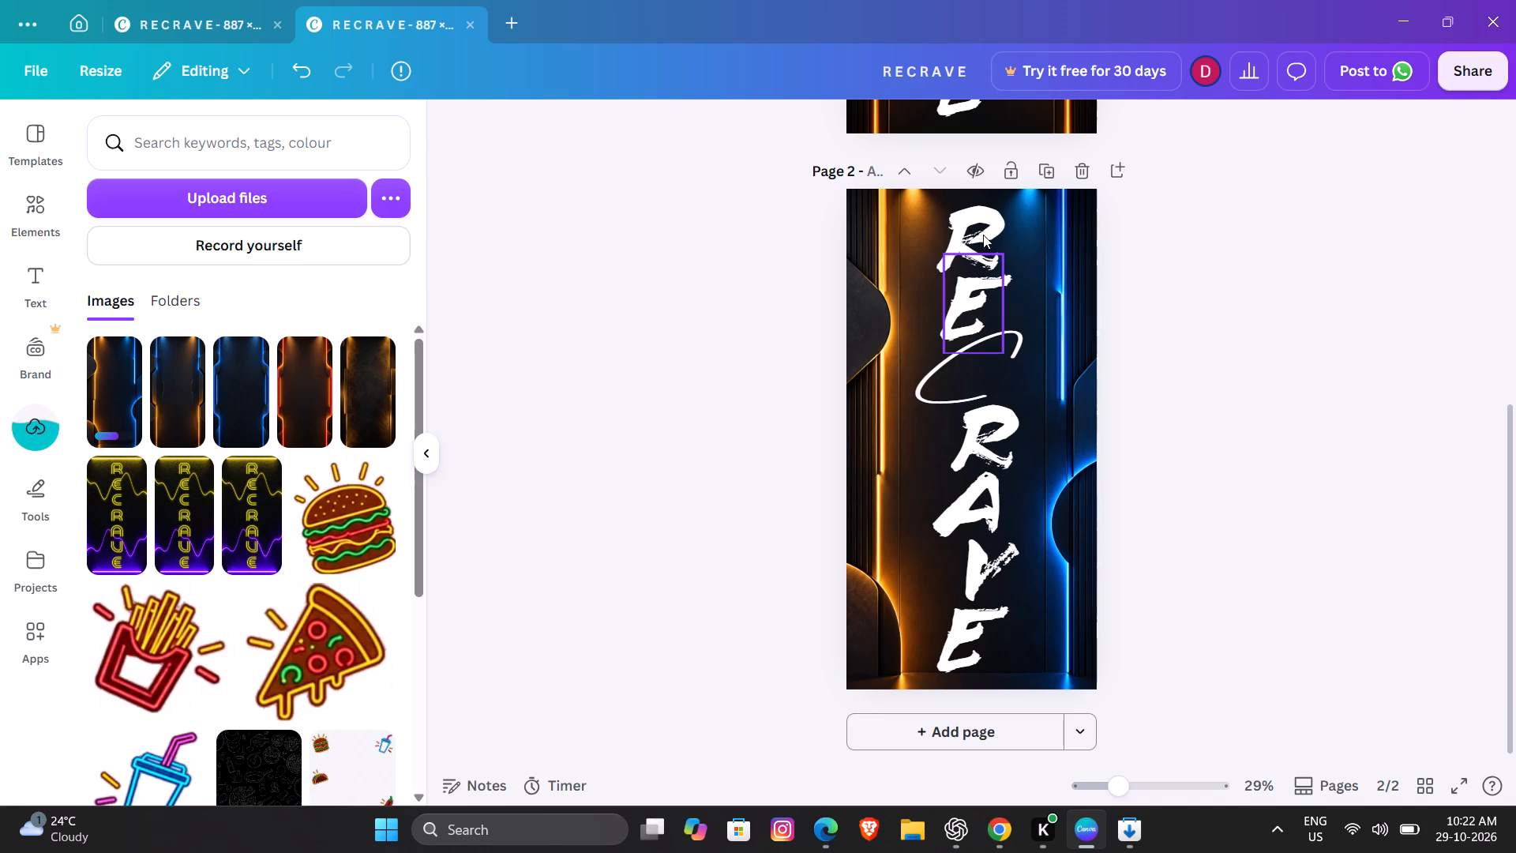
Select the top letter R on page 2 and filter its font choices to Handwriting.
{"action": "left_click", "coordinate": [974, 221]}
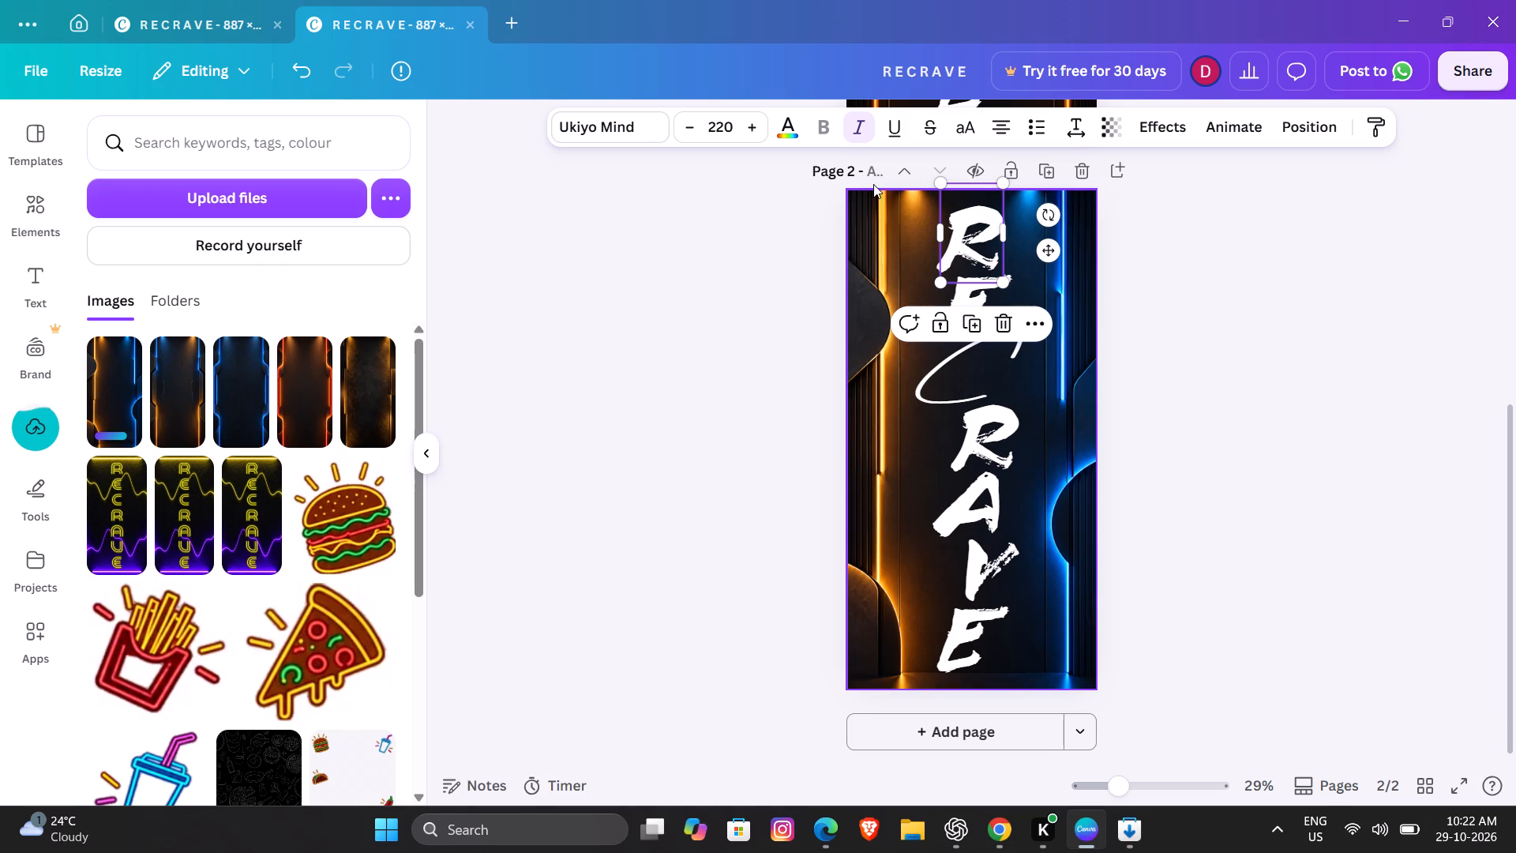
{"action": "left_click", "coordinate": [621, 136]}
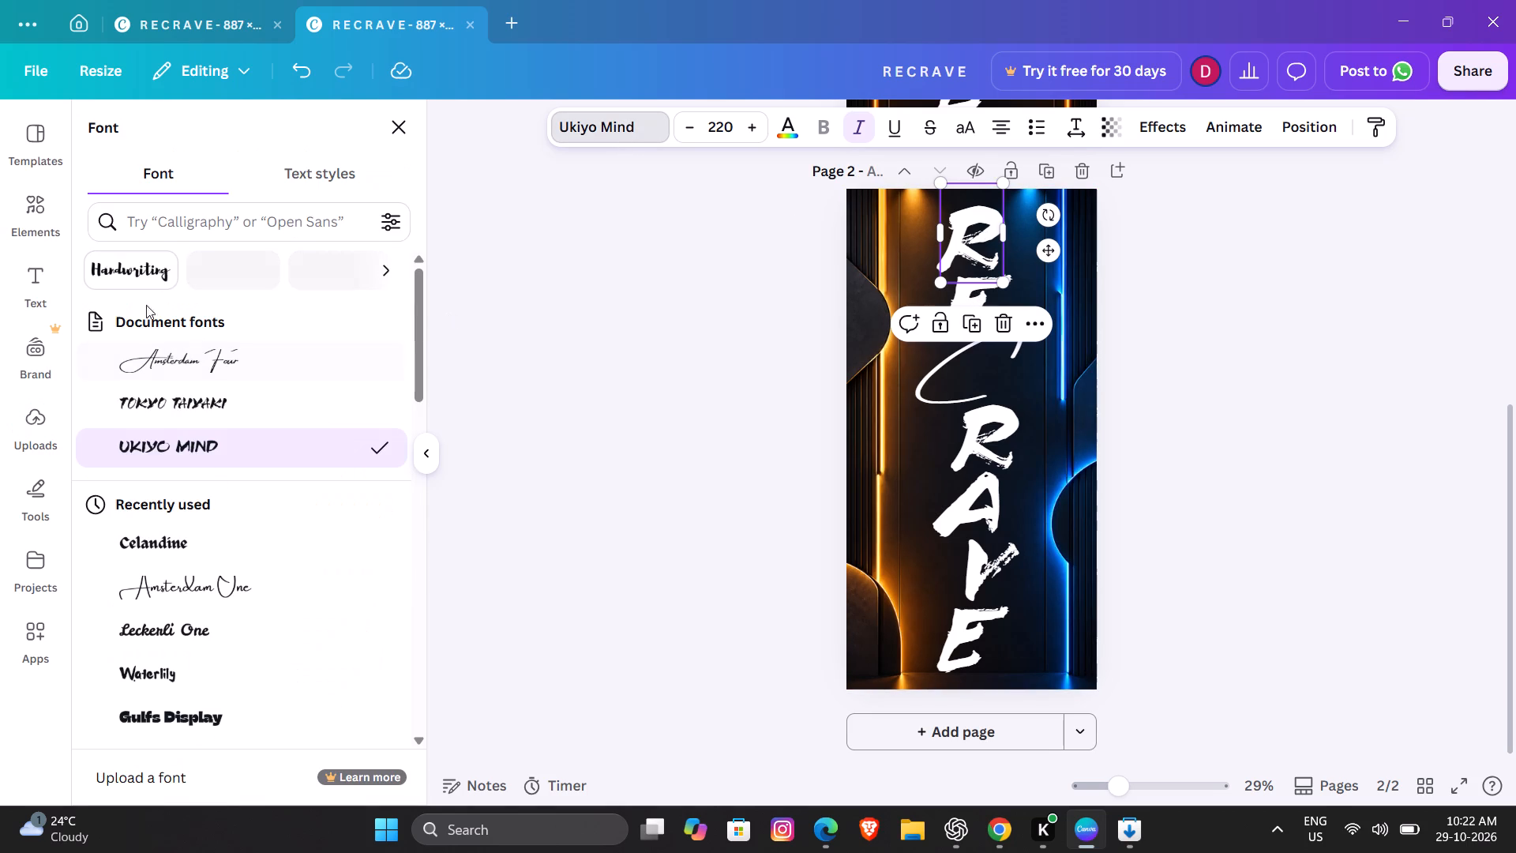
{"action": "left_click", "coordinate": [148, 271]}
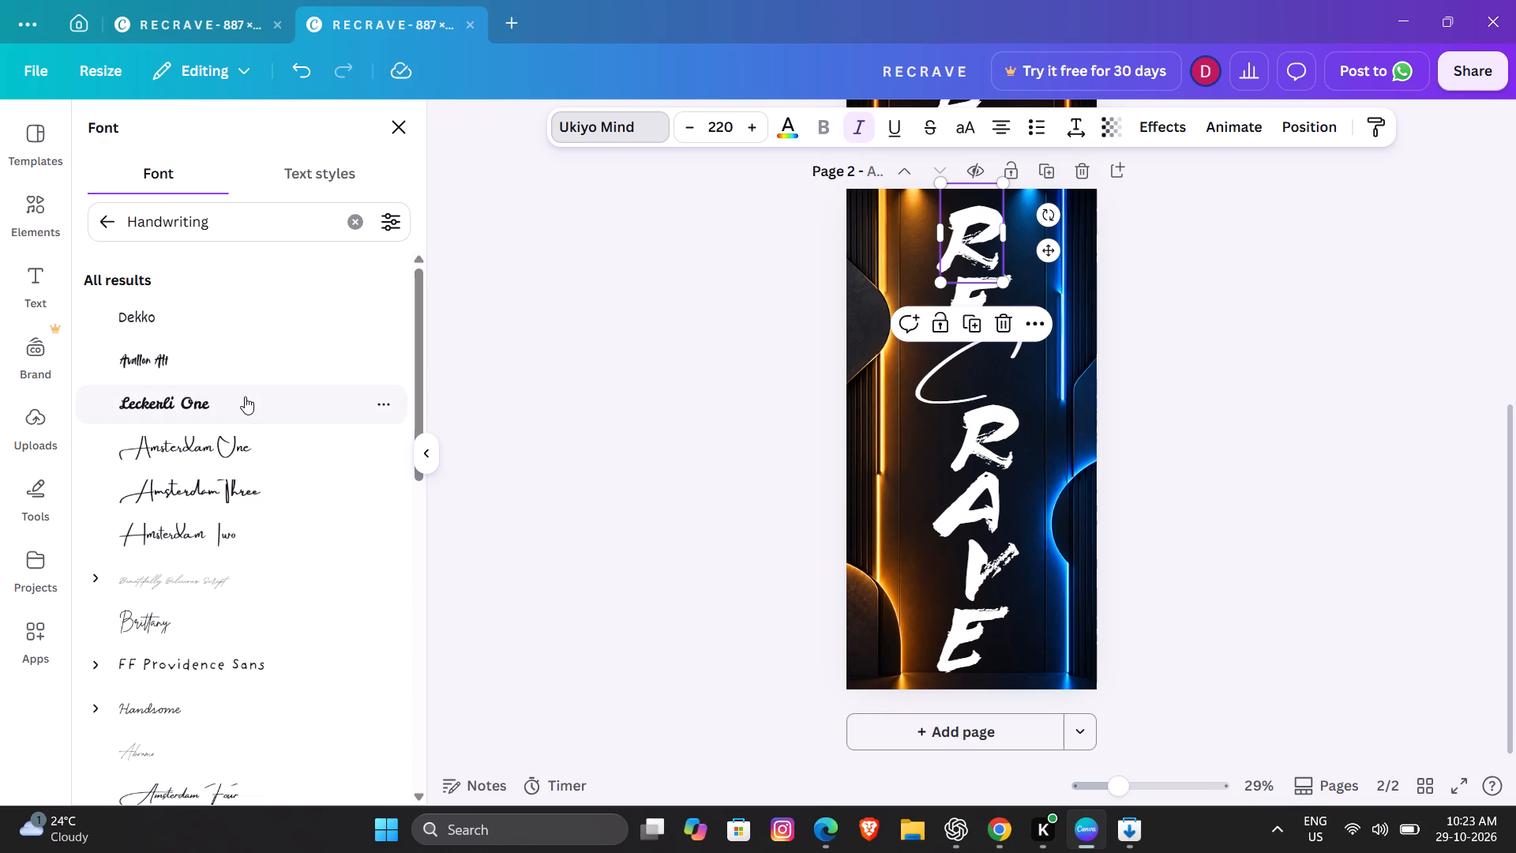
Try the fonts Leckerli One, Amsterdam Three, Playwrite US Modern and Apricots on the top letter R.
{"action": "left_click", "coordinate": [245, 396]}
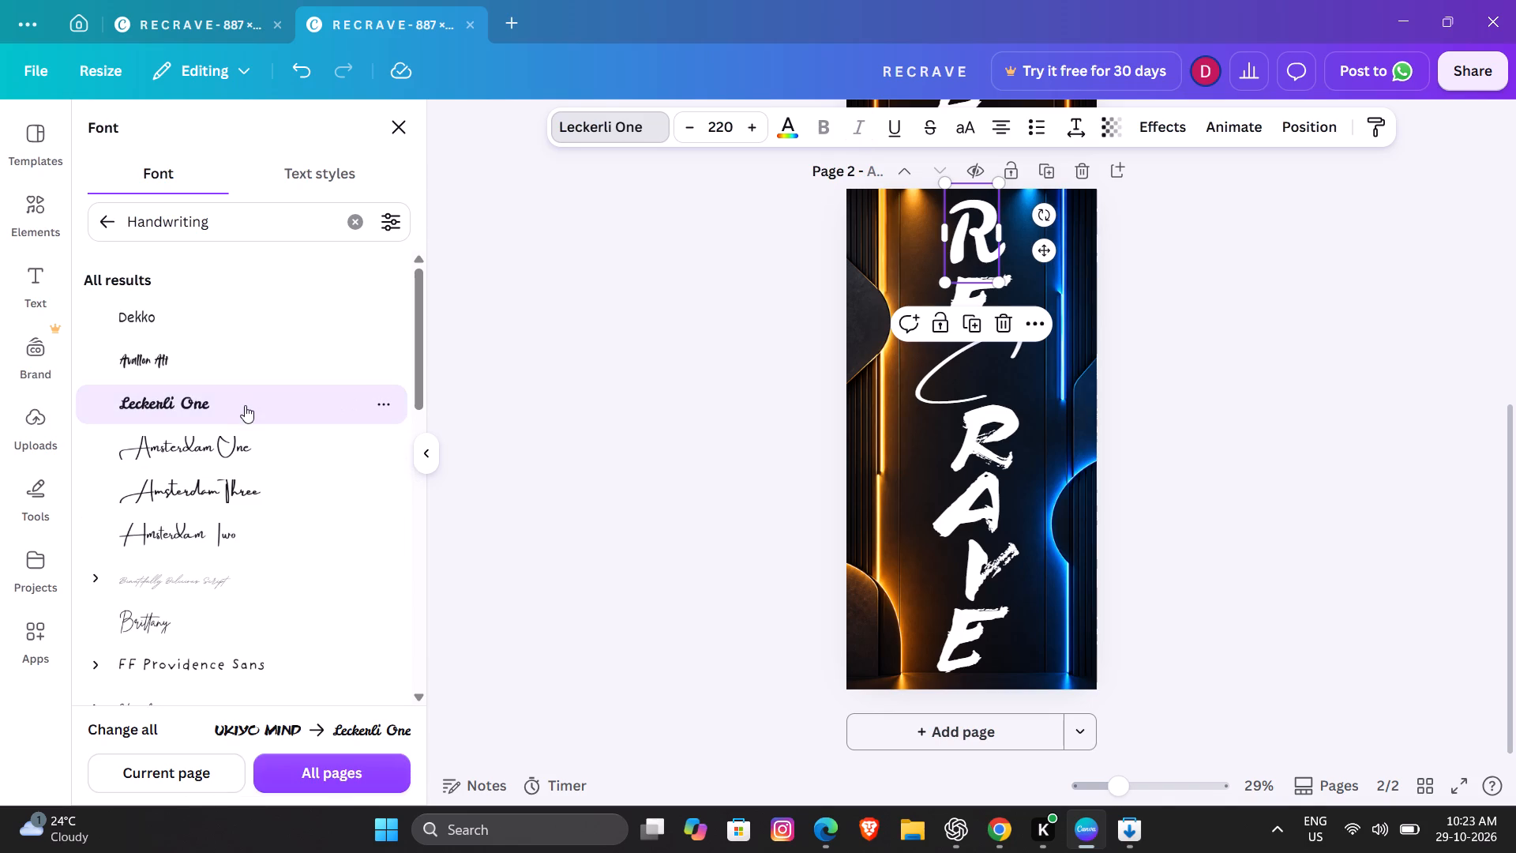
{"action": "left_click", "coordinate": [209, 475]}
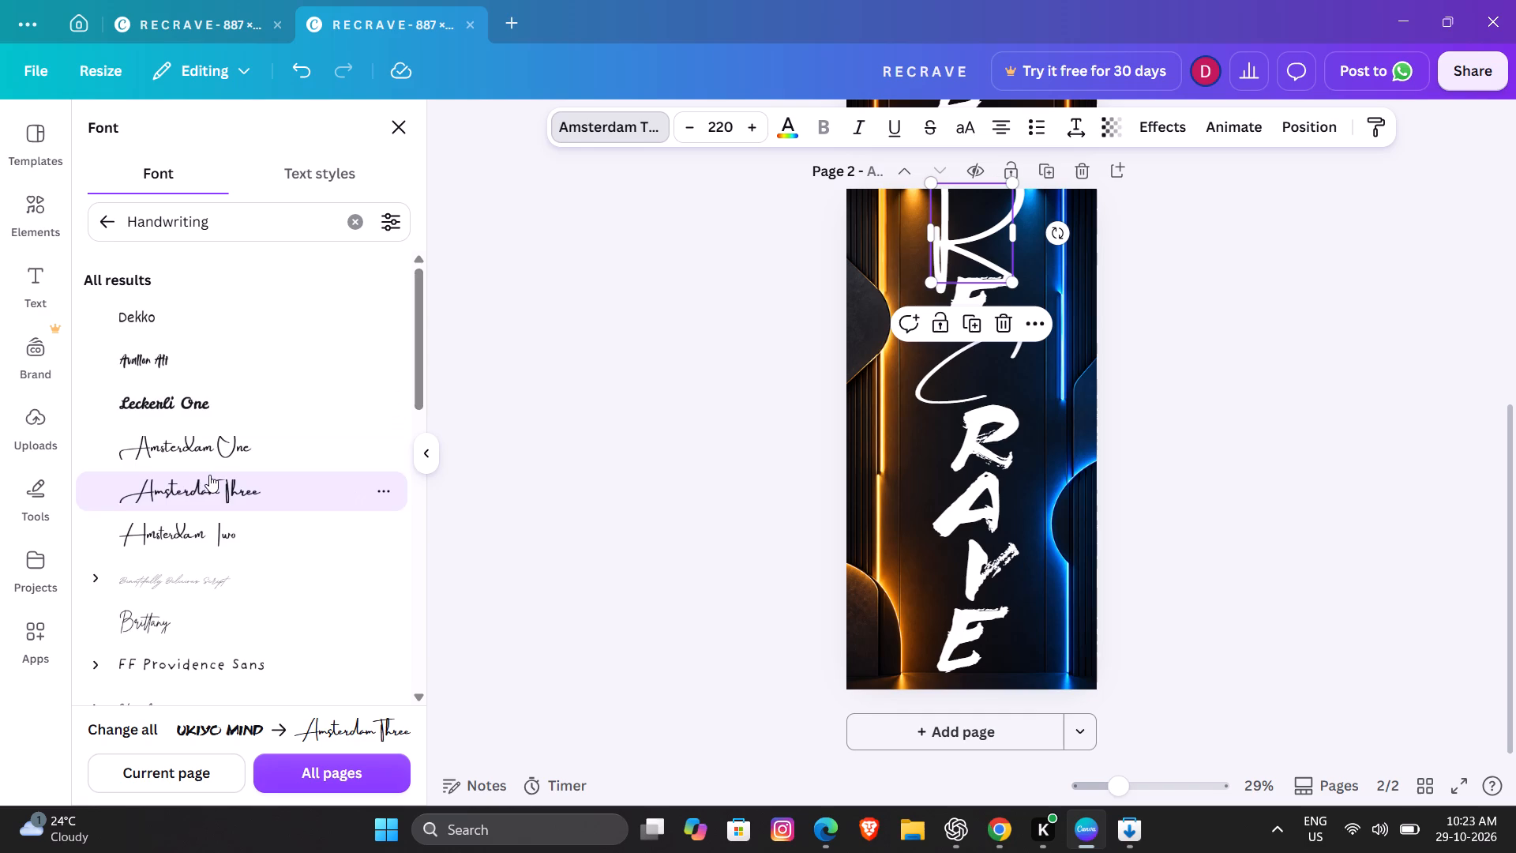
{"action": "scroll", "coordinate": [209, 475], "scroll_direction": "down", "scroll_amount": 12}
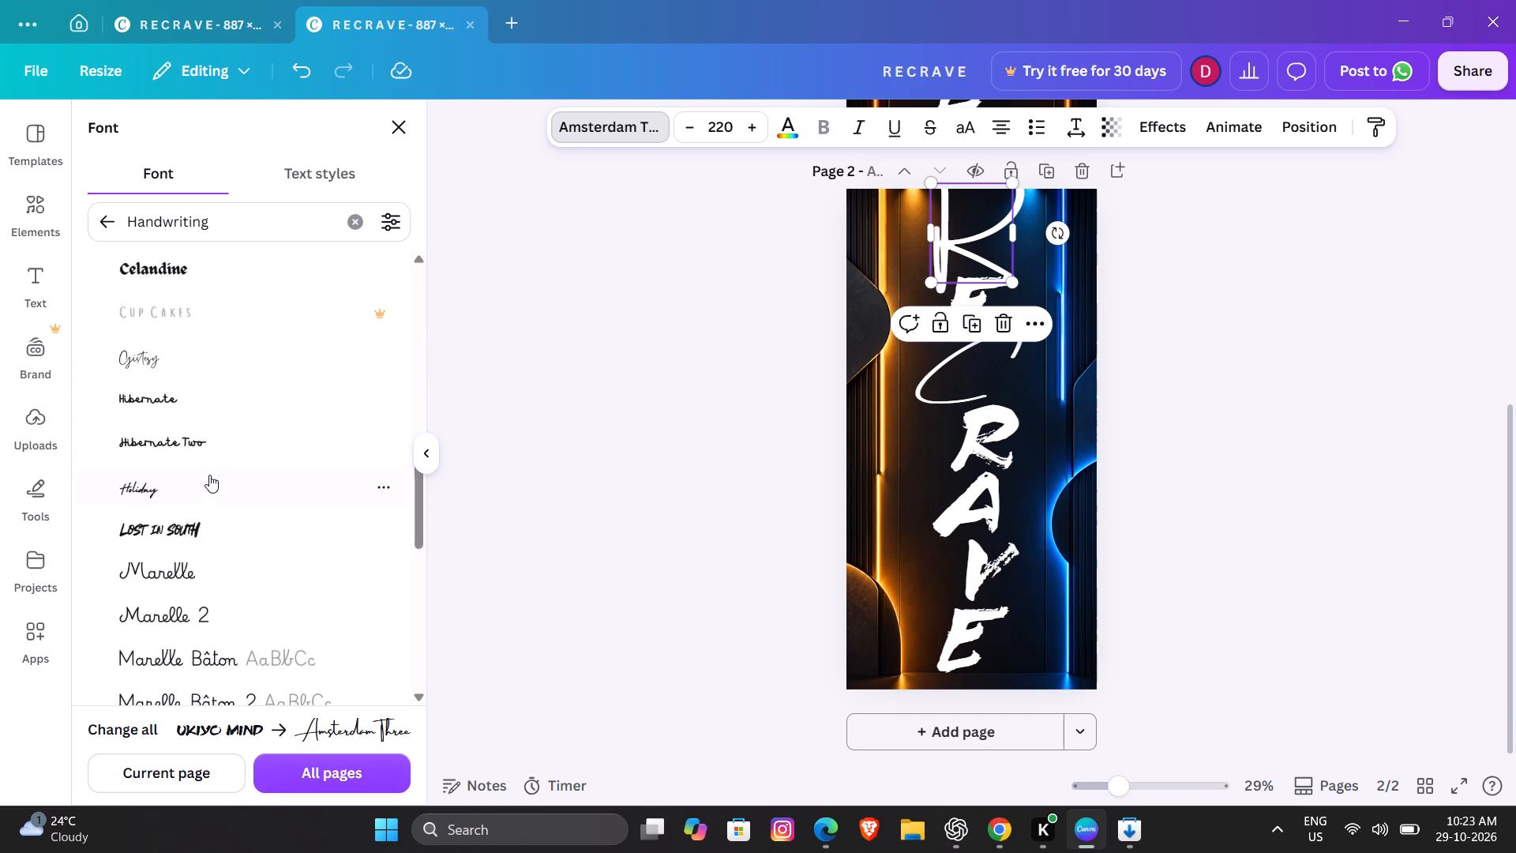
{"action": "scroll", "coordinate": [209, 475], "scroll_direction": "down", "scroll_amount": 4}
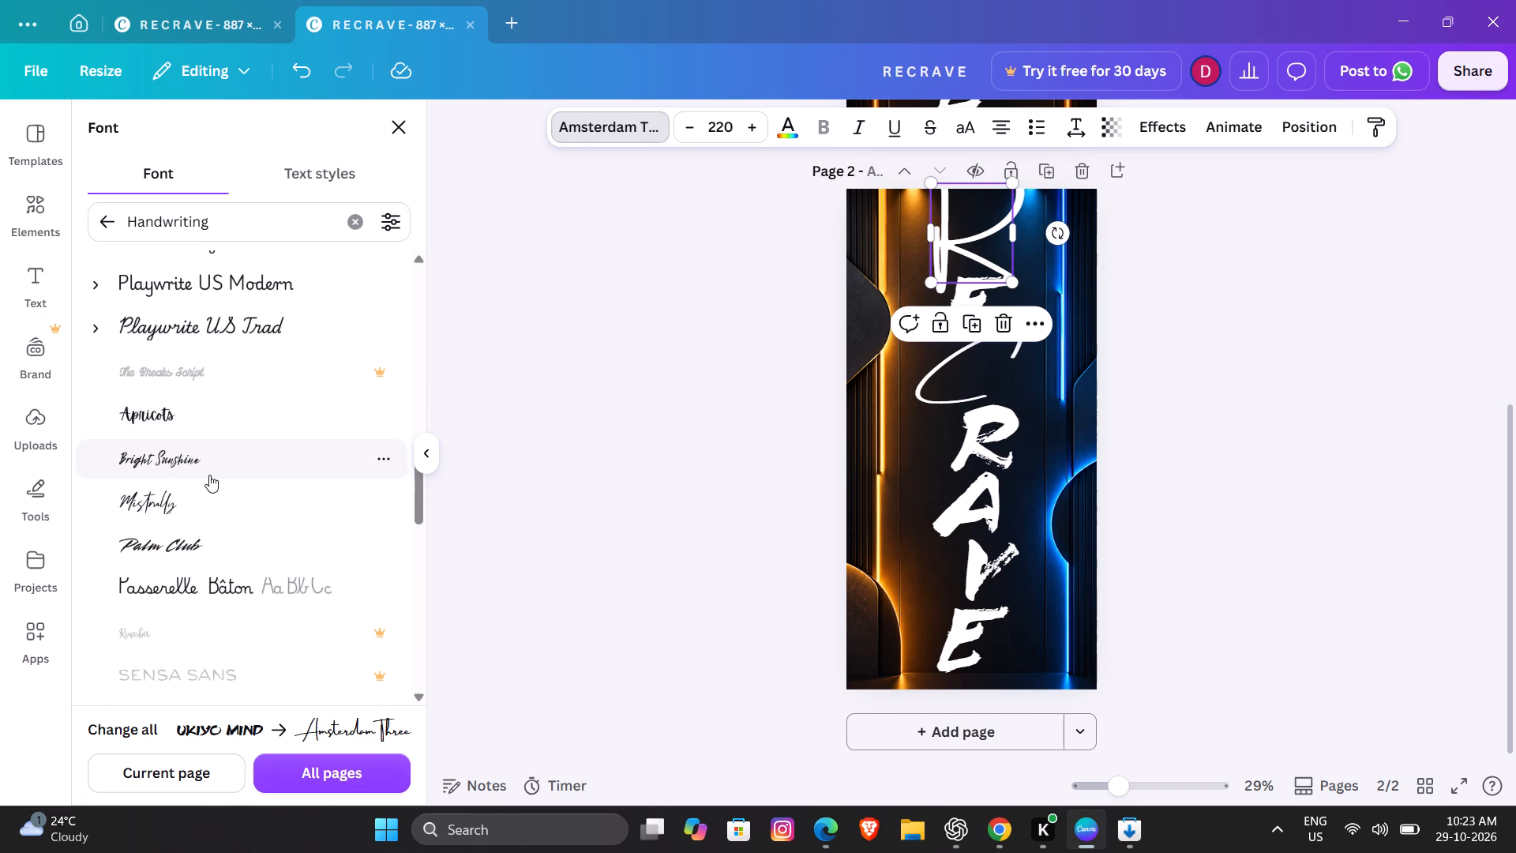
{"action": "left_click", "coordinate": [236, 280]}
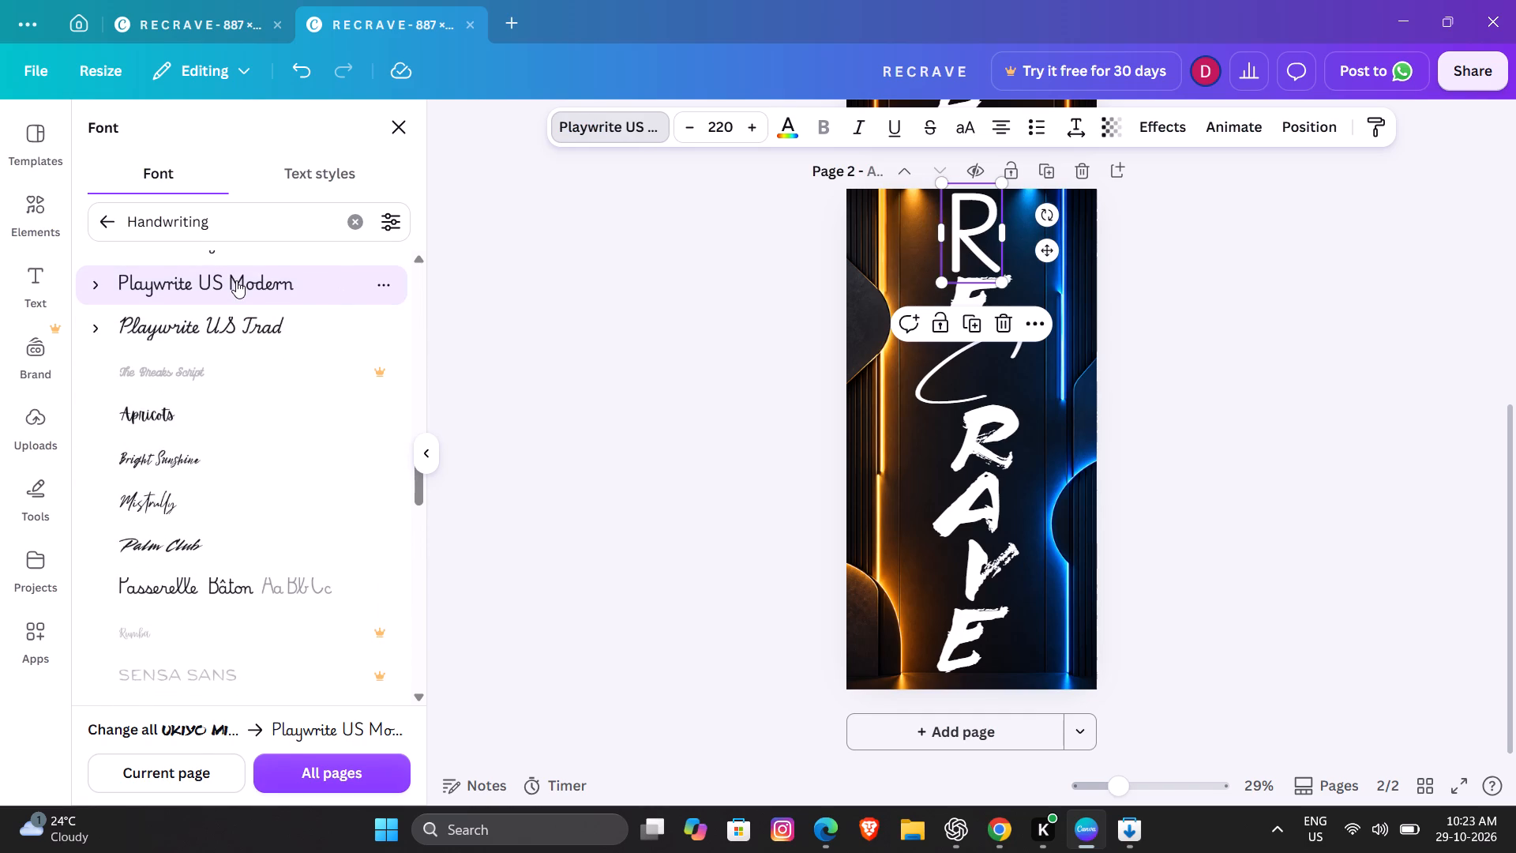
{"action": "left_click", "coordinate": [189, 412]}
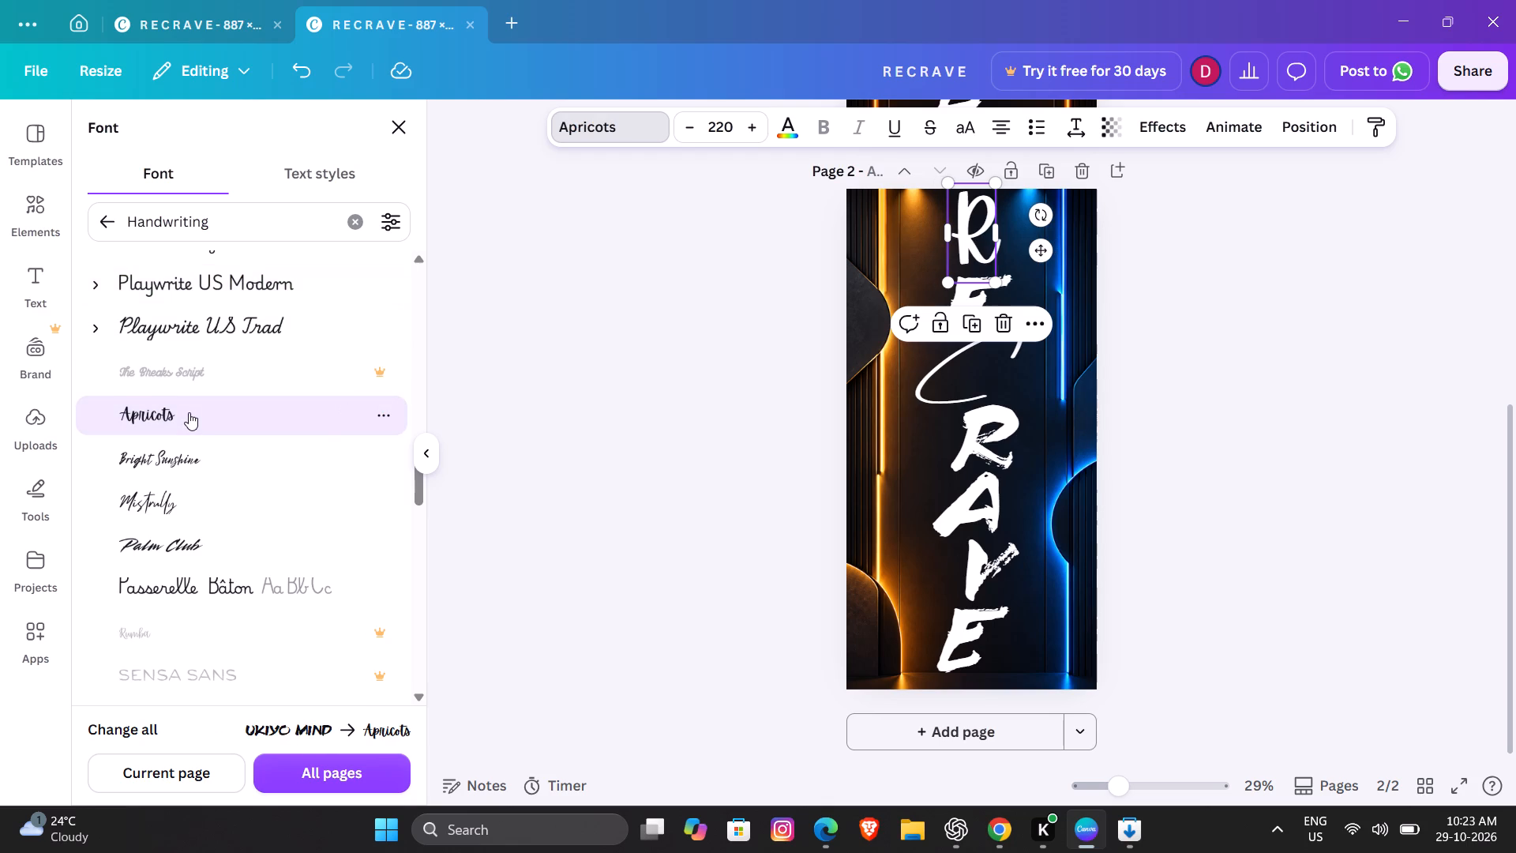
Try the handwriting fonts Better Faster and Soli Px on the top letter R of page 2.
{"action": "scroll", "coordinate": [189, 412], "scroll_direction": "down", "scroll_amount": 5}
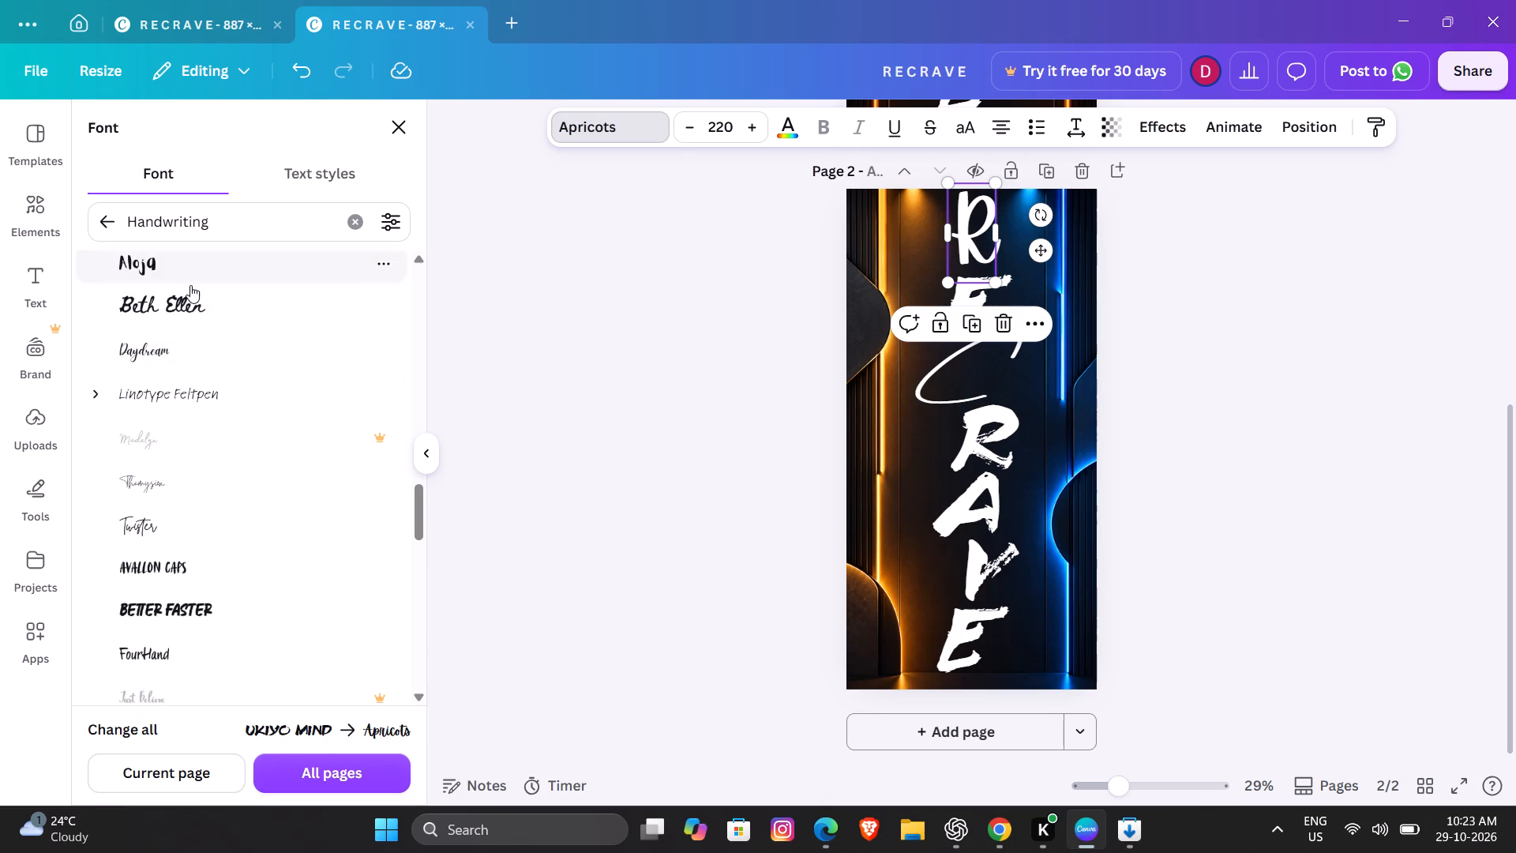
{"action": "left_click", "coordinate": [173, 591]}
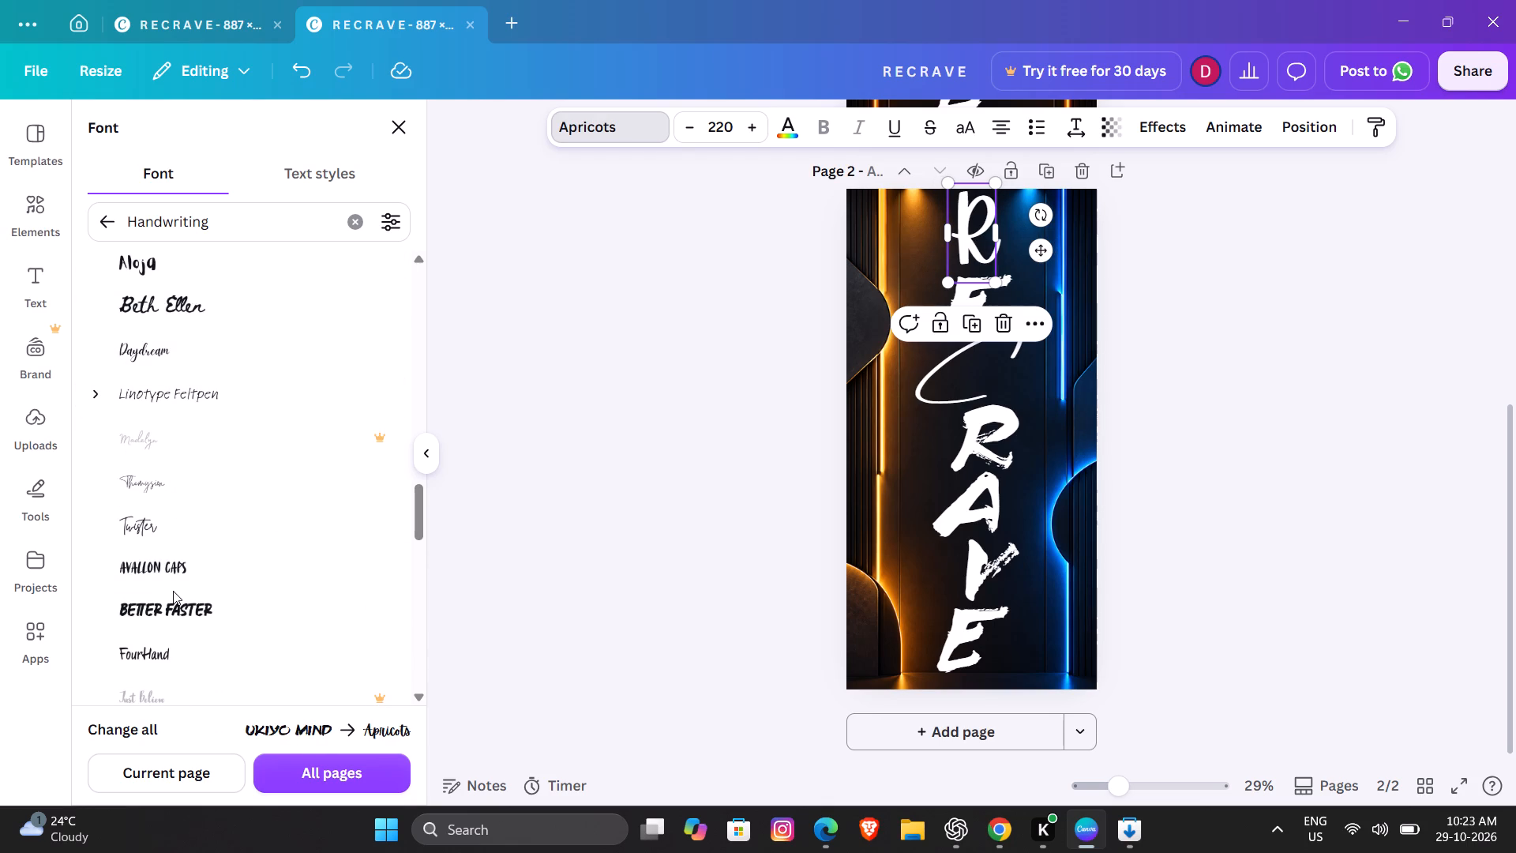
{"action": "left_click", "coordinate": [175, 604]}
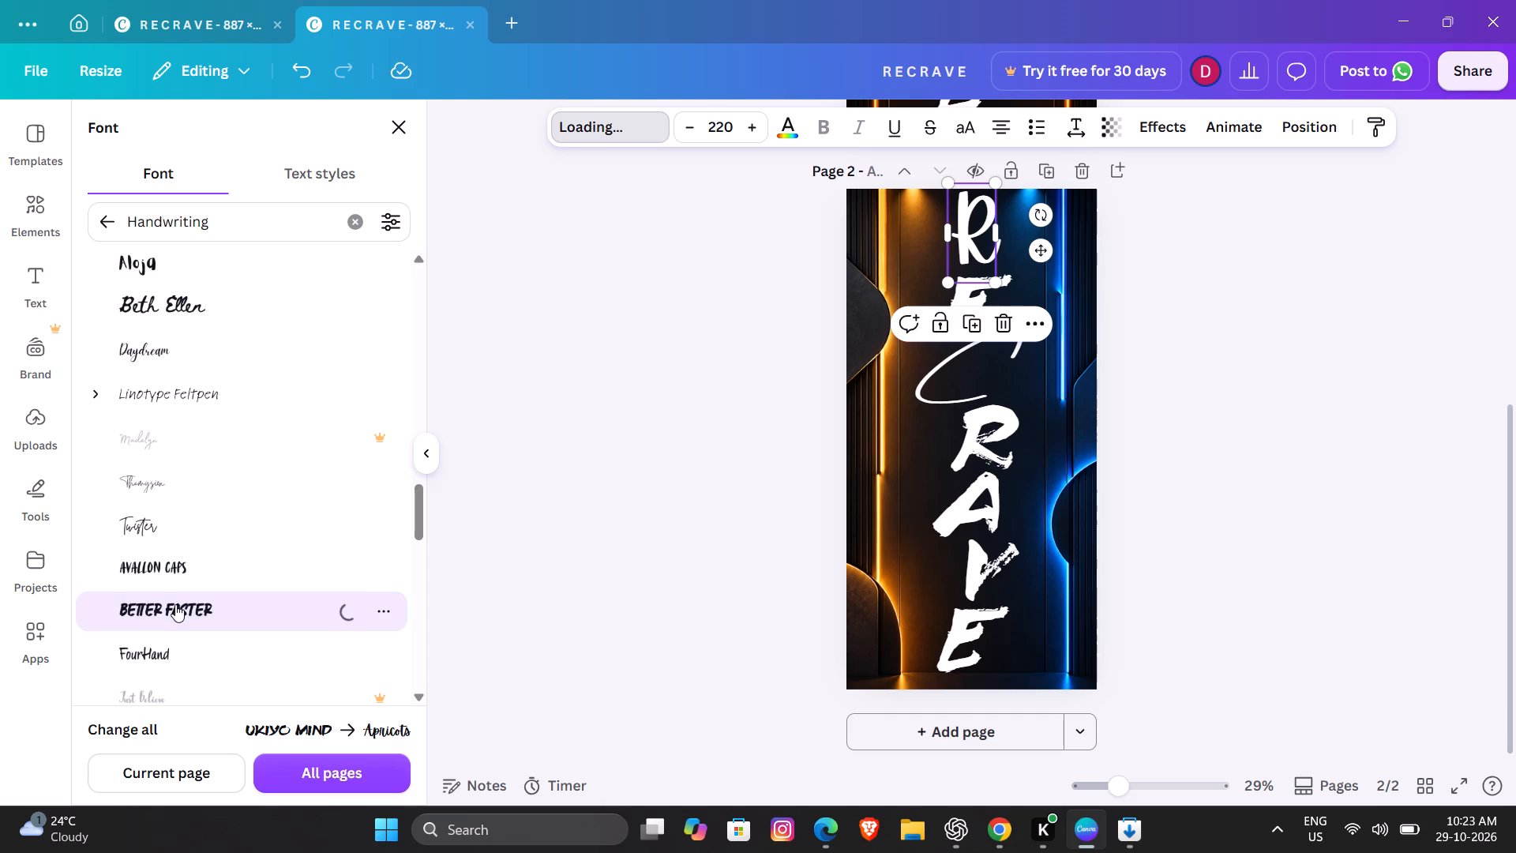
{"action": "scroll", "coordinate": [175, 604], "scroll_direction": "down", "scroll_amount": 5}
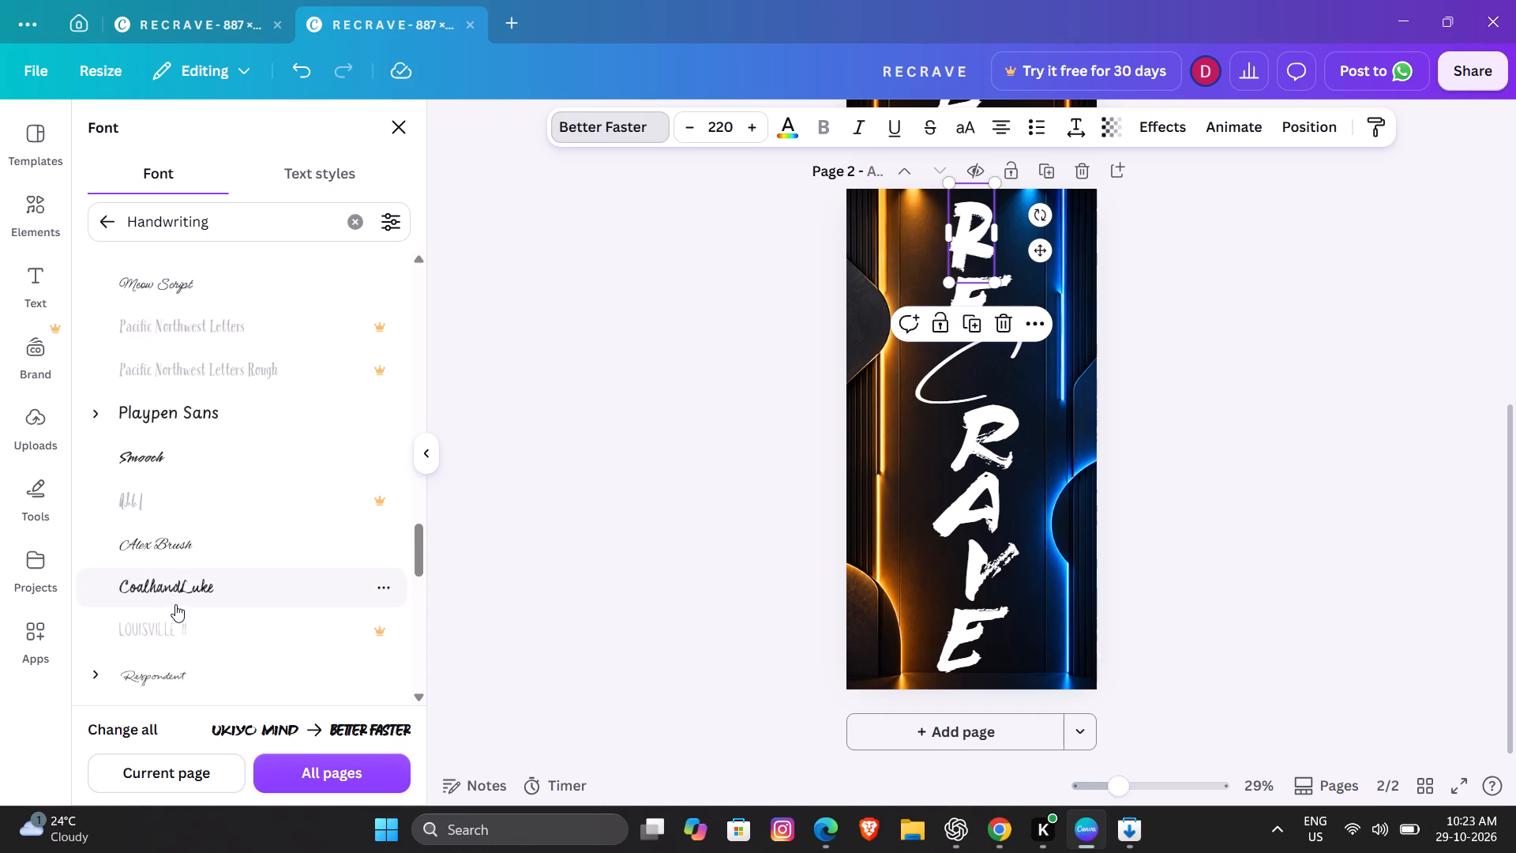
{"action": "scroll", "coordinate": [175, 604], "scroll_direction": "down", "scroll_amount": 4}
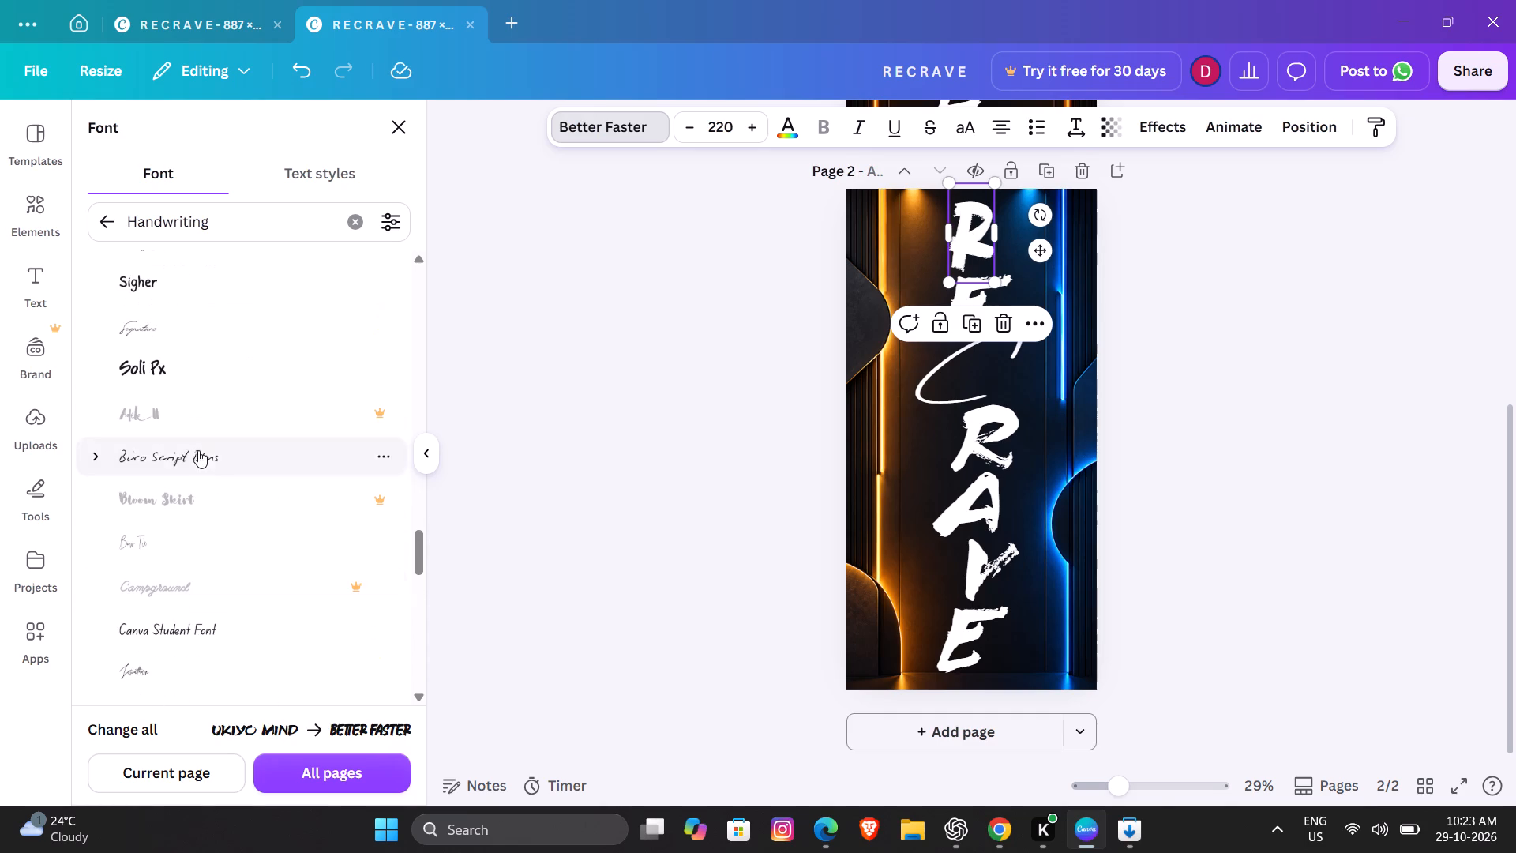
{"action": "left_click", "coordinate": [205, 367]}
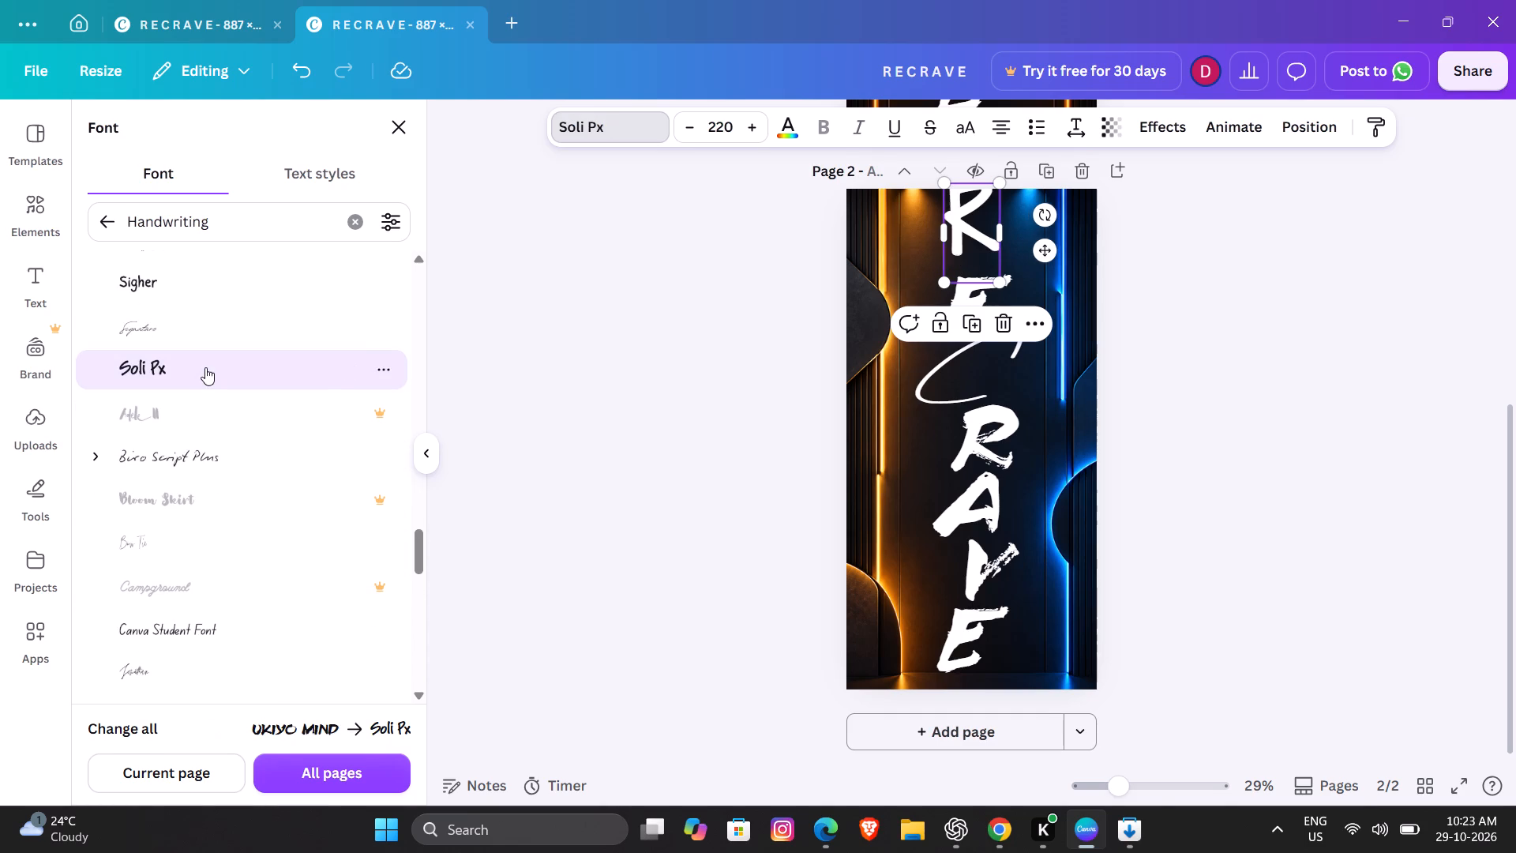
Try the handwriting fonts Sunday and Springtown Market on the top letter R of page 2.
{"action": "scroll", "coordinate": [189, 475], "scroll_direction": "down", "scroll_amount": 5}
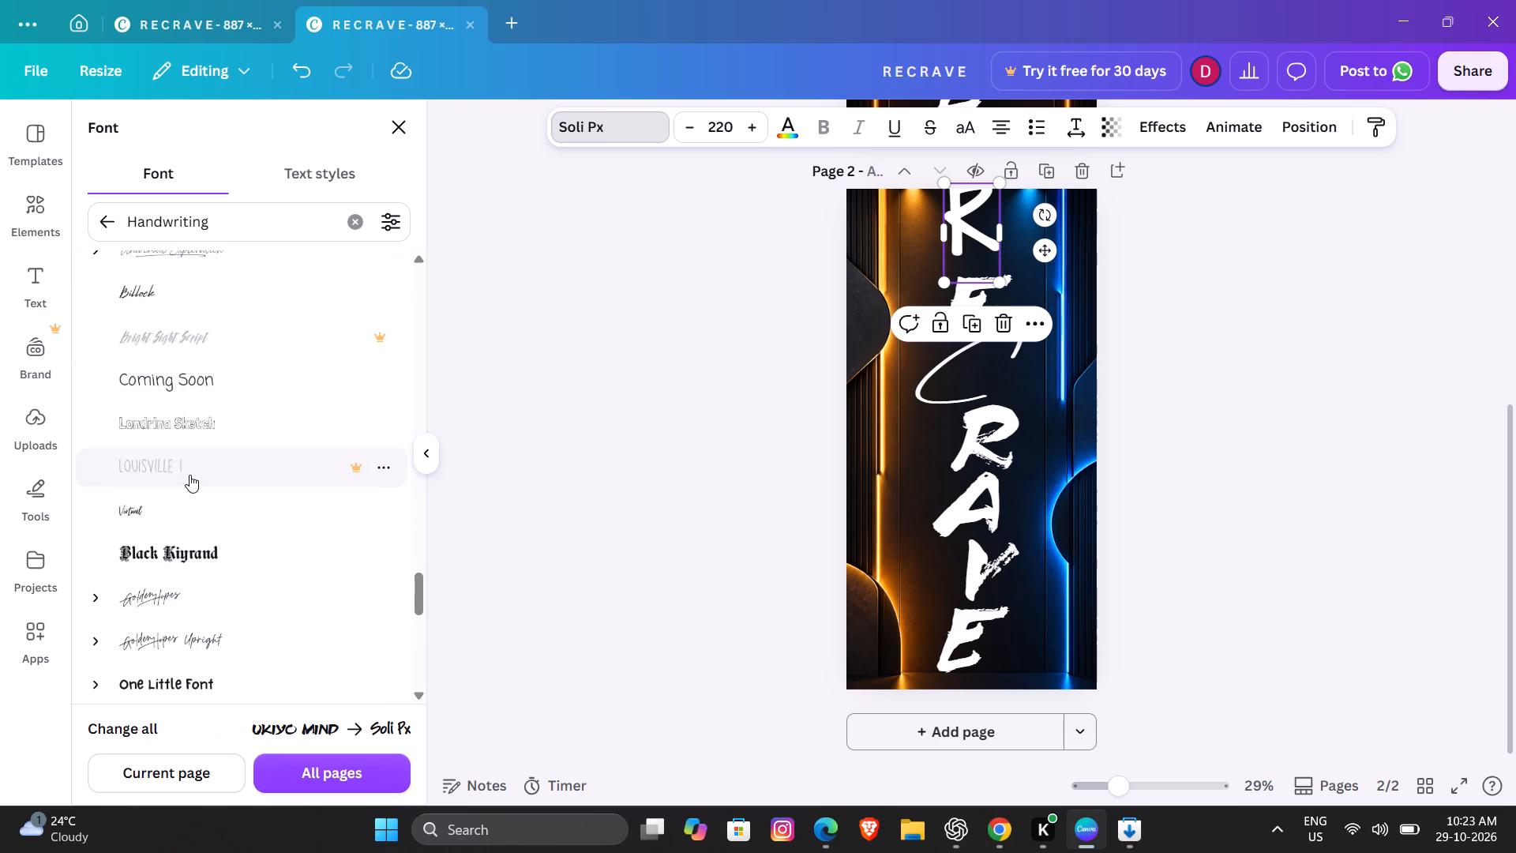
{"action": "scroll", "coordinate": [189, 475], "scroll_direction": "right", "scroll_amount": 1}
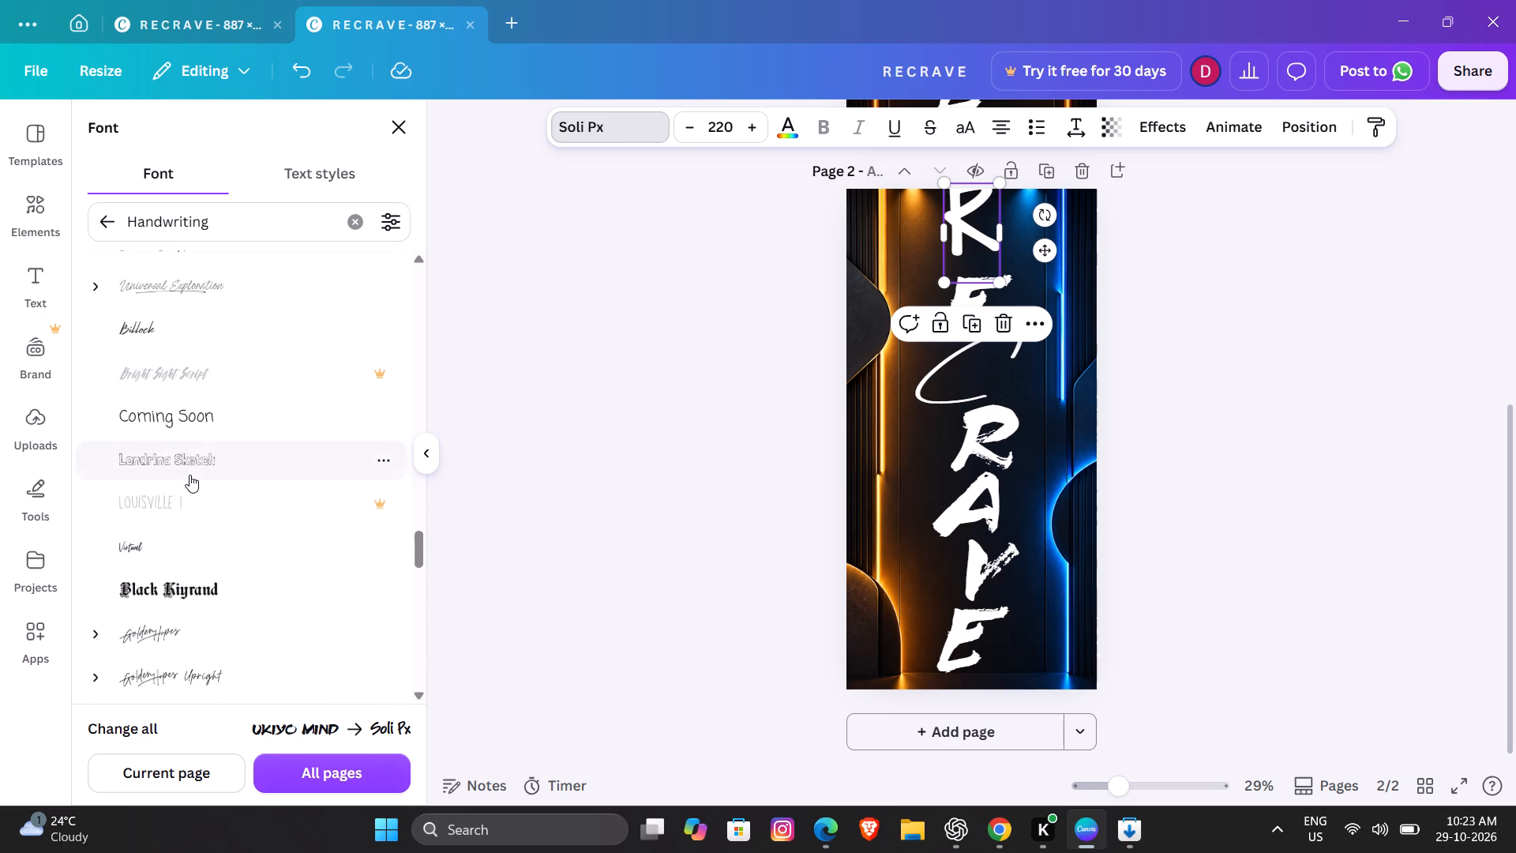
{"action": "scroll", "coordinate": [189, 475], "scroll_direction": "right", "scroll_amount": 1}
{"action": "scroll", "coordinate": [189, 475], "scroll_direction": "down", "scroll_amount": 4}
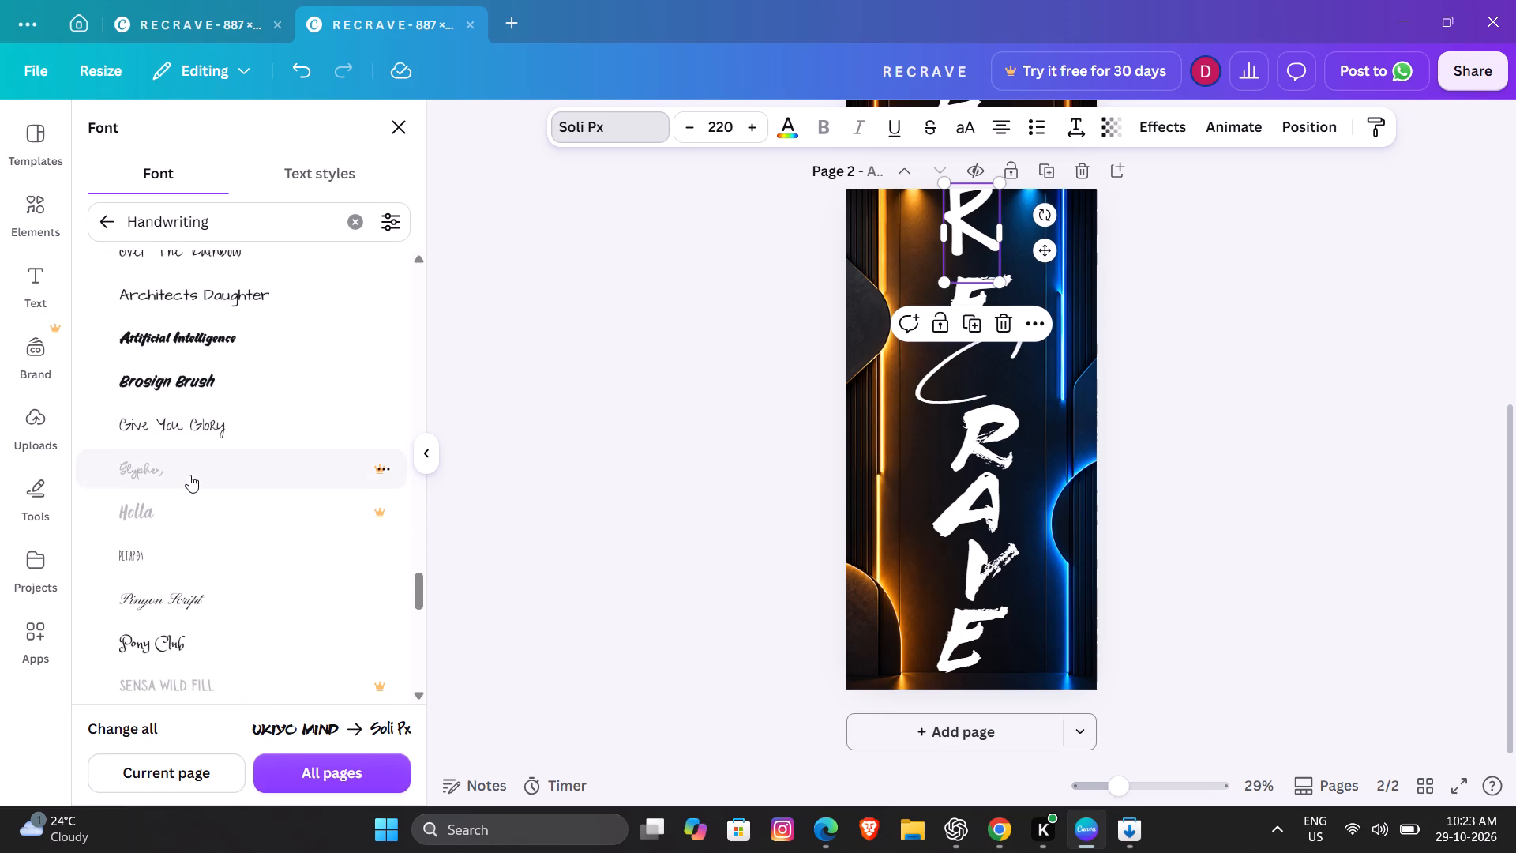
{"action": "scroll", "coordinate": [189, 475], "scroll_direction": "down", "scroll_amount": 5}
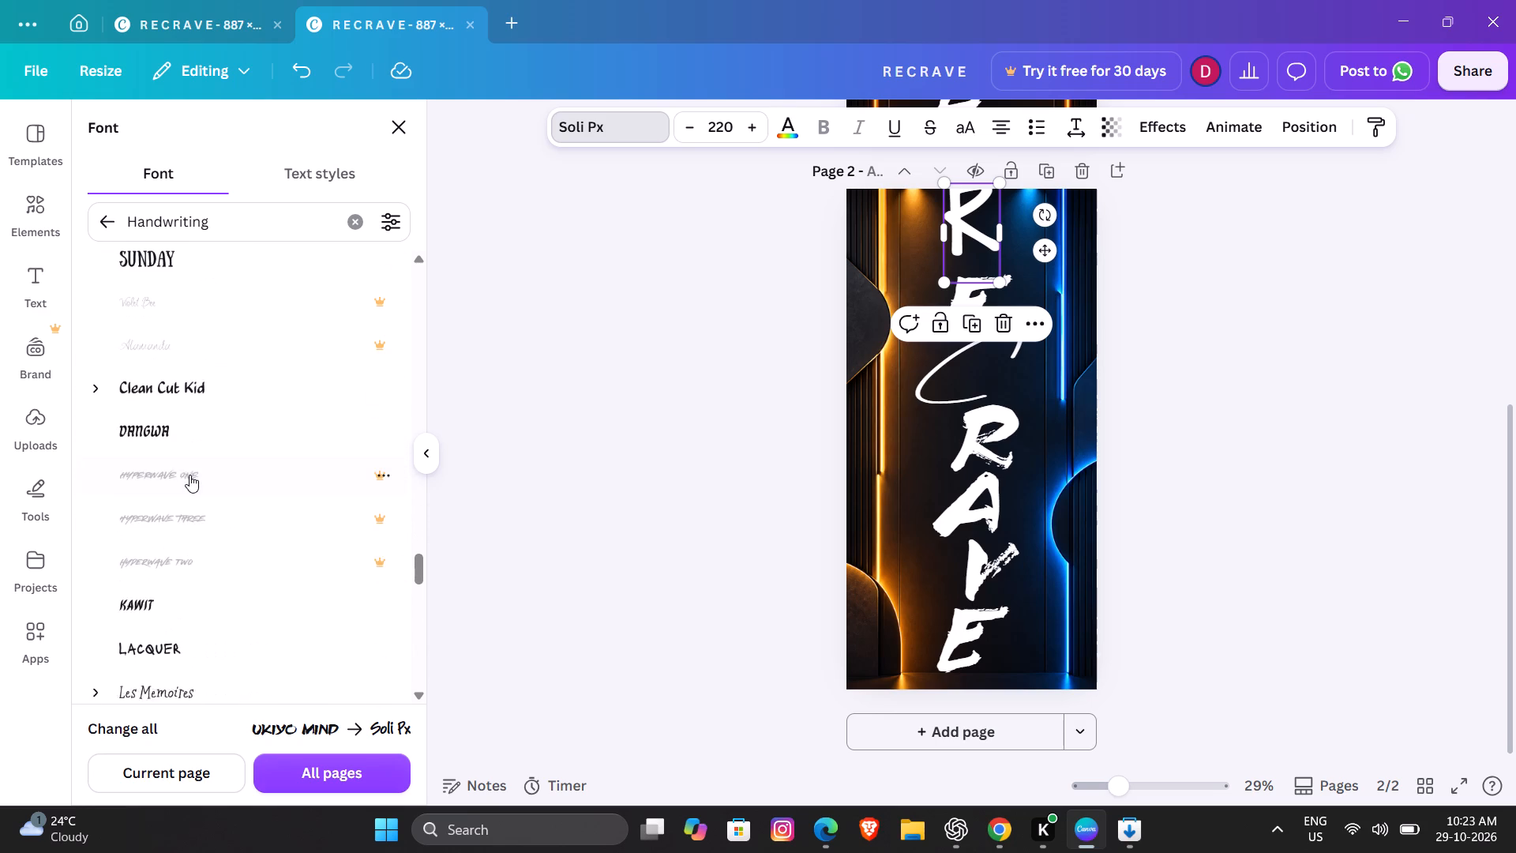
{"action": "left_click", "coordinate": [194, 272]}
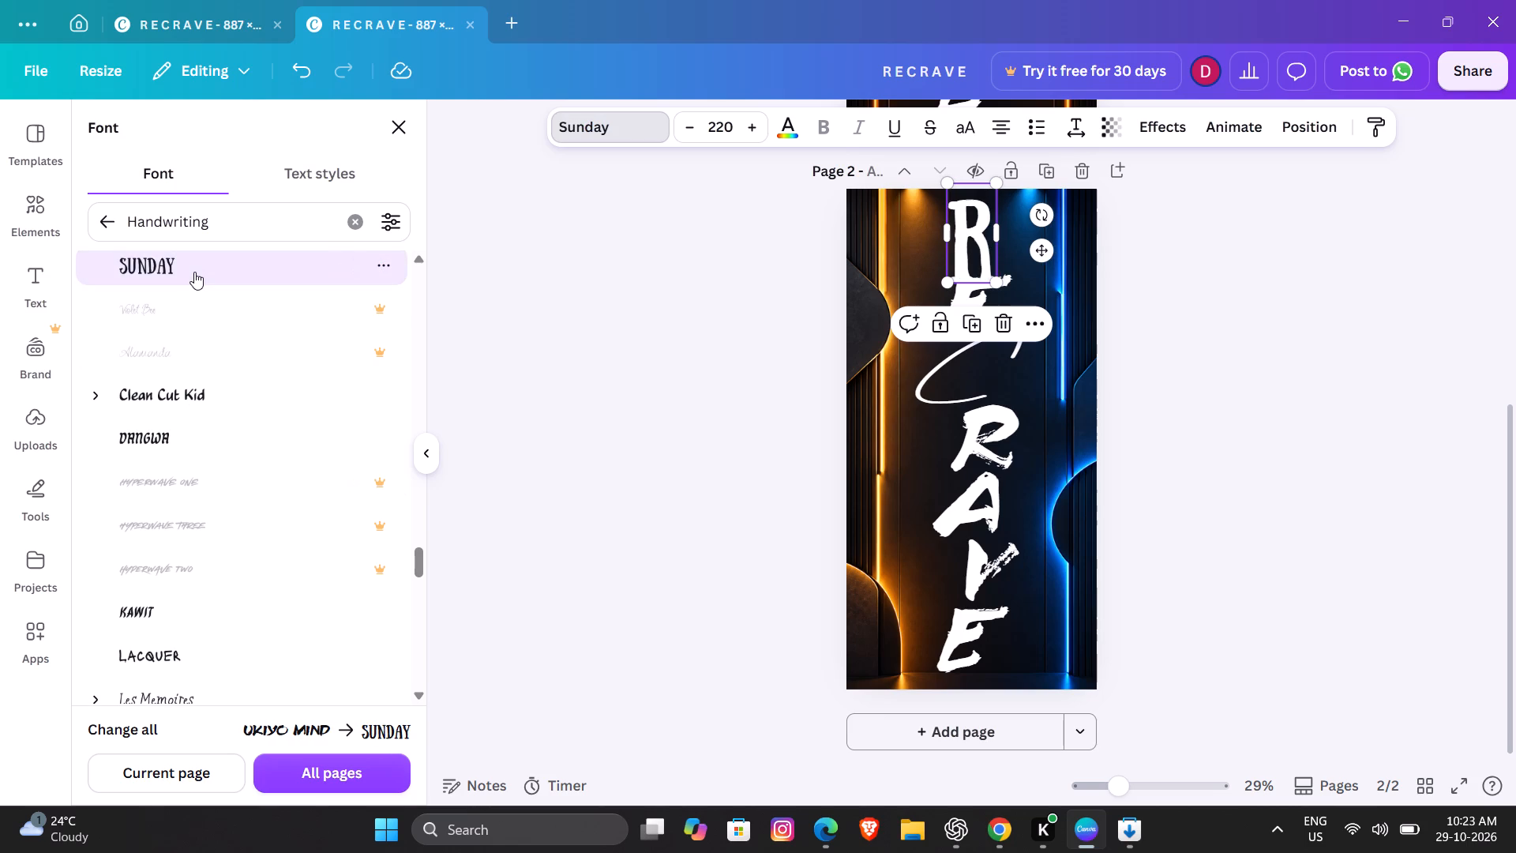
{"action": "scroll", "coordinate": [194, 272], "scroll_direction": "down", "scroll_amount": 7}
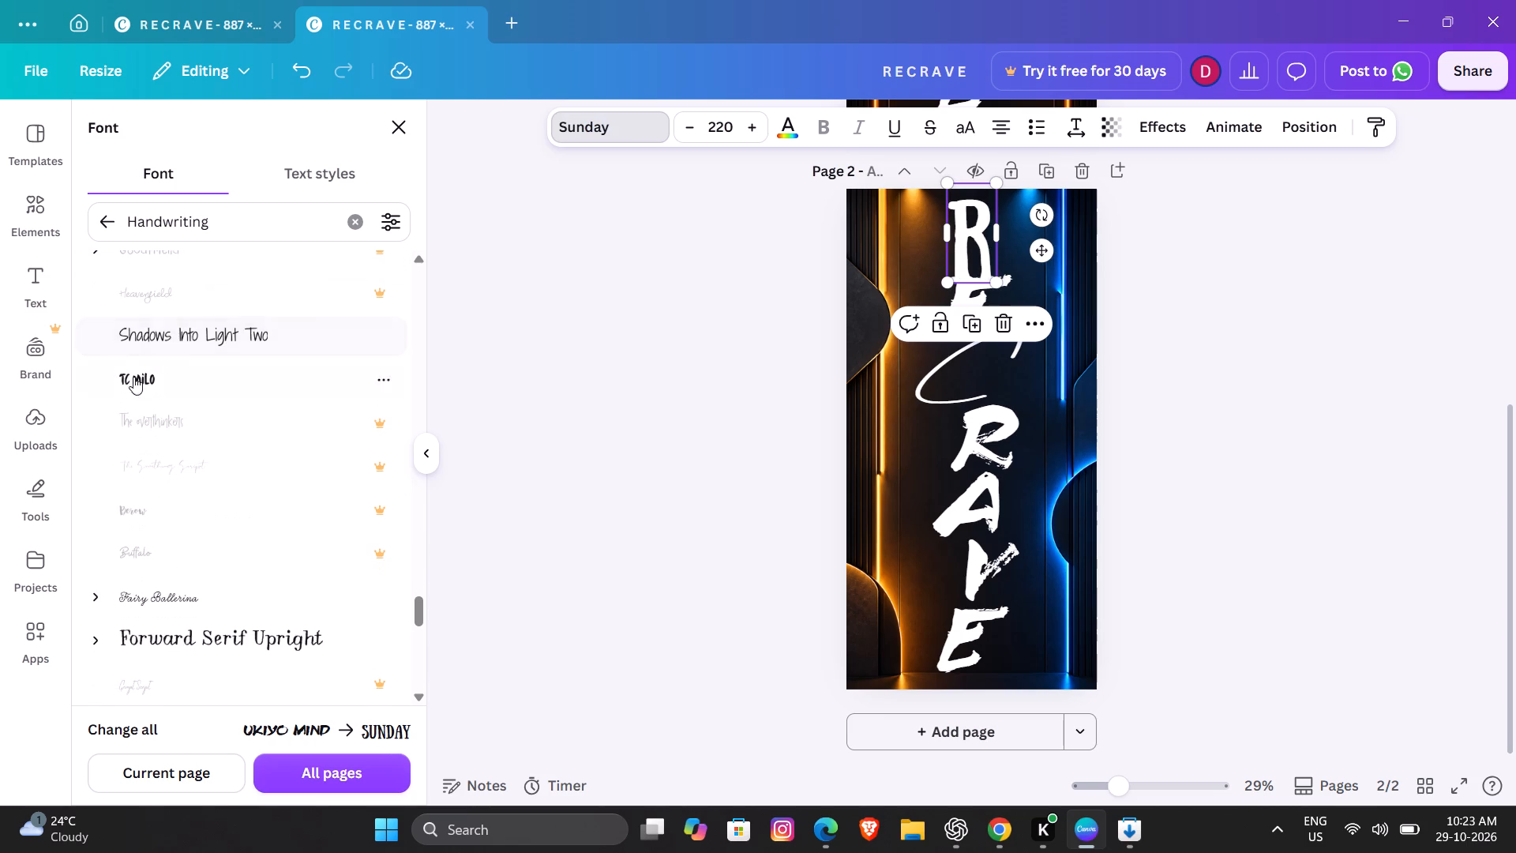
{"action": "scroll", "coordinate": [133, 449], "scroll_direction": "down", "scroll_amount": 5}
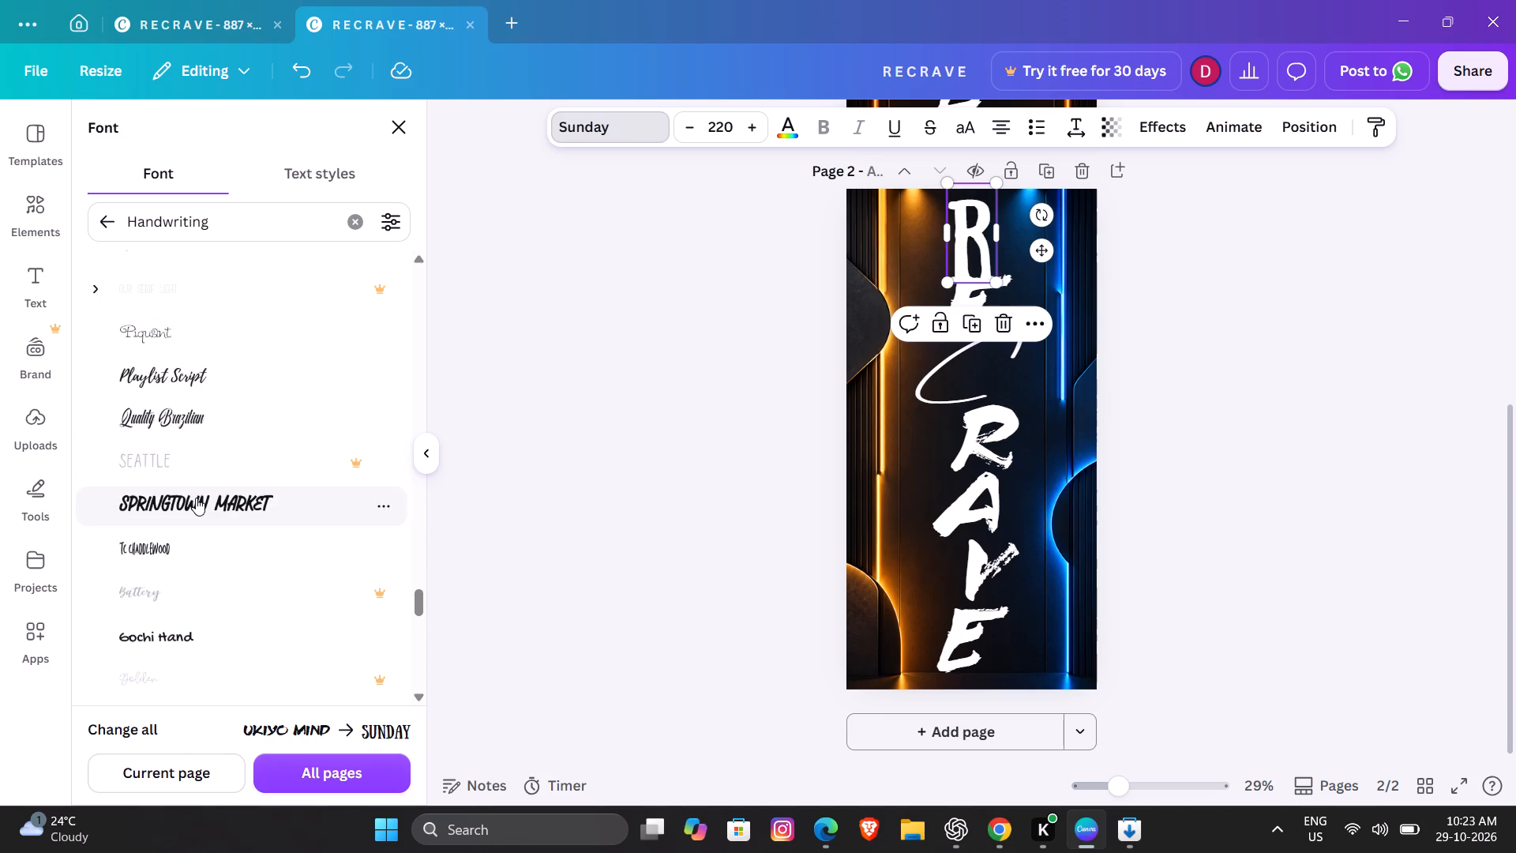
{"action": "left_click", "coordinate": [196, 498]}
Set the font of the top letter R on page 2 to Fontropolis.
{"action": "scroll", "coordinate": [196, 498], "scroll_direction": "down", "scroll_amount": 9}
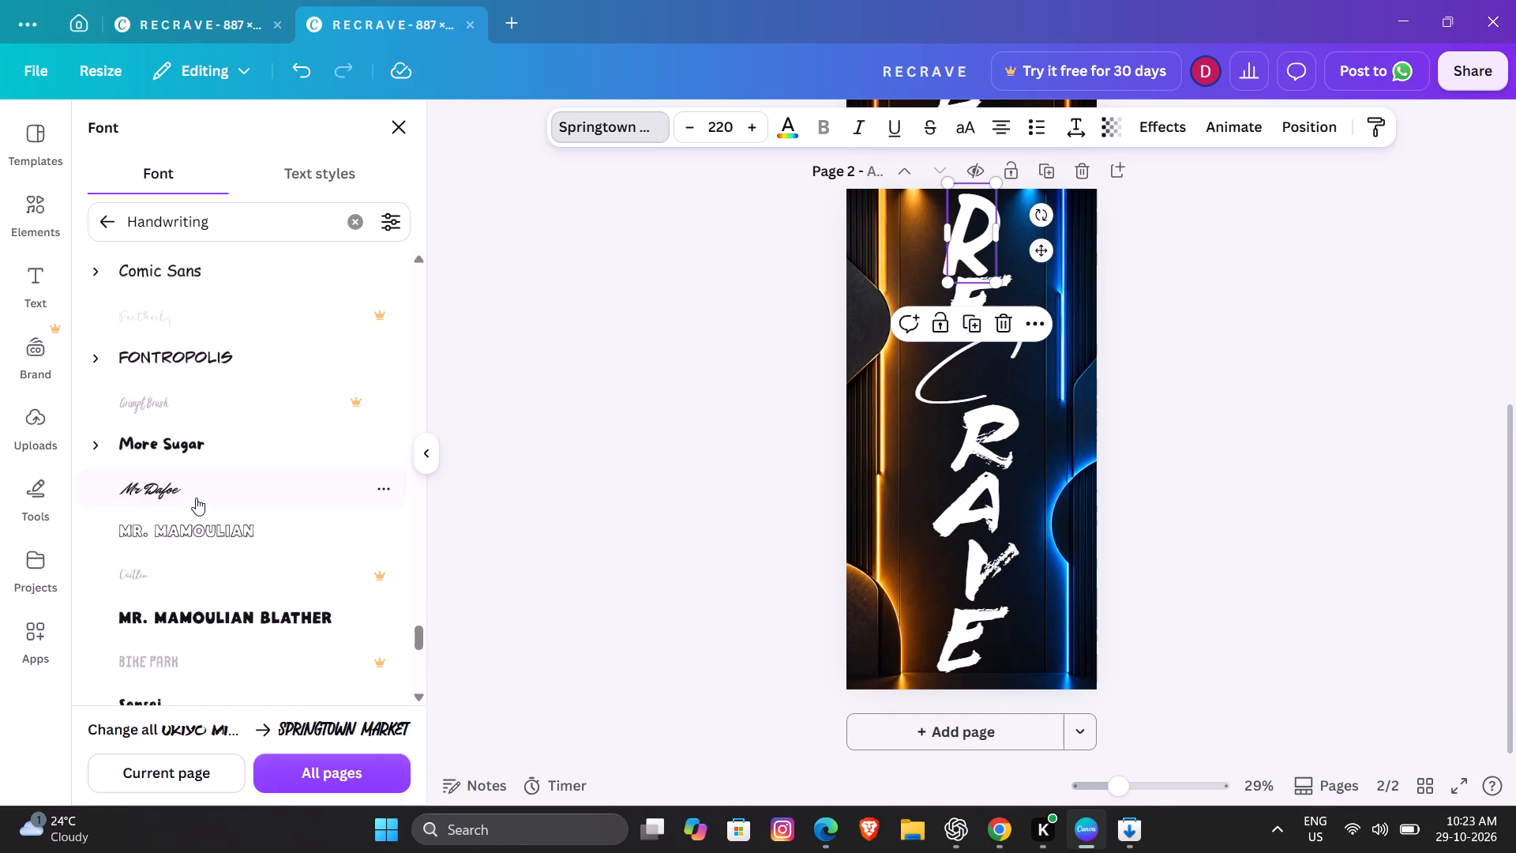
{"action": "left_click", "coordinate": [212, 352]}
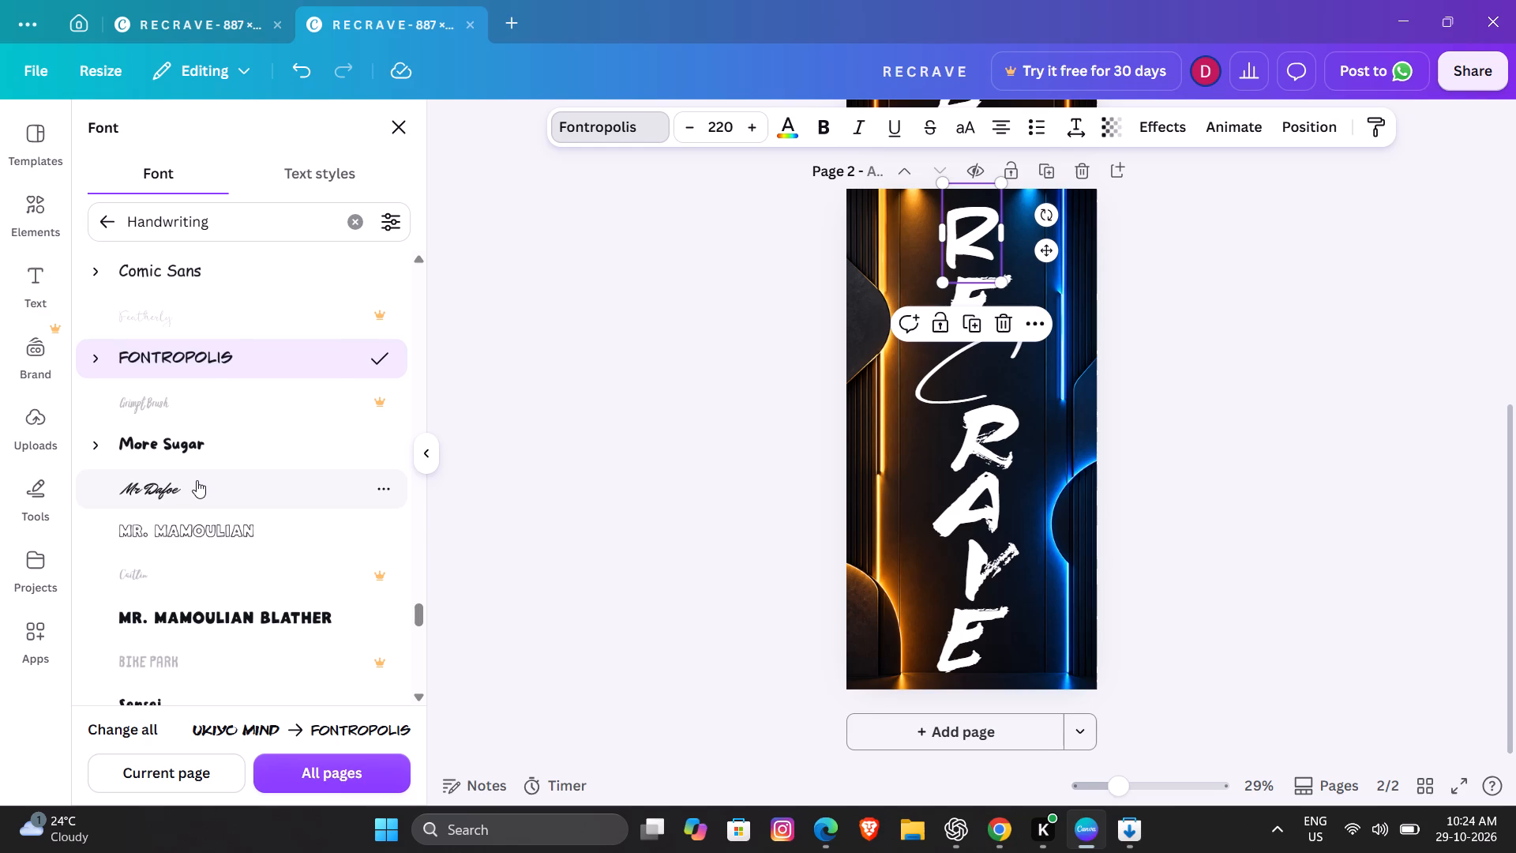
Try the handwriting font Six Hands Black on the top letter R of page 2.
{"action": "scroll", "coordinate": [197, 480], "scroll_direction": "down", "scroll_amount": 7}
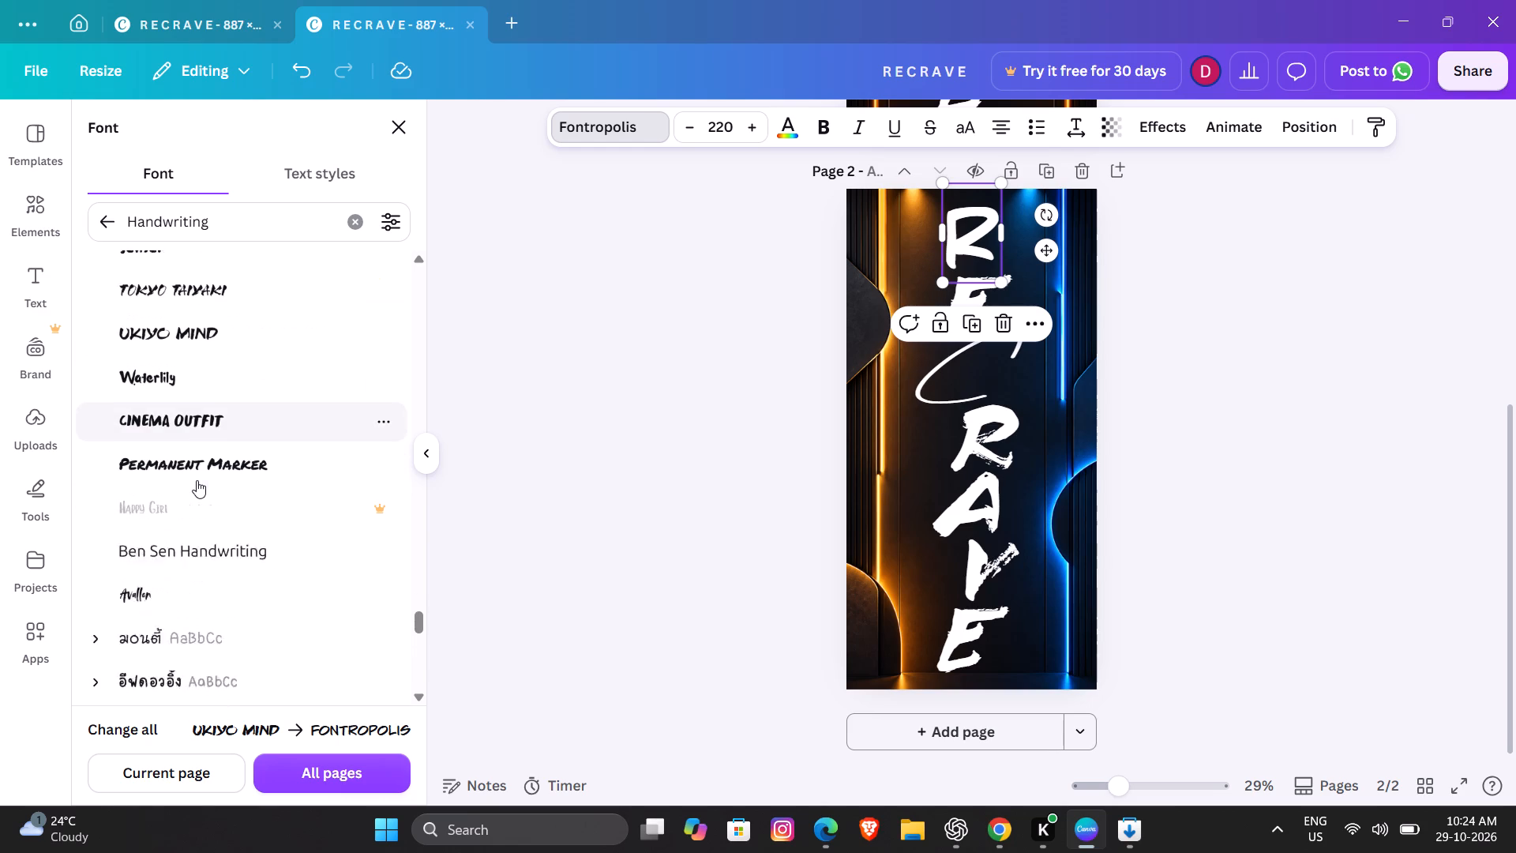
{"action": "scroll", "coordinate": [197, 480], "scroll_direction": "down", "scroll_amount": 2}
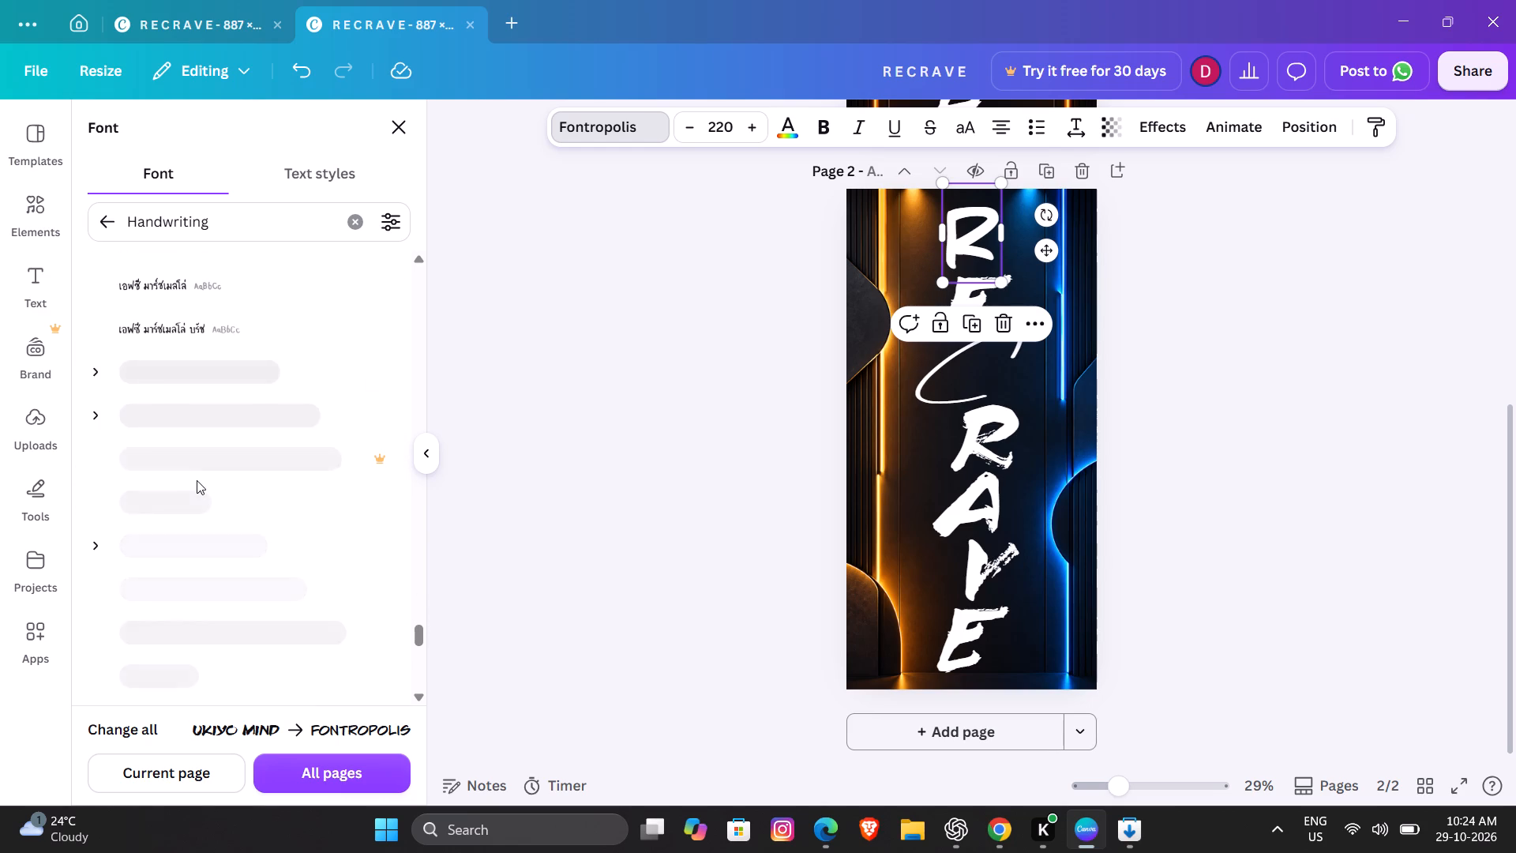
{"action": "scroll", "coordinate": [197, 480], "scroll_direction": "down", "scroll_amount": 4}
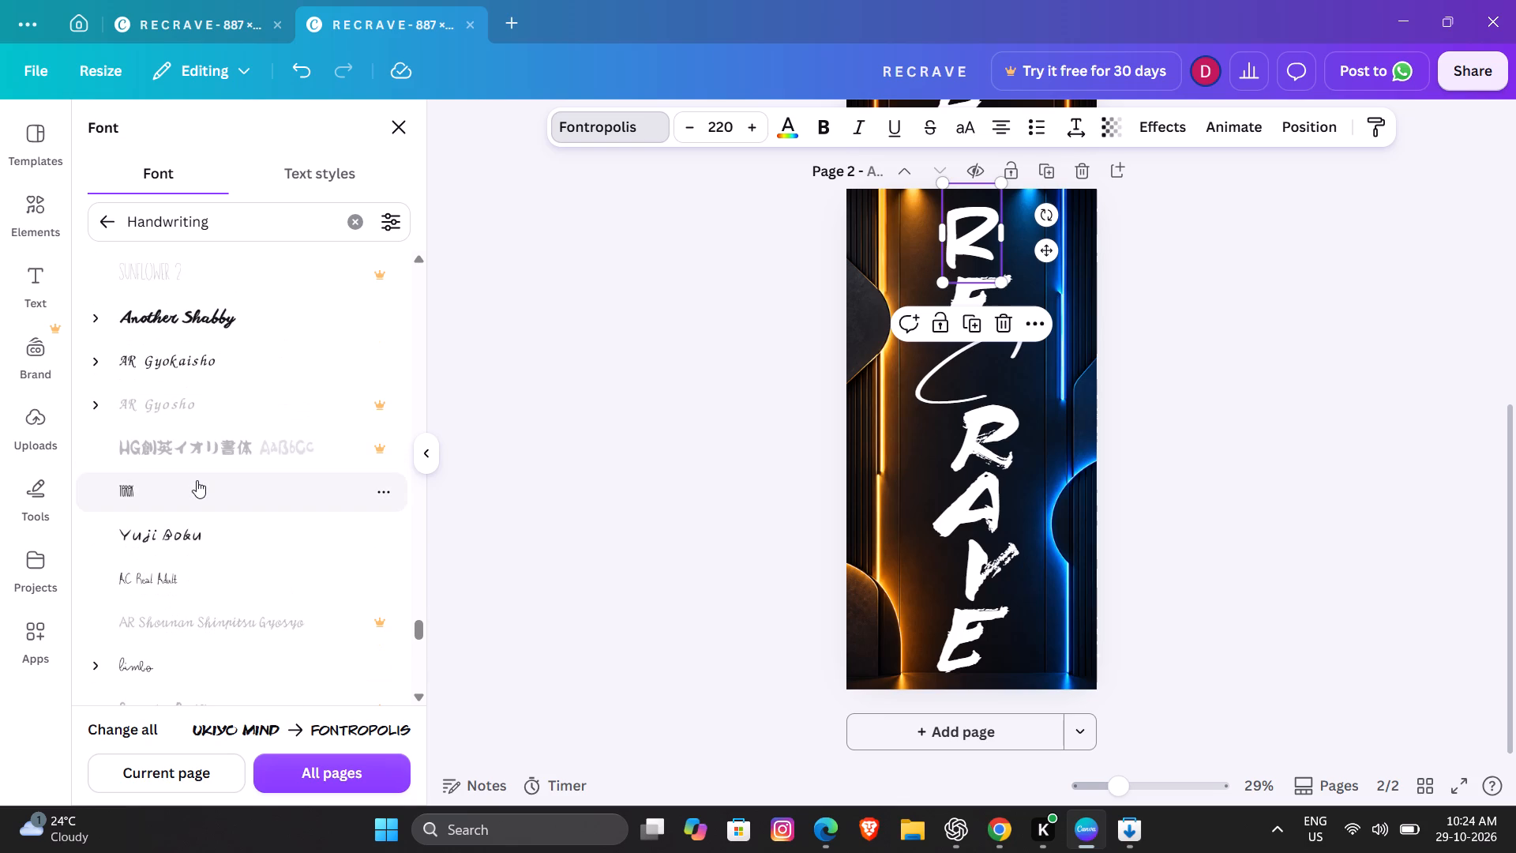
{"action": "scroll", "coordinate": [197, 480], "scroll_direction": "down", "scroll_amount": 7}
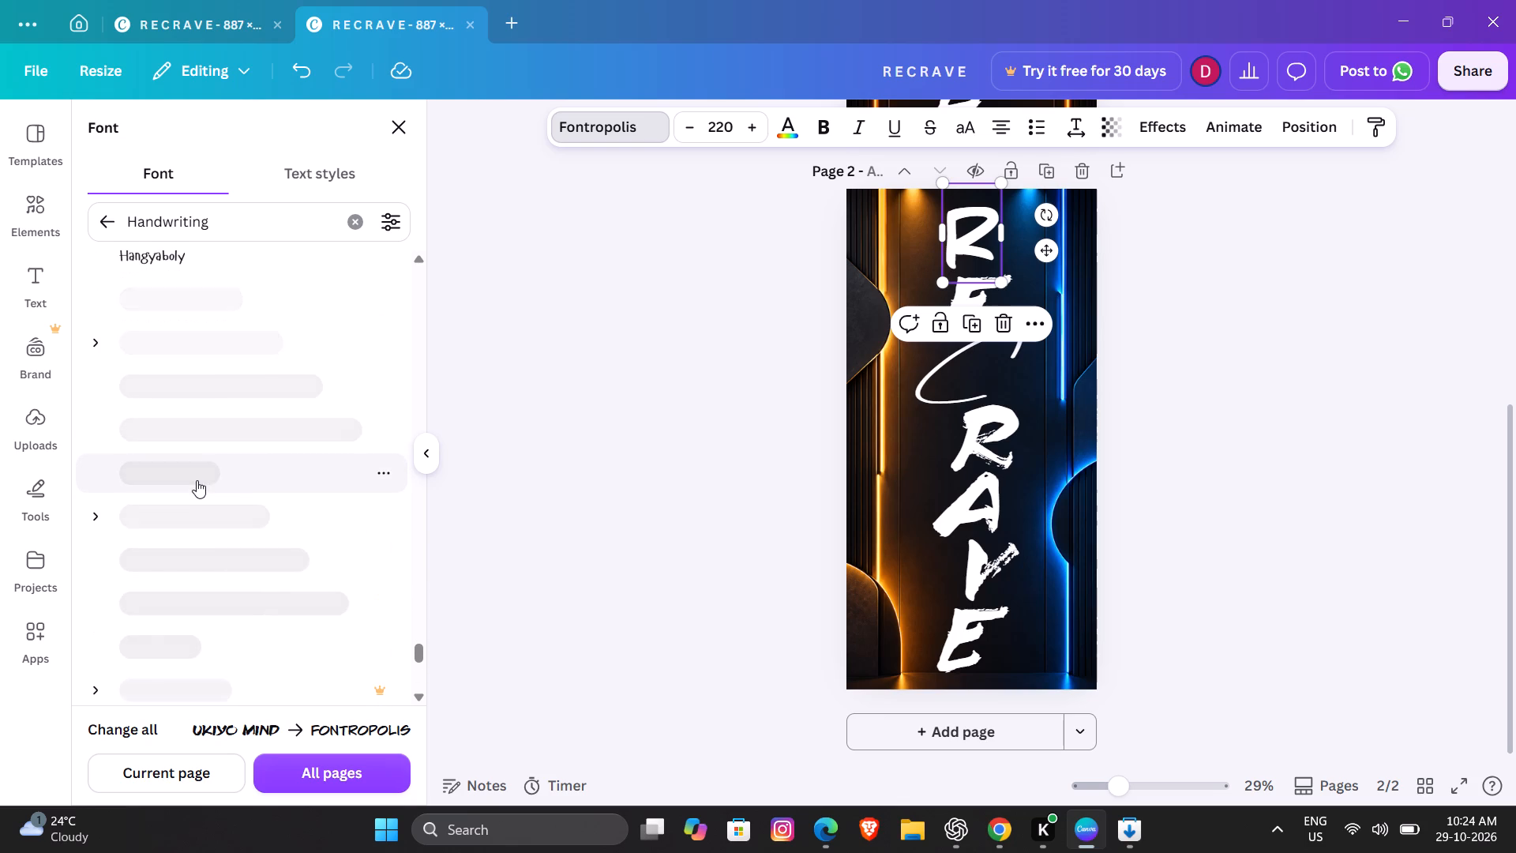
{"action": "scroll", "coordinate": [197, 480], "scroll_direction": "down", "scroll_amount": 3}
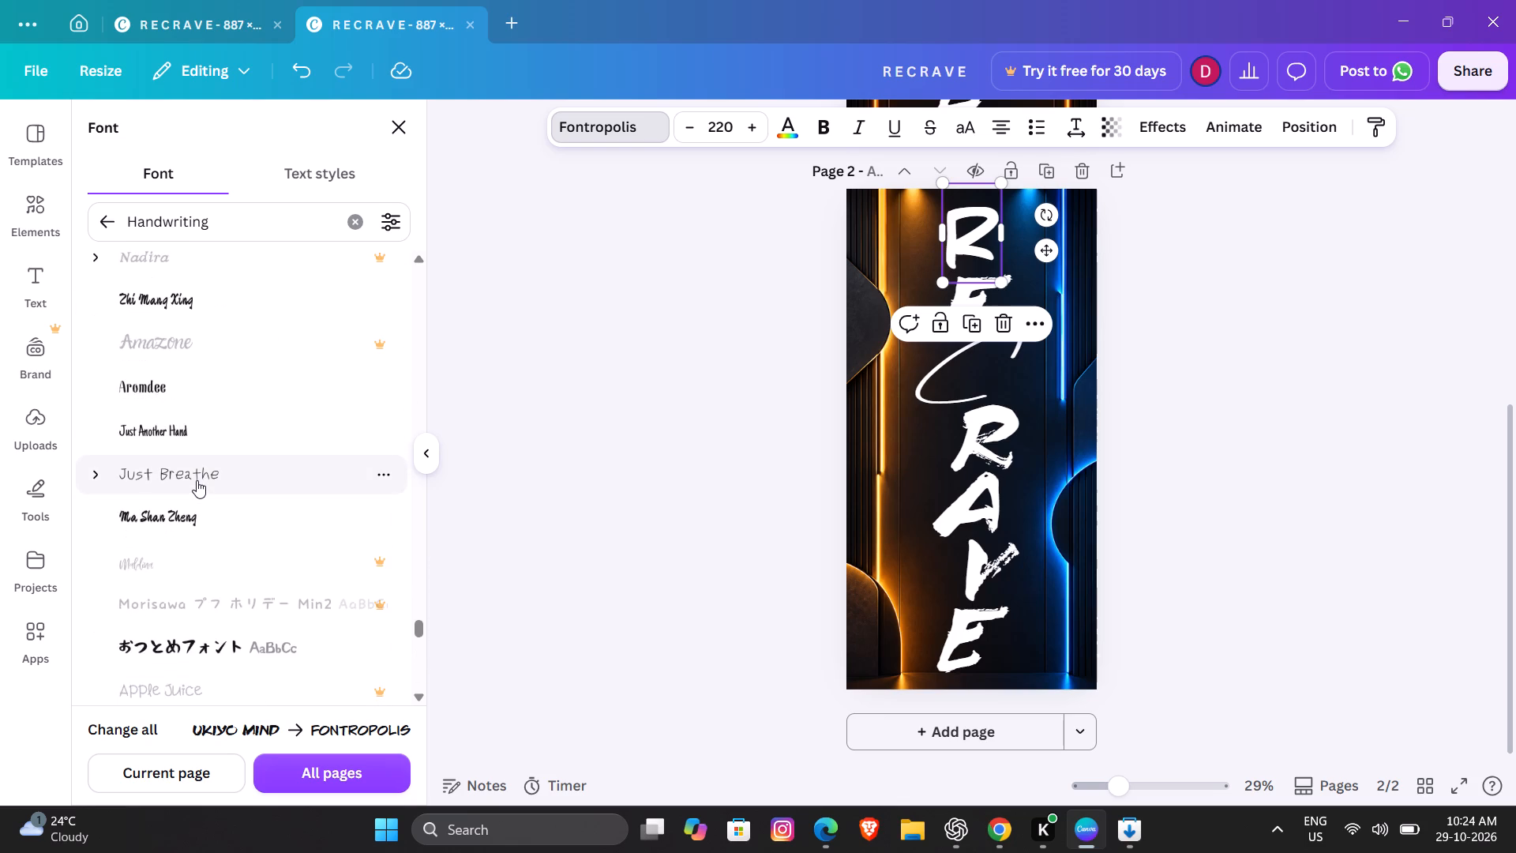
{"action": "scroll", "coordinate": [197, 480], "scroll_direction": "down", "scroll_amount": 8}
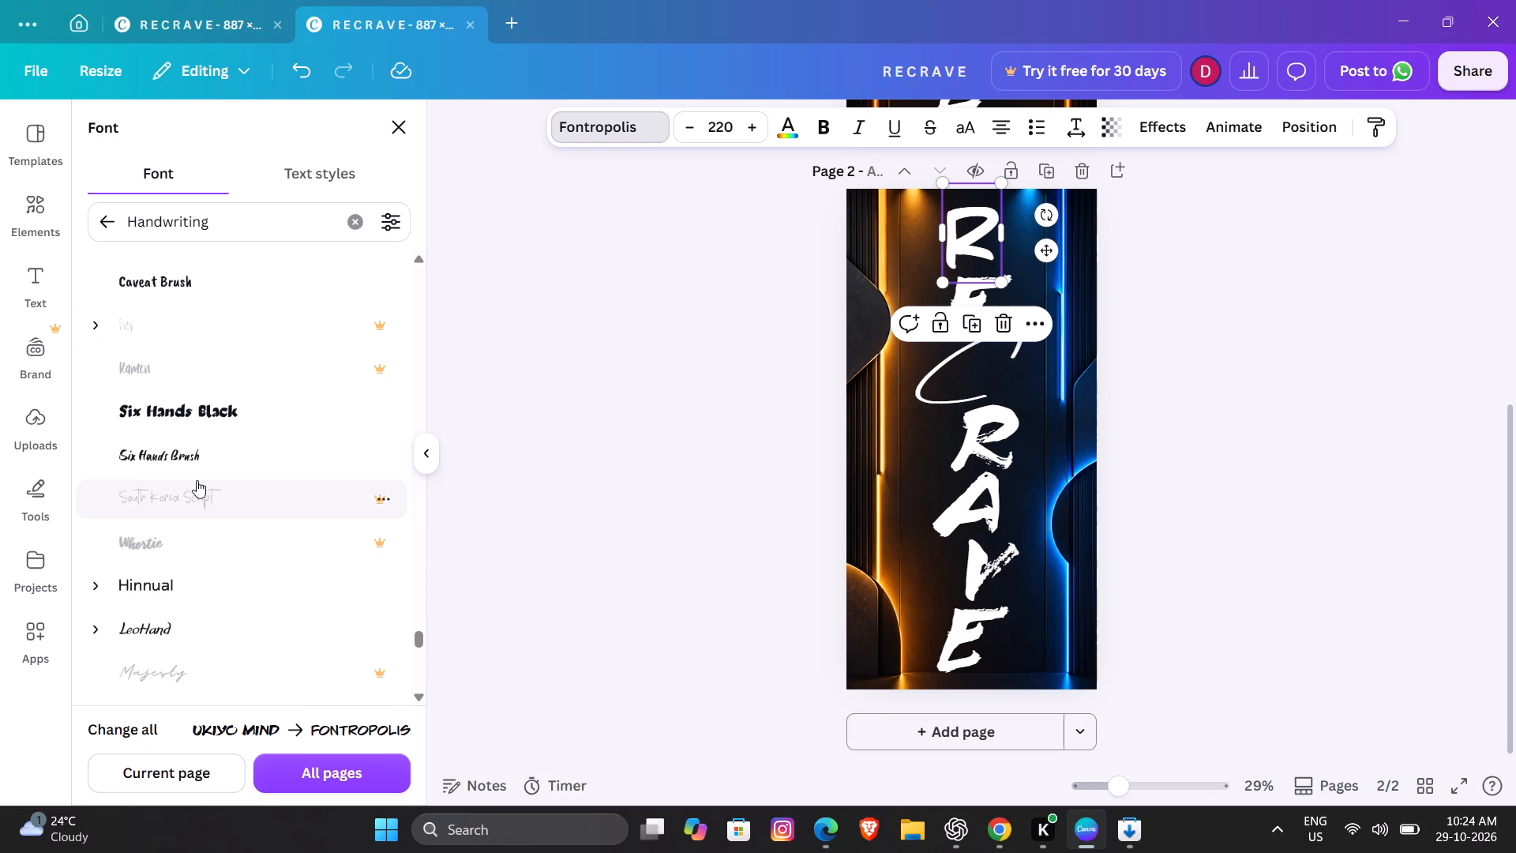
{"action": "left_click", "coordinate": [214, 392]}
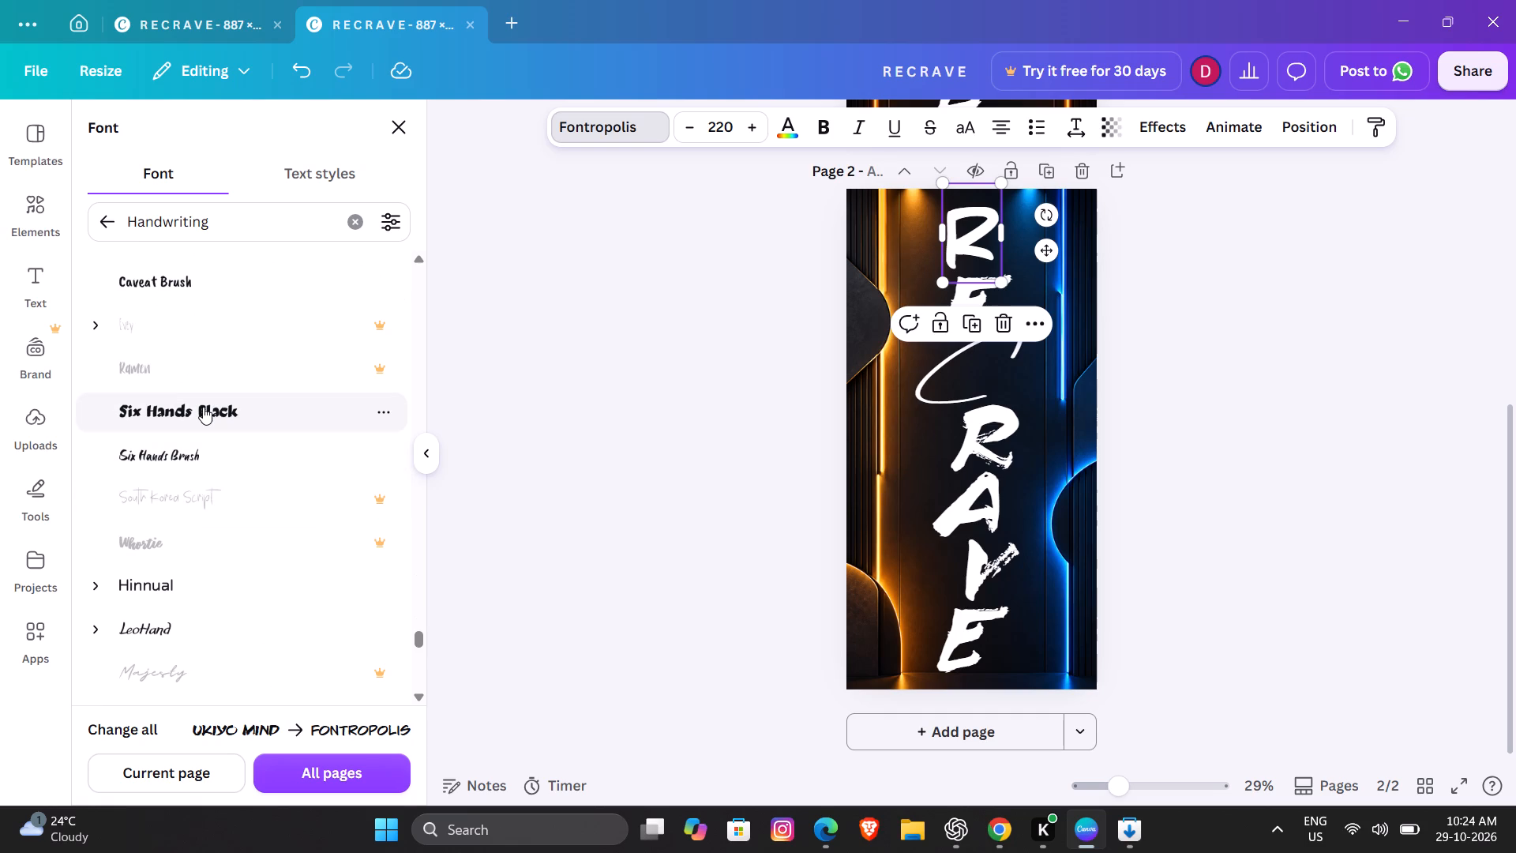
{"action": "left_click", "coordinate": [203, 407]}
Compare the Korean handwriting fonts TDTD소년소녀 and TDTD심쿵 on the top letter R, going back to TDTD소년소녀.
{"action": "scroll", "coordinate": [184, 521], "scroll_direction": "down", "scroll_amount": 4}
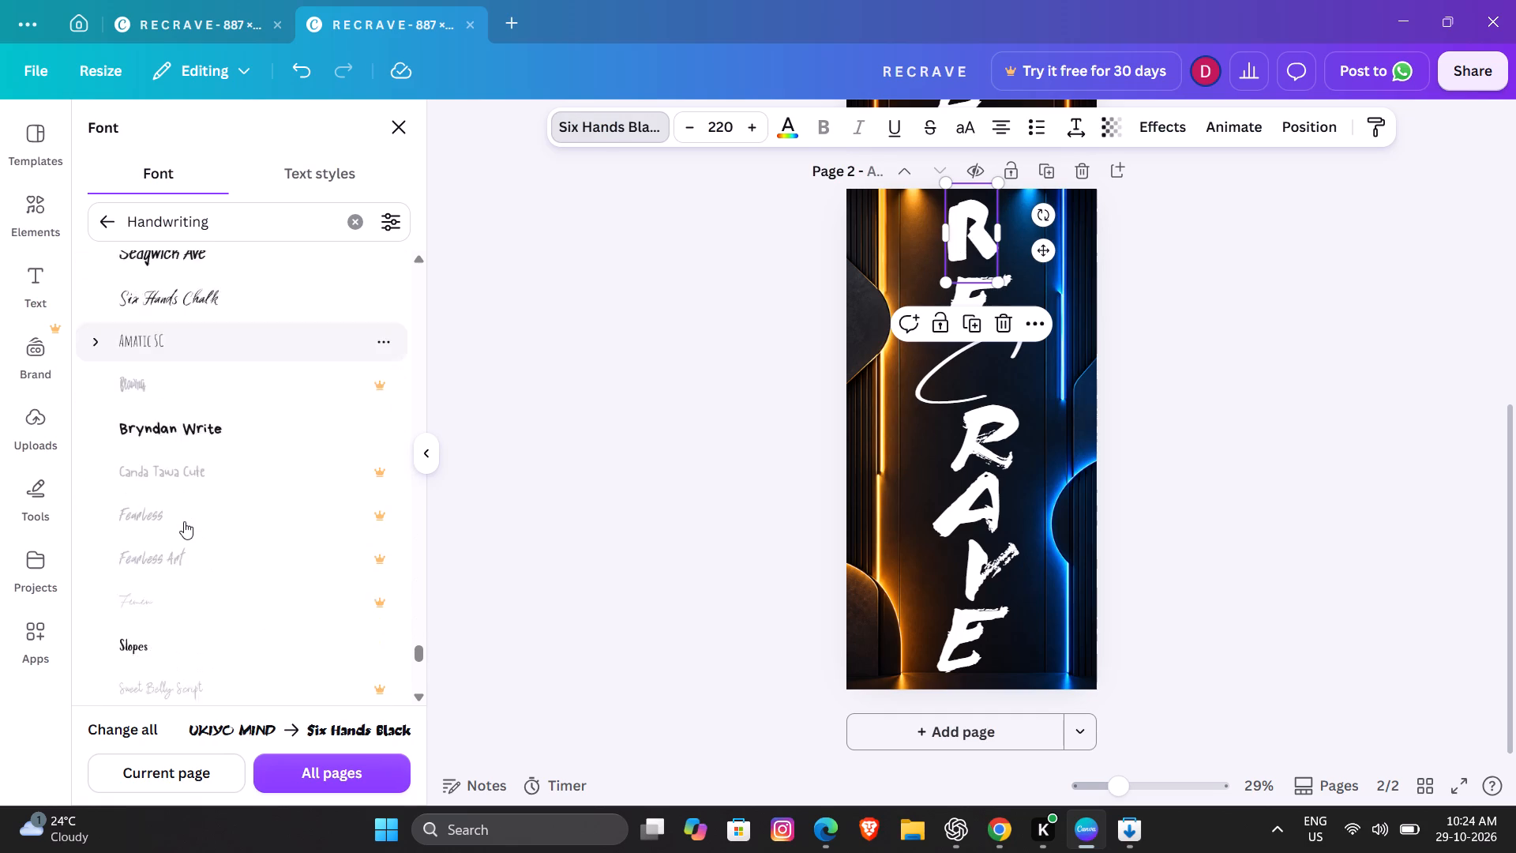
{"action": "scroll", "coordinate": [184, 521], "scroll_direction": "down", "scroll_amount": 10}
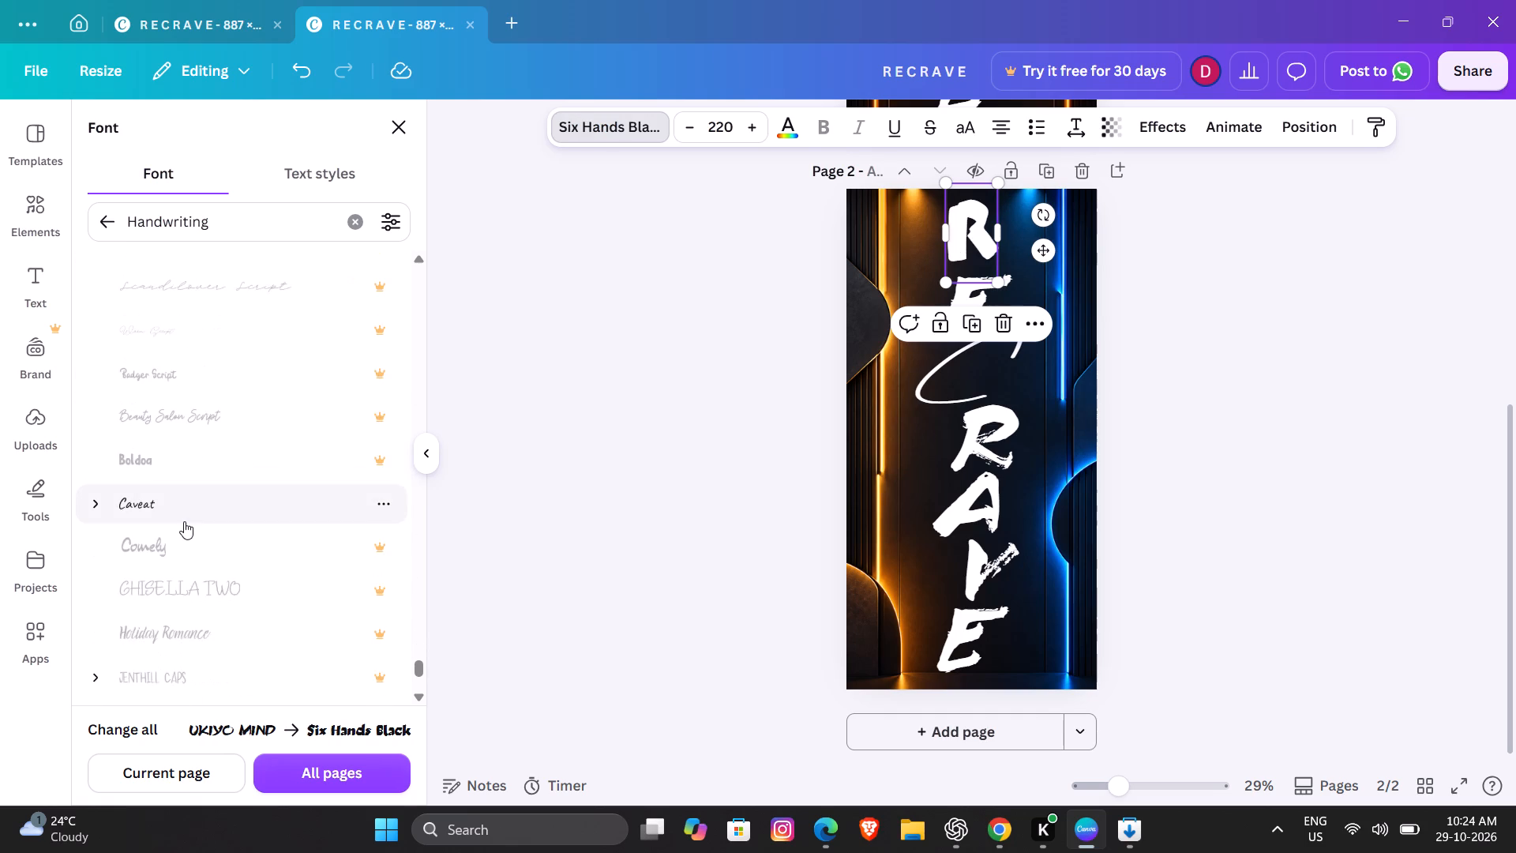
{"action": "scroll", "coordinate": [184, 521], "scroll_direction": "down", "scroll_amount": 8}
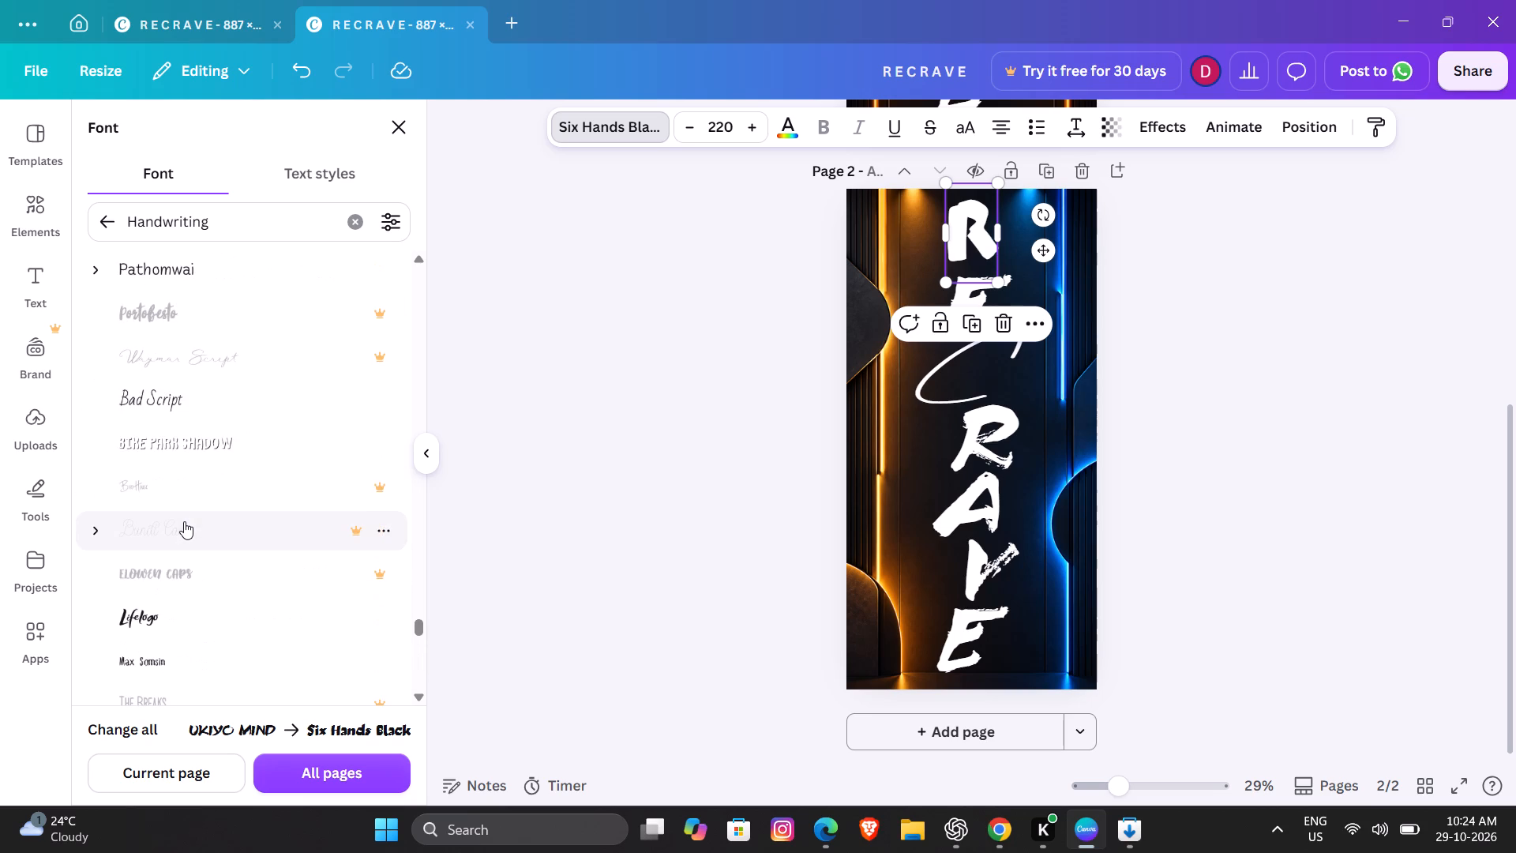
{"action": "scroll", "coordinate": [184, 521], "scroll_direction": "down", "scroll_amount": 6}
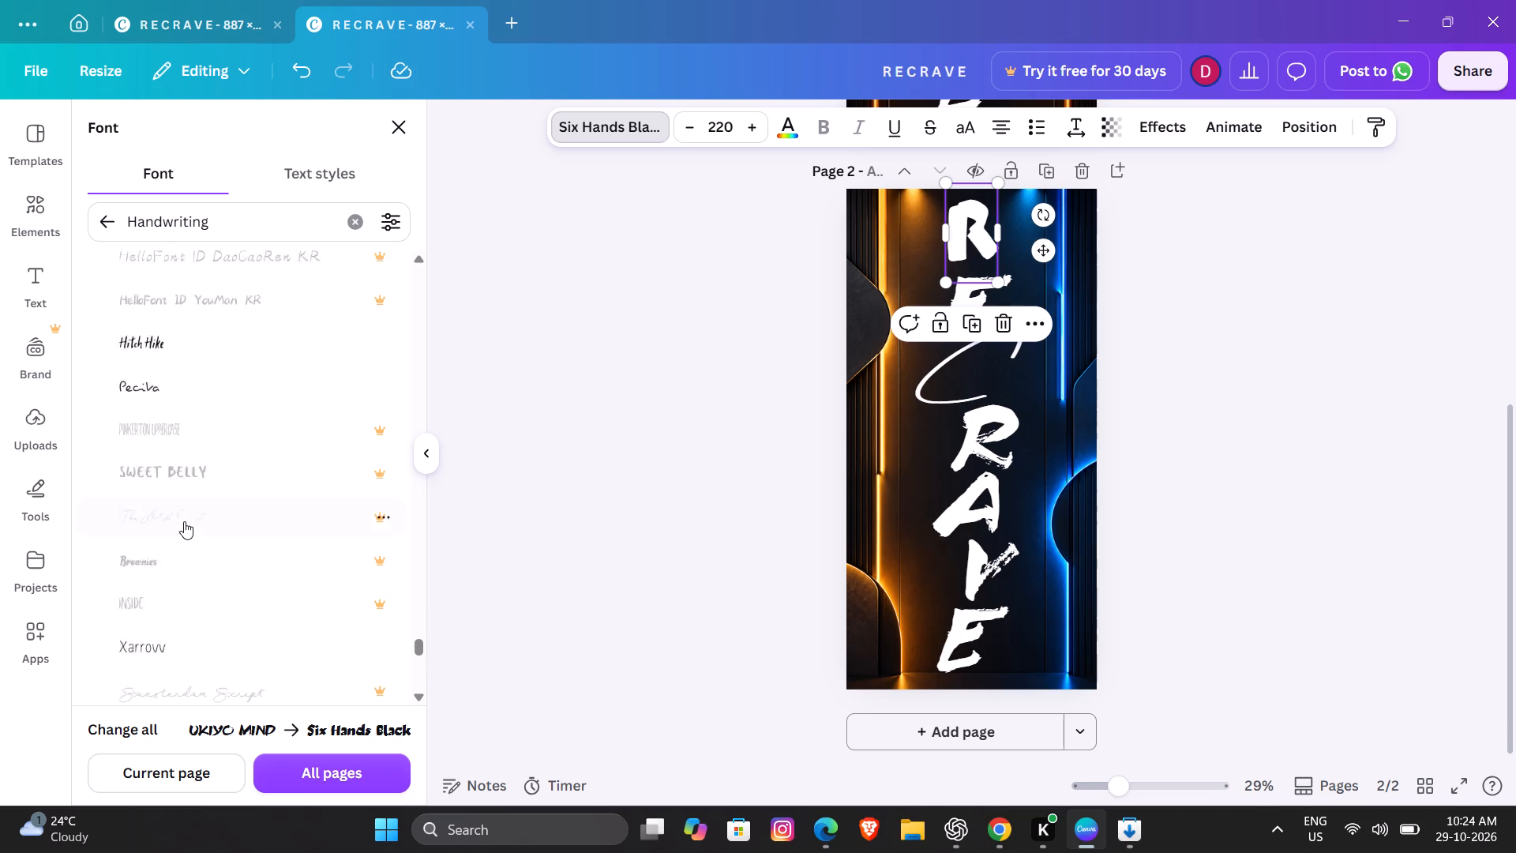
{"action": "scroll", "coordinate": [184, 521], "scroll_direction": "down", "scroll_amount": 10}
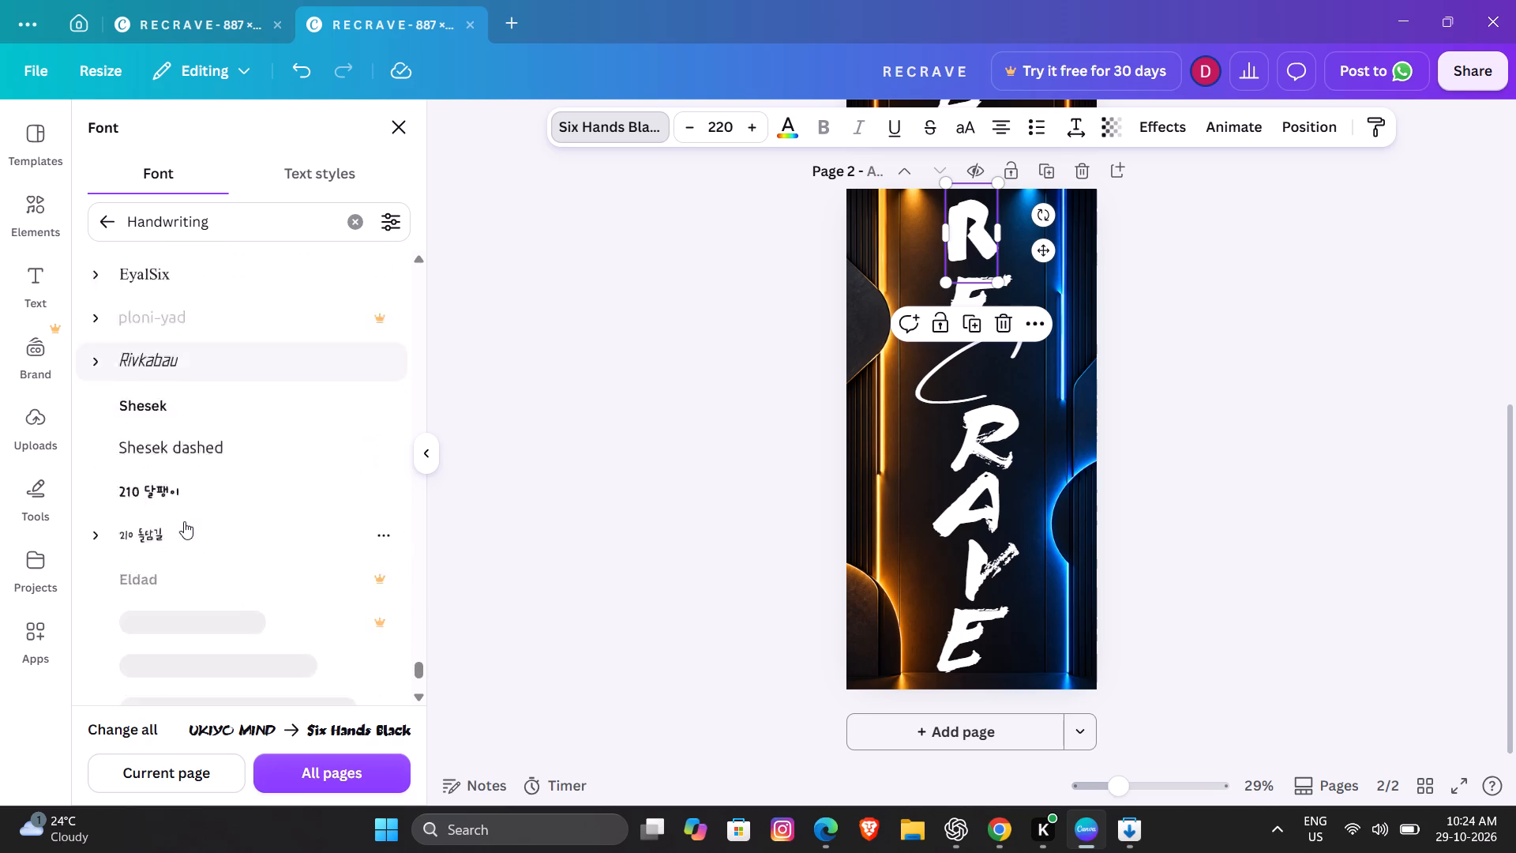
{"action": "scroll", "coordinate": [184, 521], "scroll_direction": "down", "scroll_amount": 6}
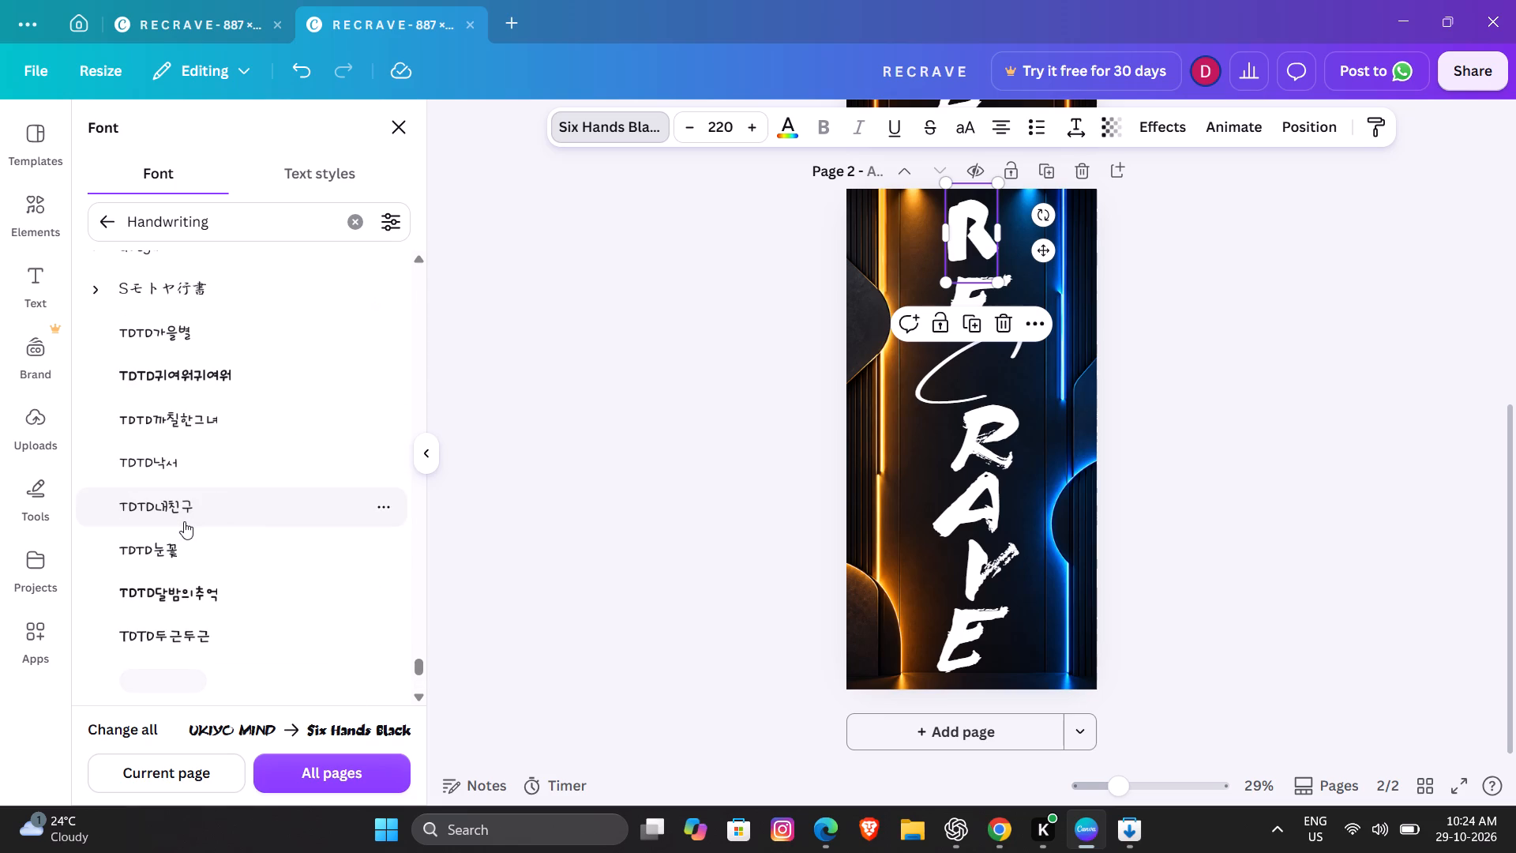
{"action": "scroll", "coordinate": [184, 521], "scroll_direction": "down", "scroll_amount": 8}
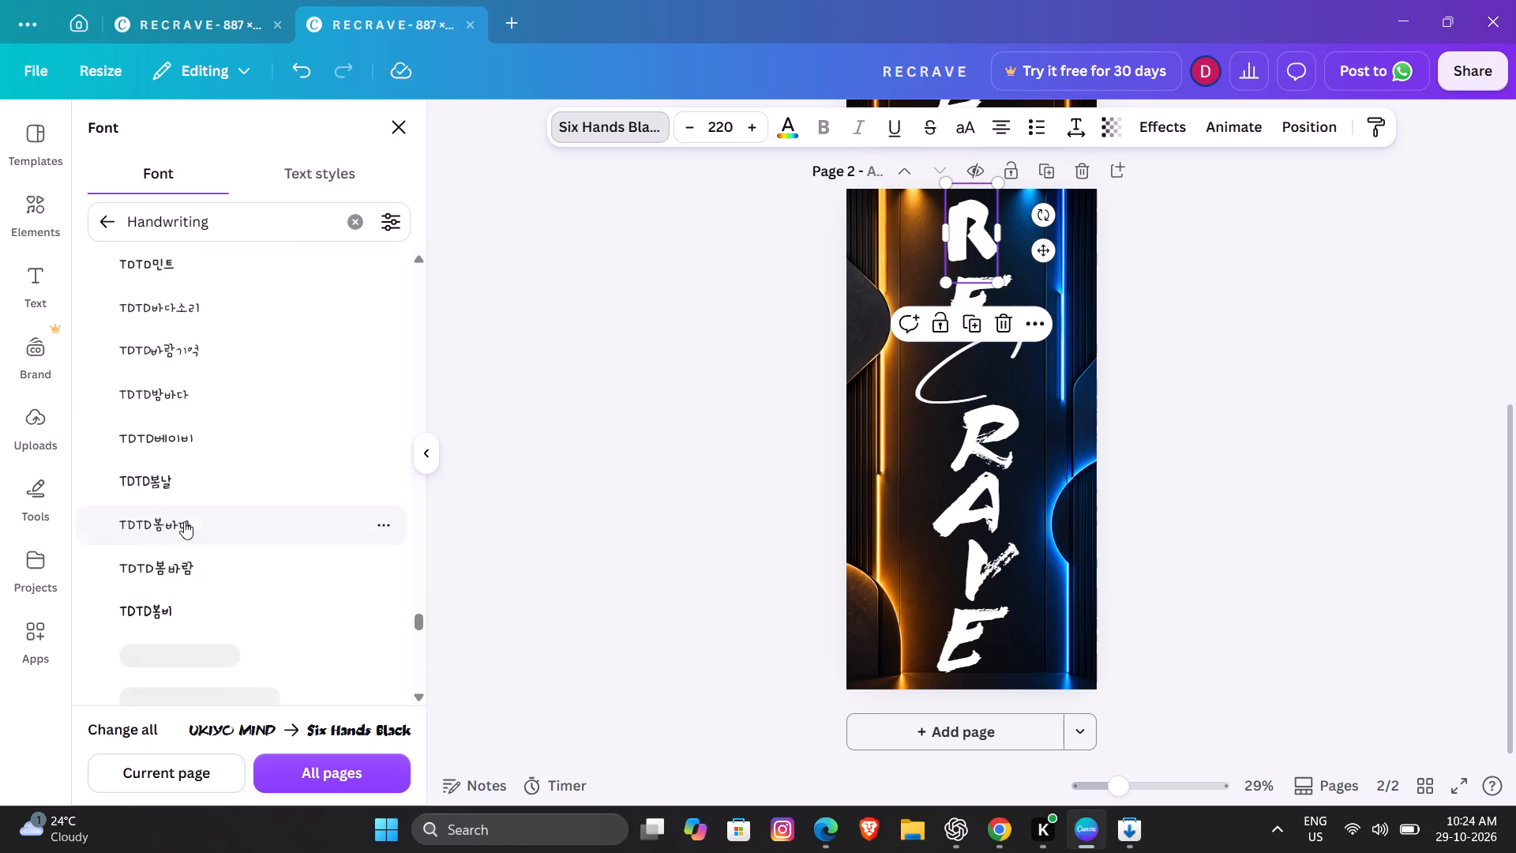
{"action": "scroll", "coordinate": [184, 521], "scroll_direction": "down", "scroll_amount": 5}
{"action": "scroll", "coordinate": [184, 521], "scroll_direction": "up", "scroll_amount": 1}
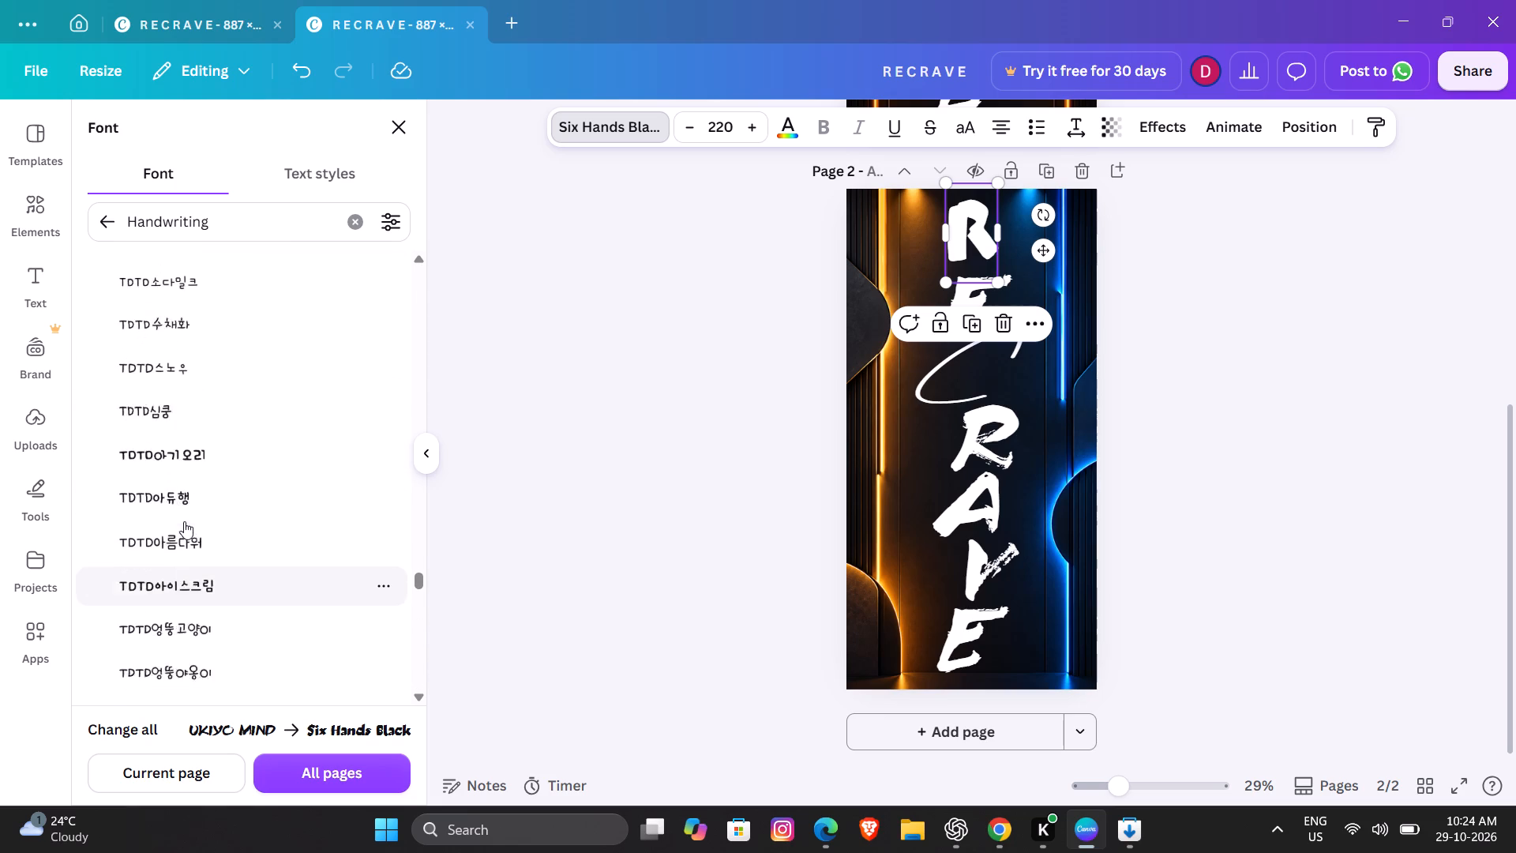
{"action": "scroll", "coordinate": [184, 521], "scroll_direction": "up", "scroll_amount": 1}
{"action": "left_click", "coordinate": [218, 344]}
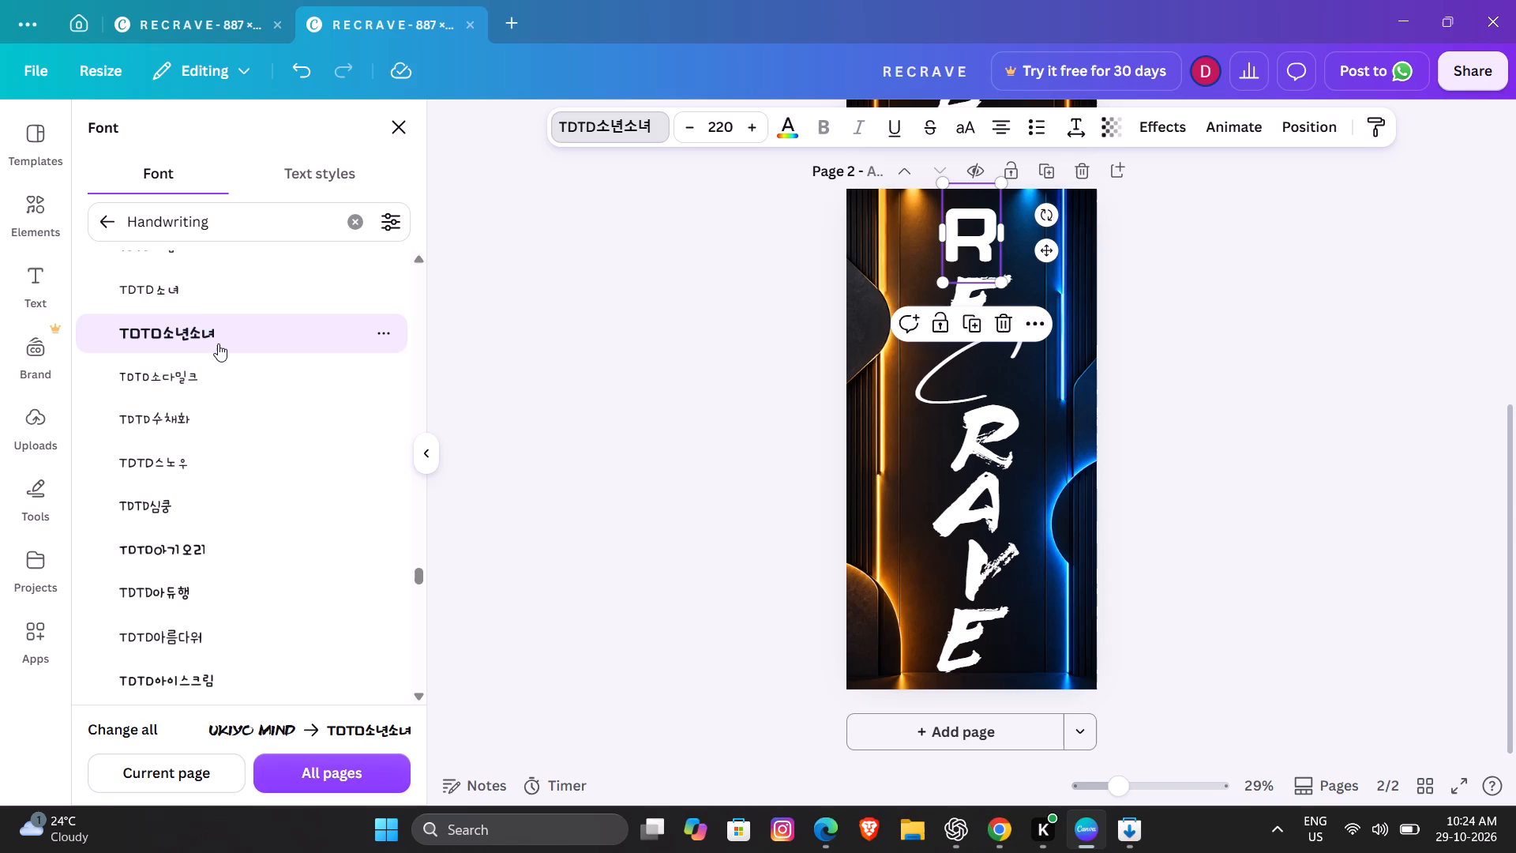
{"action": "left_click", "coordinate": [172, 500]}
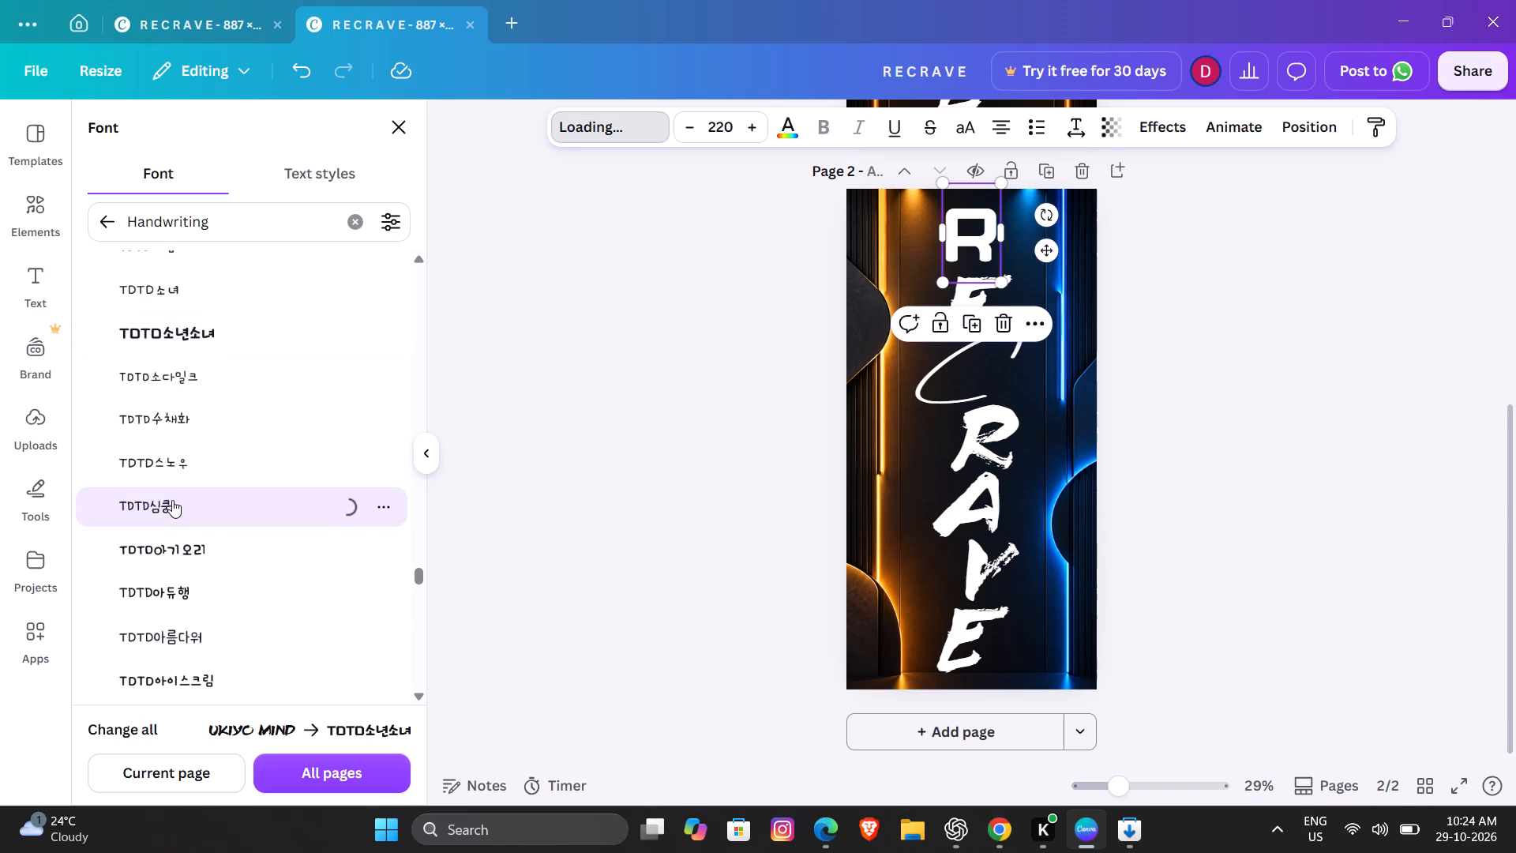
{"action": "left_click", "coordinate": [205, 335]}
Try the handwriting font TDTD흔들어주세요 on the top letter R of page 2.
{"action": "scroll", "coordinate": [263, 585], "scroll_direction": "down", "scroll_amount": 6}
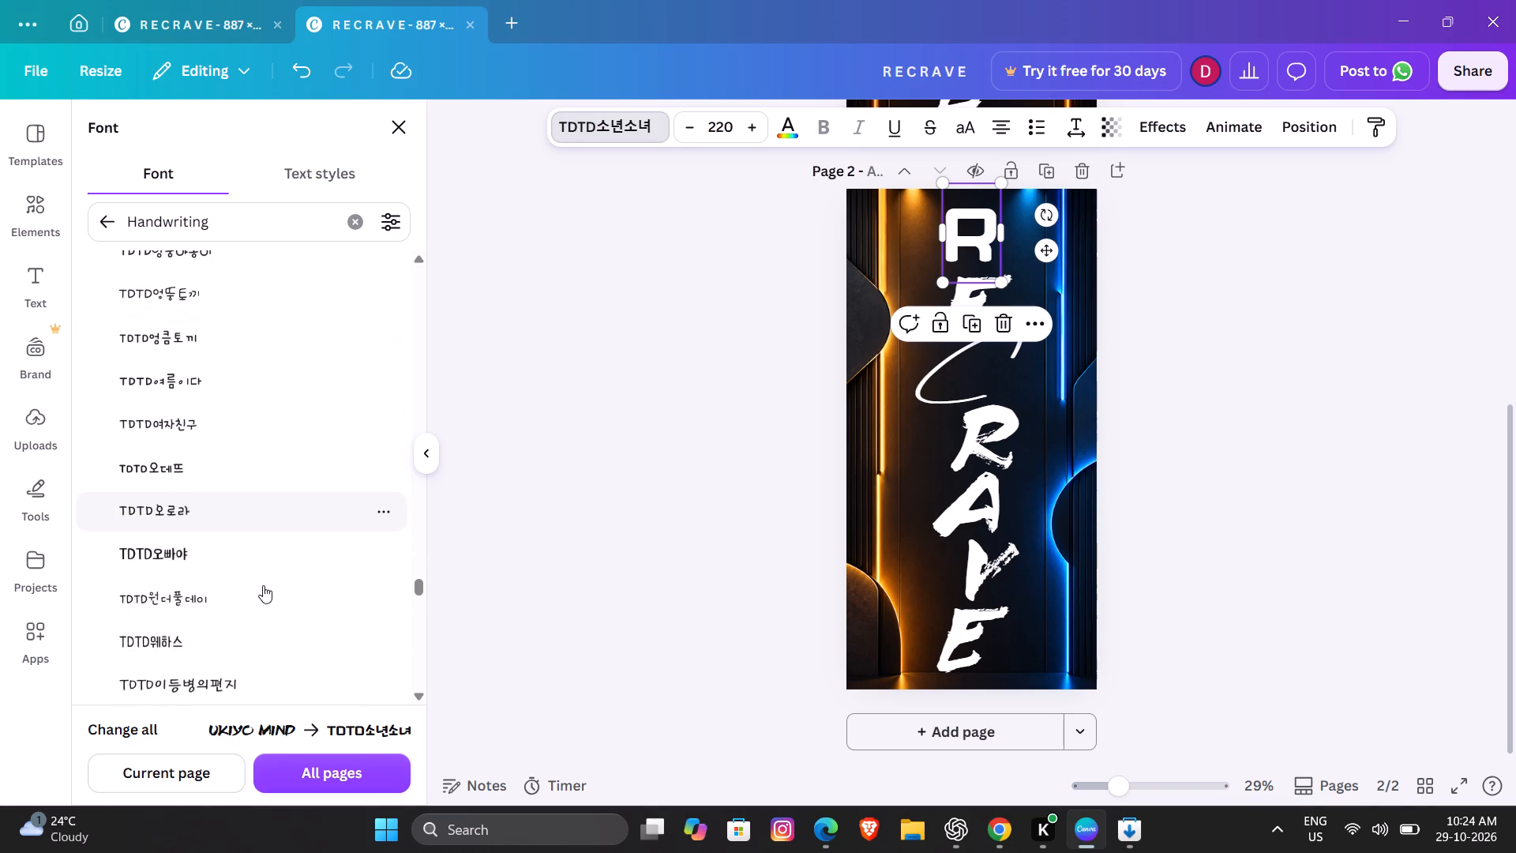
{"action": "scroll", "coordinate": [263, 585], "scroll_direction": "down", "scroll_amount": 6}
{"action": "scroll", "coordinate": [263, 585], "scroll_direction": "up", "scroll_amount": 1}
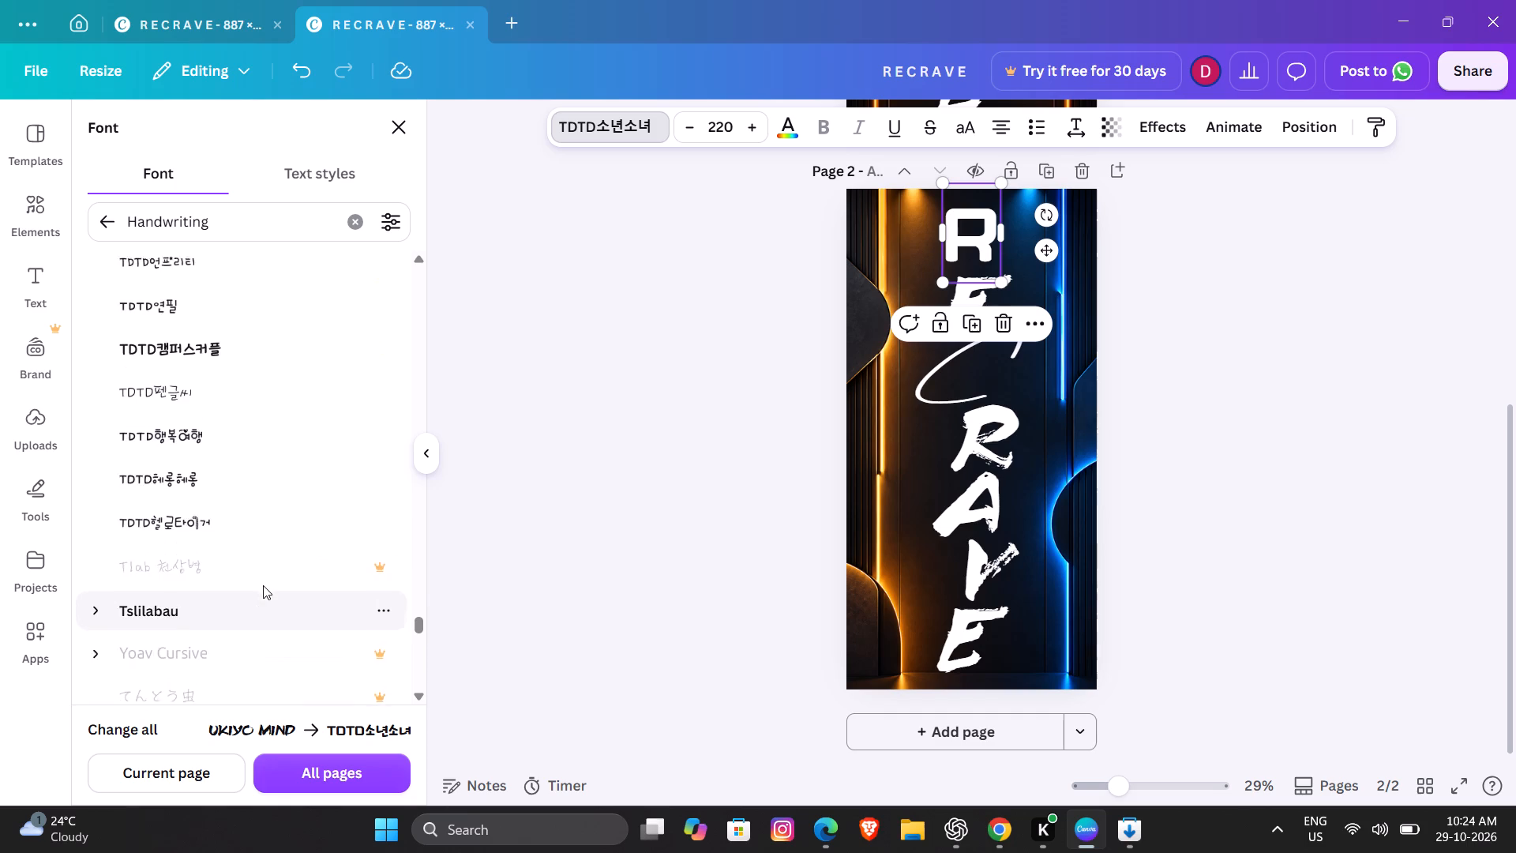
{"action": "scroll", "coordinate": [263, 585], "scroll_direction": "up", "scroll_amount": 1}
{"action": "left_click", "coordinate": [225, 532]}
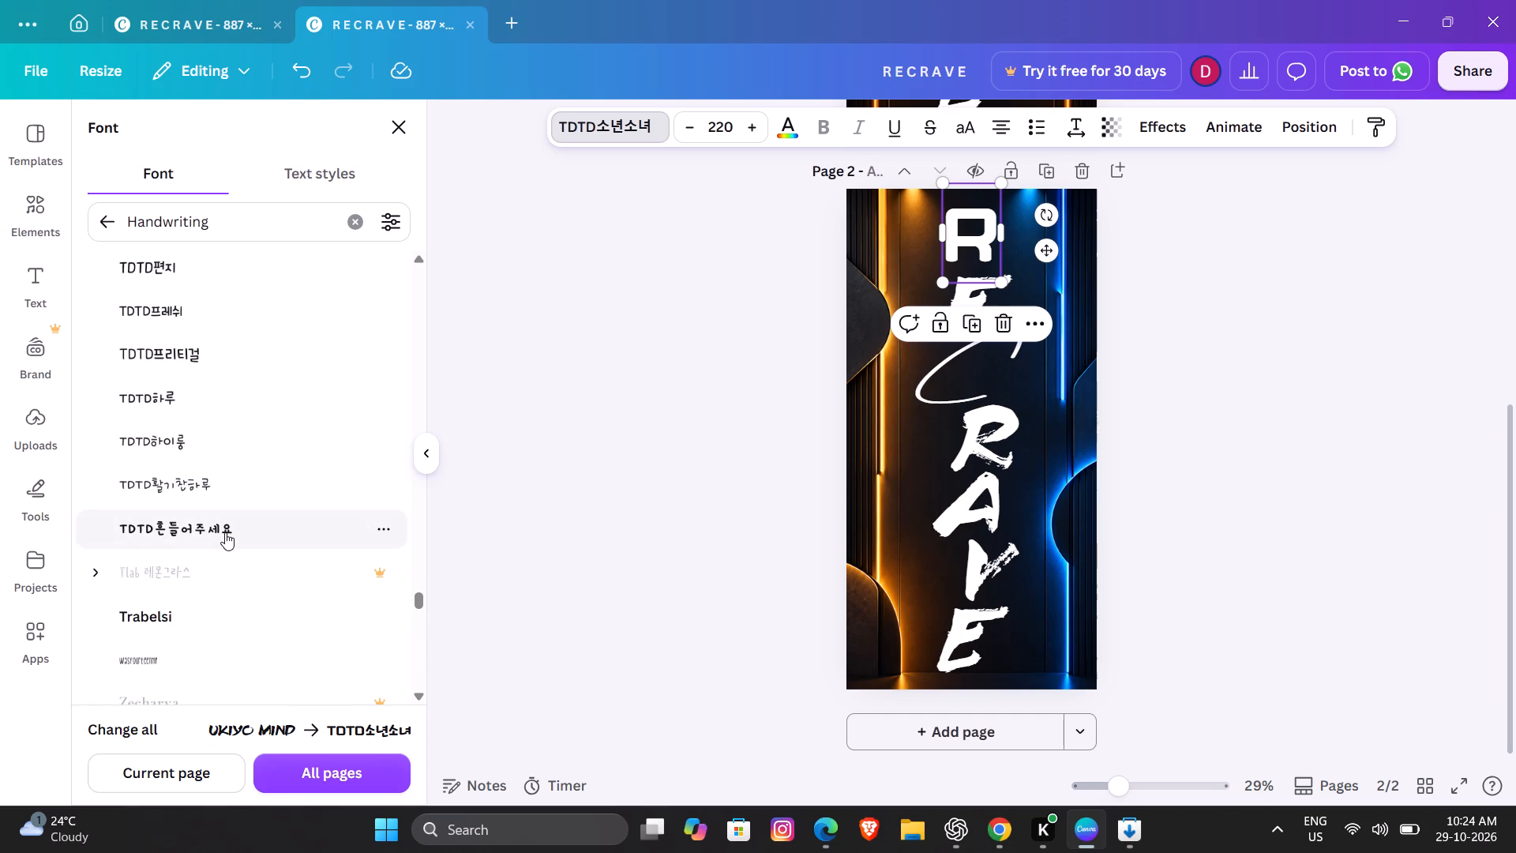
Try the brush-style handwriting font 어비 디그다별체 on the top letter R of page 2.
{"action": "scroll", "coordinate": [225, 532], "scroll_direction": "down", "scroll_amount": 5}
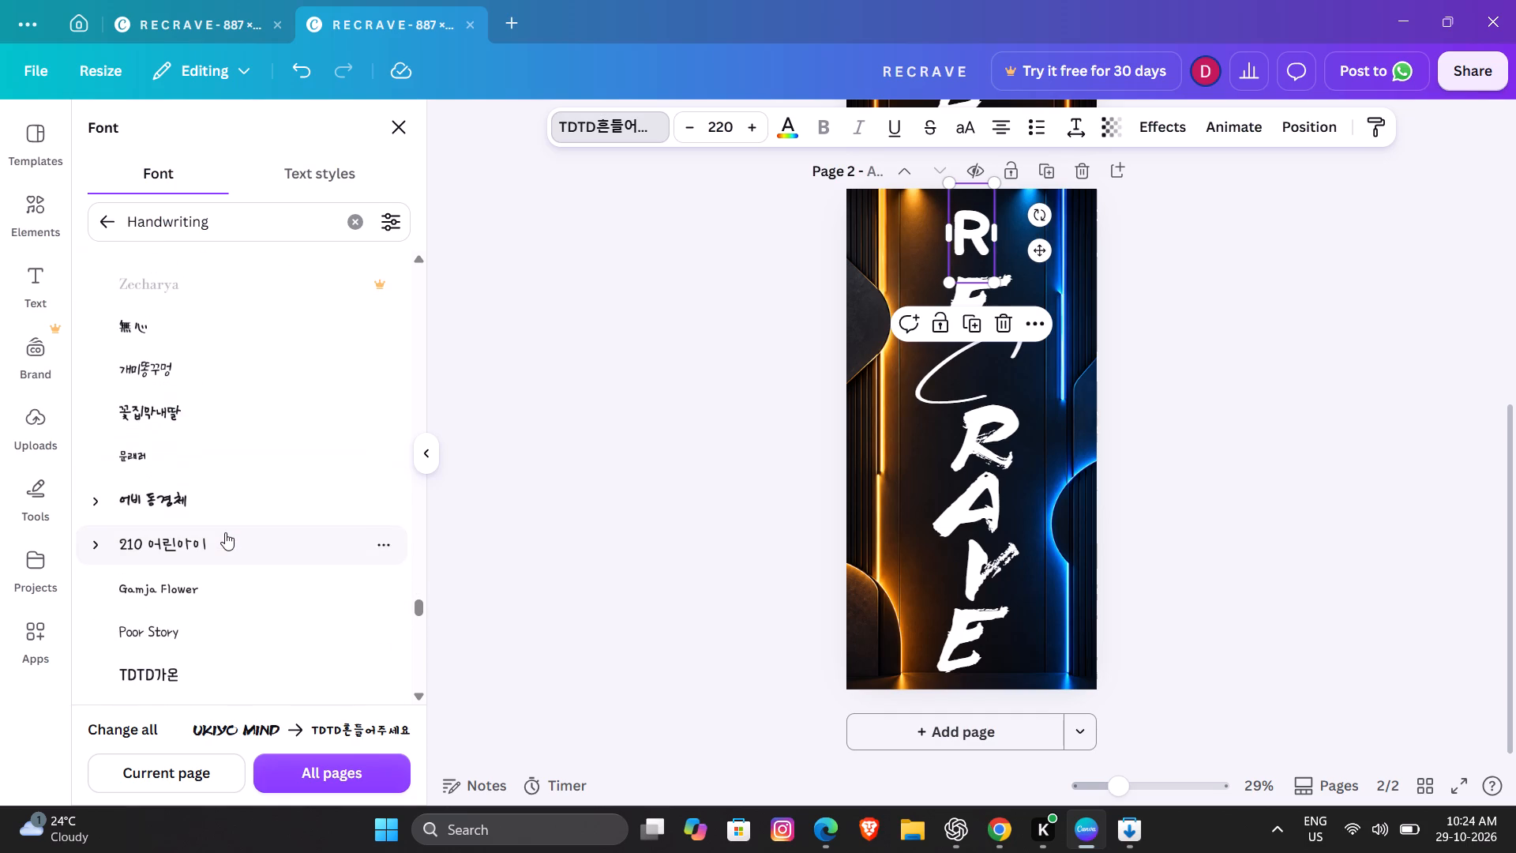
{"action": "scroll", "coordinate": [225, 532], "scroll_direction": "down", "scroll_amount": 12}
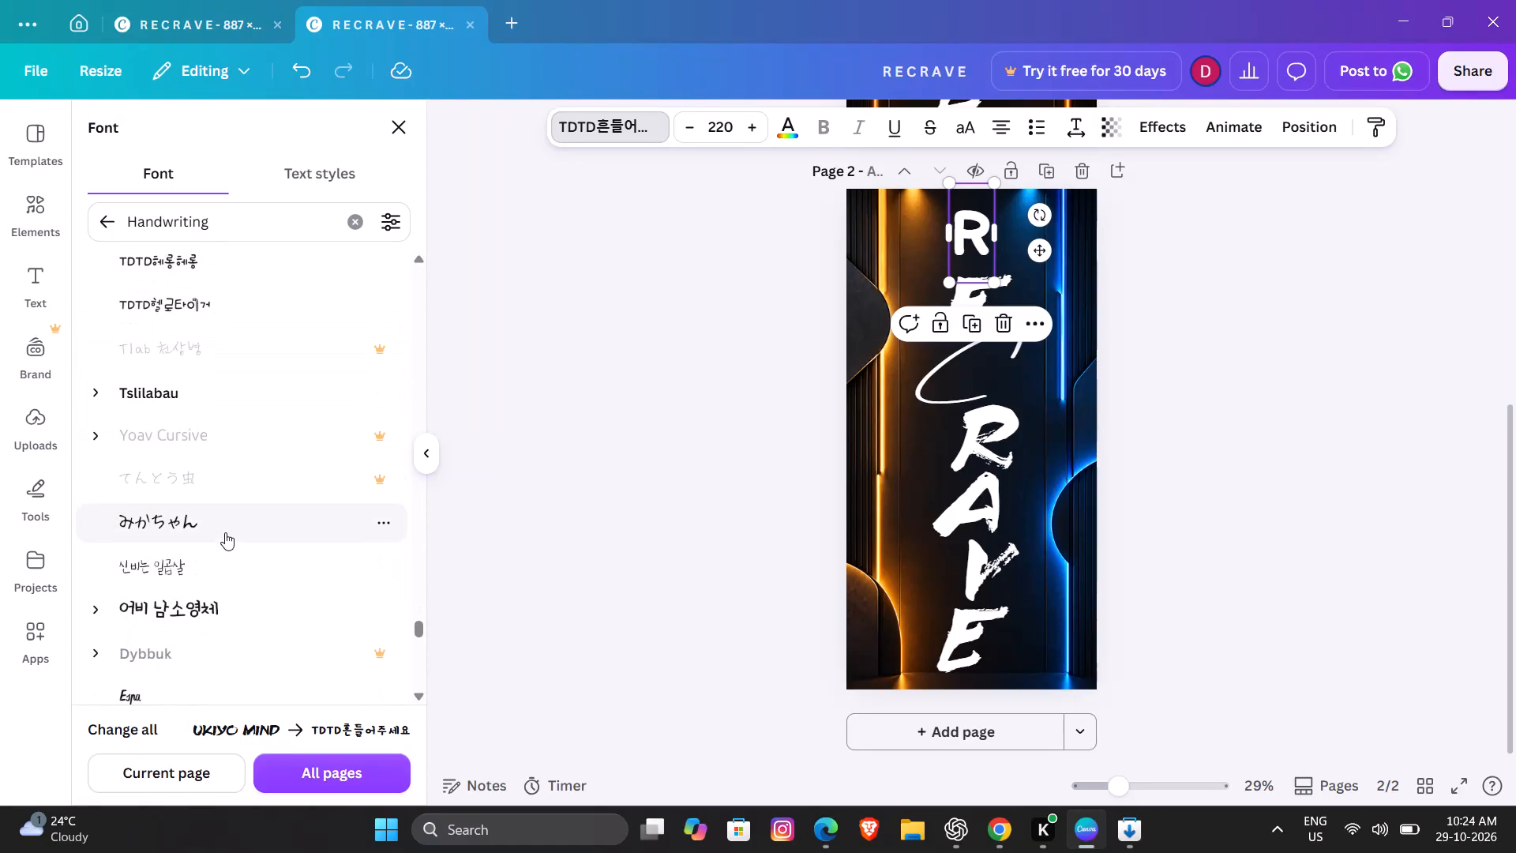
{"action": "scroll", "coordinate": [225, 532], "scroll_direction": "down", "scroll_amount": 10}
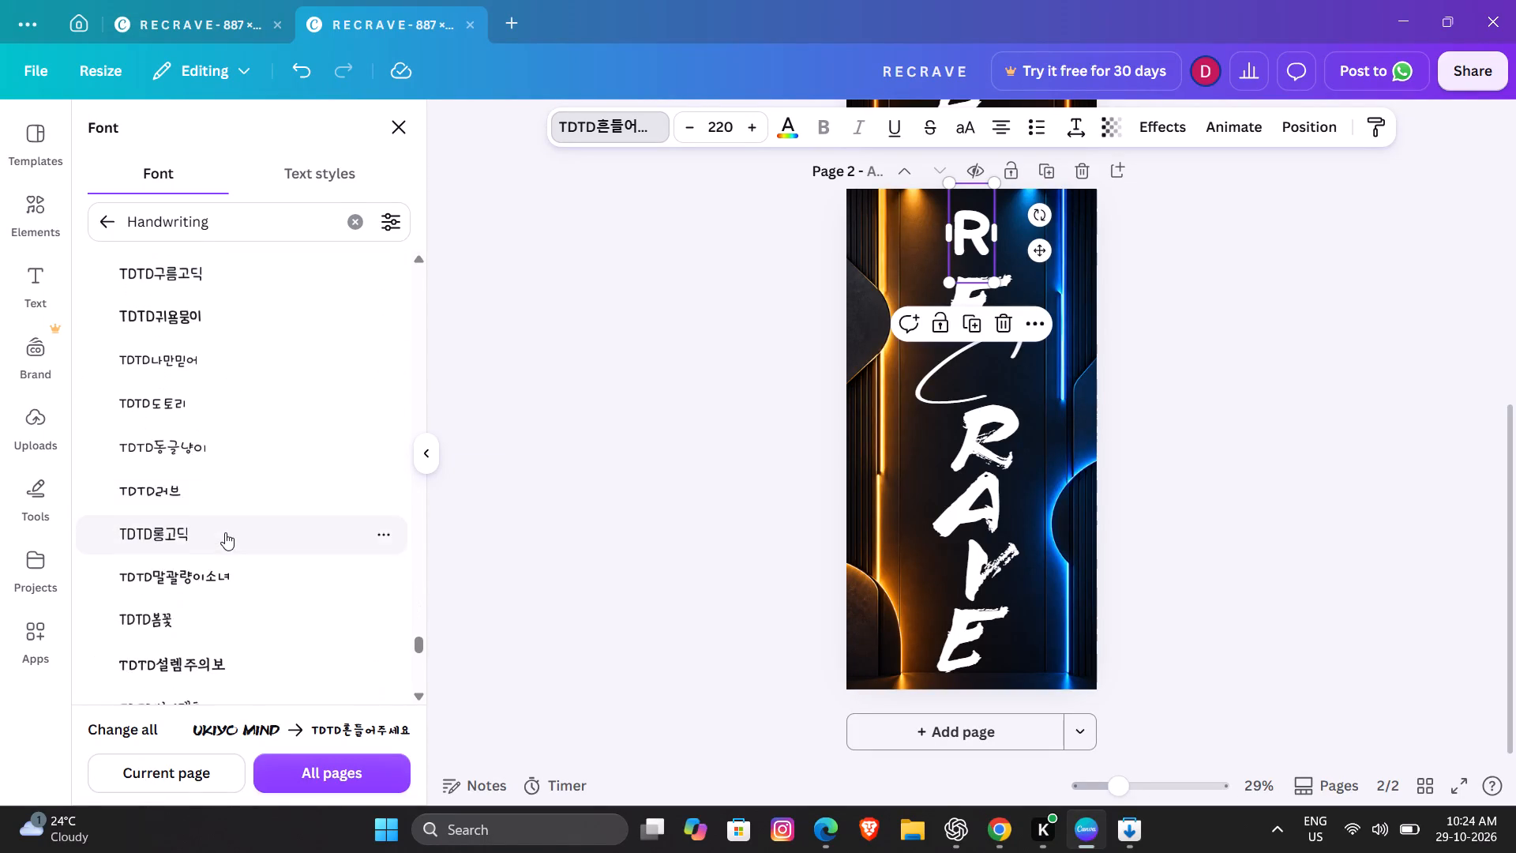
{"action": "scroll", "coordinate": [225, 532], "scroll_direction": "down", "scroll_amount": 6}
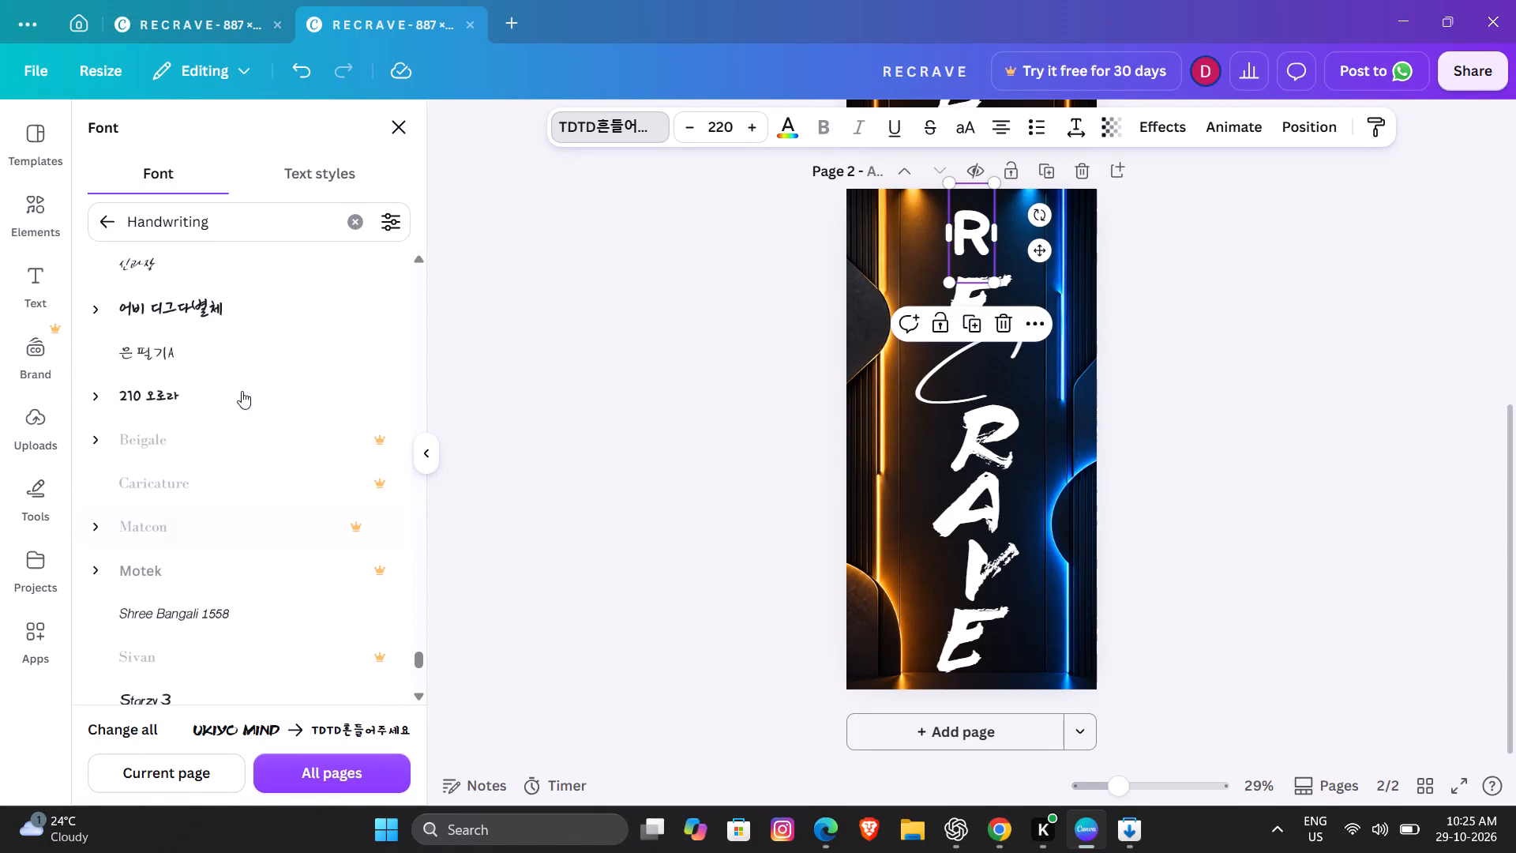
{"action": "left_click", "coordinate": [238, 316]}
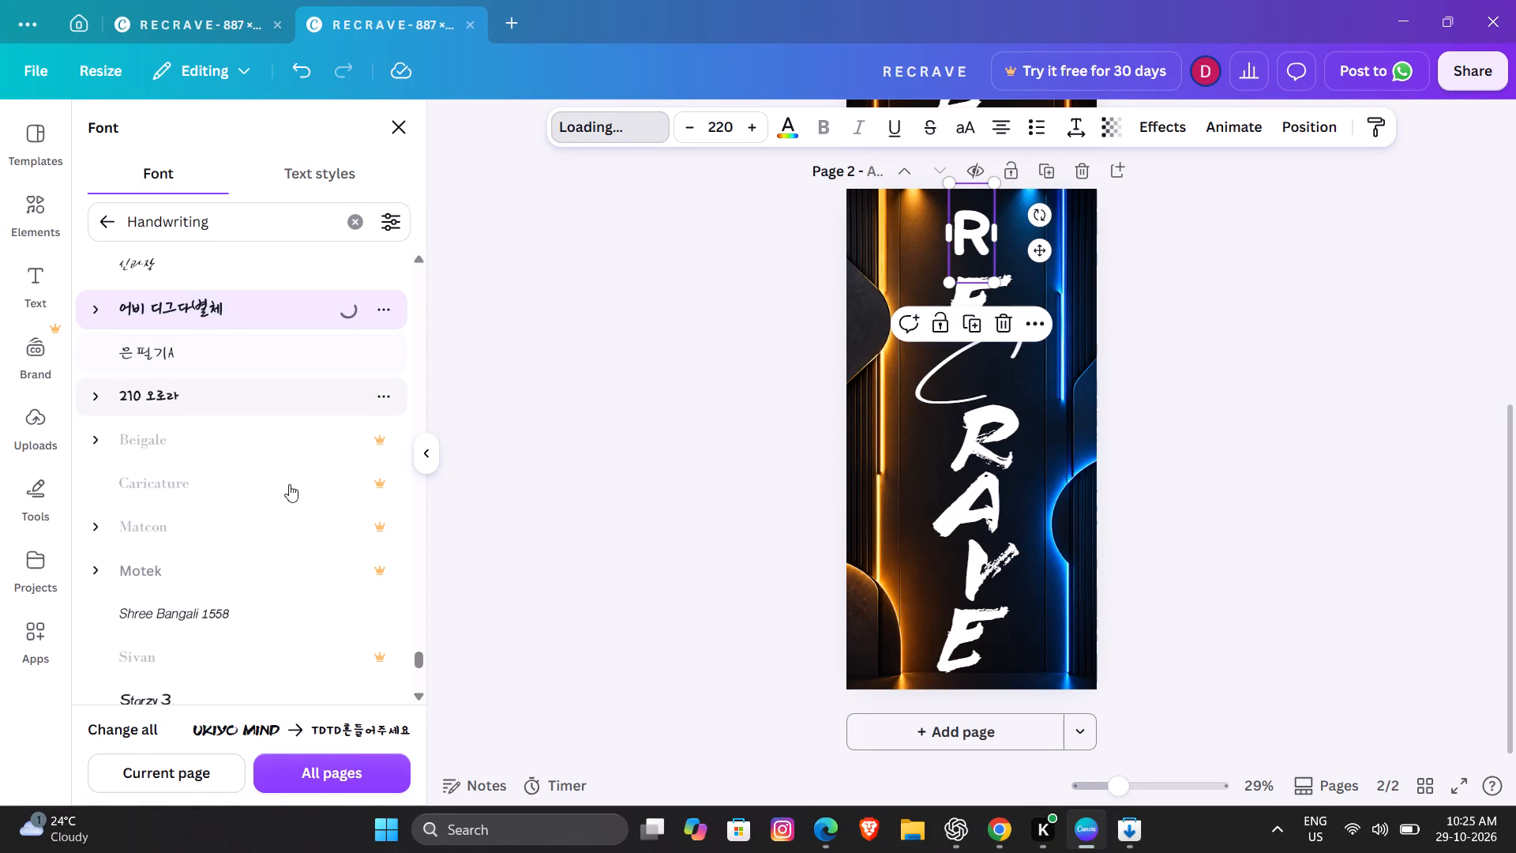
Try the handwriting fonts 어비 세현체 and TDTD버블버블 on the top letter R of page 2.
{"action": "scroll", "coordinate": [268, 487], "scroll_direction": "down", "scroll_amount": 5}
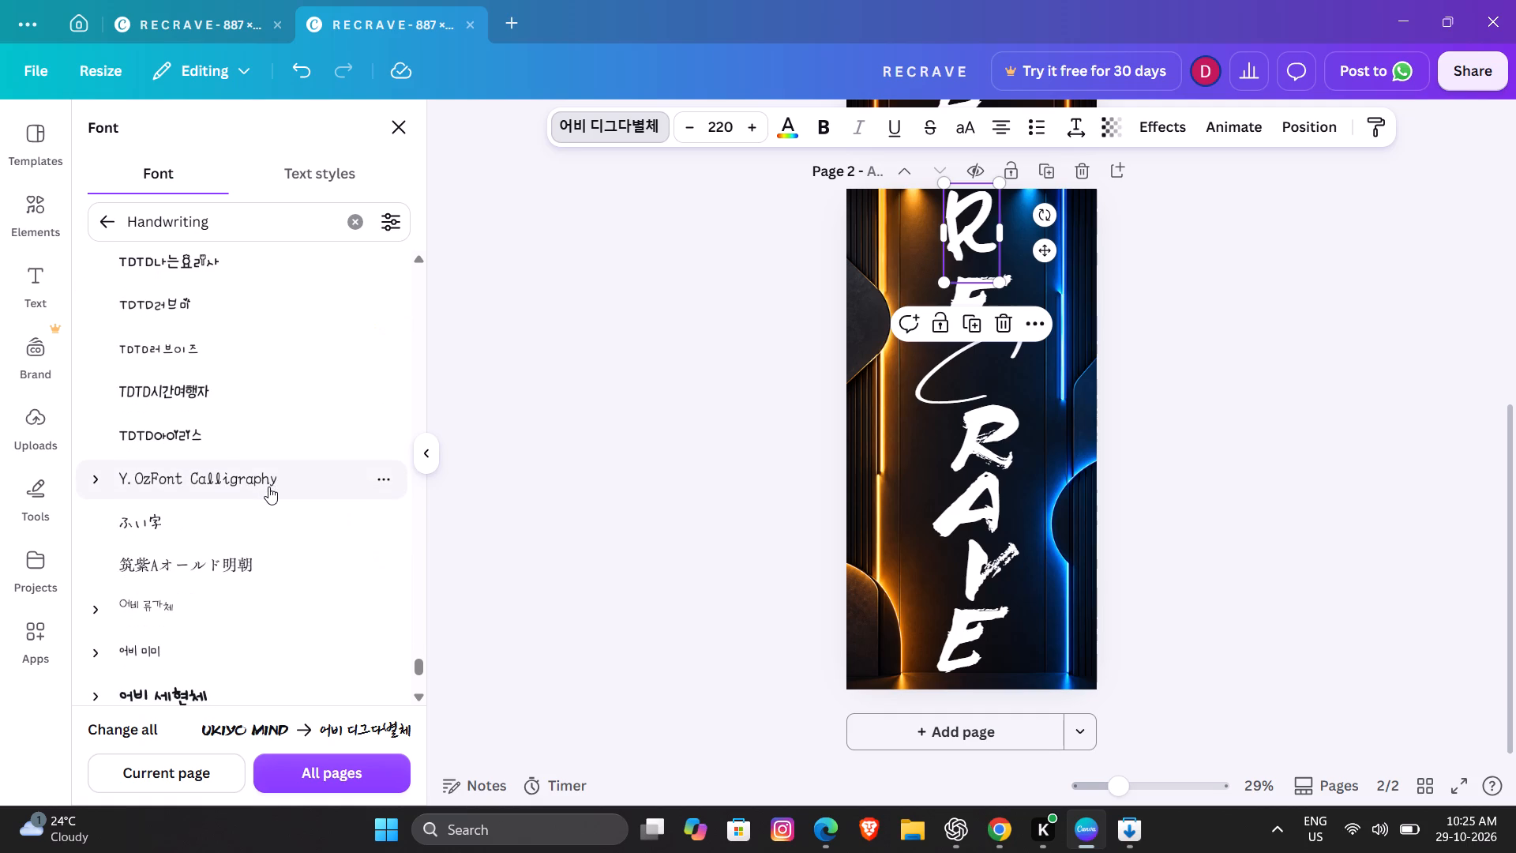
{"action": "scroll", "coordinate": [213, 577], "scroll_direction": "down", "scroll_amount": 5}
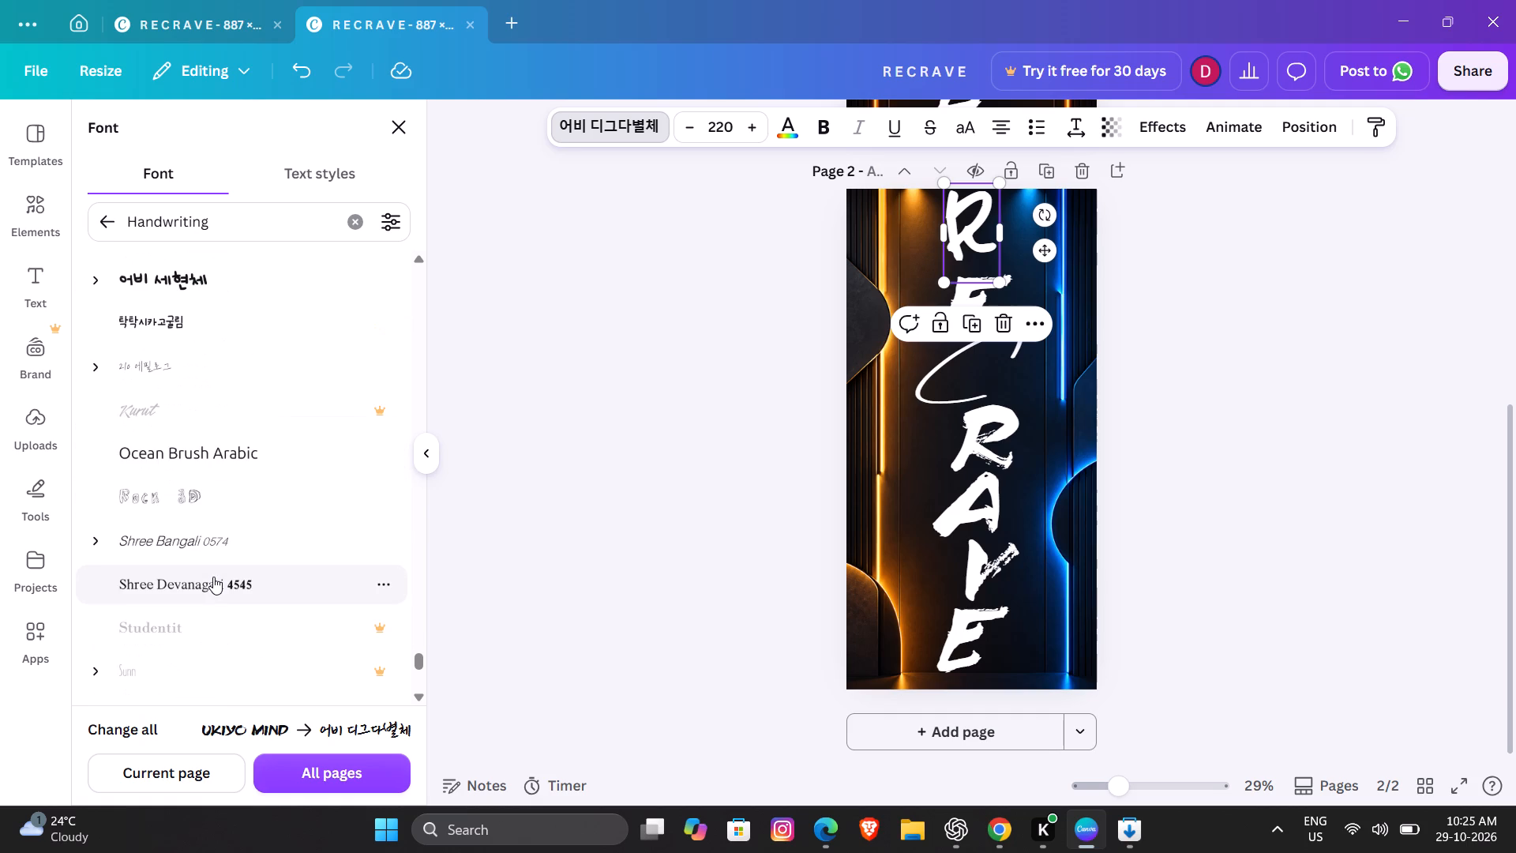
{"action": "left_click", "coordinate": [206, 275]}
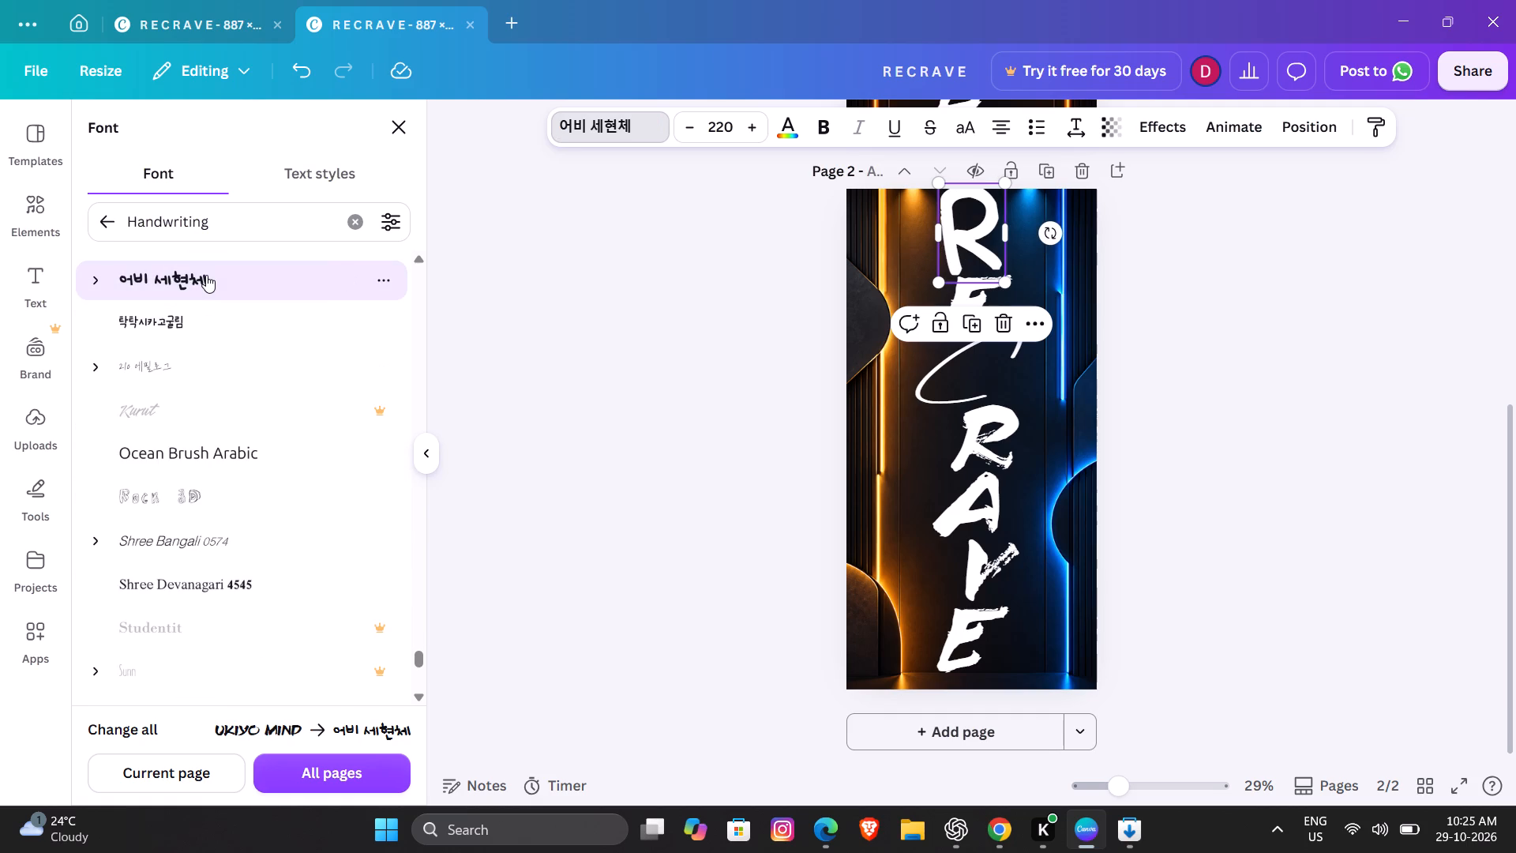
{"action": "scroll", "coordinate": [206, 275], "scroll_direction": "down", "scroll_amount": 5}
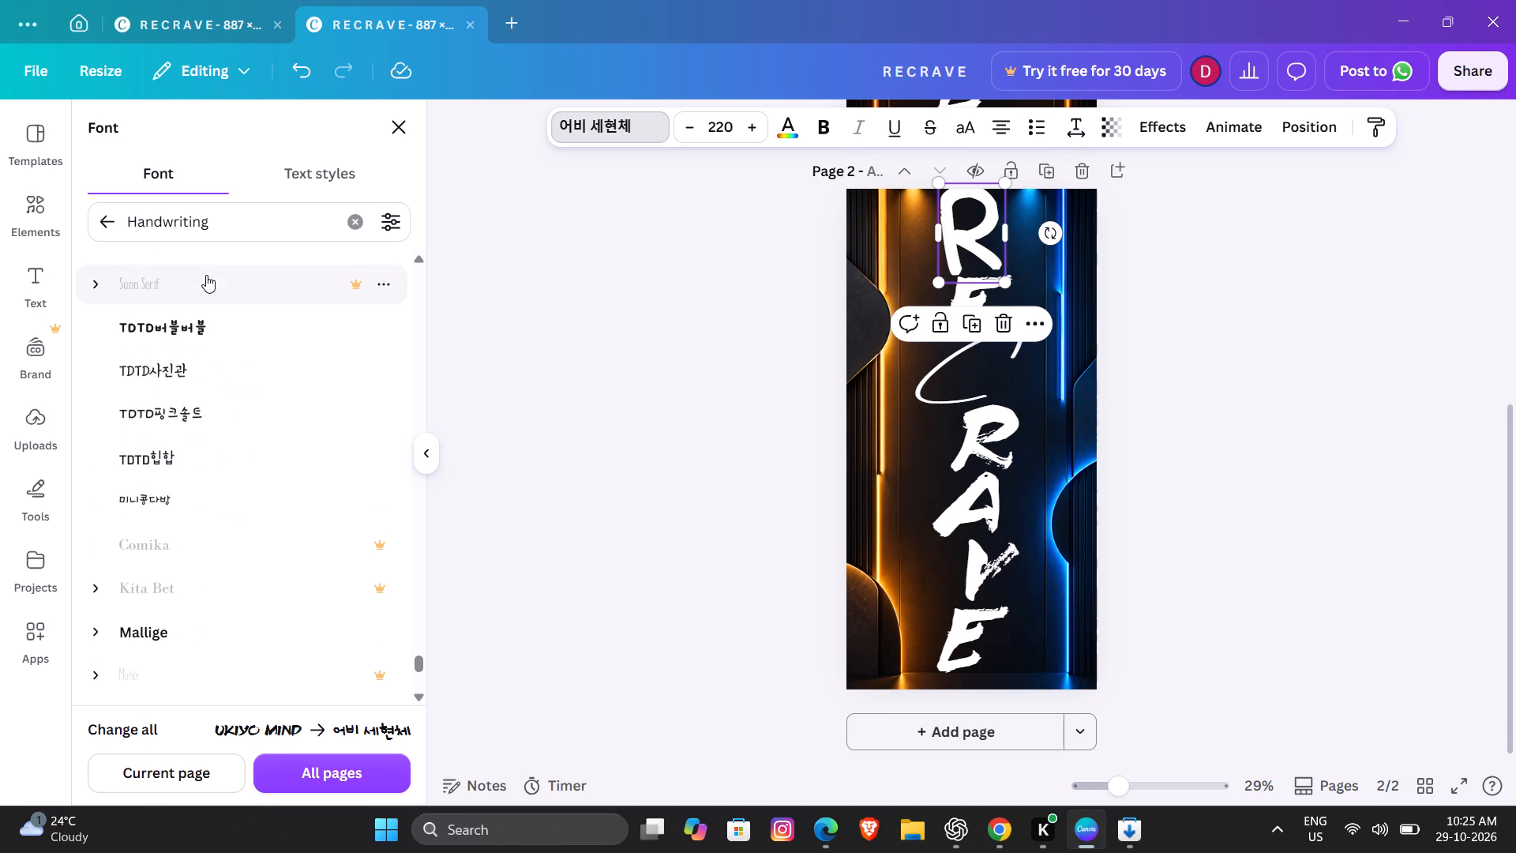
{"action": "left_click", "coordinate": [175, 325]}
Set the font of the top letter R on page 2 to CYN Piatakin and deselect the letter.
{"action": "scroll", "coordinate": [272, 522], "scroll_direction": "down", "scroll_amount": 1}
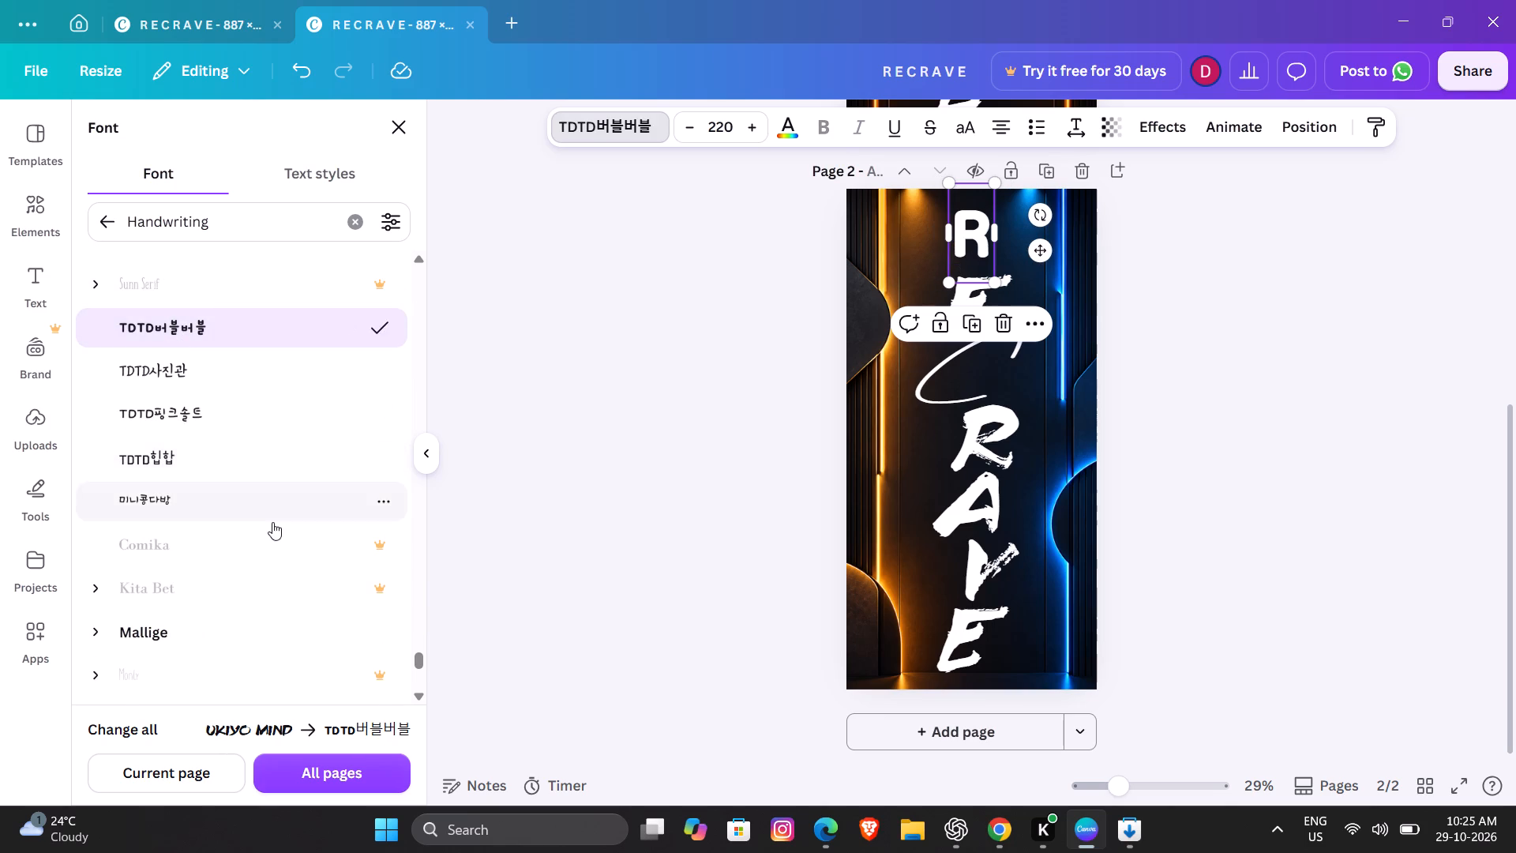
{"action": "scroll", "coordinate": [272, 522], "scroll_direction": "down", "scroll_amount": 9}
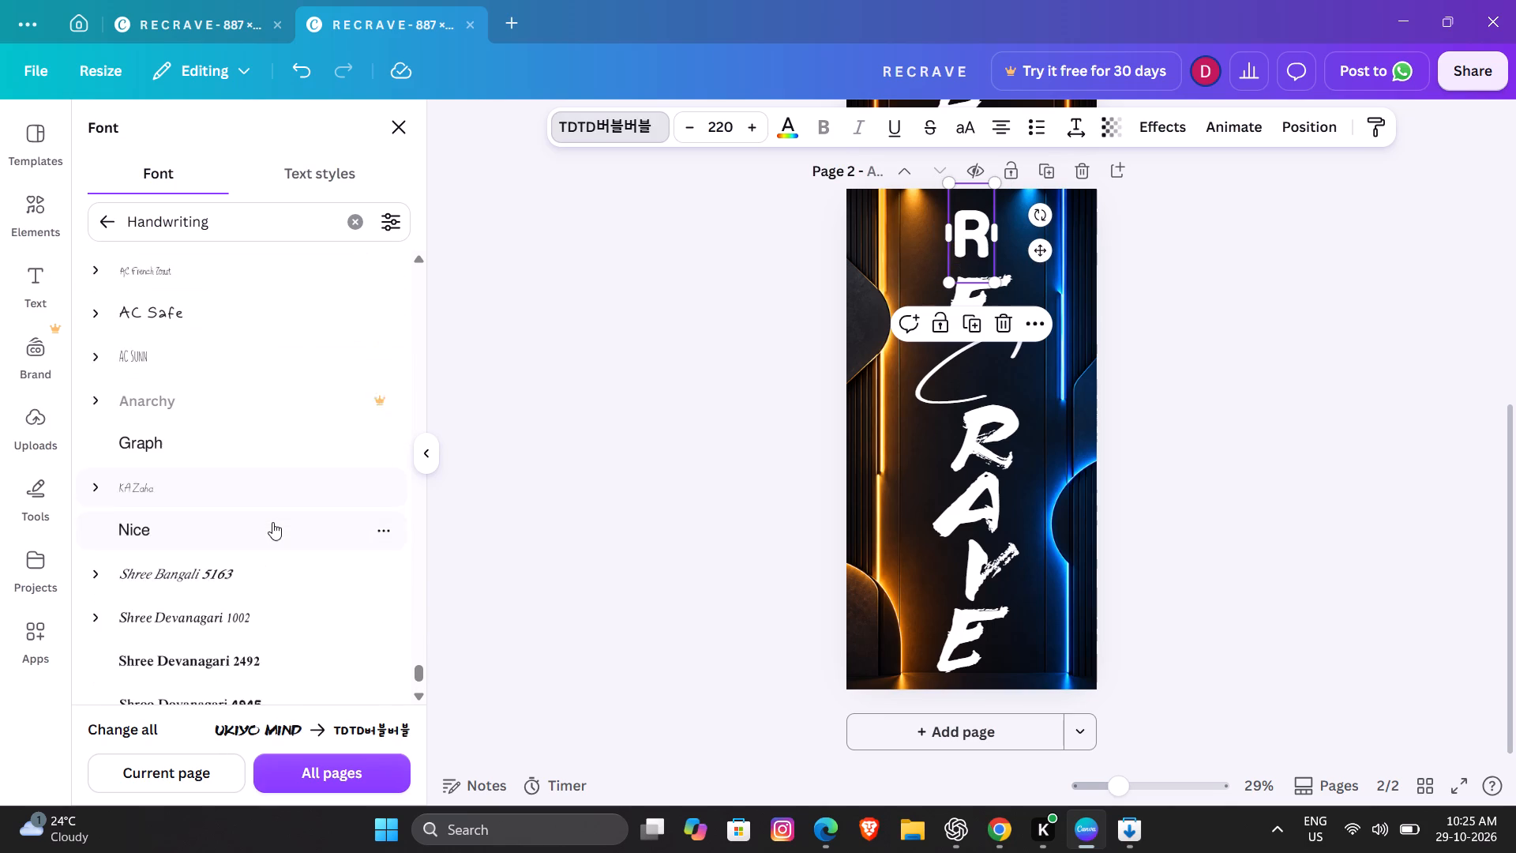
{"action": "scroll", "coordinate": [272, 522], "scroll_direction": "down", "scroll_amount": 4}
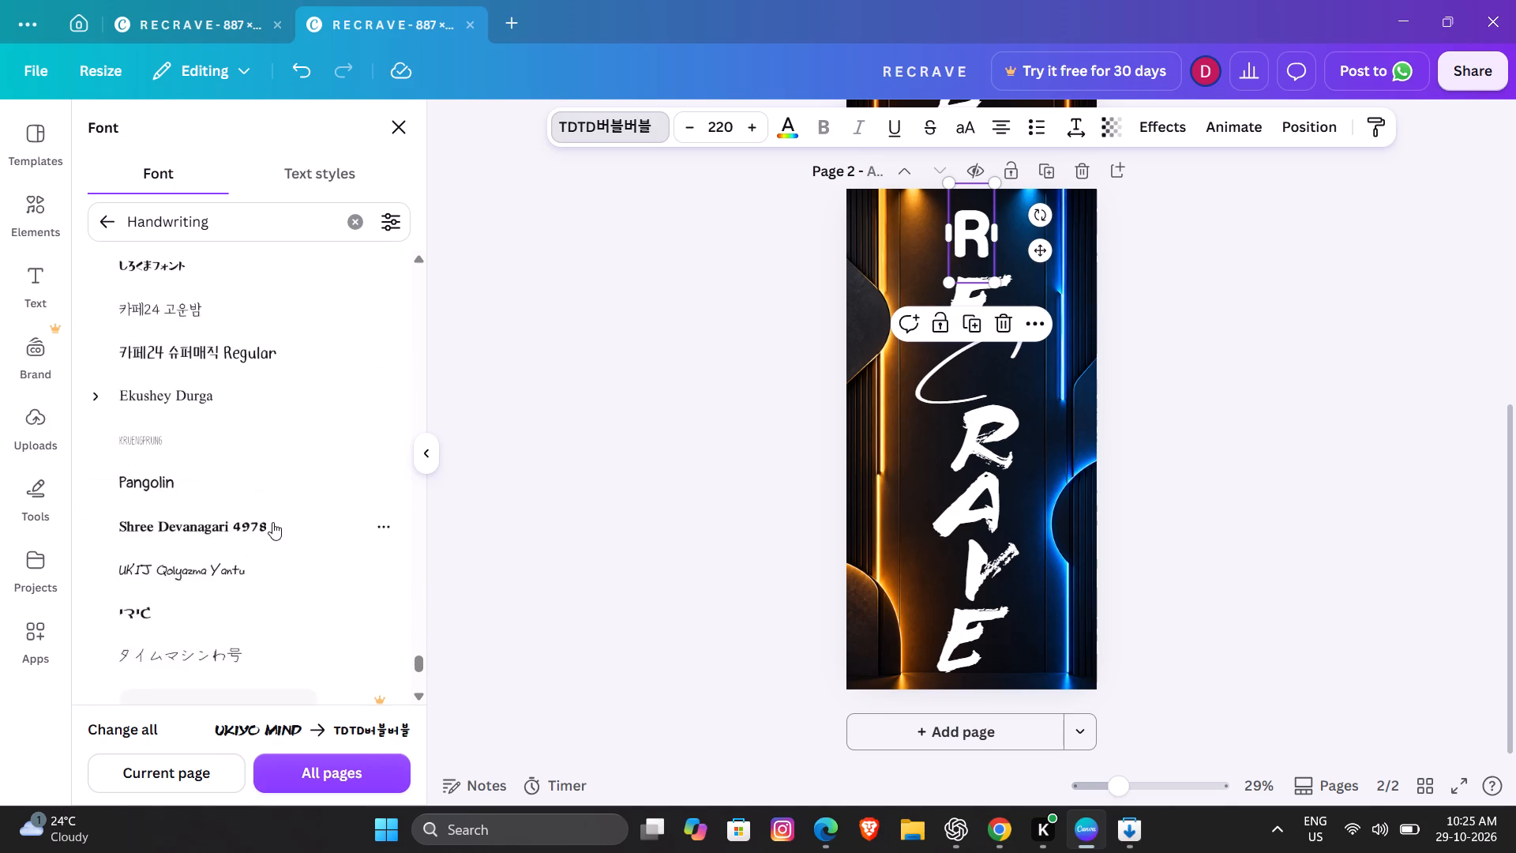
{"action": "scroll", "coordinate": [272, 522], "scroll_direction": "down", "scroll_amount": 5}
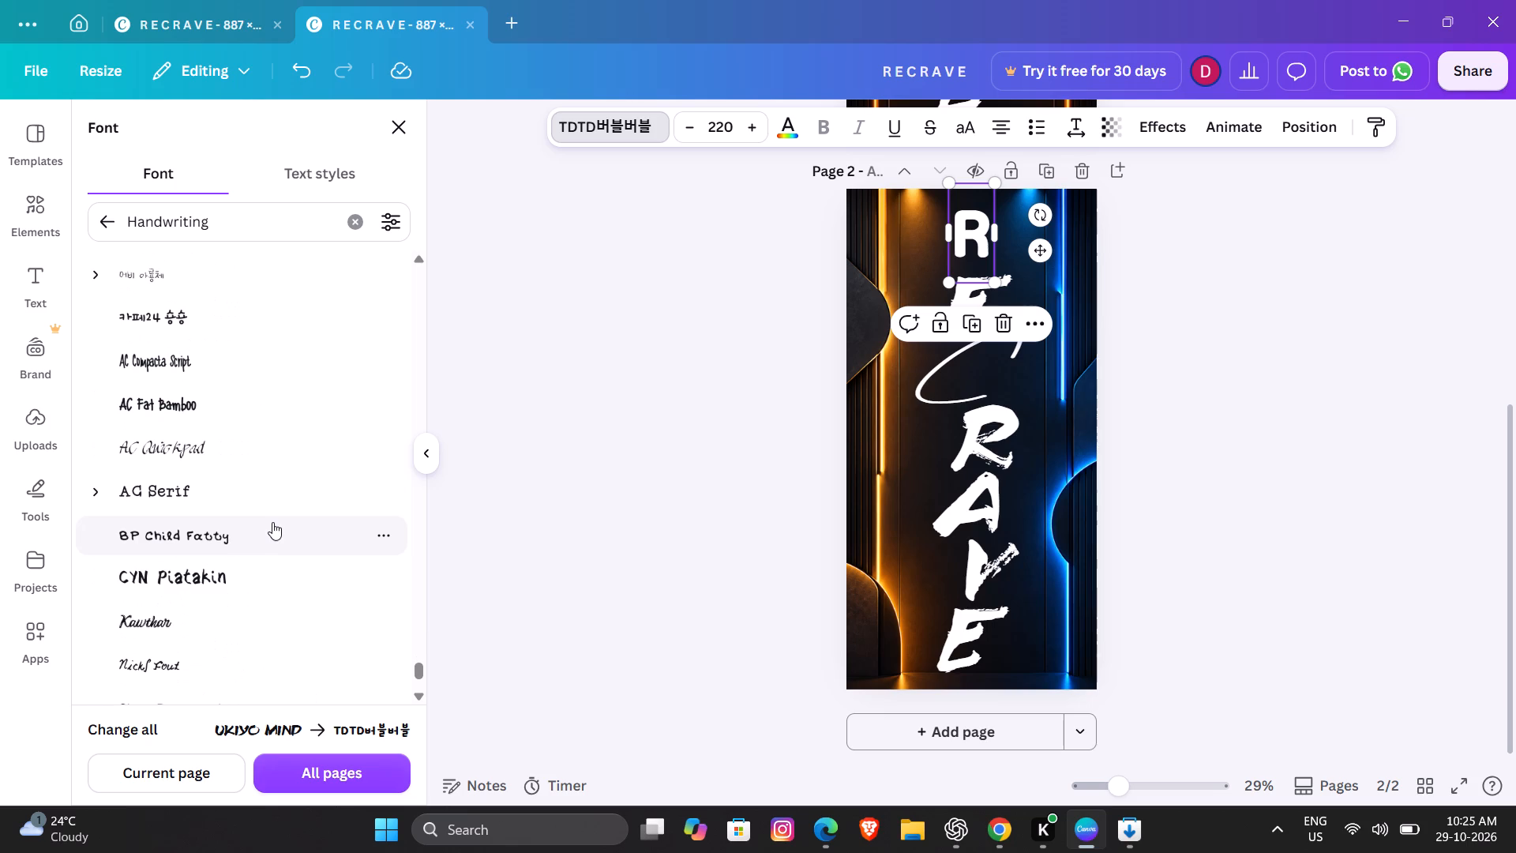
{"action": "left_click", "coordinate": [208, 567]}
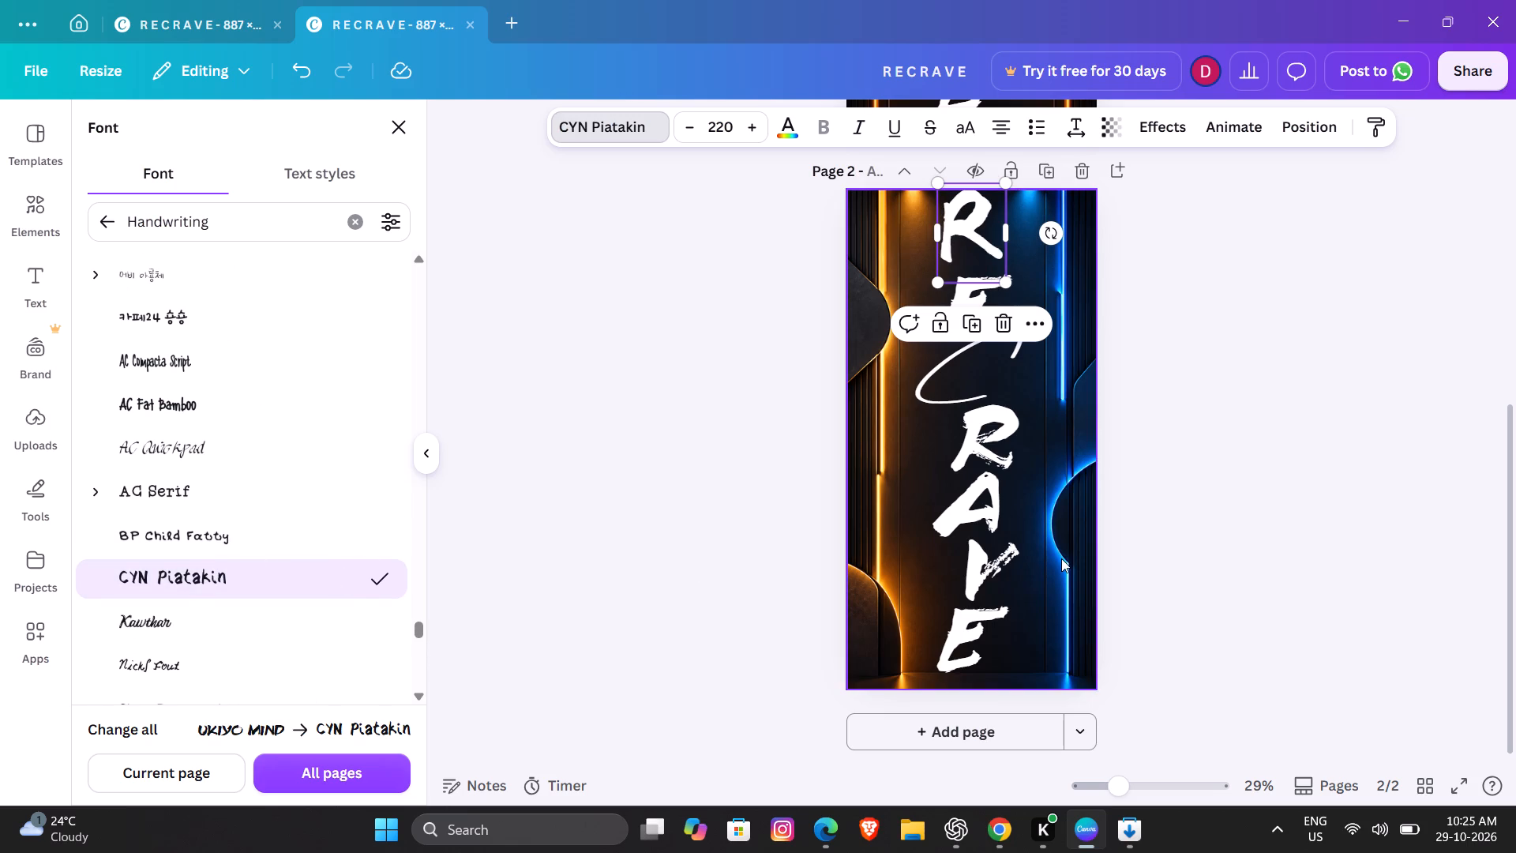
{"action": "left_click", "coordinate": [1152, 527]}
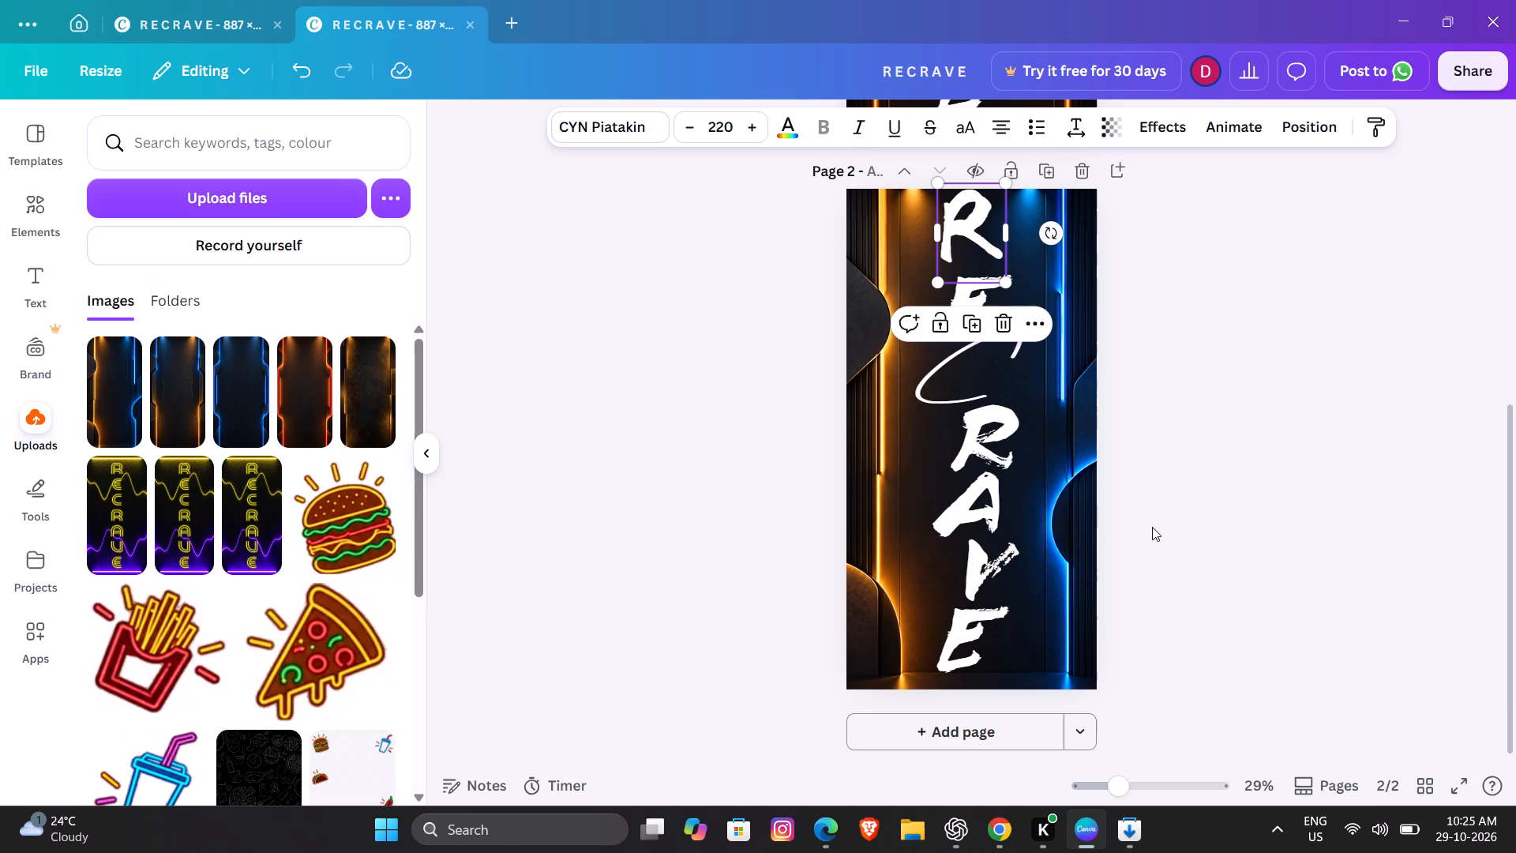
{"action": "left_click", "coordinate": [1285, 471]}
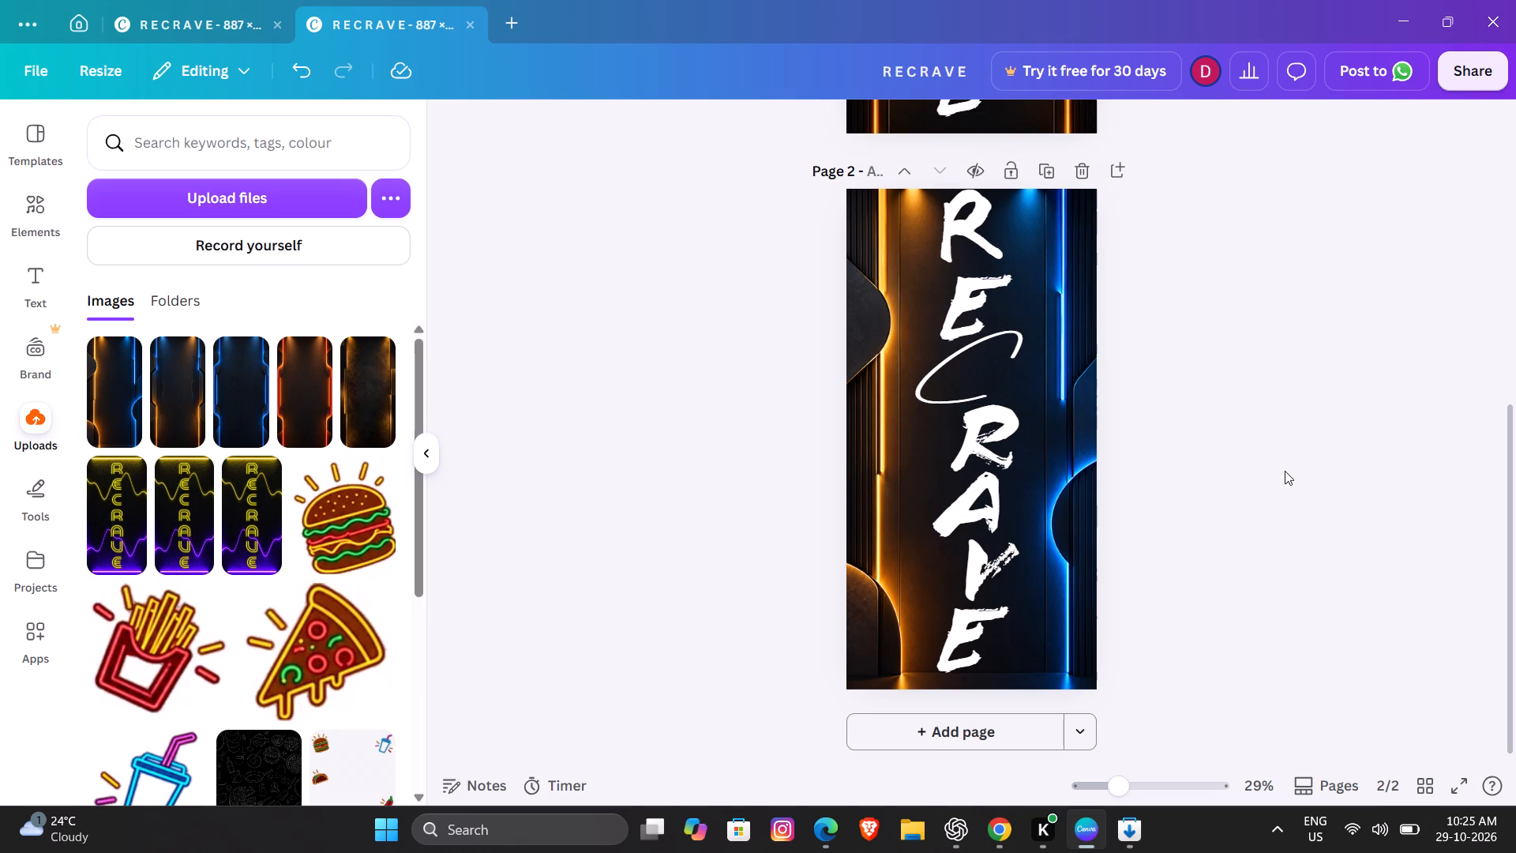
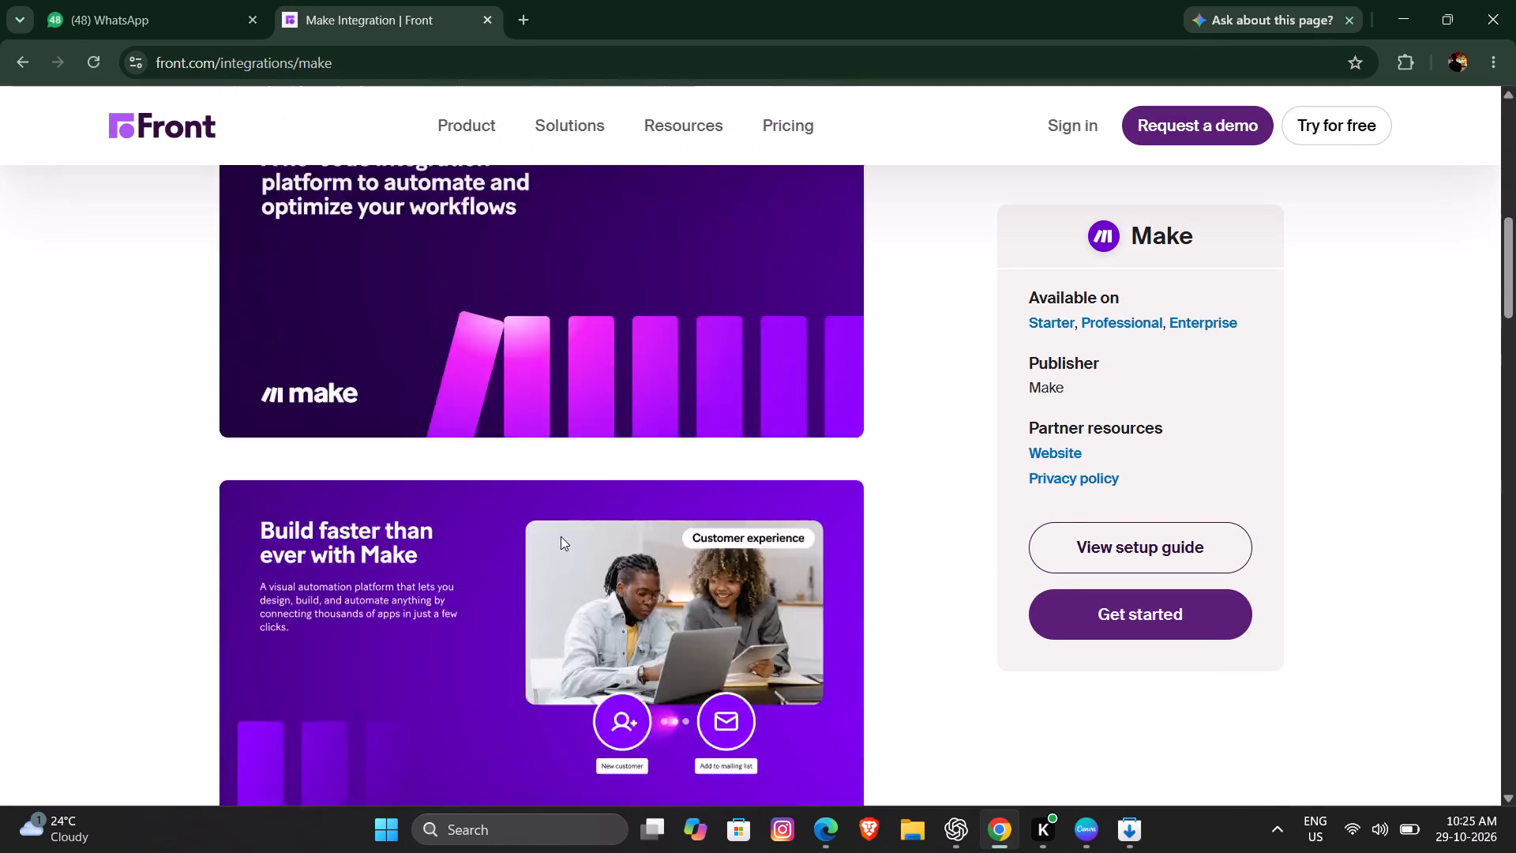
Skim the Make integration page on Front's website and return to the "front making" search results.
{"action": "scroll", "coordinate": [561, 536], "scroll_direction": "down", "scroll_amount": 5}
{"action": "scroll", "coordinate": [561, 536], "scroll_direction": "up", "scroll_amount": 2}
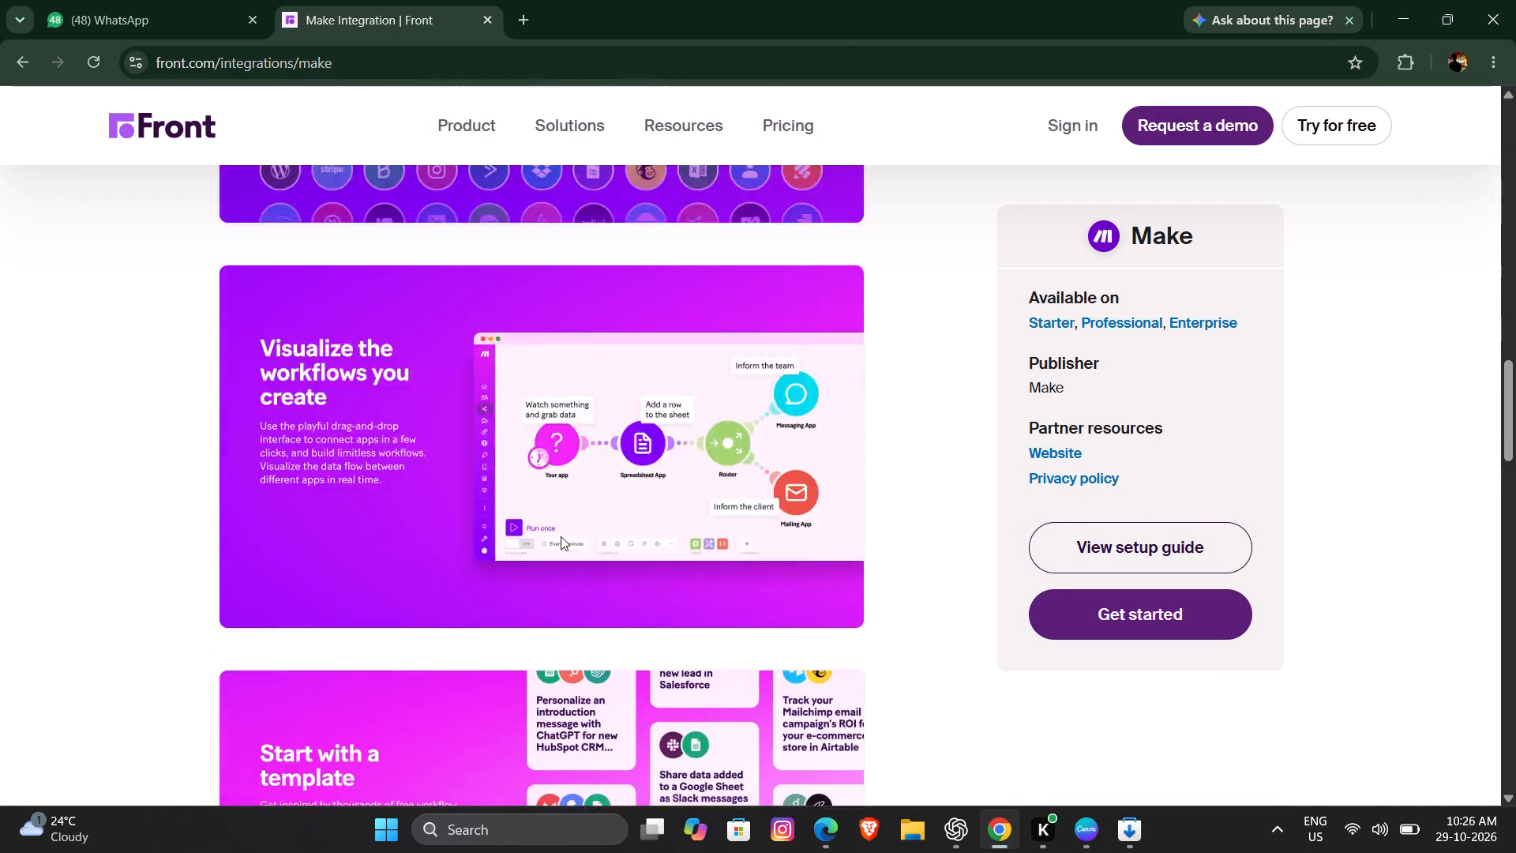
{"action": "scroll", "coordinate": [561, 536], "scroll_direction": "up", "scroll_amount": 1}
{"action": "left_click", "coordinate": [20, 66]}
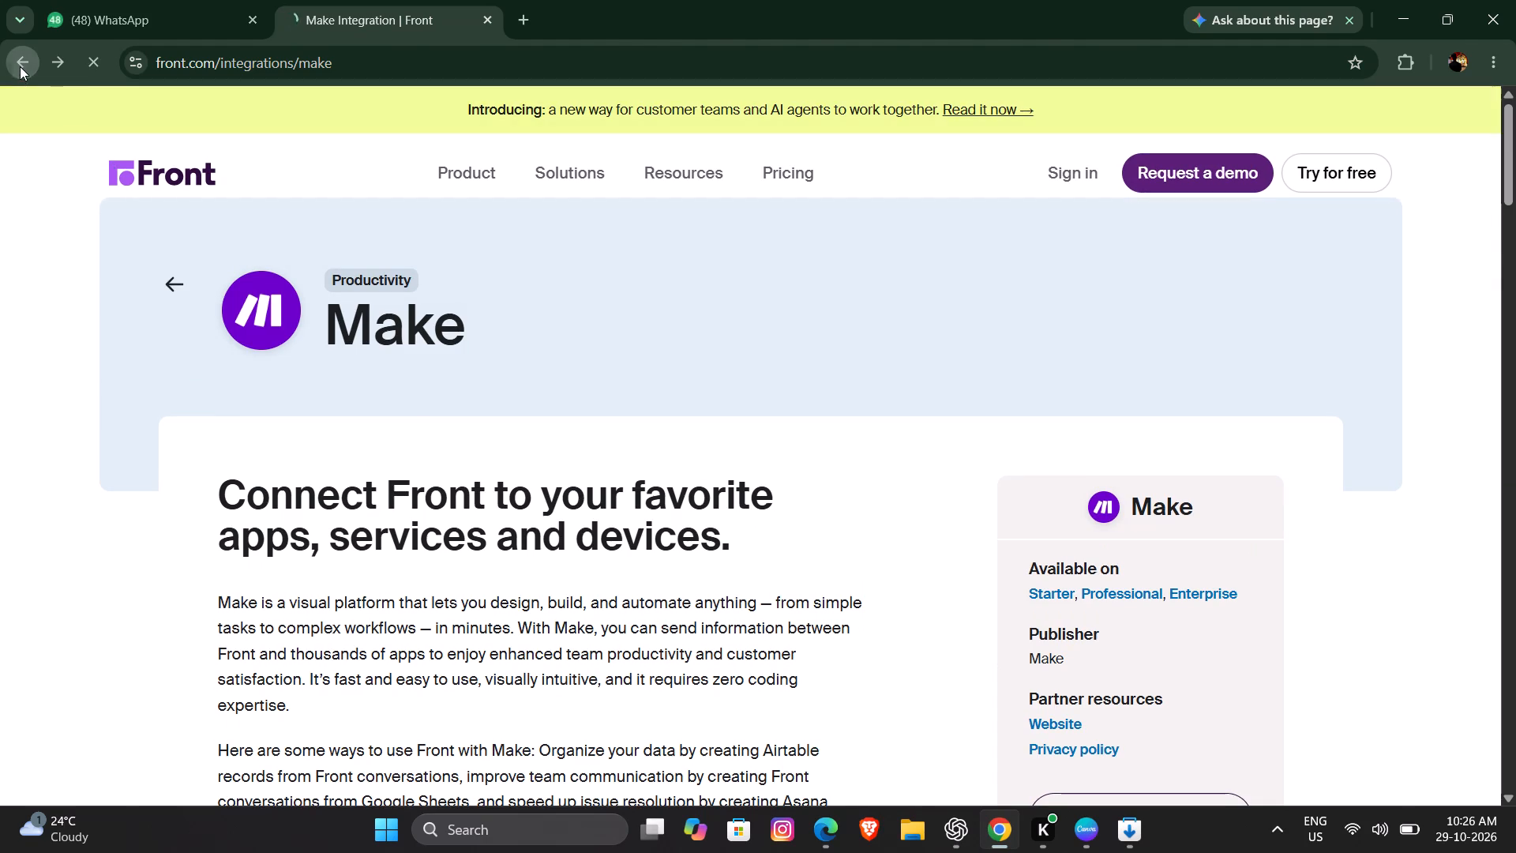
Look through the "front making" results, open the ScienceDirect article "Future-making in the front-end of projects", and return to the results.
{"action": "scroll", "coordinate": [371, 418], "scroll_direction": "down", "scroll_amount": 3}
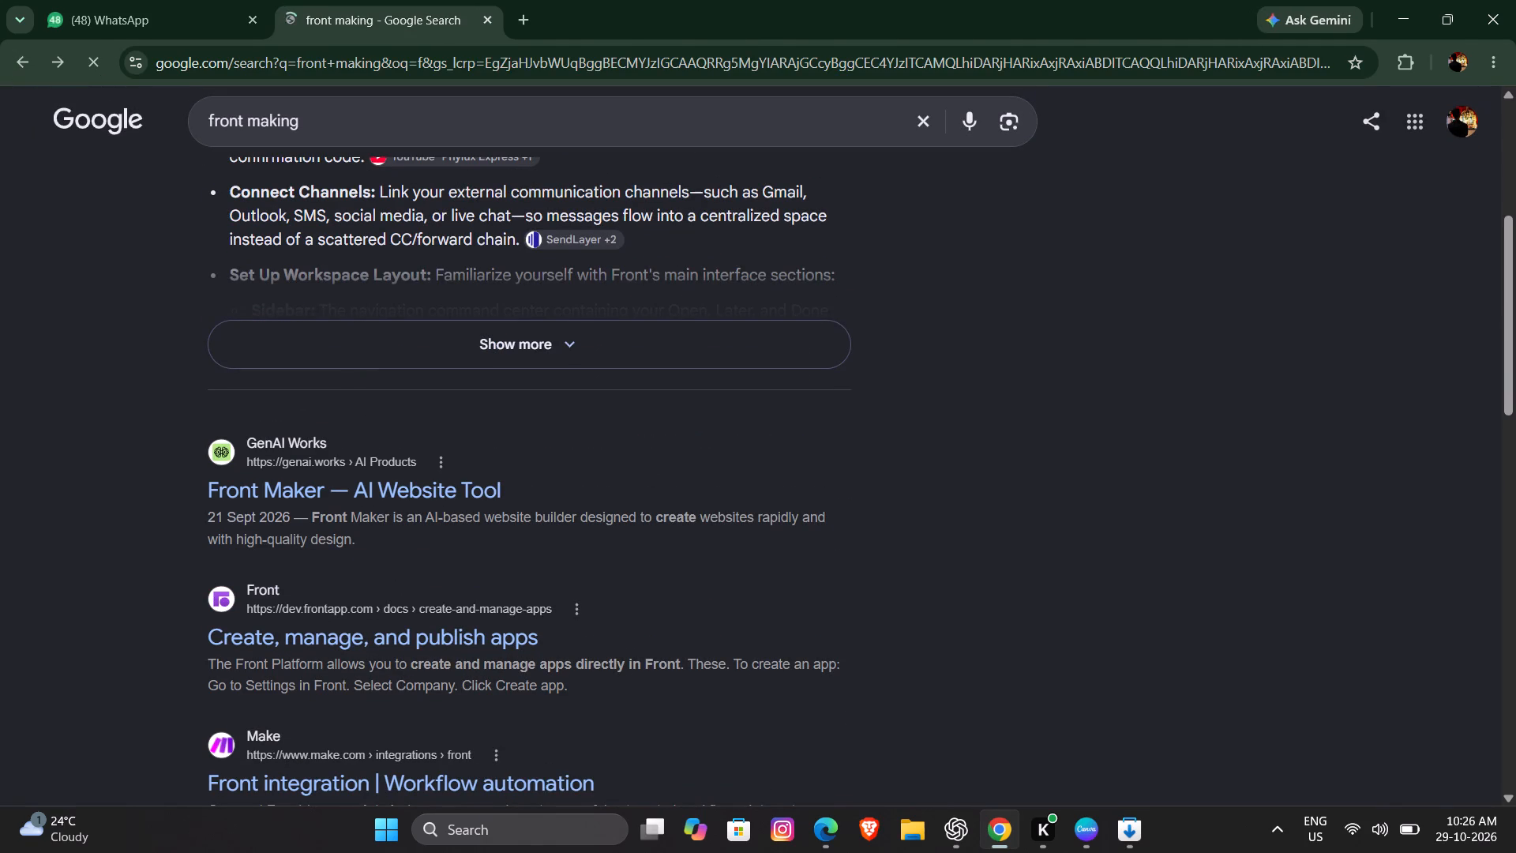
{"action": "scroll", "coordinate": [383, 660], "scroll_direction": "down", "scroll_amount": 4}
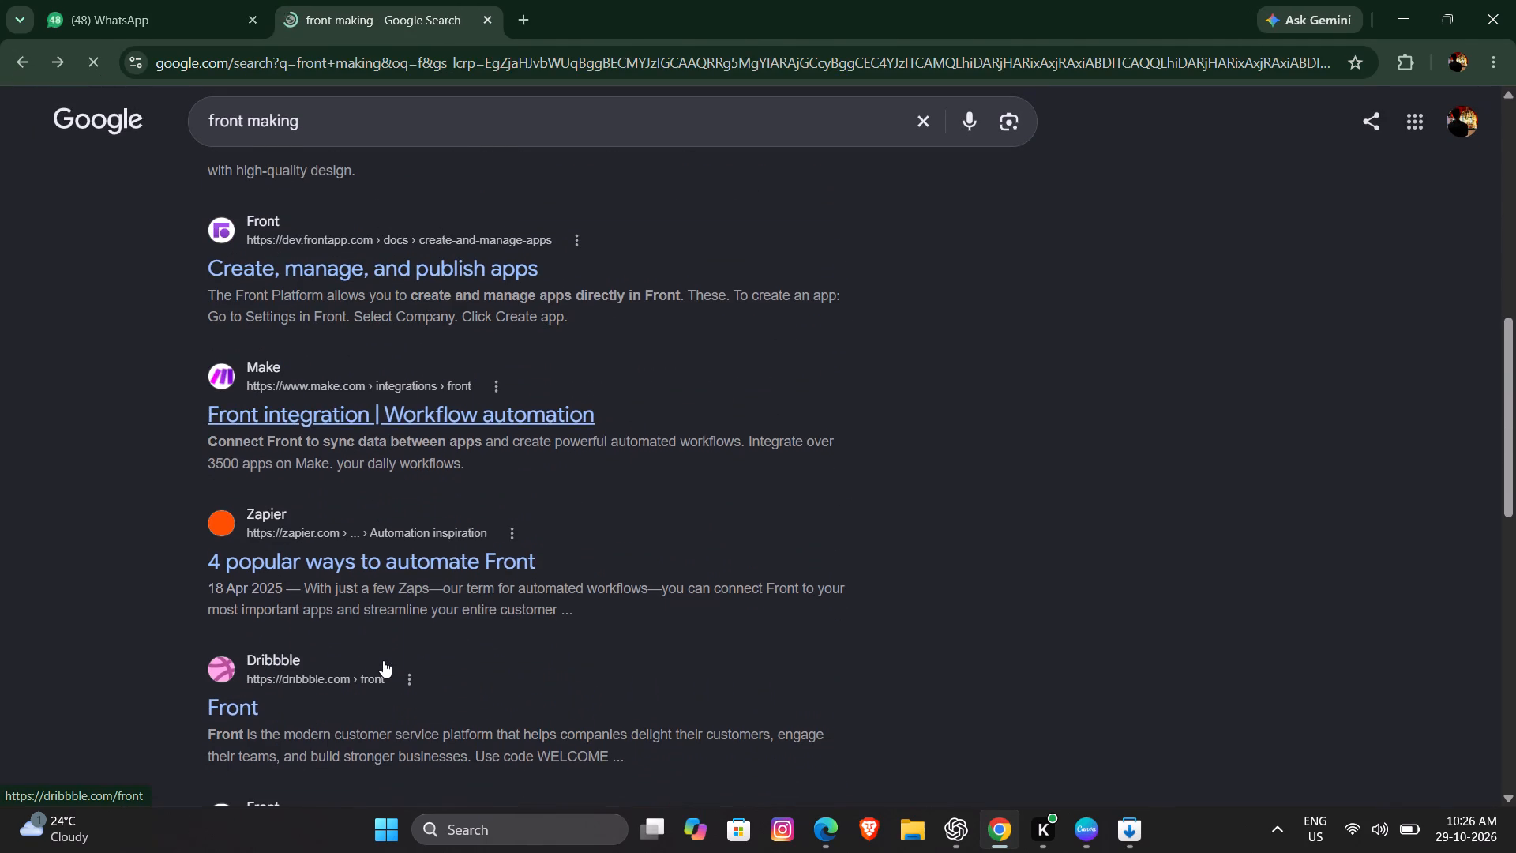
{"action": "scroll", "coordinate": [383, 660], "scroll_direction": "down", "scroll_amount": 1}
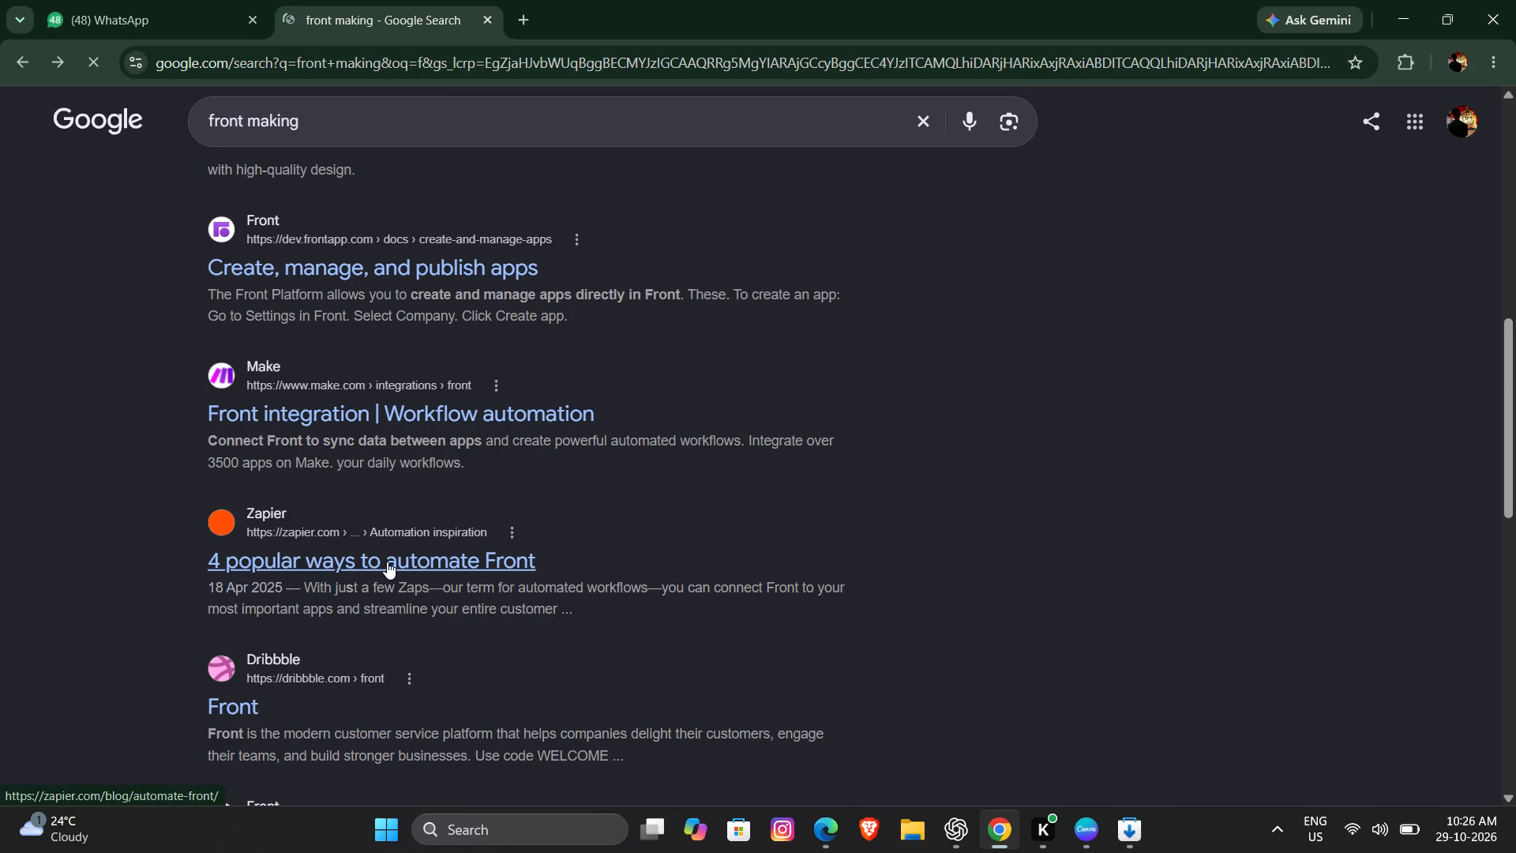
{"action": "scroll", "coordinate": [387, 562], "scroll_direction": "down", "scroll_amount": 5}
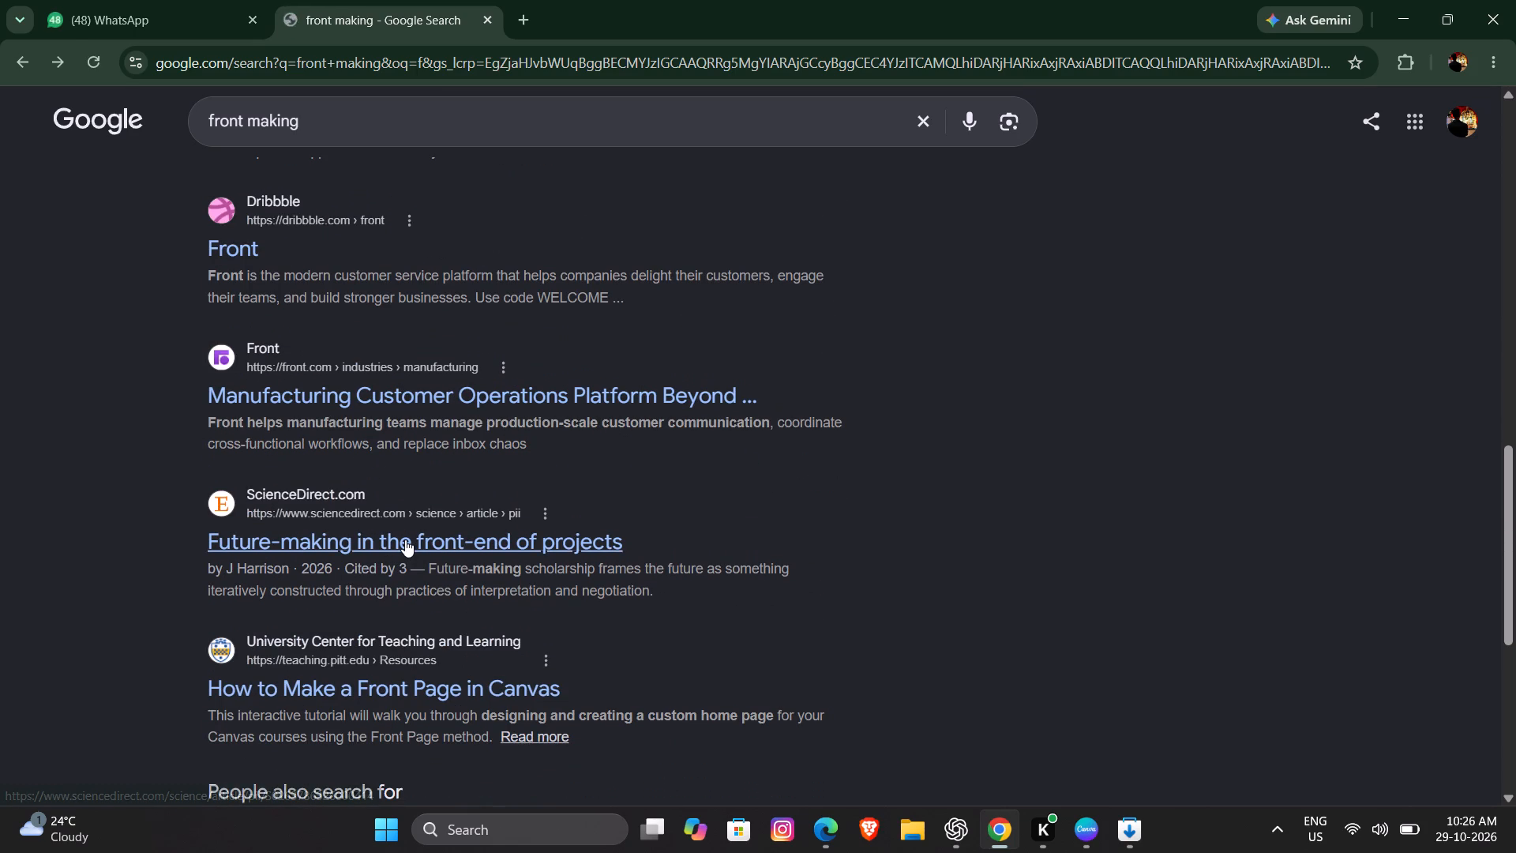
{"action": "left_click", "coordinate": [405, 539]}
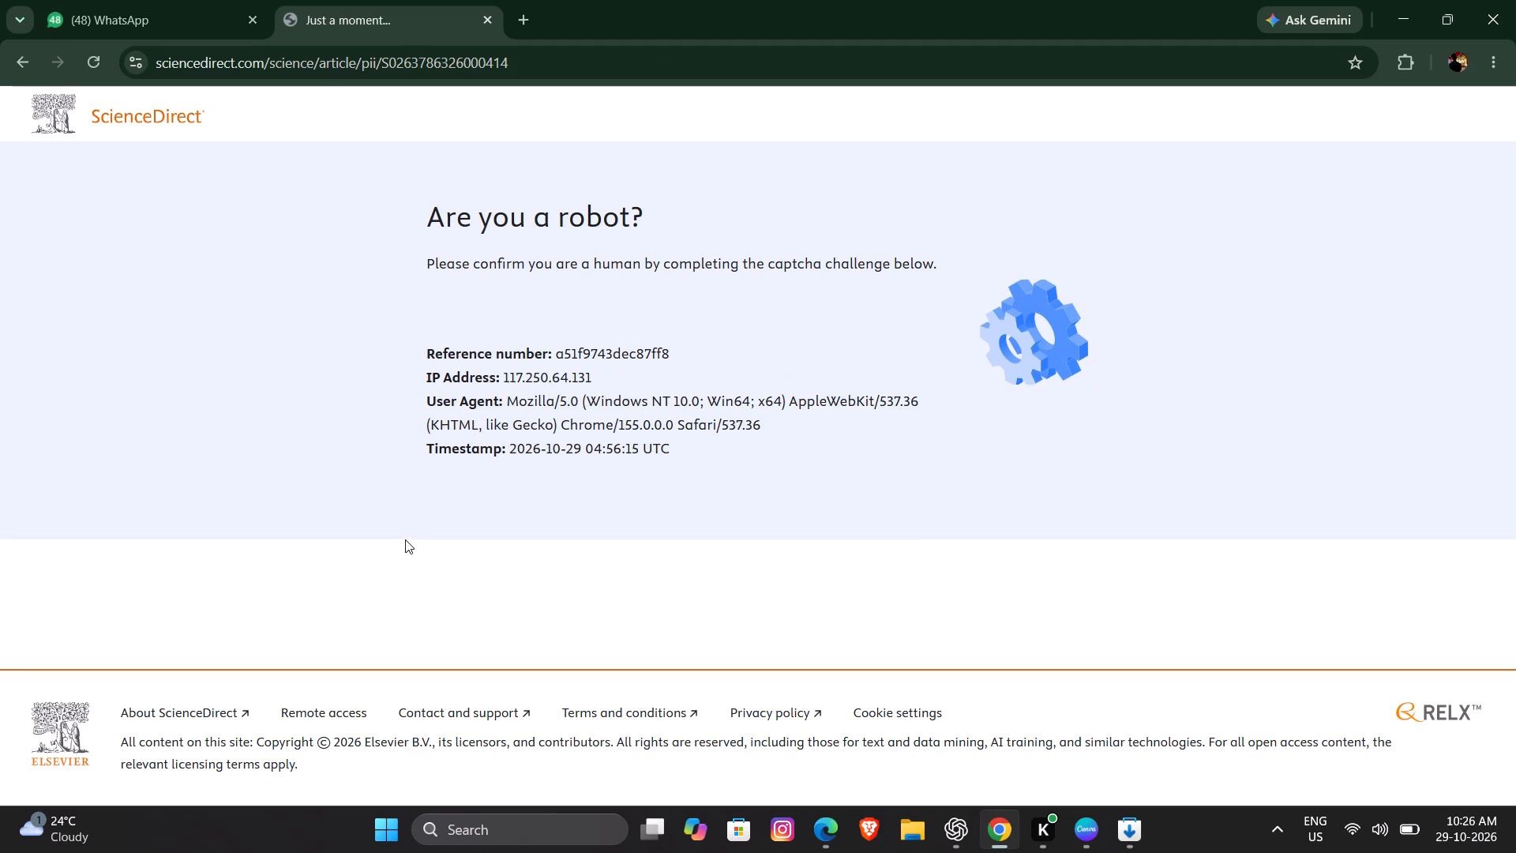
{"action": "scroll", "coordinate": [410, 471], "scroll_direction": "down", "scroll_amount": 4}
{"action": "left_click", "coordinate": [22, 57]}
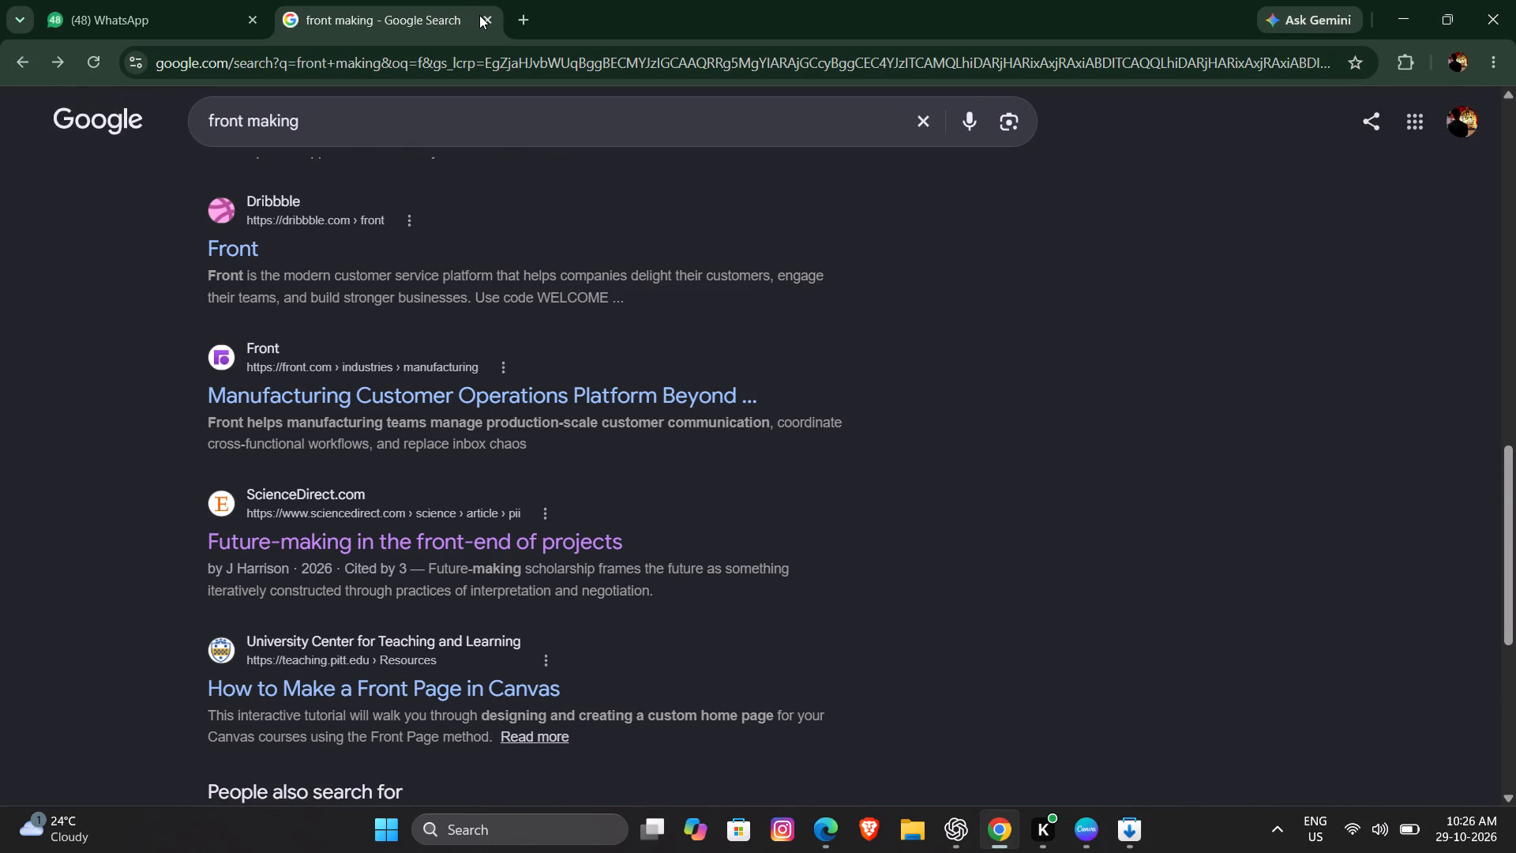
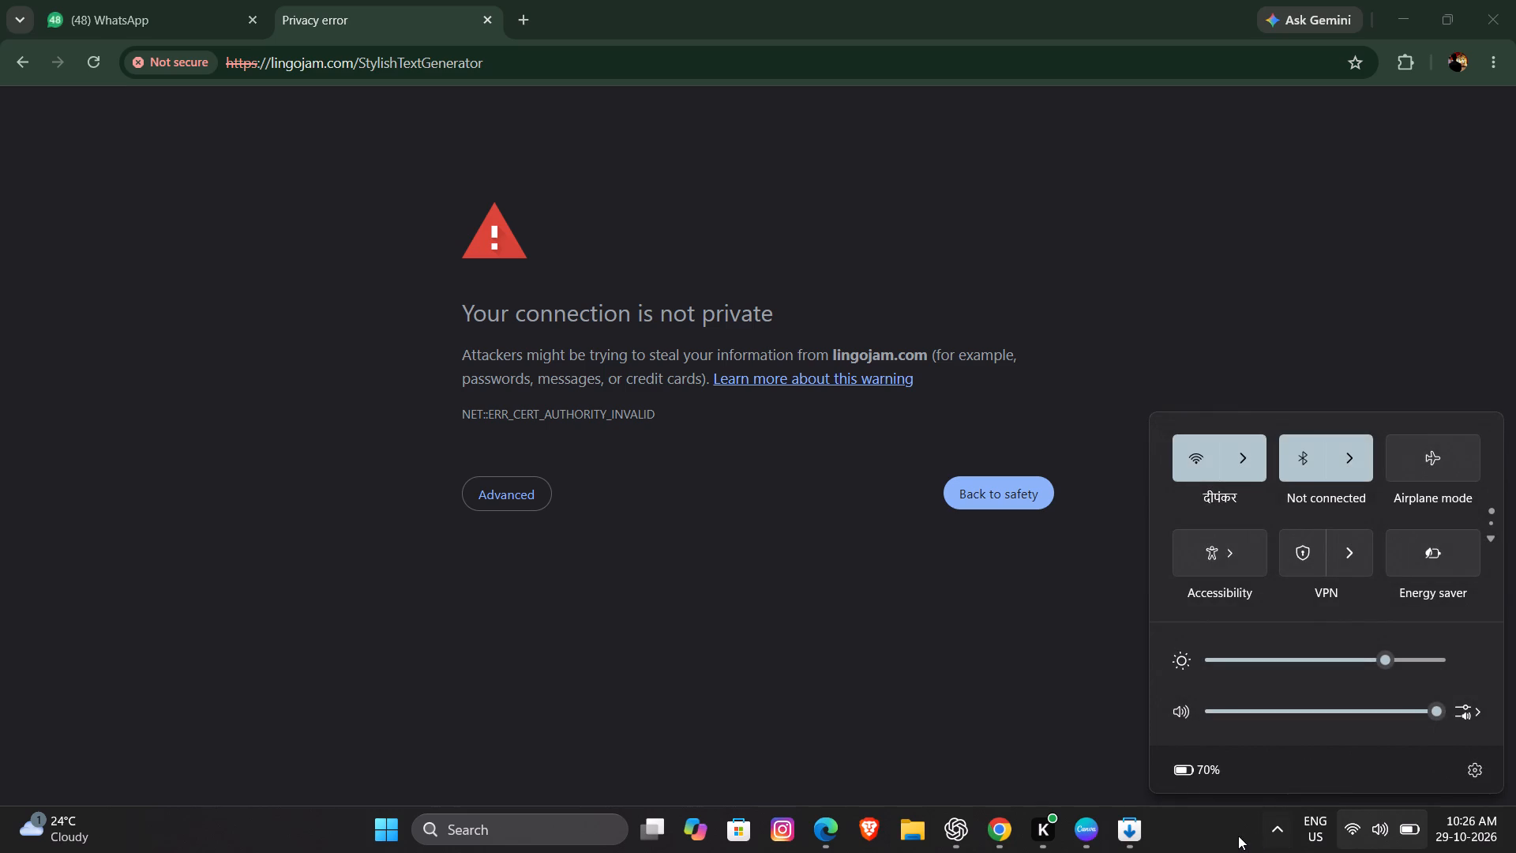
Proceed to LingoJam's Stylish Text Generator despite the privacy error, reopen it from the search results, and return to the results.
{"action": "left_click", "coordinate": [1238, 836]}
{"action": "left_click", "coordinate": [512, 504]}
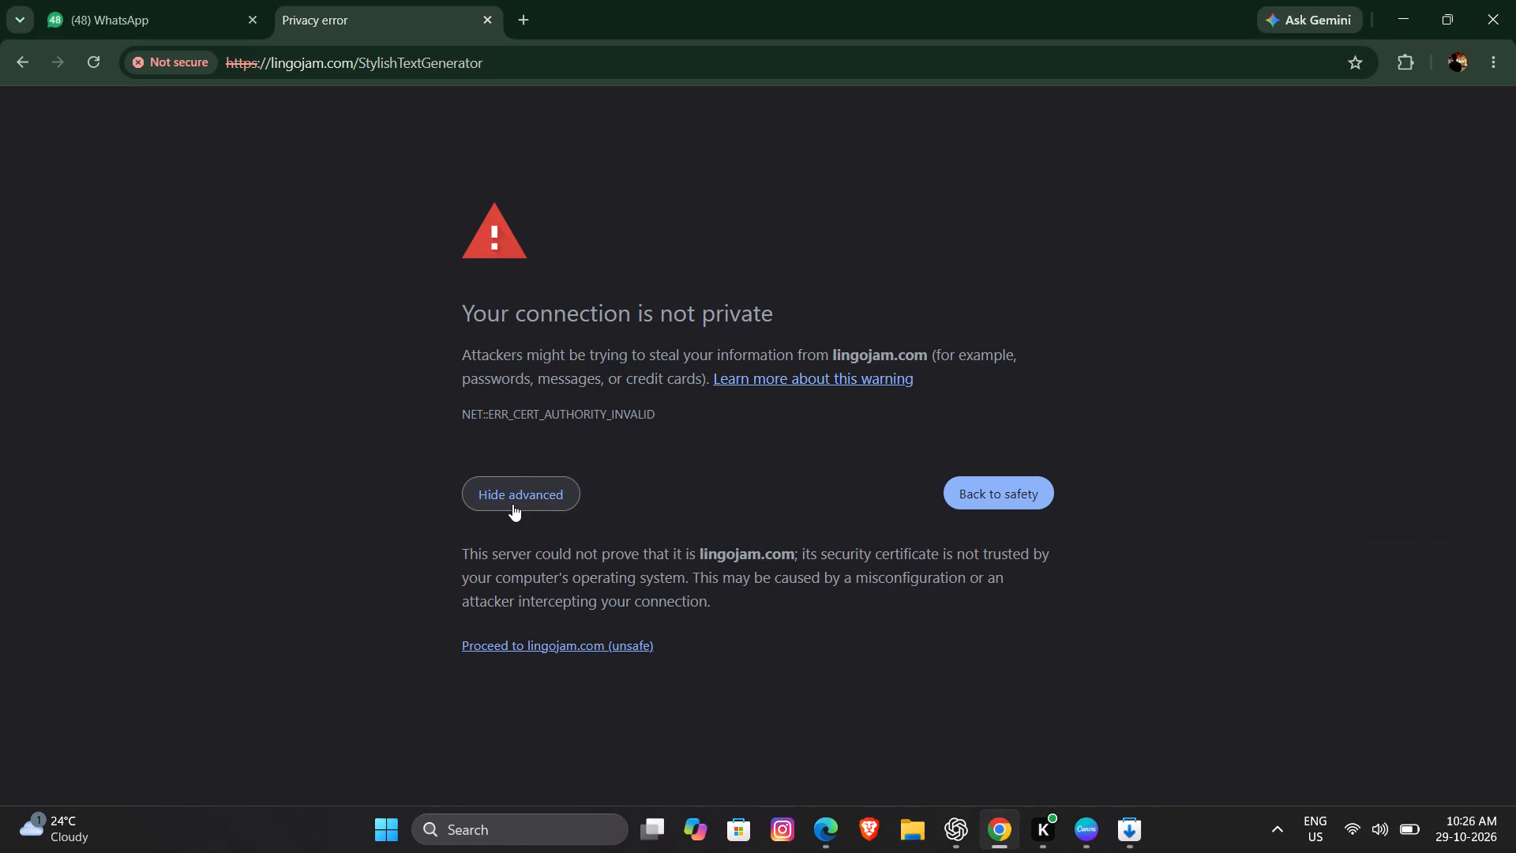
{"action": "left_click", "coordinate": [557, 645]}
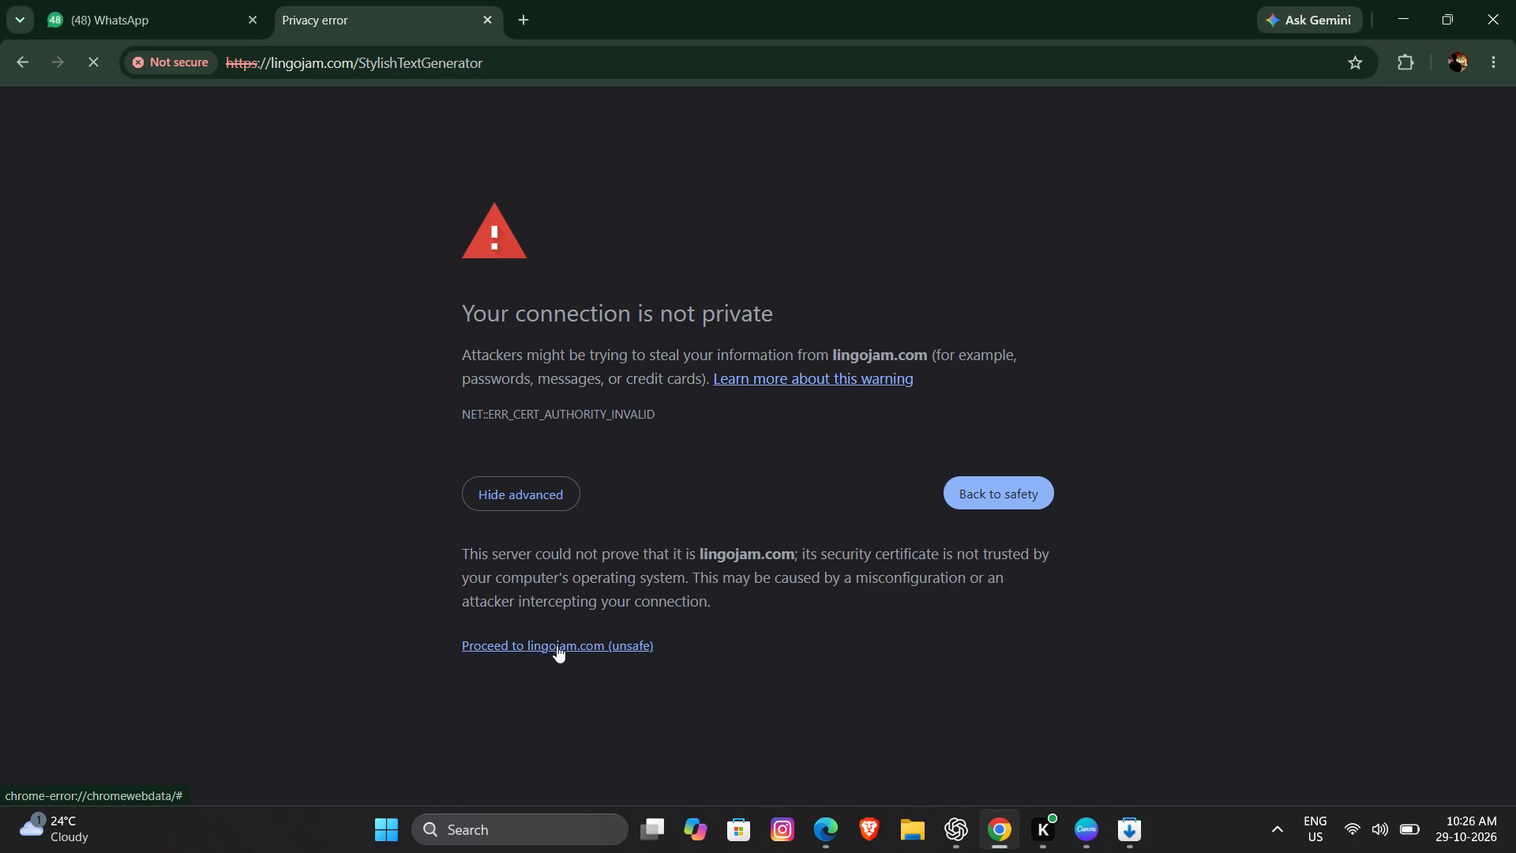
{"action": "left_click", "coordinate": [557, 645]}
{"action": "left_click", "coordinate": [517, 499]}
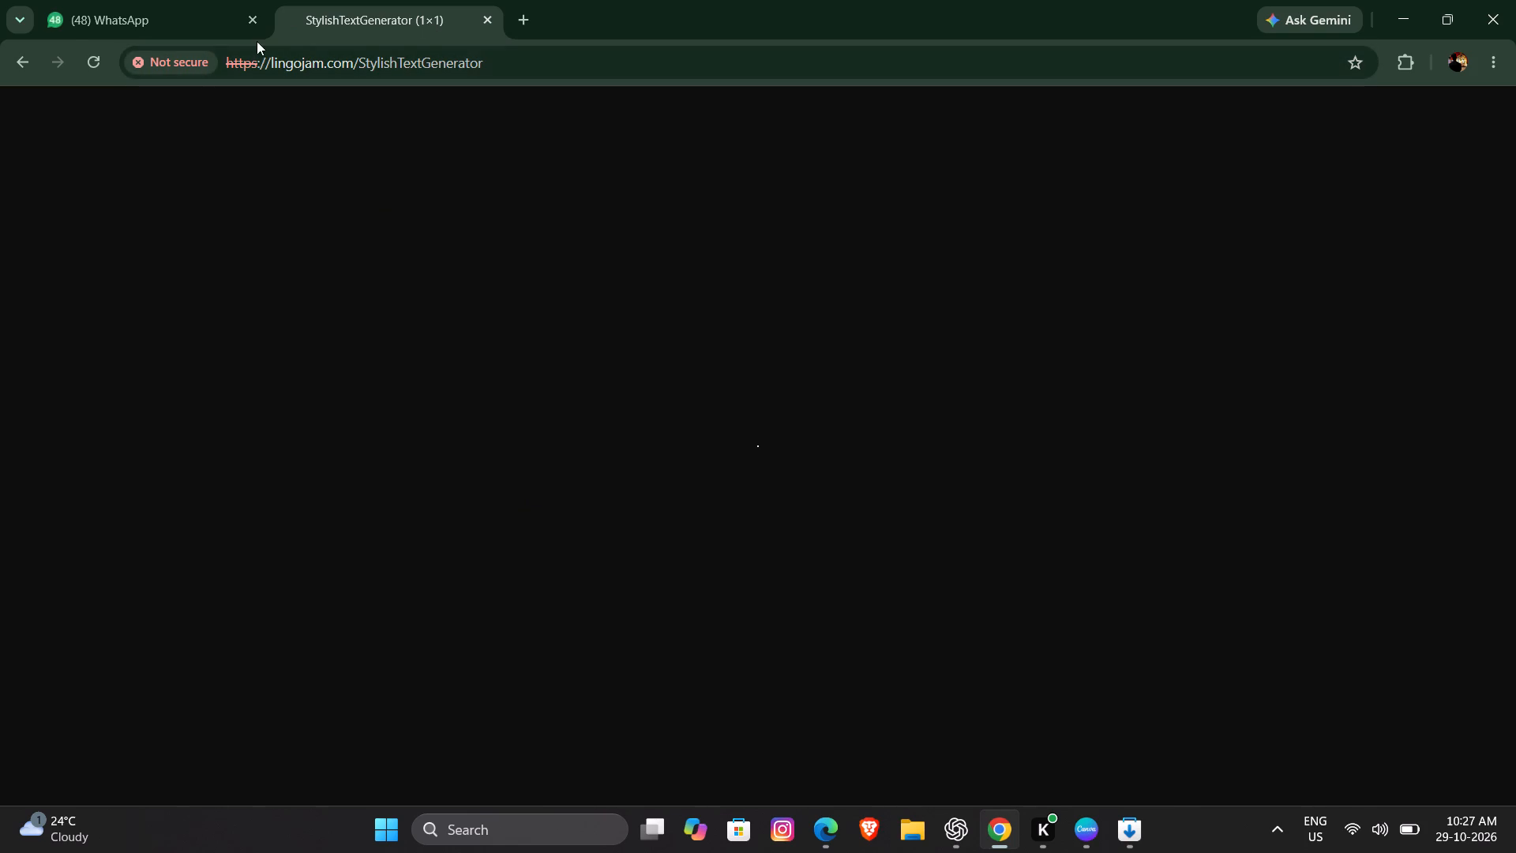
{"action": "left_click", "coordinate": [16, 62]}
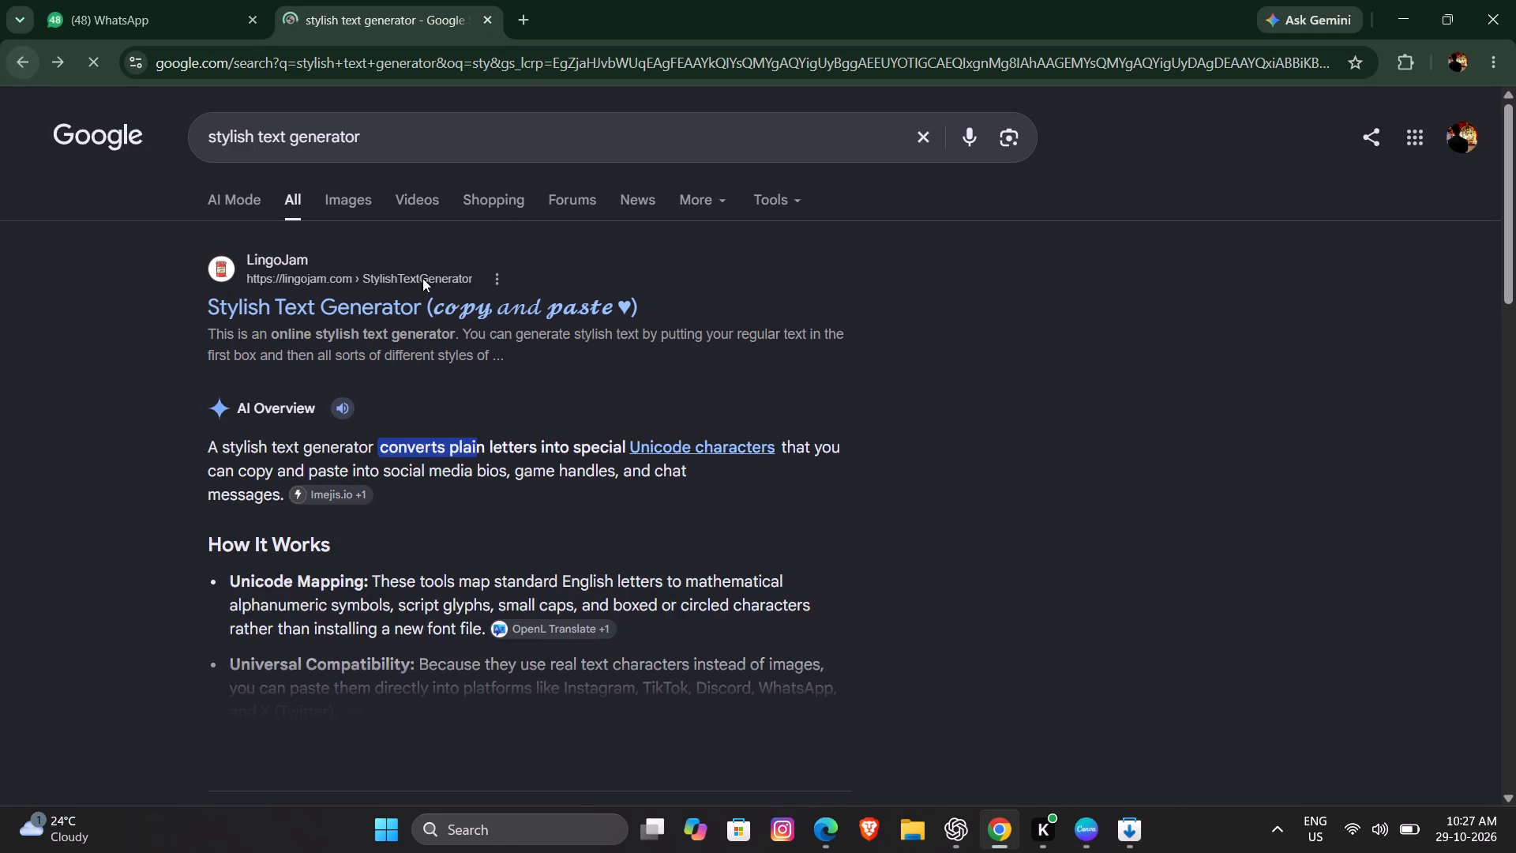
{"action": "left_click", "coordinate": [415, 310]}
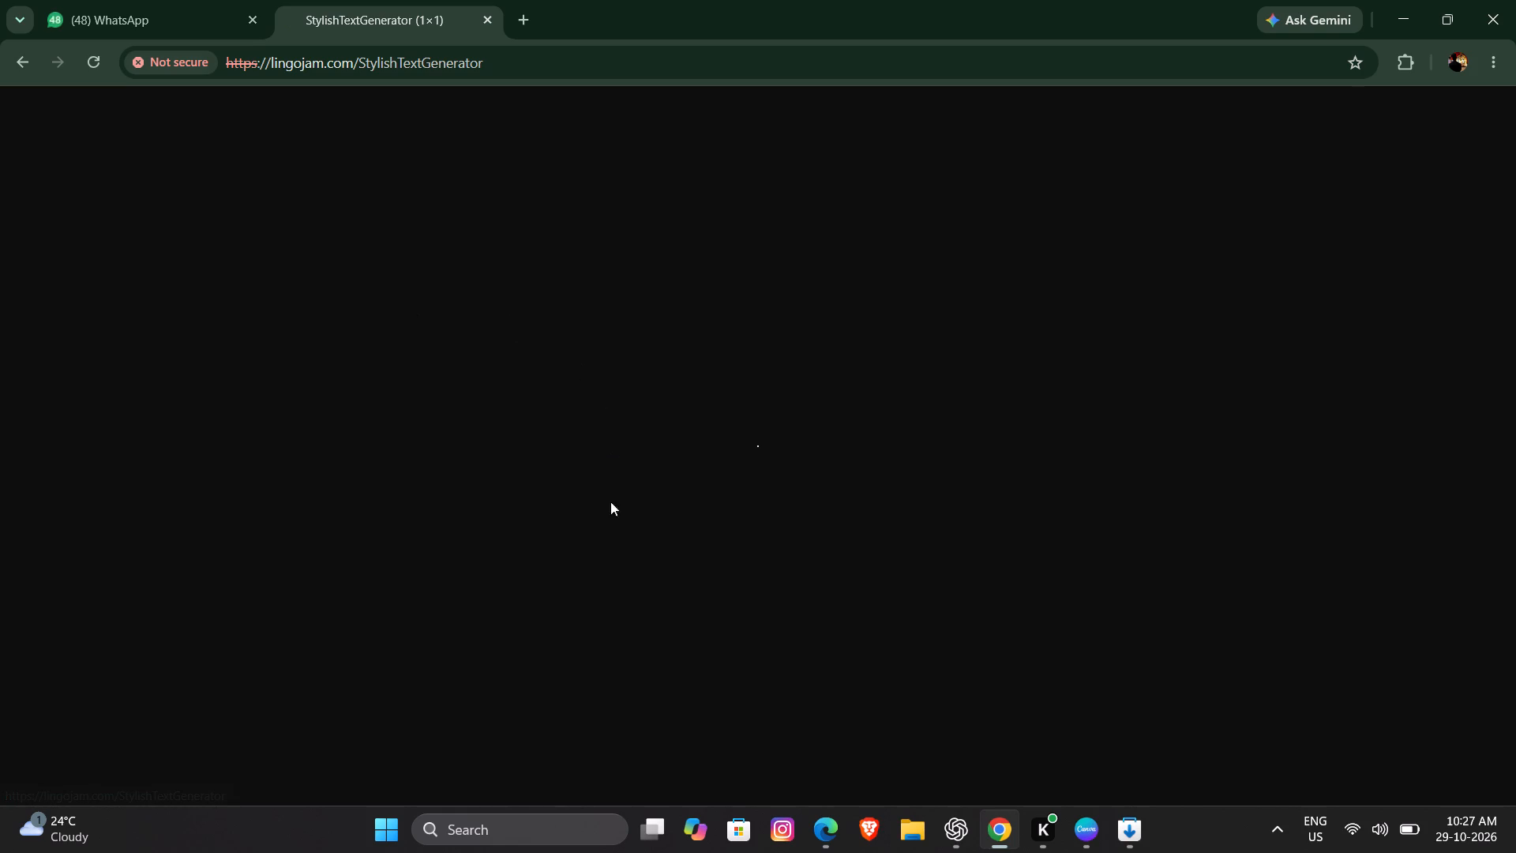
{"action": "scroll", "coordinate": [619, 529], "scroll_direction": "down", "scroll_amount": 3}
{"action": "left_click", "coordinate": [13, 67]}
Look through the "stylish text generator" results, browse the Picsart Quicktools Font Generator page, and return to the results.
{"action": "scroll", "coordinate": [422, 513], "scroll_direction": "down", "scroll_amount": 7}
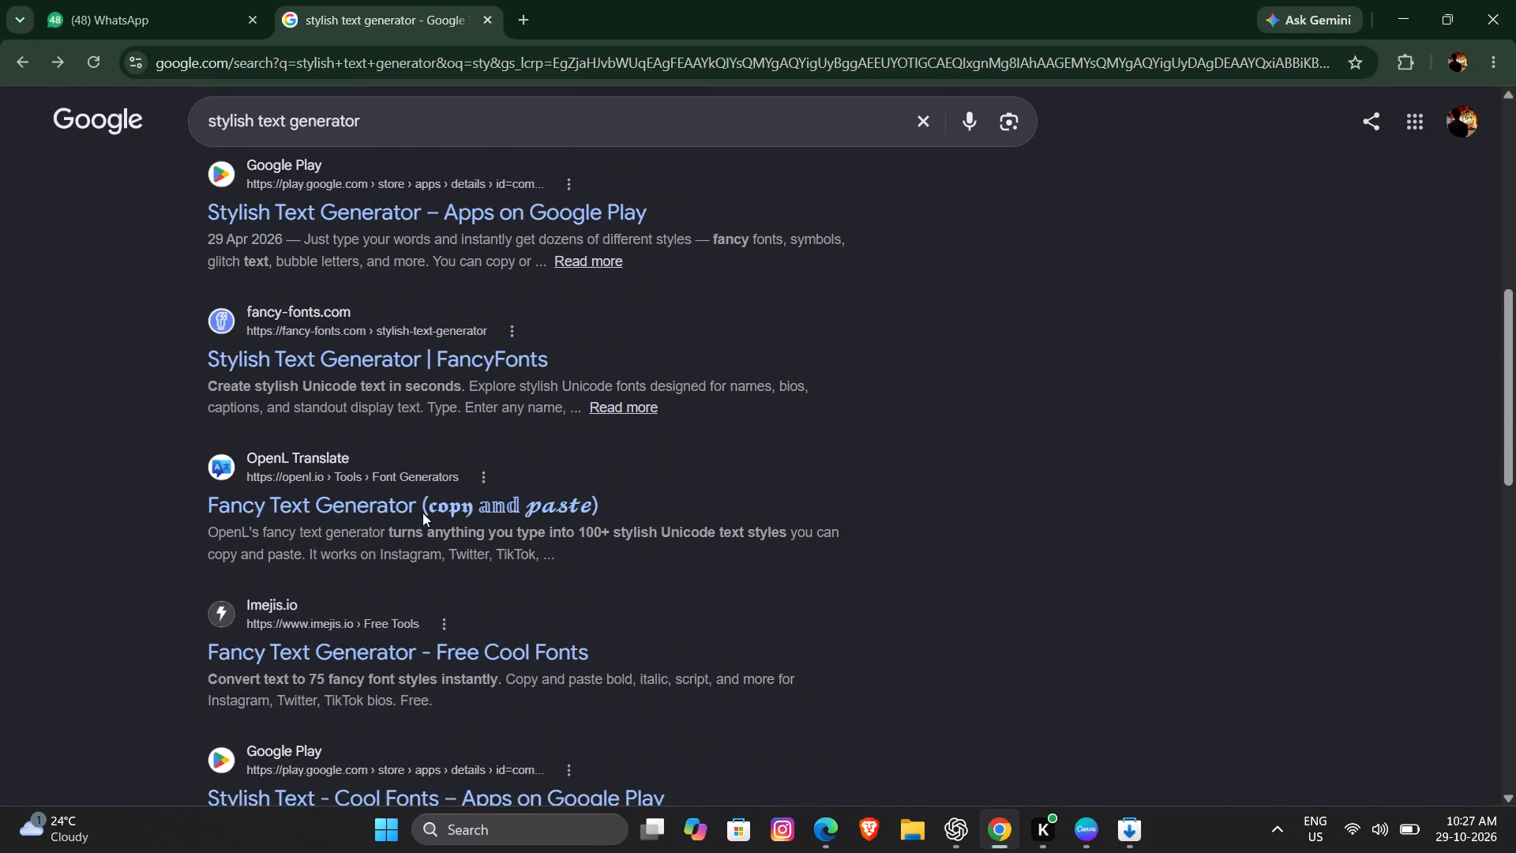
{"action": "scroll", "coordinate": [422, 513], "scroll_direction": "down", "scroll_amount": 6}
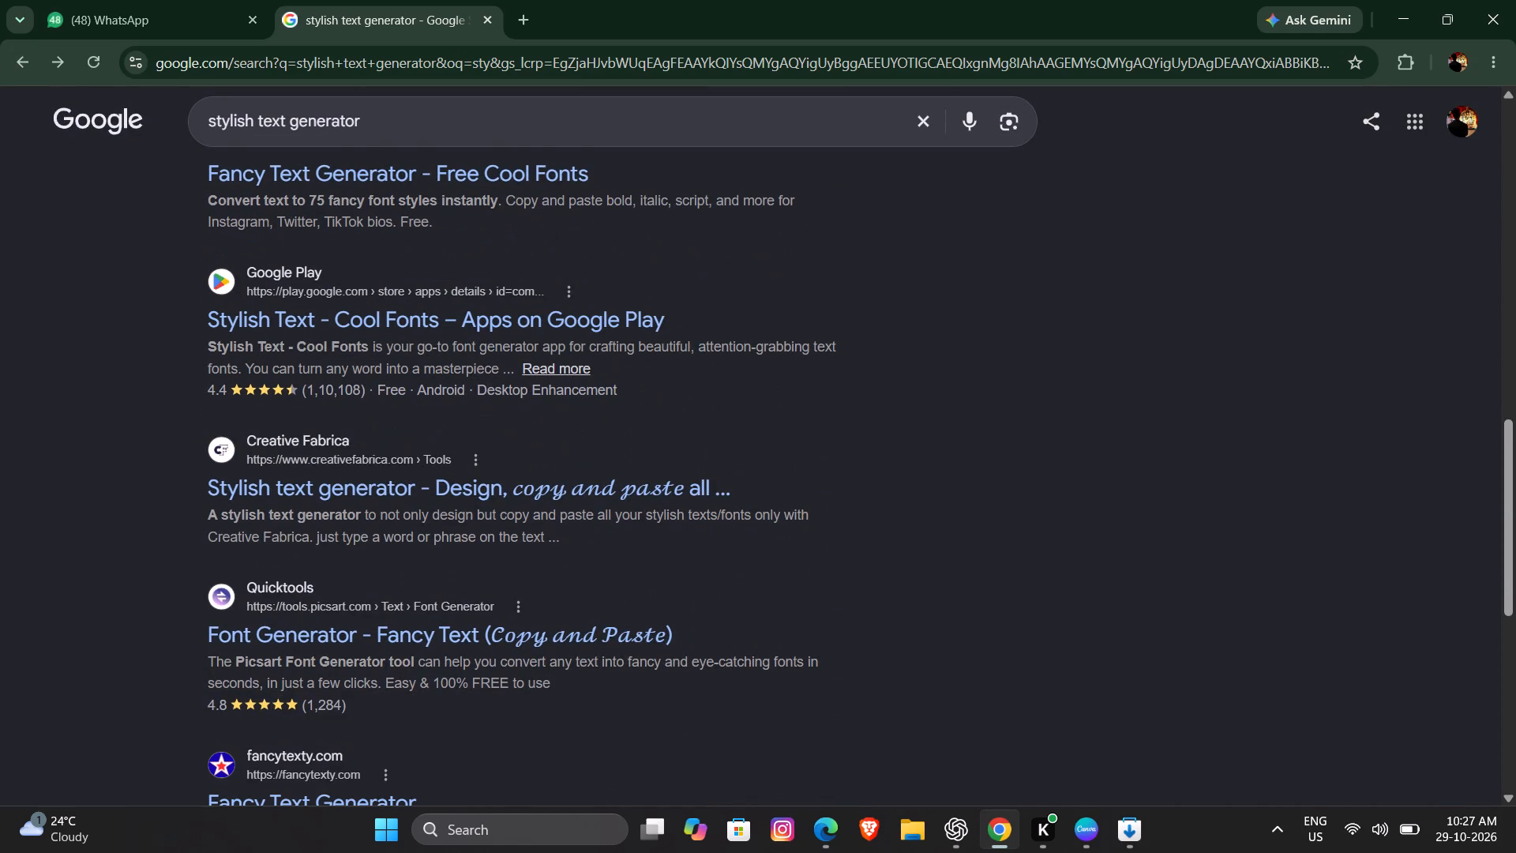
{"action": "left_click", "coordinate": [420, 624]}
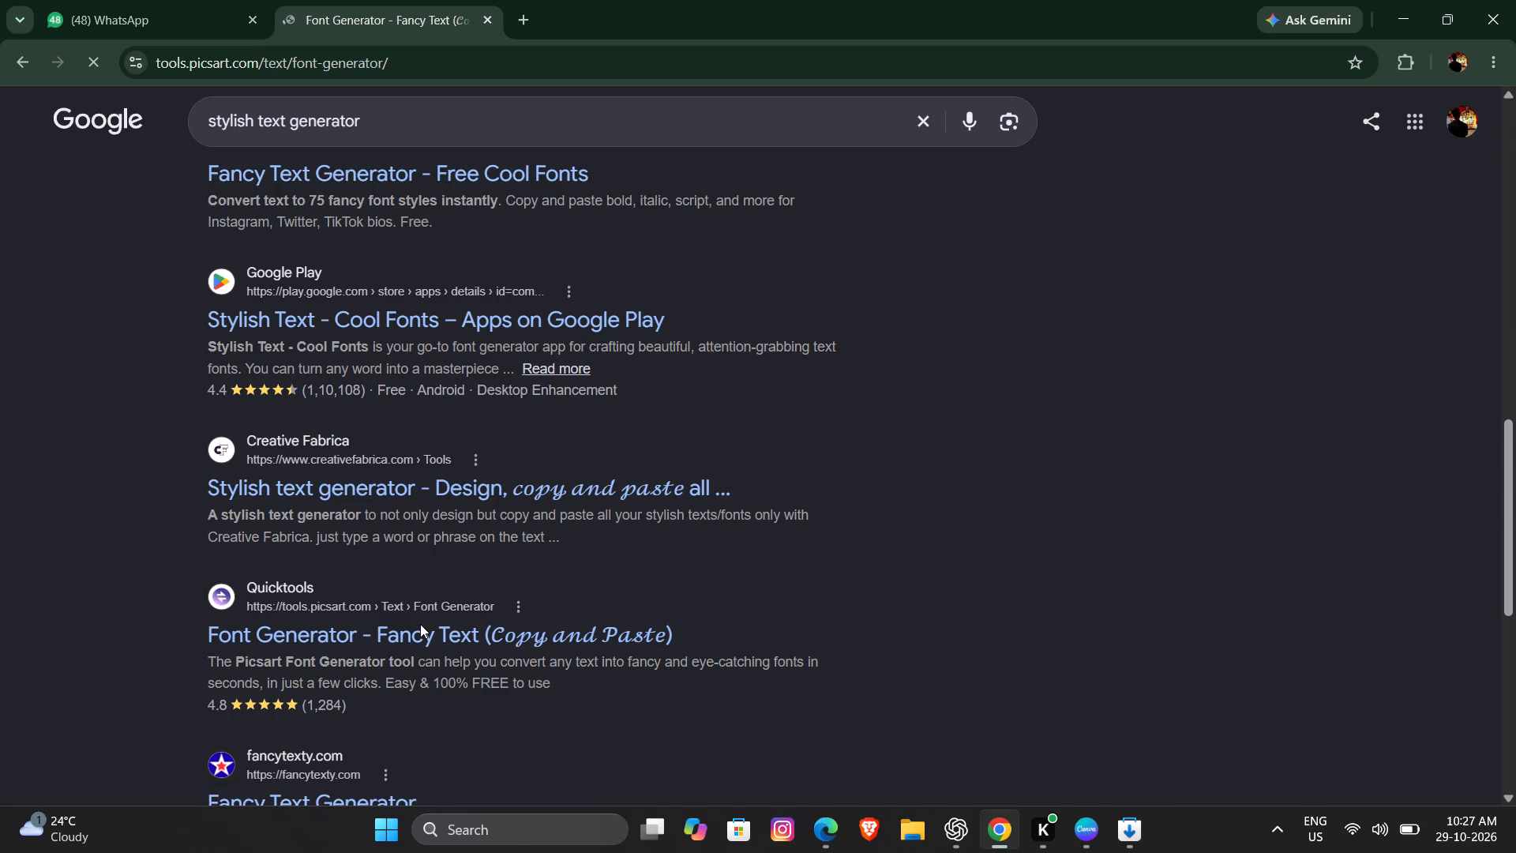
{"action": "scroll", "coordinate": [422, 595], "scroll_direction": "down", "scroll_amount": 2}
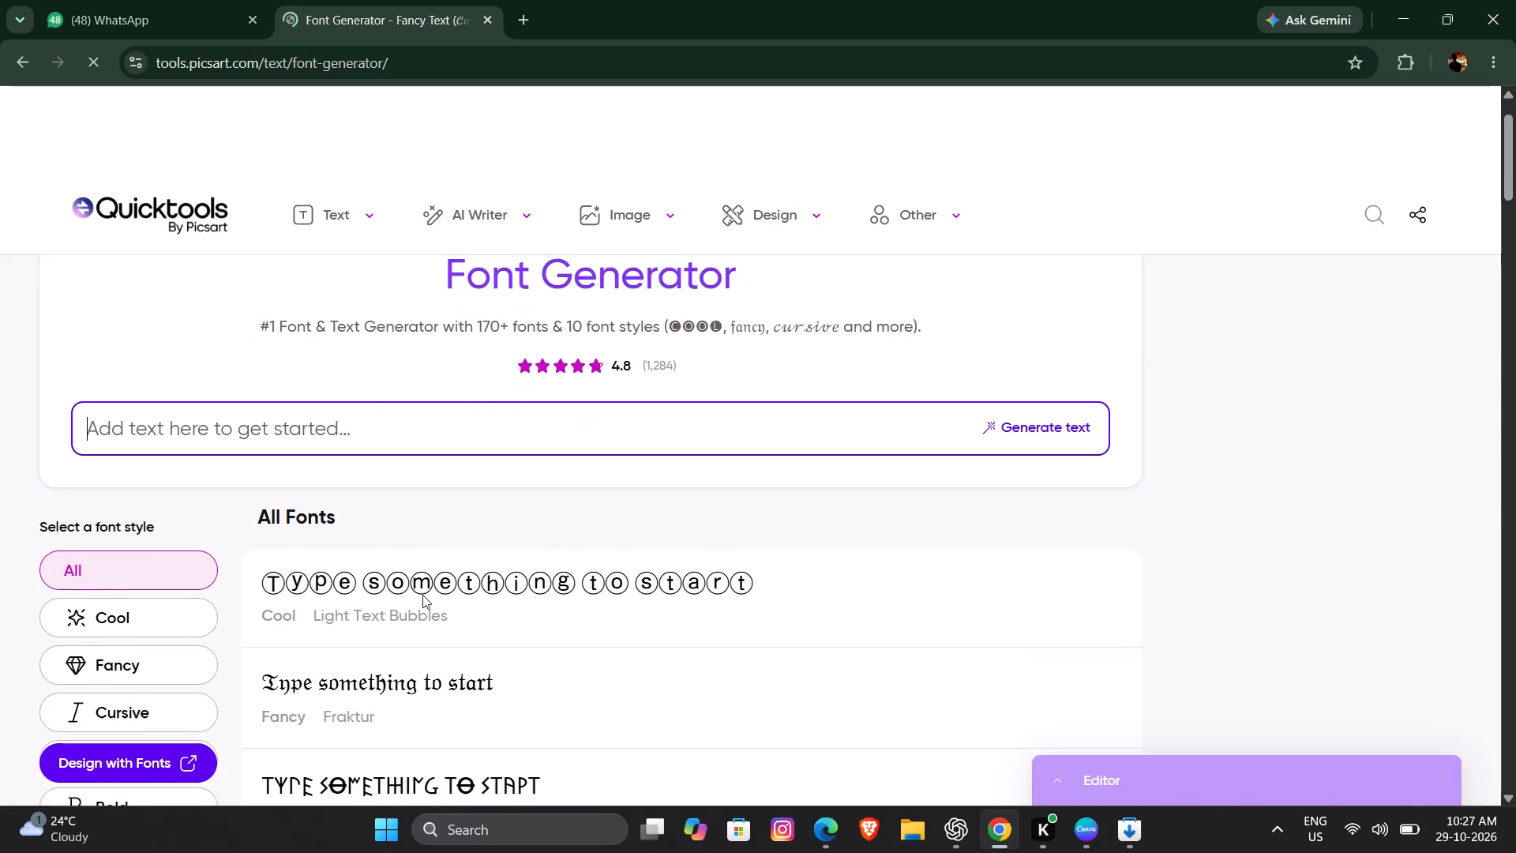
{"action": "scroll", "coordinate": [422, 595], "scroll_direction": "down", "scroll_amount": 6}
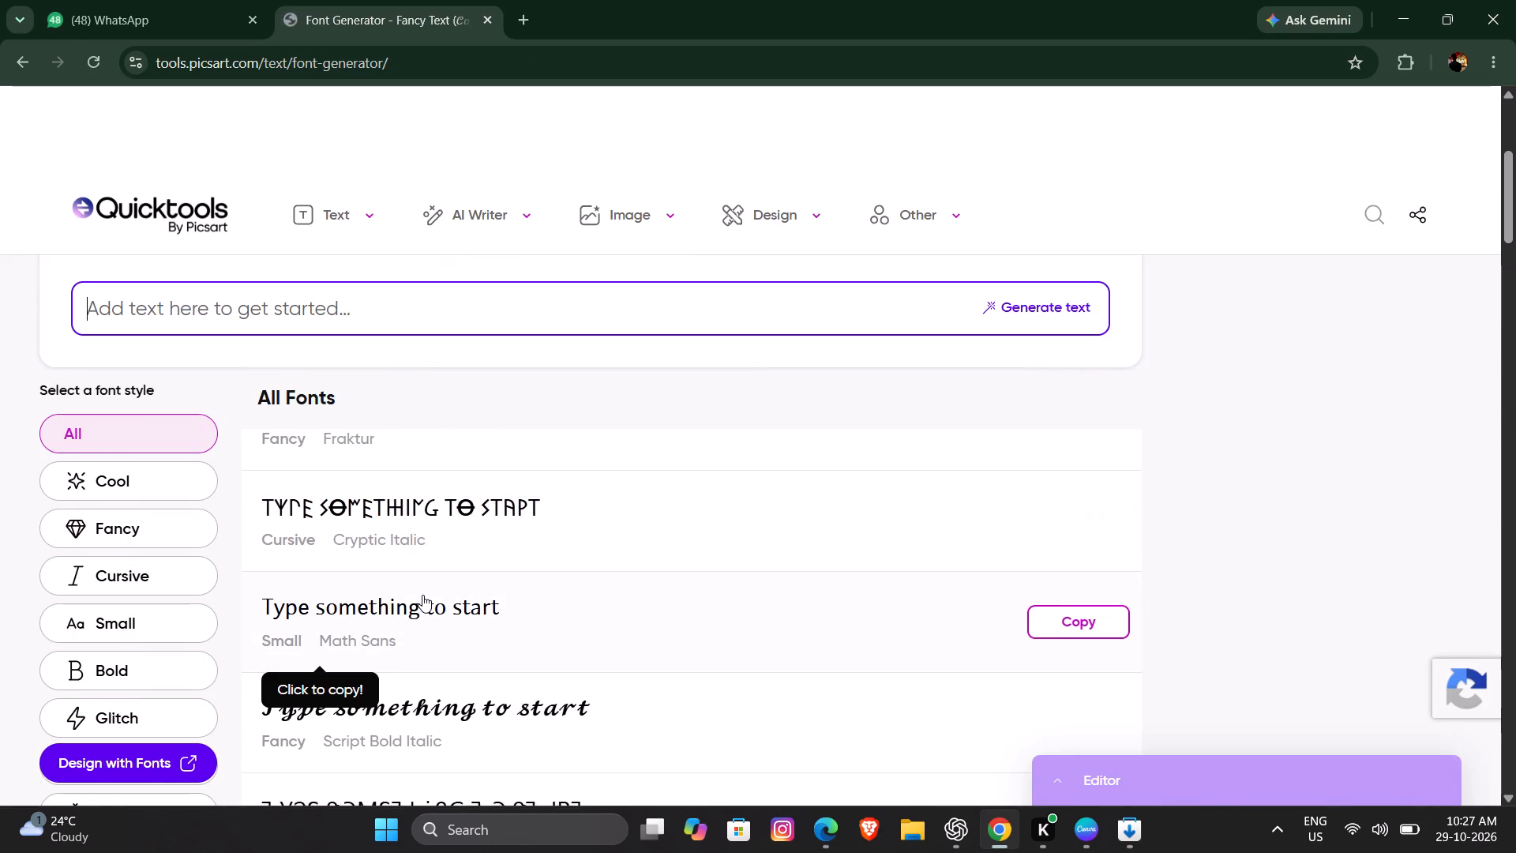
{"action": "scroll", "coordinate": [422, 595], "scroll_direction": "down", "scroll_amount": 2}
{"action": "scroll", "coordinate": [422, 595], "scroll_direction": "up", "scroll_amount": 2}
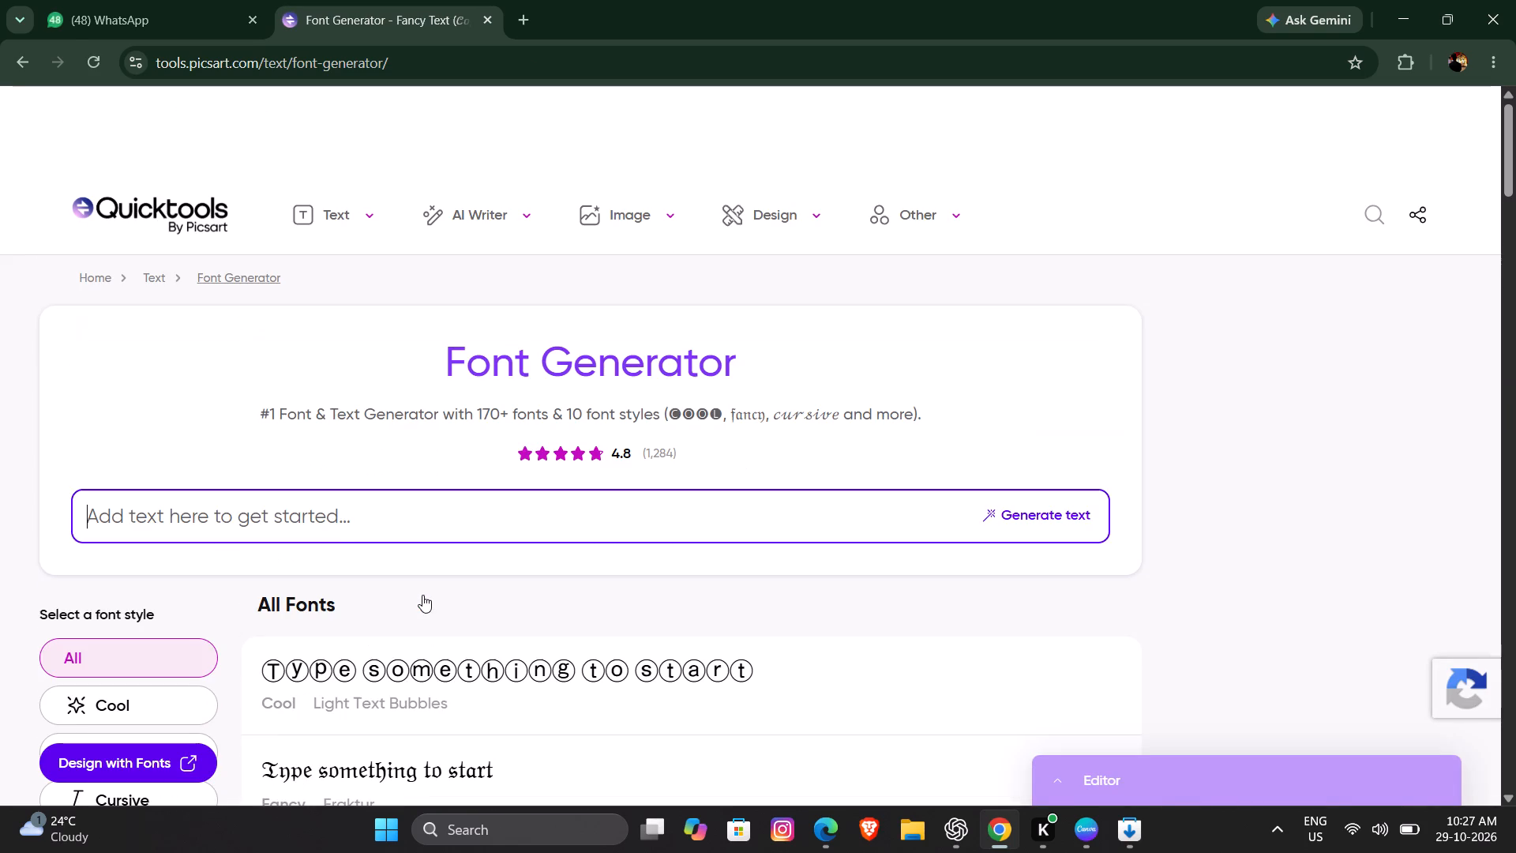
{"action": "left_click", "coordinate": [25, 54]}
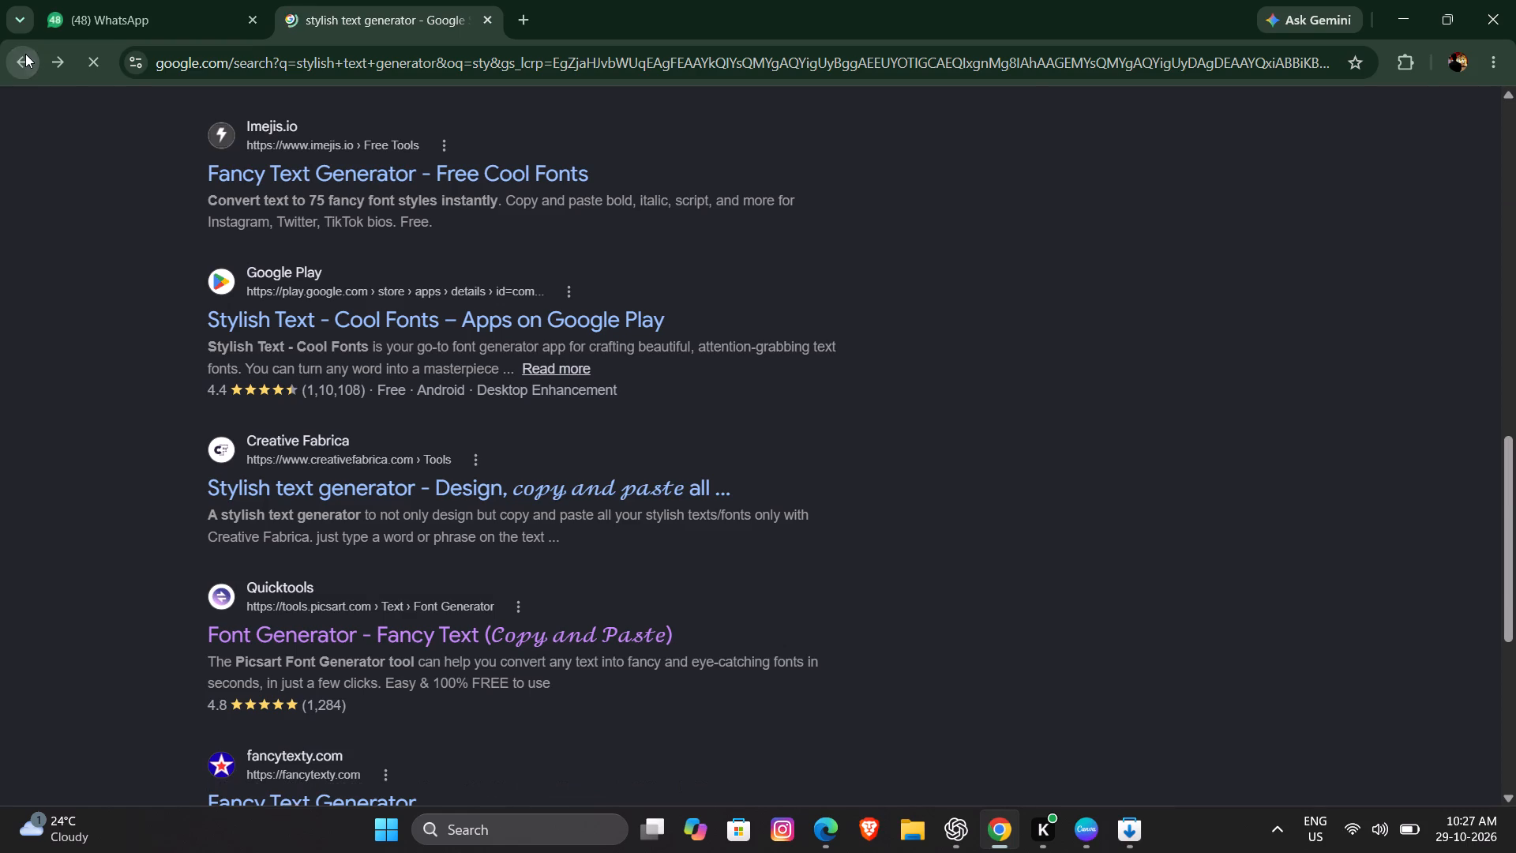
Try LingoJam's Stylish Text Generator result once more and return to the search results.
{"action": "scroll", "coordinate": [345, 454], "scroll_direction": "down", "scroll_amount": 4}
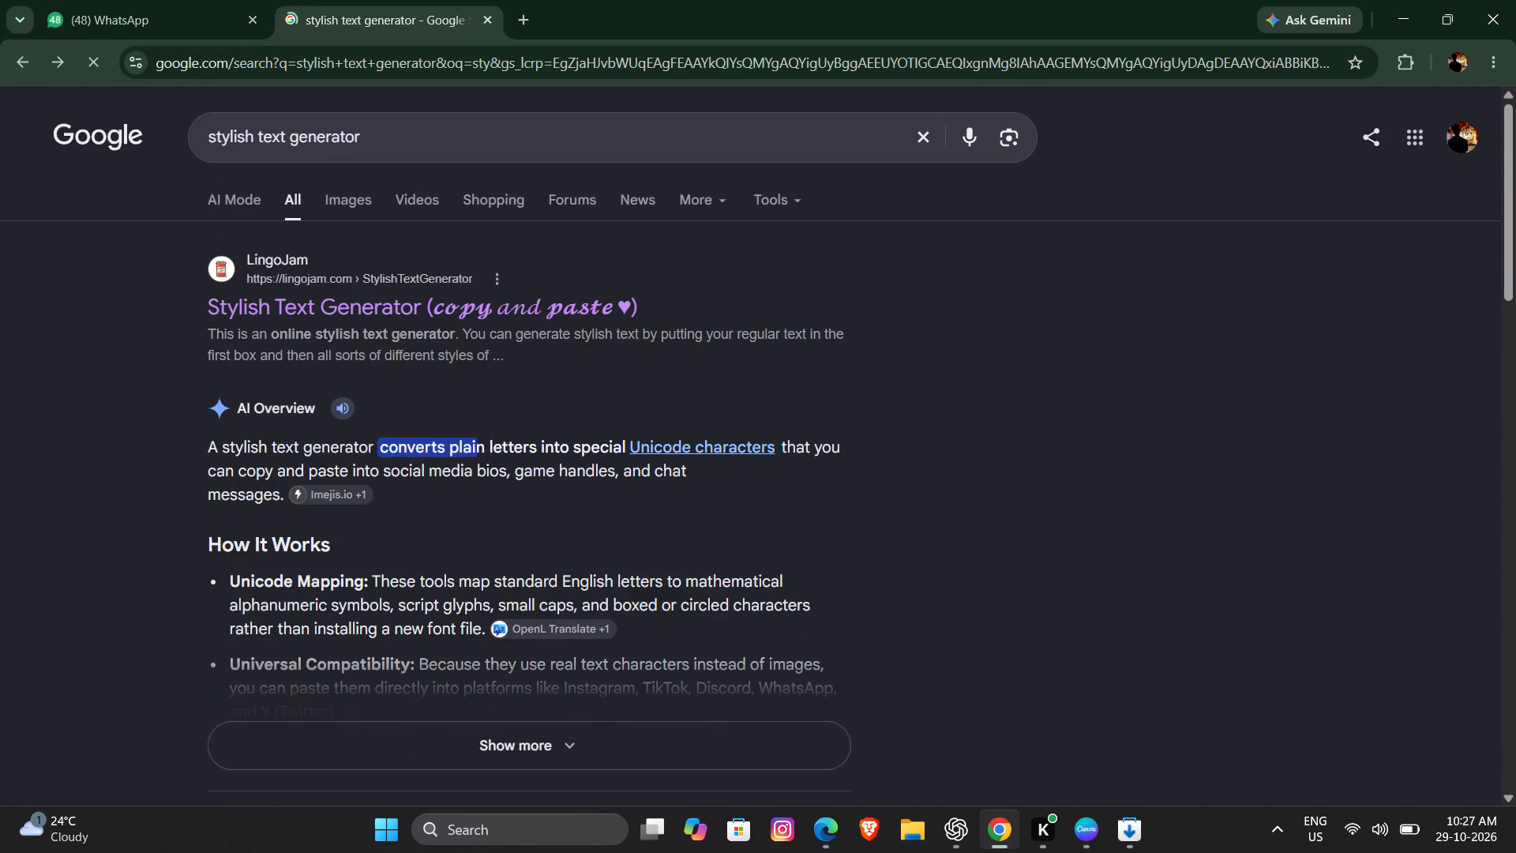
{"action": "left_click", "coordinate": [447, 306]}
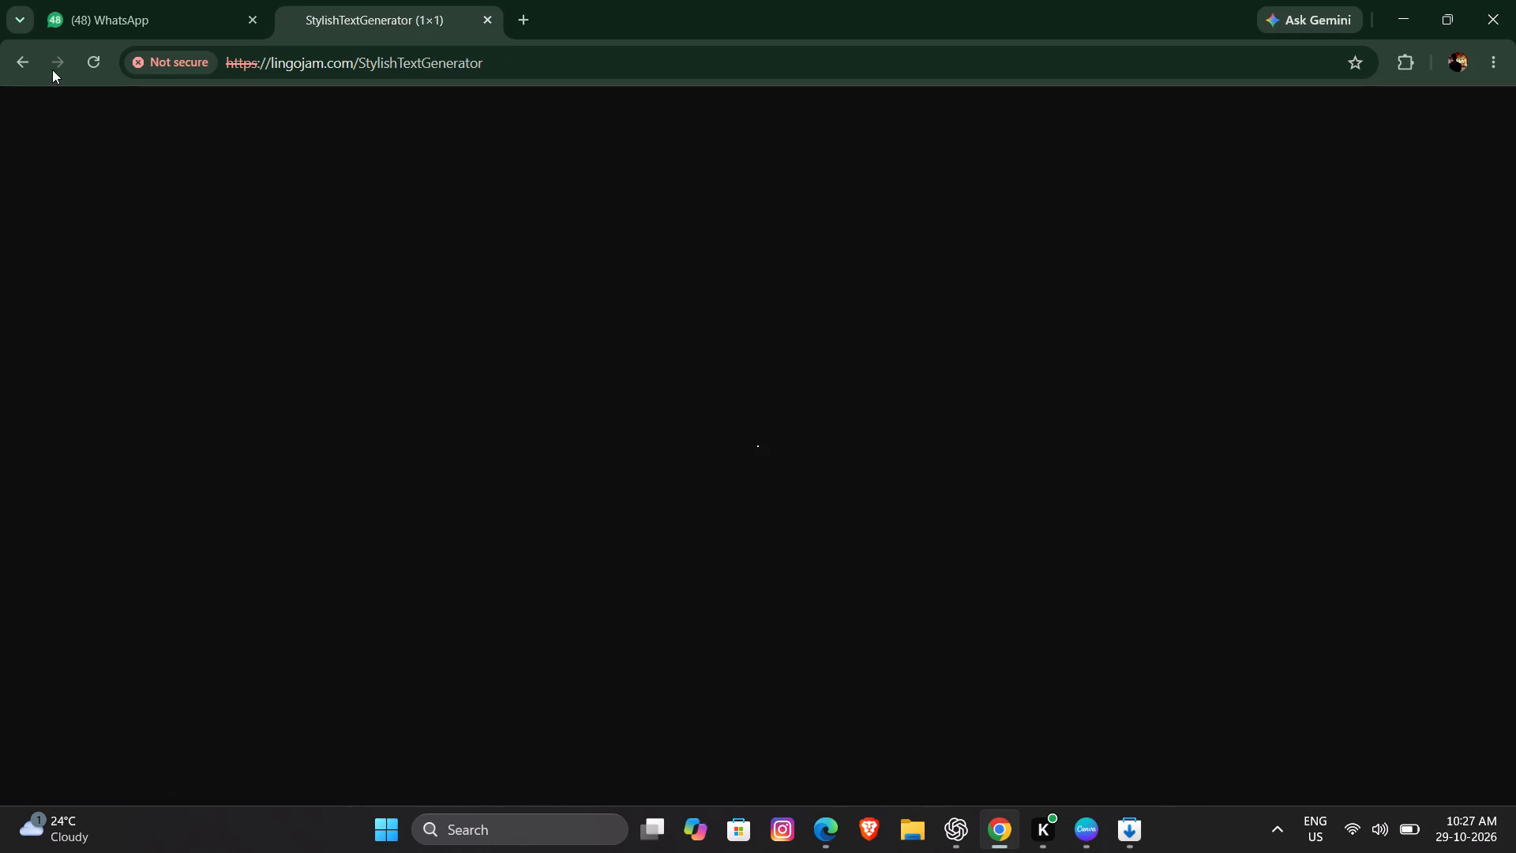
{"action": "left_click", "coordinate": [32, 60]}
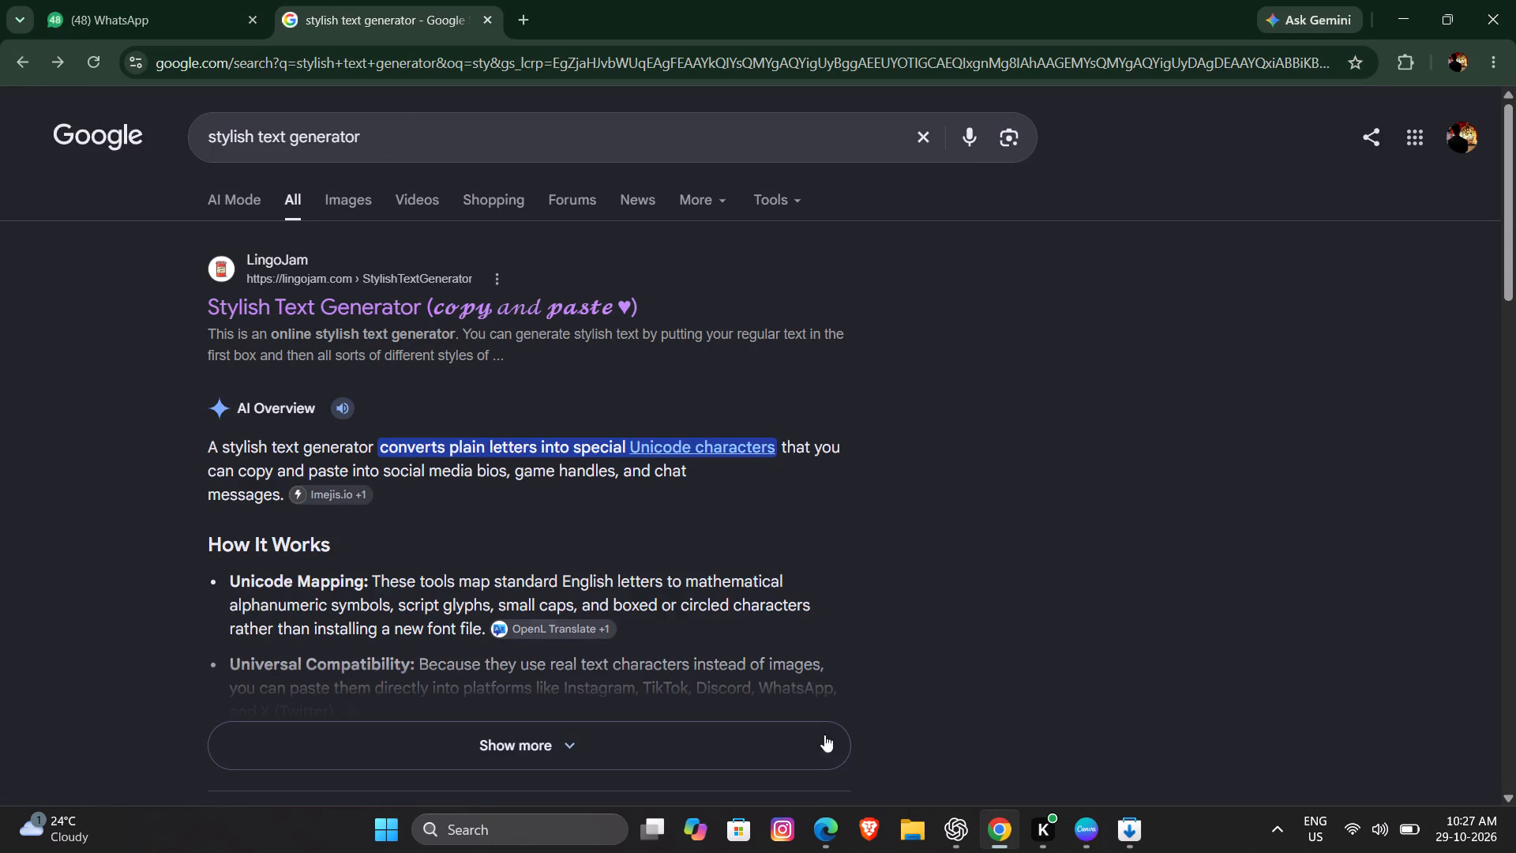
Switch to Canva and open the "2025" Freshers' Party poster from the full list of recent designs.
{"action": "left_click", "coordinate": [1095, 817]}
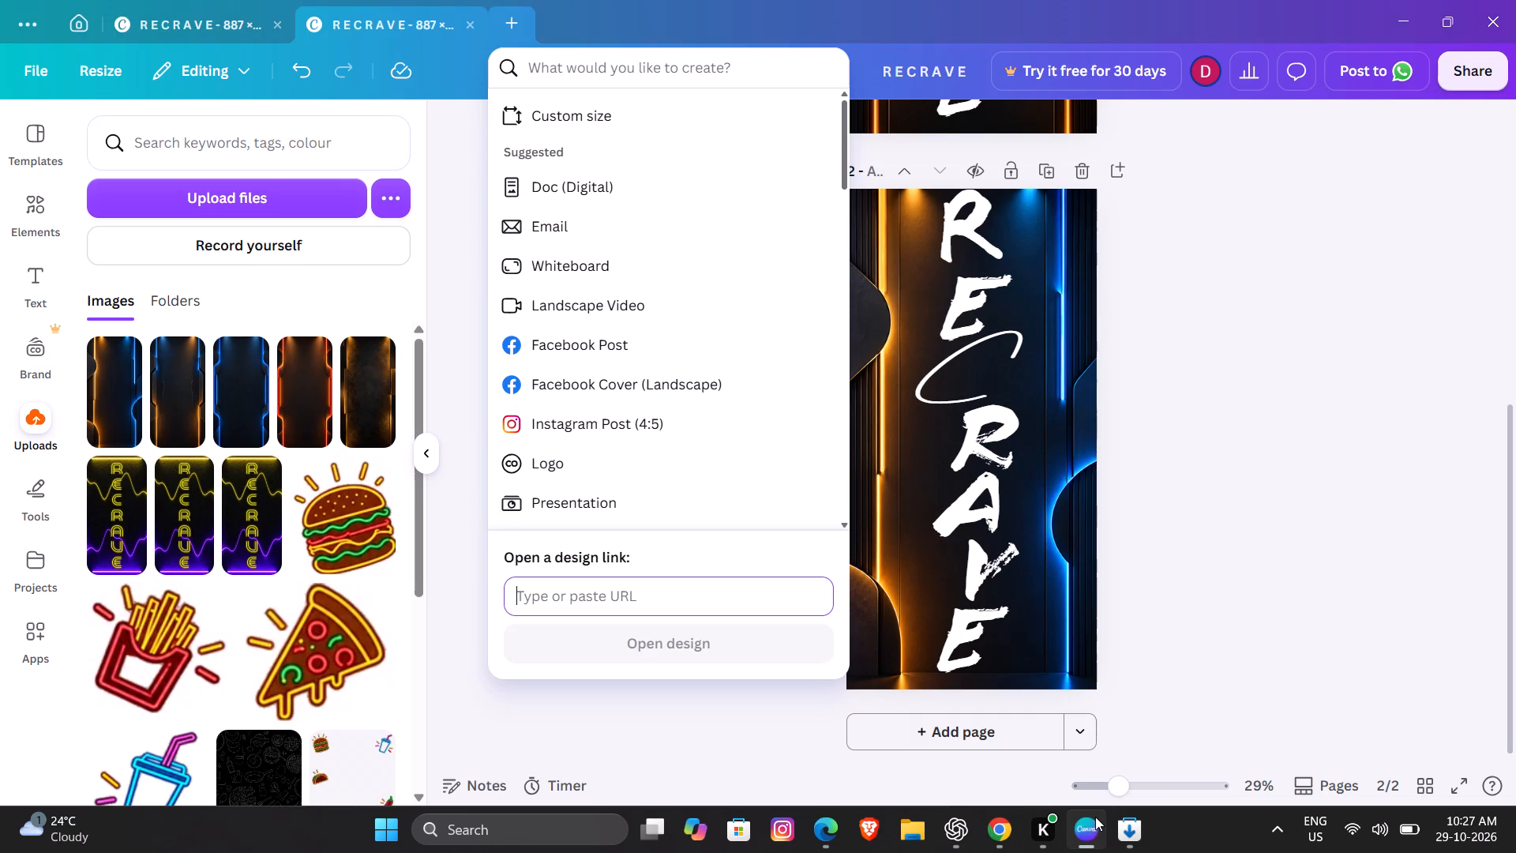
{"action": "left_click", "coordinate": [1260, 611]}
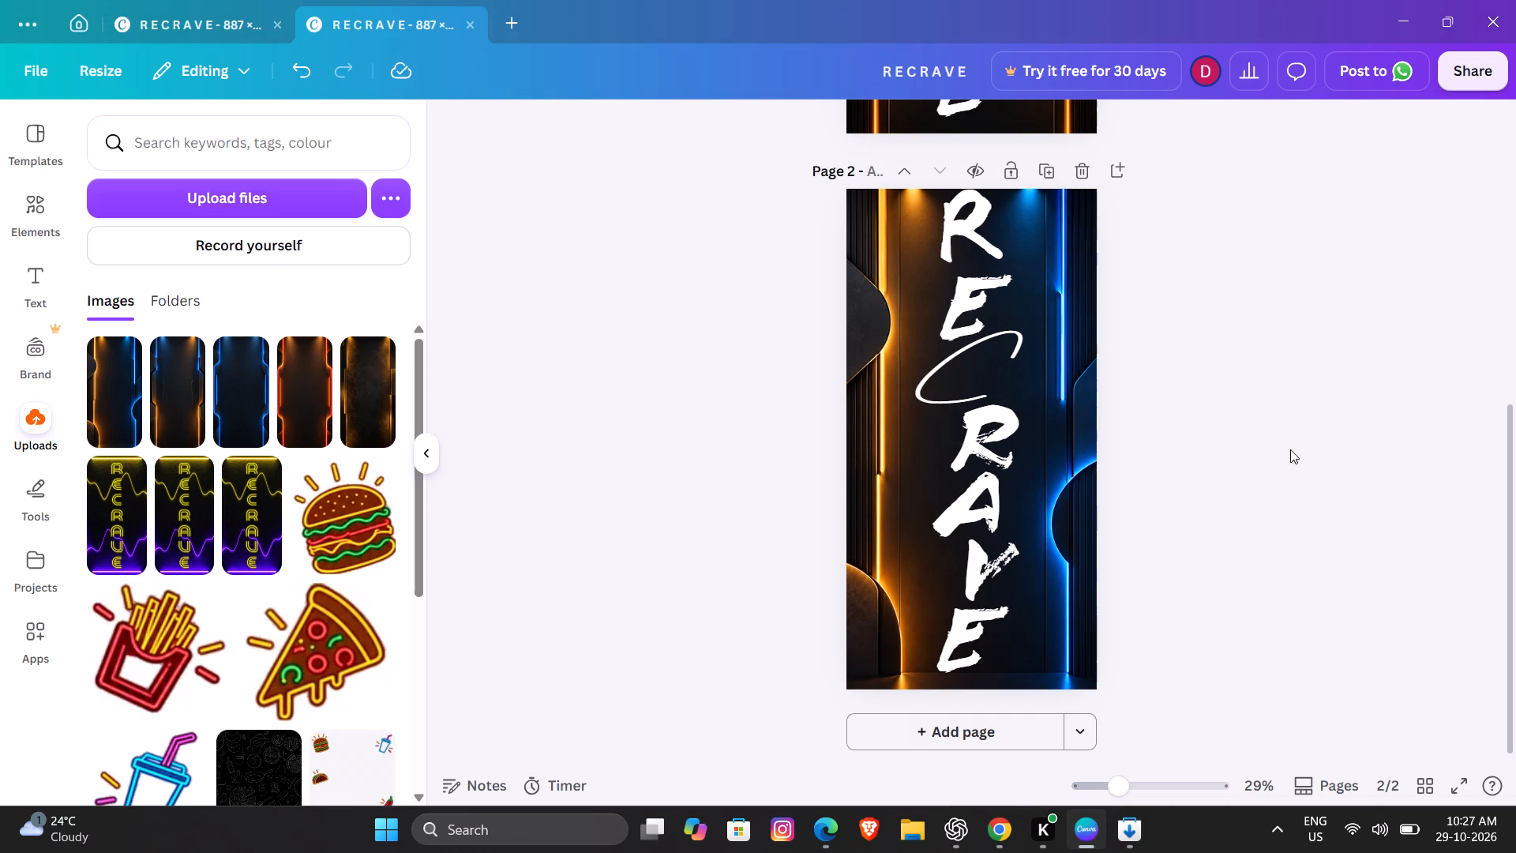
{"action": "left_click", "coordinate": [1303, 416]}
{"action": "scroll", "coordinate": [1150, 251], "scroll_direction": "up", "scroll_amount": 8}
{"action": "scroll", "coordinate": [1150, 251], "scroll_direction": "down", "scroll_amount": 5}
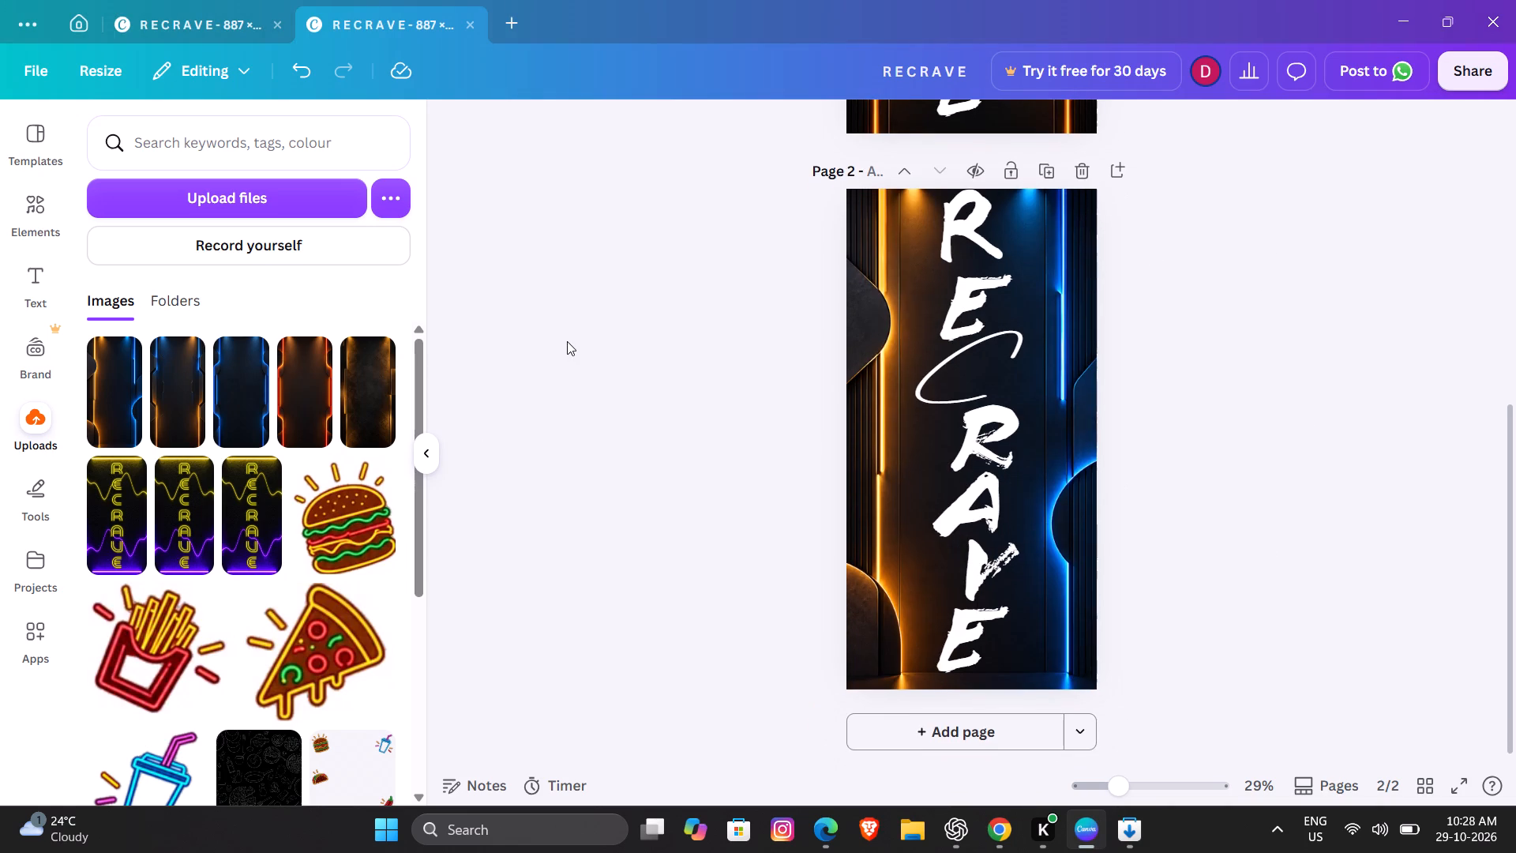
{"action": "left_click", "coordinate": [81, 5]}
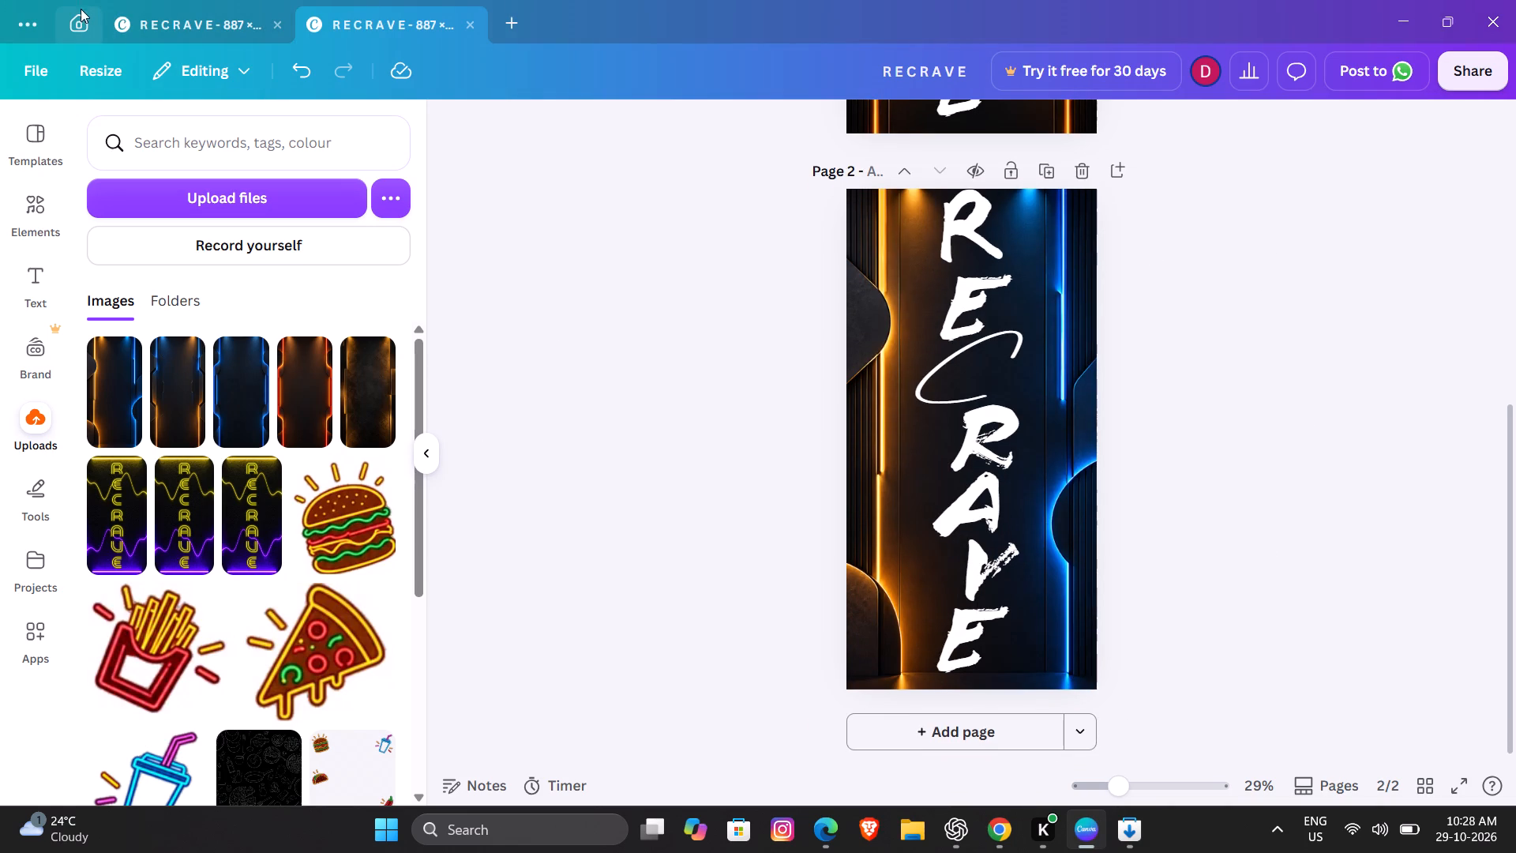
{"action": "left_click", "coordinate": [80, 21]}
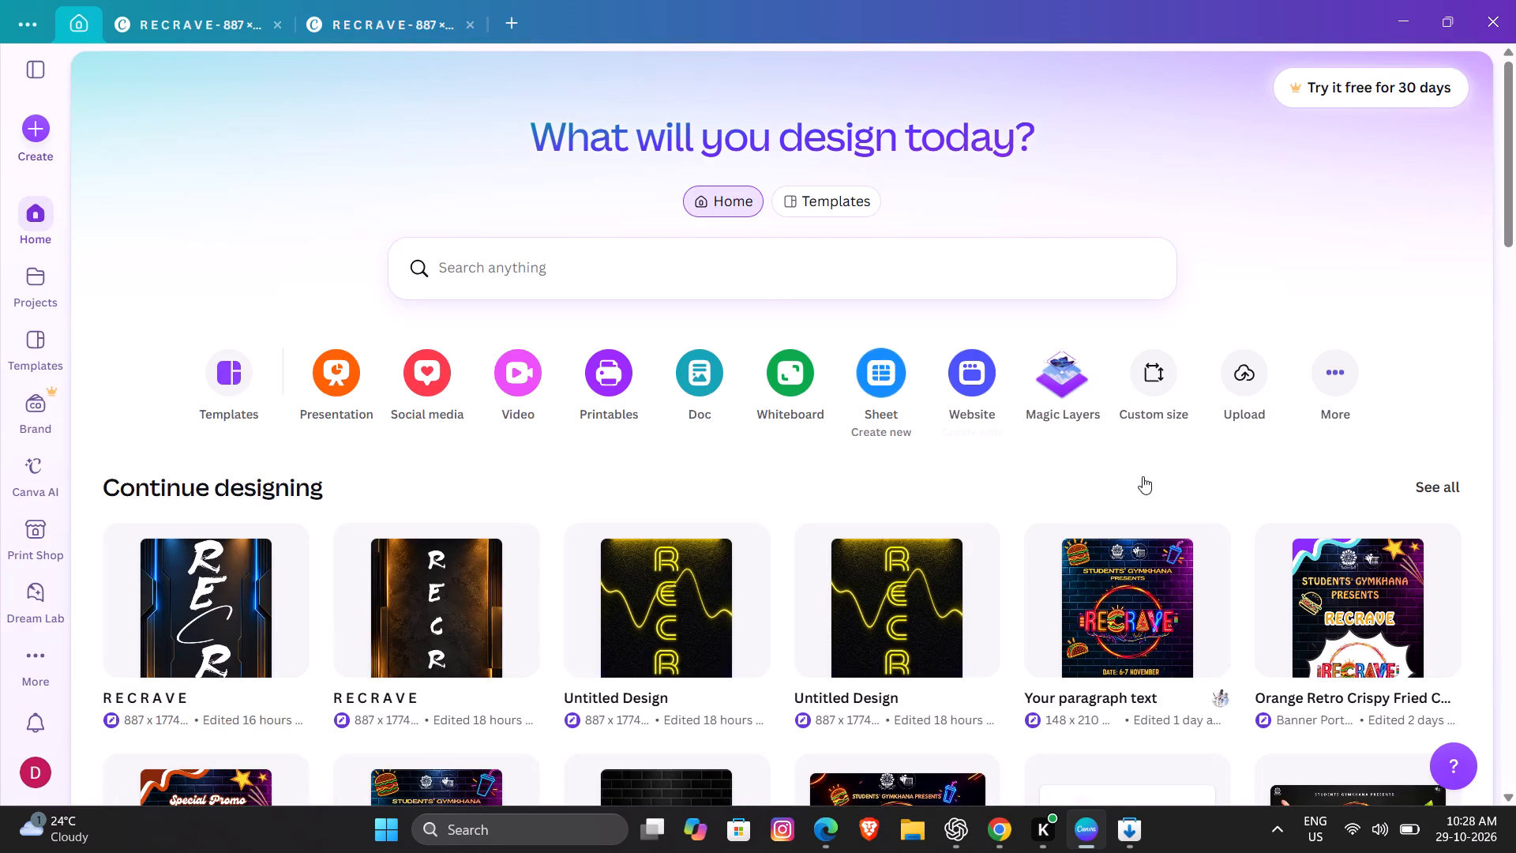
{"action": "scroll", "coordinate": [1150, 573], "scroll_direction": "left", "scroll_amount": 3}
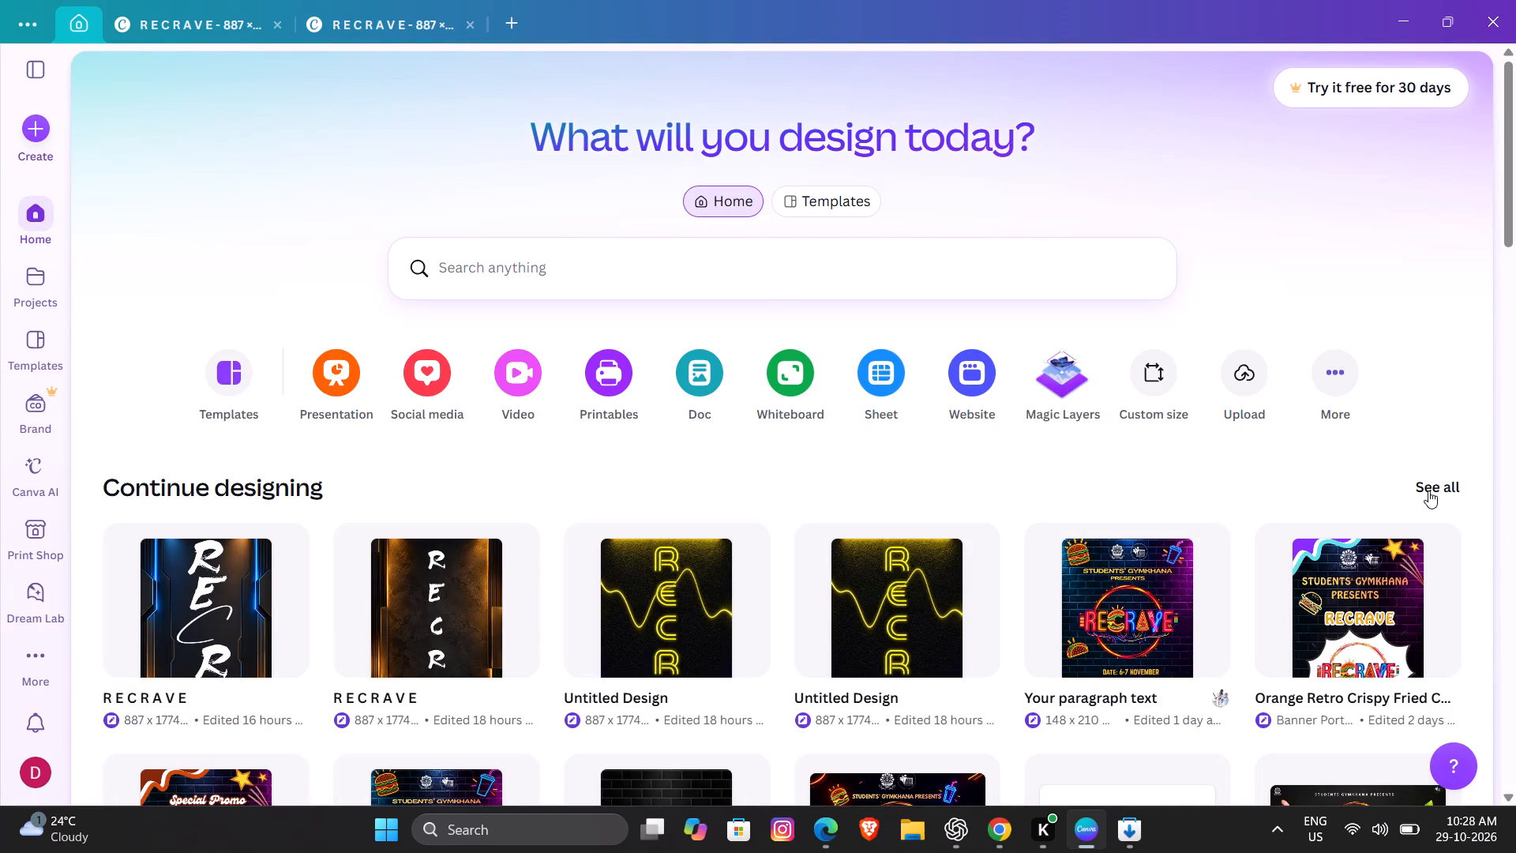
{"action": "left_click", "coordinate": [1428, 490]}
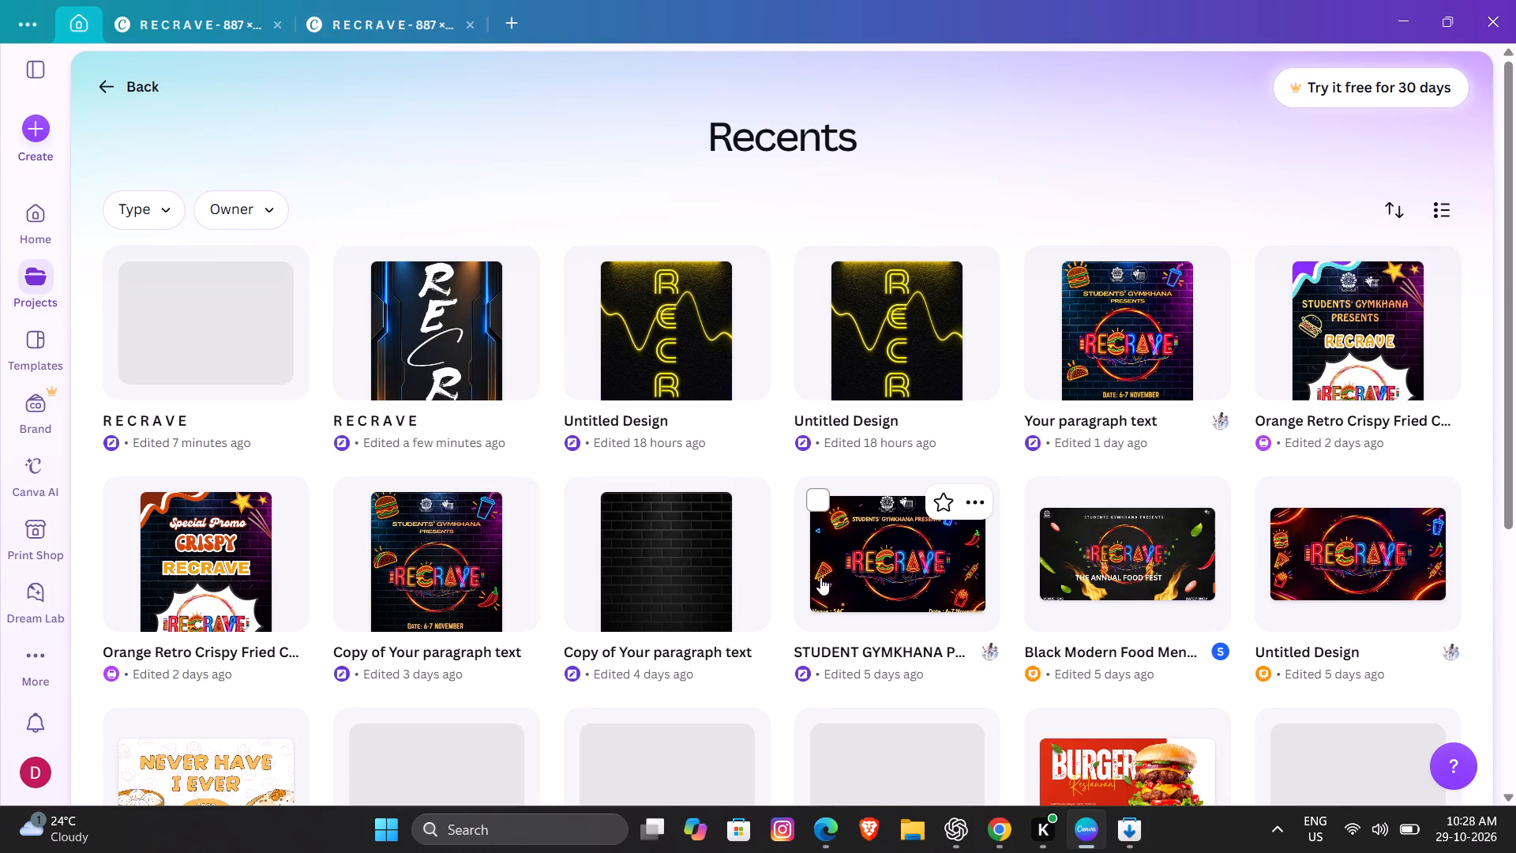
{"action": "scroll", "coordinate": [820, 577], "scroll_direction": "down", "scroll_amount": 5}
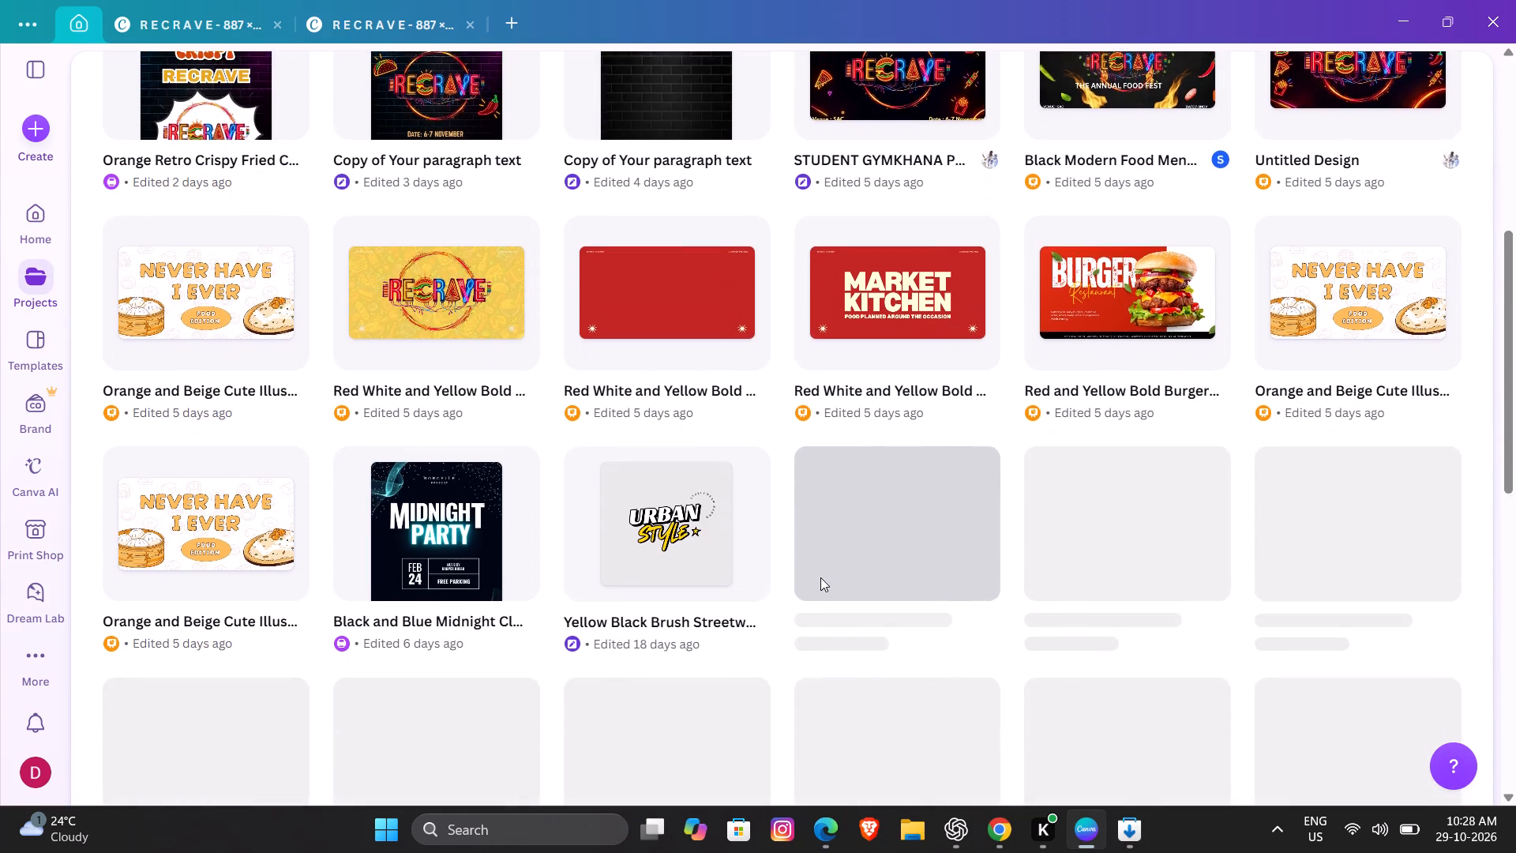
{"action": "scroll", "coordinate": [820, 577], "scroll_direction": "down", "scroll_amount": 3}
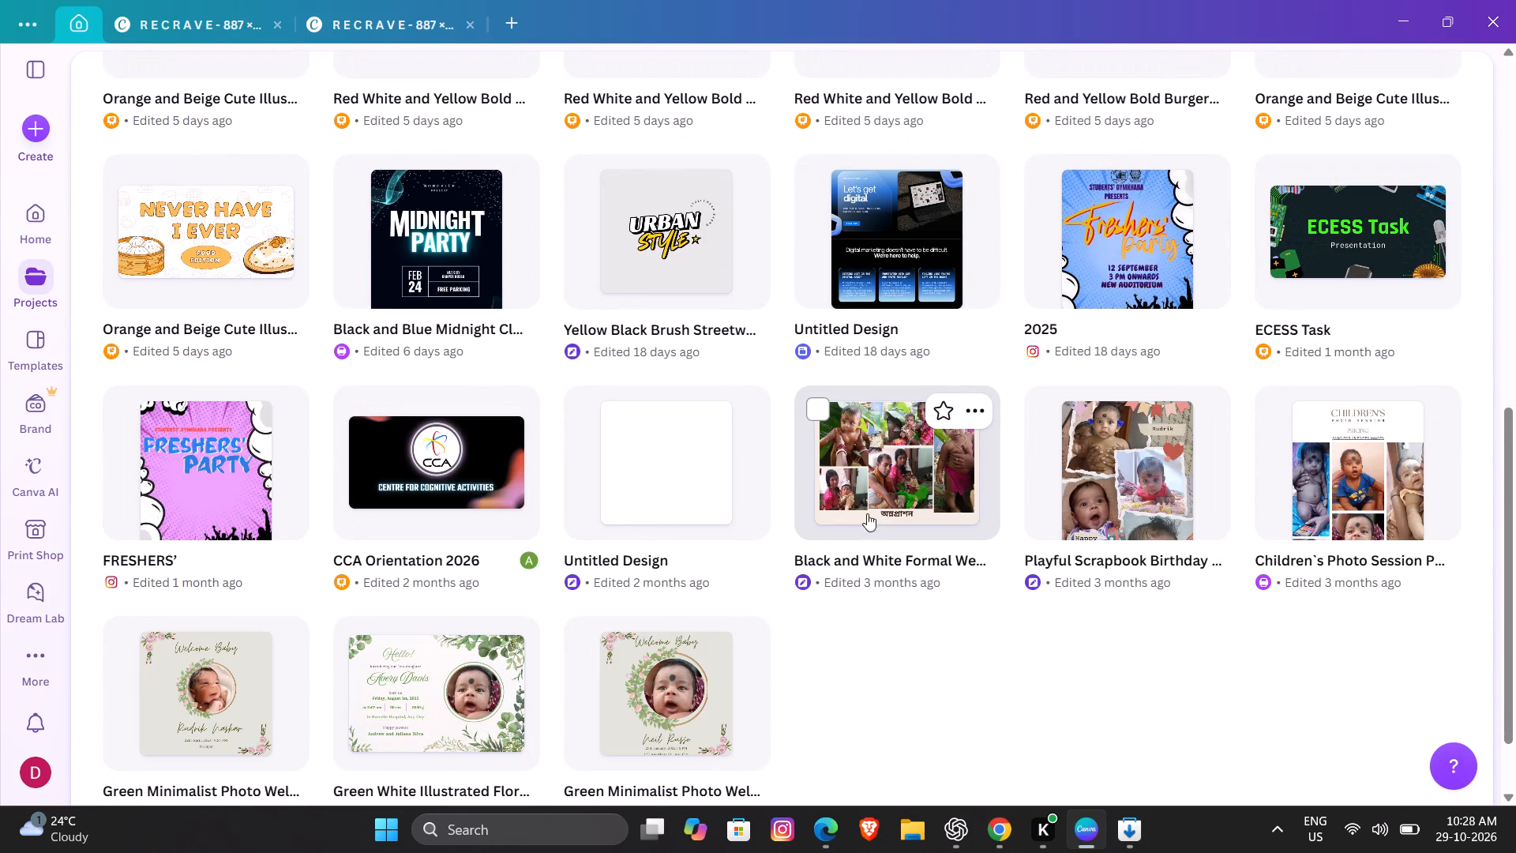
{"action": "left_click", "coordinate": [1087, 266]}
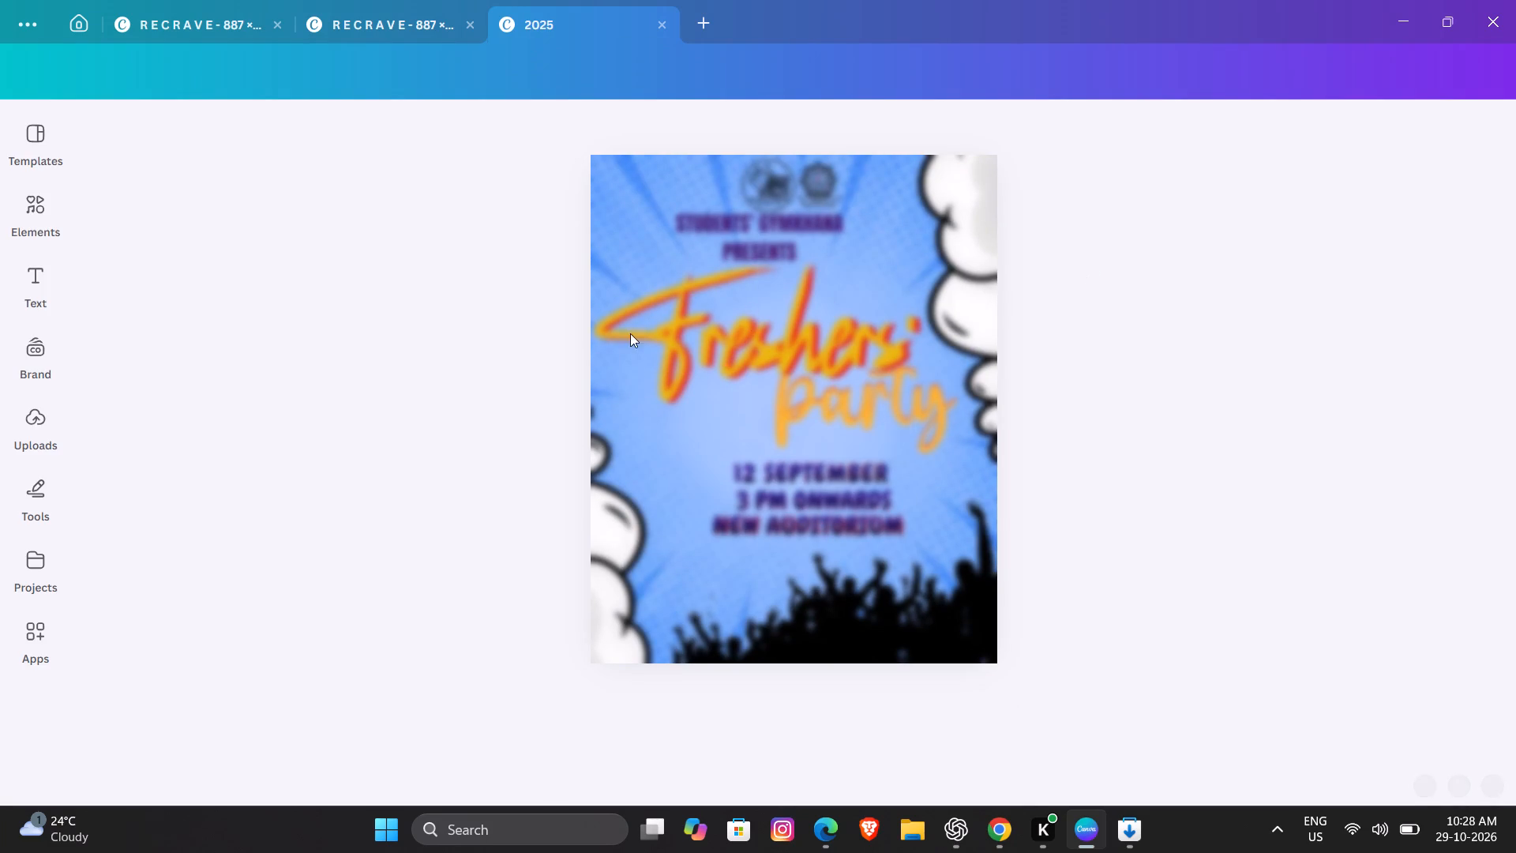
Select the "Freshers'" lettering on page 1 of the poster and inspect its available options.
{"action": "left_click", "coordinate": [666, 316]}
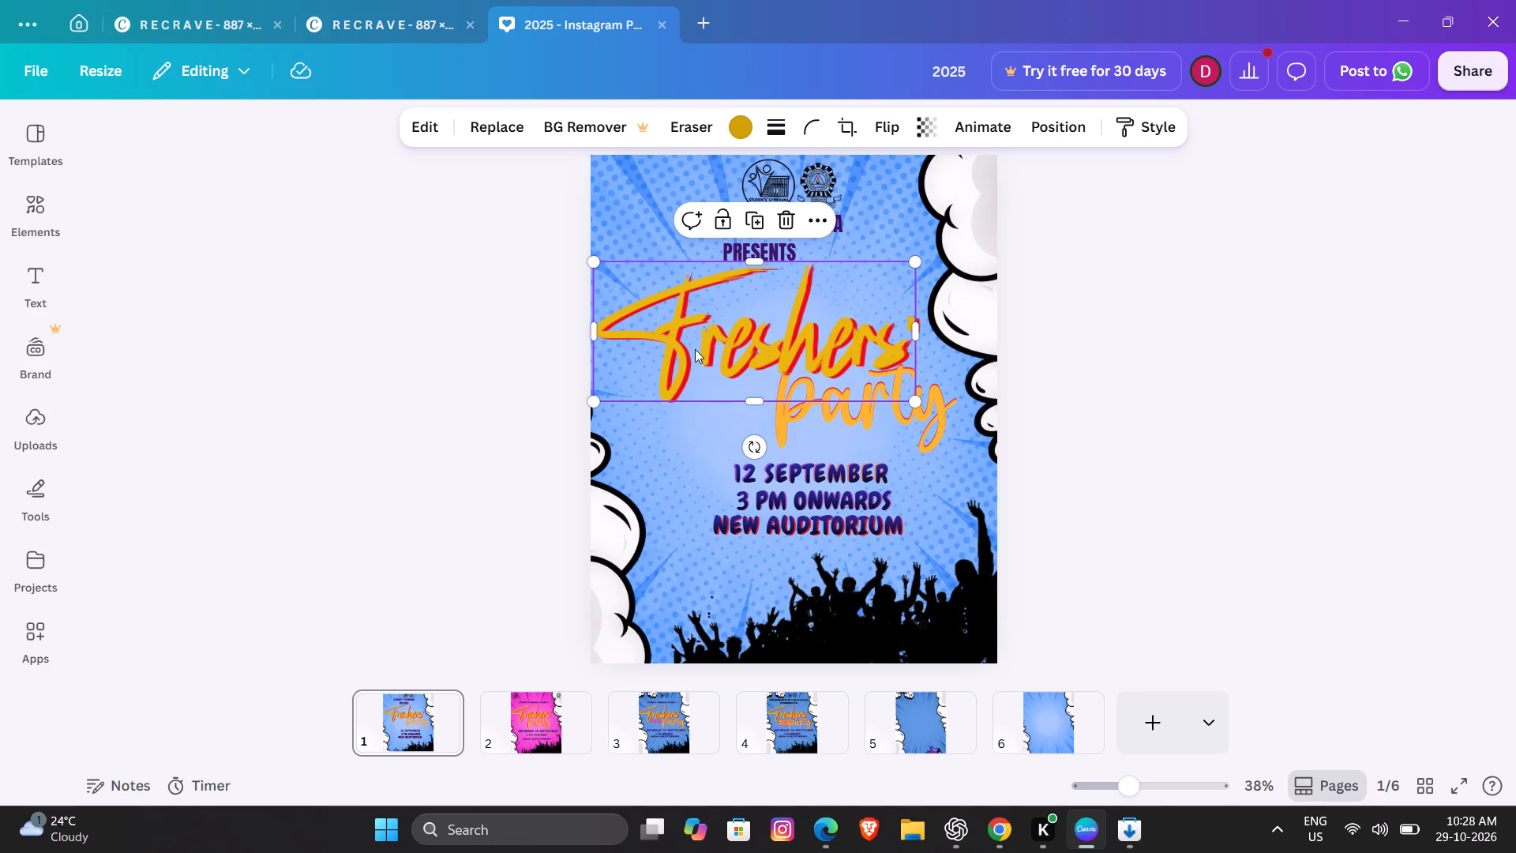
{"action": "right_click", "coordinate": [743, 319]}
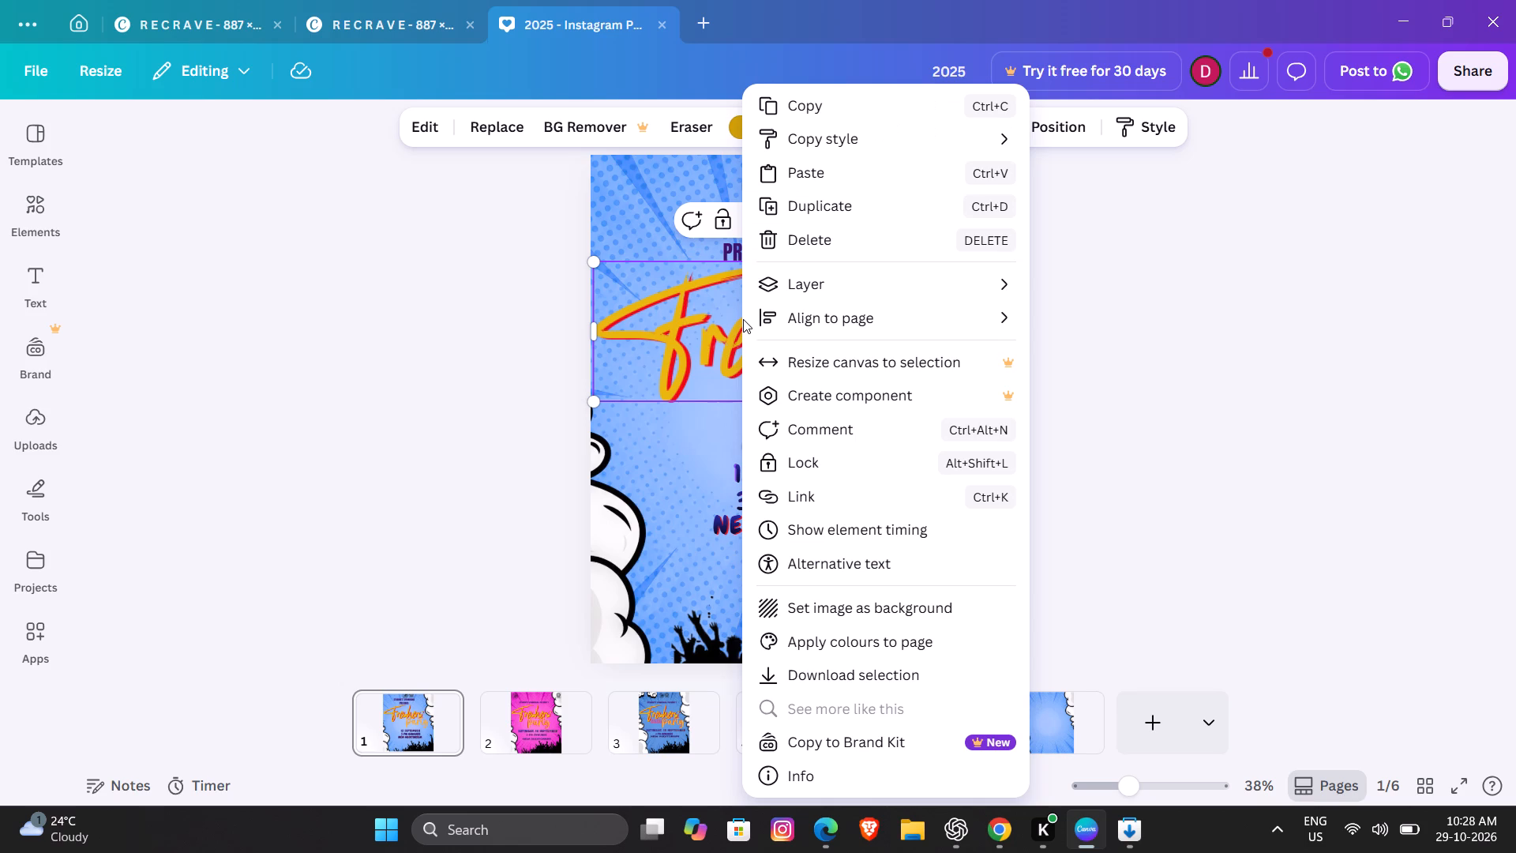
{"action": "left_click", "coordinate": [1313, 490]}
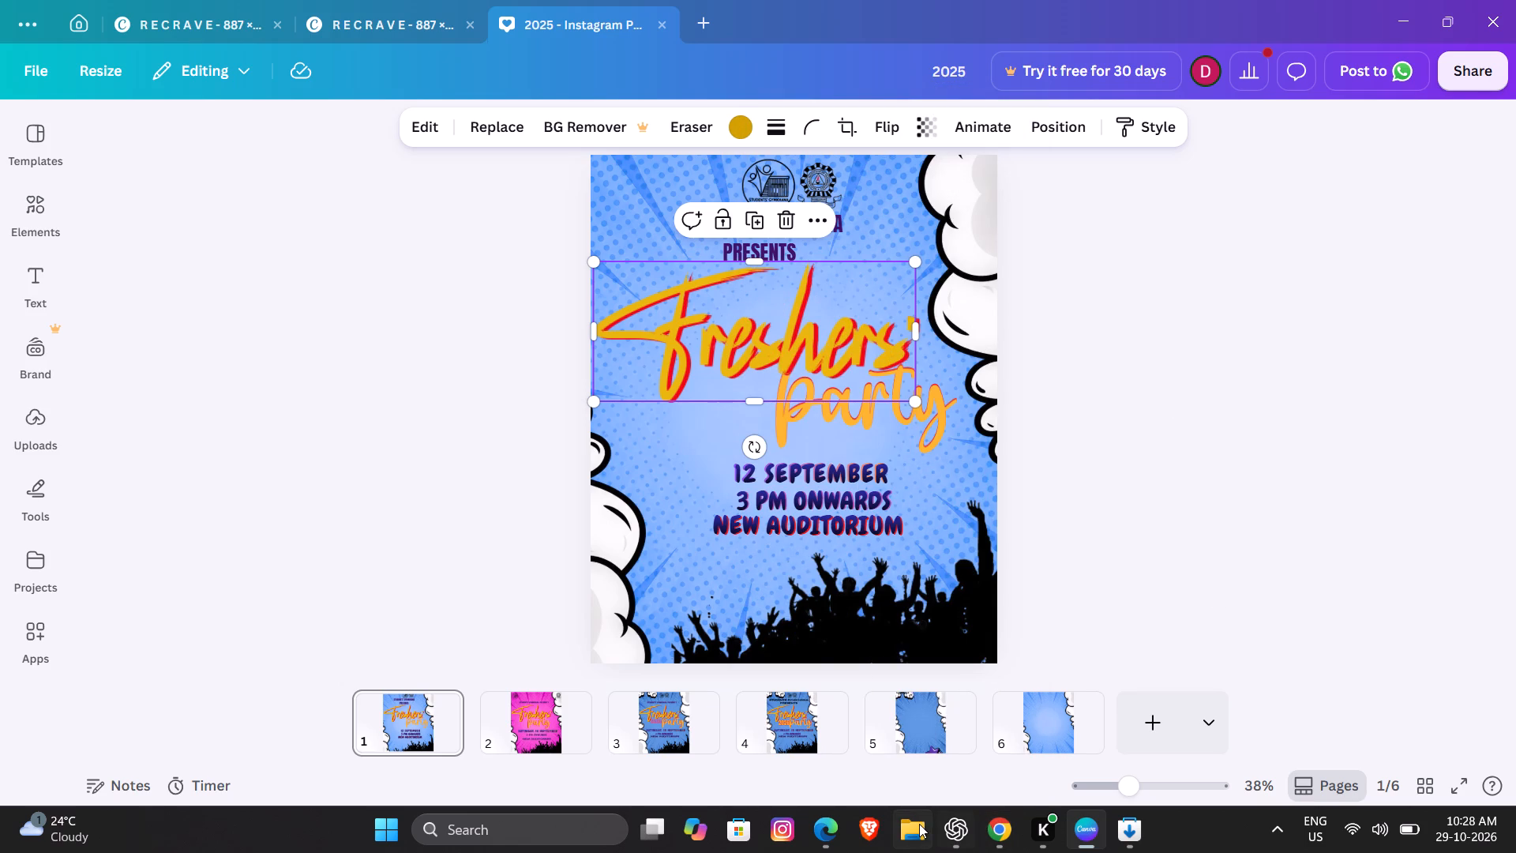
Switch to File Explorer and look through the Downloads folder for previously downloaded font files.
{"action": "left_click", "coordinate": [919, 824]}
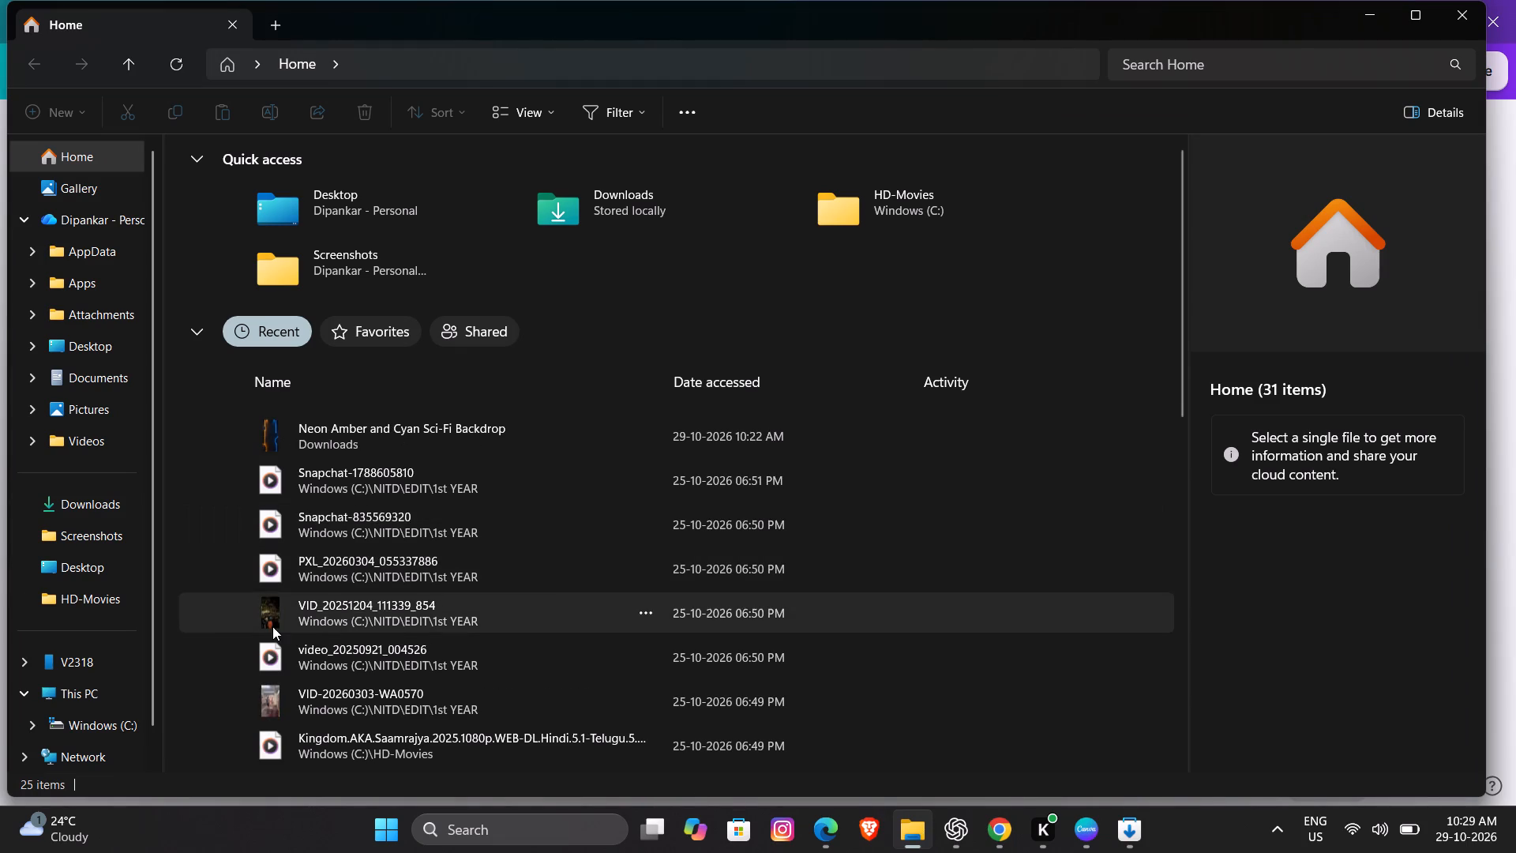
{"action": "scroll", "coordinate": [272, 626], "scroll_direction": "down", "scroll_amount": 3}
{"action": "scroll", "coordinate": [272, 626], "scroll_direction": "up", "scroll_amount": 5}
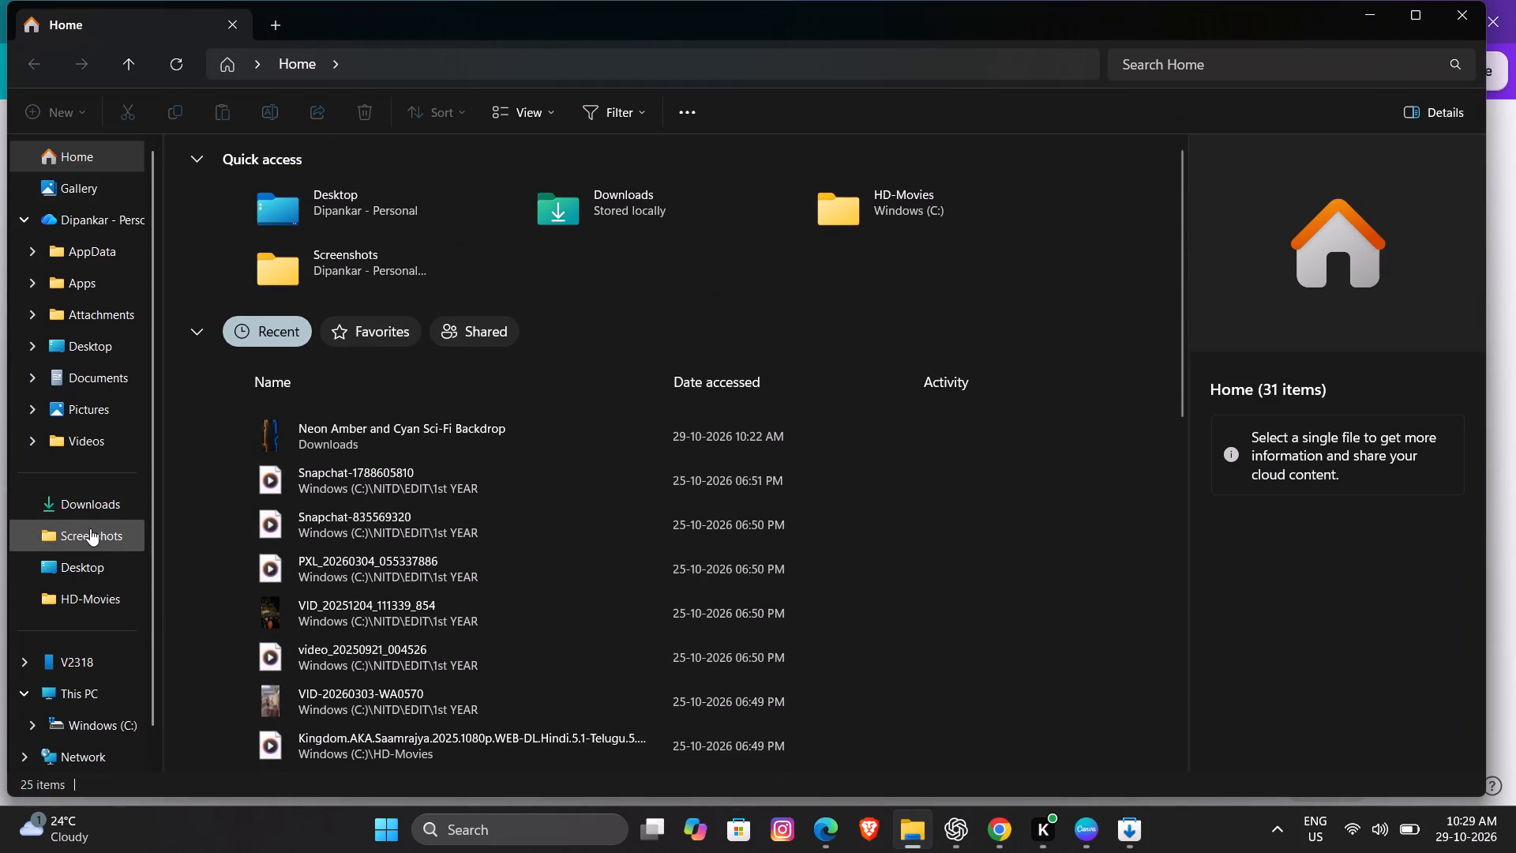
{"action": "left_click", "coordinate": [107, 506]}
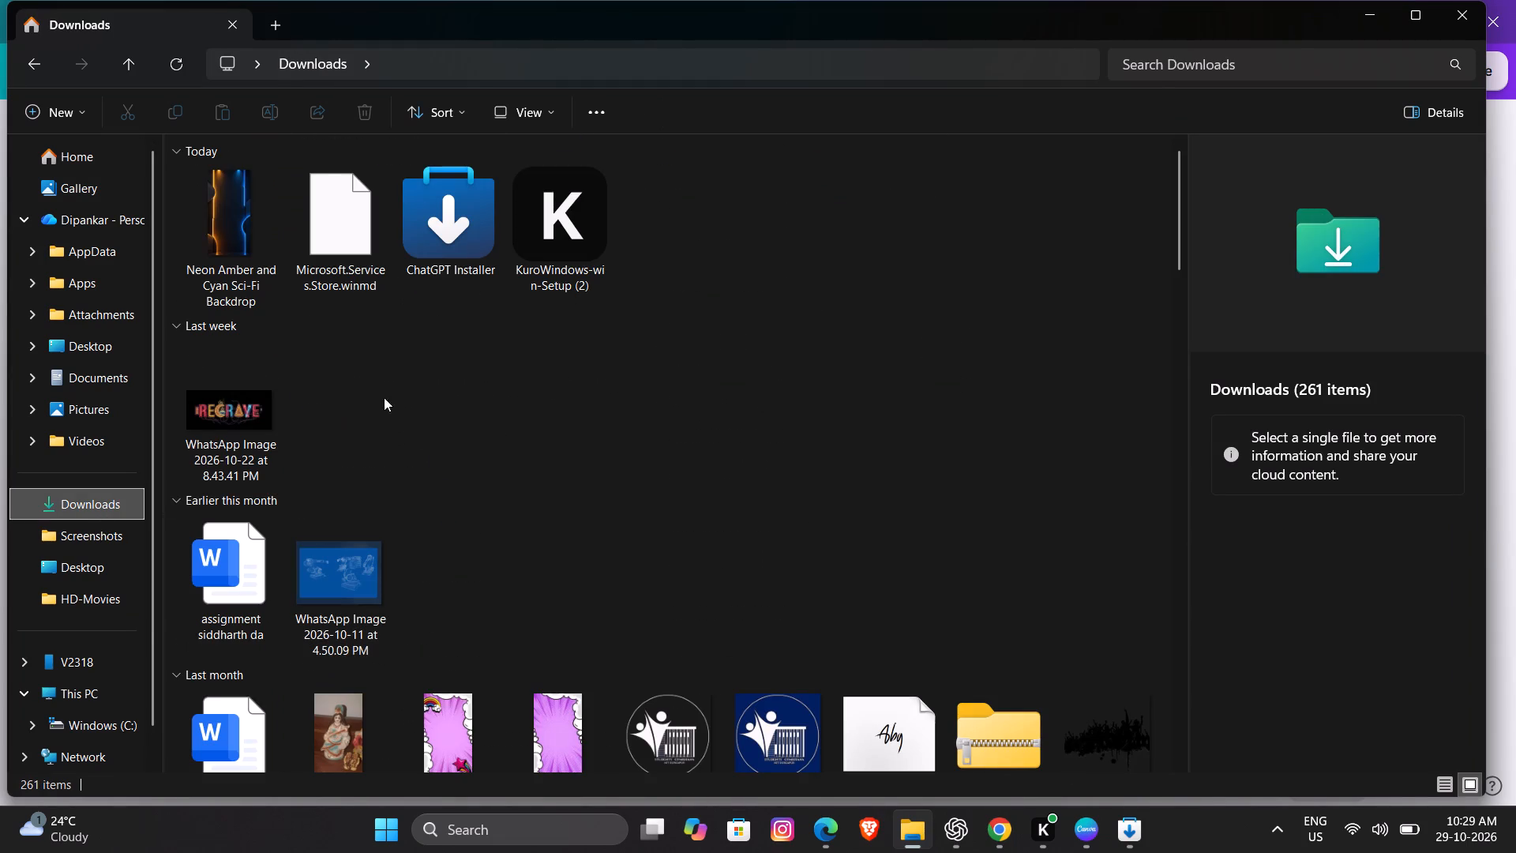
{"action": "scroll", "coordinate": [515, 452], "scroll_direction": "down", "scroll_amount": 3}
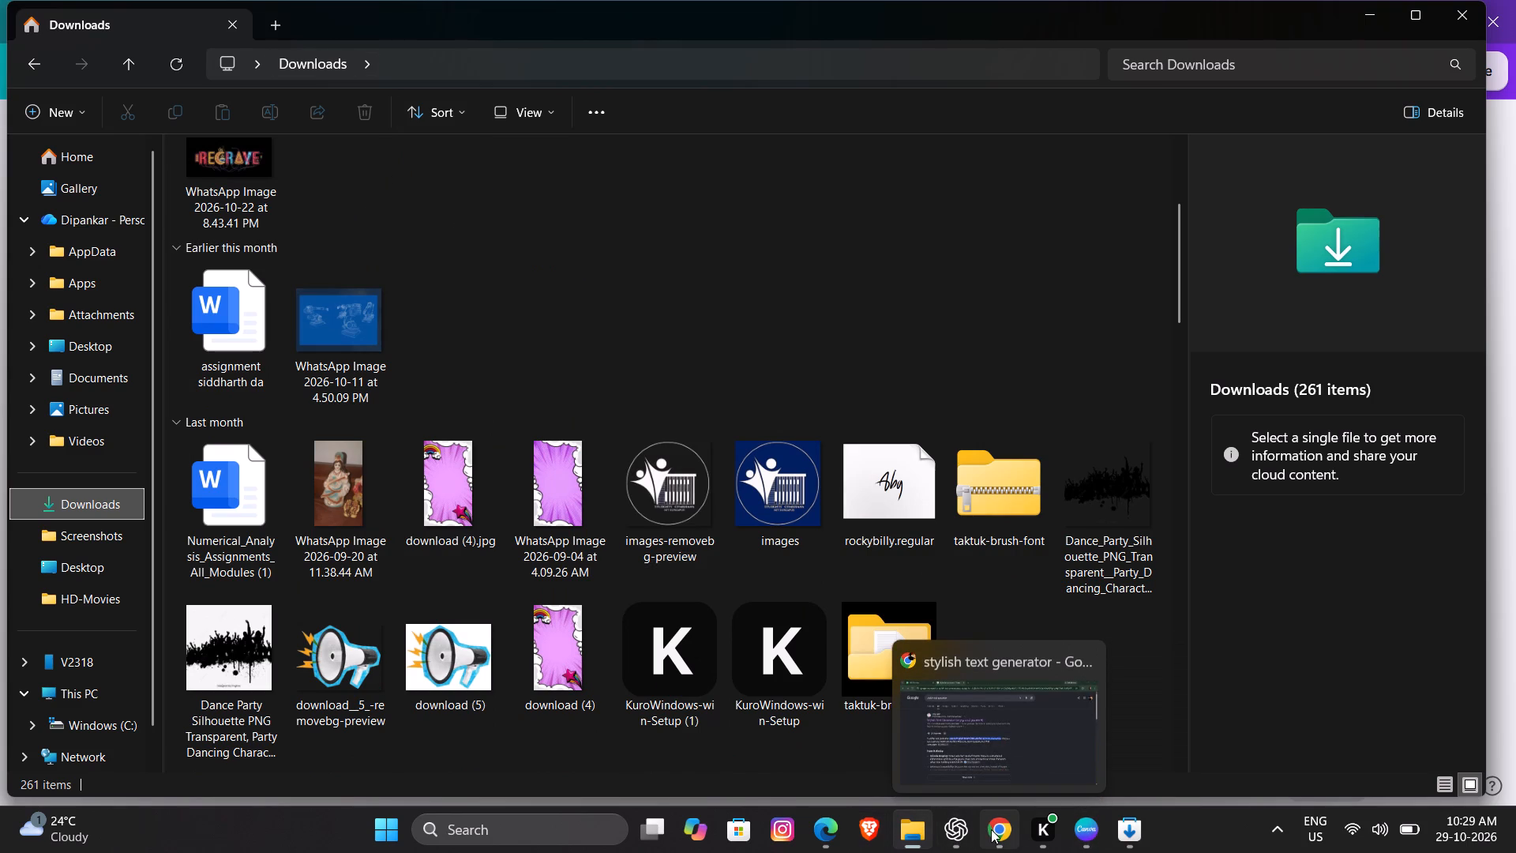
Switch to Canva and close the "2025" Freshers' Party poster design.
{"action": "left_click", "coordinate": [1087, 824]}
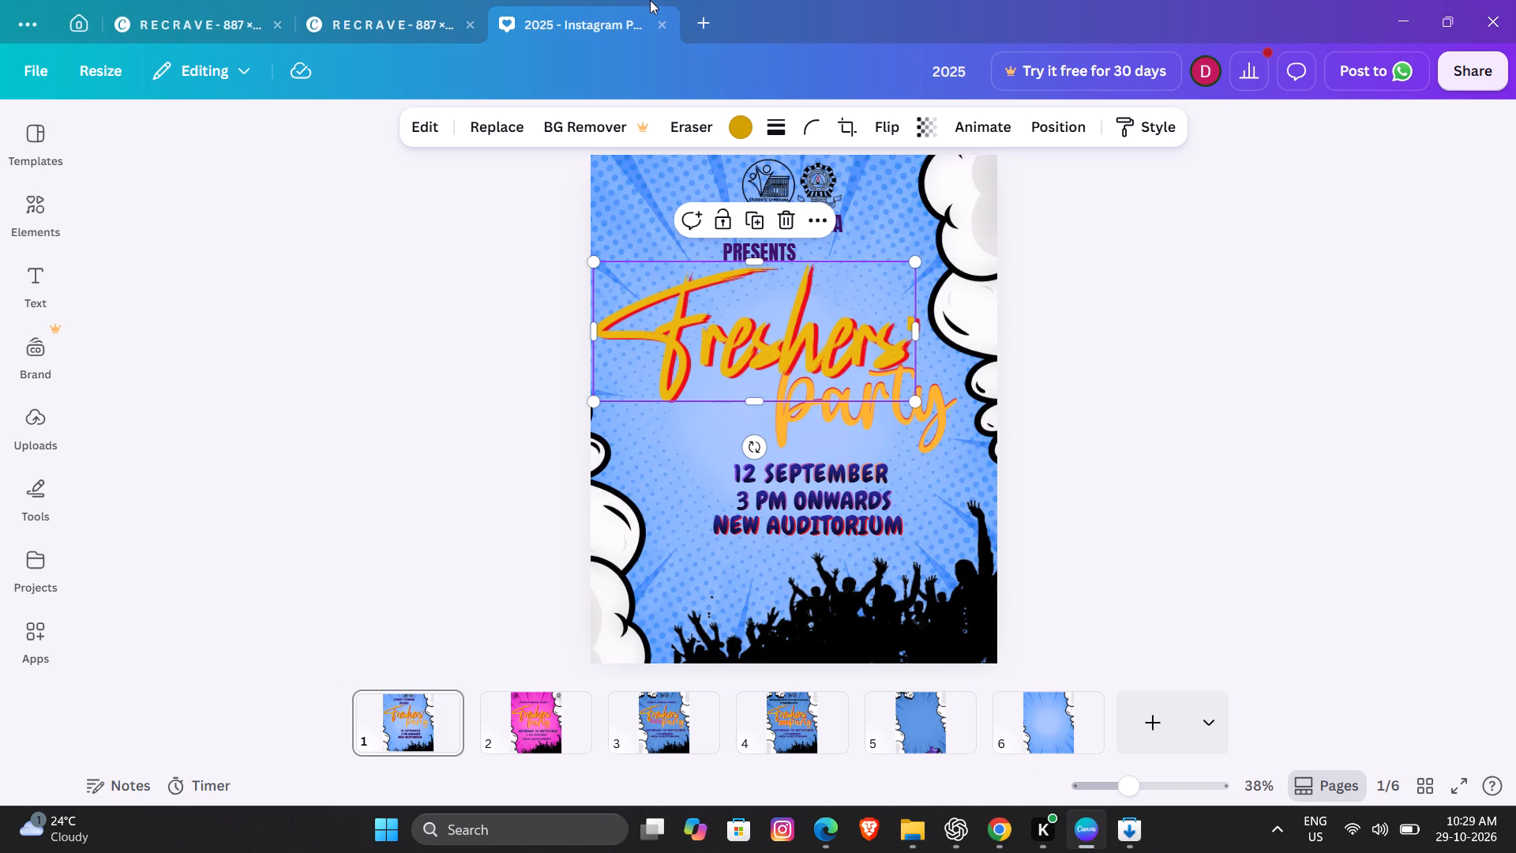
{"action": "left_click", "coordinate": [666, 24]}
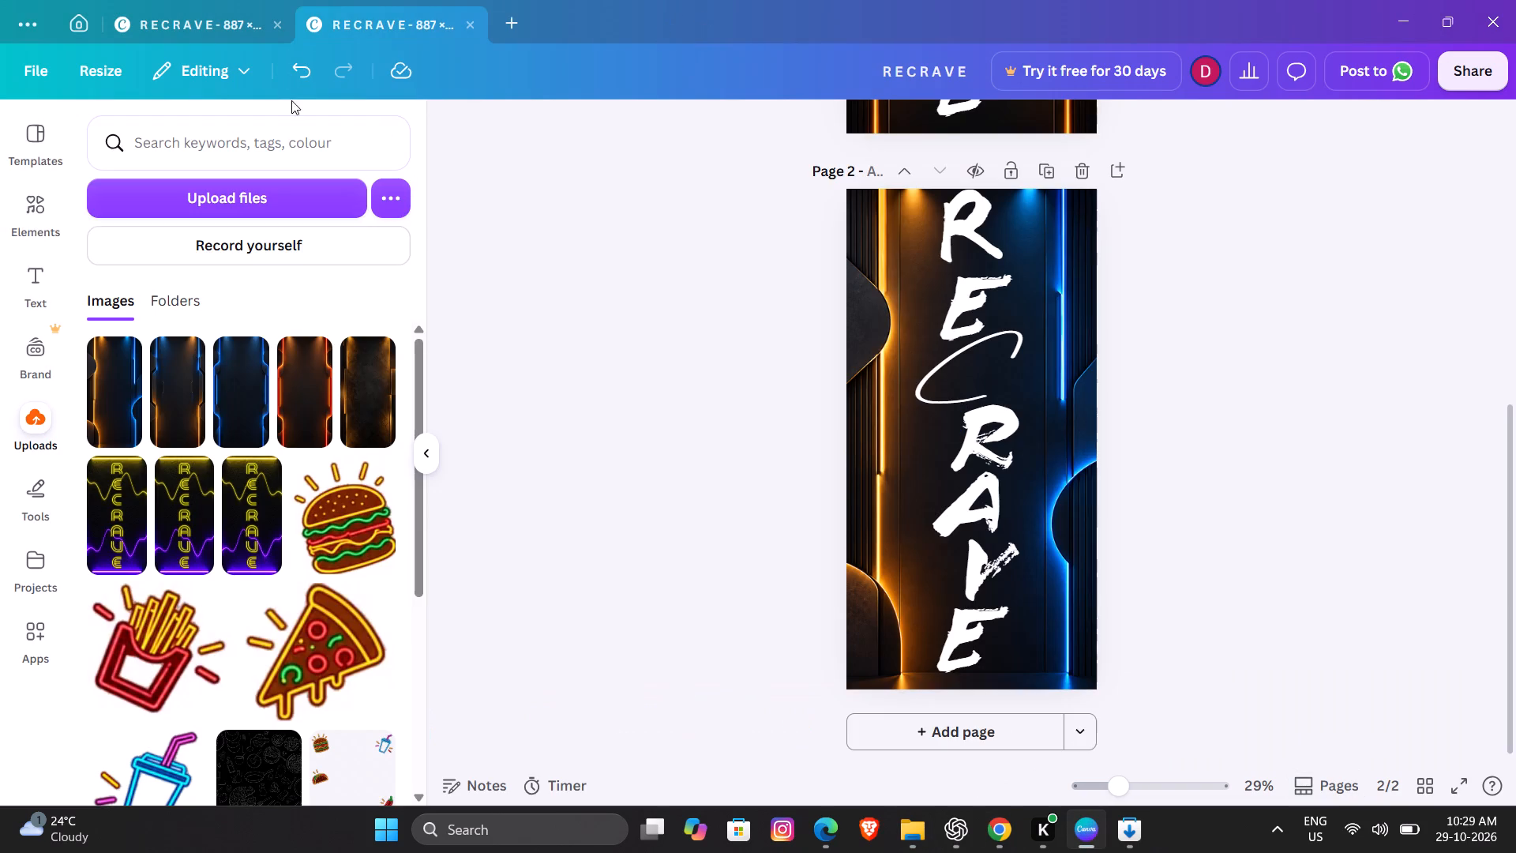
Switch to Chrome and search Google for "rockybilly font" in a new tab.
{"action": "left_click", "coordinate": [996, 837]}
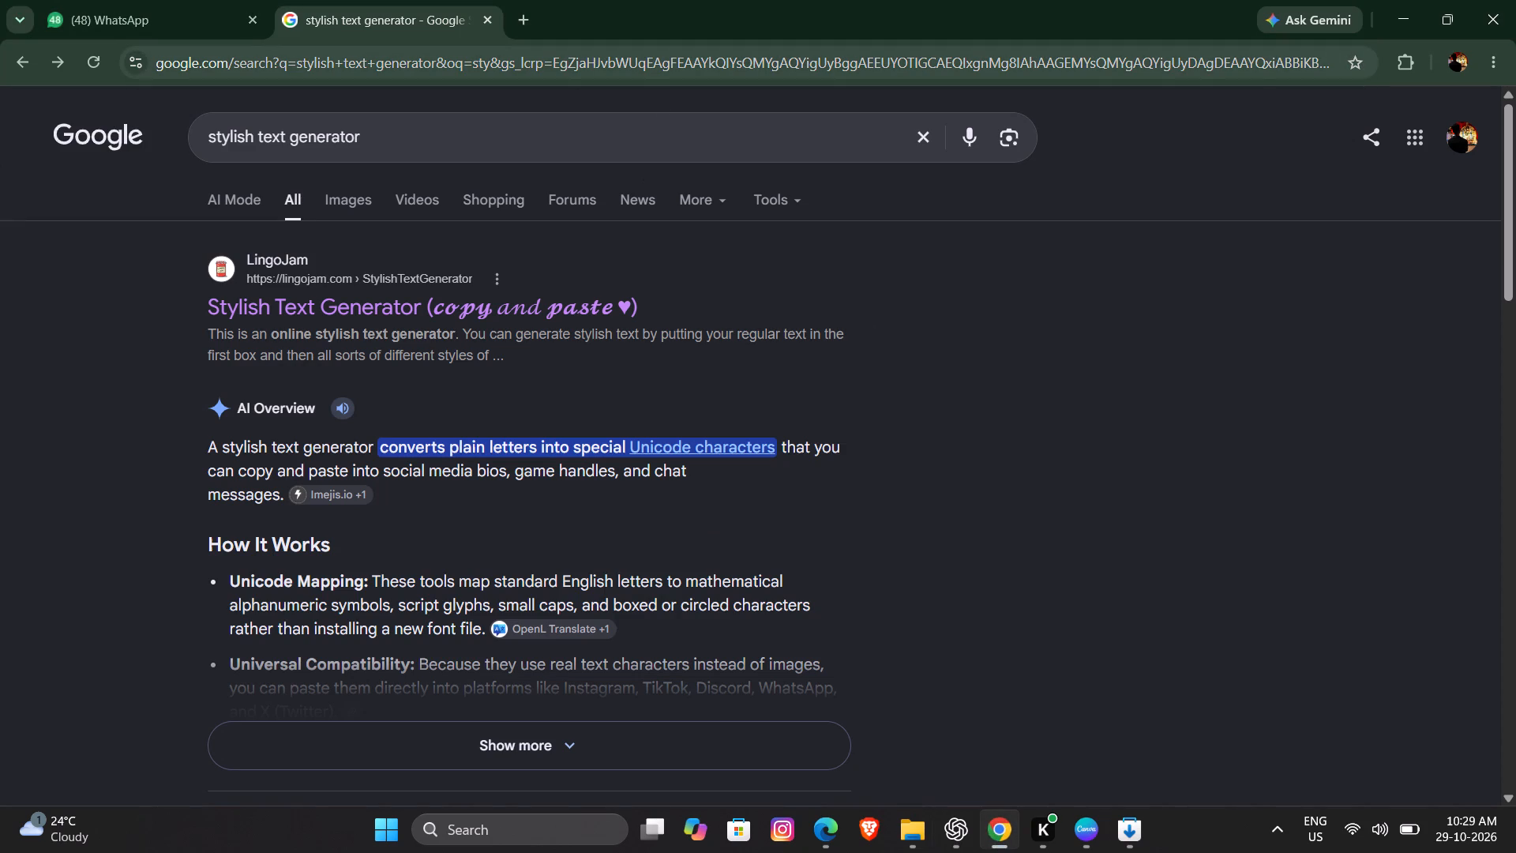
{"action": "left_click", "coordinate": [519, 24]}
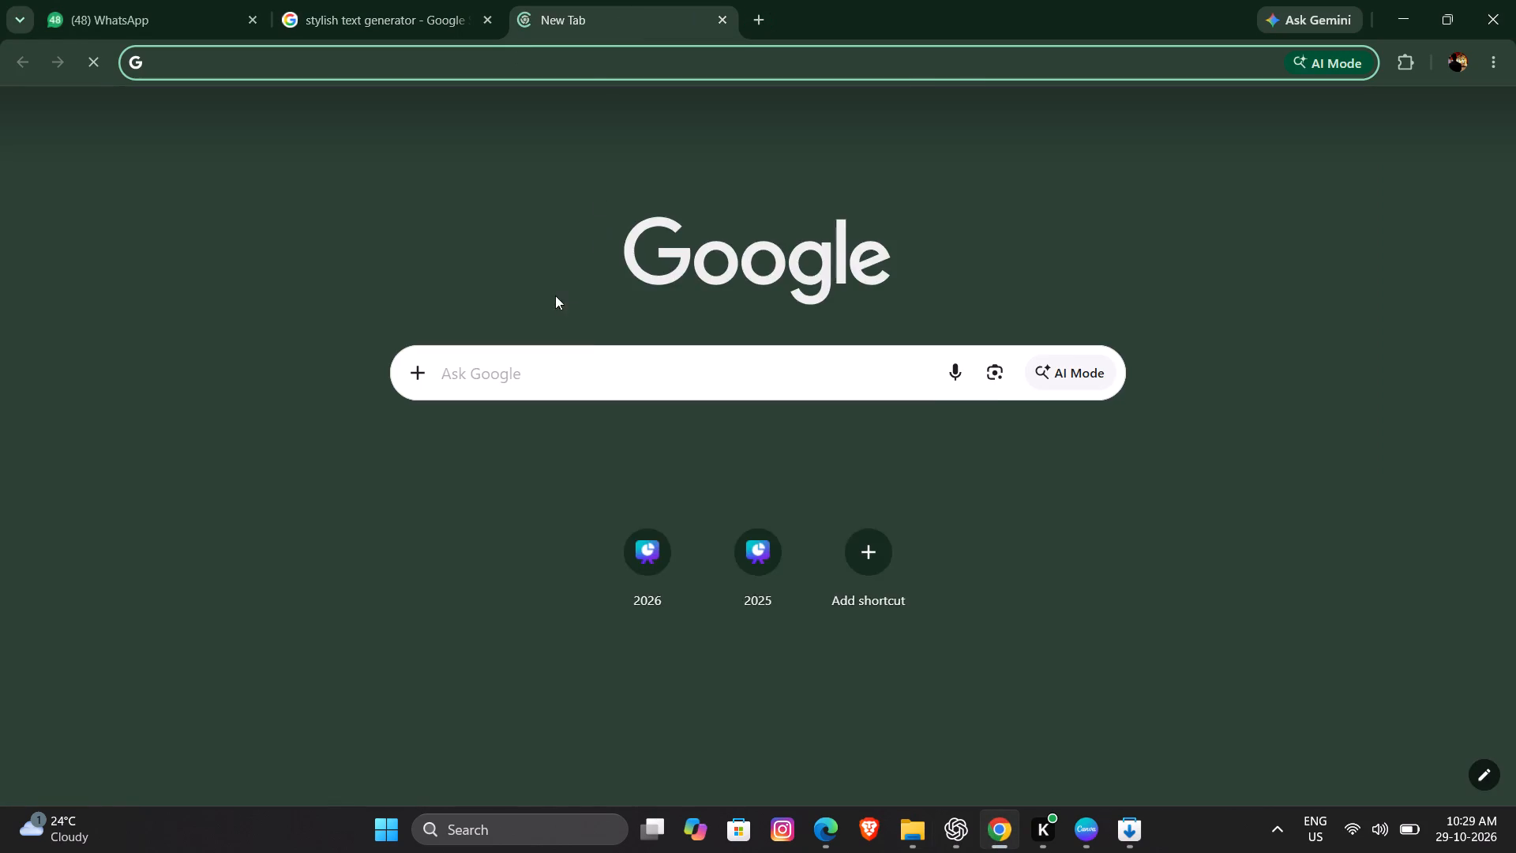
{"action": "left_click", "coordinate": [602, 378]}
{"action": "type", "text": "roc"}
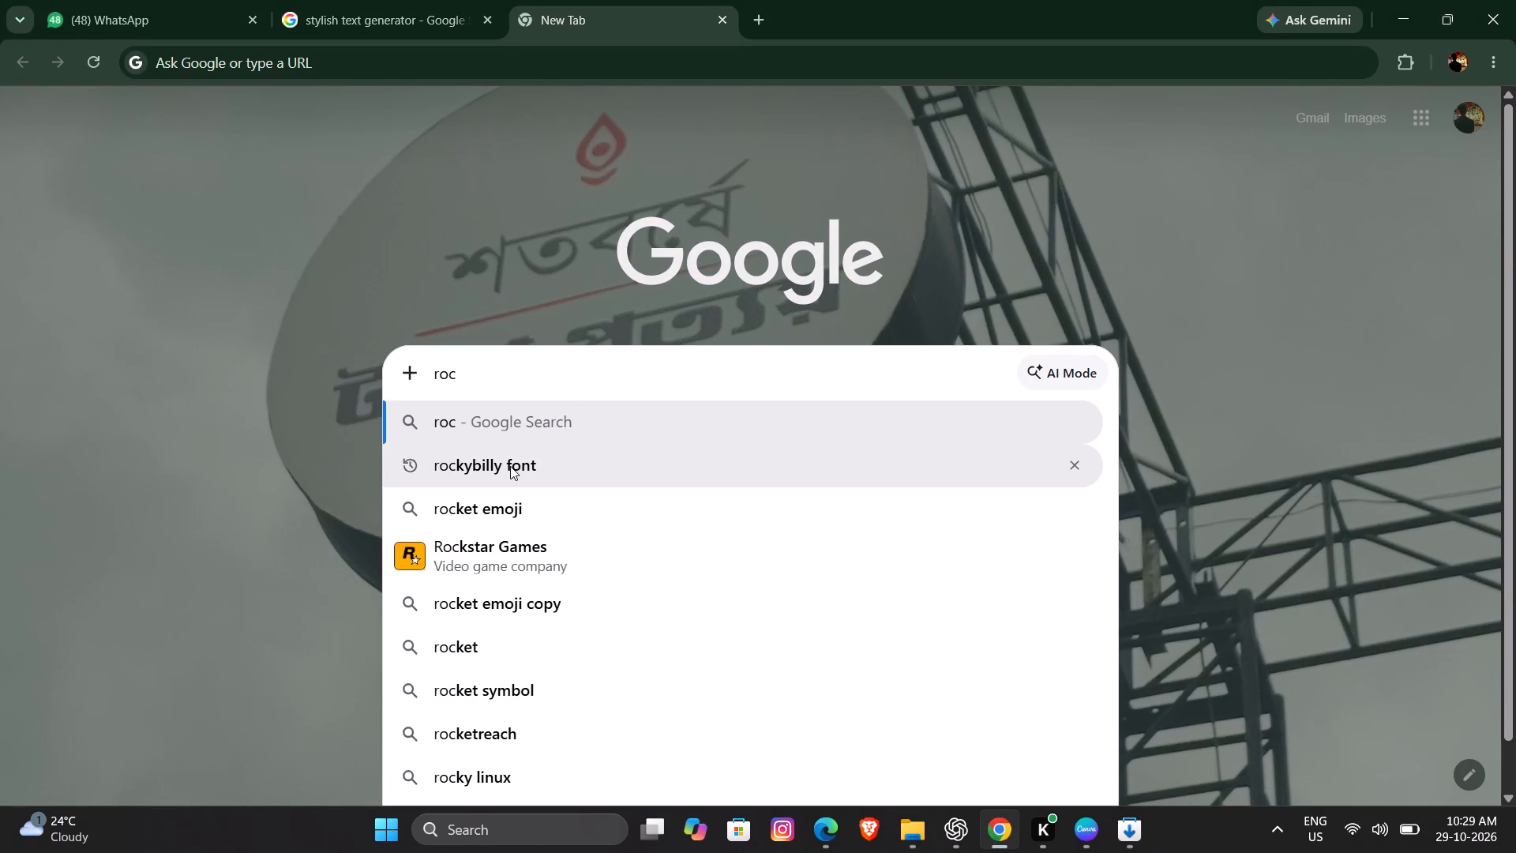
{"action": "left_click", "coordinate": [510, 466]}
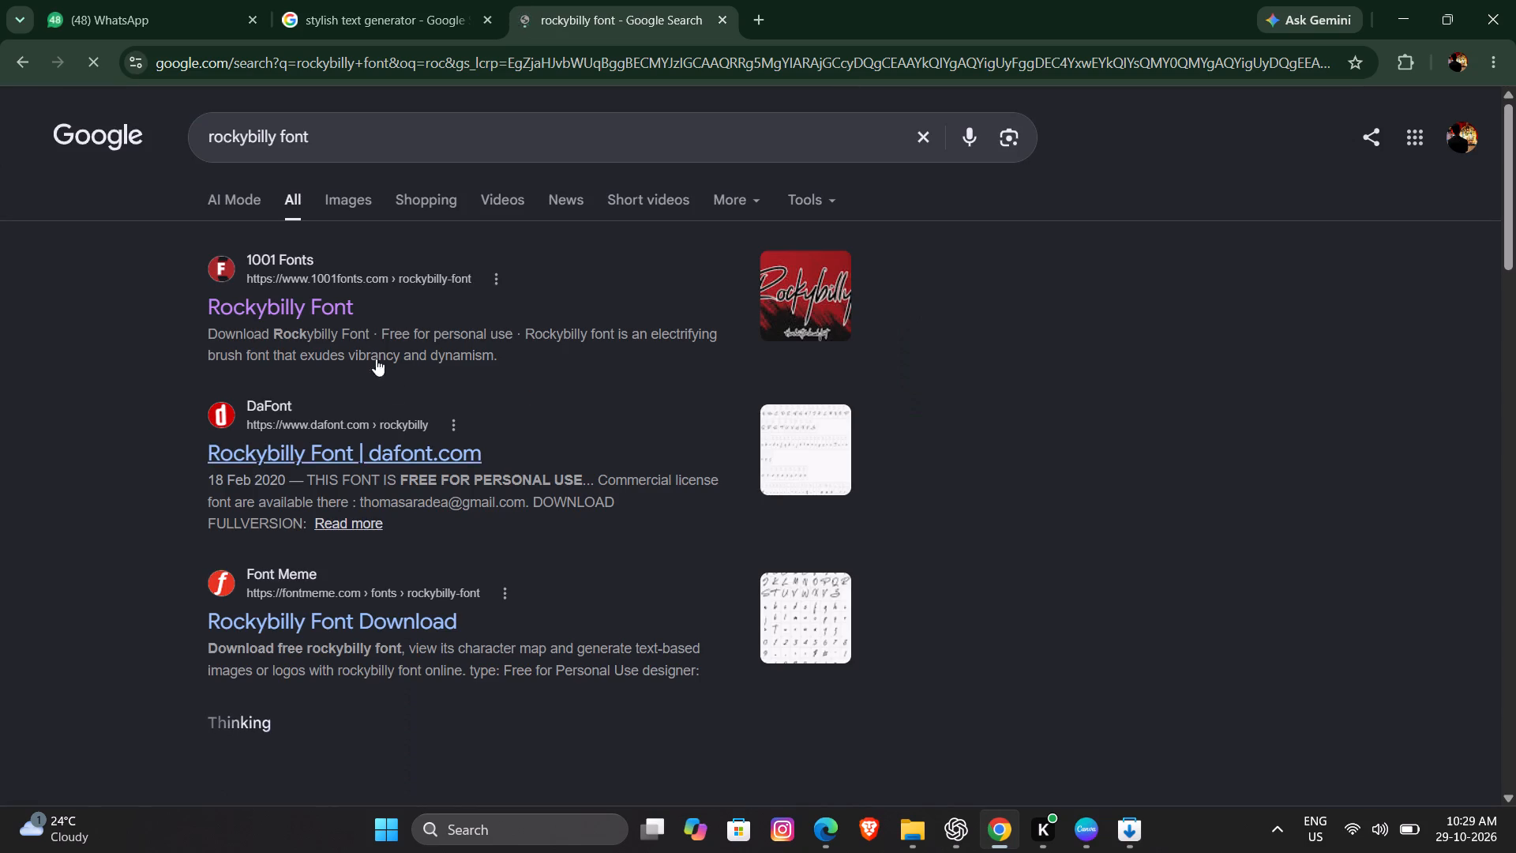
Open the 1001 Fonts result for Rockybilly Font and look over its preview and licence details.
{"action": "left_click", "coordinate": [306, 302]}
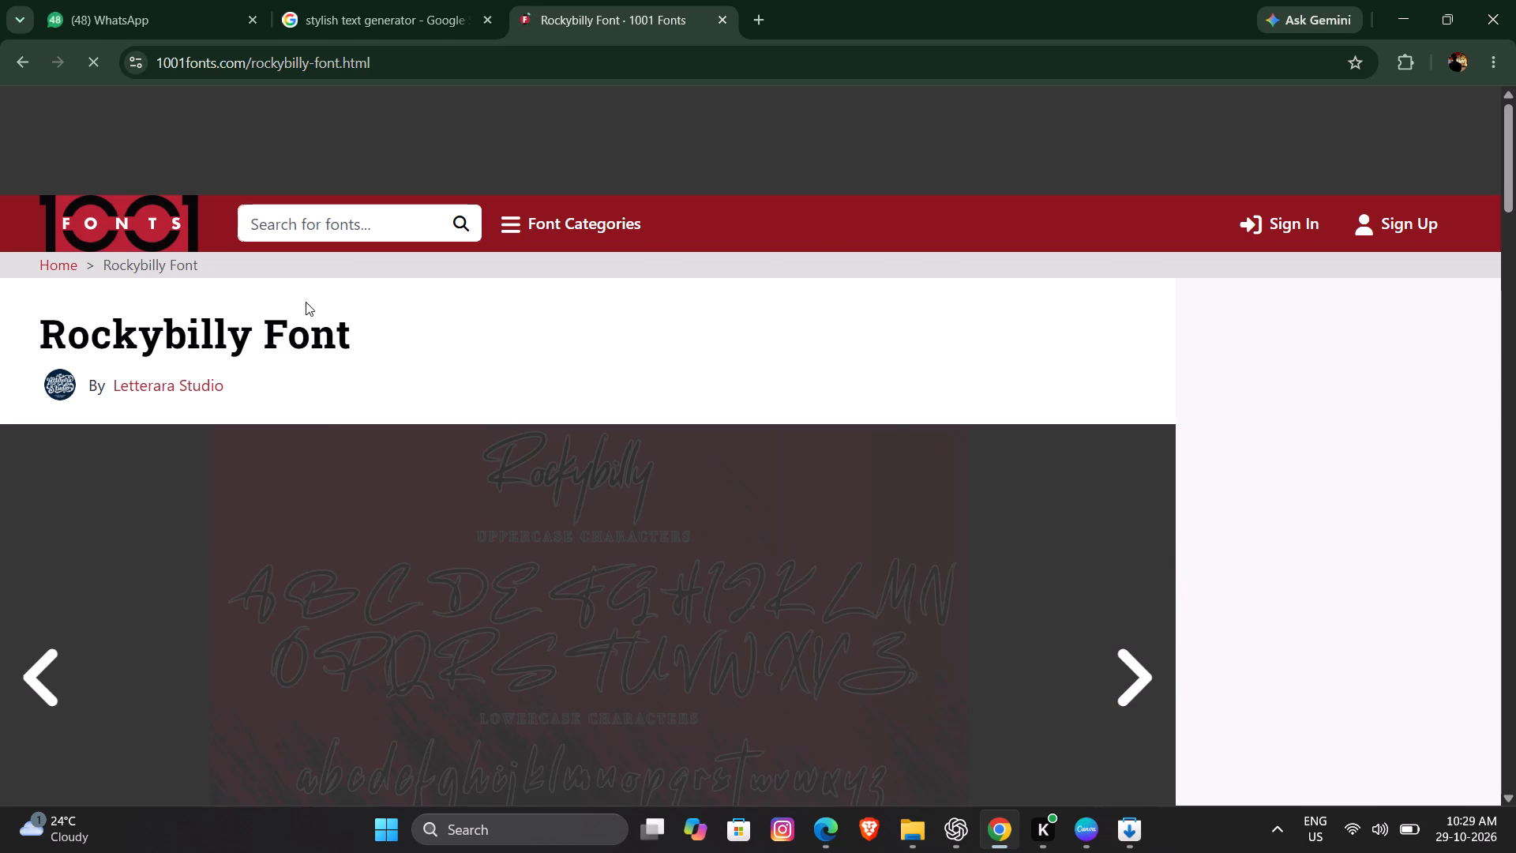
{"action": "scroll", "coordinate": [522, 572], "scroll_direction": "down", "scroll_amount": 3}
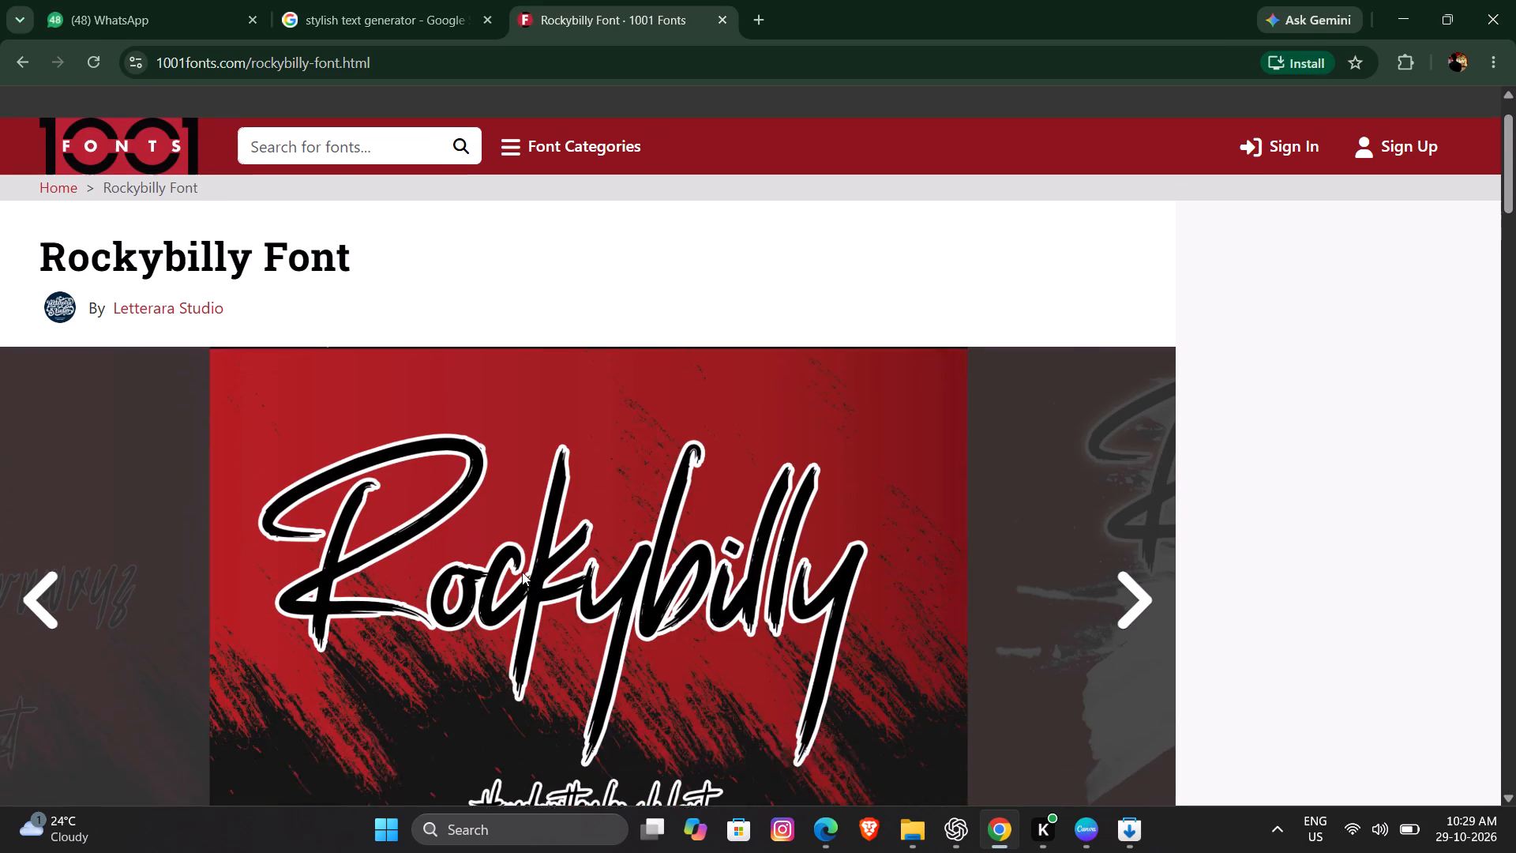
{"action": "scroll", "coordinate": [522, 572], "scroll_direction": "down", "scroll_amount": 9}
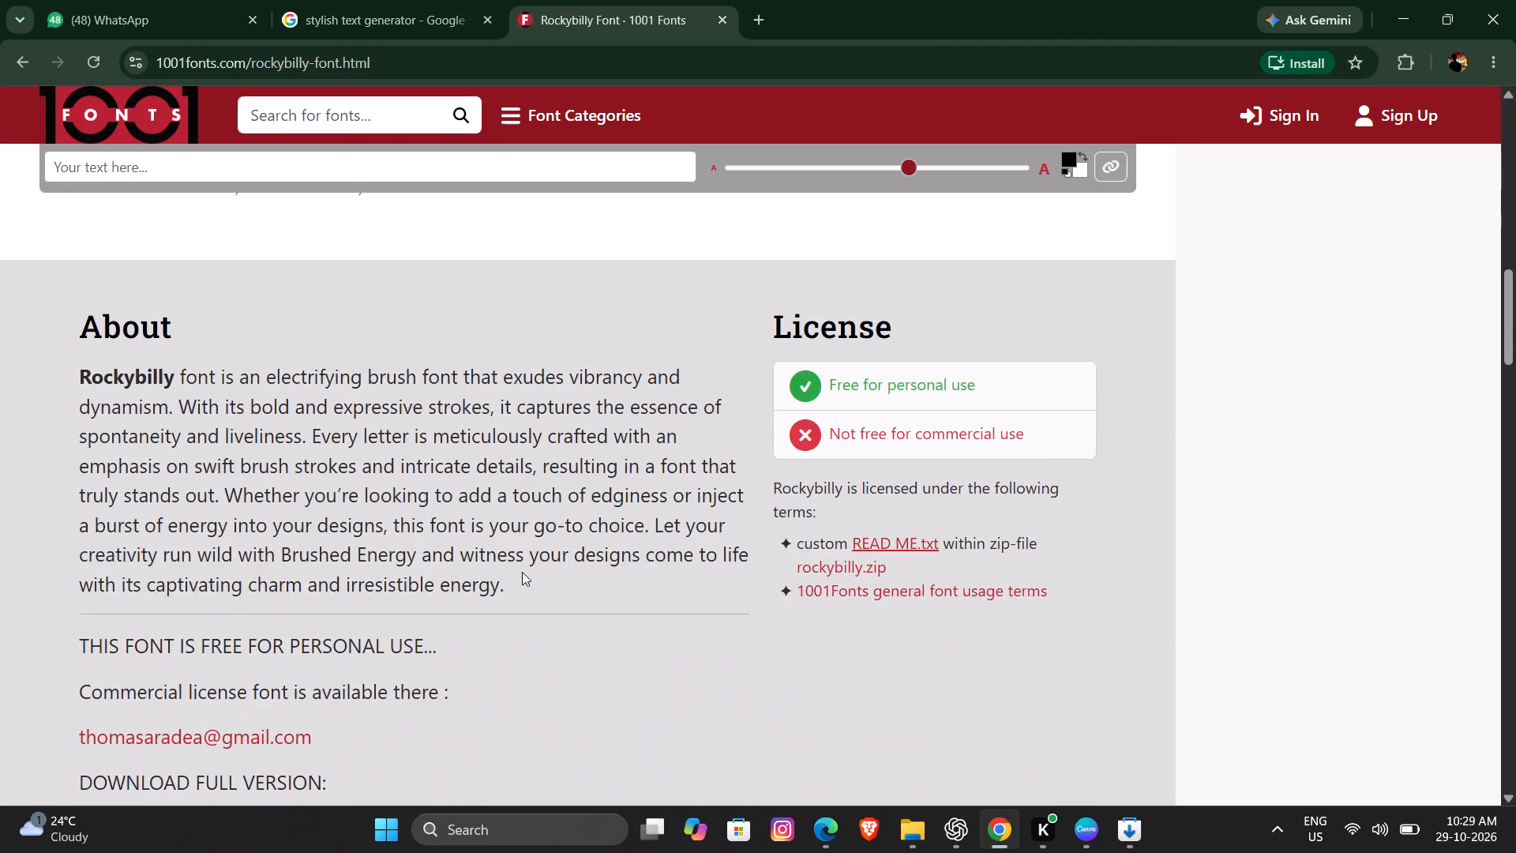
{"action": "scroll", "coordinate": [522, 572], "scroll_direction": "up", "scroll_amount": 13}
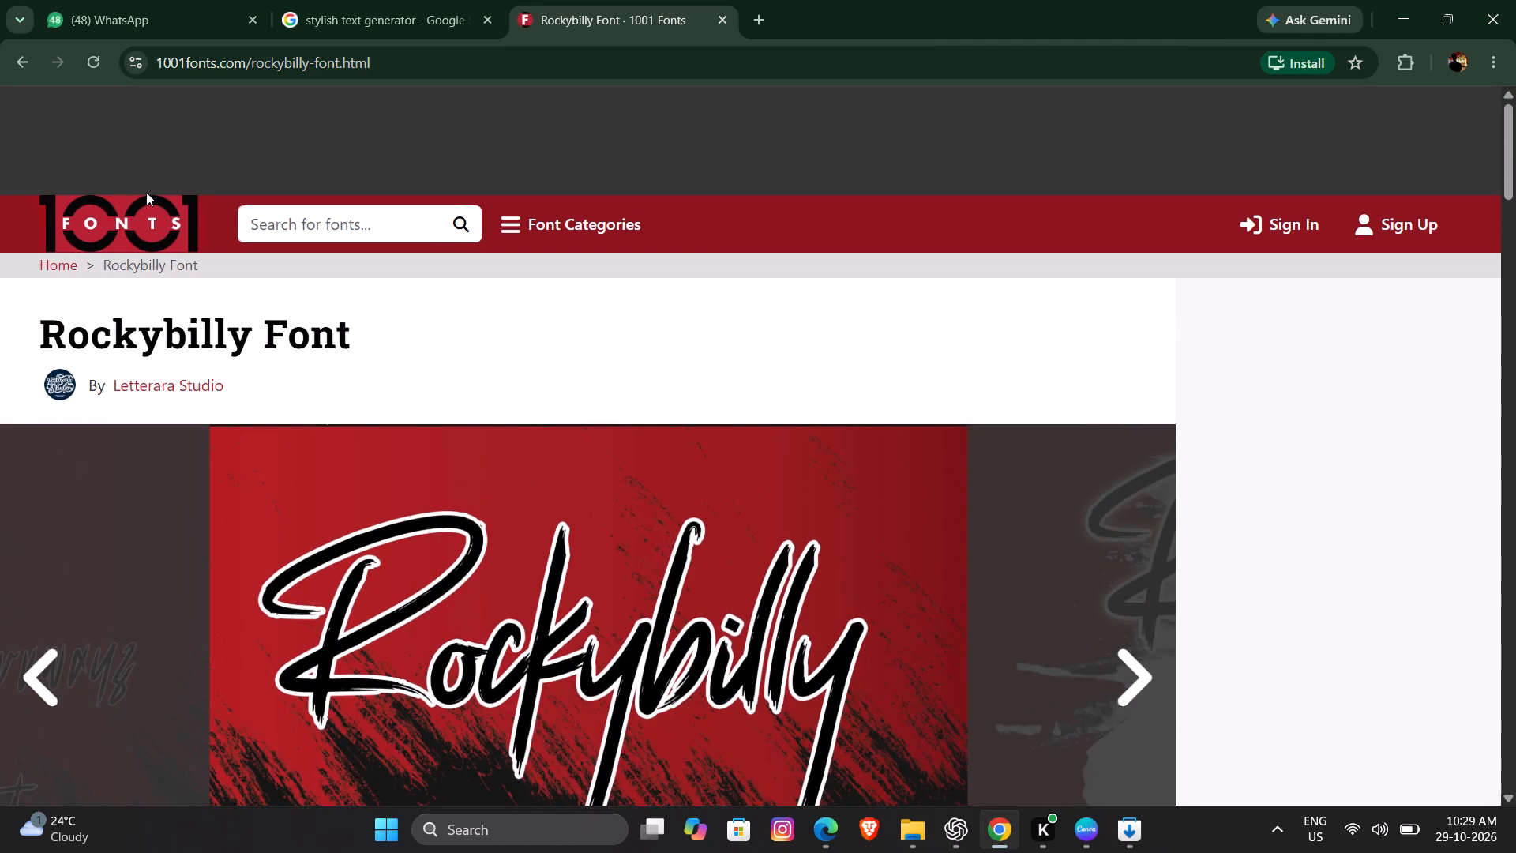
Go to the 1001 Fonts home page and set the custom sample text to "RECRAVE".
{"action": "left_click", "coordinate": [125, 220]}
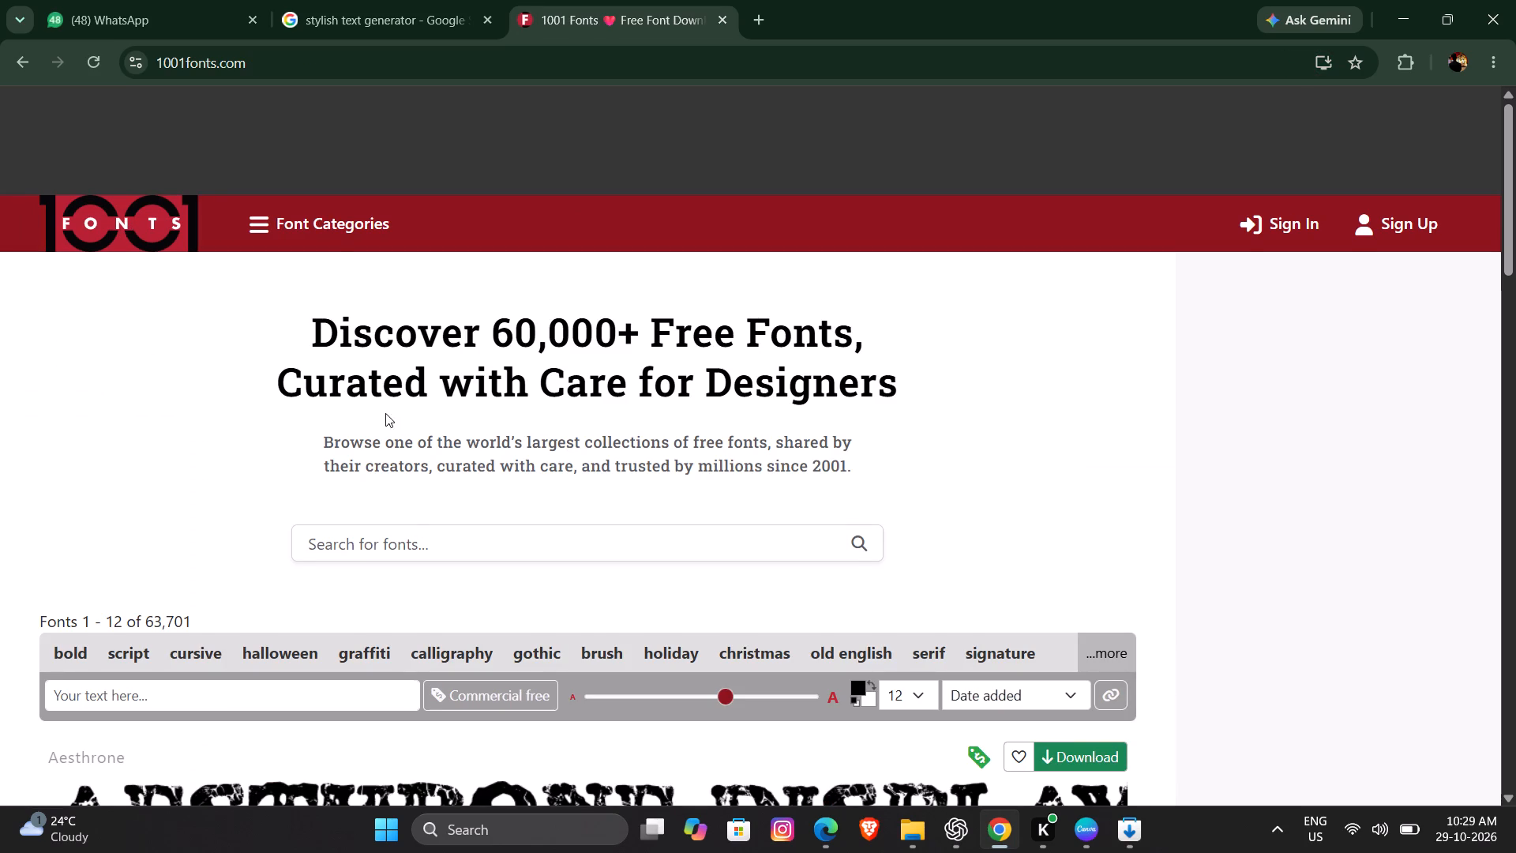
{"action": "scroll", "coordinate": [407, 524], "scroll_direction": "down", "scroll_amount": 2}
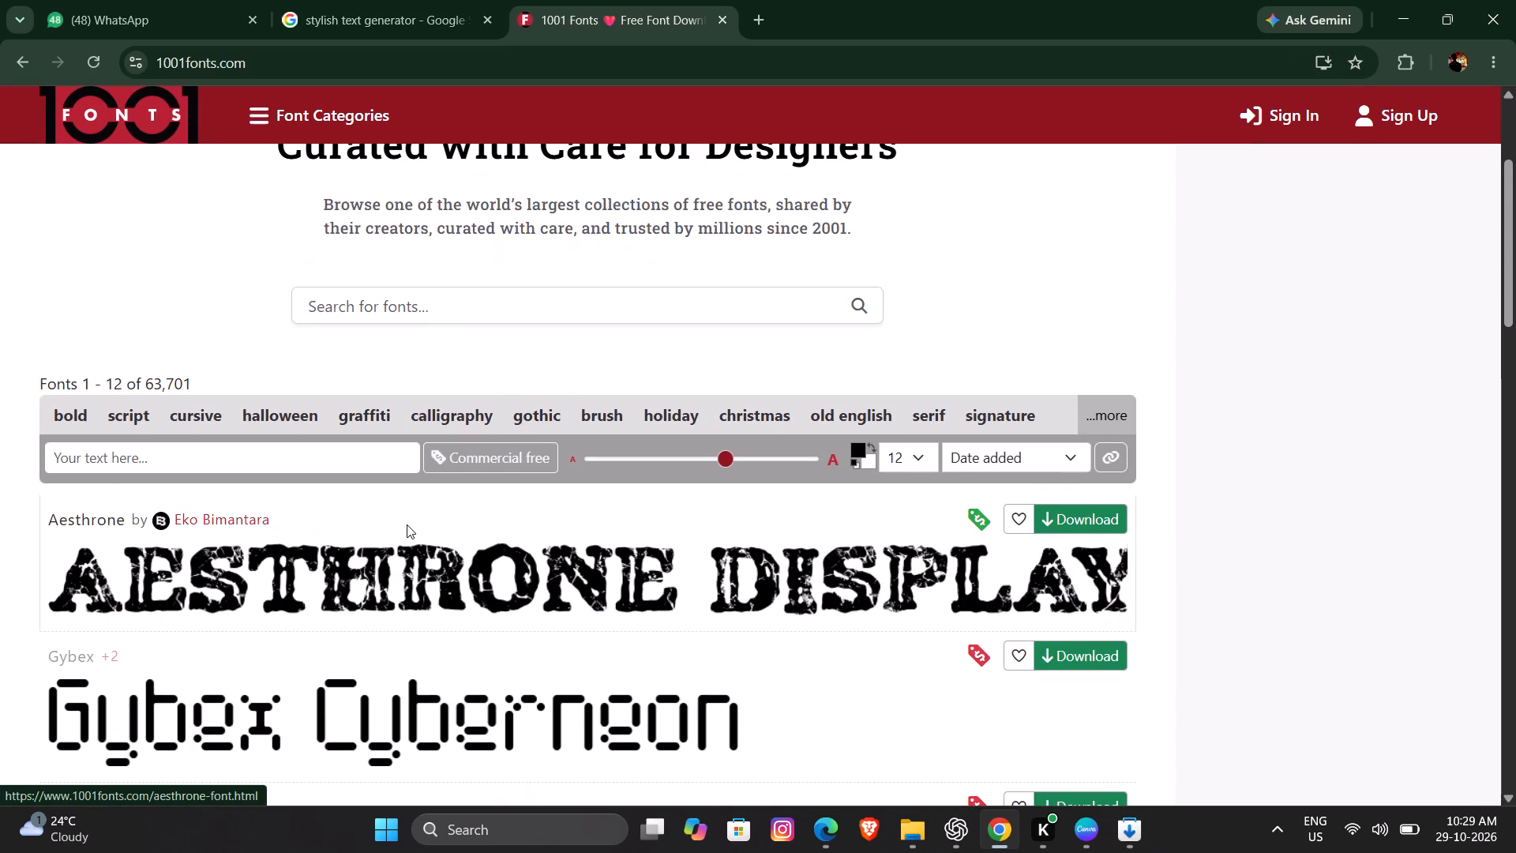
{"action": "left_click", "coordinate": [309, 454]}
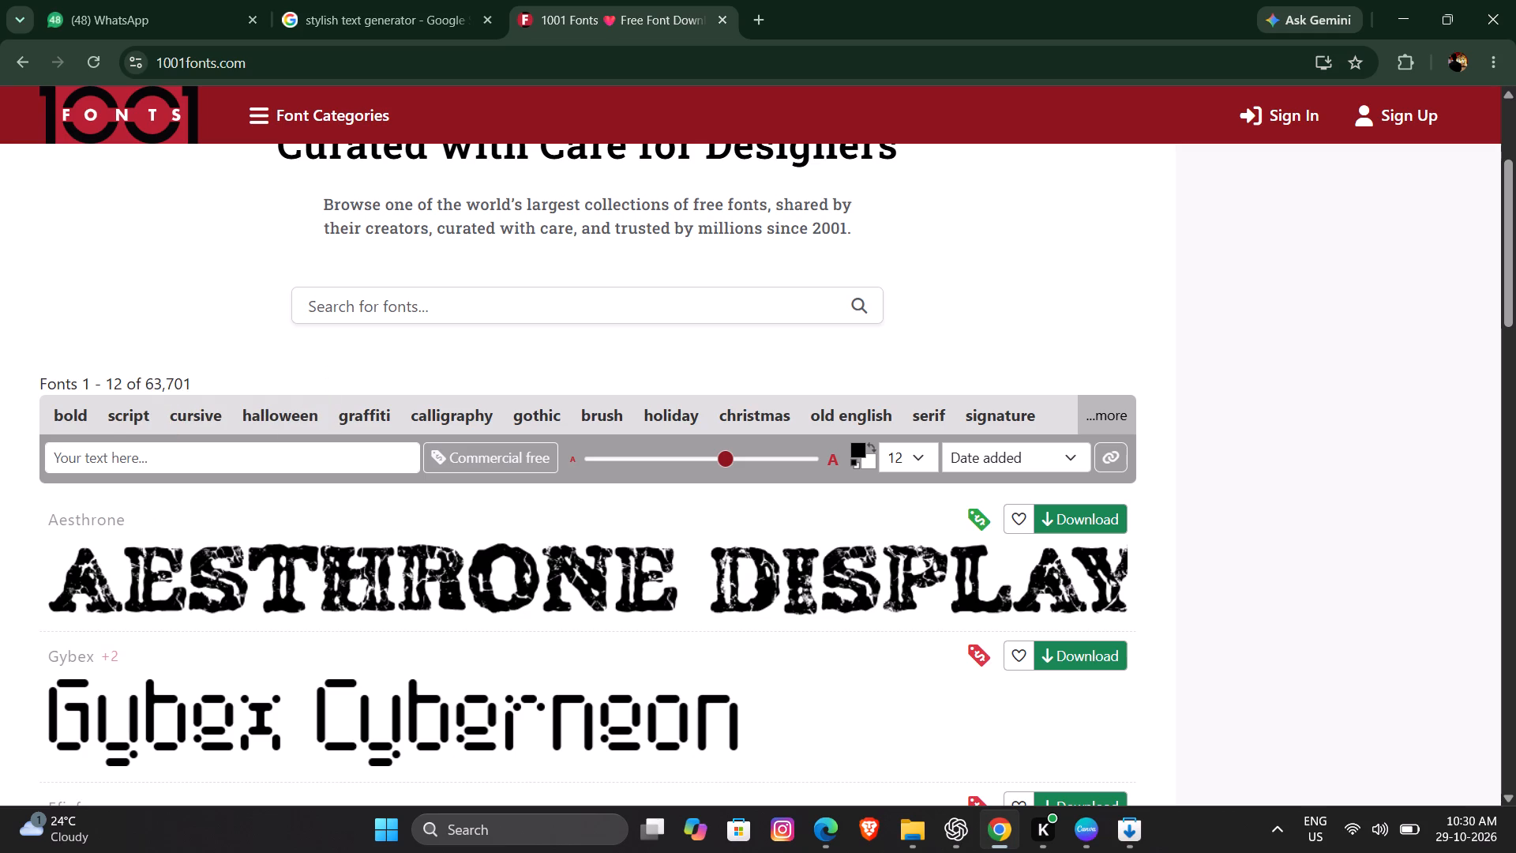
{"action": "type", "text": "REC"}
{"action": "type", "text": "RAVE"}
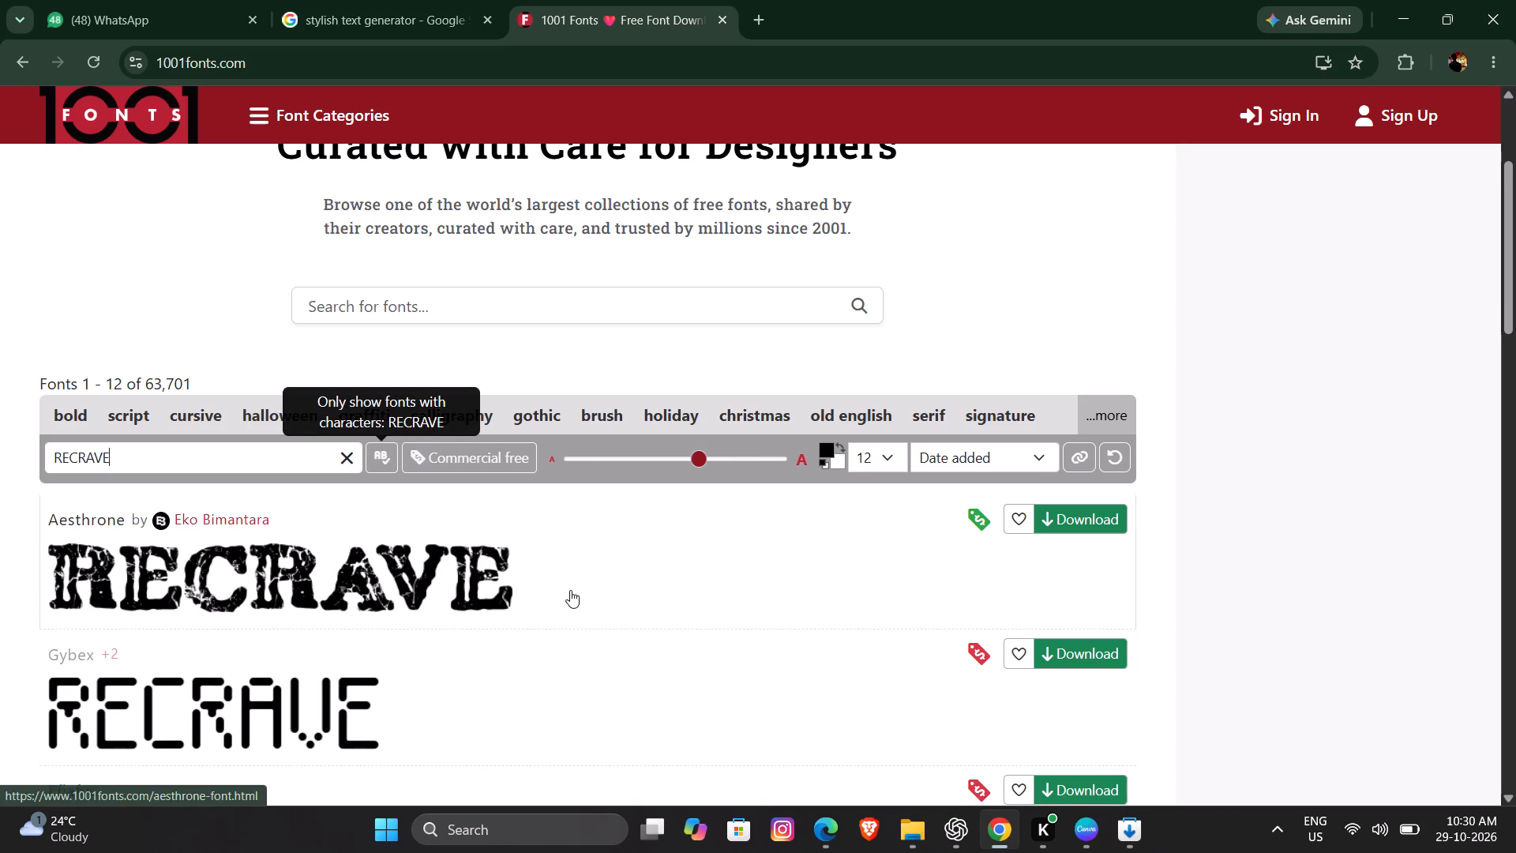
Look through the RECRAVE font previews on the first page of the 1001 Fonts list.
{"action": "scroll", "coordinate": [570, 590], "scroll_direction": "down", "scroll_amount": 12}
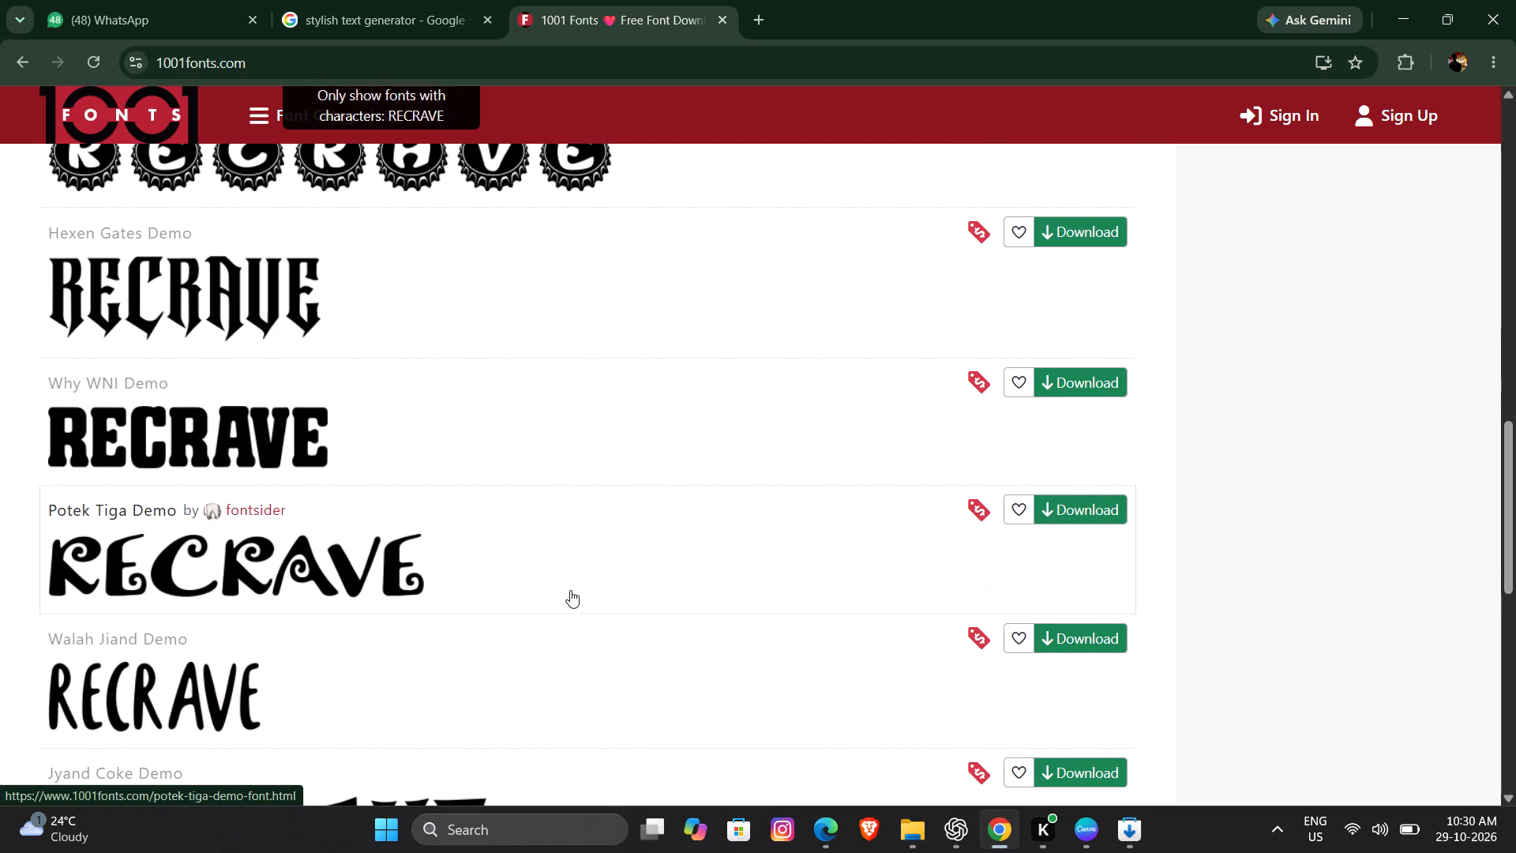
{"action": "scroll", "coordinate": [570, 590], "scroll_direction": "down", "scroll_amount": 2}
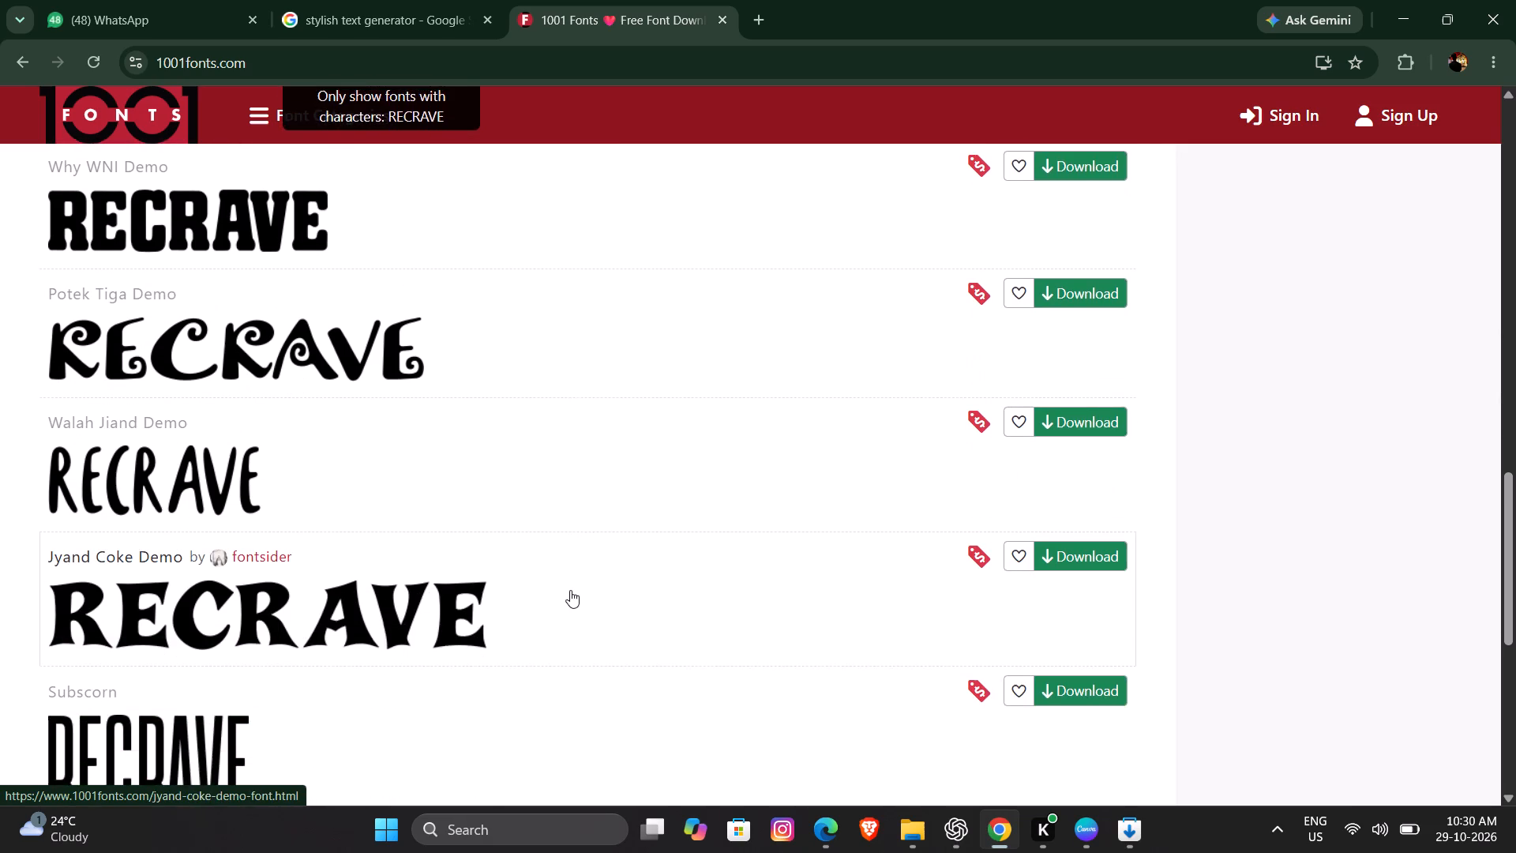
{"action": "scroll", "coordinate": [570, 590], "scroll_direction": "down", "scroll_amount": 6}
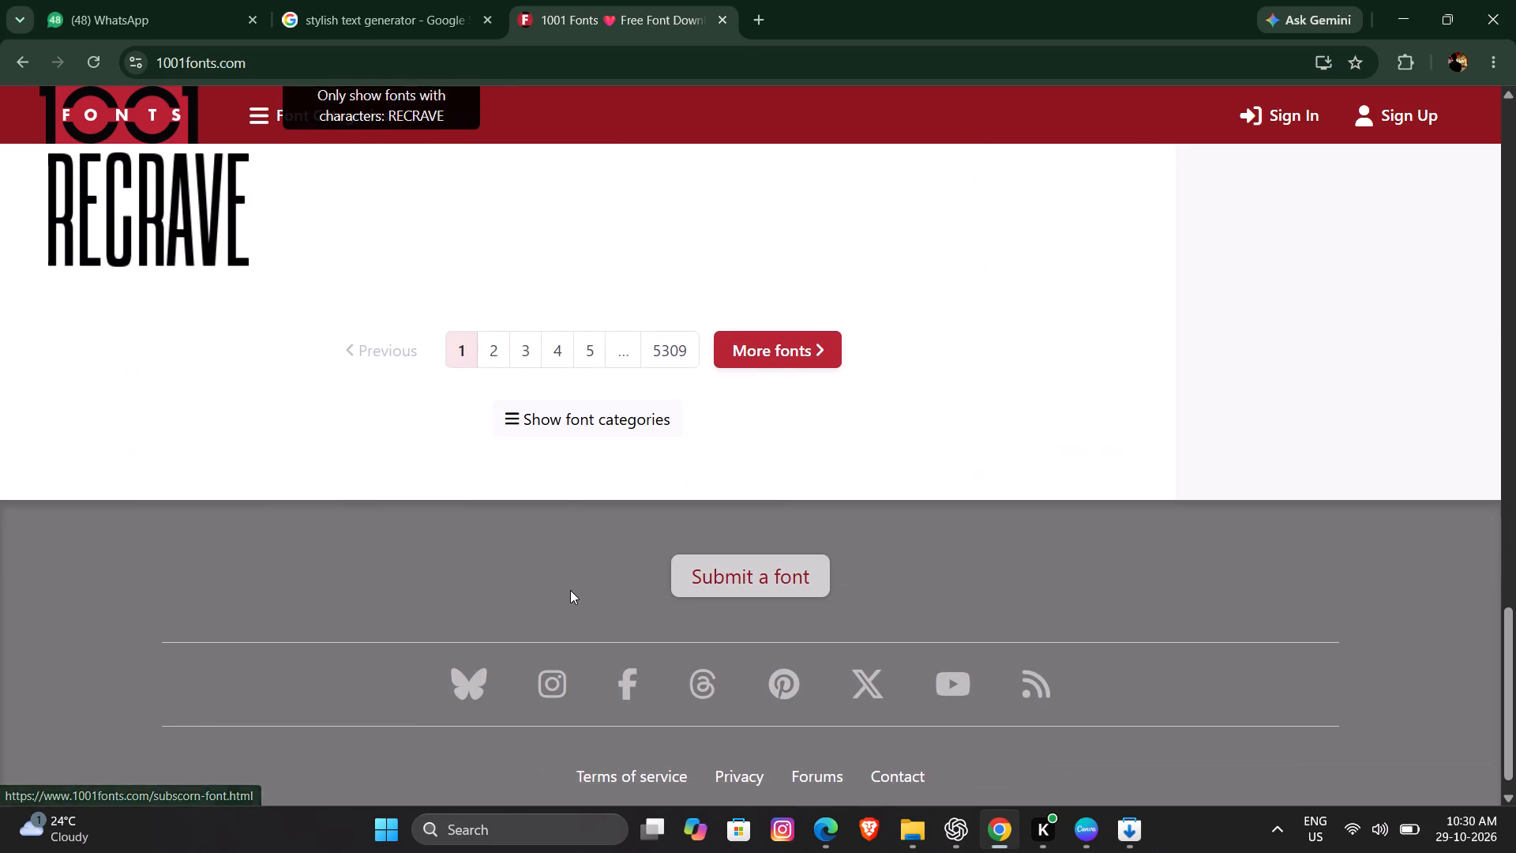
{"action": "scroll", "coordinate": [570, 590], "scroll_direction": "down", "scroll_amount": 1}
{"action": "scroll", "coordinate": [570, 590], "scroll_direction": "up", "scroll_amount": 1}
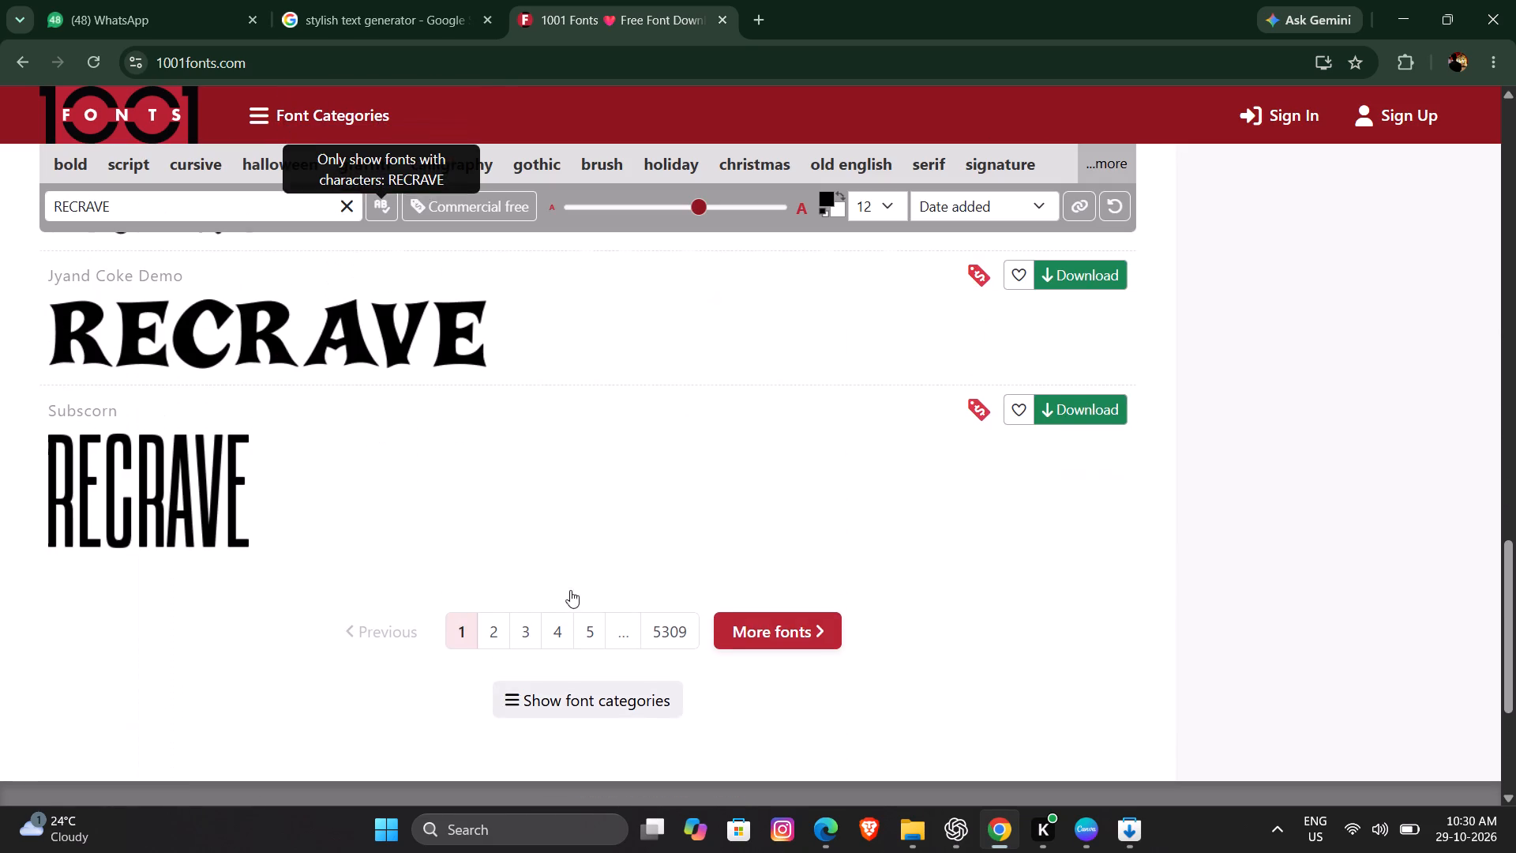
{"action": "scroll", "coordinate": [570, 590], "scroll_direction": "up", "scroll_amount": 1}
Browse the RECRAVE font previews on pages 2 and 3 of the 1001 Fonts list.
{"action": "left_click", "coordinate": [497, 631]}
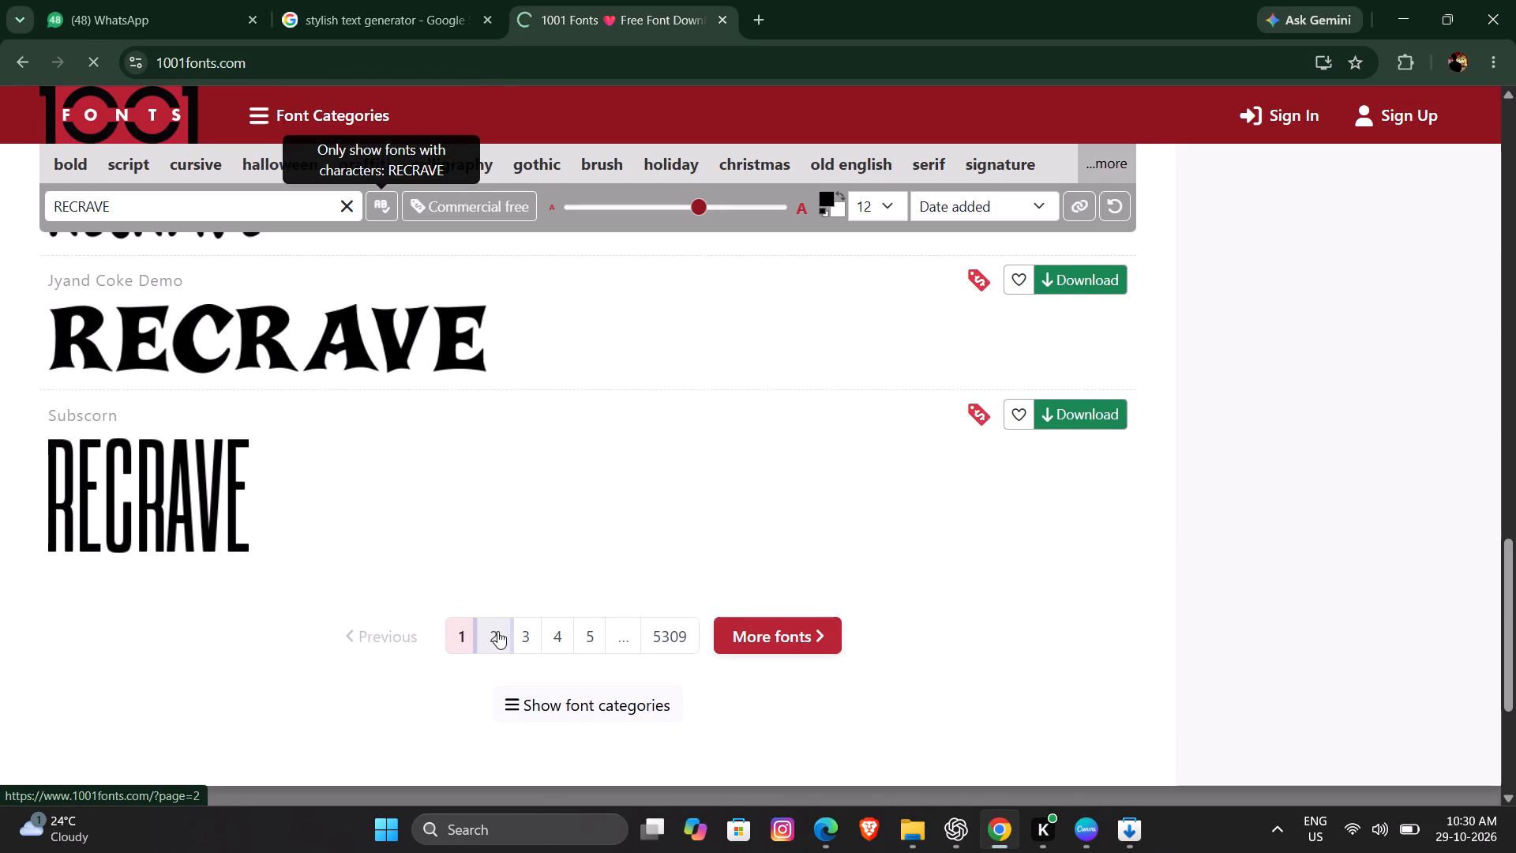
{"action": "scroll", "coordinate": [497, 631], "scroll_direction": "down", "scroll_amount": 4}
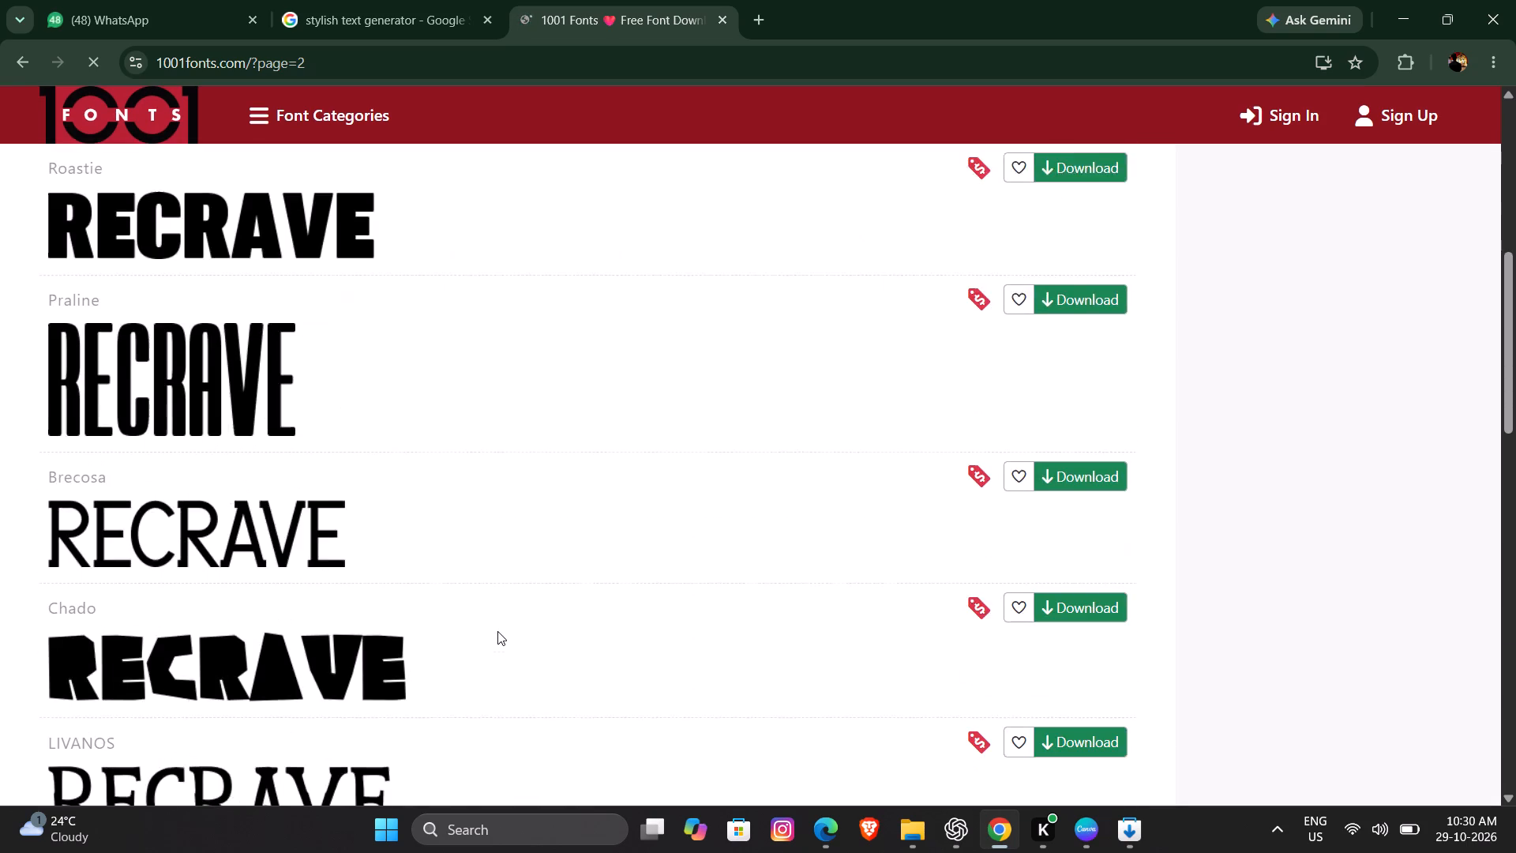
{"action": "scroll", "coordinate": [497, 631], "scroll_direction": "down", "scroll_amount": 7}
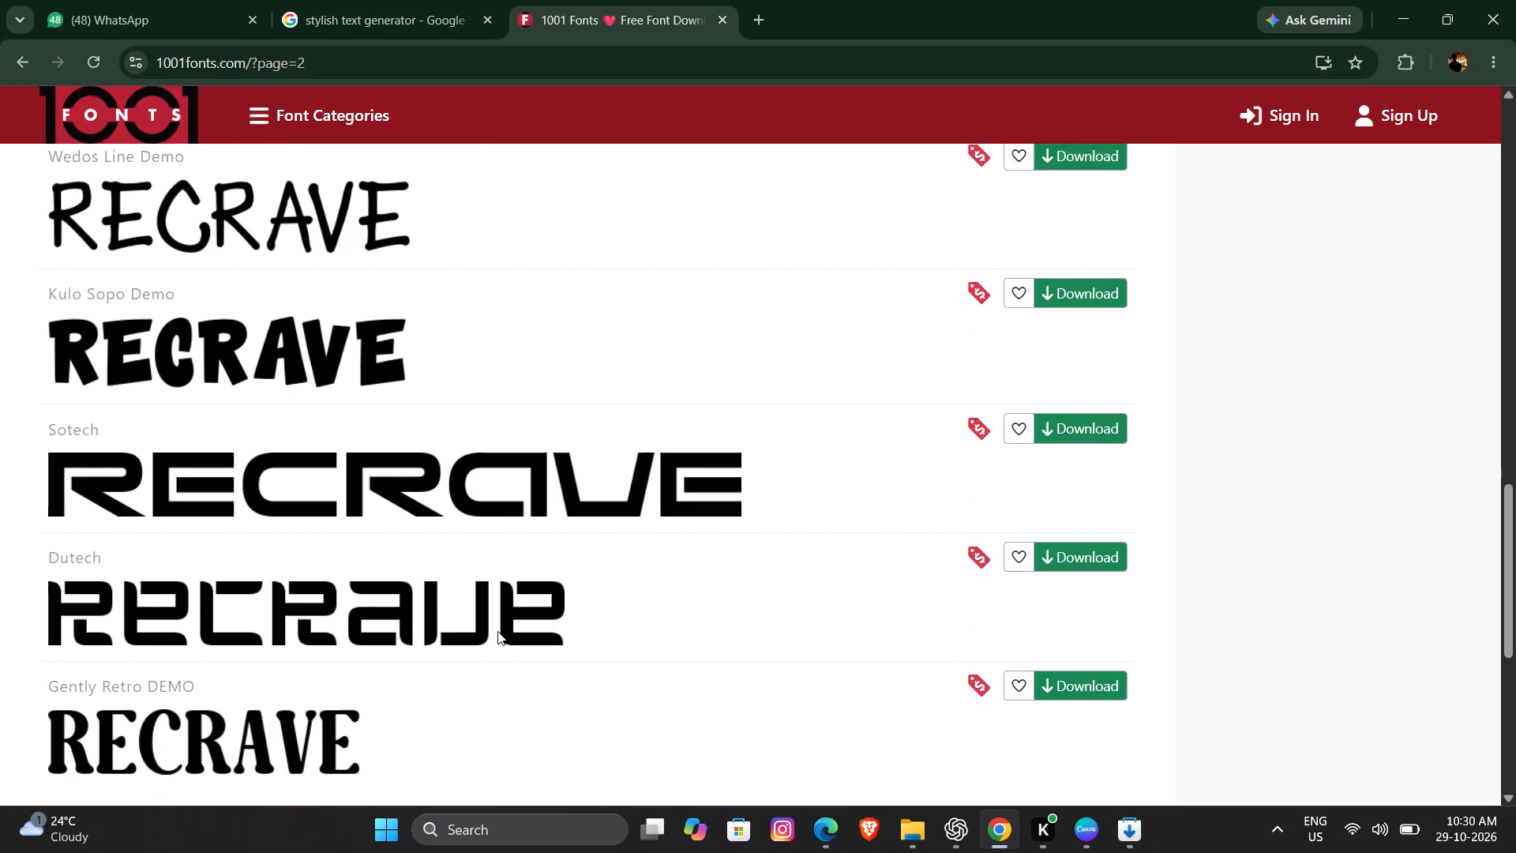
{"action": "scroll", "coordinate": [497, 631], "scroll_direction": "down", "scroll_amount": 6}
{"action": "left_click", "coordinate": [524, 488]}
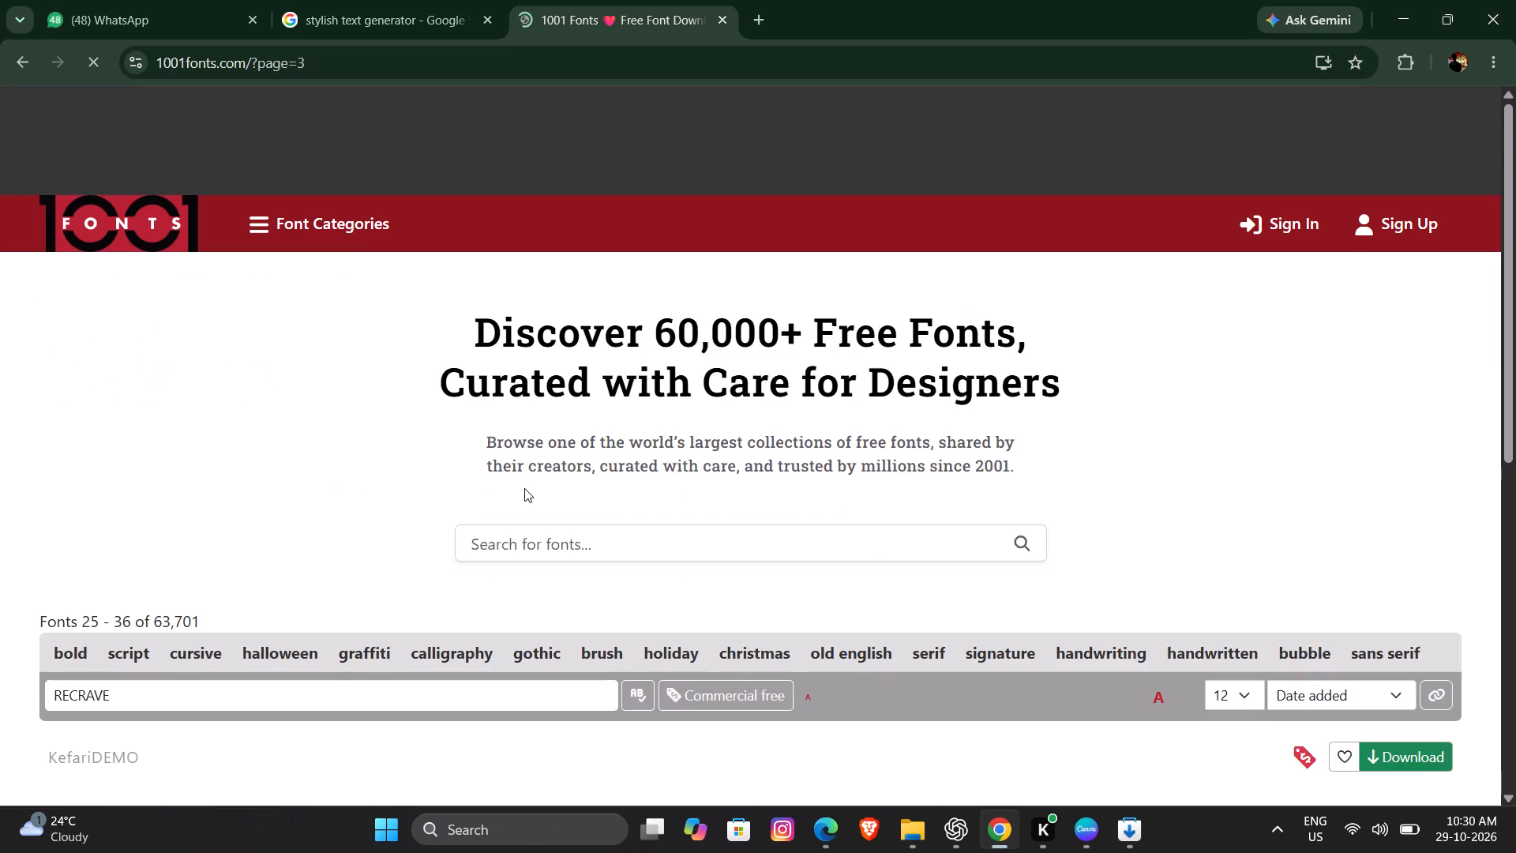
{"action": "scroll", "coordinate": [524, 488], "scroll_direction": "down", "scroll_amount": 6}
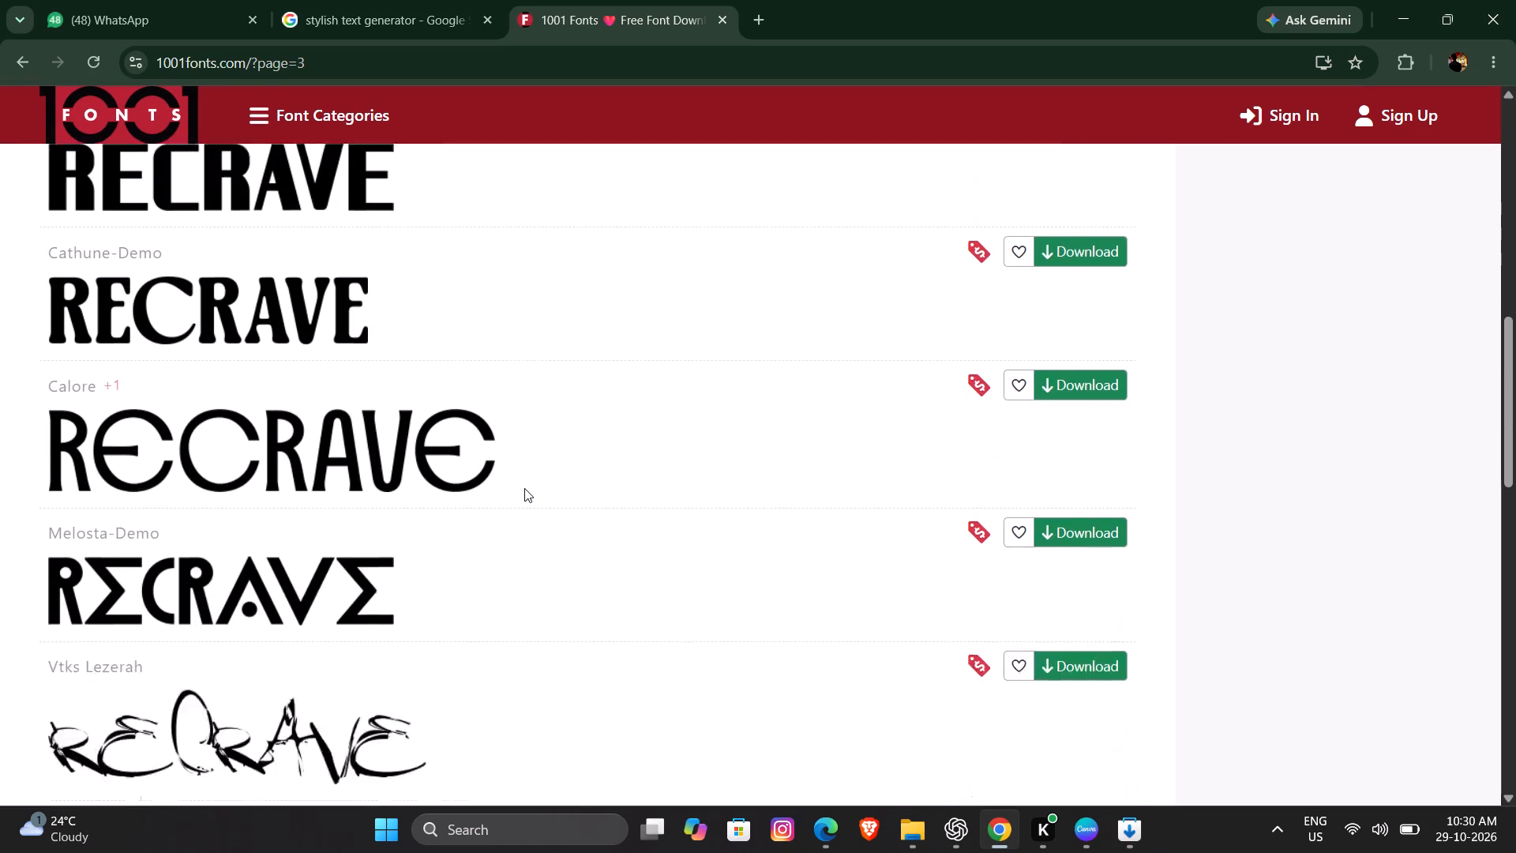
{"action": "scroll", "coordinate": [524, 488], "scroll_direction": "down", "scroll_amount": 7}
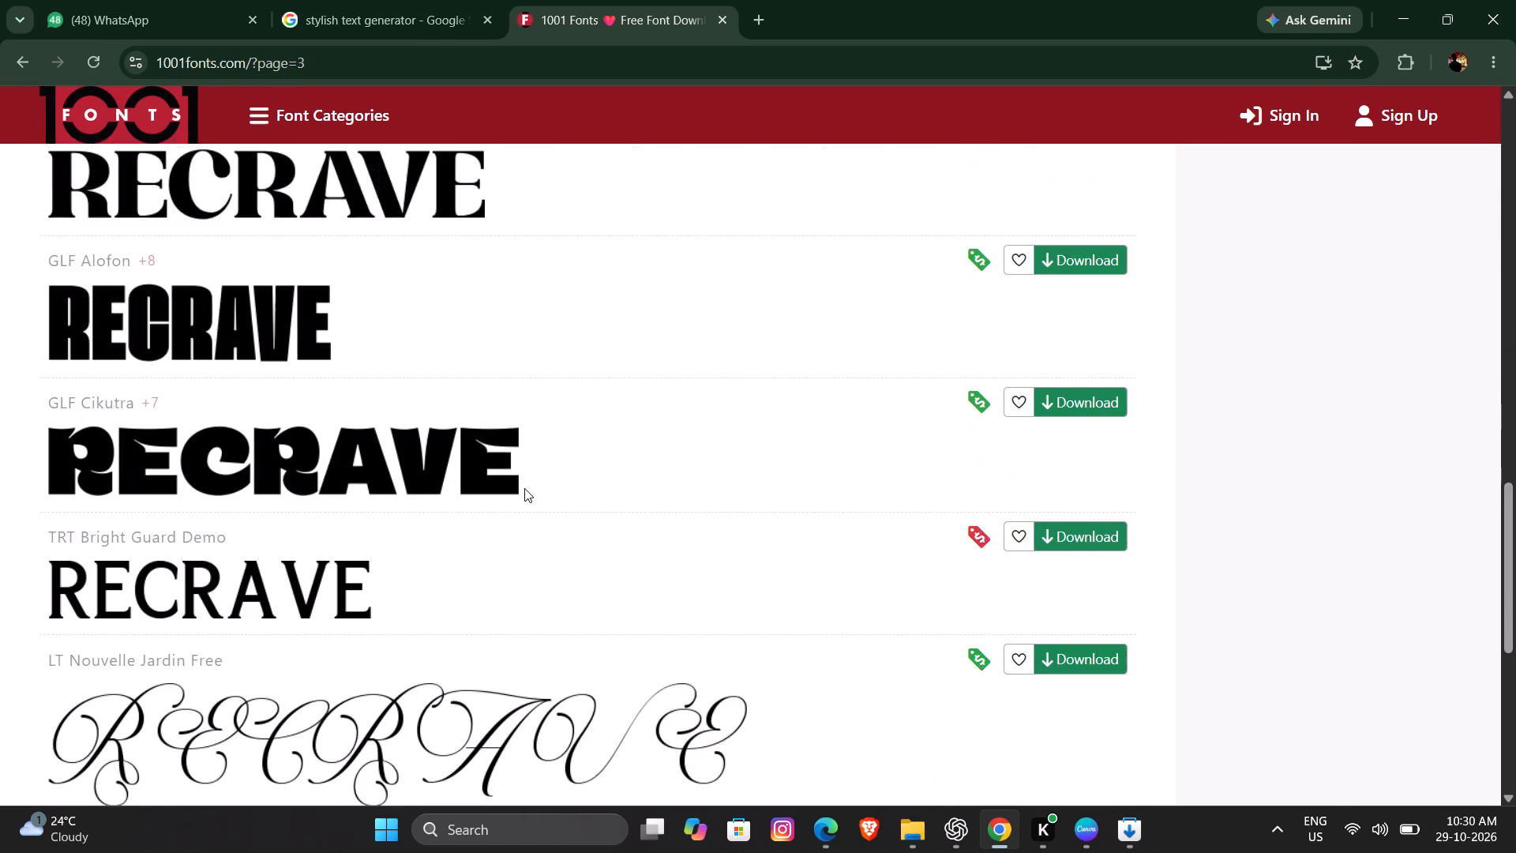
{"action": "scroll", "coordinate": [524, 488], "scroll_direction": "down", "scroll_amount": 4}
Browse the RECRAVE font previews on pages 4 and 5 of the 1001 Fonts list.
{"action": "left_click", "coordinate": [552, 555]}
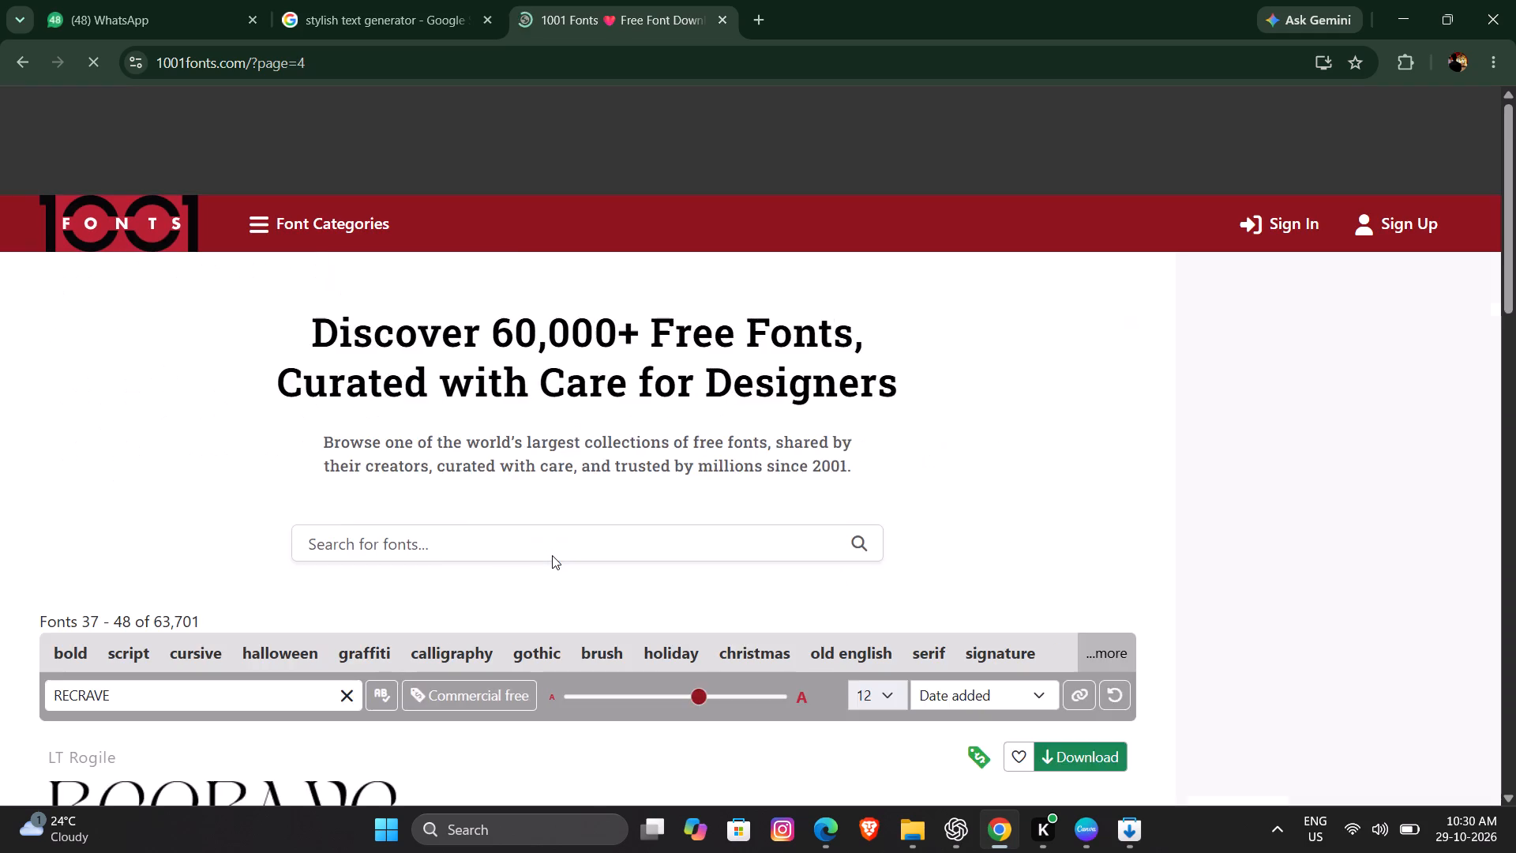
{"action": "scroll", "coordinate": [552, 555], "scroll_direction": "down", "scroll_amount": 9}
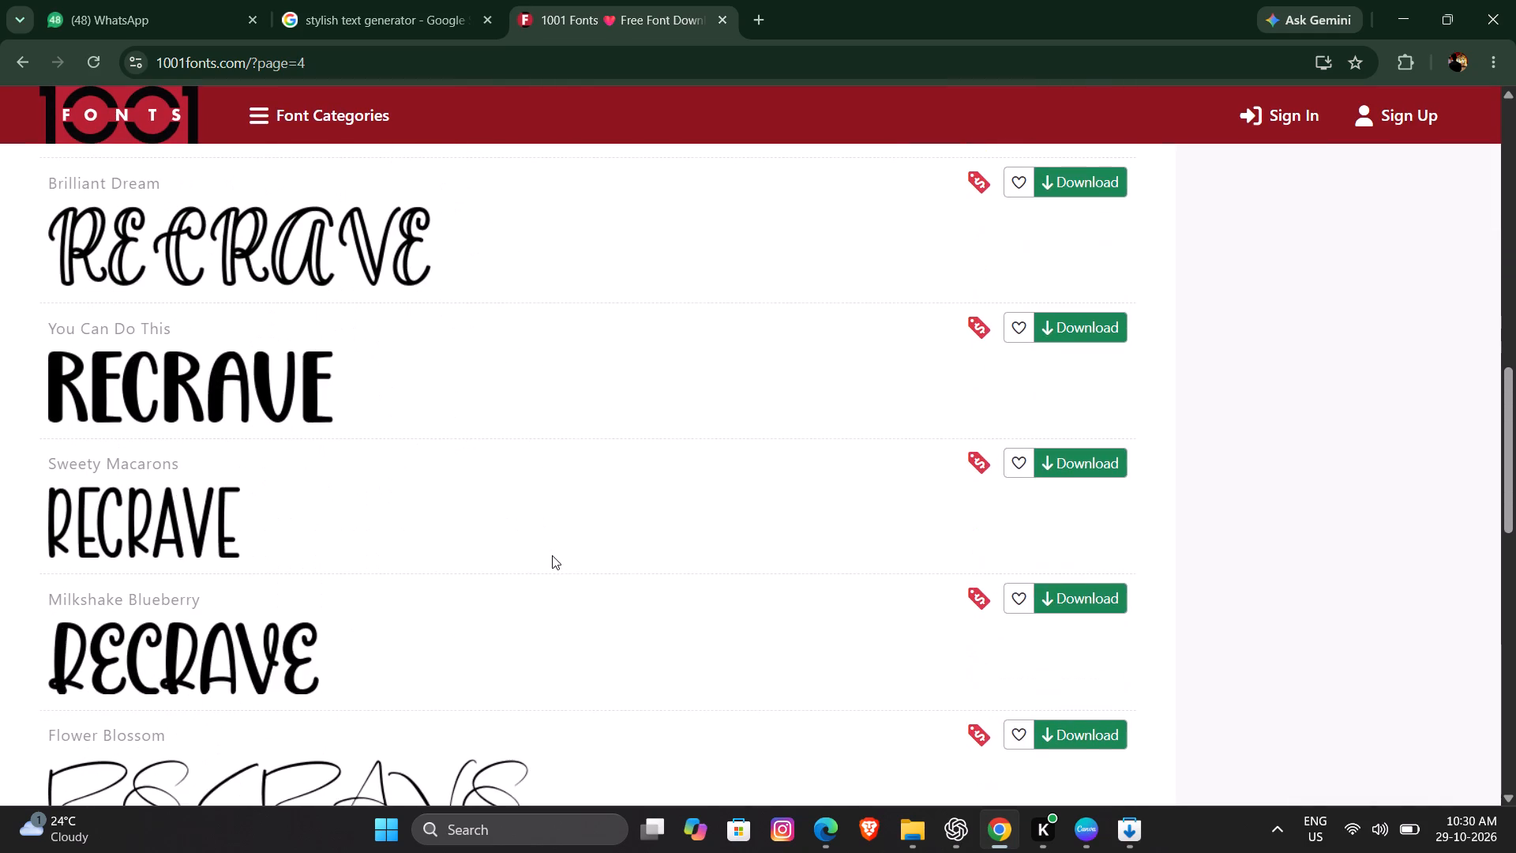
{"action": "scroll", "coordinate": [552, 555], "scroll_direction": "down", "scroll_amount": 8}
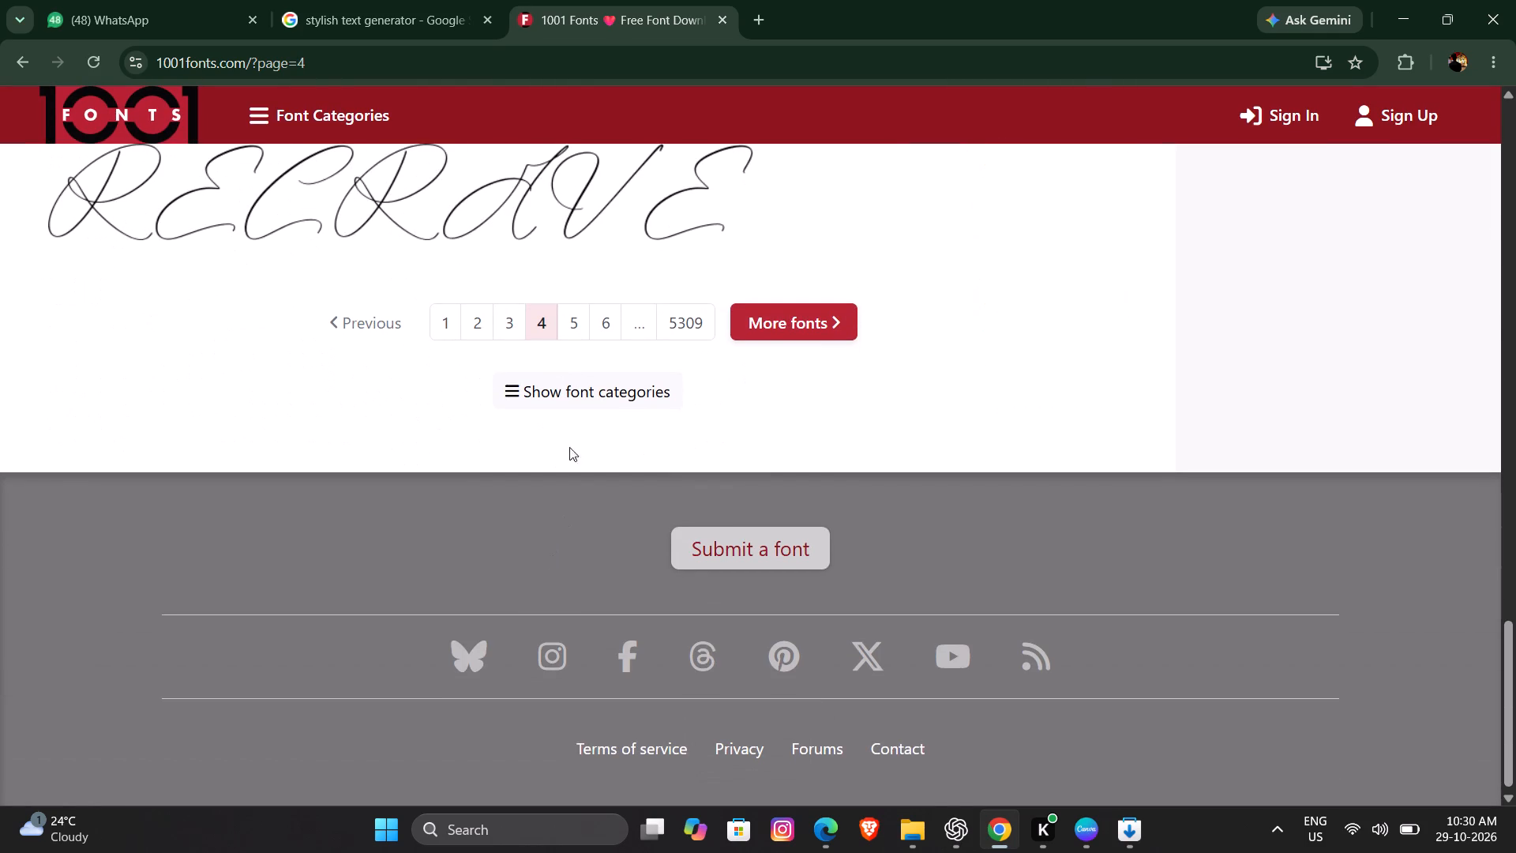
{"action": "left_click", "coordinate": [579, 321]}
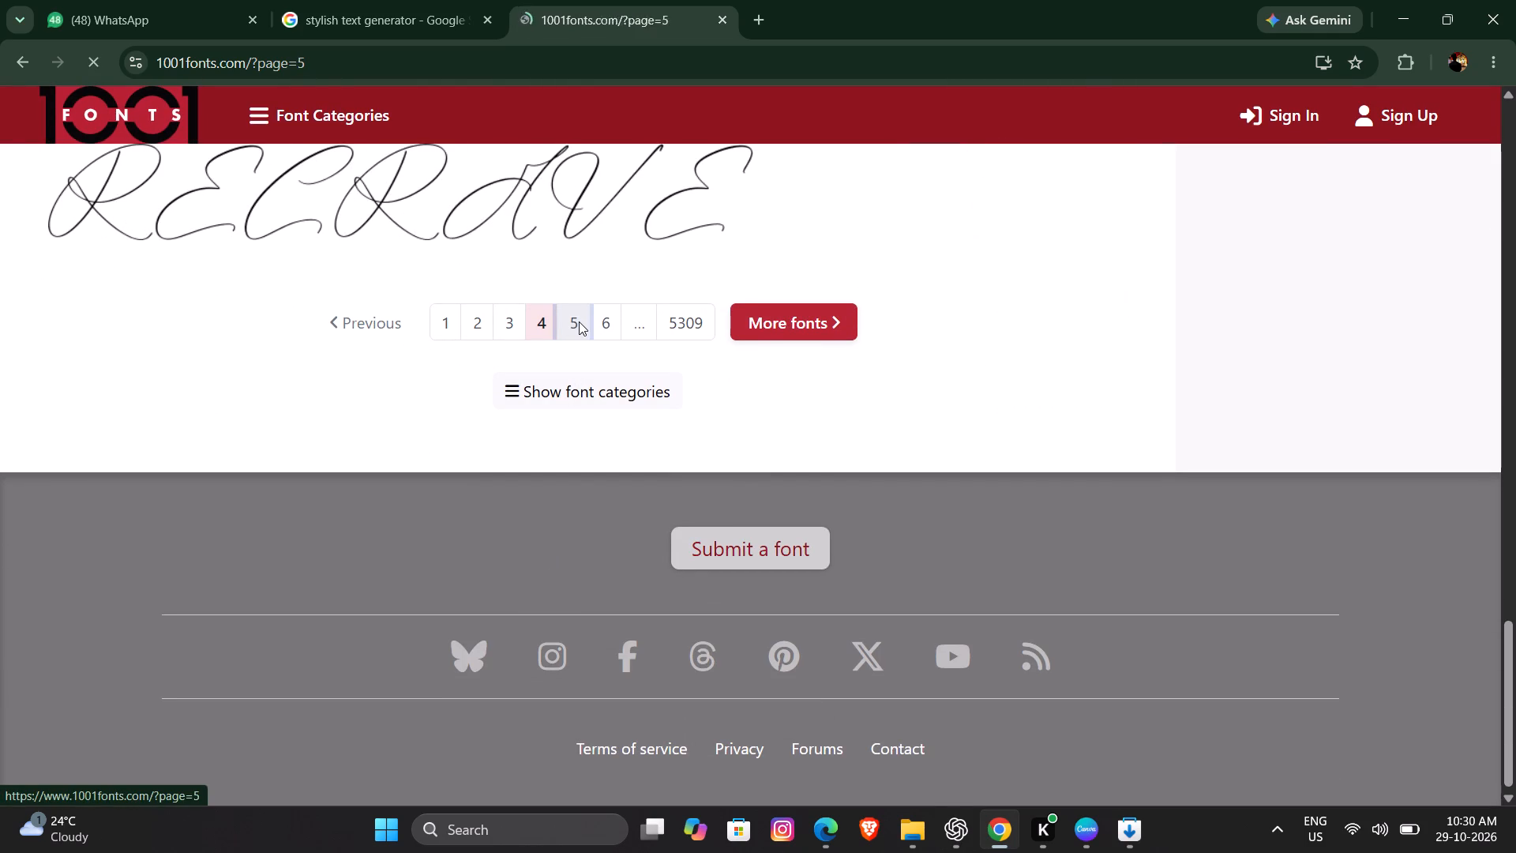
{"action": "scroll", "coordinate": [579, 321], "scroll_direction": "down", "scroll_amount": 4}
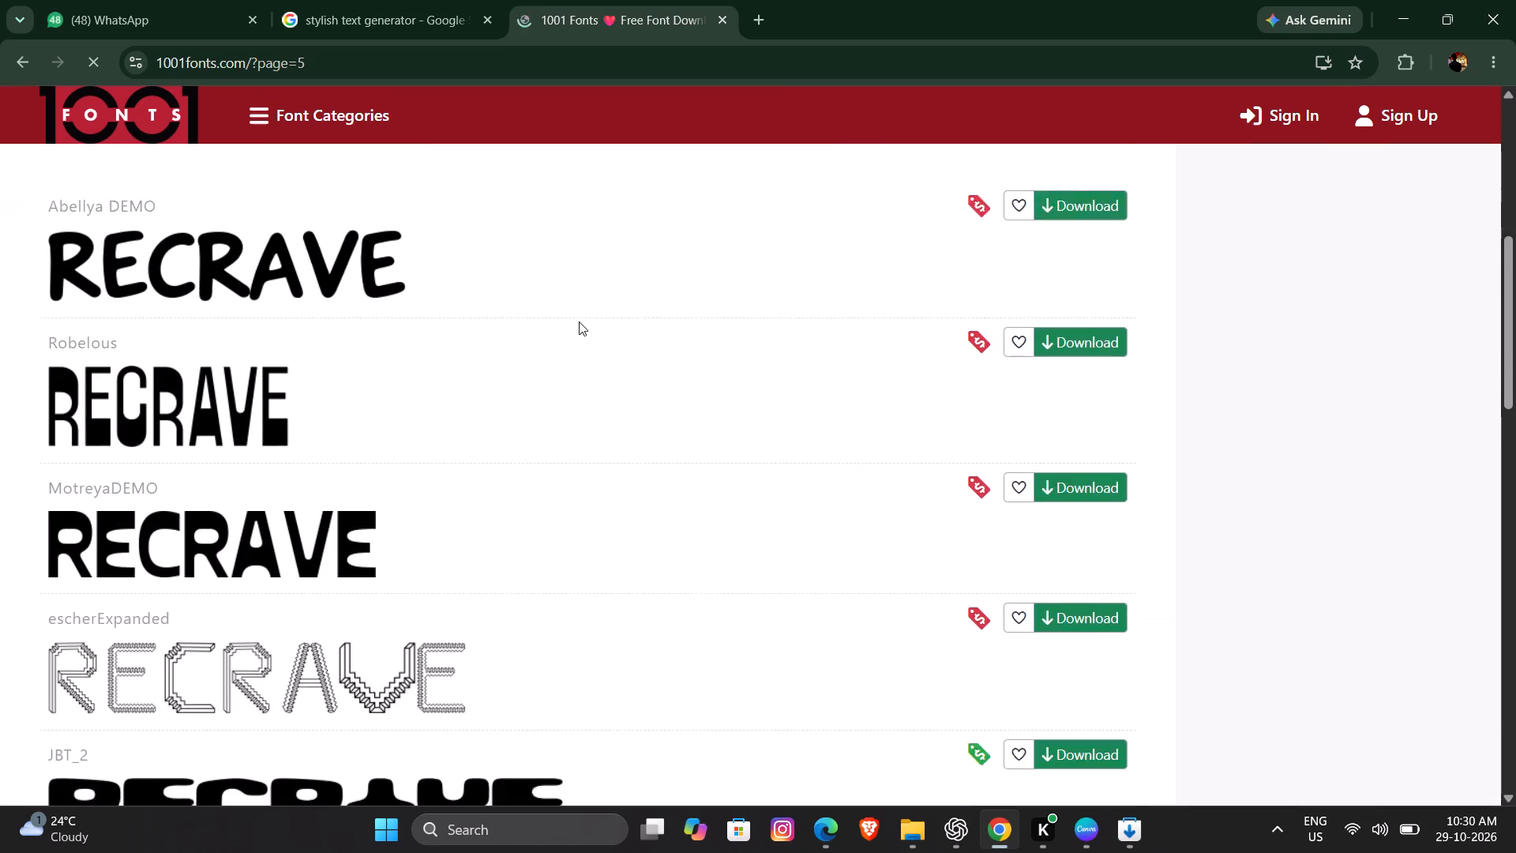
{"action": "scroll", "coordinate": [579, 321], "scroll_direction": "down", "scroll_amount": 8}
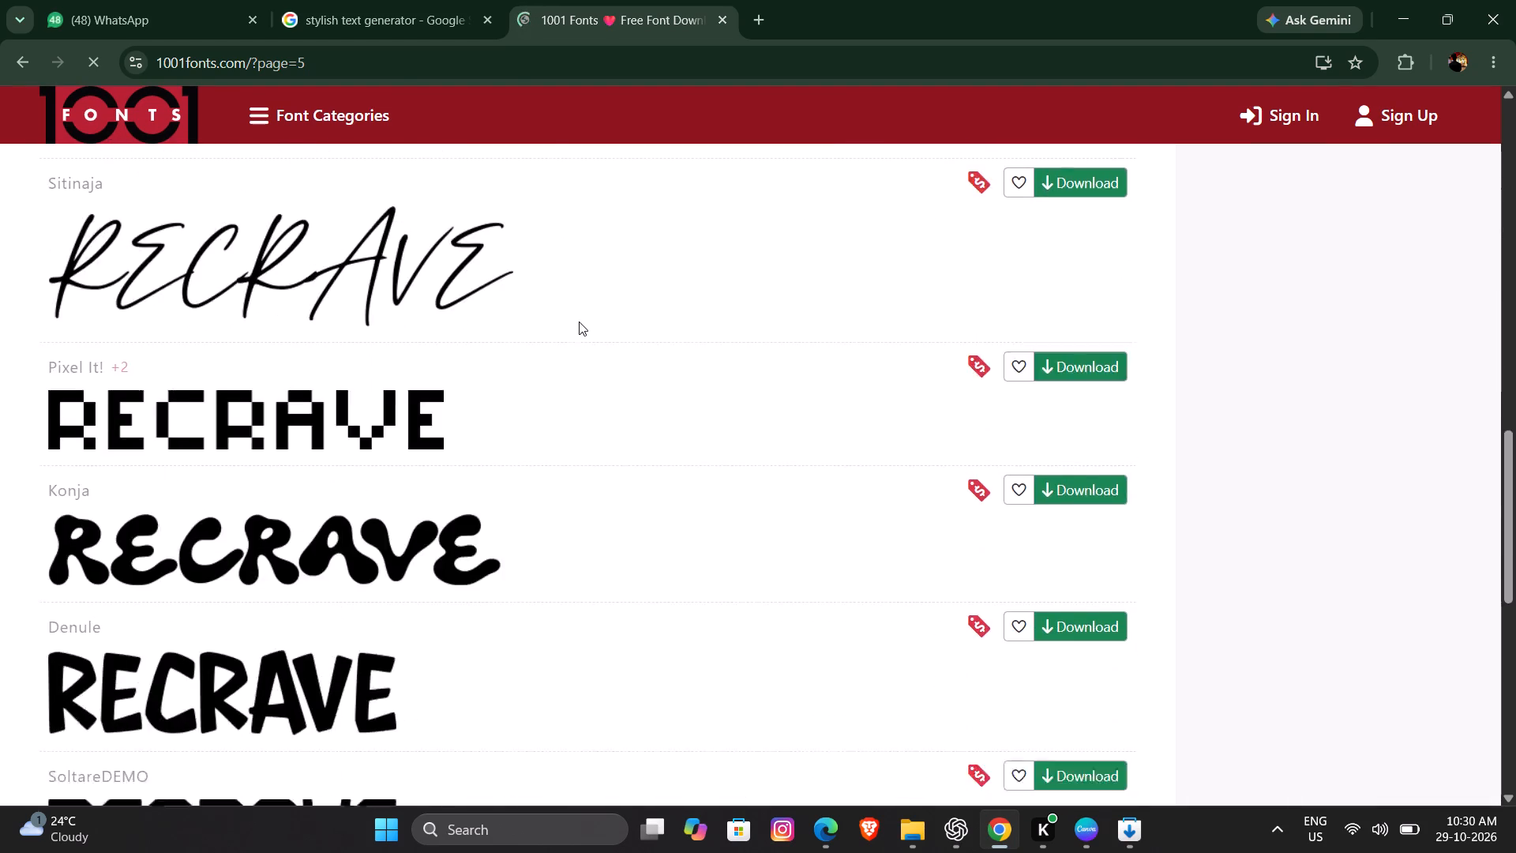
{"action": "scroll", "coordinate": [579, 321], "scroll_direction": "down", "scroll_amount": 5}
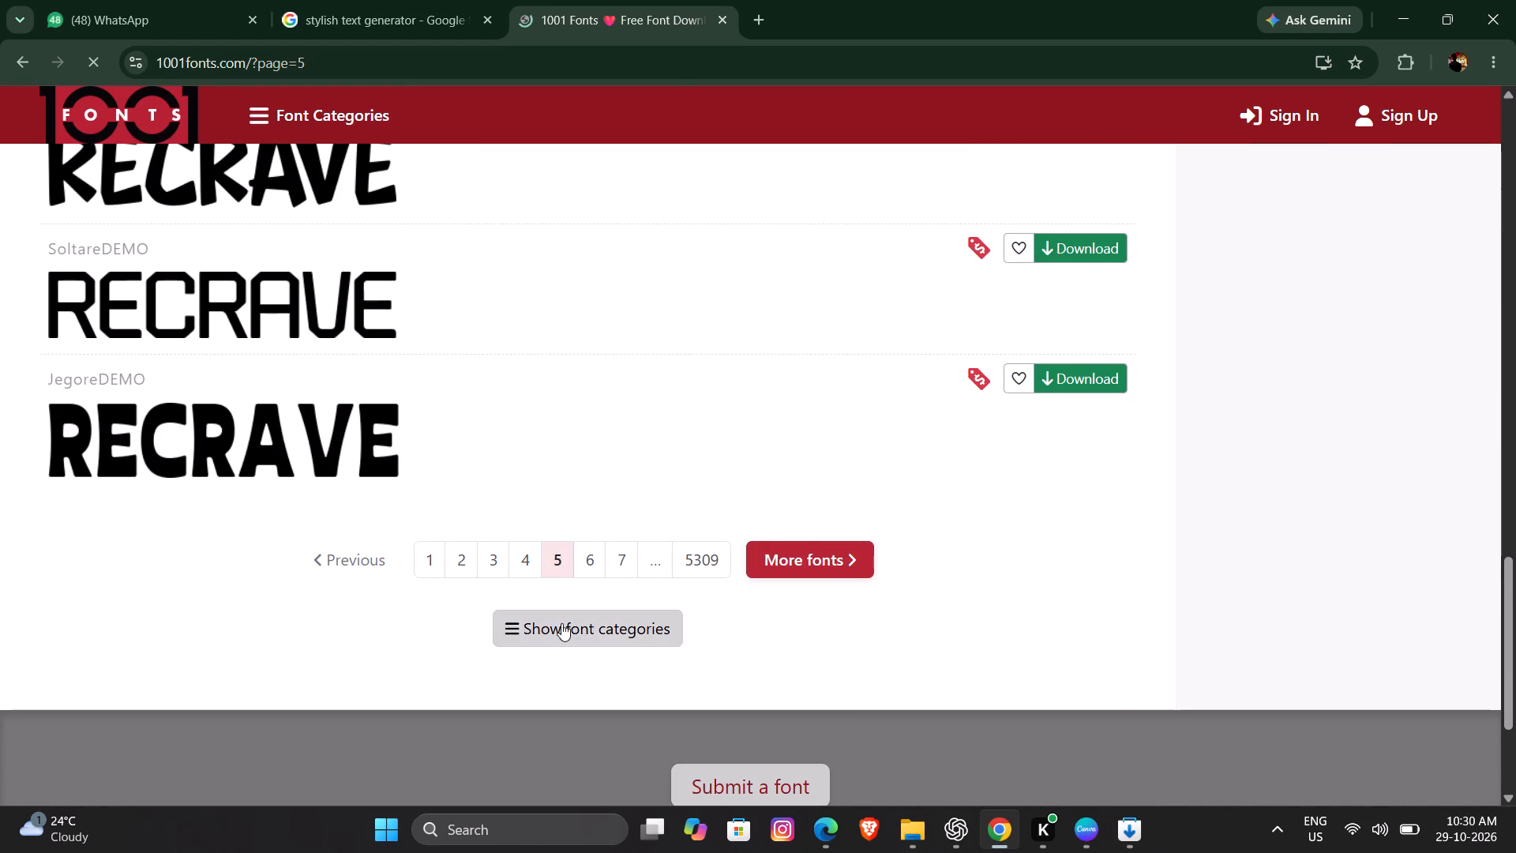
Show the font categories and look through the RECRAVE previews on page 5 of the 1001 Fonts list again.
{"action": "left_click", "coordinate": [561, 623]}
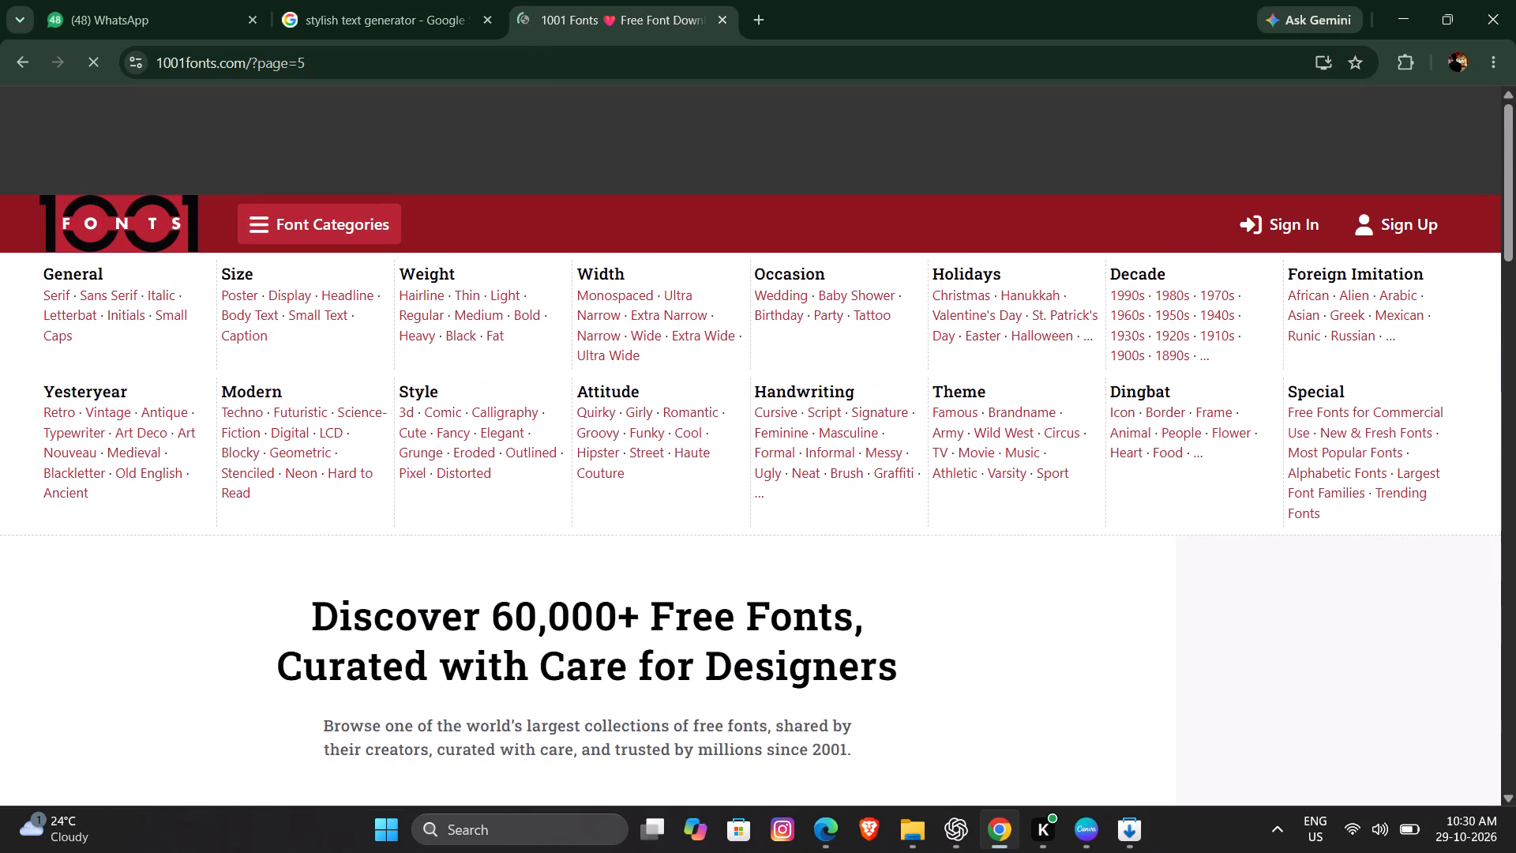
{"action": "scroll", "coordinate": [561, 623], "scroll_direction": "down", "scroll_amount": 5}
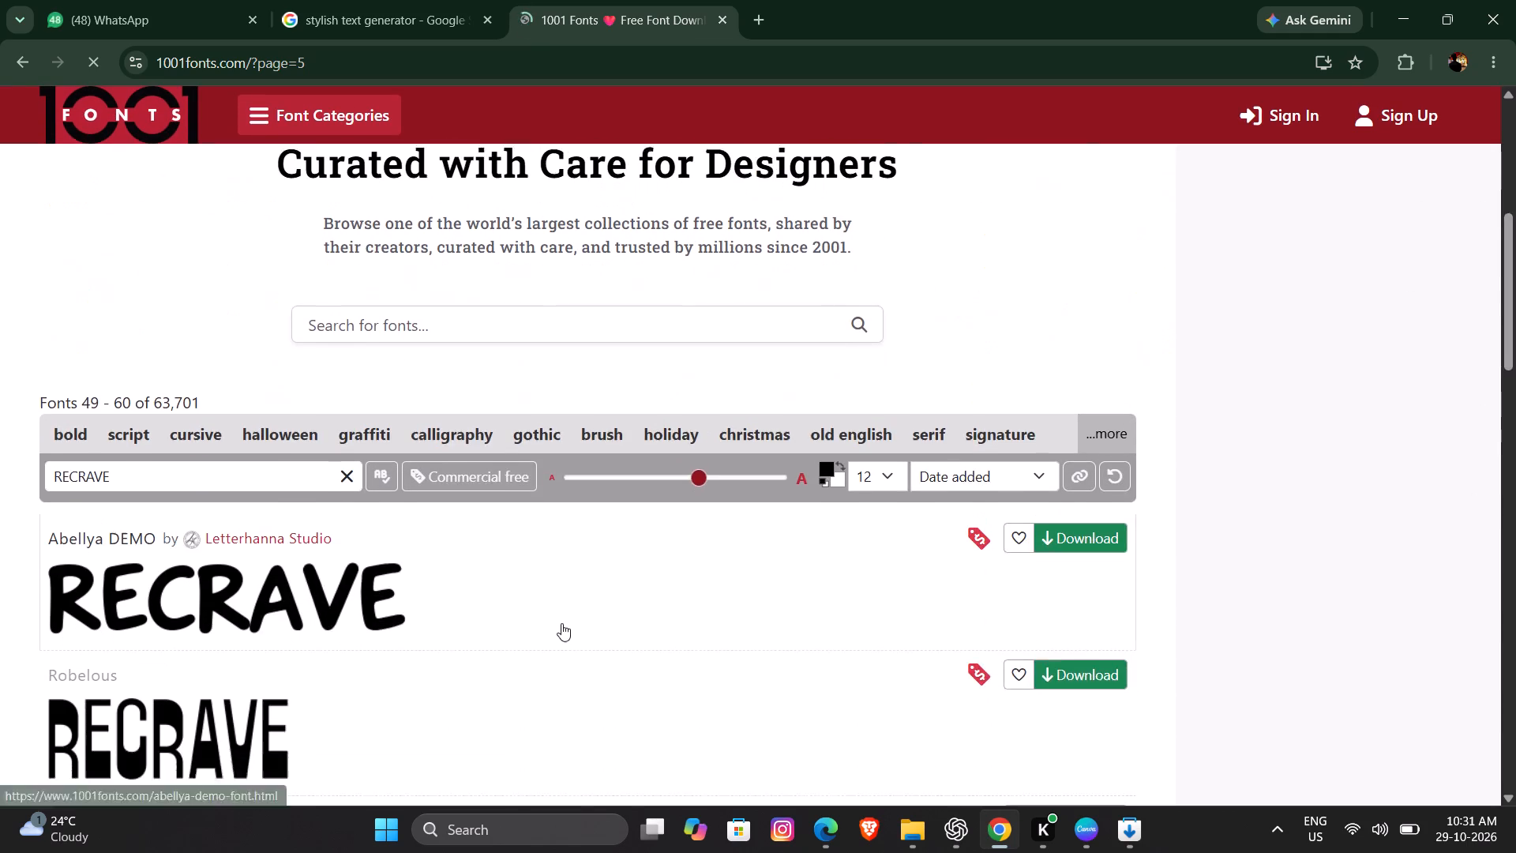
{"action": "scroll", "coordinate": [561, 623], "scroll_direction": "down", "scroll_amount": 3}
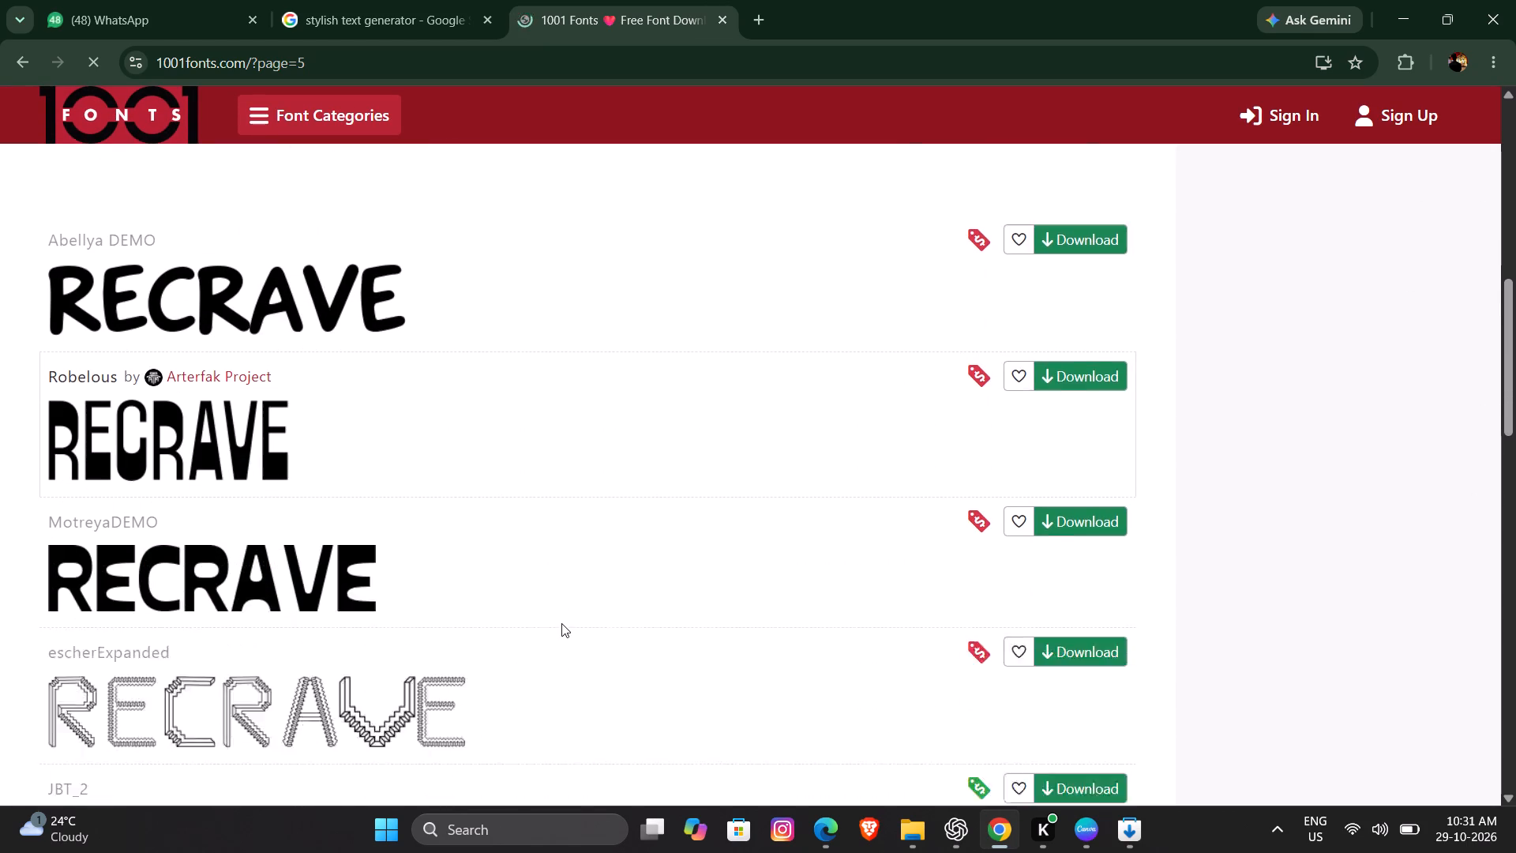
{"action": "scroll", "coordinate": [561, 623], "scroll_direction": "down", "scroll_amount": 7}
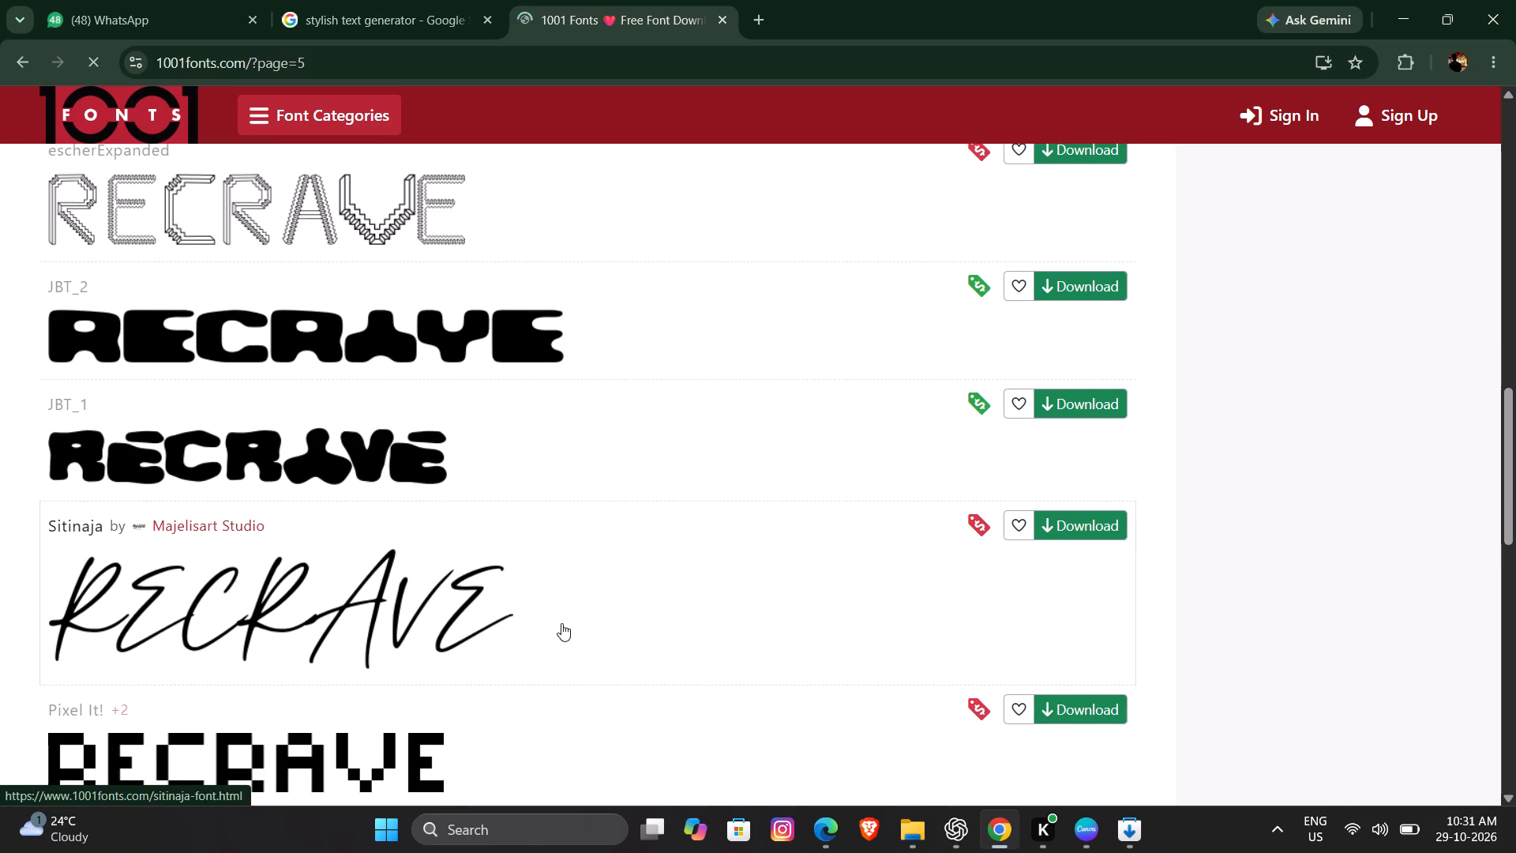
{"action": "scroll", "coordinate": [561, 623], "scroll_direction": "down", "scroll_amount": 6}
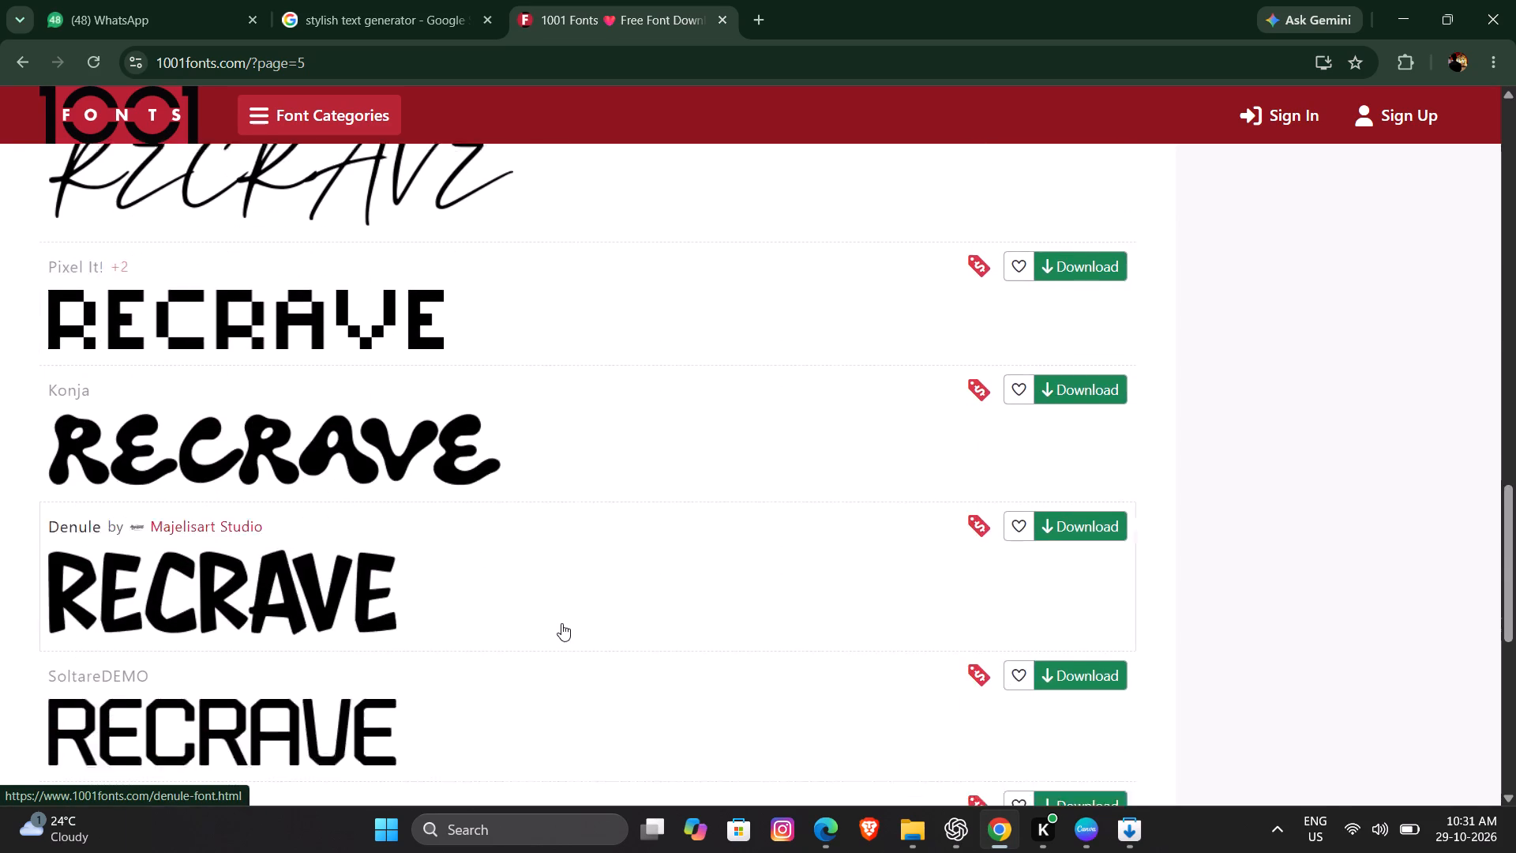
{"action": "scroll", "coordinate": [561, 623], "scroll_direction": "down", "scroll_amount": 3}
Browse the RECRAVE font previews on page 6 of the 1001 Fonts list.
{"action": "left_click", "coordinate": [590, 582]}
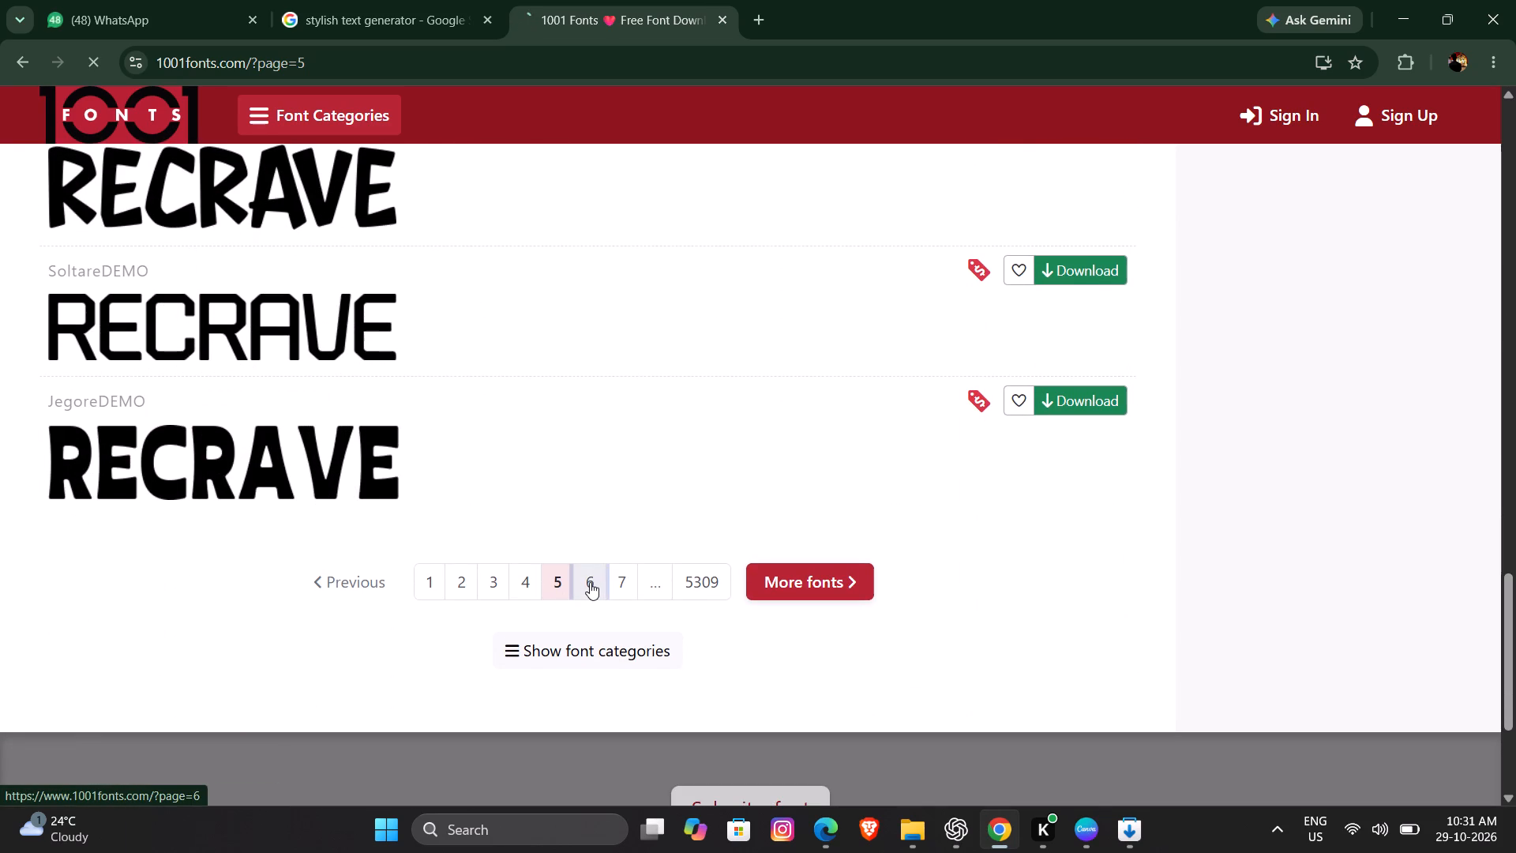
{"action": "scroll", "coordinate": [590, 582], "scroll_direction": "down", "scroll_amount": 3}
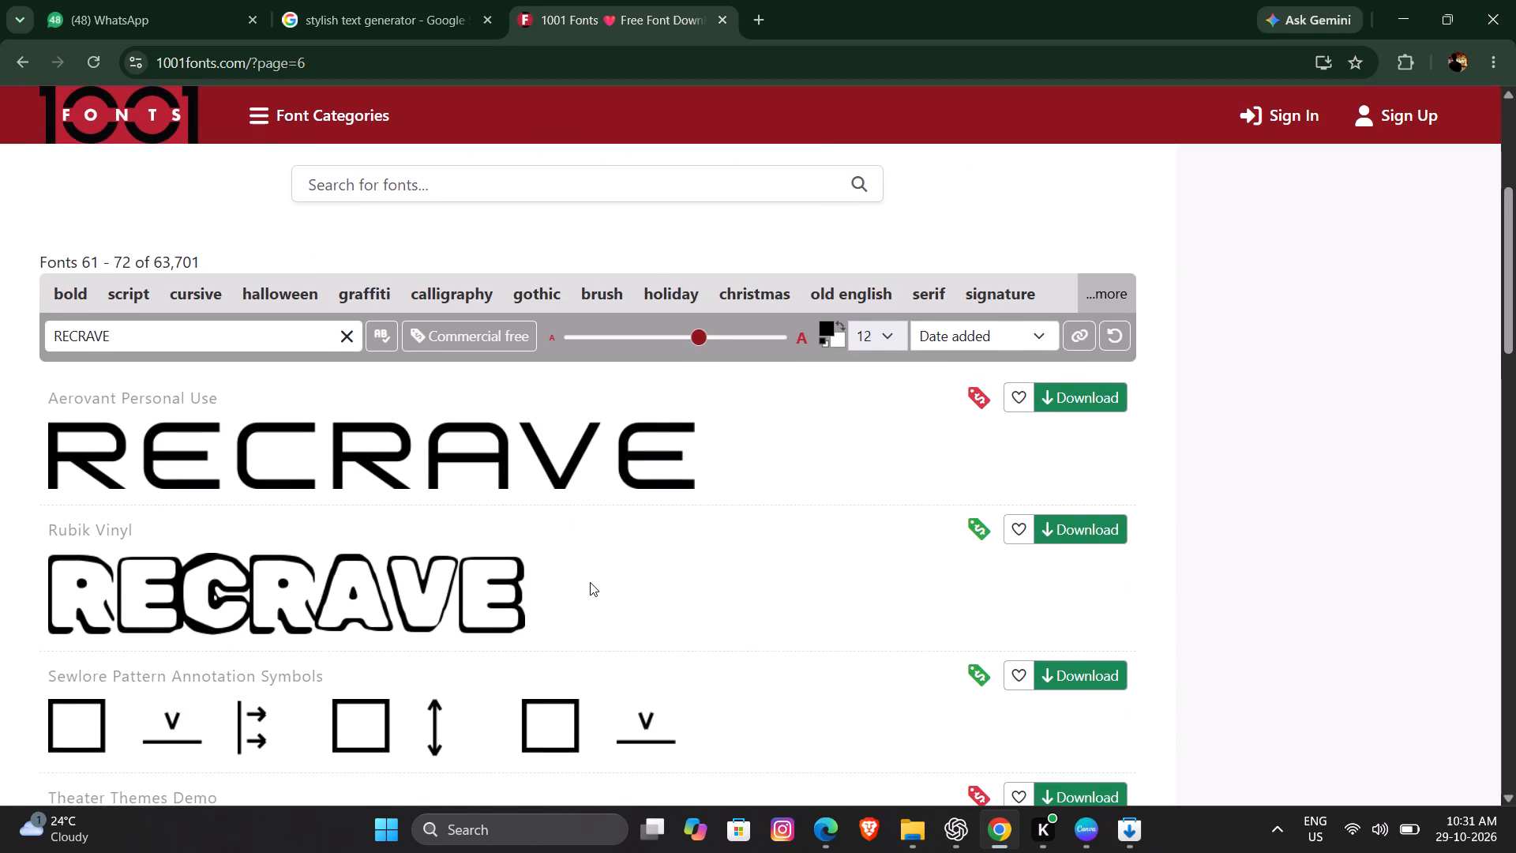
{"action": "scroll", "coordinate": [590, 582], "scroll_direction": "down", "scroll_amount": 3}
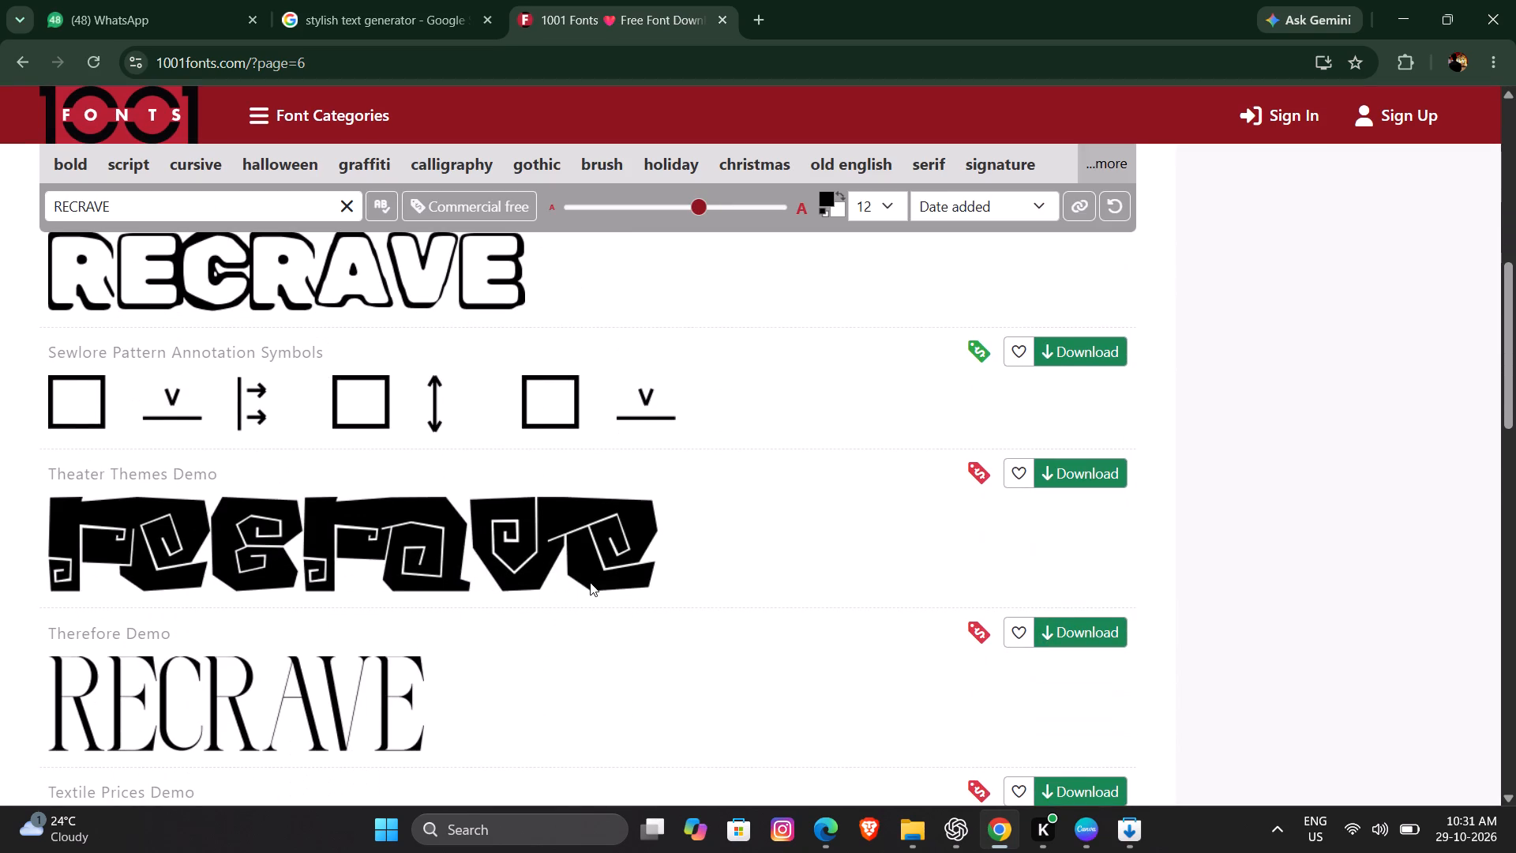
{"action": "scroll", "coordinate": [590, 582], "scroll_direction": "down", "scroll_amount": 3}
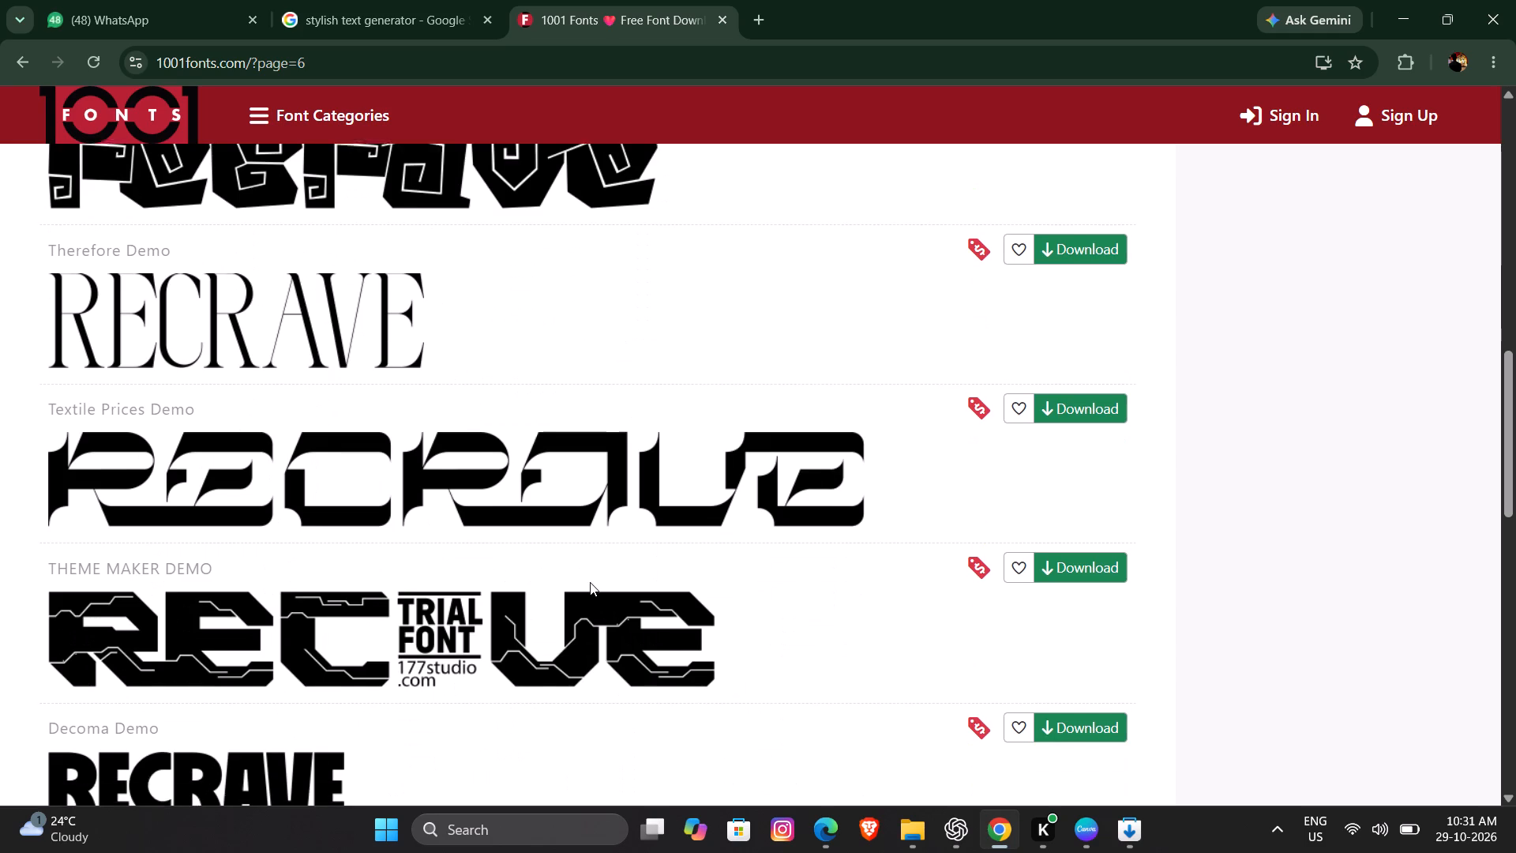
{"action": "scroll", "coordinate": [590, 582], "scroll_direction": "down", "scroll_amount": 3}
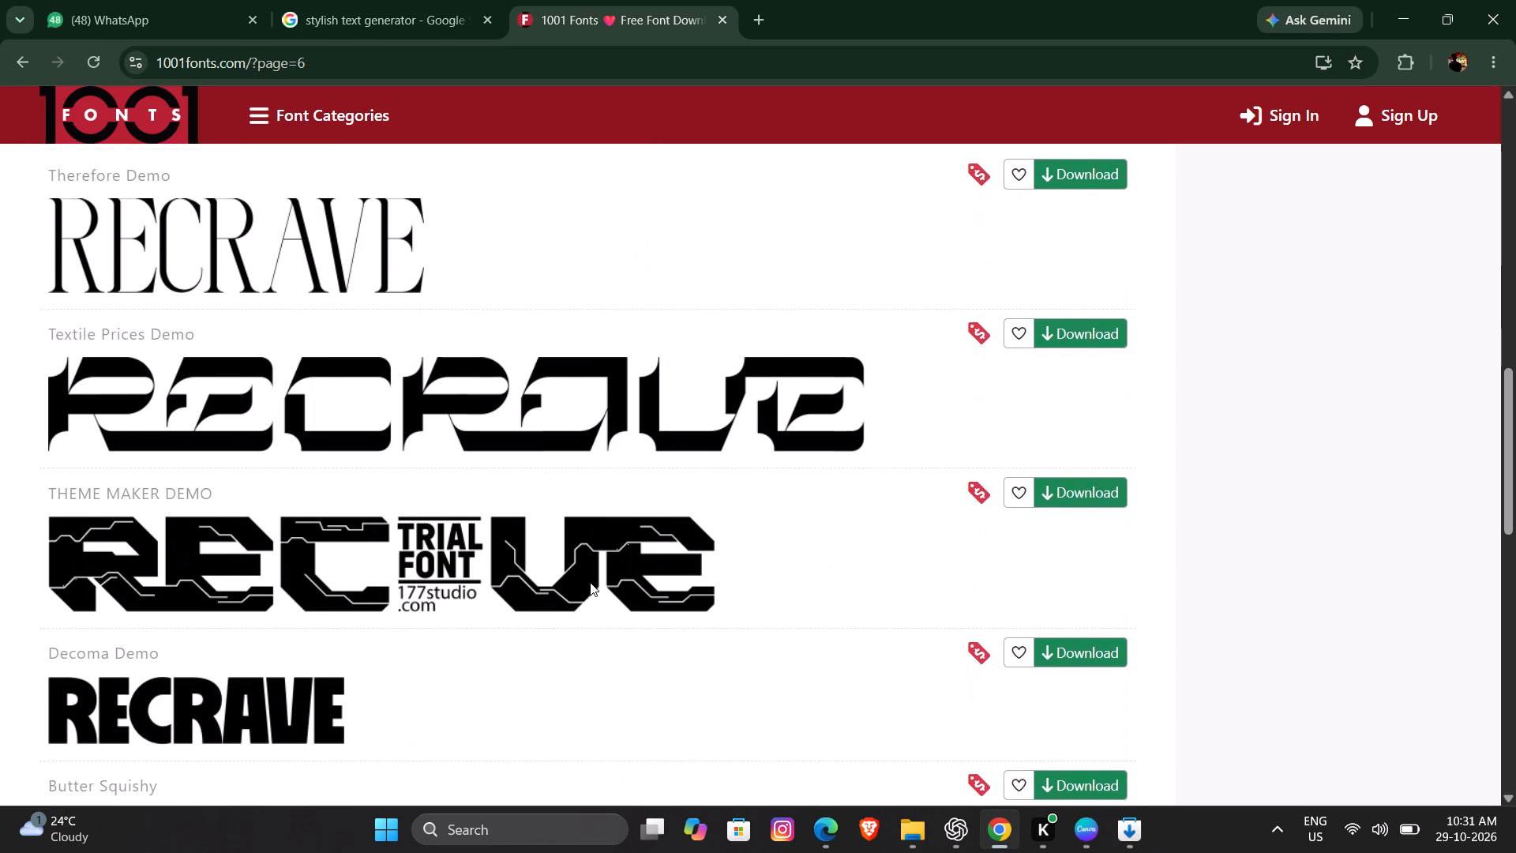
{"action": "scroll", "coordinate": [590, 582], "scroll_direction": "down", "scroll_amount": 7}
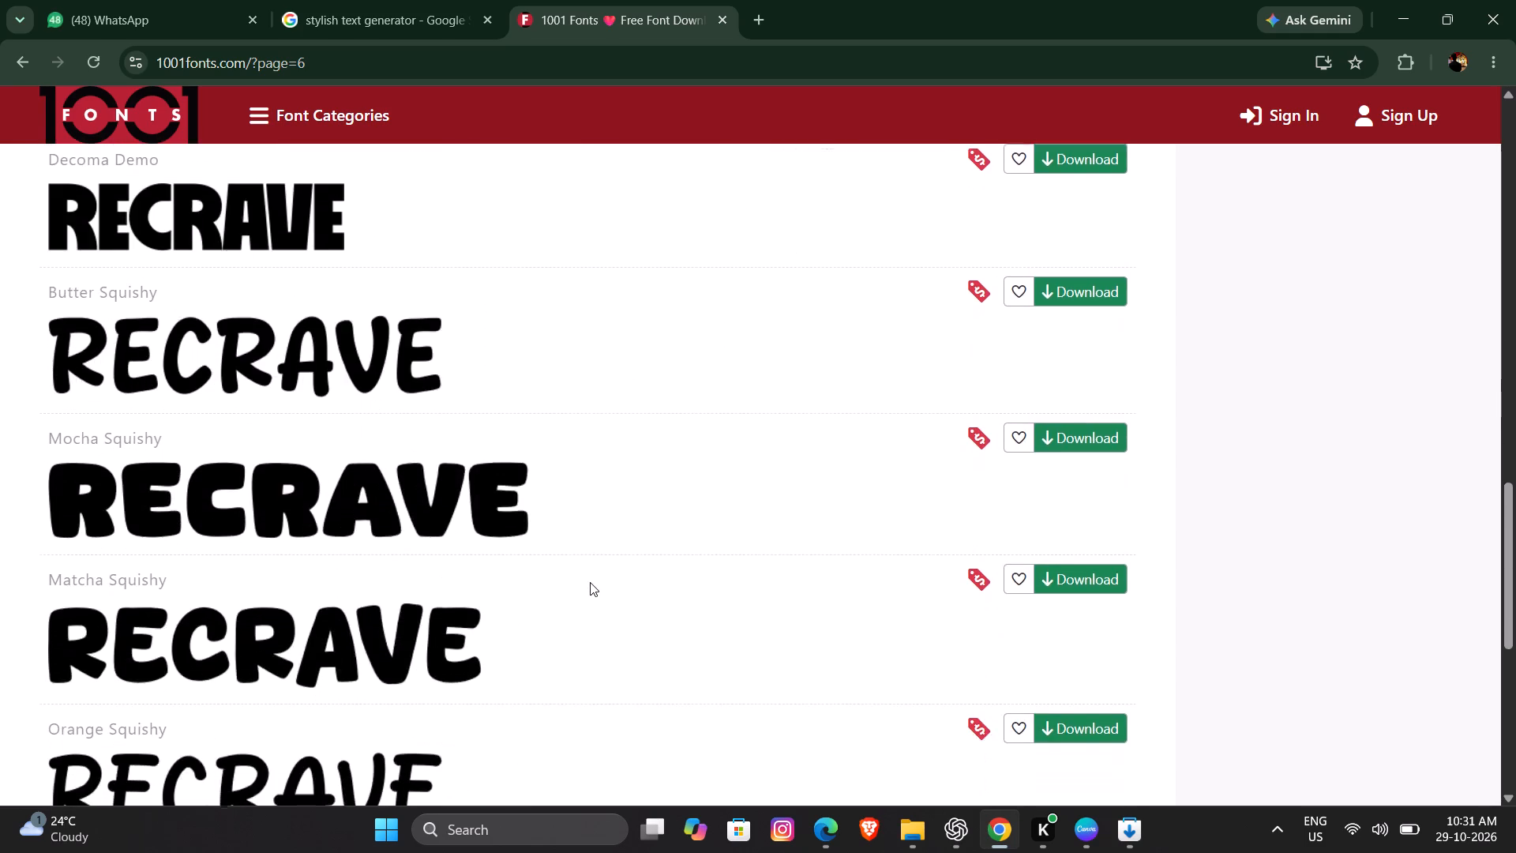
{"action": "scroll", "coordinate": [590, 582], "scroll_direction": "down", "scroll_amount": 3}
{"action": "scroll", "coordinate": [590, 582], "scroll_direction": "up", "scroll_amount": 9}
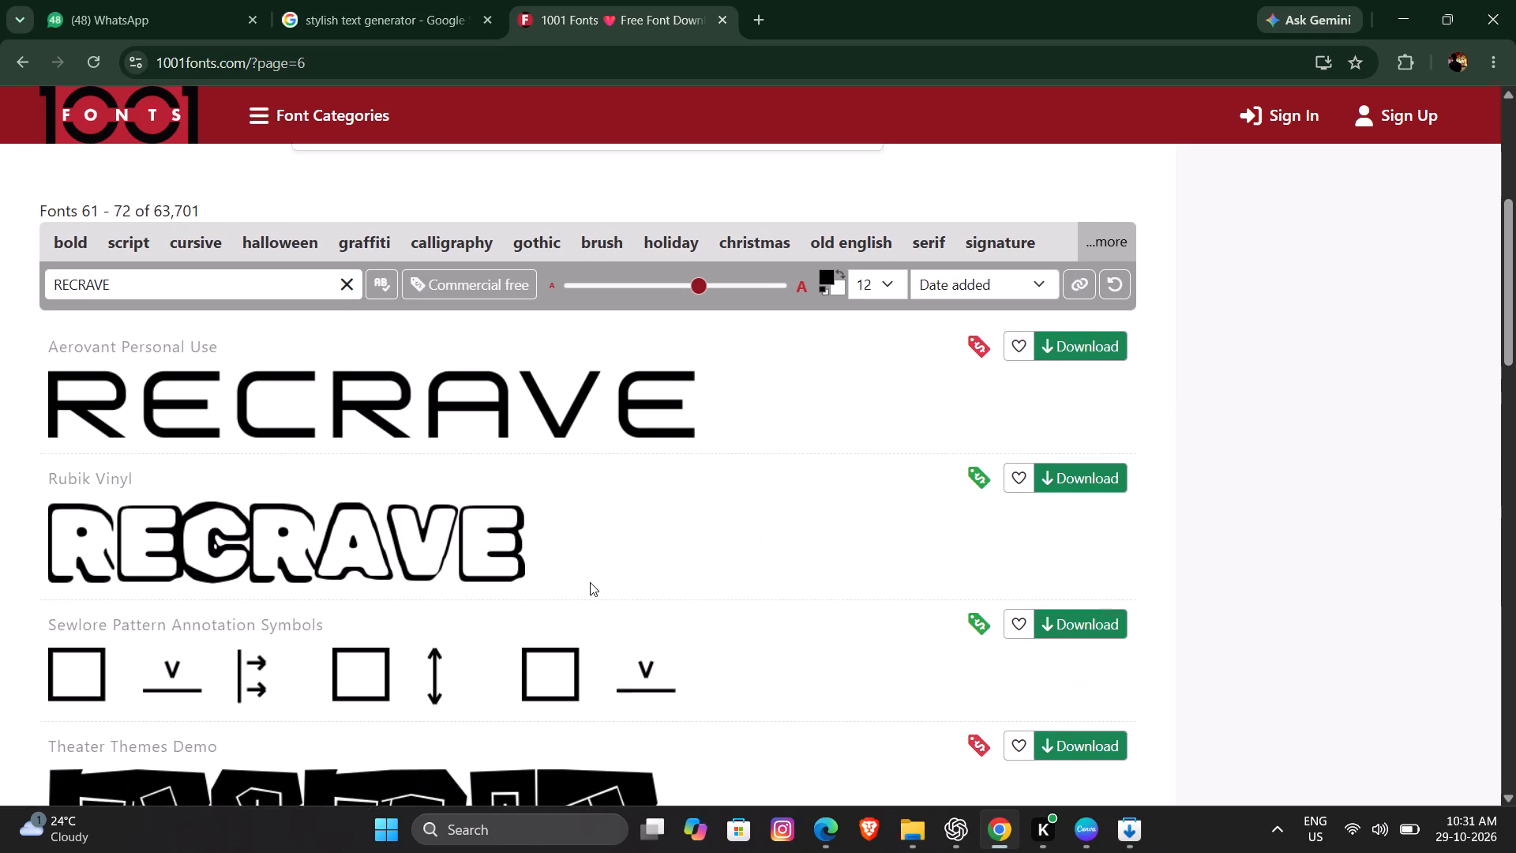
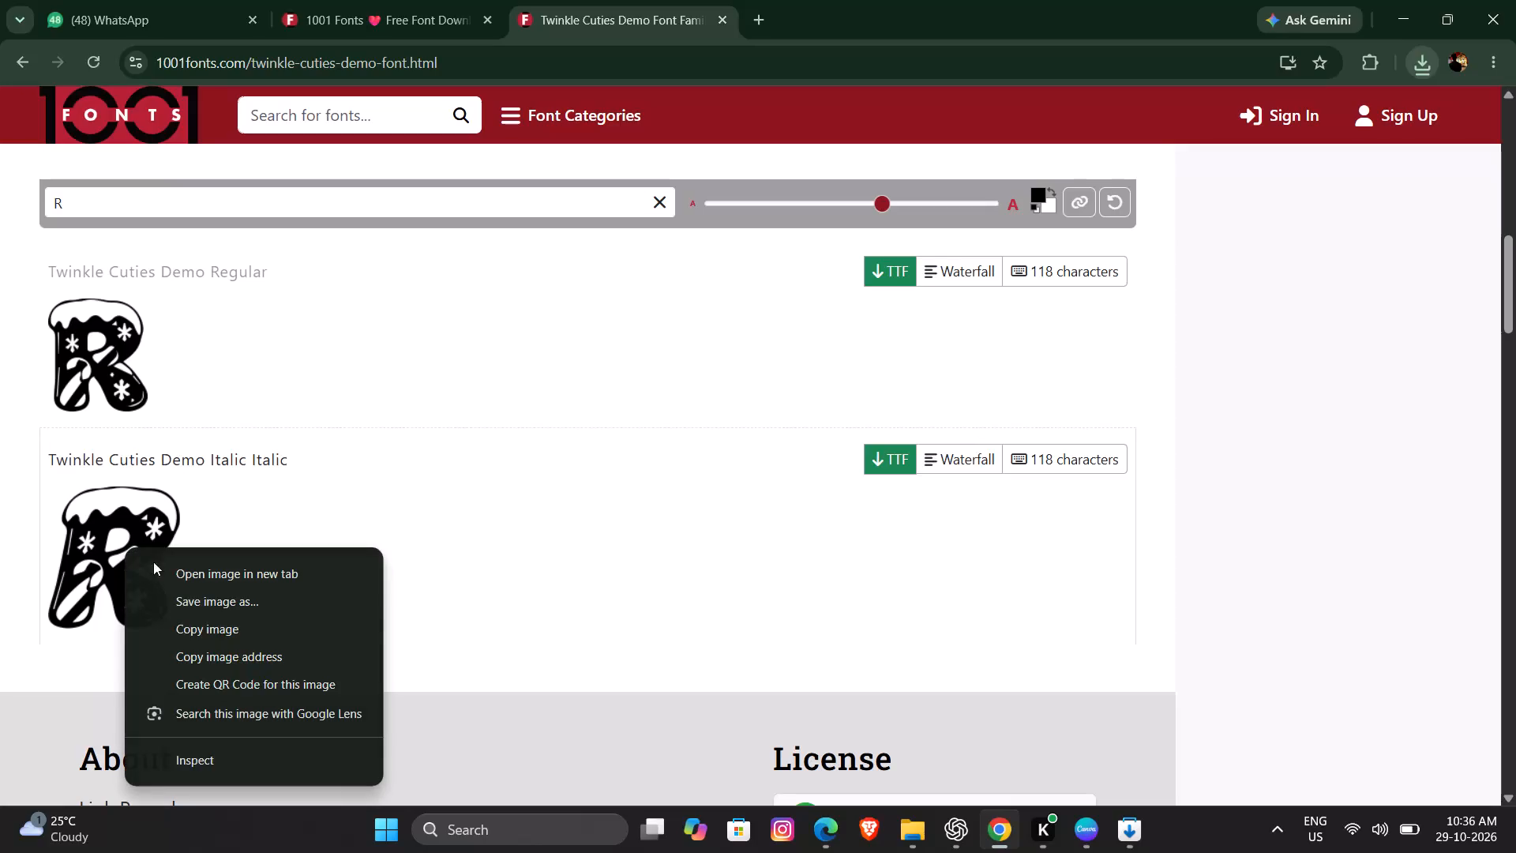
Copy the Twinkle Cuties Demo Italic preview of the letter R as an image.
{"action": "left_click", "coordinate": [211, 630]}
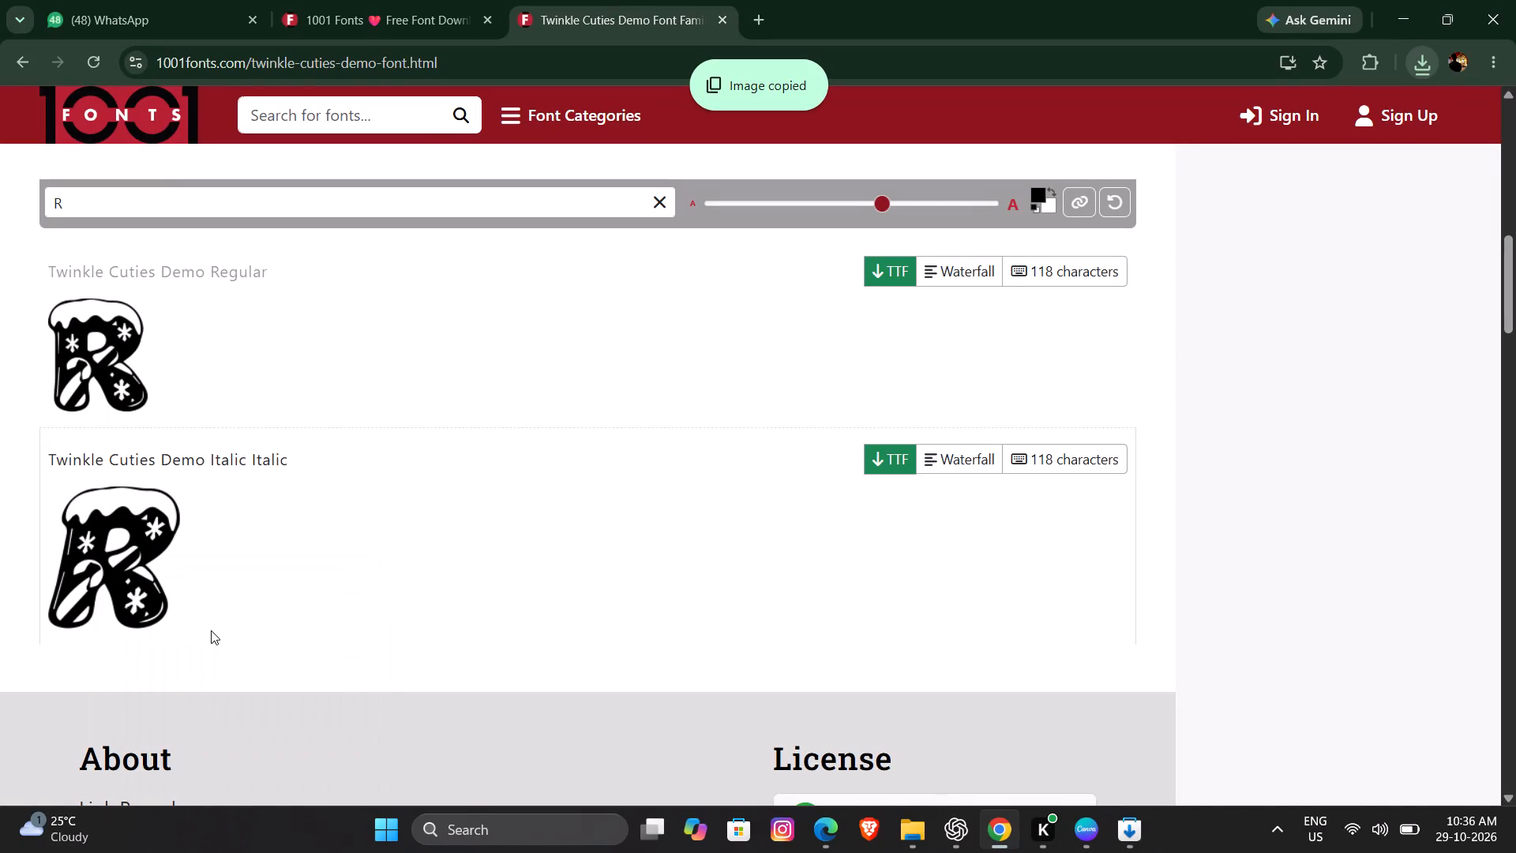
Switch to Canva and delete the first two letters, R and E, from the lettering on page 2.
{"action": "left_click", "coordinate": [1080, 830]}
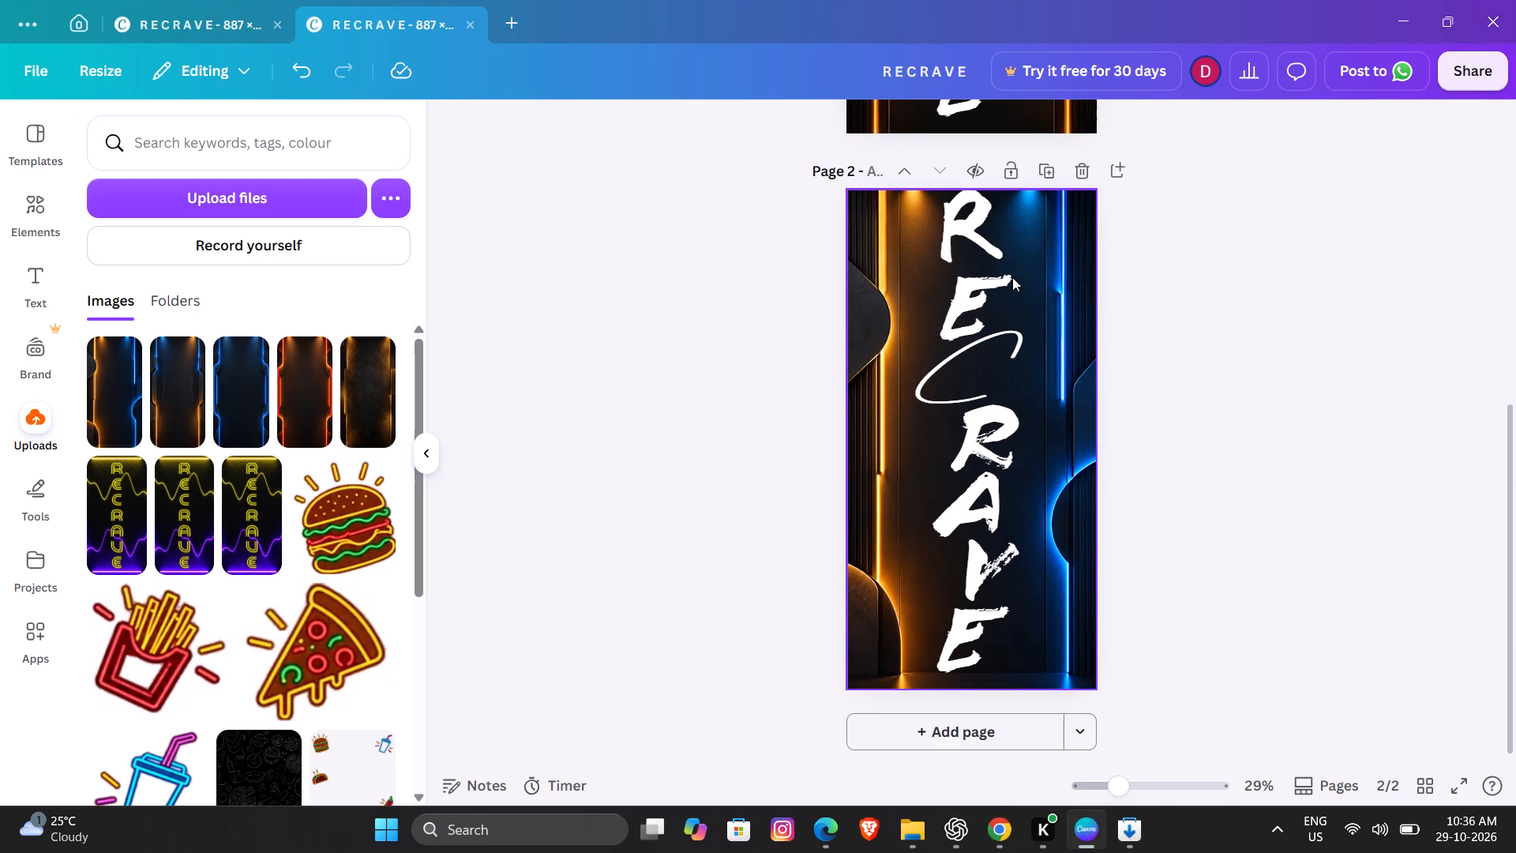
{"action": "left_click", "coordinate": [971, 221]}
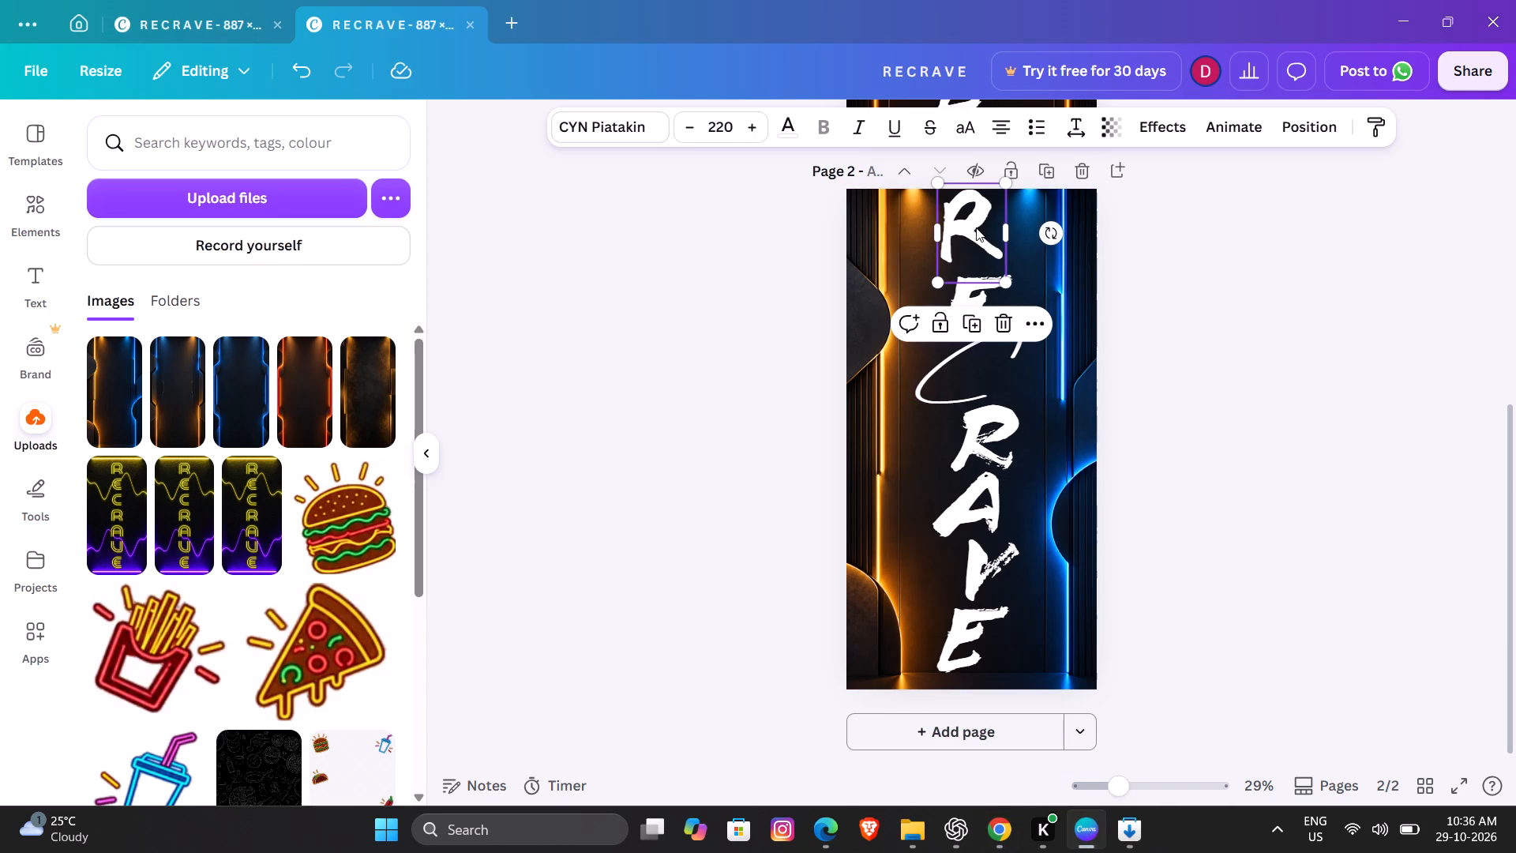
{"action": "left_click", "coordinate": [1003, 325]}
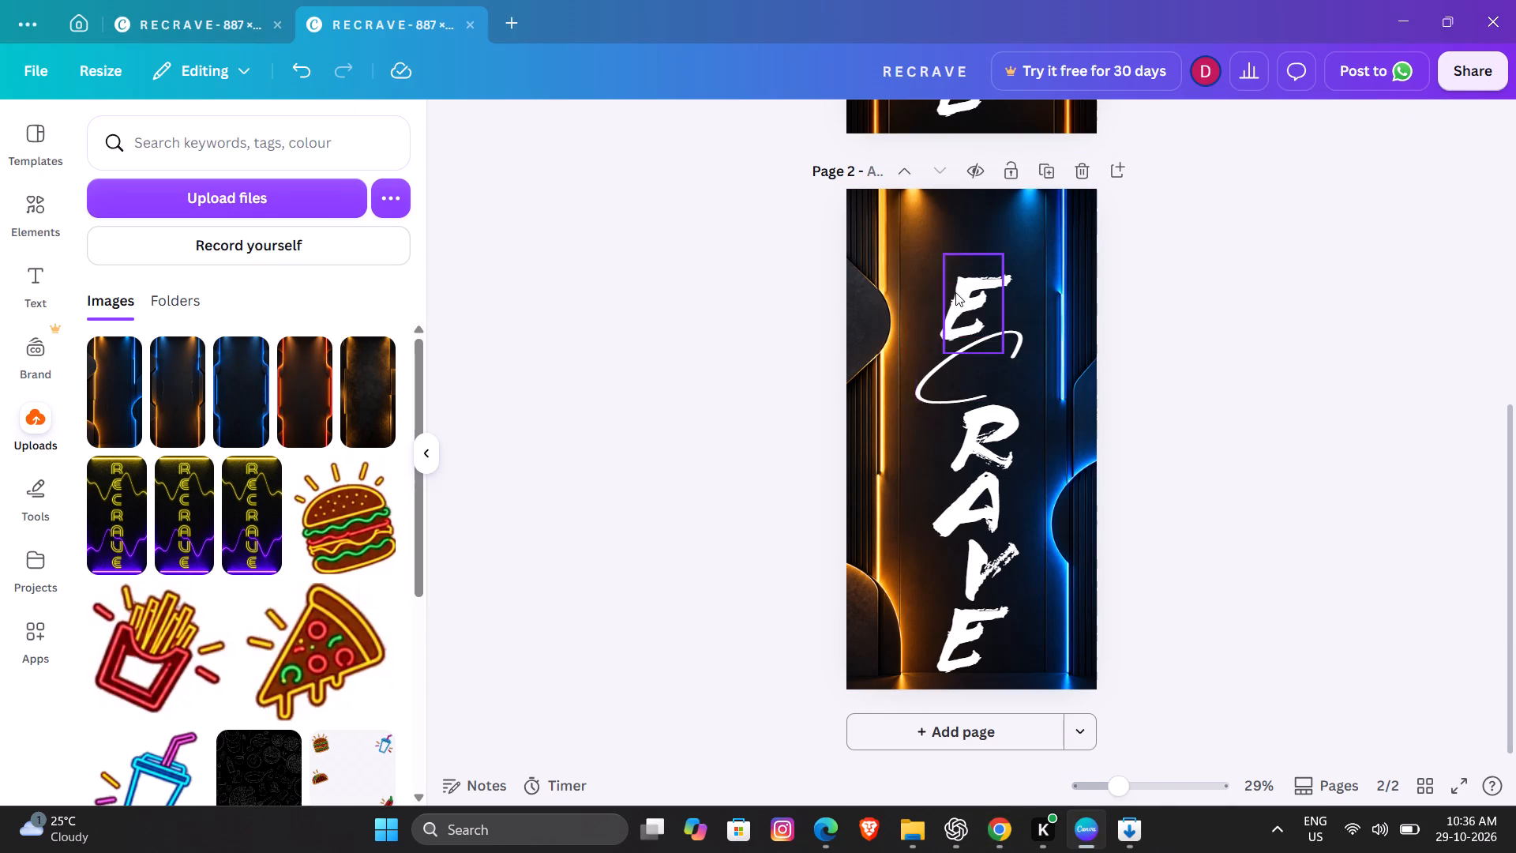
{"action": "left_click", "coordinate": [968, 302]}
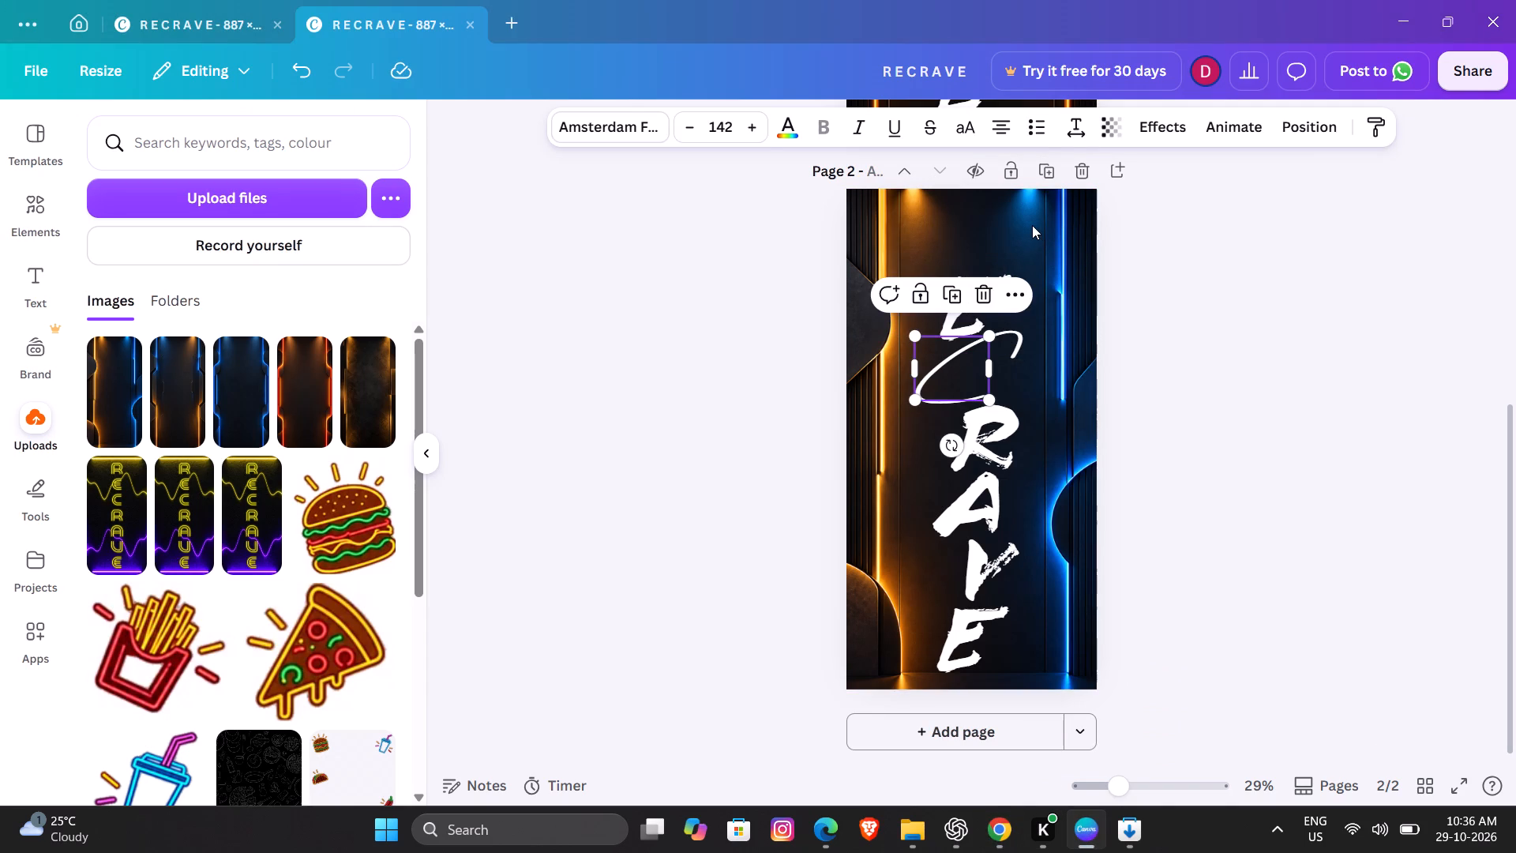
{"action": "left_click", "coordinate": [1032, 225]}
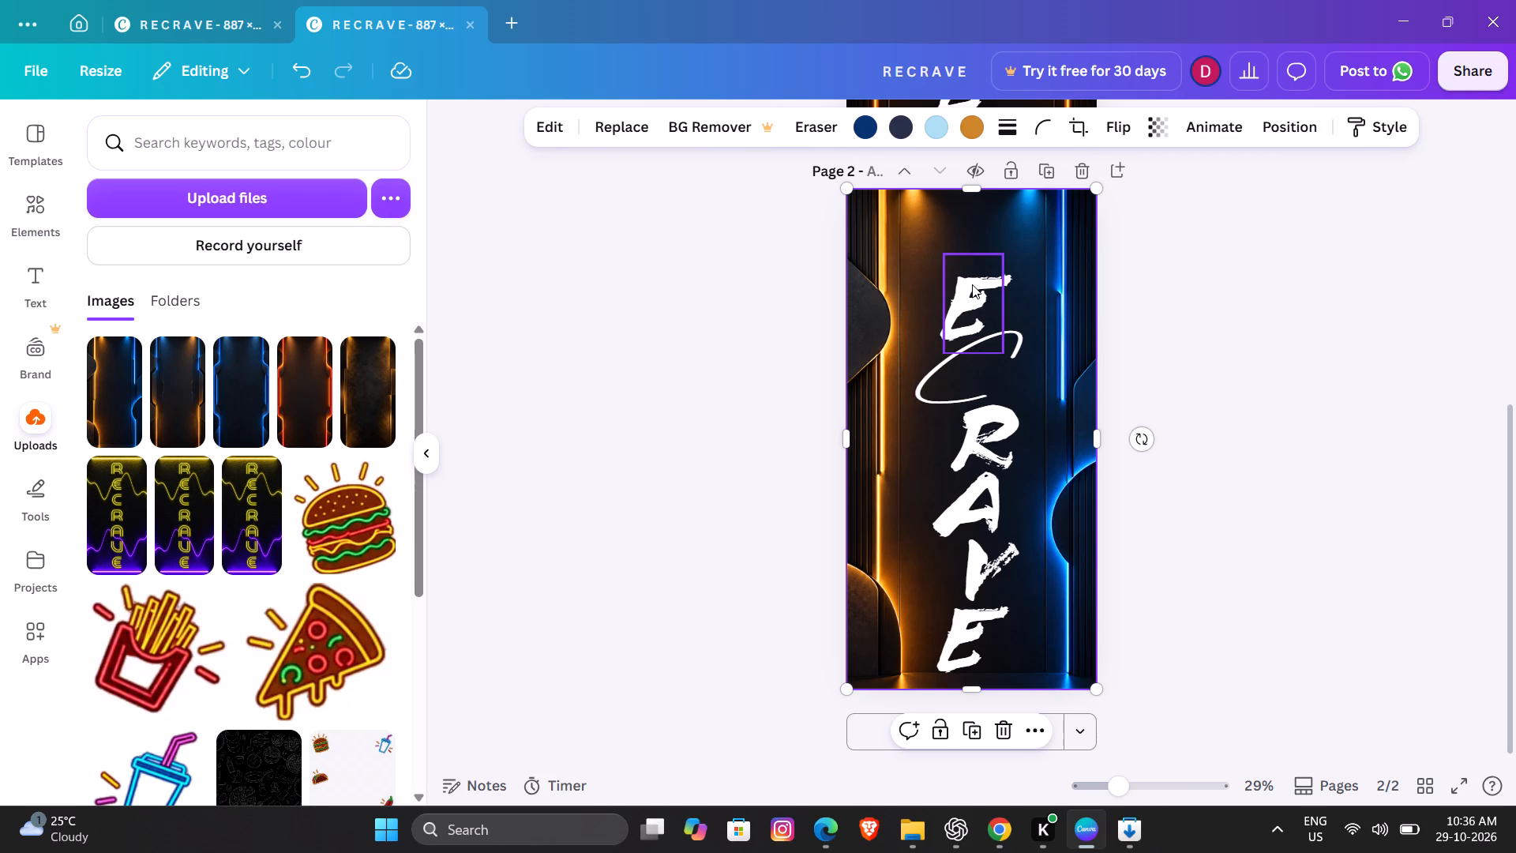
{"action": "left_click", "coordinate": [972, 284]}
{"action": "left_click", "coordinate": [1000, 212]}
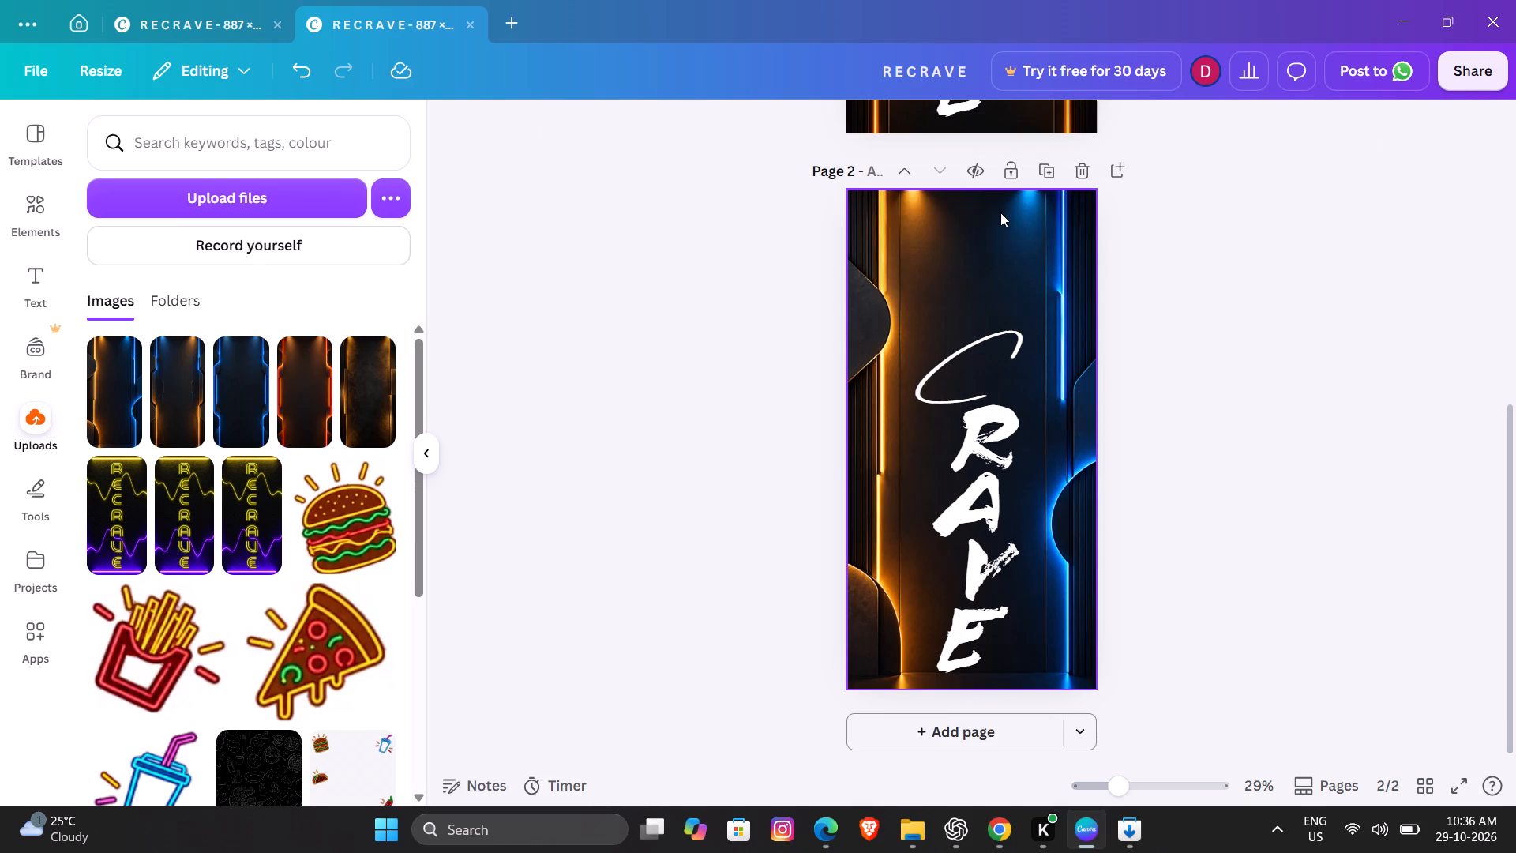
Paste the copied R image onto page 2.
{"action": "left_click", "coordinate": [946, 227]}
{"action": "right_click", "coordinate": [946, 227]}
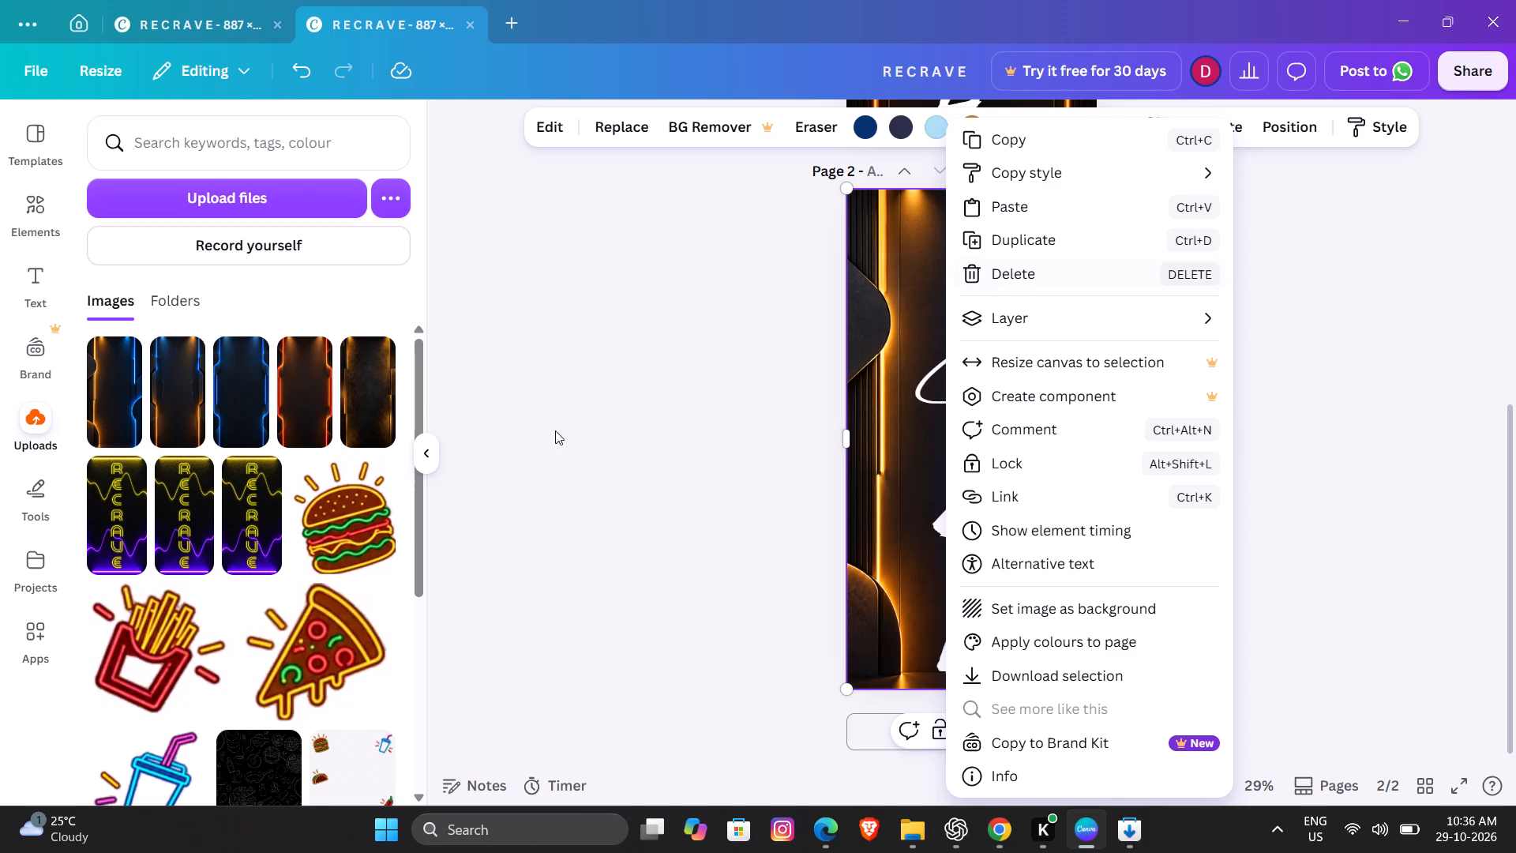
{"action": "left_click", "coordinate": [1002, 205]}
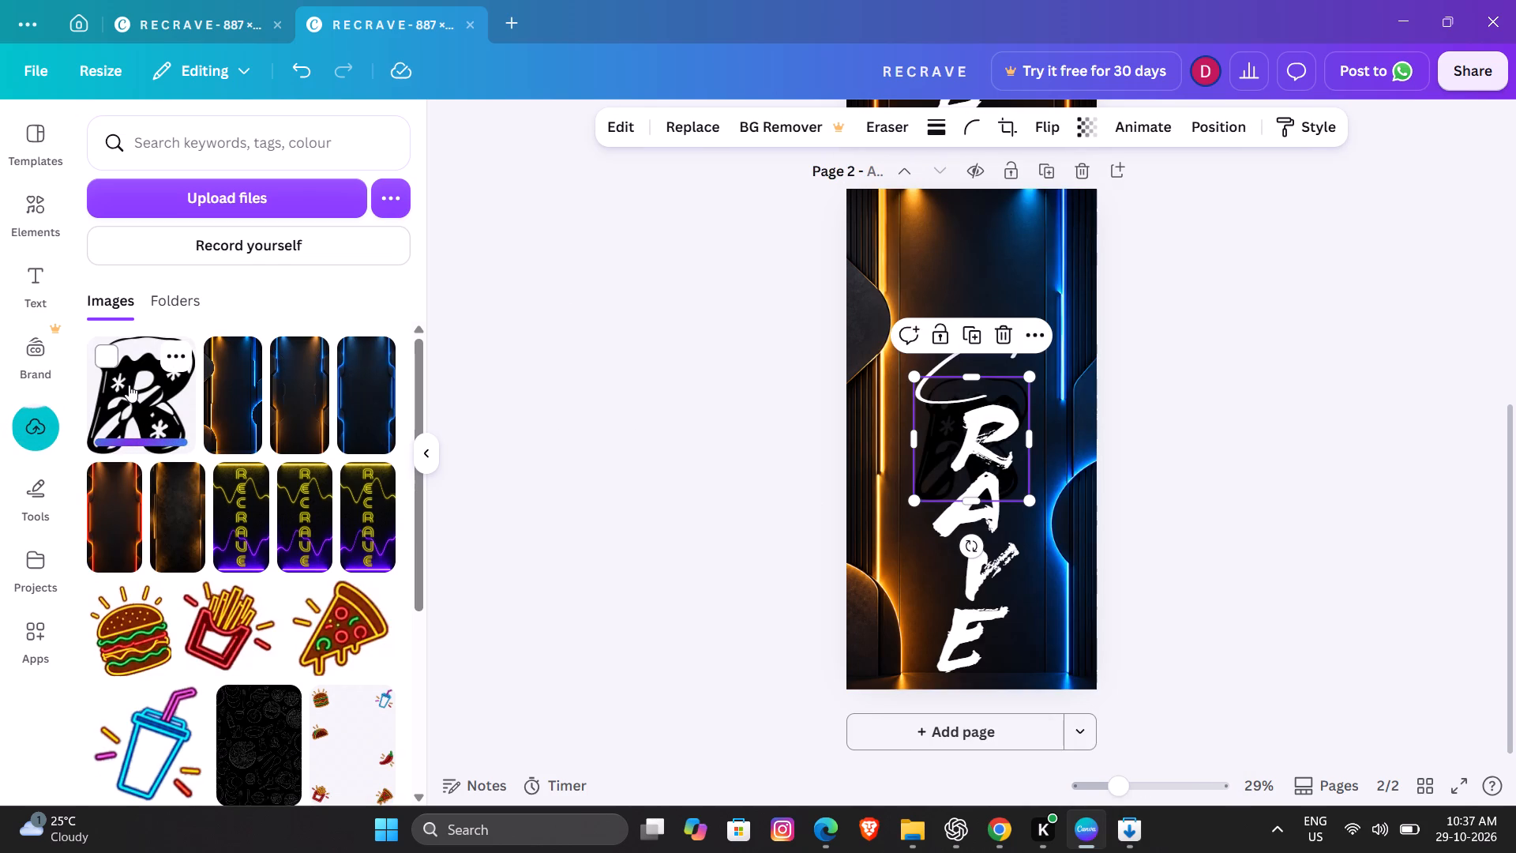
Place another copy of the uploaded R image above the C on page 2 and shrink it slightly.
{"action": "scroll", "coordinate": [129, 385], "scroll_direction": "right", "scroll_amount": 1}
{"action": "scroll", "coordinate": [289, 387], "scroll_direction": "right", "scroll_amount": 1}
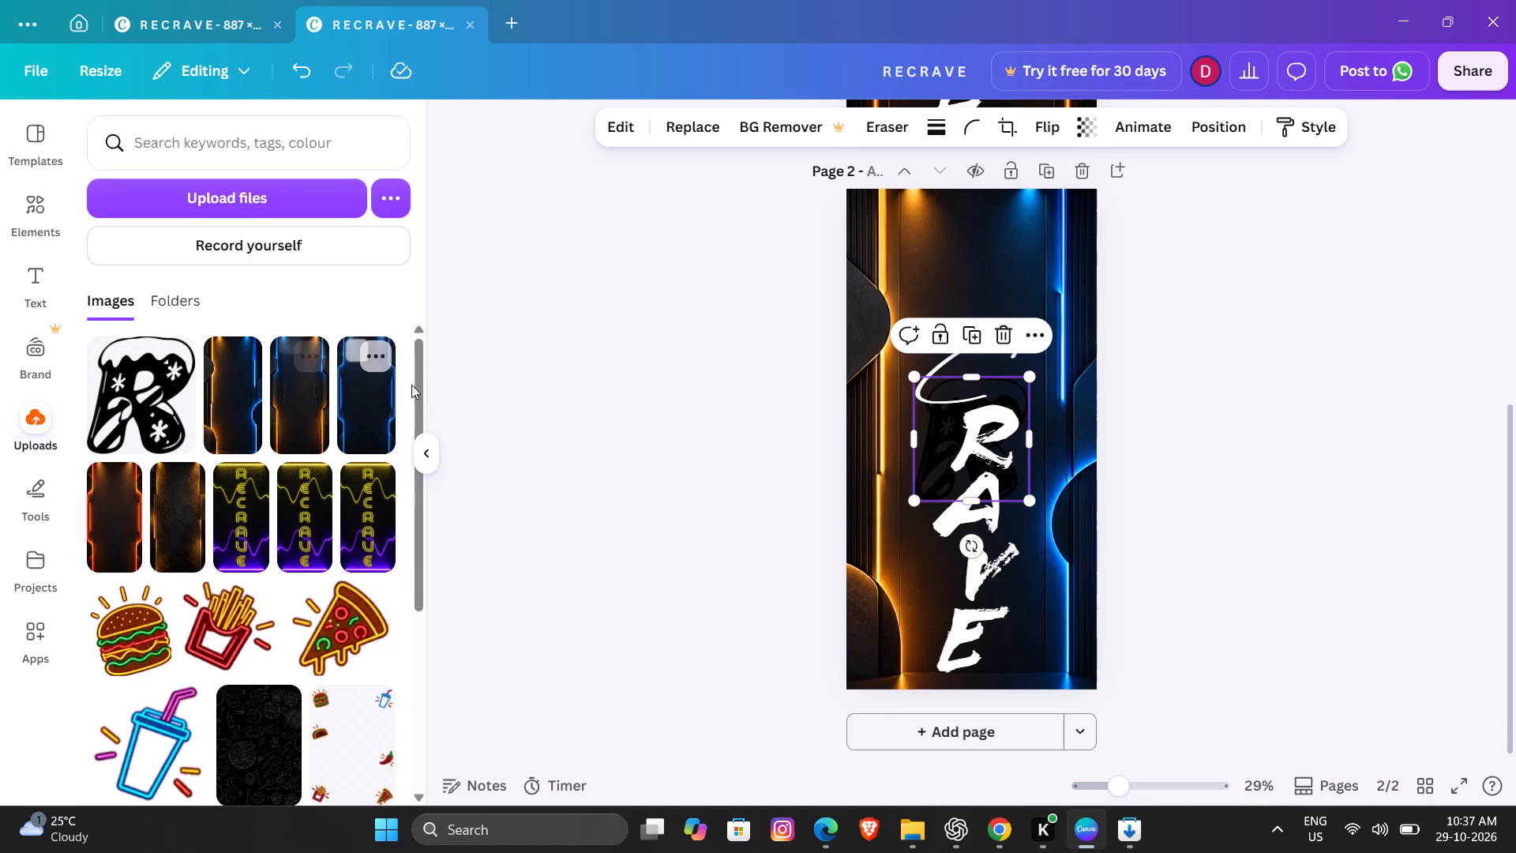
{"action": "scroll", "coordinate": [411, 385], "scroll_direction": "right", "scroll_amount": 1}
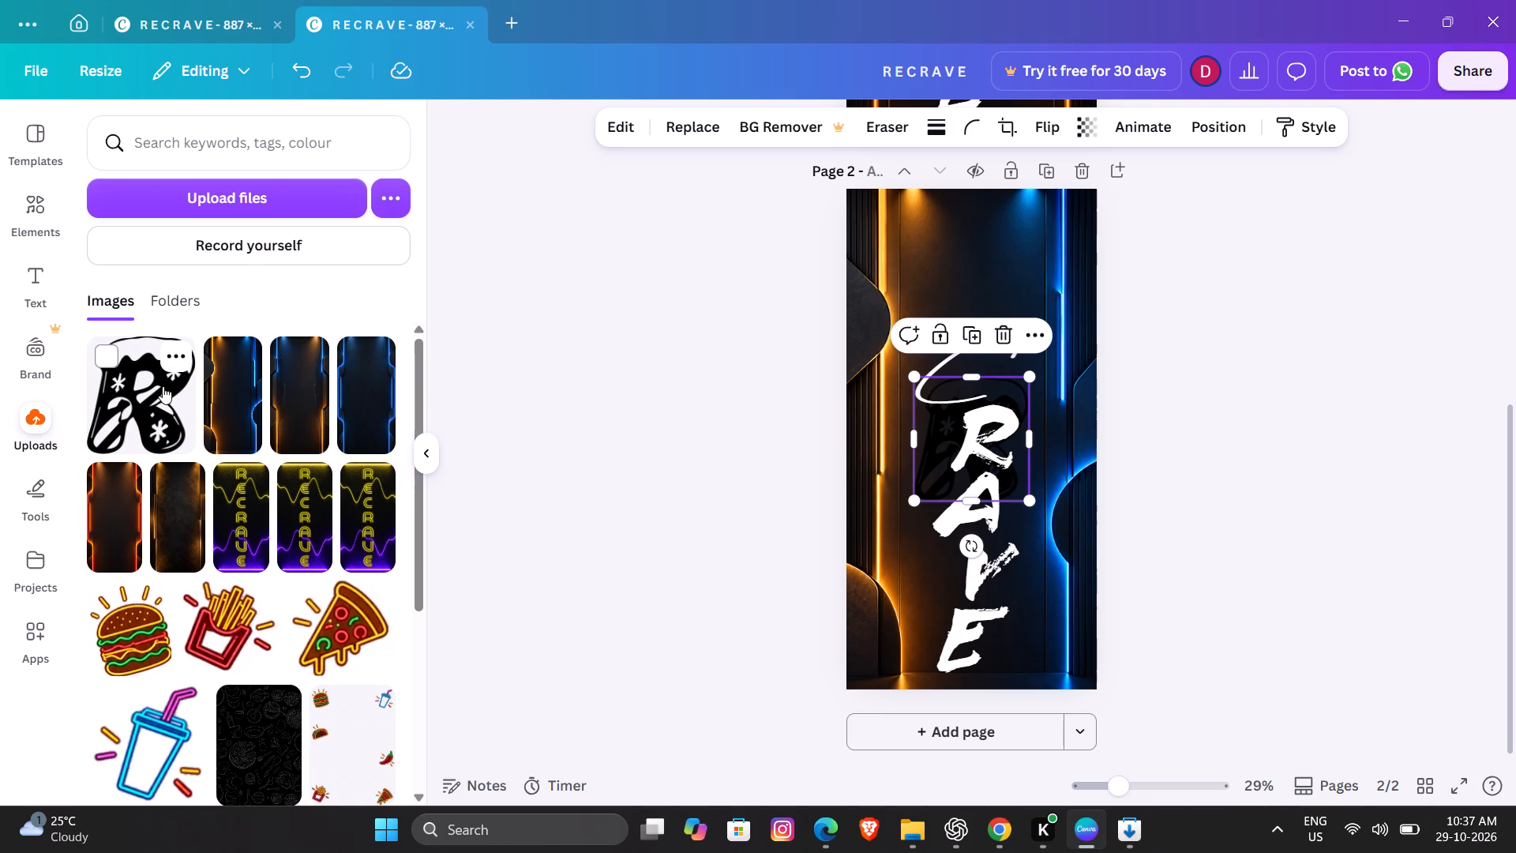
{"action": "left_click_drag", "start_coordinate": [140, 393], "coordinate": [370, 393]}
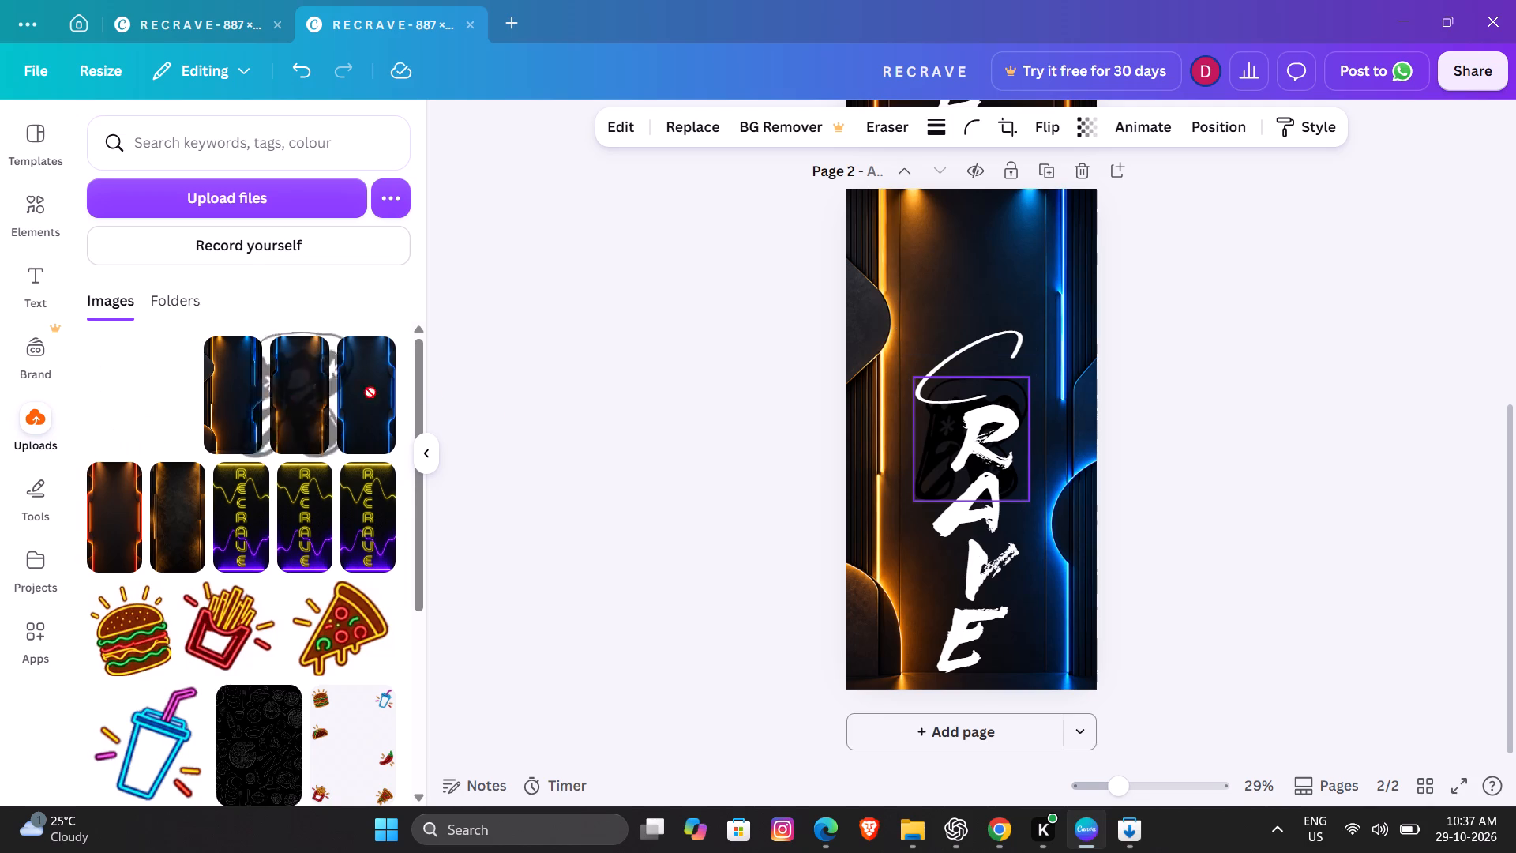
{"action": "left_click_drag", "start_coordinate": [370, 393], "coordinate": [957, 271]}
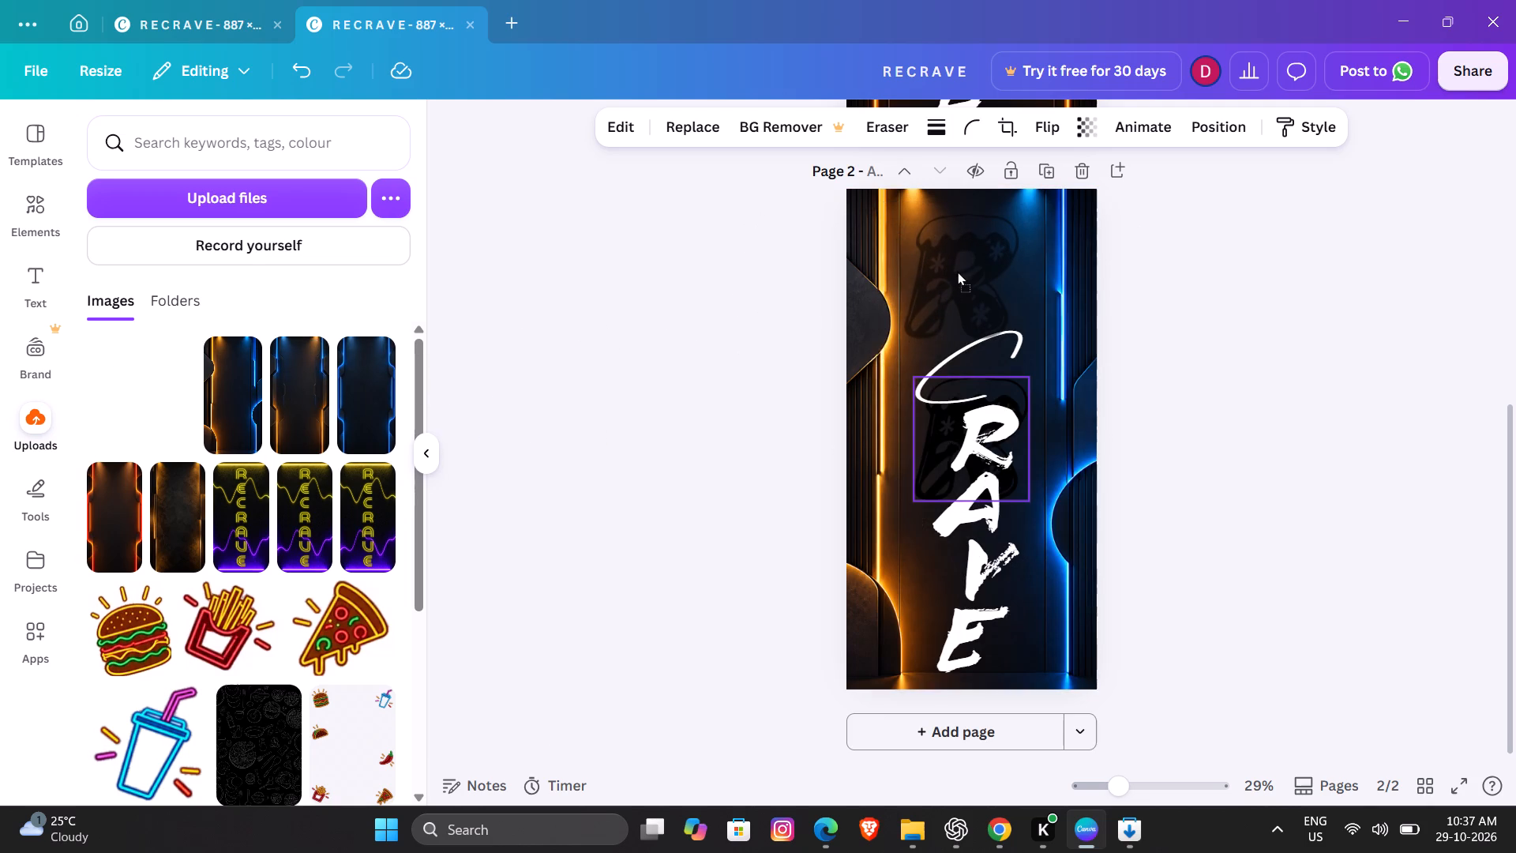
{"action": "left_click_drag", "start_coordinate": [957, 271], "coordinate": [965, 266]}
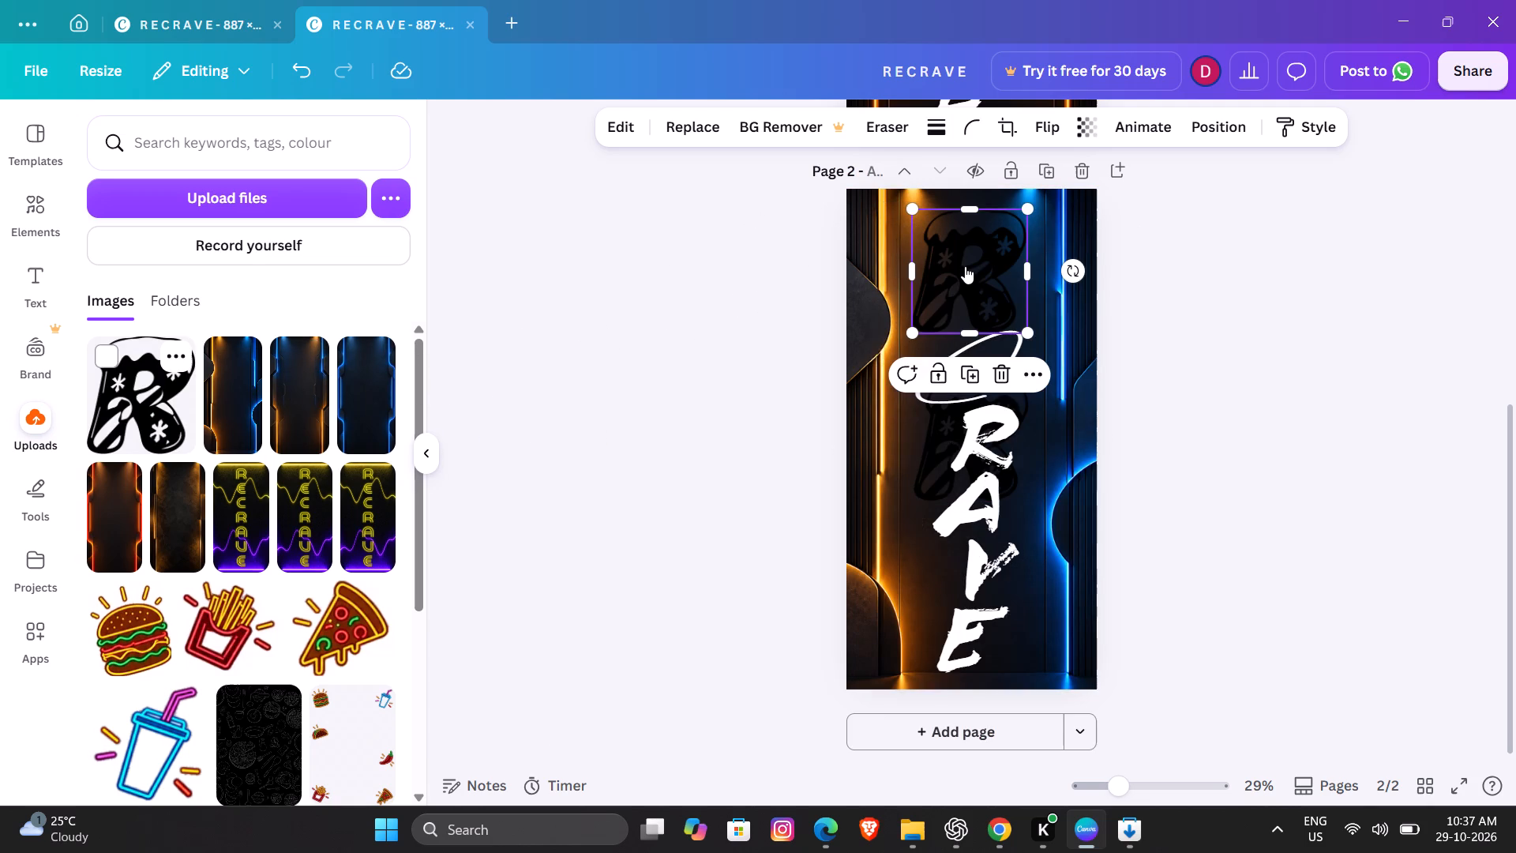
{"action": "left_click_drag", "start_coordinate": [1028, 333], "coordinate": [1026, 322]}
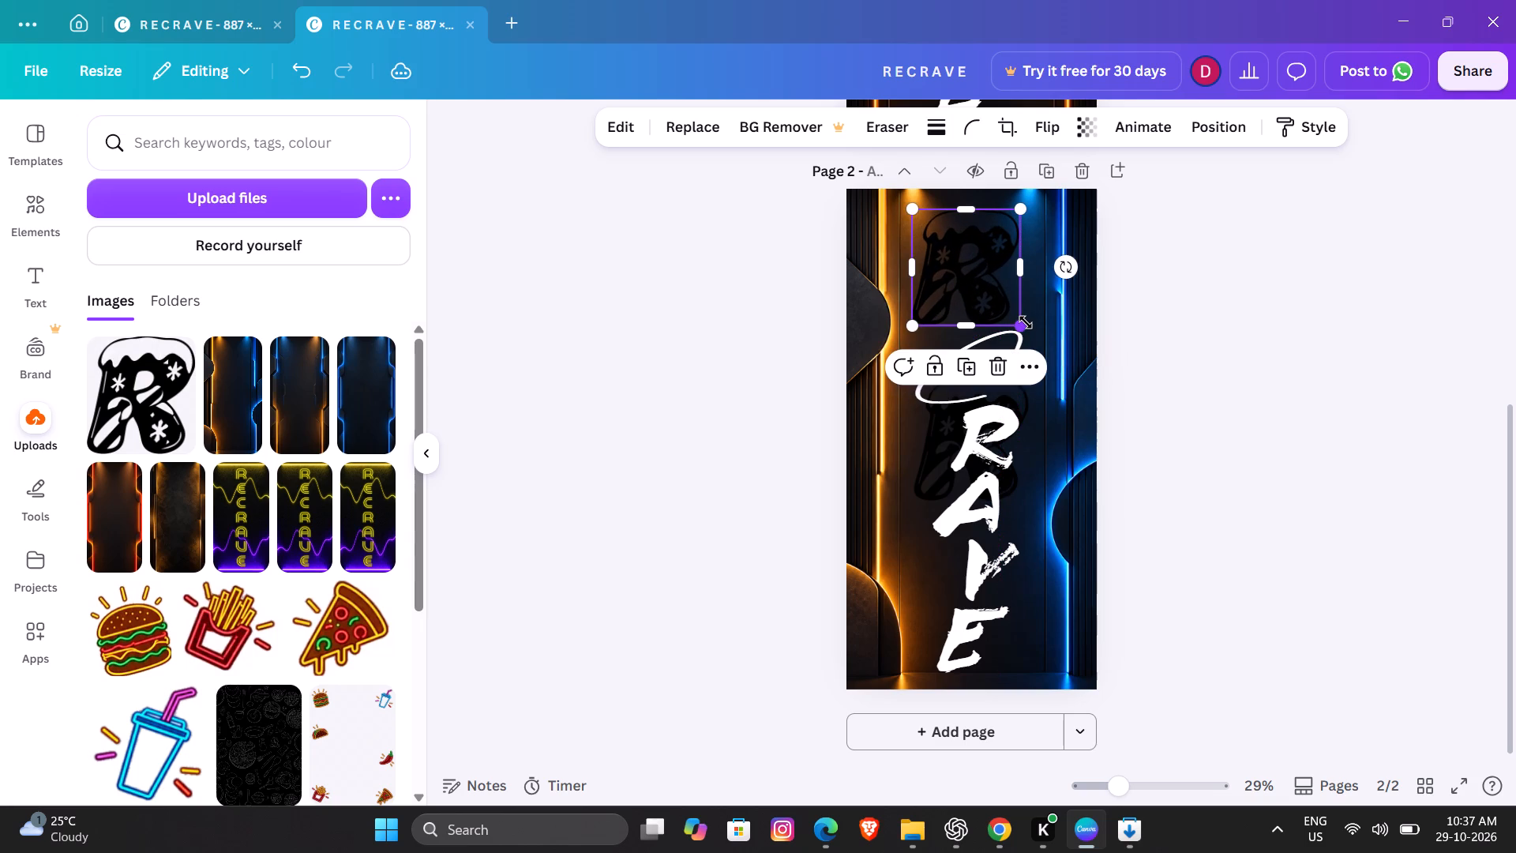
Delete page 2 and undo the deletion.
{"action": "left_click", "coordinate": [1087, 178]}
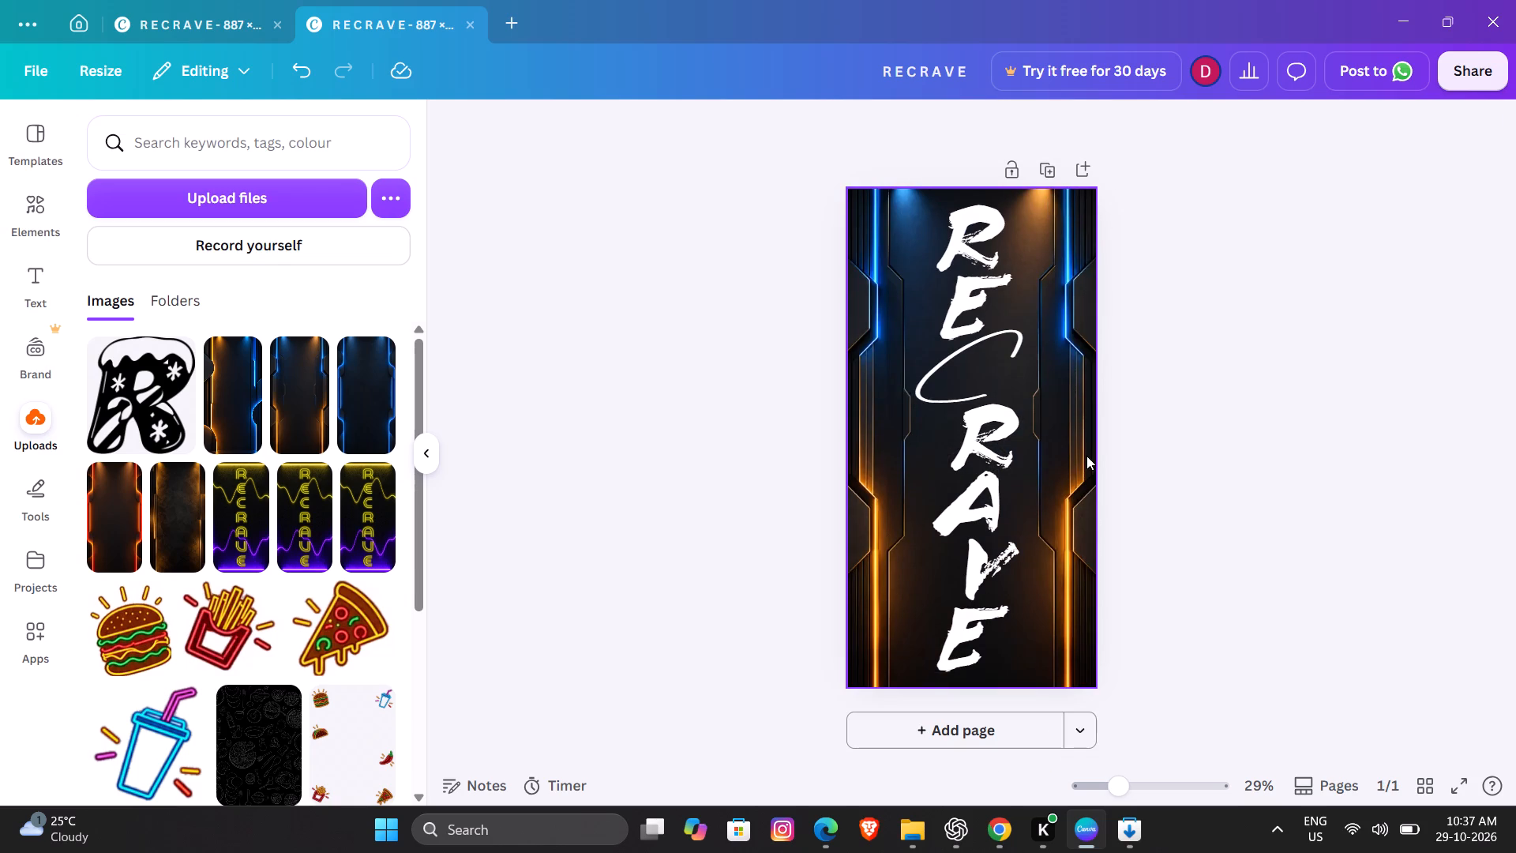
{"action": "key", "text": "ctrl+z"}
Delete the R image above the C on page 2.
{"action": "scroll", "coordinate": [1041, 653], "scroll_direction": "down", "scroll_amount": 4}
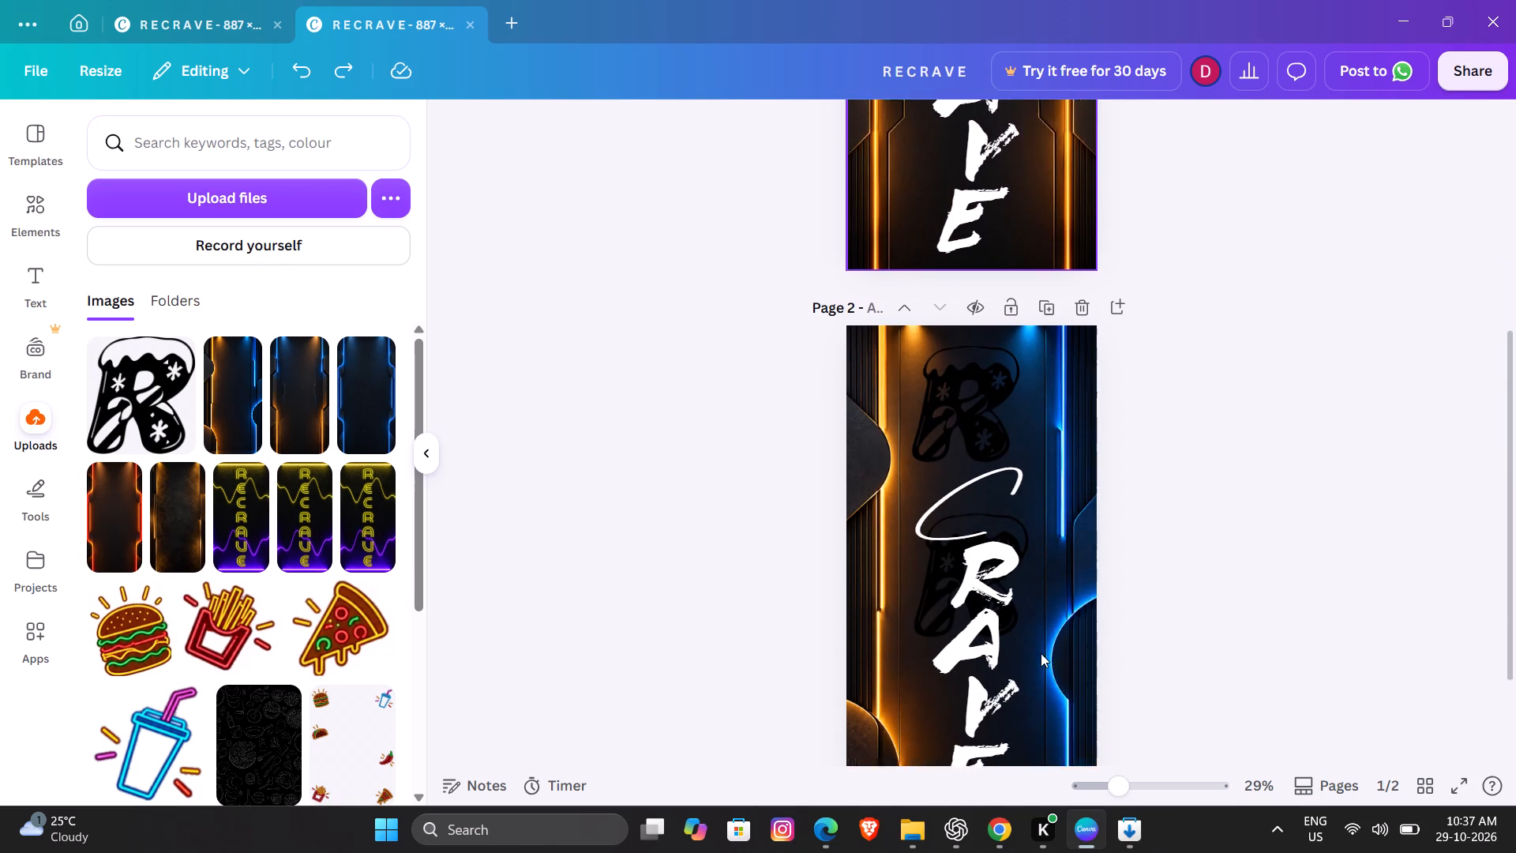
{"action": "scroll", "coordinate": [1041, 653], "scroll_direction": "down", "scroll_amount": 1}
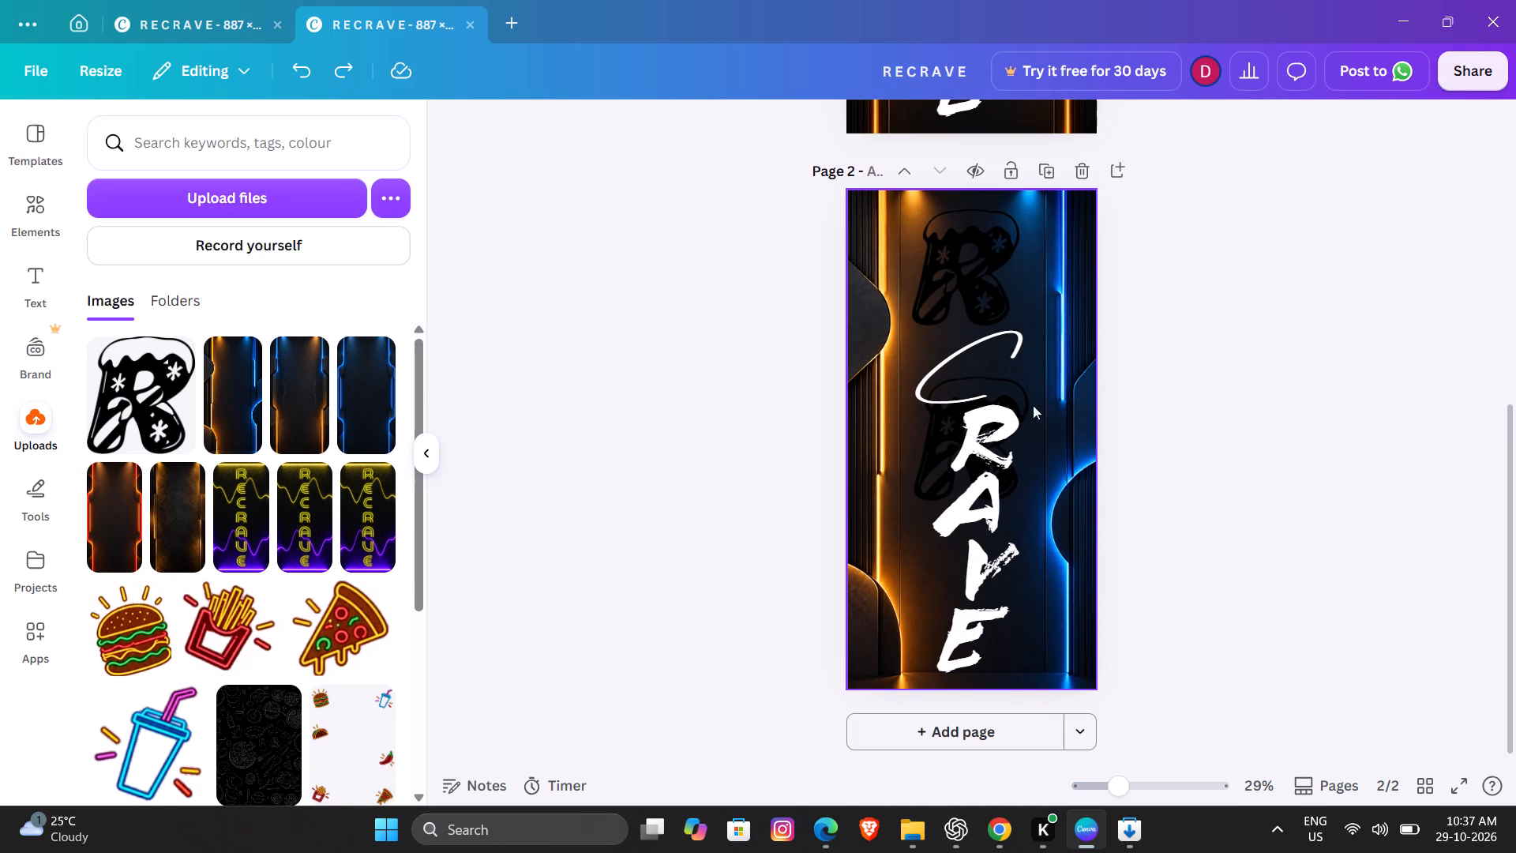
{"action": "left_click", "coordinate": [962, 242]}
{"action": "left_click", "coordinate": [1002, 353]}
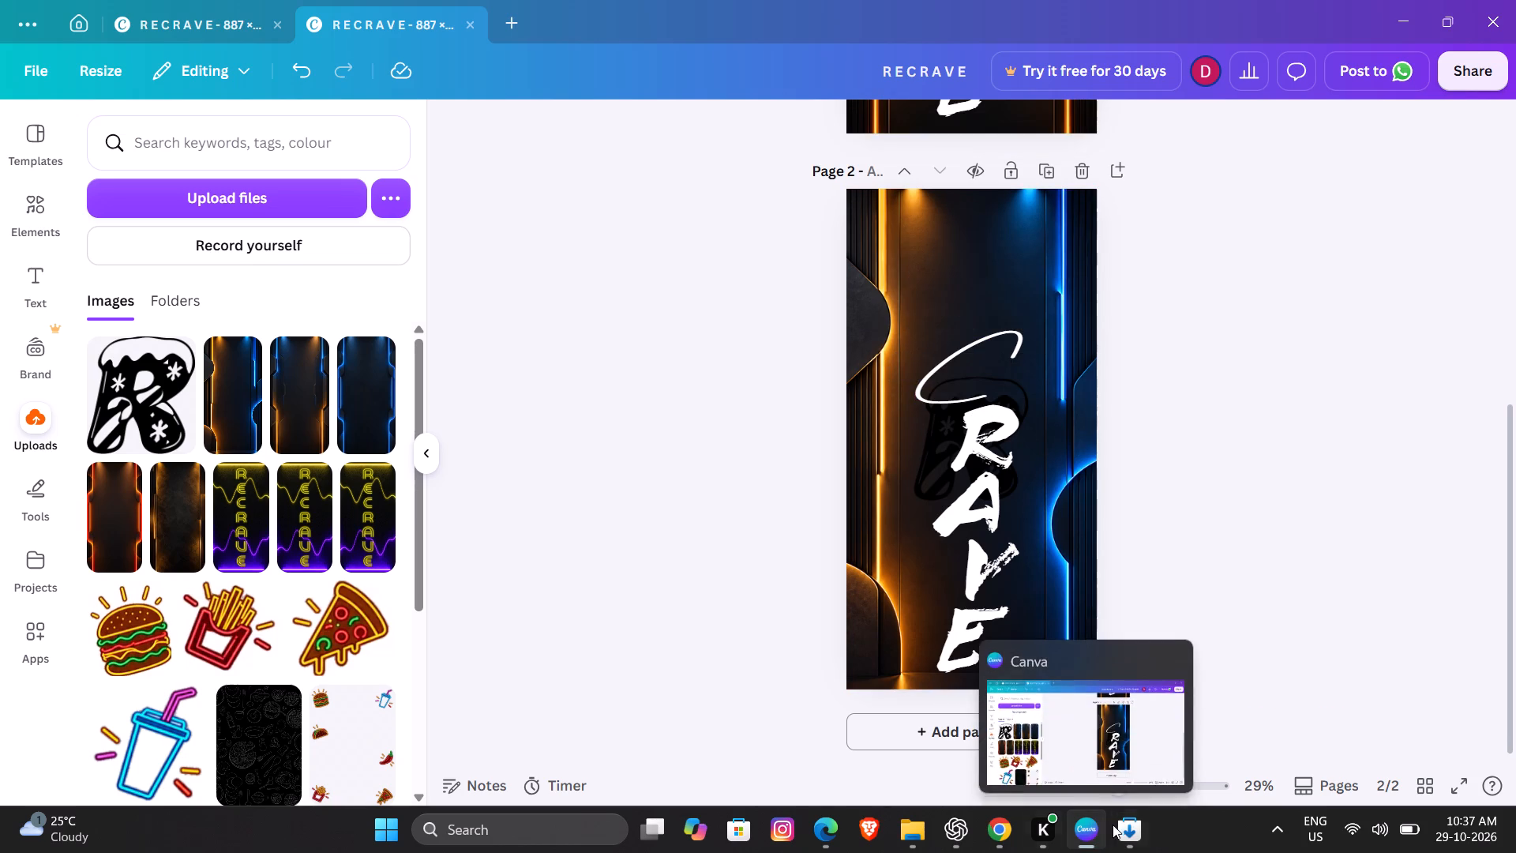
Switch to the Twinkle Cuties Demo page in Chrome, try several preview text colours, and settle on #F70A39.
{"action": "left_click", "coordinate": [1005, 821]}
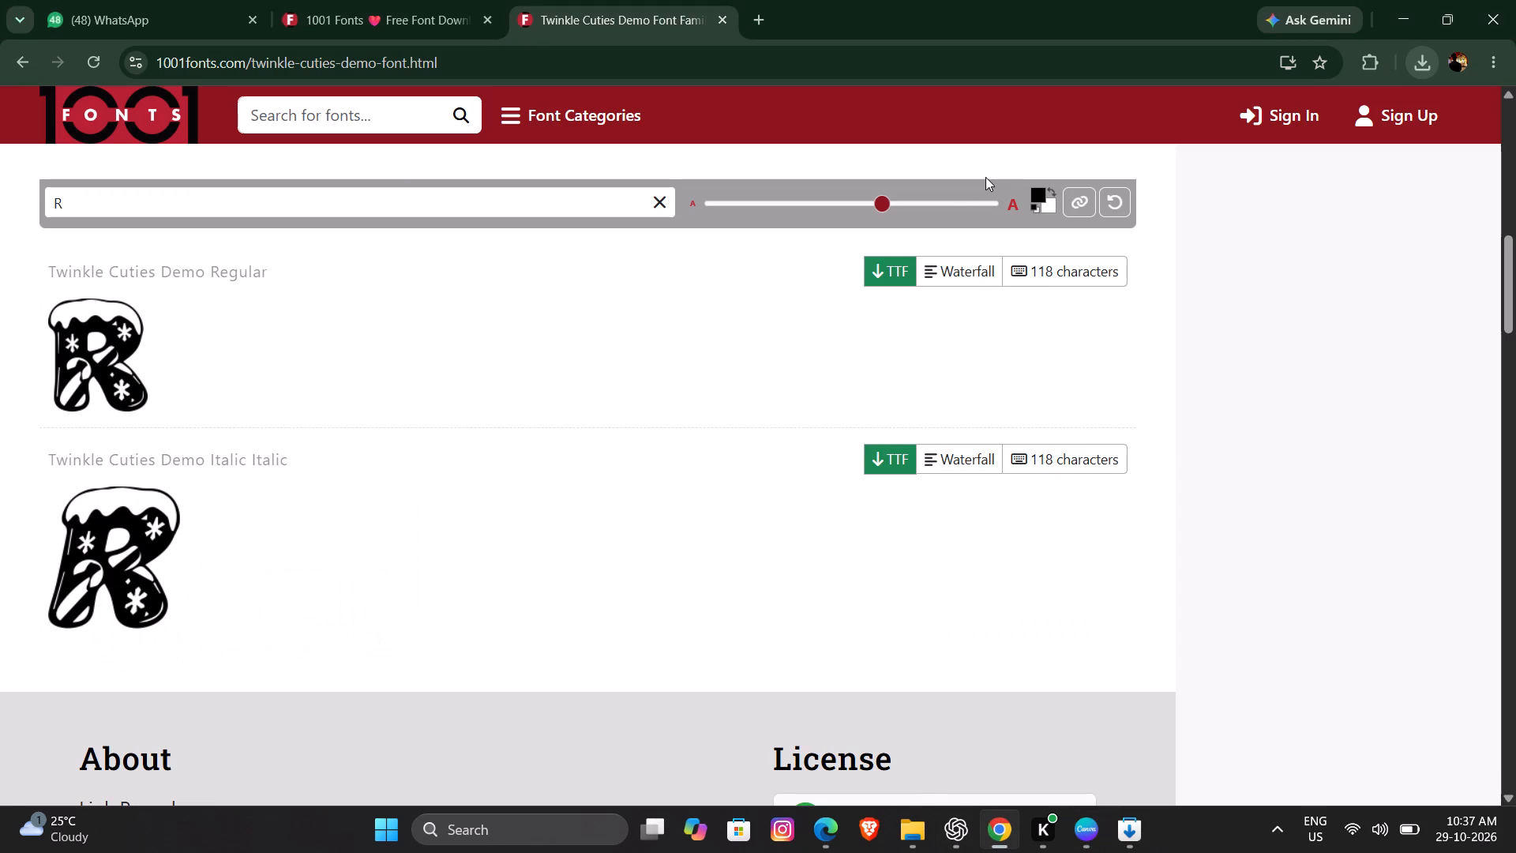
{"action": "left_click", "coordinate": [1037, 201]}
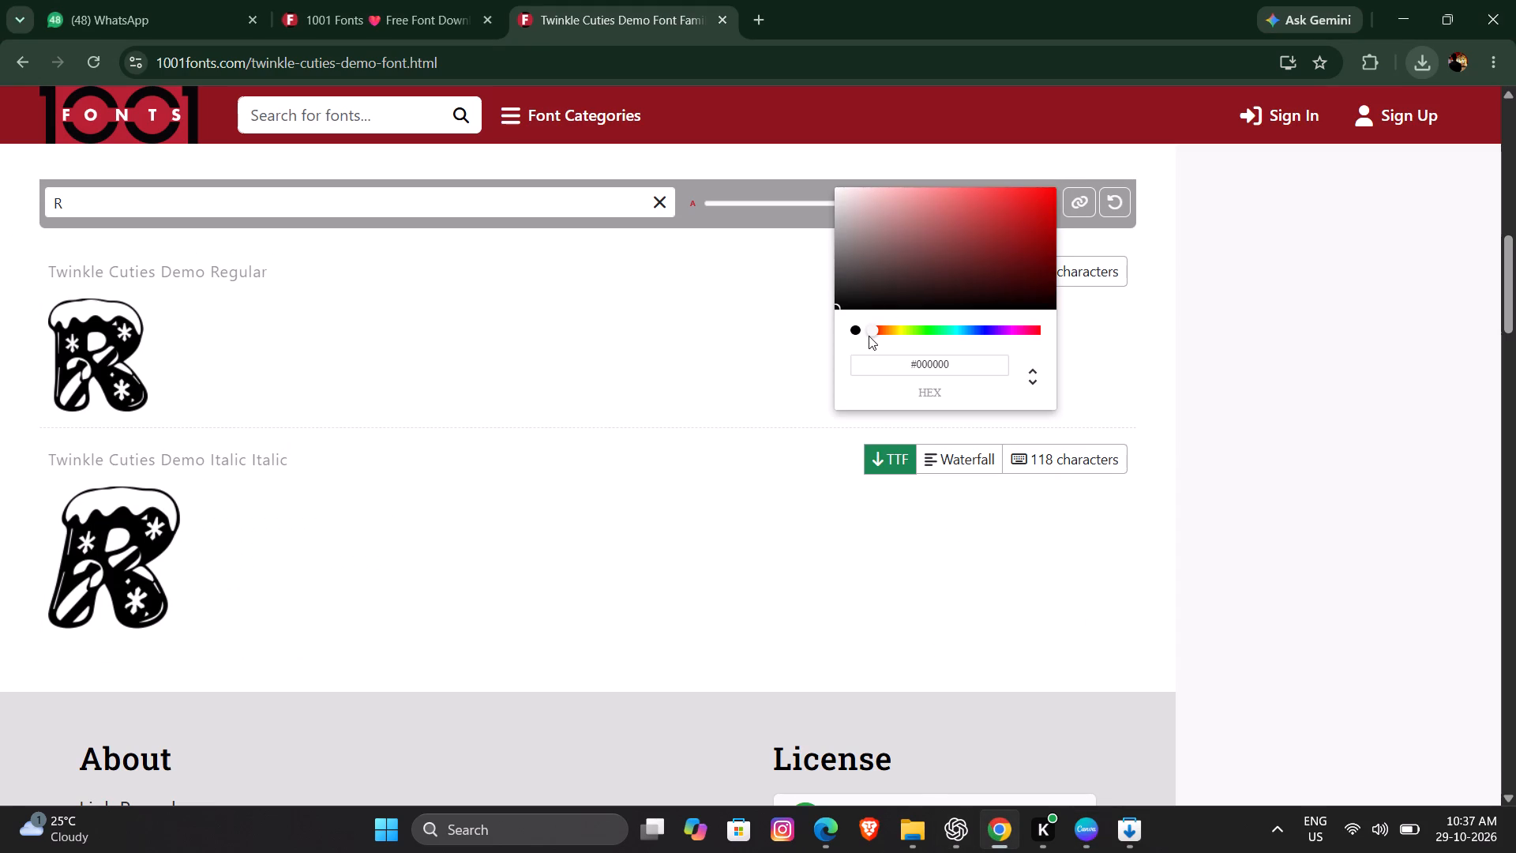
{"action": "left_click_drag", "start_coordinate": [869, 336], "coordinate": [934, 327]}
{"action": "left_click_drag", "start_coordinate": [993, 204], "coordinate": [1042, 210]}
{"action": "left_click", "coordinate": [1045, 200]}
{"action": "left_click", "coordinate": [981, 327]}
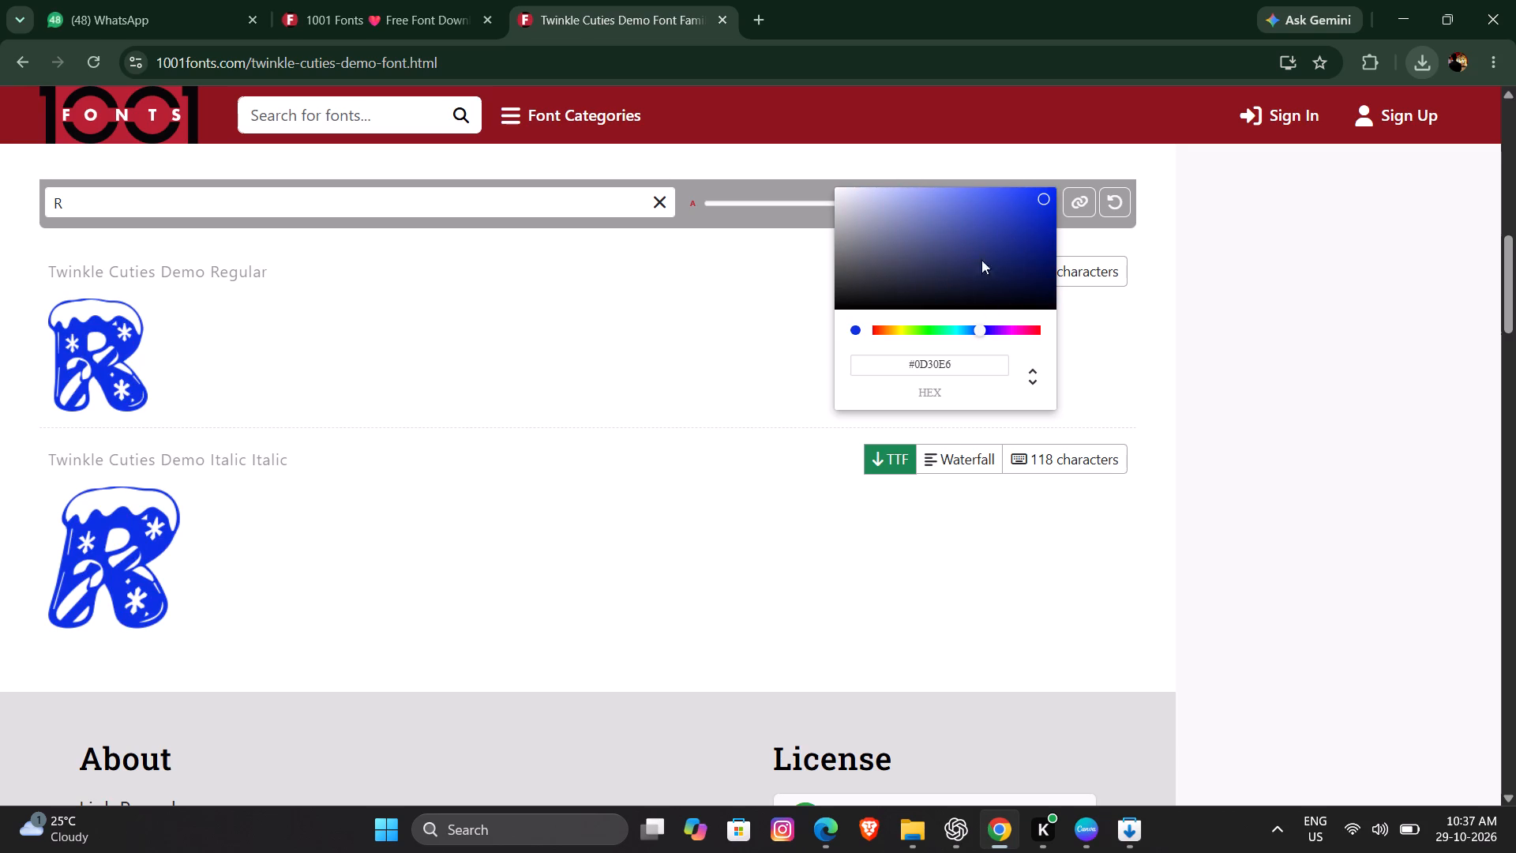
{"action": "left_click", "coordinate": [1000, 329]}
{"action": "left_click", "coordinate": [996, 213]}
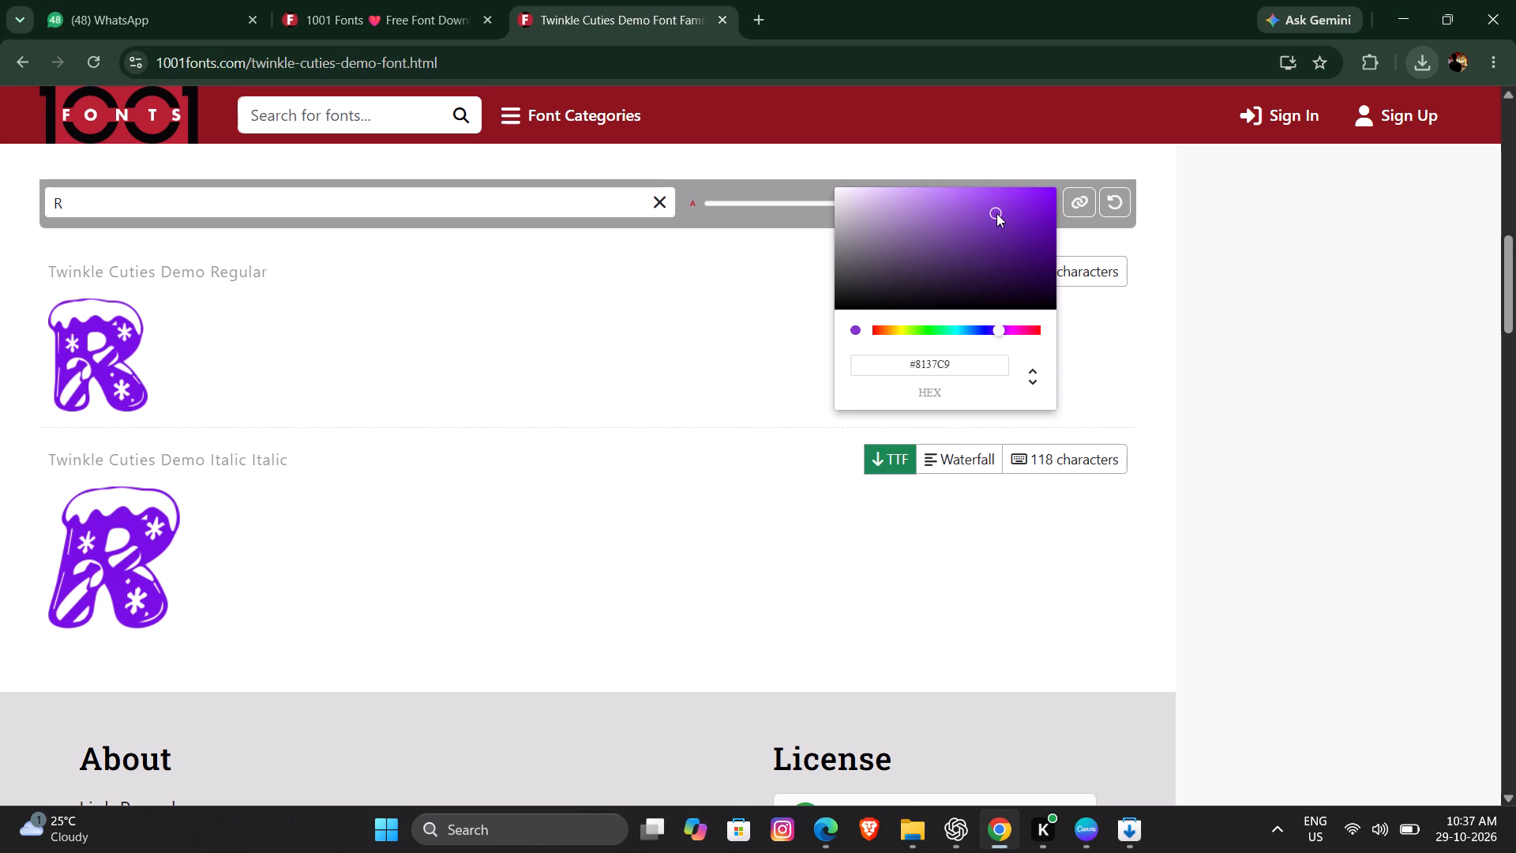
{"action": "left_click", "coordinate": [1034, 327]}
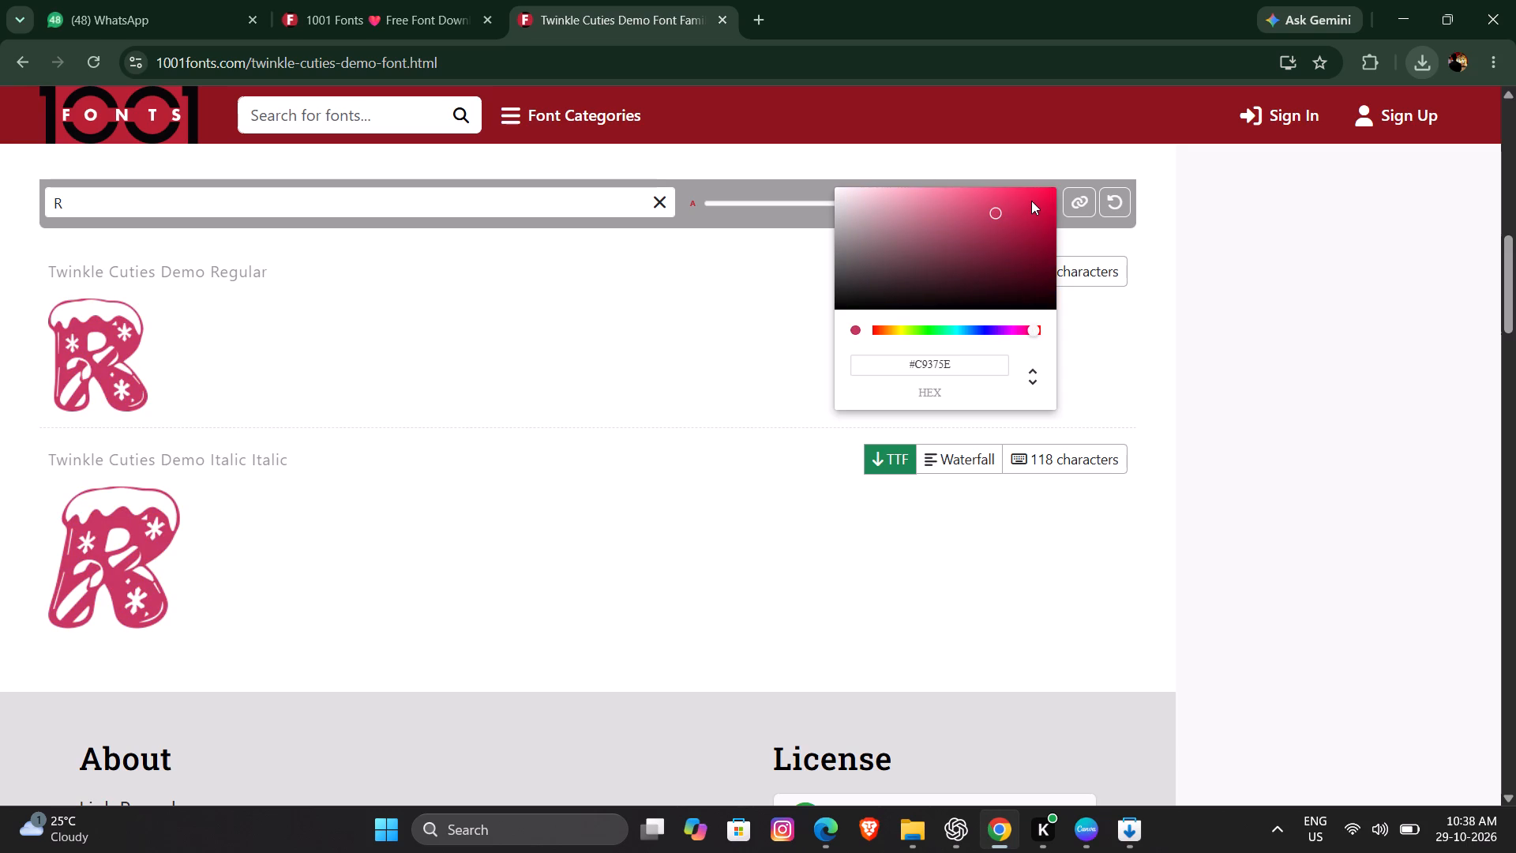
{"action": "left_click", "coordinate": [898, 330]}
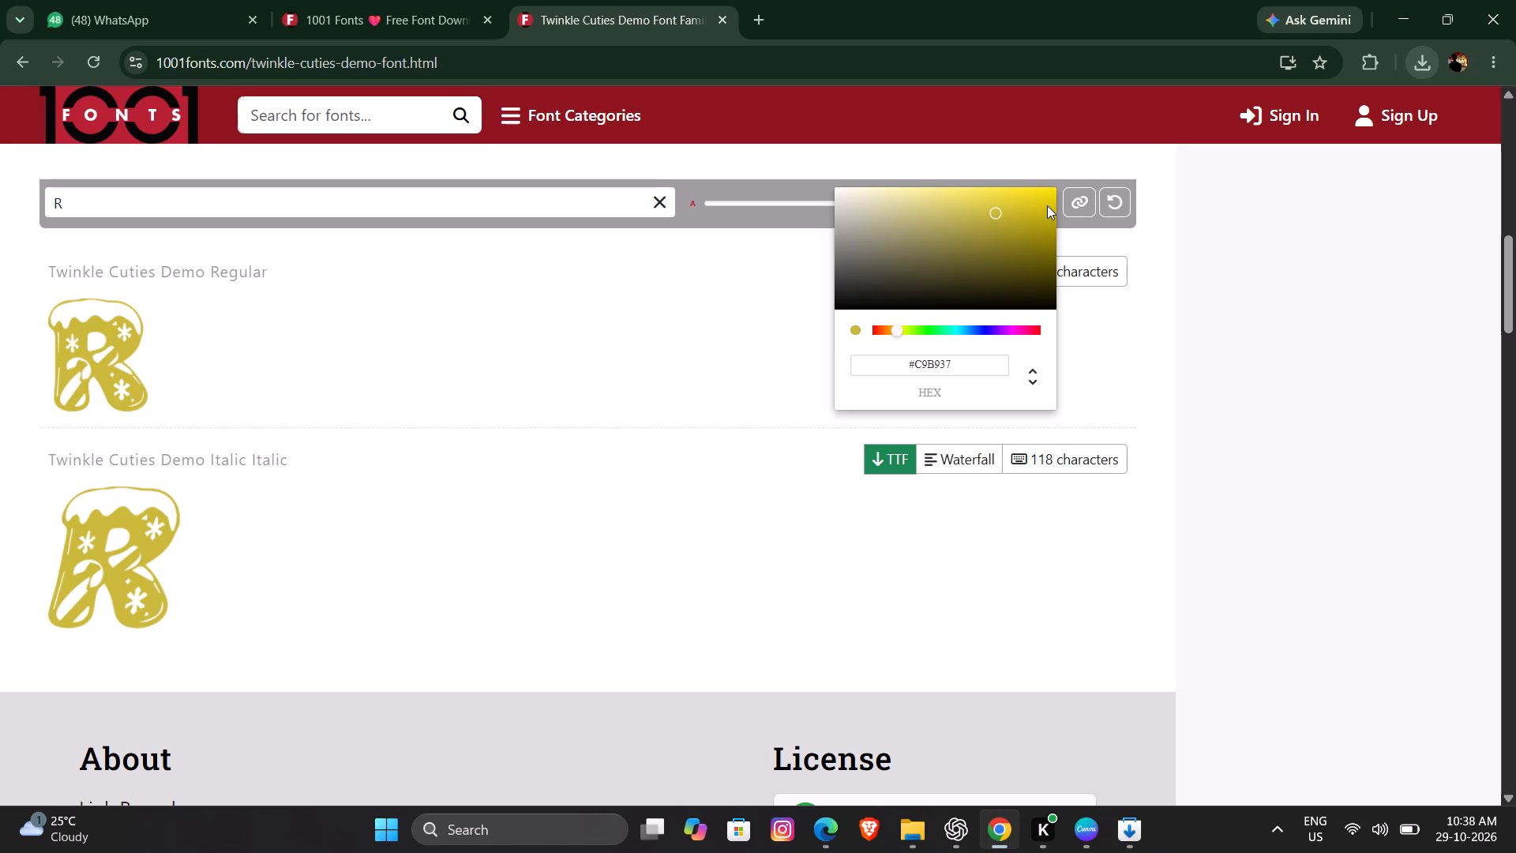
{"action": "left_click", "coordinate": [880, 323]}
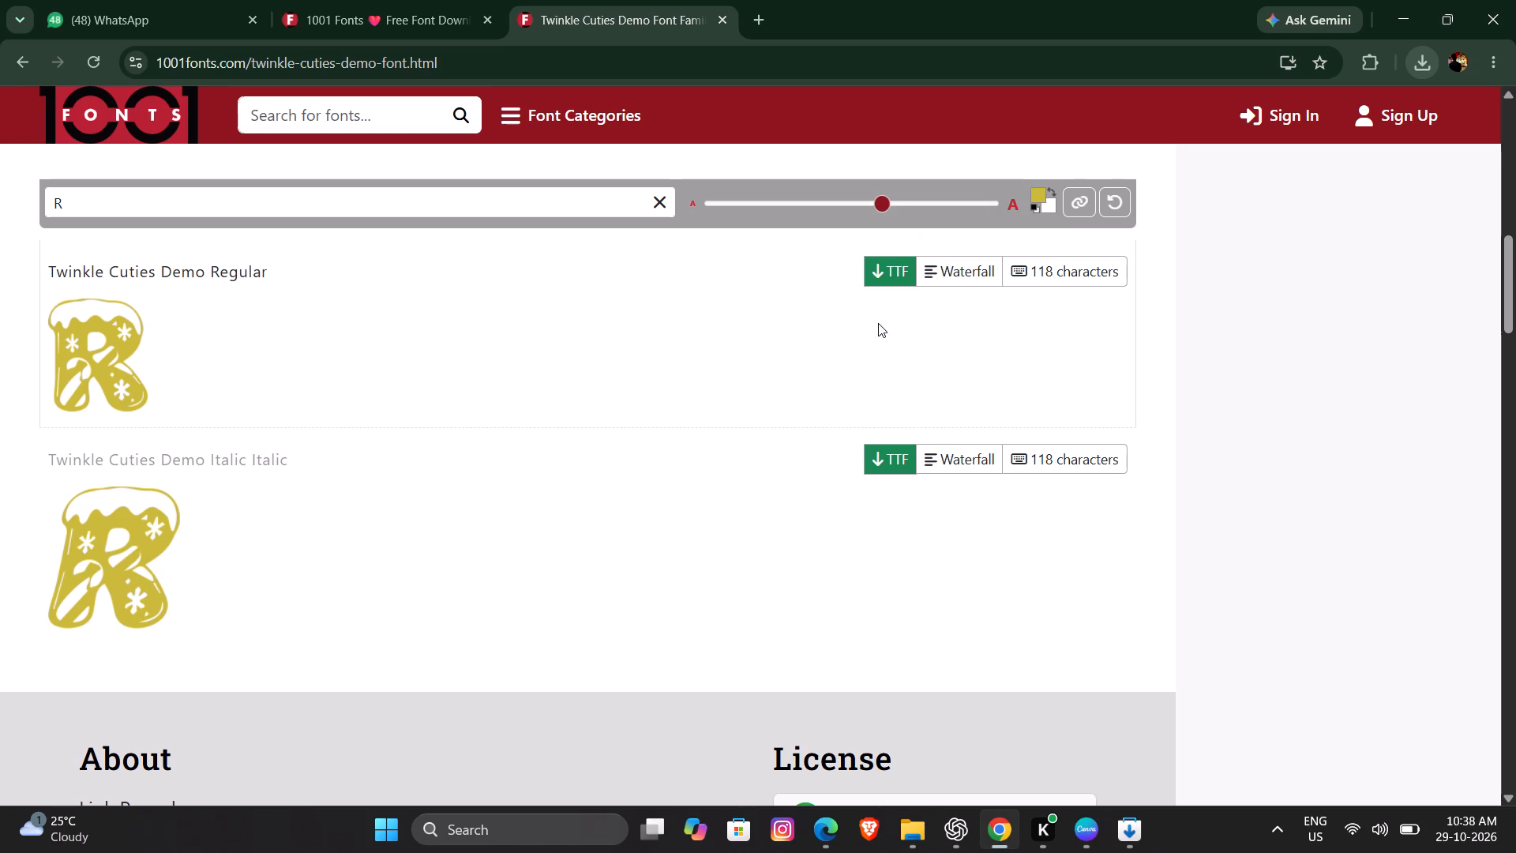
{"action": "left_click", "coordinate": [1034, 191]}
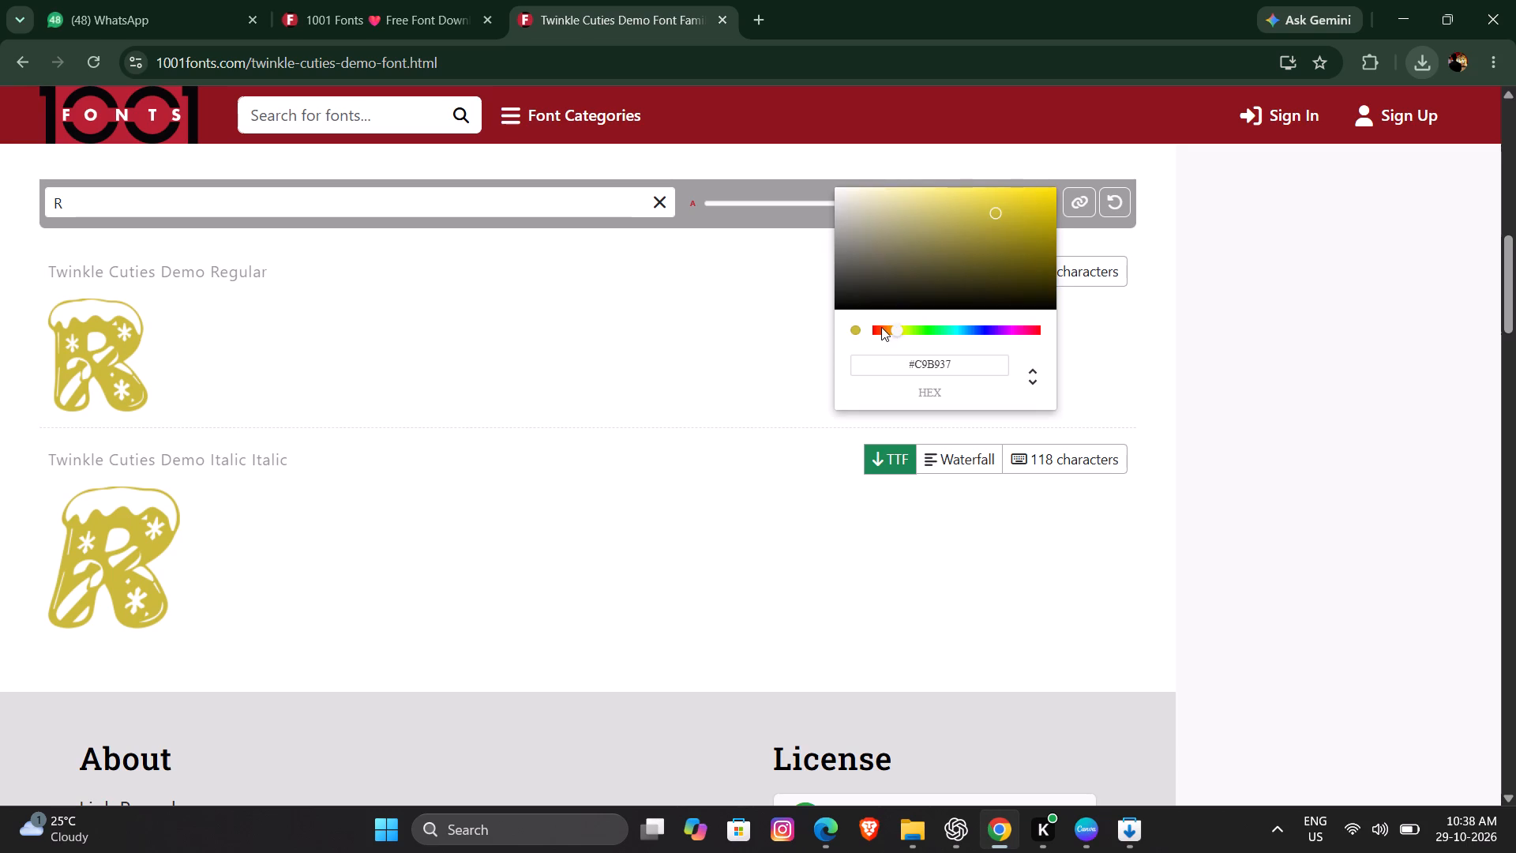
{"action": "left_click", "coordinate": [879, 328]}
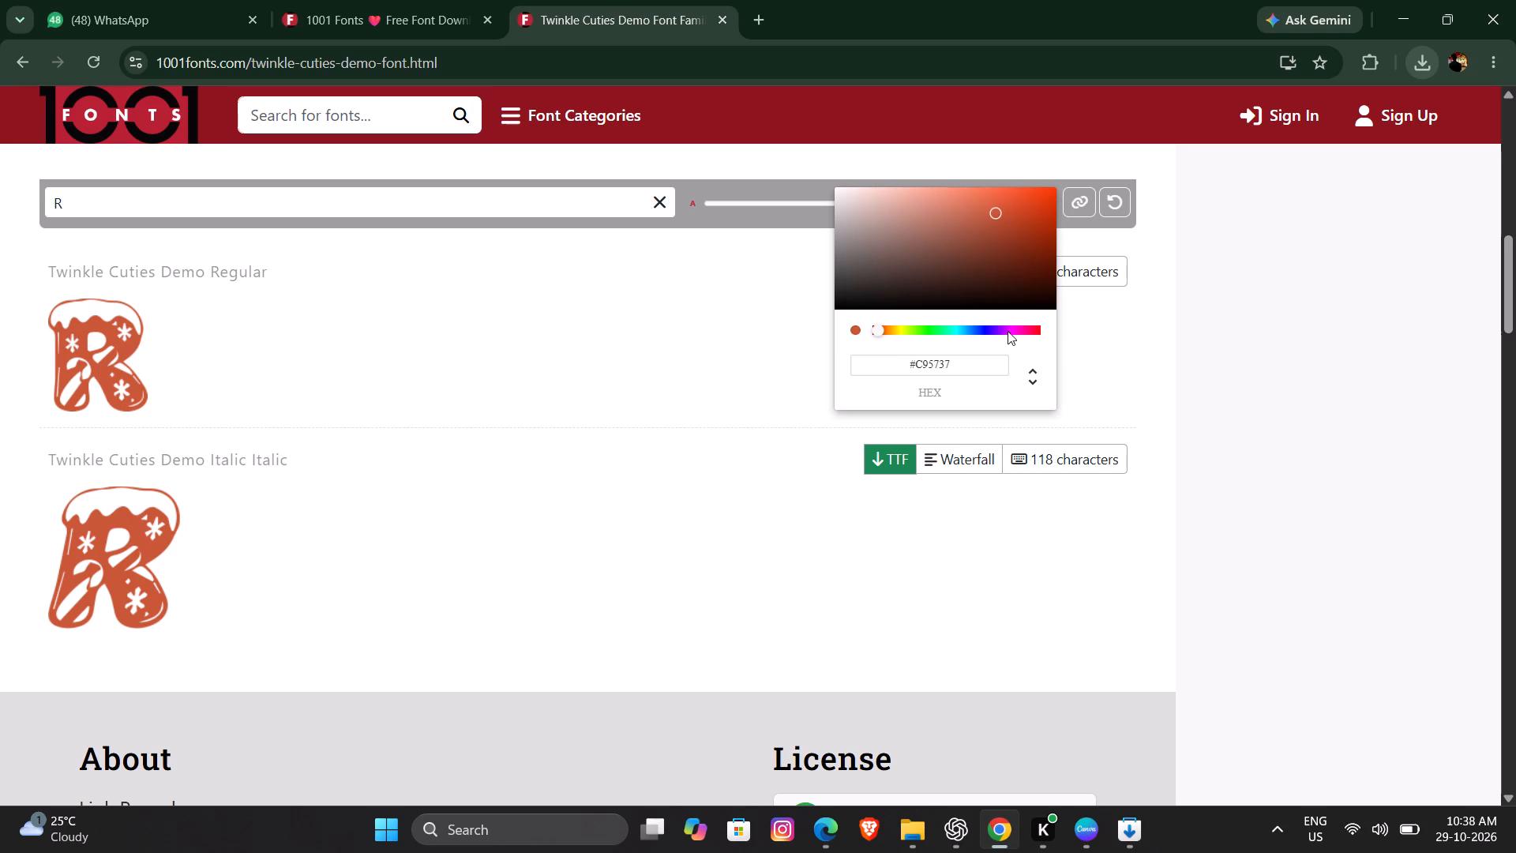
{"action": "left_click", "coordinate": [1036, 329]}
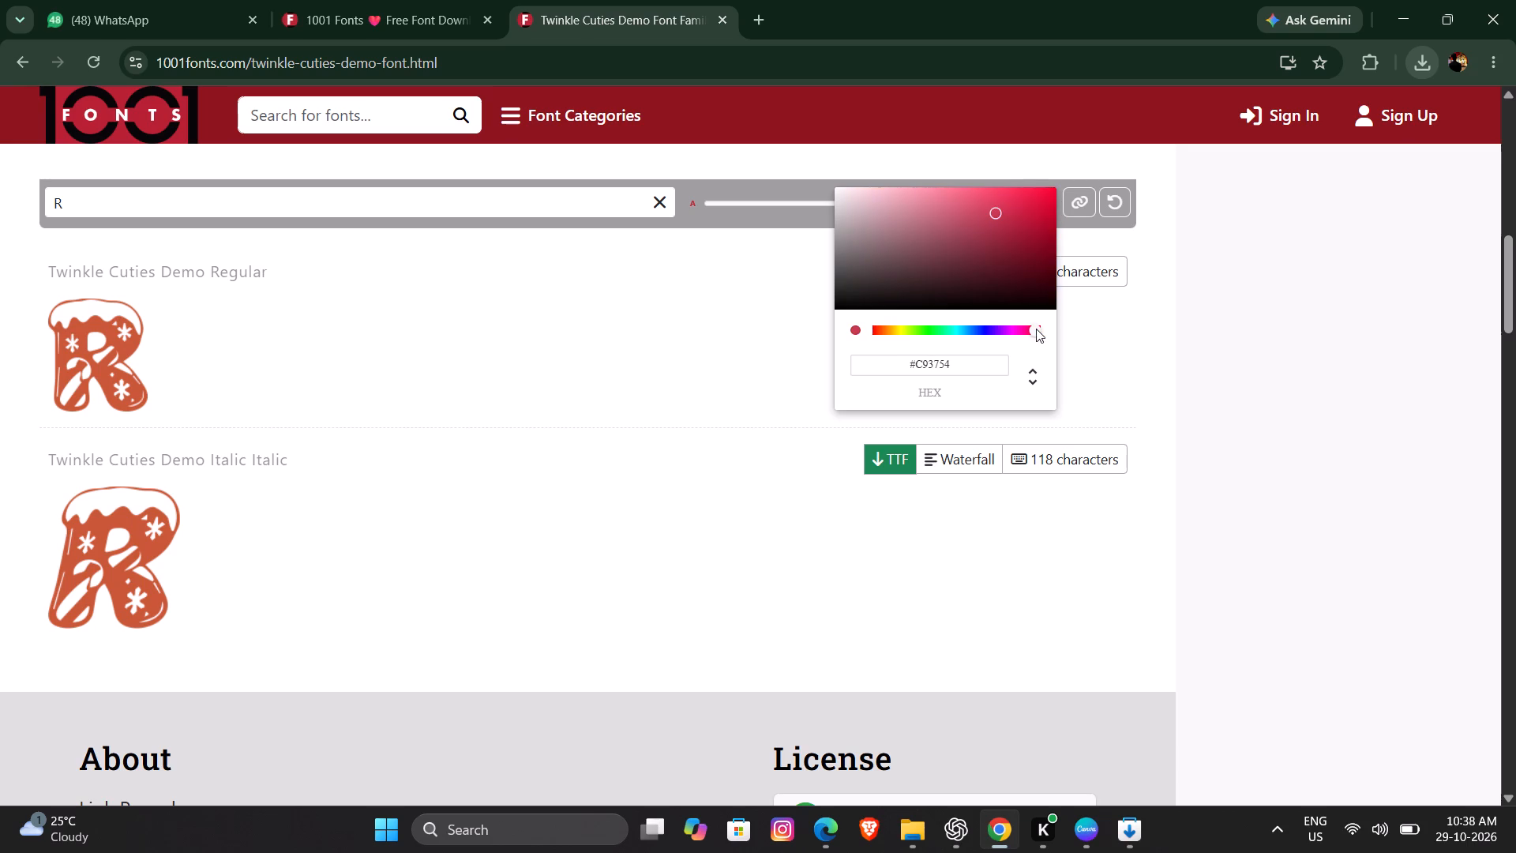
{"action": "left_click", "coordinate": [1049, 192]}
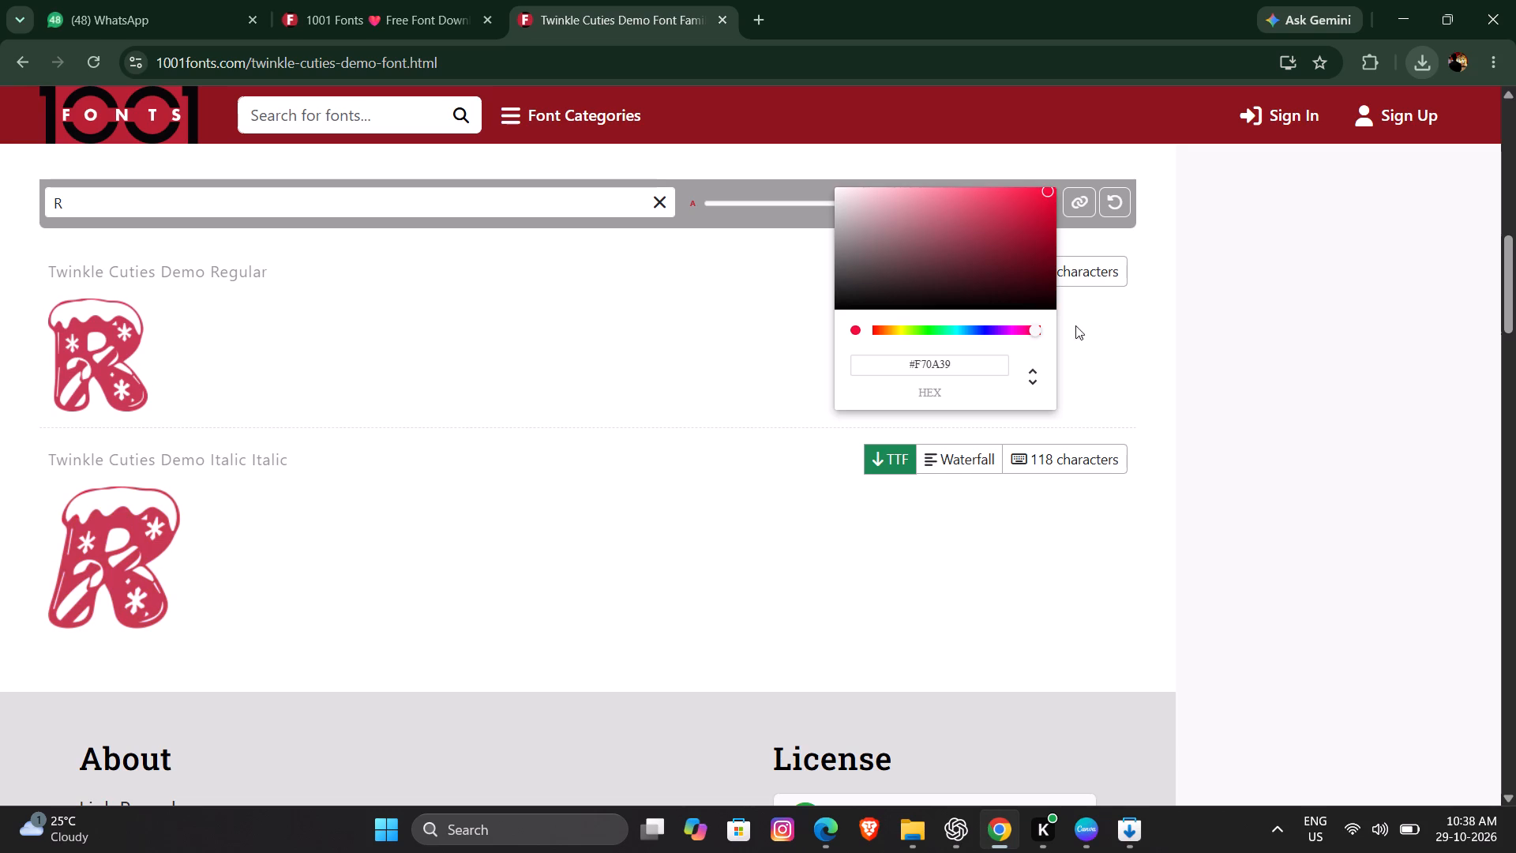
{"action": "left_click", "coordinate": [1106, 362]}
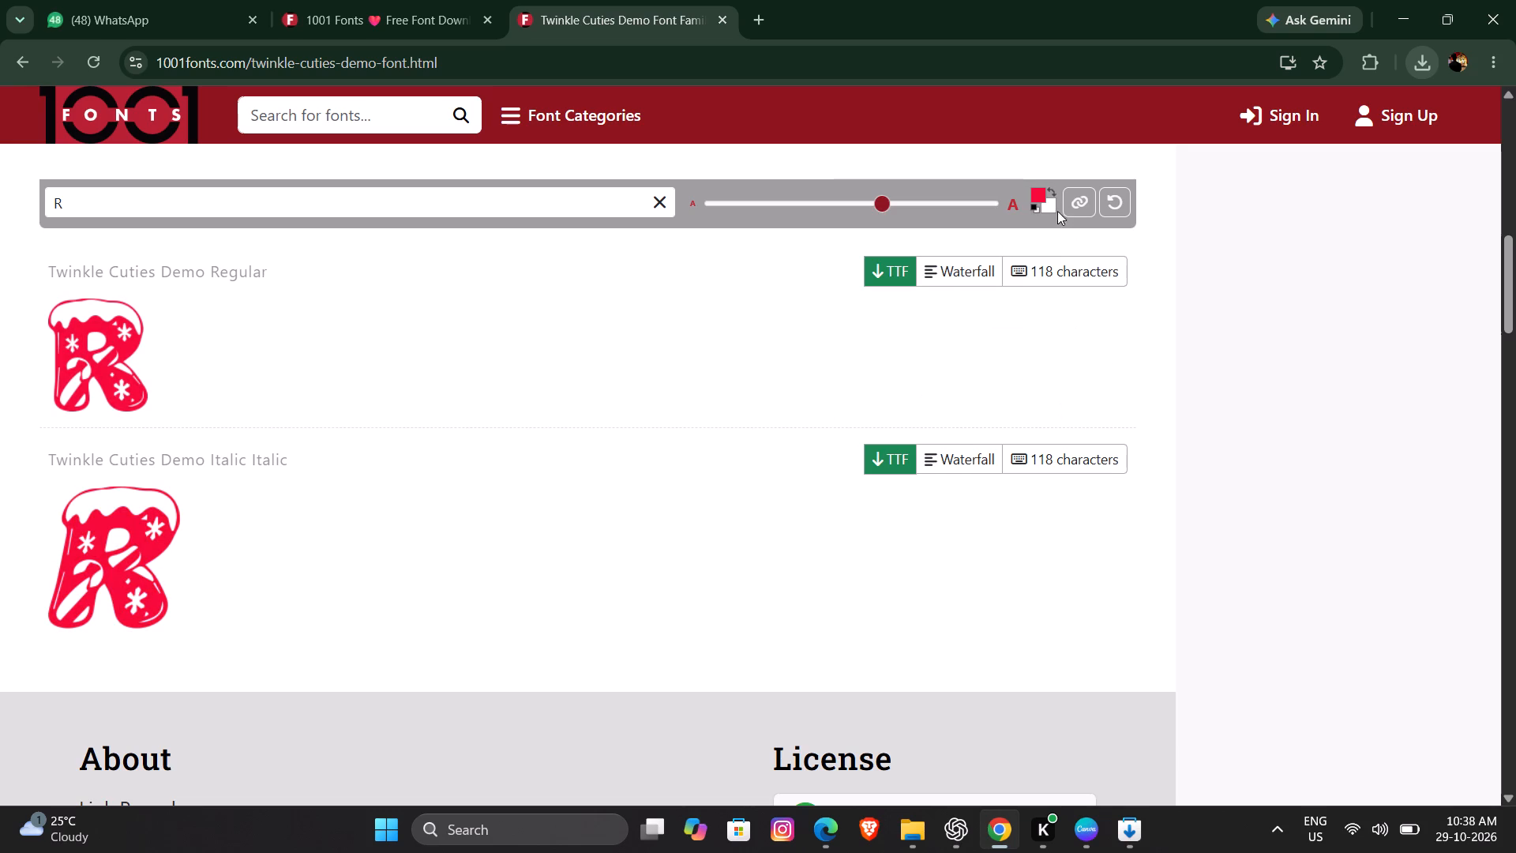
Try green, blue, orange and purple background colours for the R font preview, settling on #830BC5.
{"action": "left_click", "coordinate": [1051, 208]}
{"action": "left_click", "coordinate": [936, 333]}
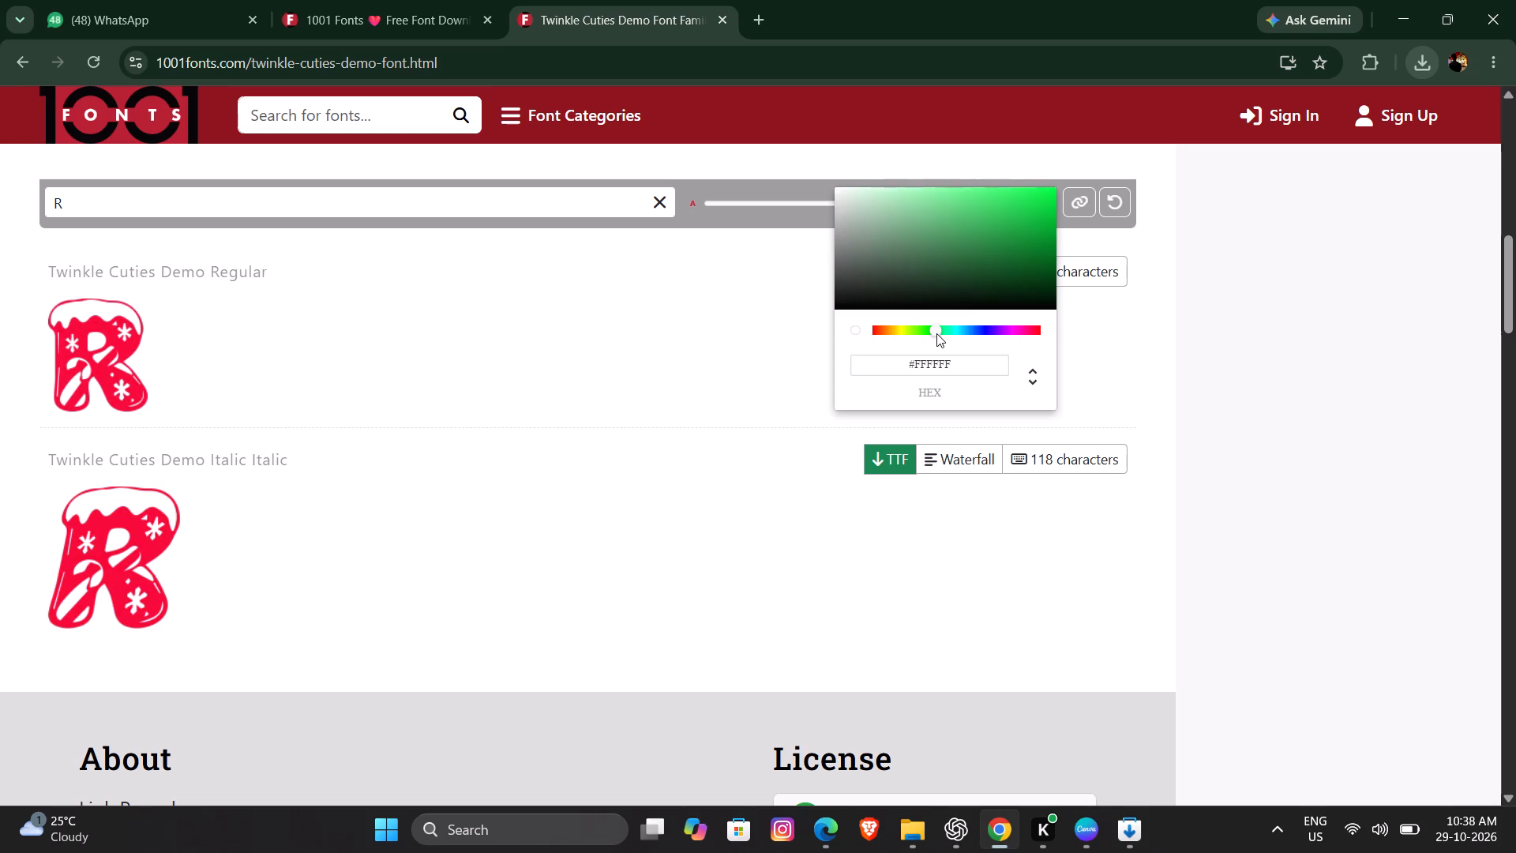
{"action": "left_click", "coordinate": [1009, 228]}
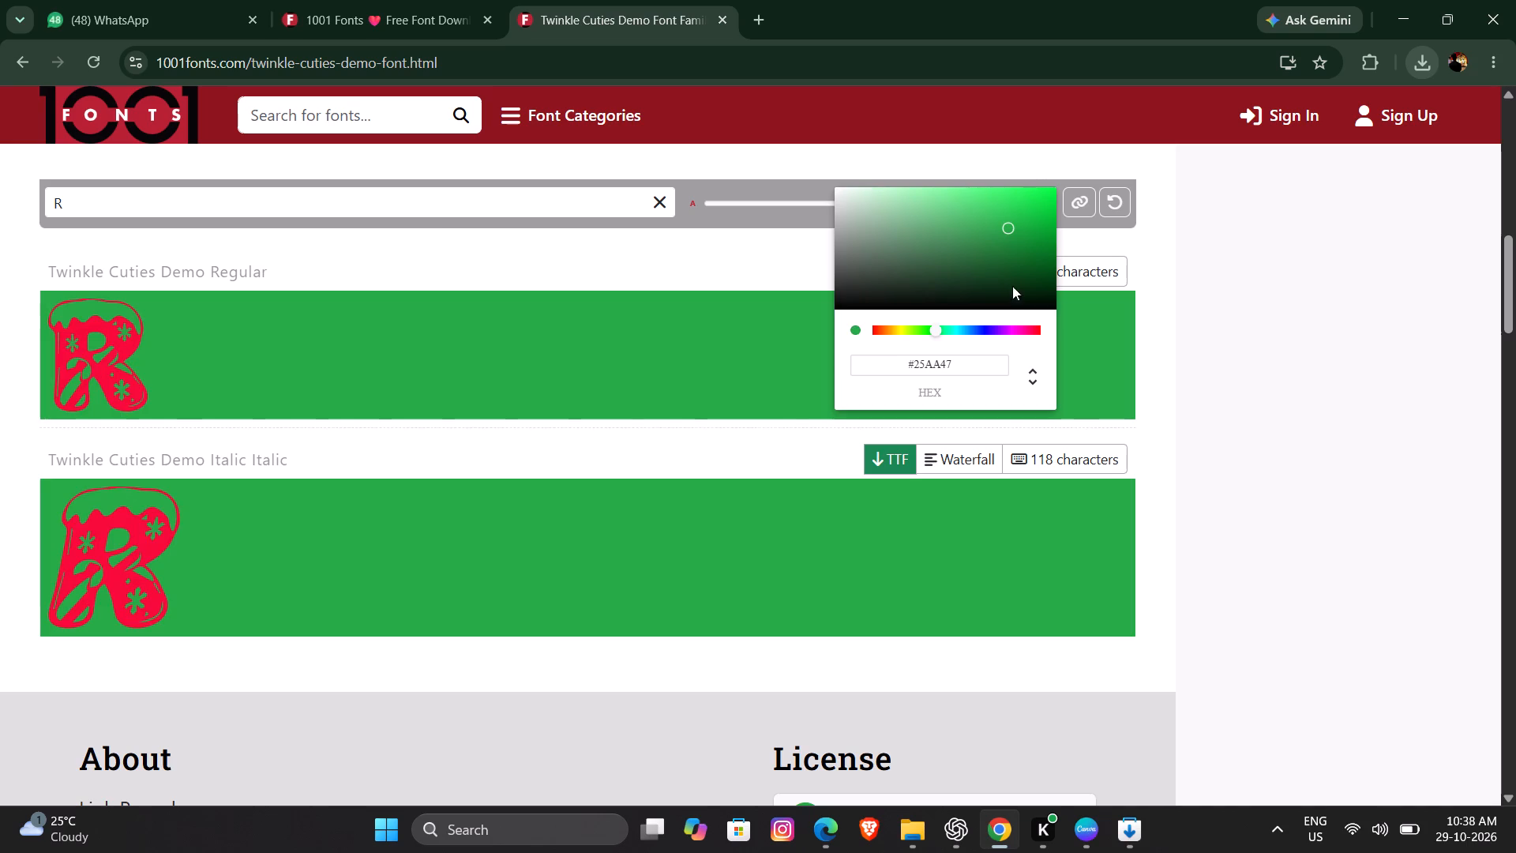
{"action": "left_click", "coordinate": [981, 327]}
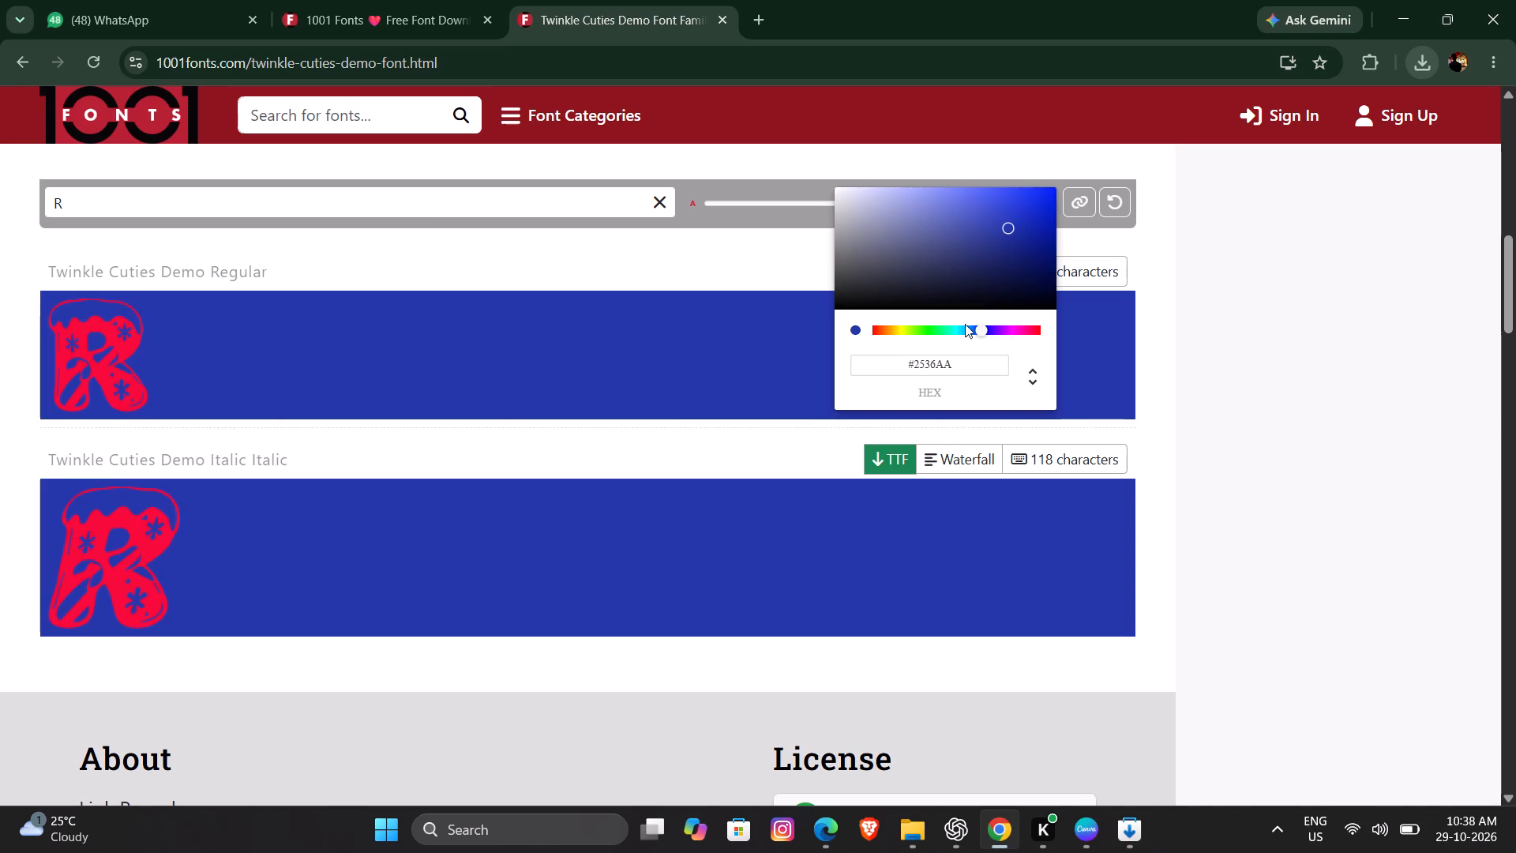
{"action": "left_click", "coordinate": [913, 328]}
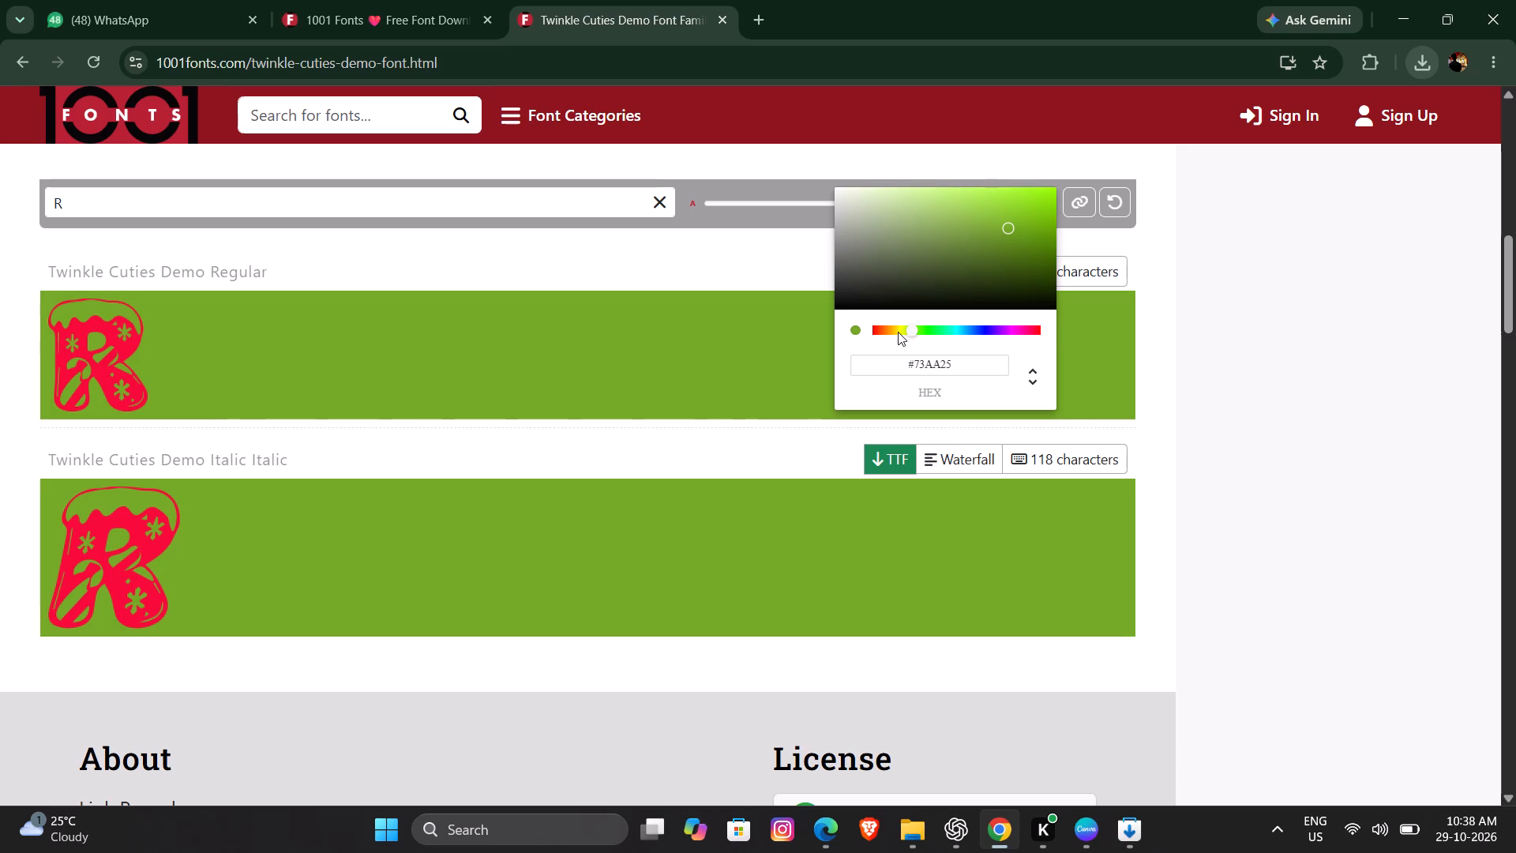
{"action": "left_click", "coordinate": [890, 326]}
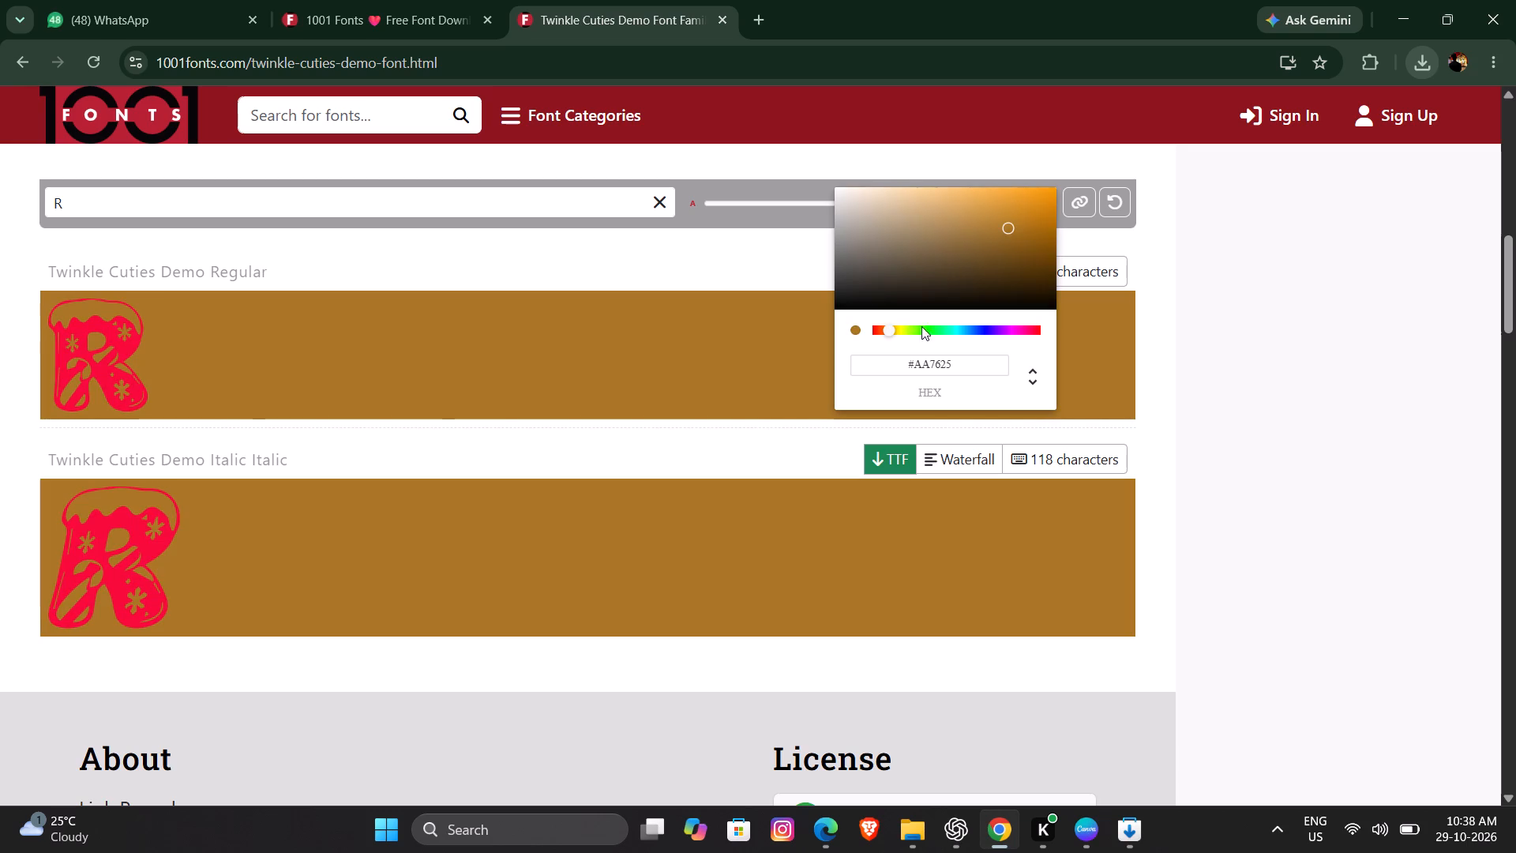
{"action": "left_click", "coordinate": [1004, 329]}
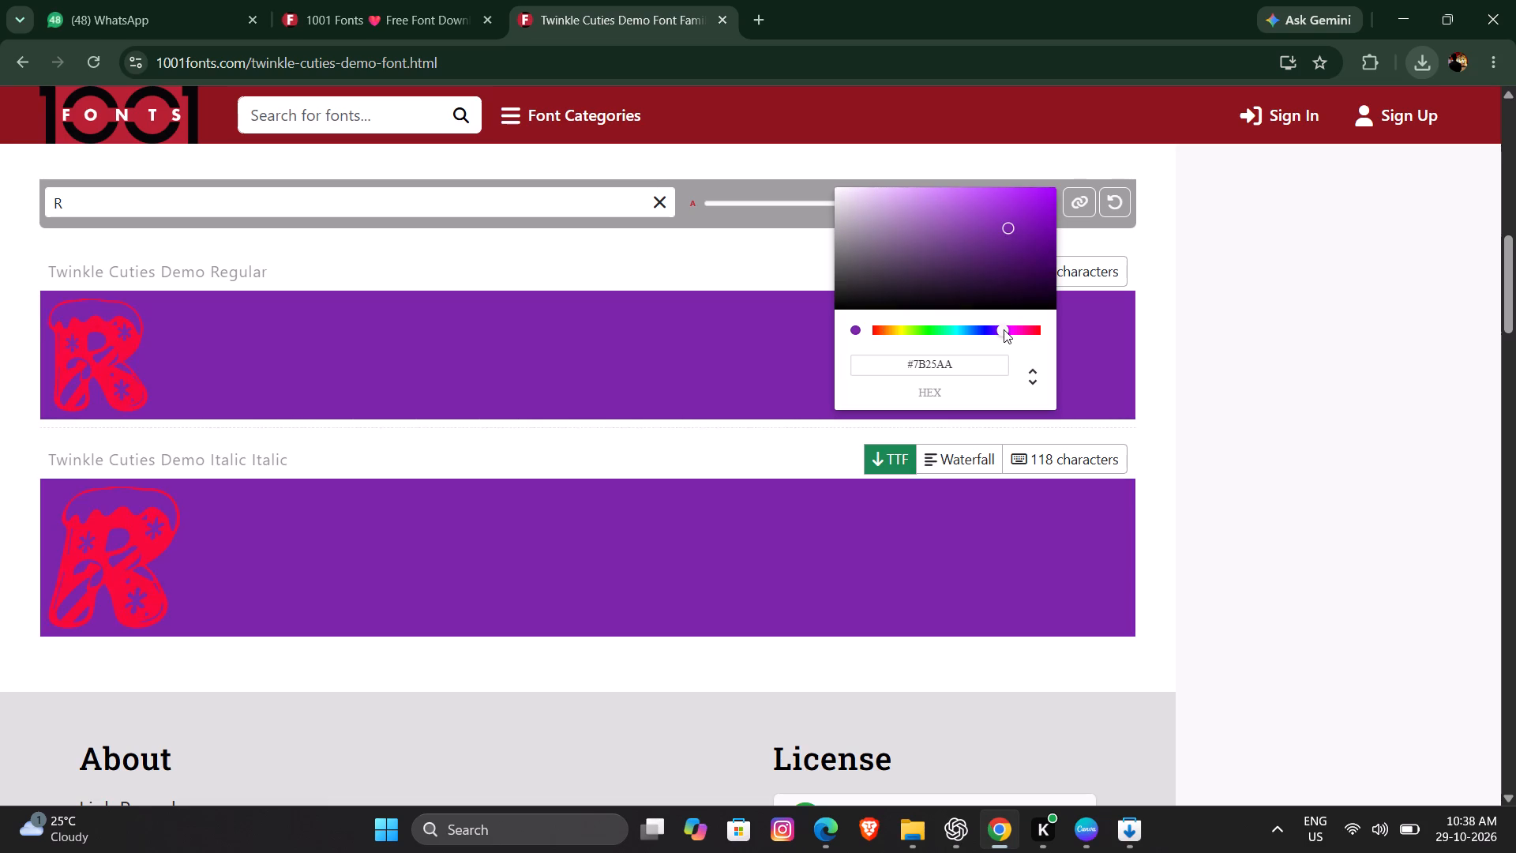
{"action": "left_click", "coordinate": [1033, 202]}
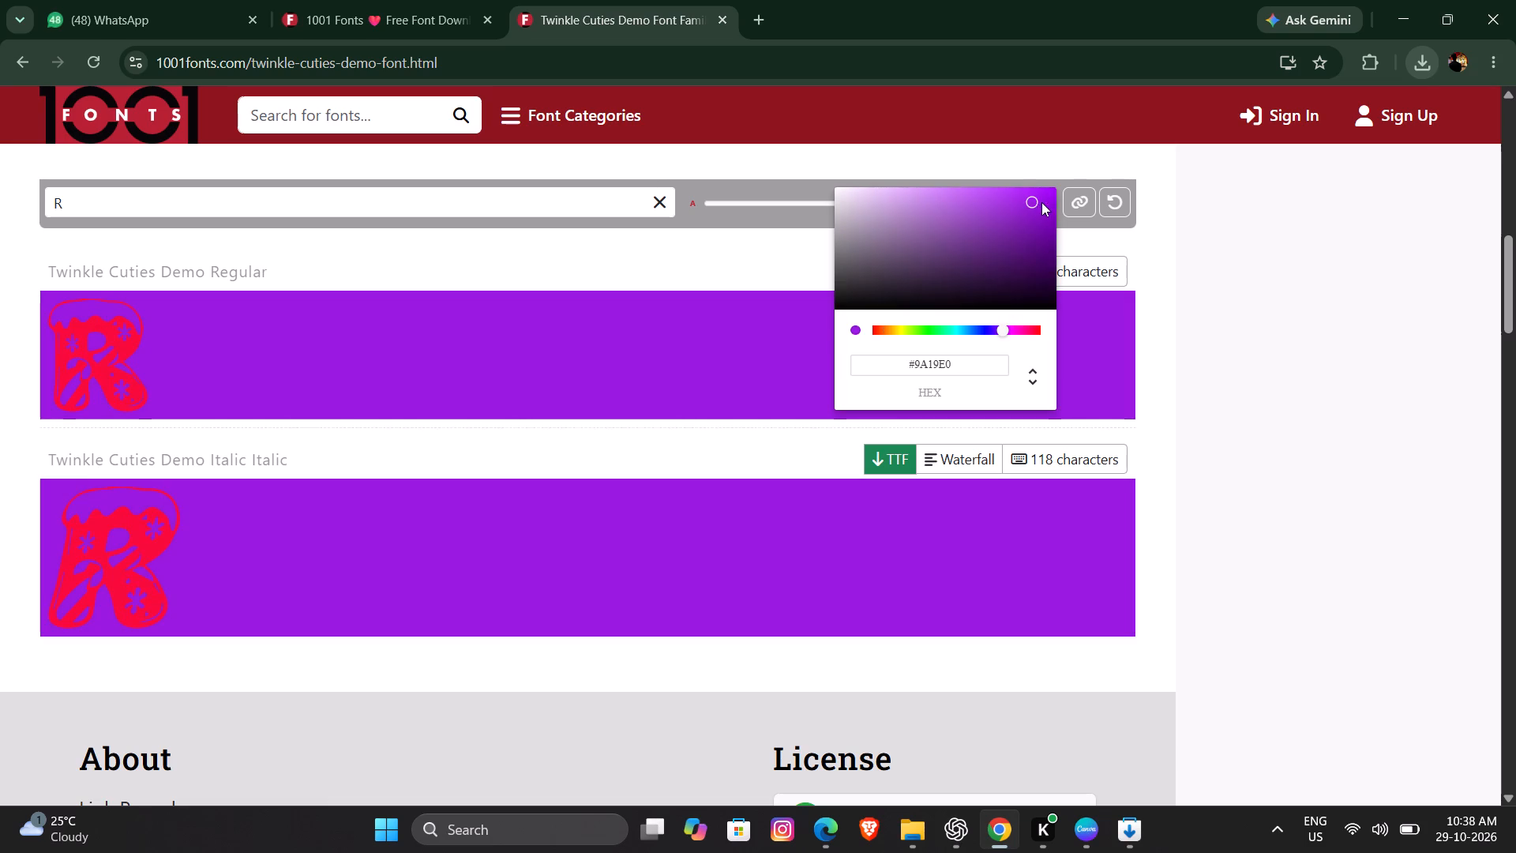
{"action": "left_click", "coordinate": [1012, 224]}
{"action": "left_click", "coordinate": [991, 225]}
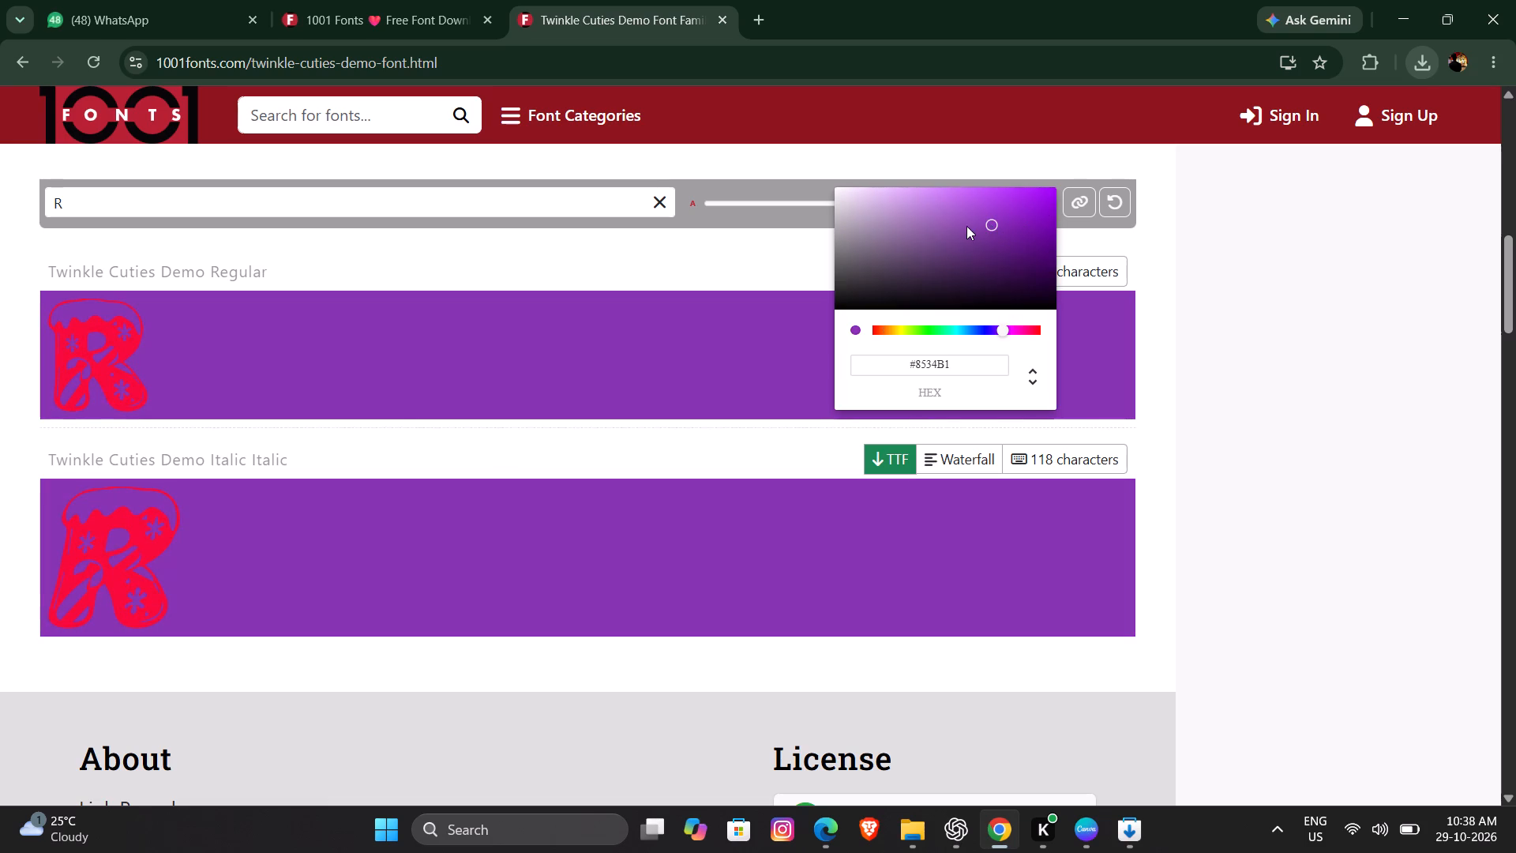
{"action": "left_click", "coordinate": [961, 224]}
{"action": "left_click", "coordinate": [1042, 197]}
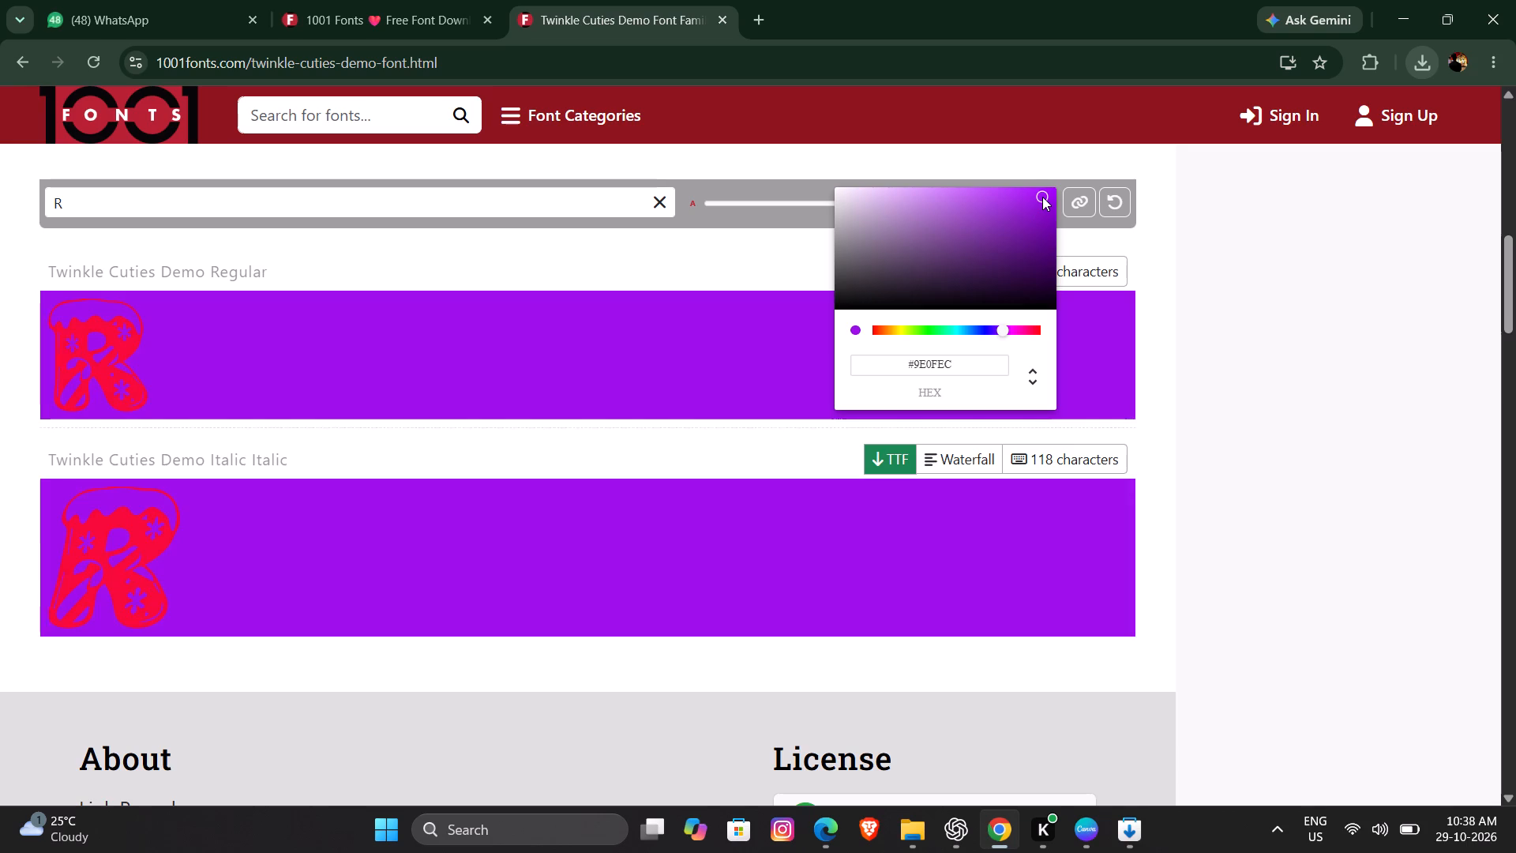
{"action": "left_click", "coordinate": [1026, 227]}
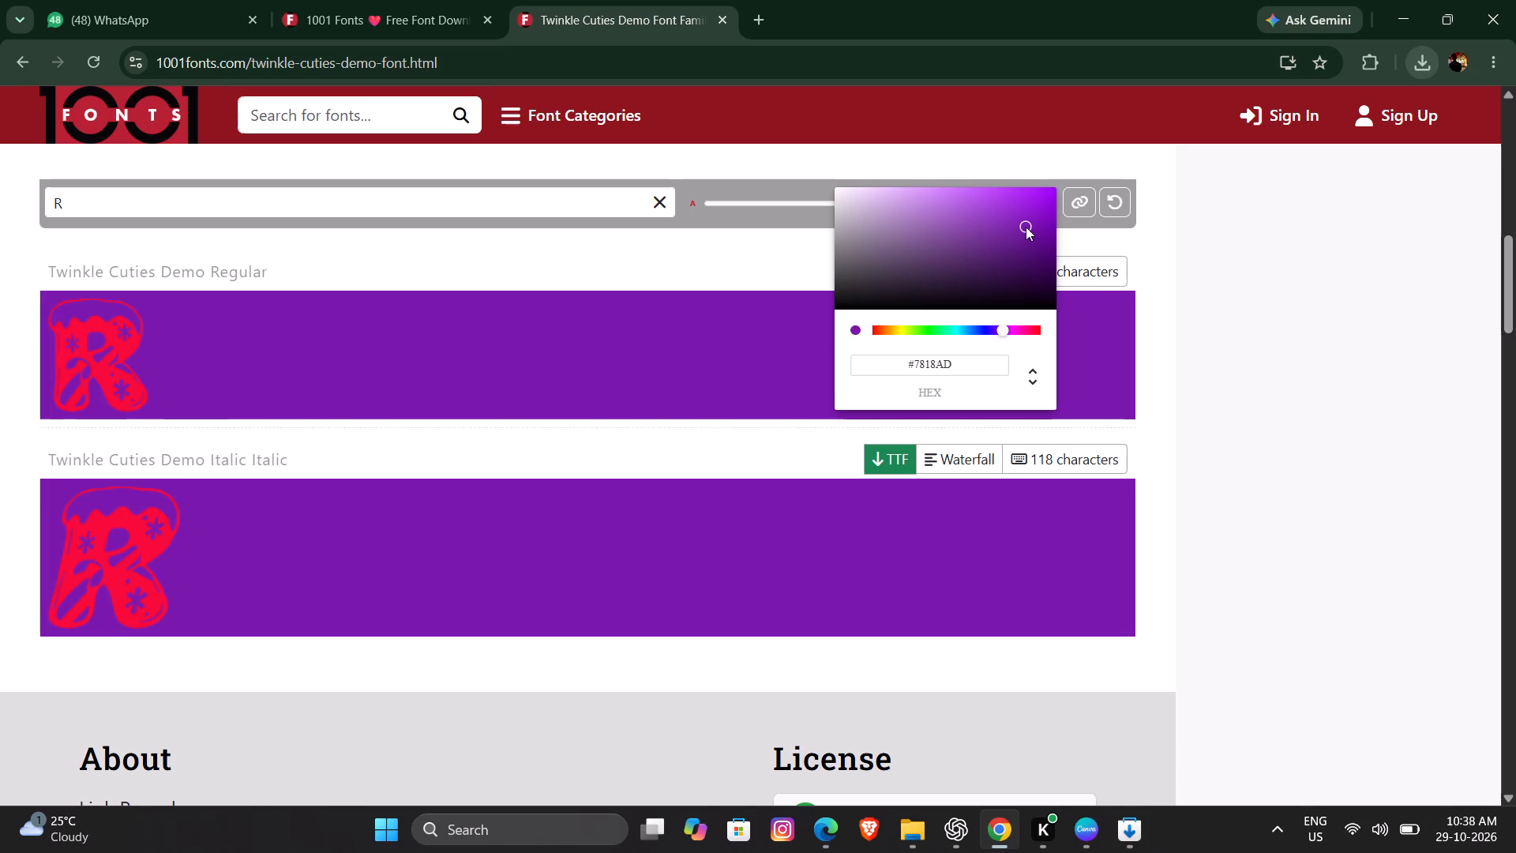
{"action": "left_click", "coordinate": [1050, 192]}
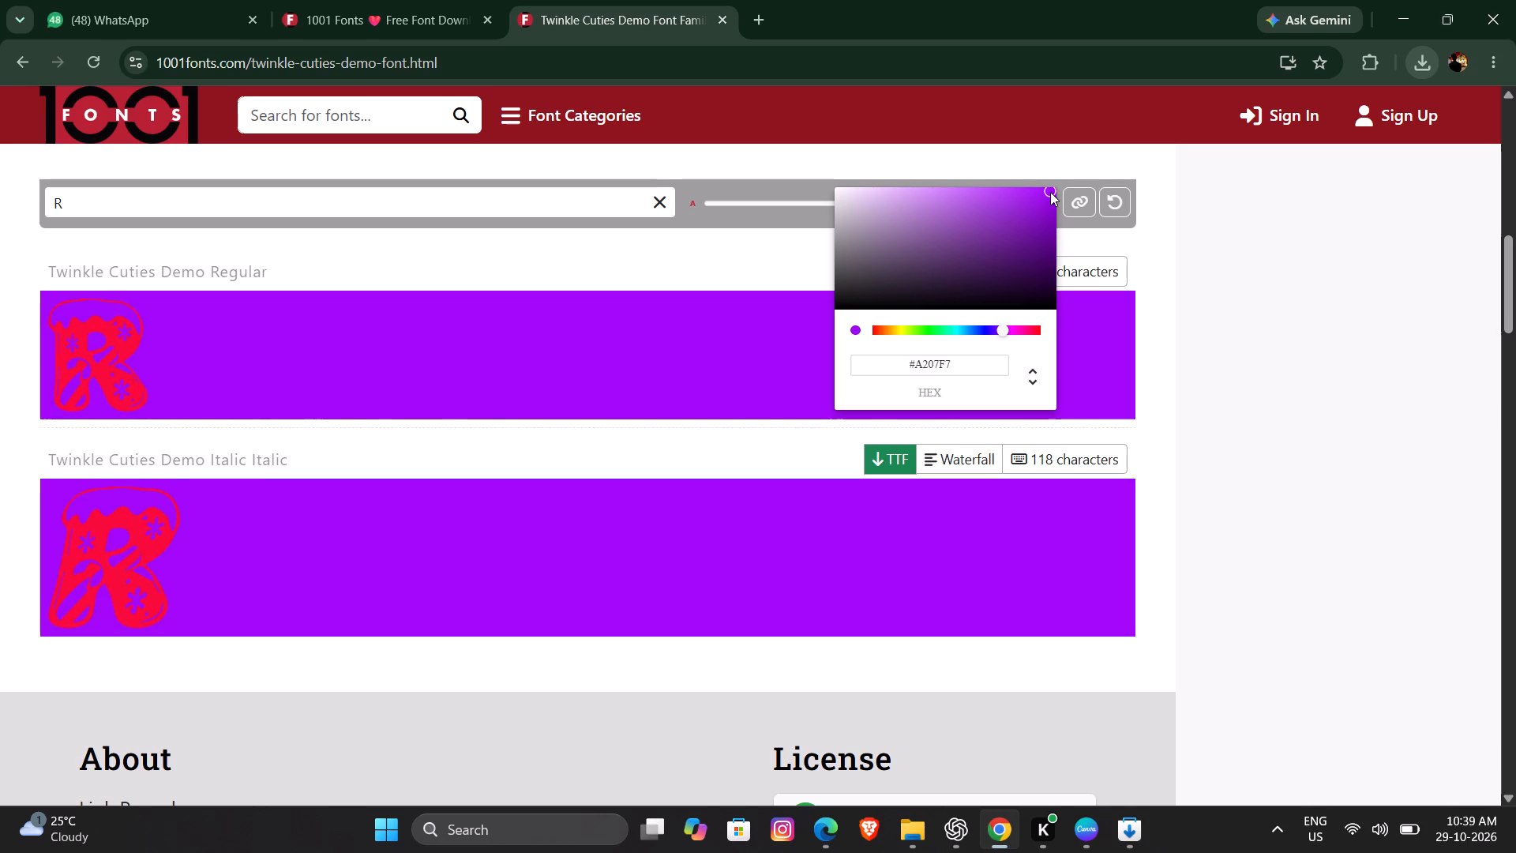
{"action": "left_click", "coordinate": [1033, 197]}
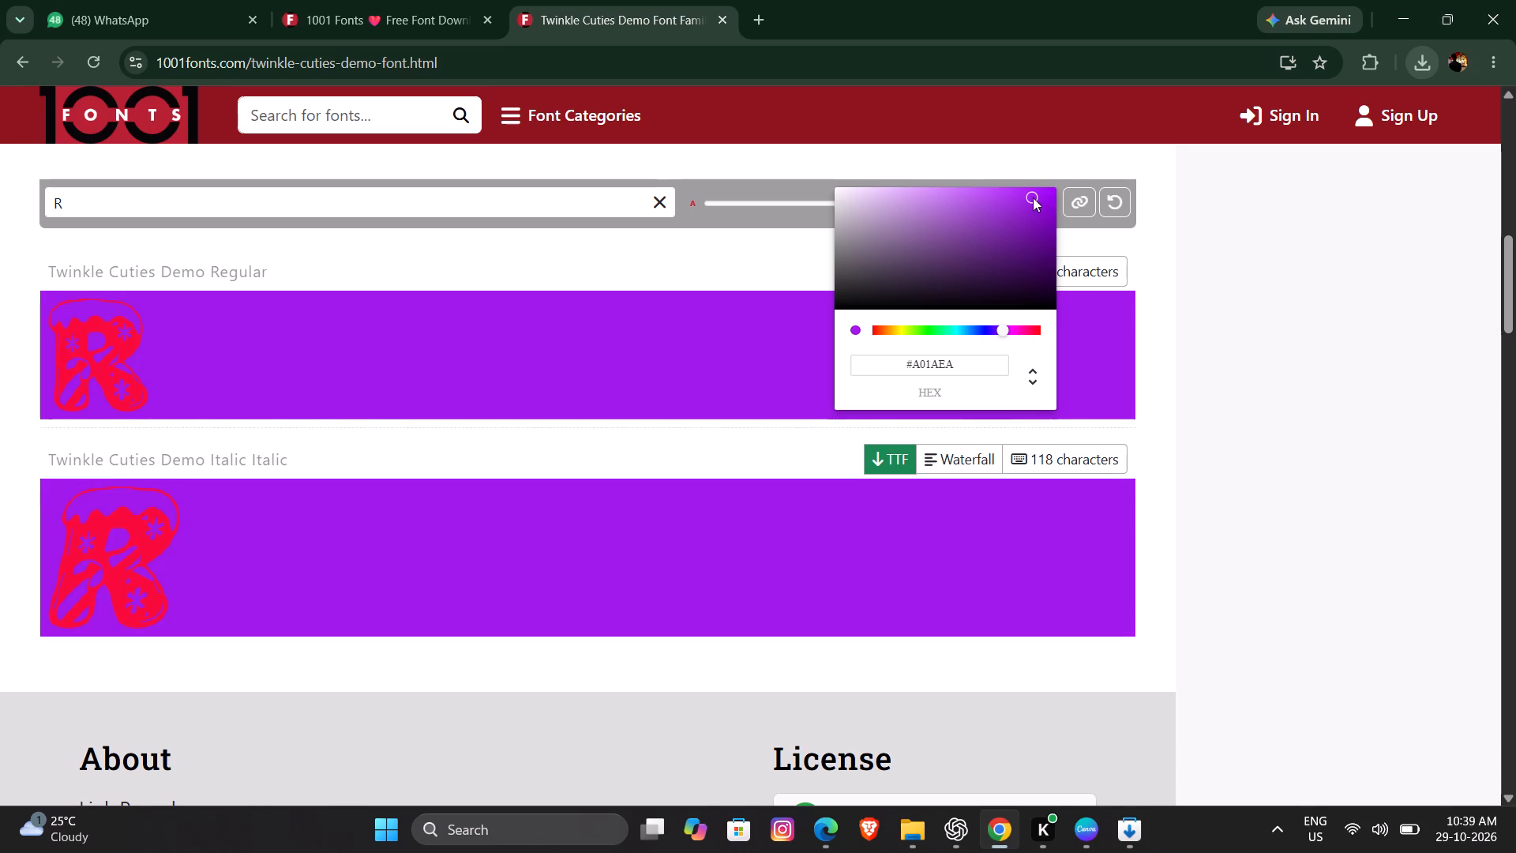
{"action": "left_click", "coordinate": [1045, 215]}
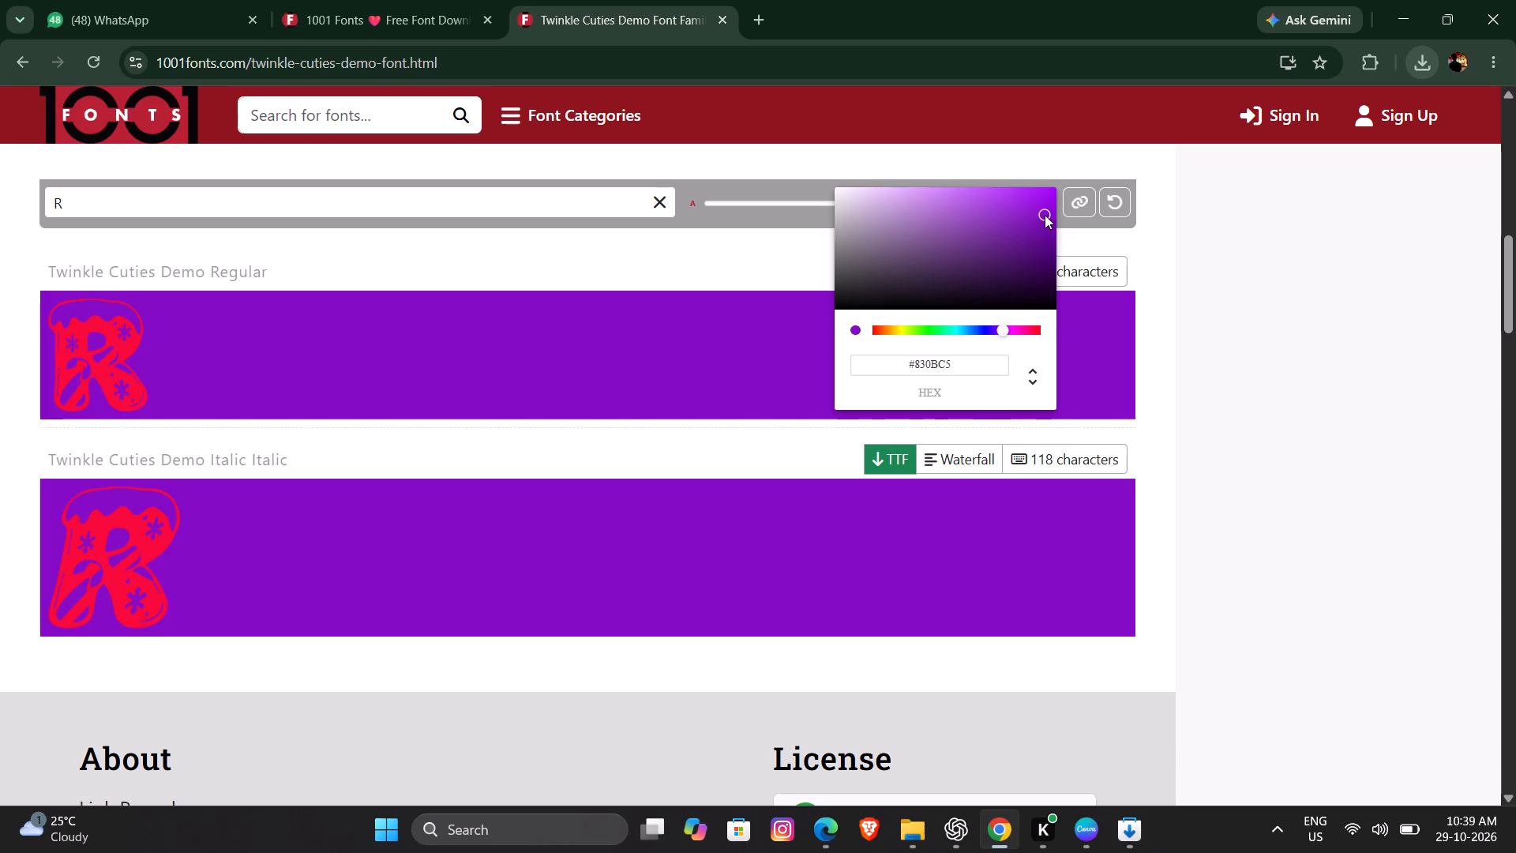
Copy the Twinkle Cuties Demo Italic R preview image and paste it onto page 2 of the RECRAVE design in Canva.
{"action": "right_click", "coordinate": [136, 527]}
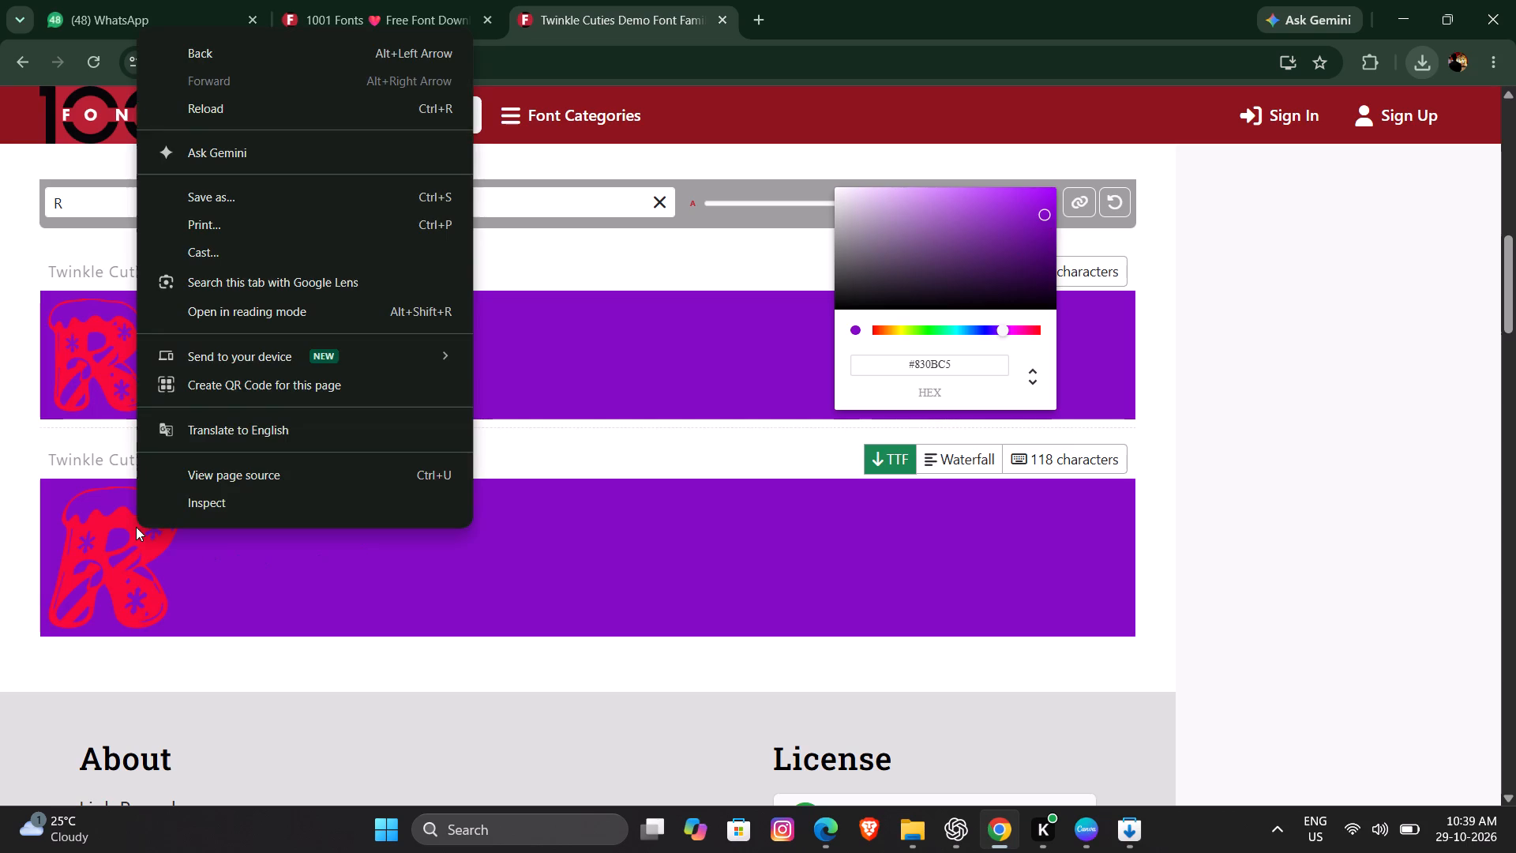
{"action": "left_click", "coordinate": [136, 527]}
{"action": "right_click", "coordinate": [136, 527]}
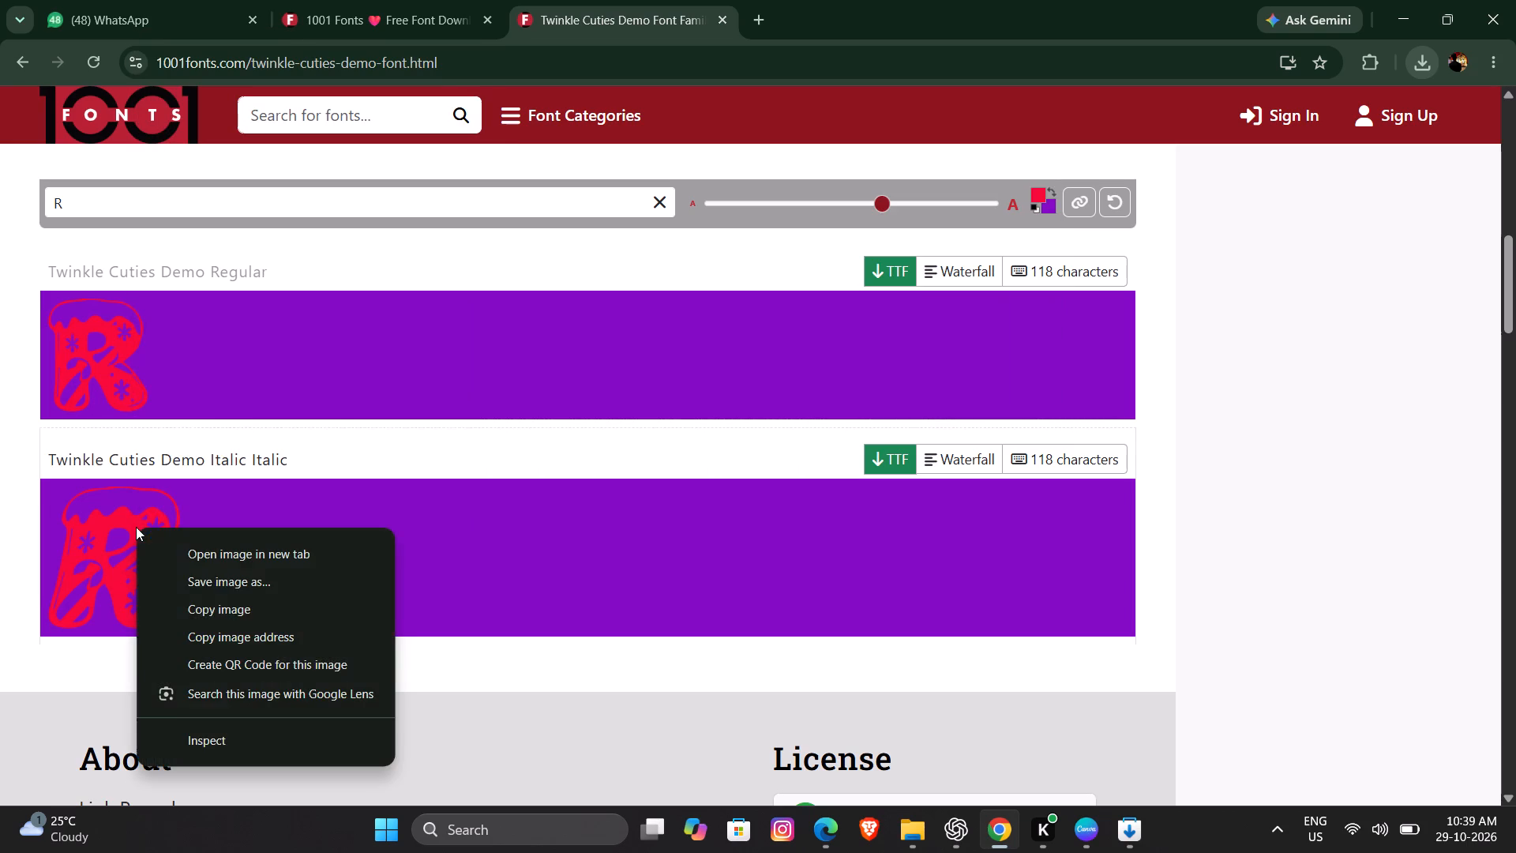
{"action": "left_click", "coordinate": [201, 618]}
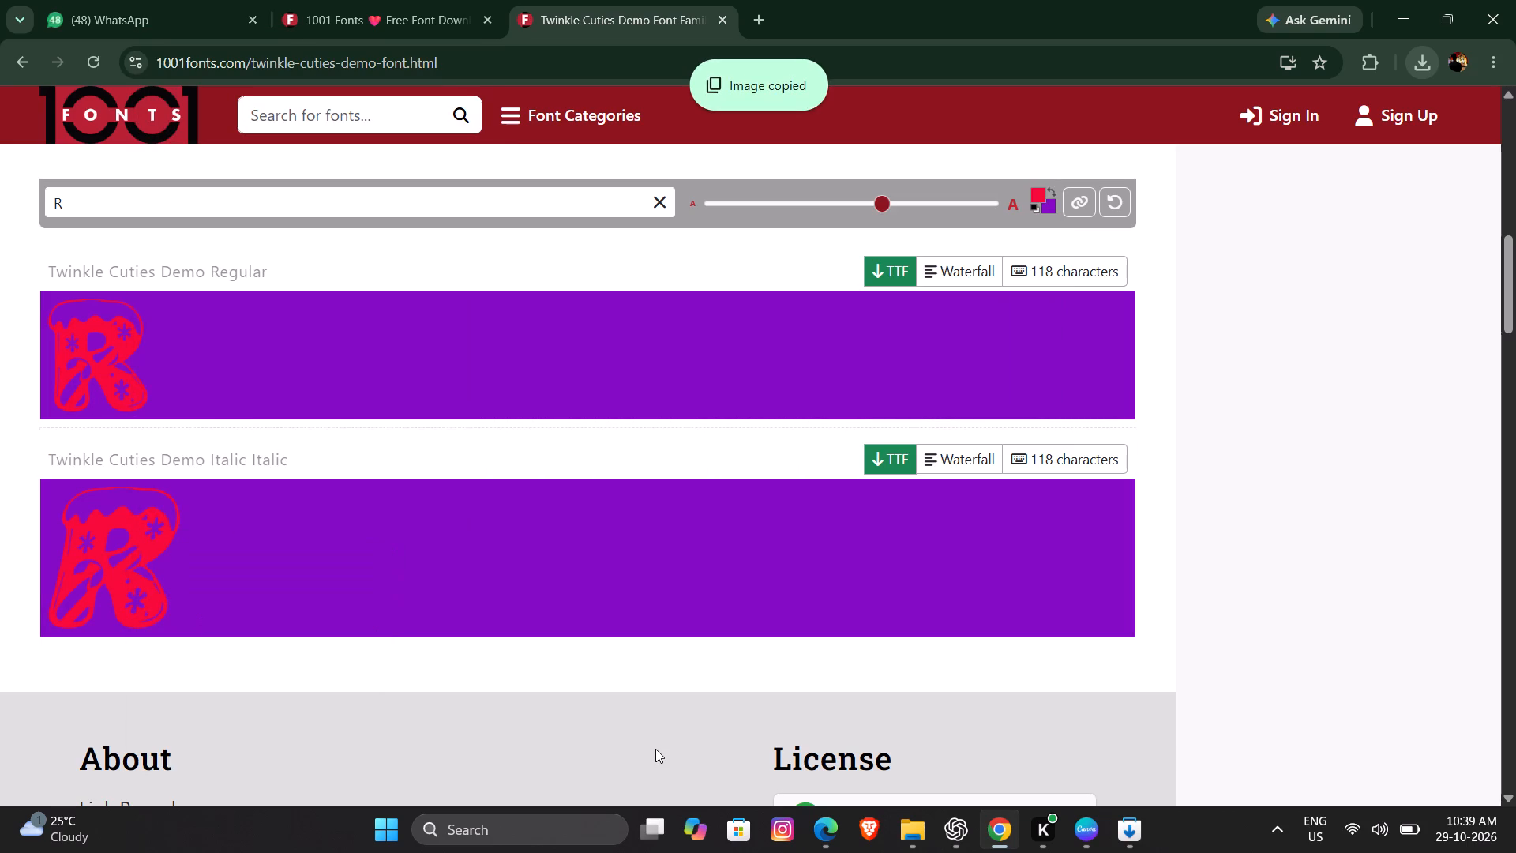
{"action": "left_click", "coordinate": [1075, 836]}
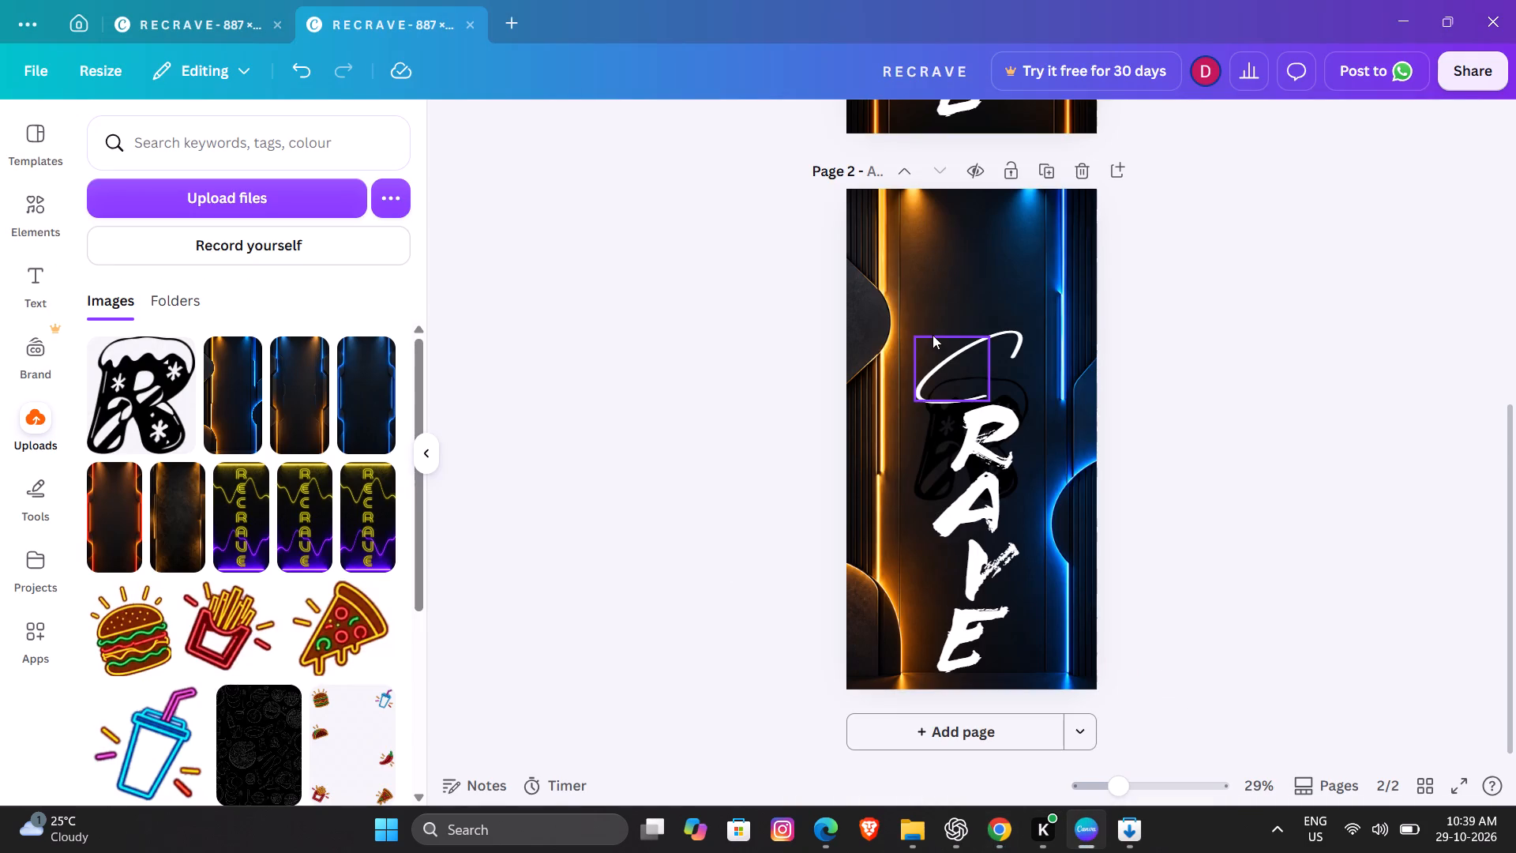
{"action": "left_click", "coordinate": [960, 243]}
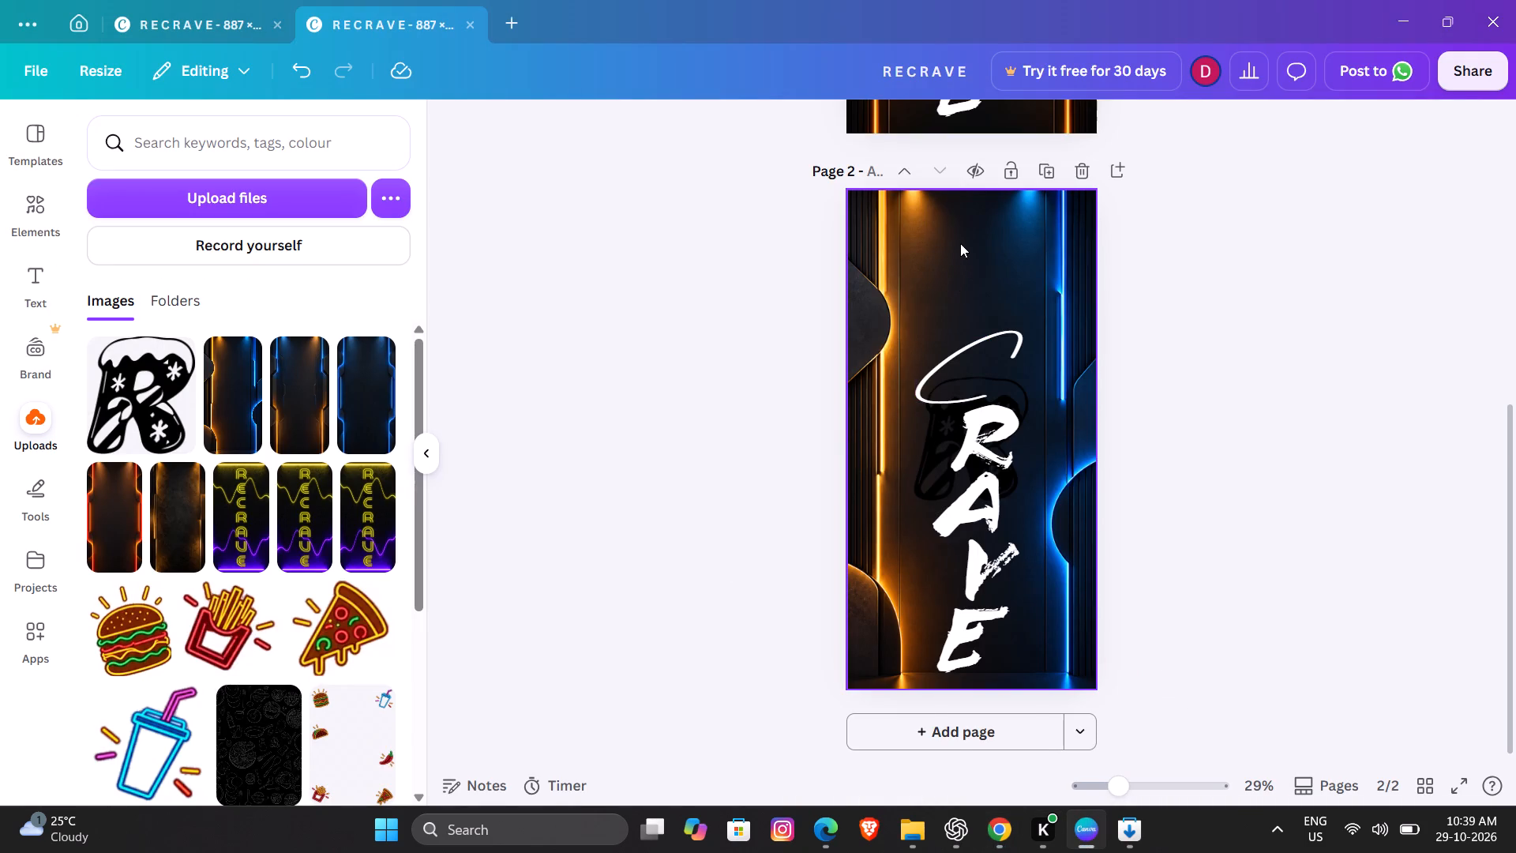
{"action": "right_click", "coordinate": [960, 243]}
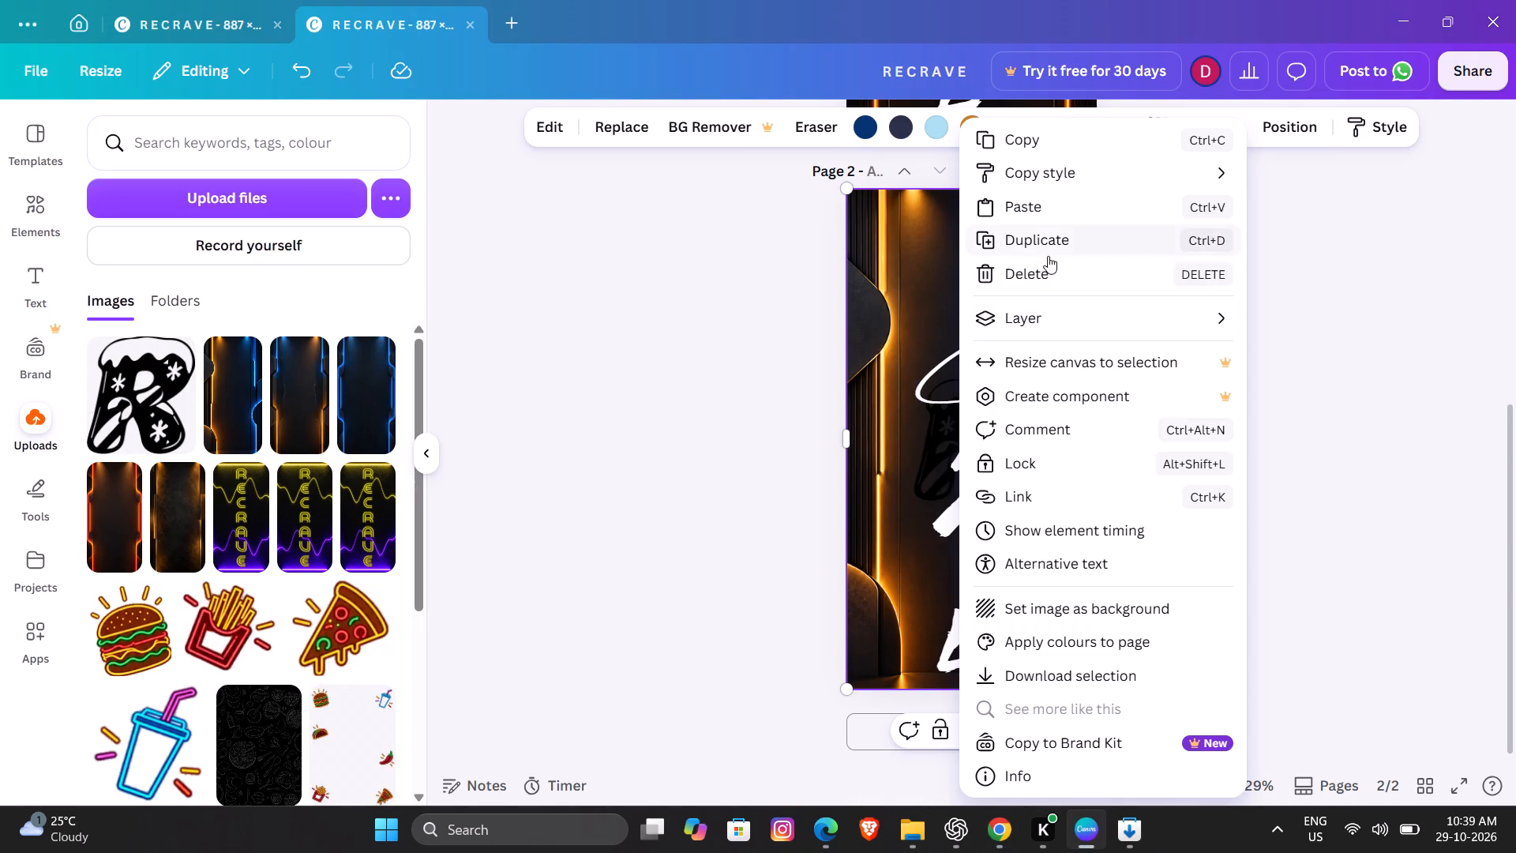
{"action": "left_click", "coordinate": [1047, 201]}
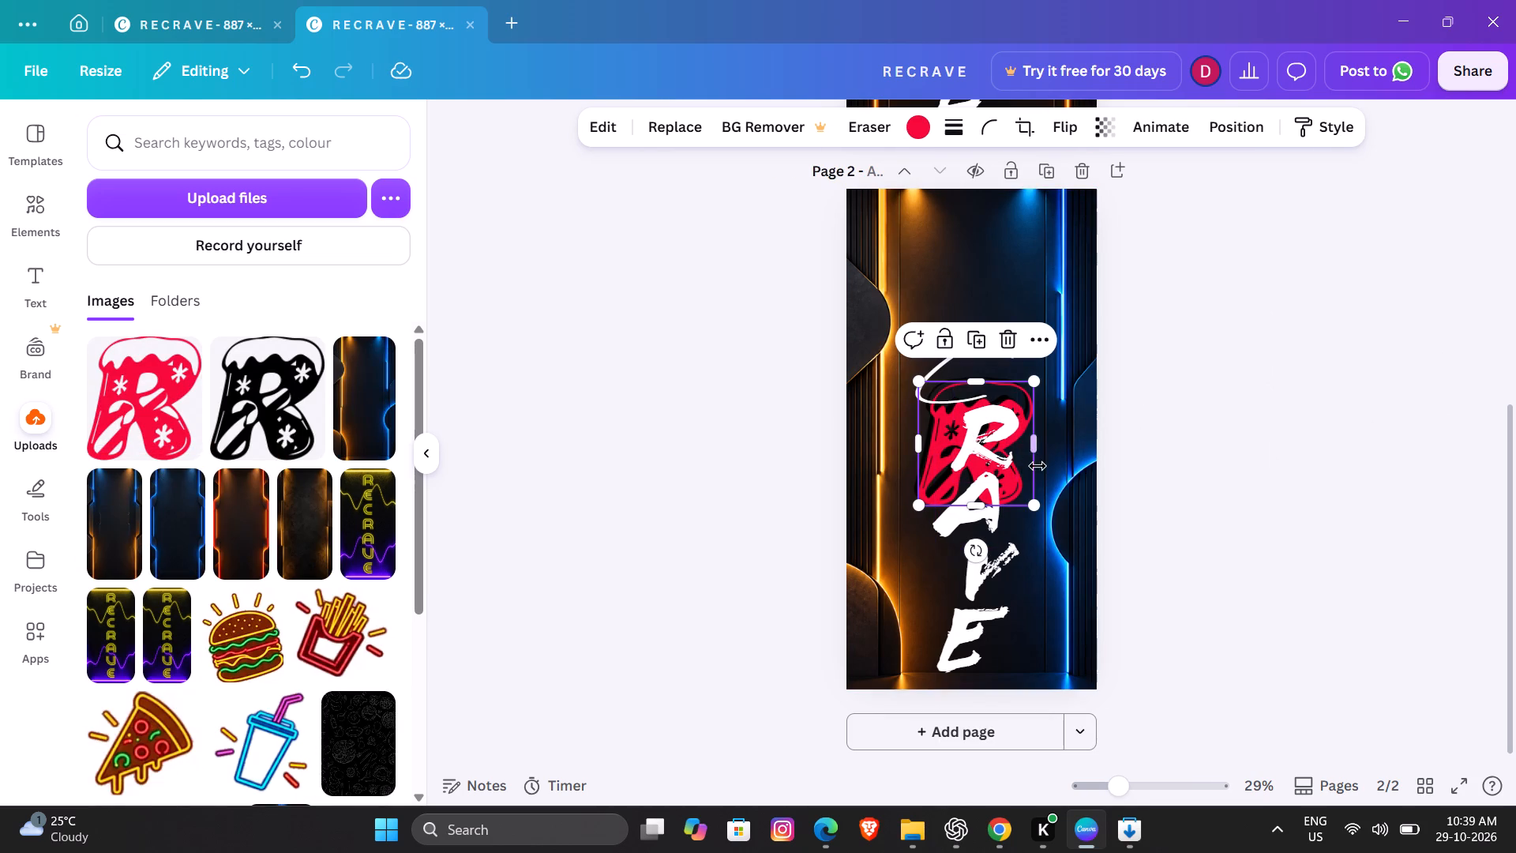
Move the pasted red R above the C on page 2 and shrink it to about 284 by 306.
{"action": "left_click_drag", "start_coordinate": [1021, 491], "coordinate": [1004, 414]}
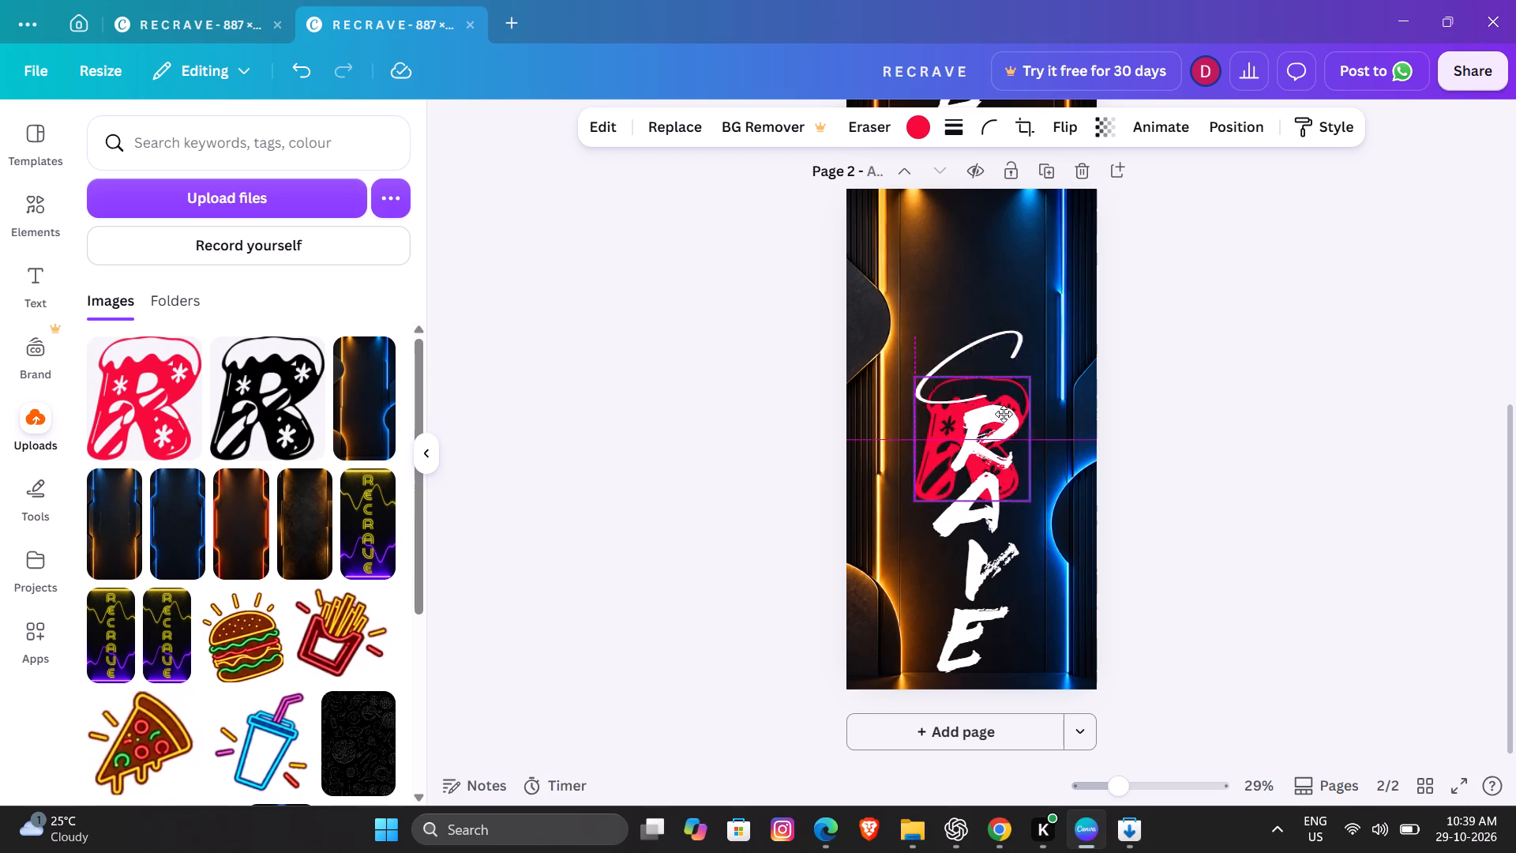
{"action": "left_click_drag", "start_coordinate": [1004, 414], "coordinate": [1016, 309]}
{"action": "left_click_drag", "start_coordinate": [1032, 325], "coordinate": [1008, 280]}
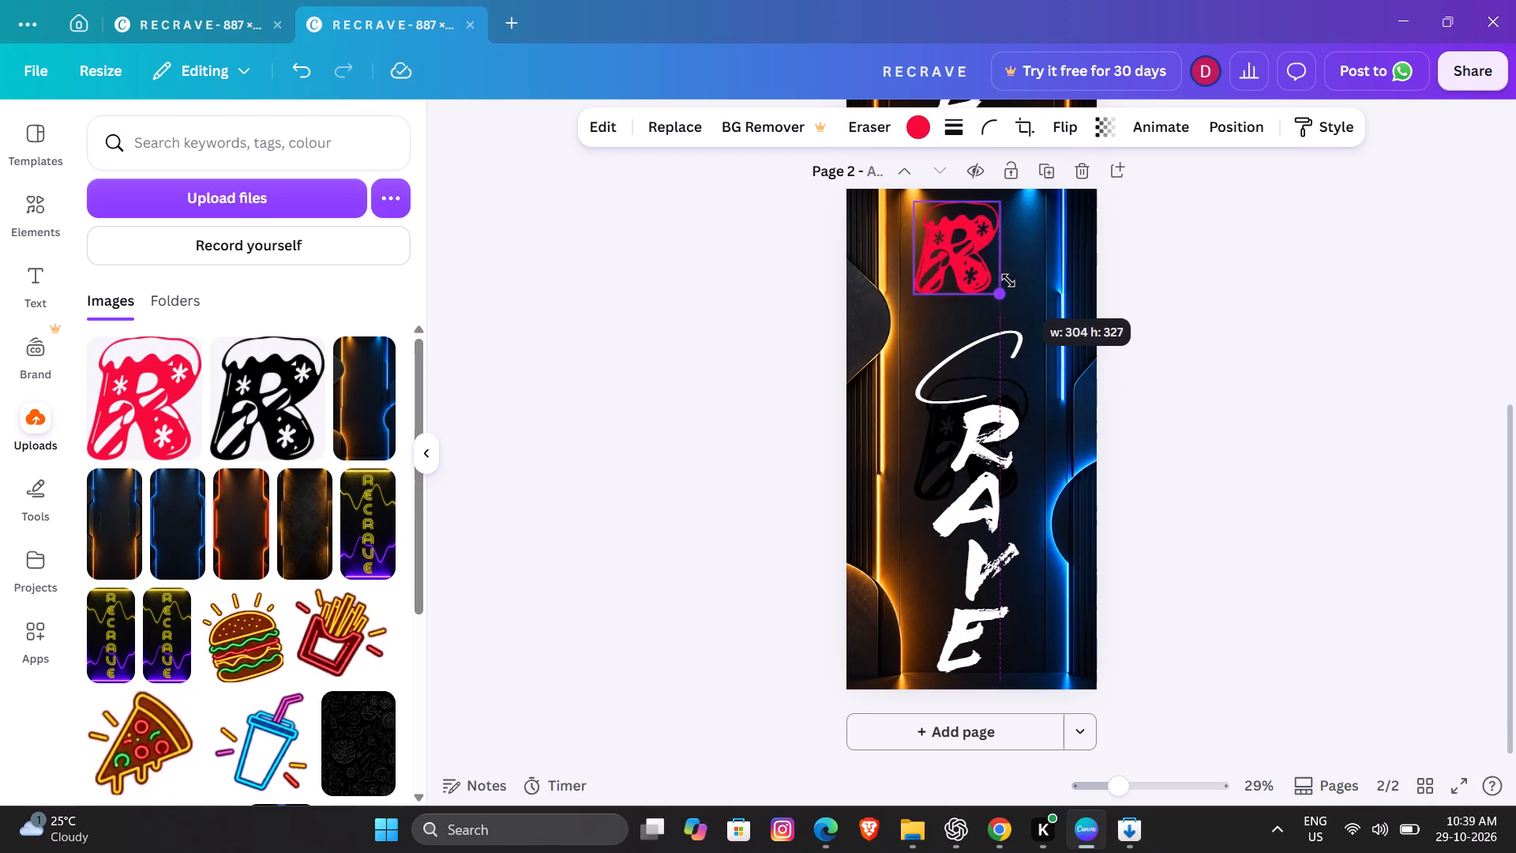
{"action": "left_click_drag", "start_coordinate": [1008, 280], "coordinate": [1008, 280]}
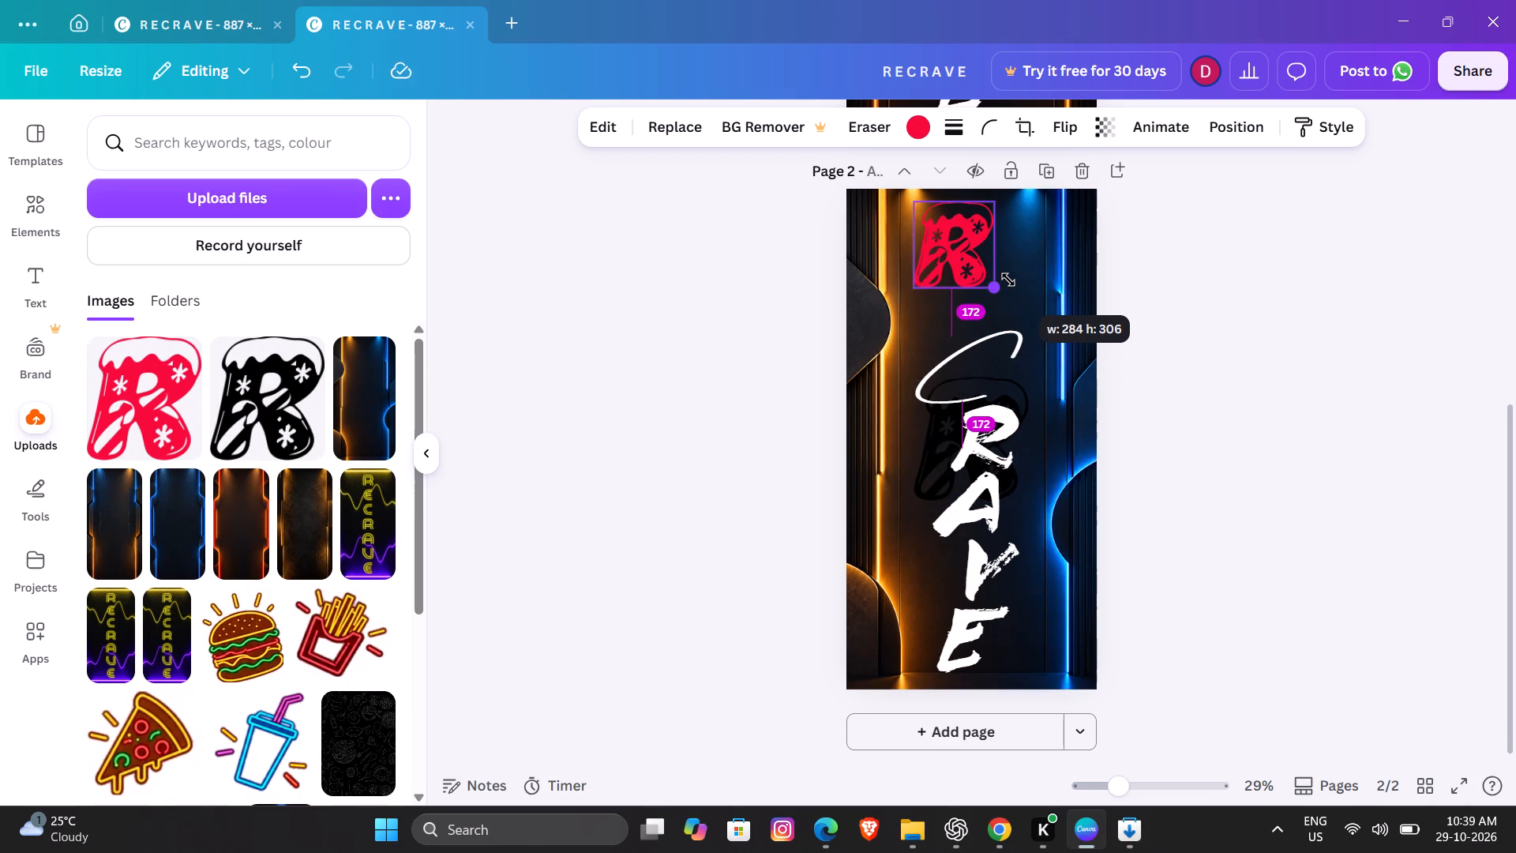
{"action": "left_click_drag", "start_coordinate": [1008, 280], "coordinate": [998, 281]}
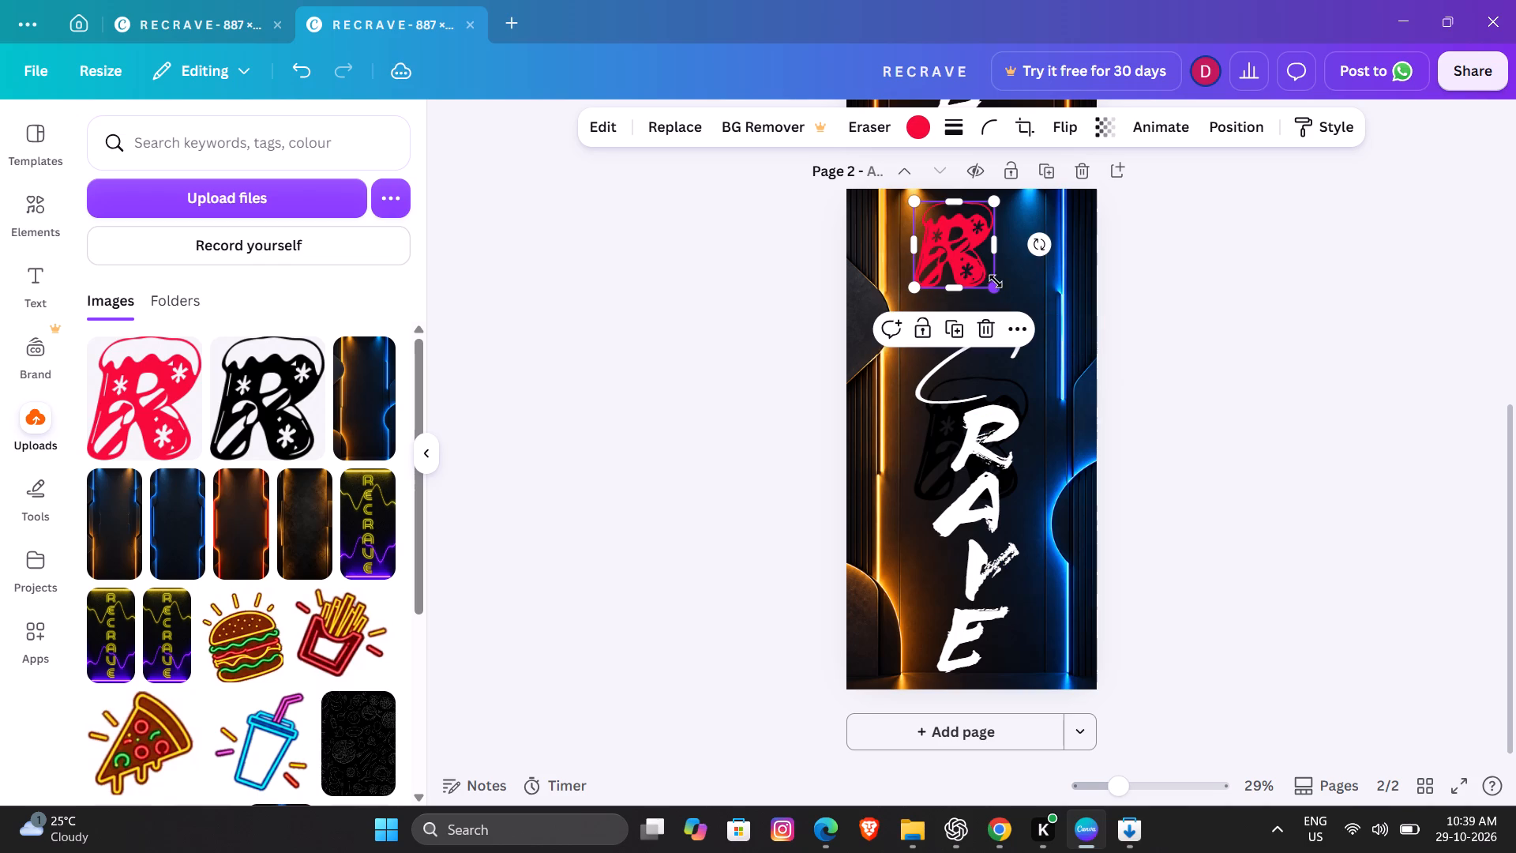
Delete page 2 of the RECRAVE design.
{"action": "left_click", "coordinate": [1073, 172]}
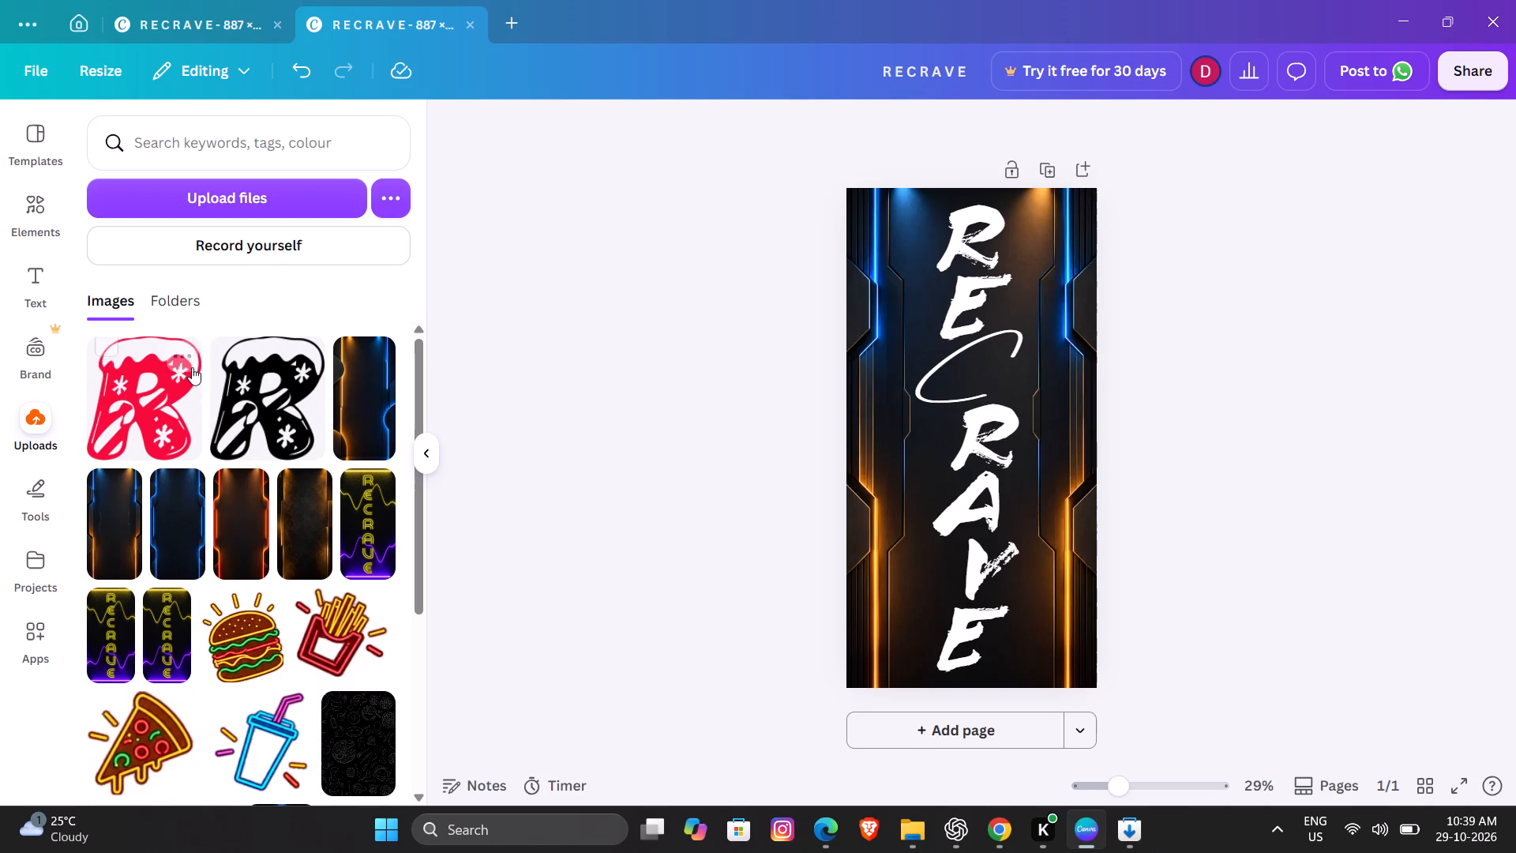
Move the red R image and the black R image from the uploads to Trash.
{"action": "left_click", "coordinate": [186, 360]}
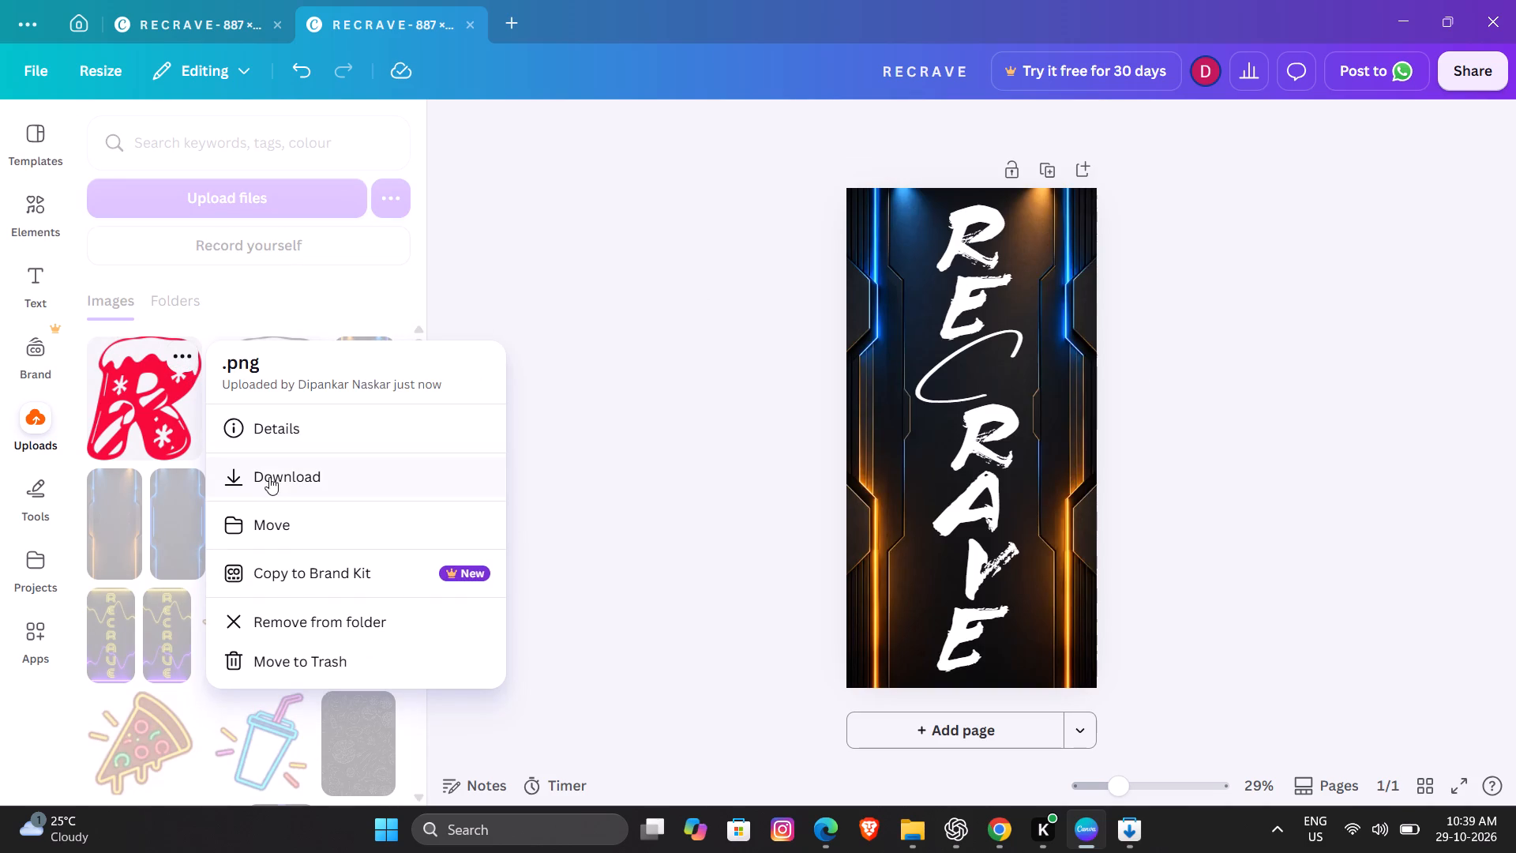
{"action": "left_click", "coordinate": [274, 648]}
{"action": "left_click", "coordinate": [183, 355]}
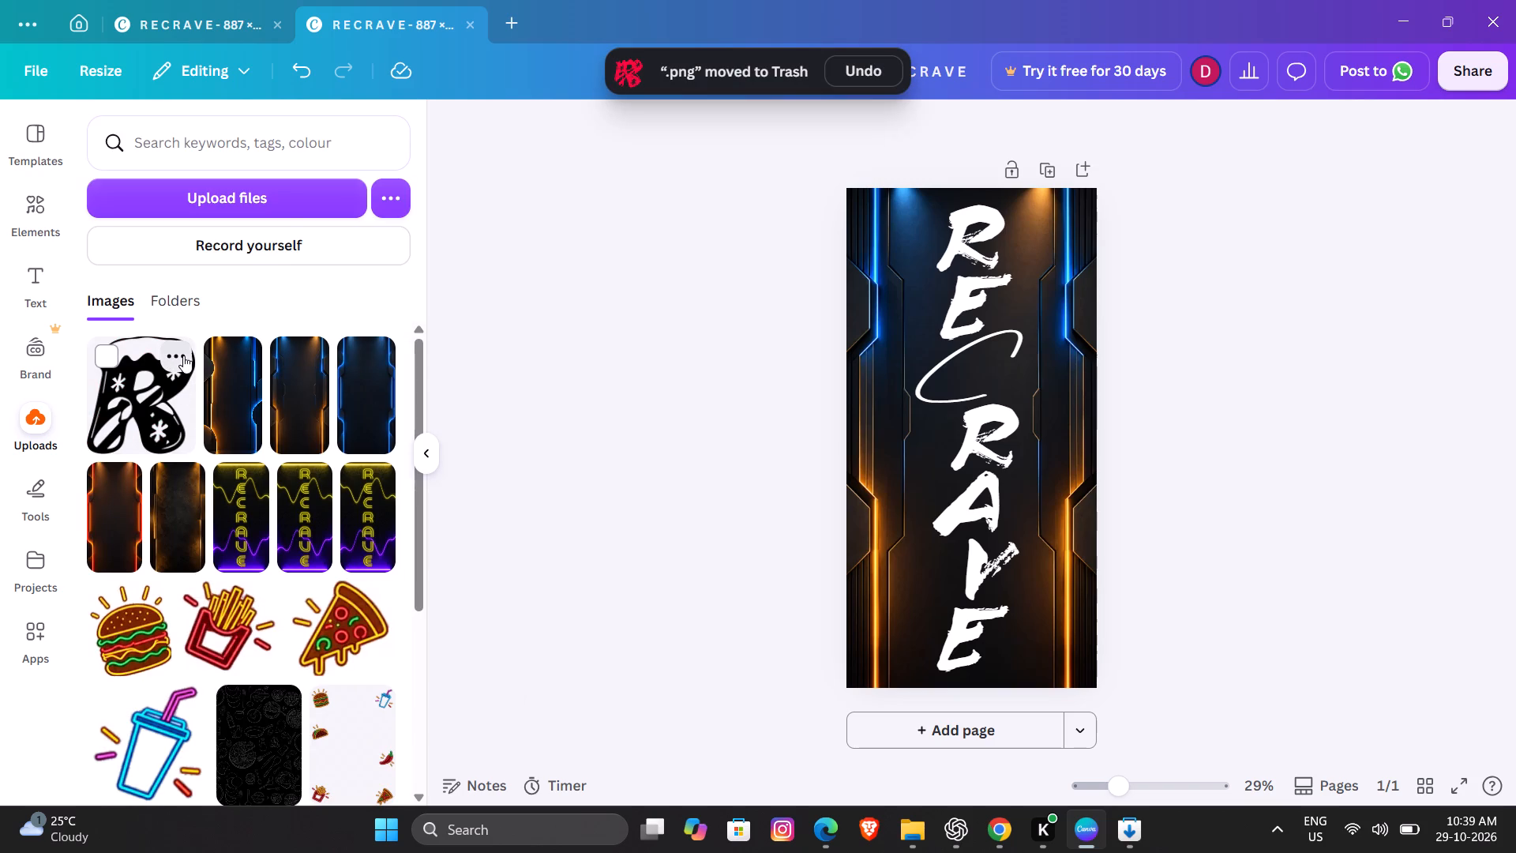
{"action": "left_click", "coordinate": [301, 667]}
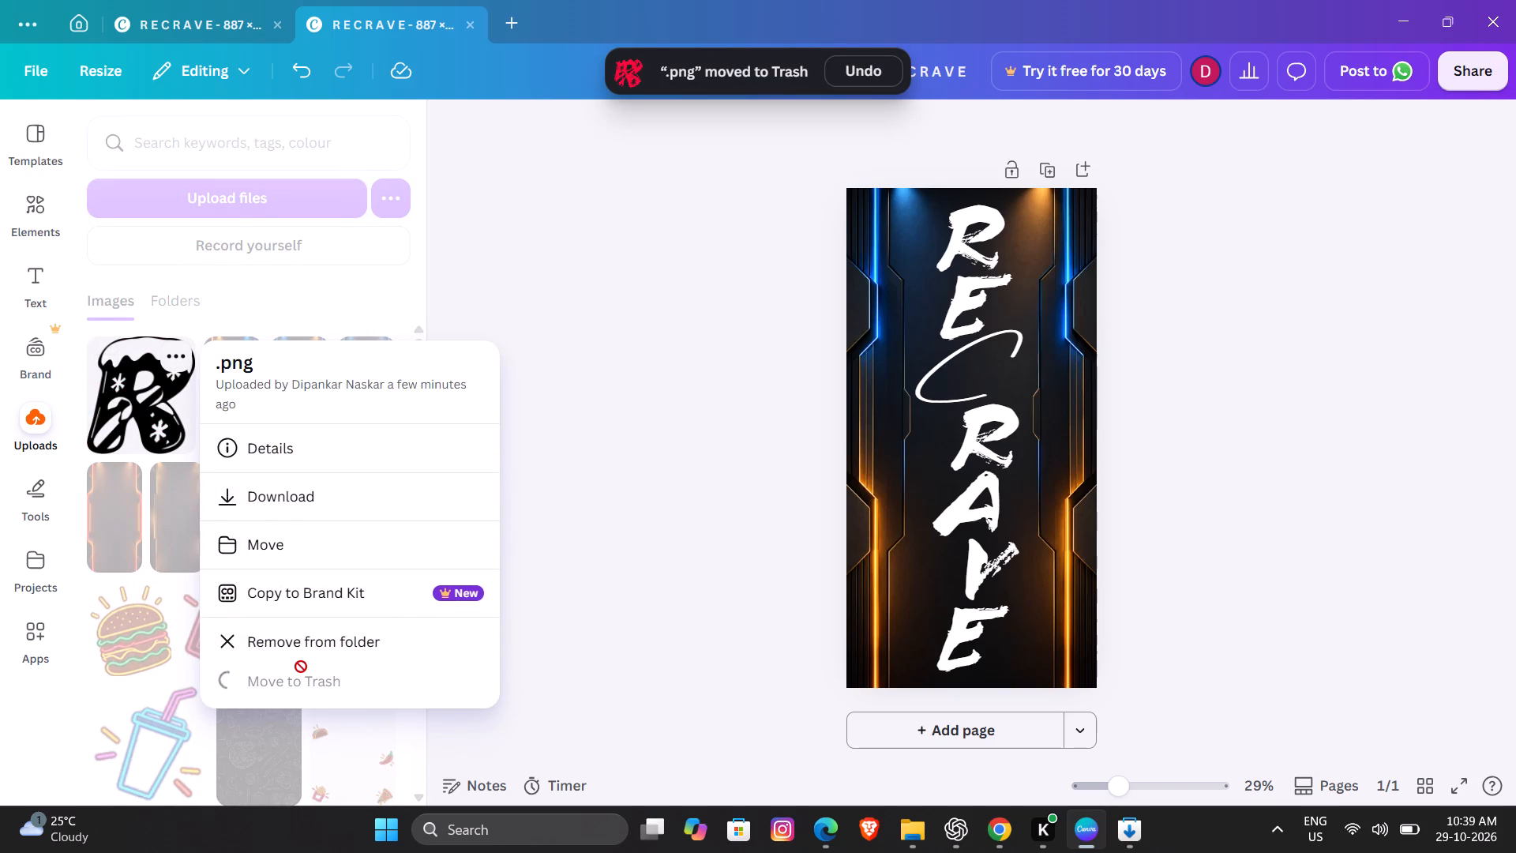
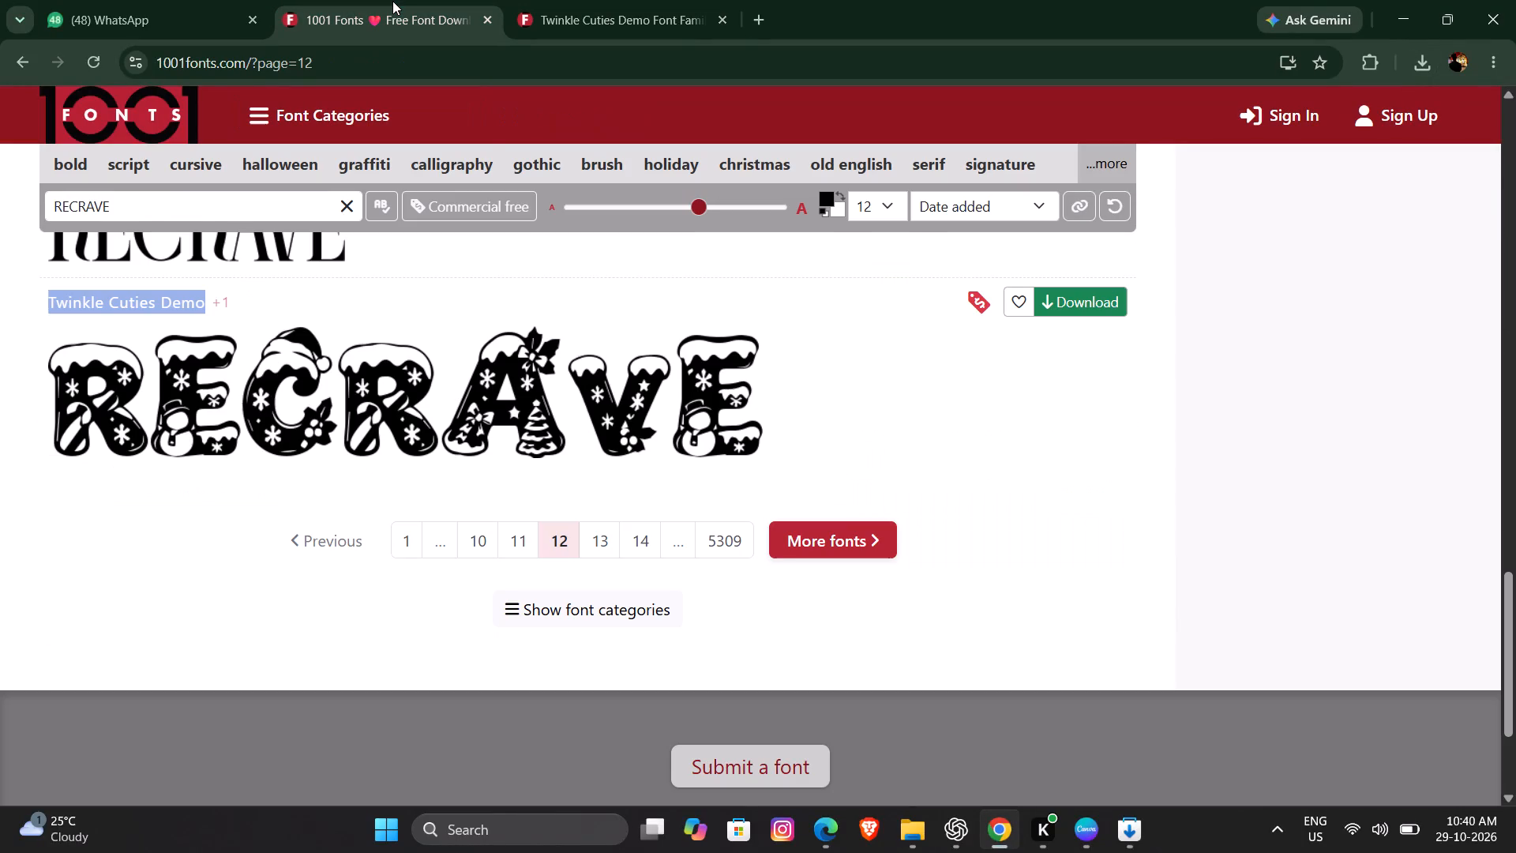
Look through the RECRAVE font previews on page 12 of 1001 Fonts and return to page 1 of the font list.
{"action": "scroll", "coordinate": [537, 475], "scroll_direction": "up", "scroll_amount": 4}
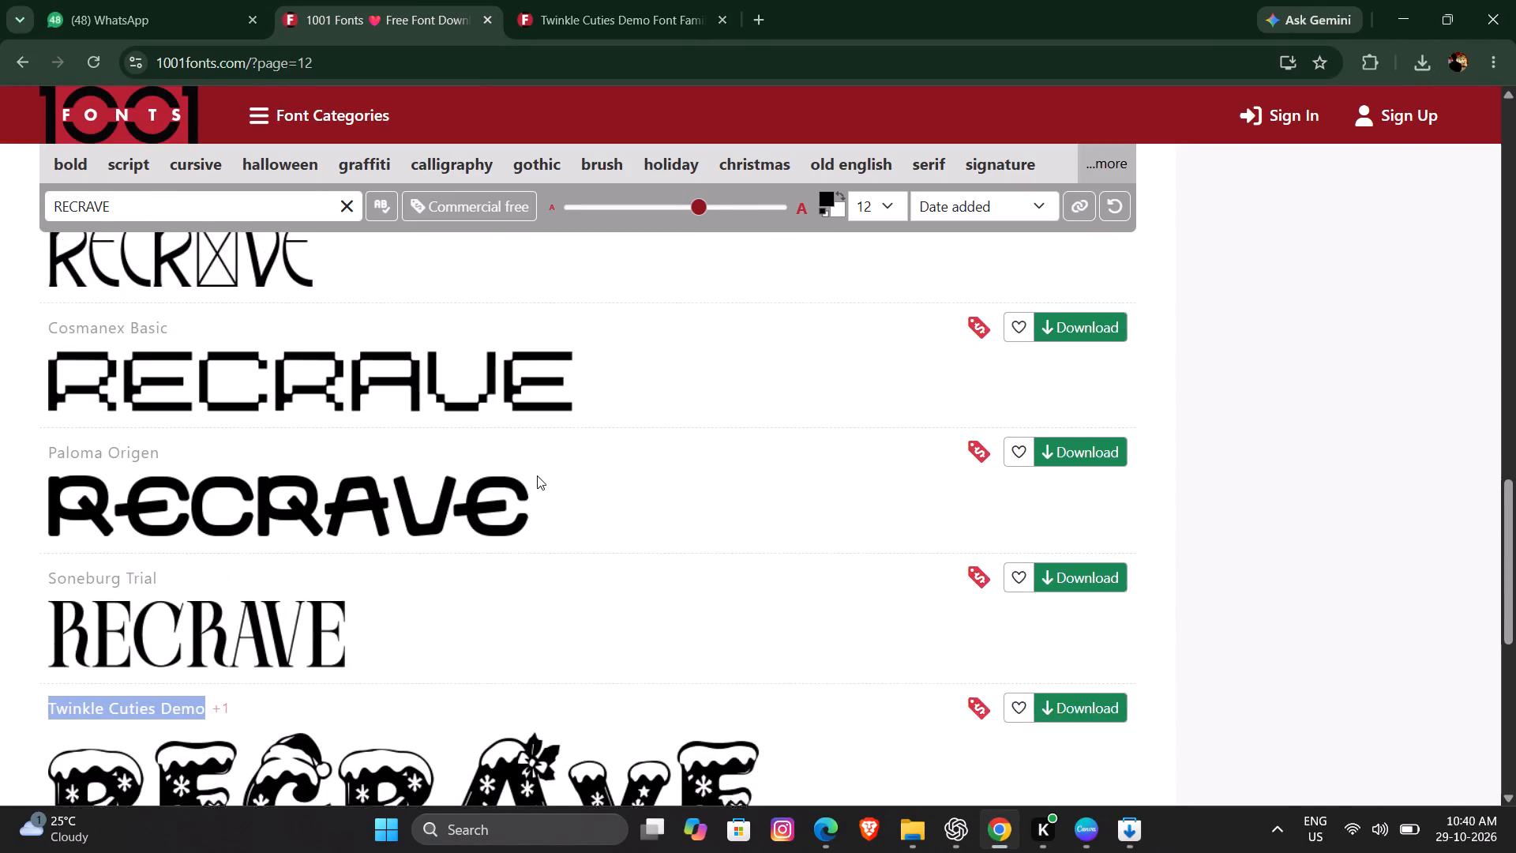
{"action": "scroll", "coordinate": [537, 475], "scroll_direction": "up", "scroll_amount": 14}
{"action": "scroll", "coordinate": [537, 475], "scroll_direction": "down", "scroll_amount": 2}
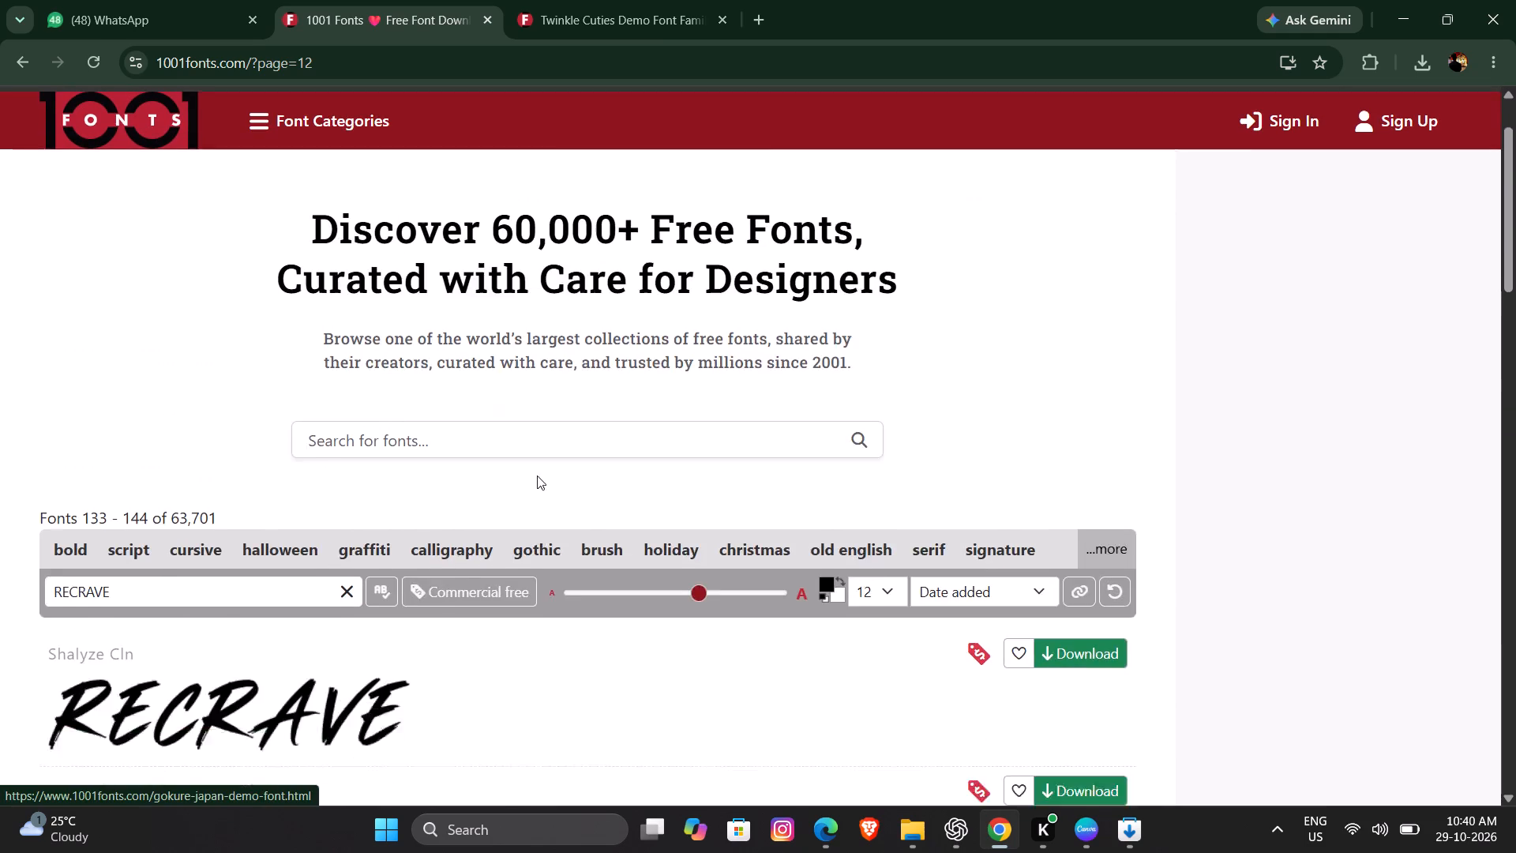
{"action": "scroll", "coordinate": [537, 475], "scroll_direction": "down", "scroll_amount": 10}
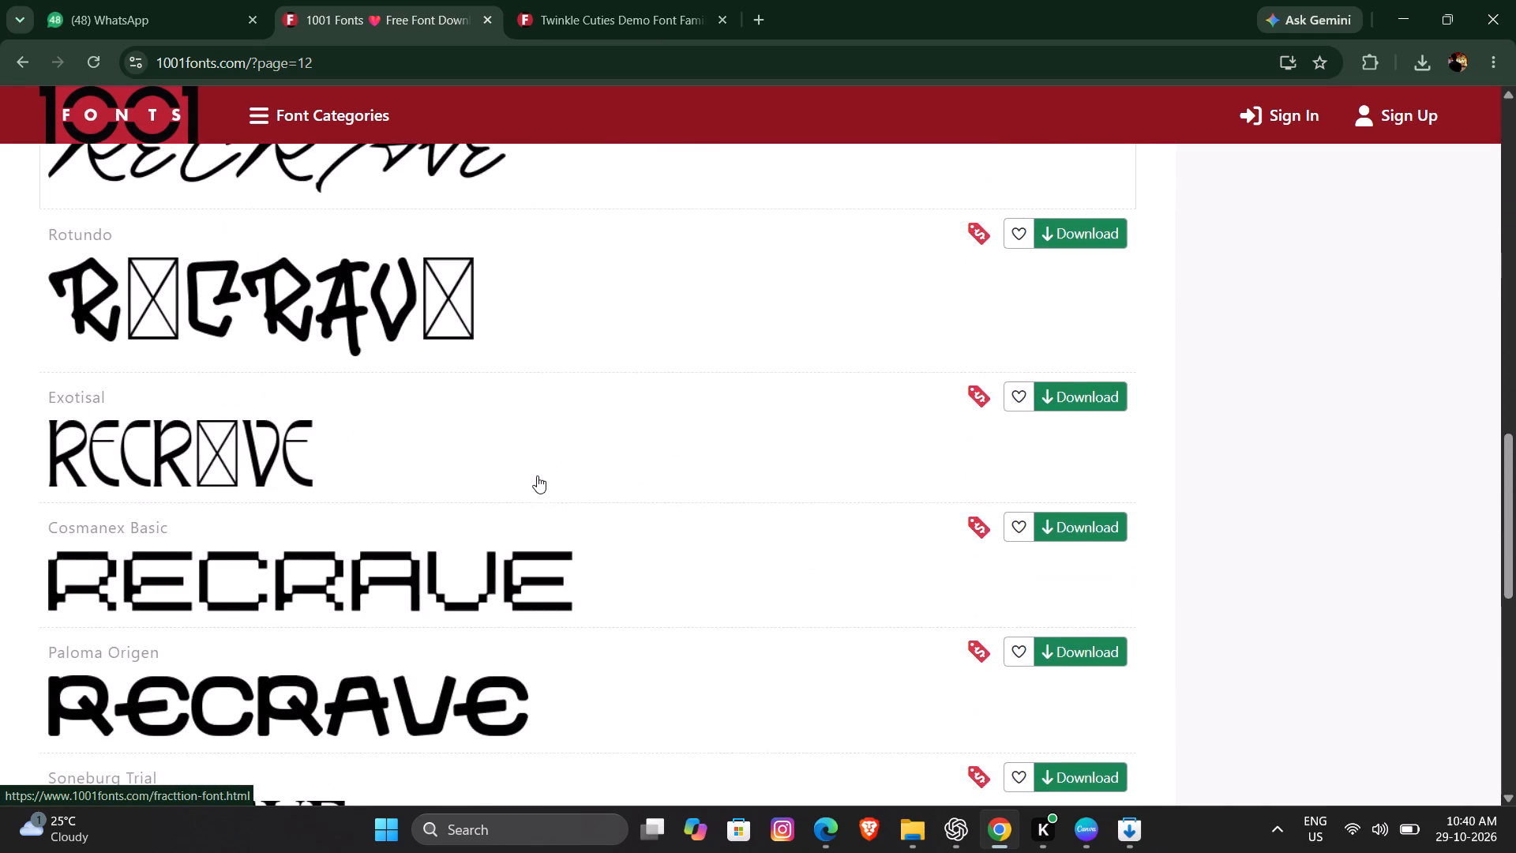
{"action": "scroll", "coordinate": [537, 475], "scroll_direction": "down", "scroll_amount": 3}
{"action": "left_click", "coordinate": [409, 551]}
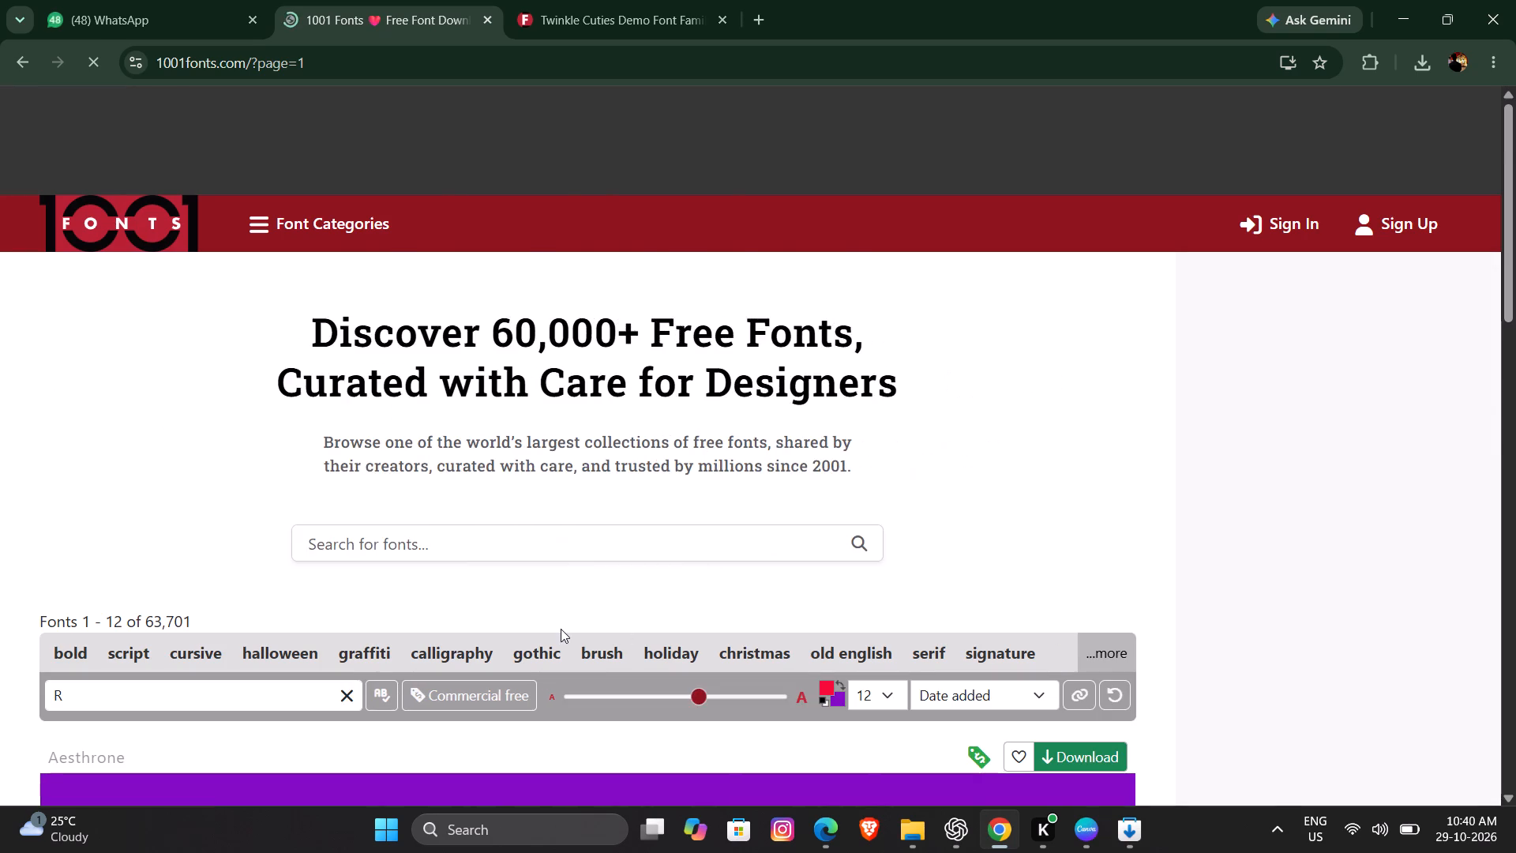
{"action": "scroll", "coordinate": [561, 629], "scroll_direction": "down", "scroll_amount": 4}
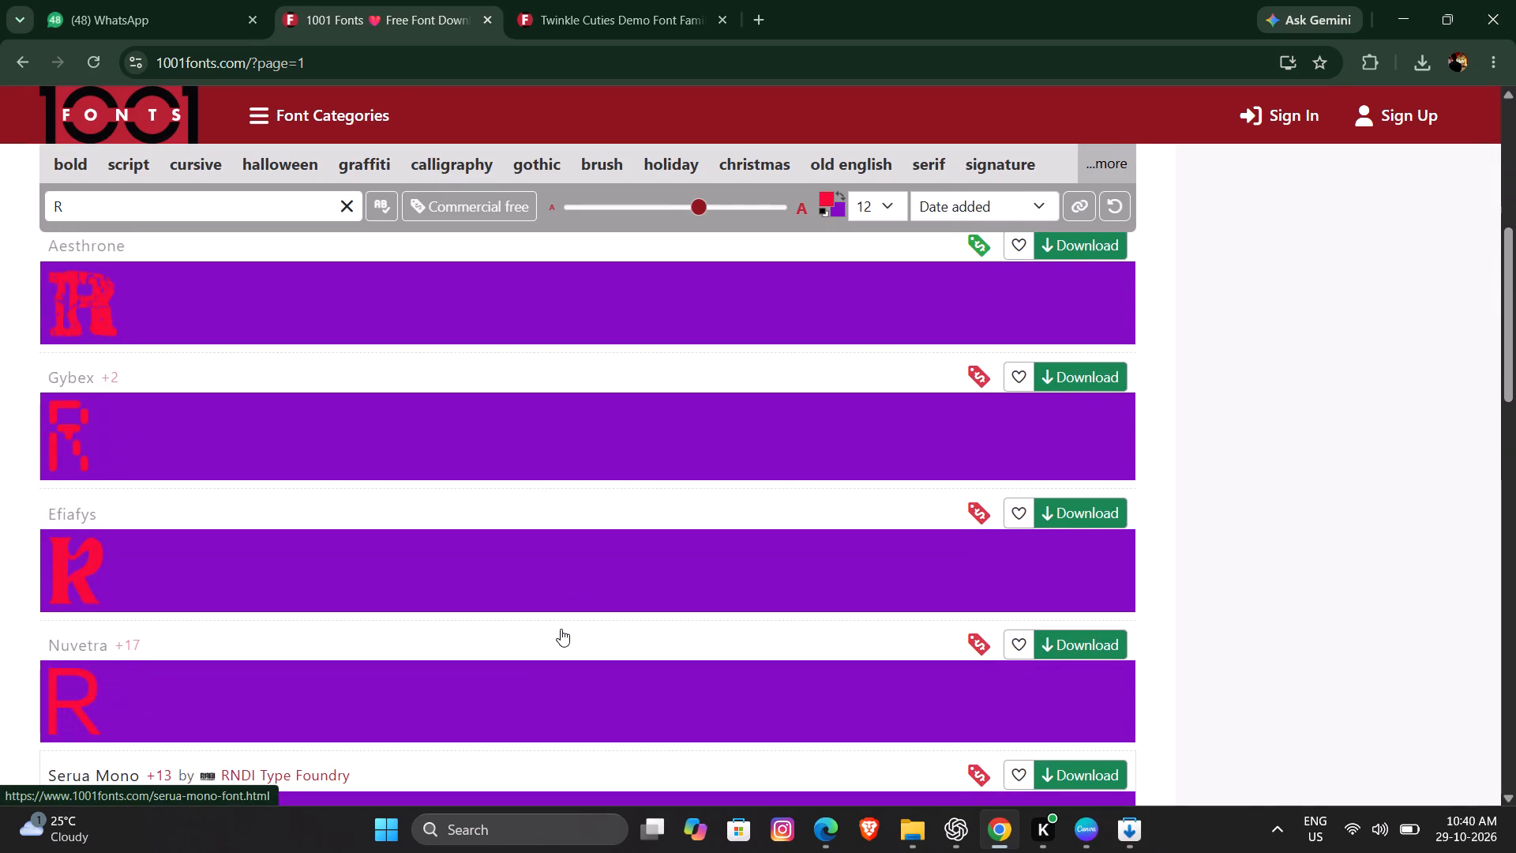
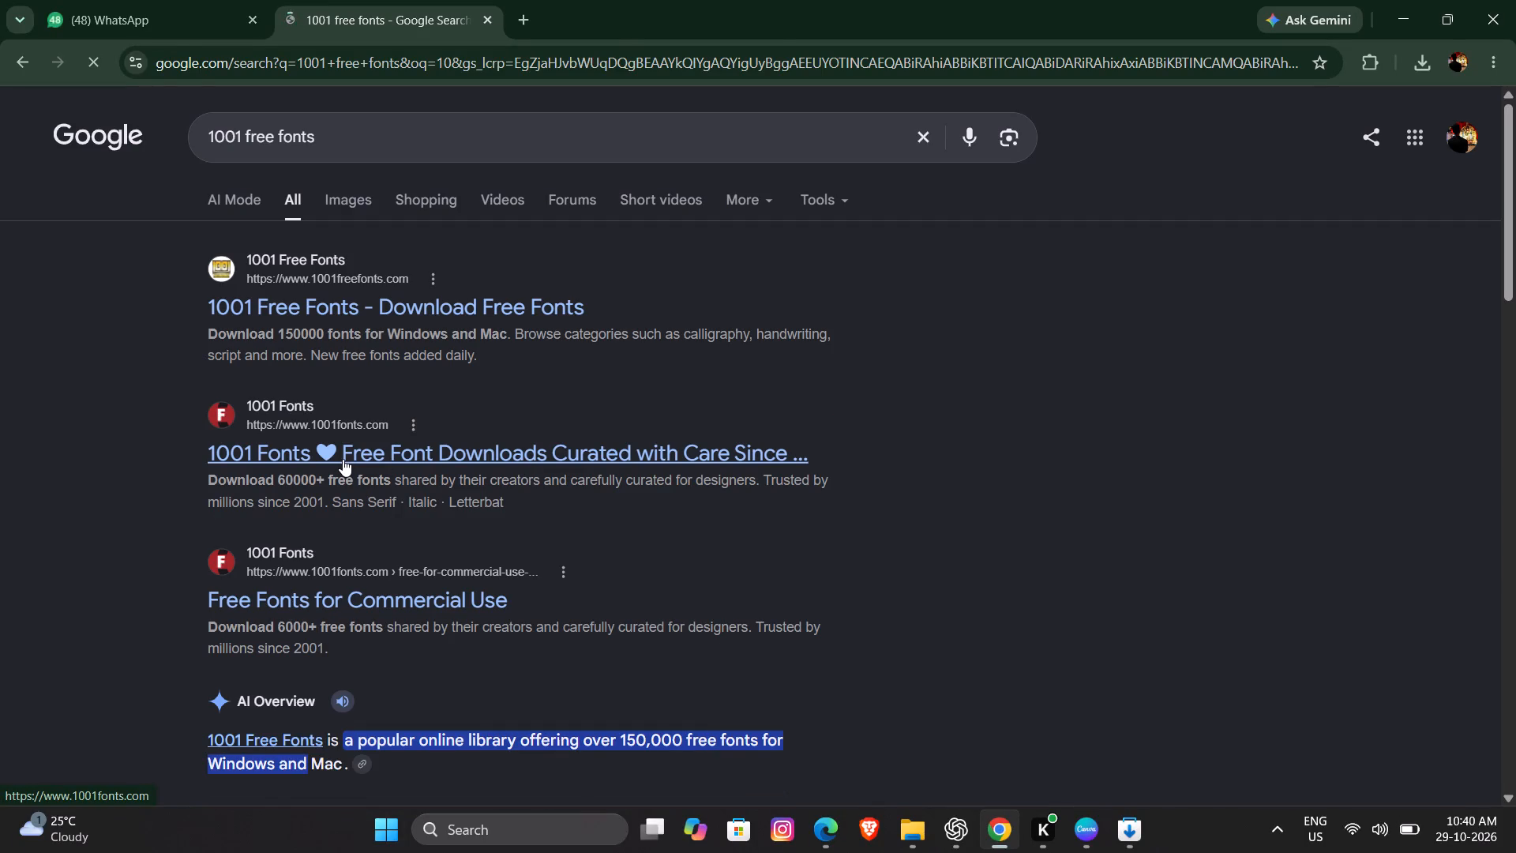
Change the background colour of the font previews on 1001 Fonts to white, #FFFFFF.
{"action": "scroll", "coordinate": [343, 459], "scroll_direction": "down", "scroll_amount": 2}
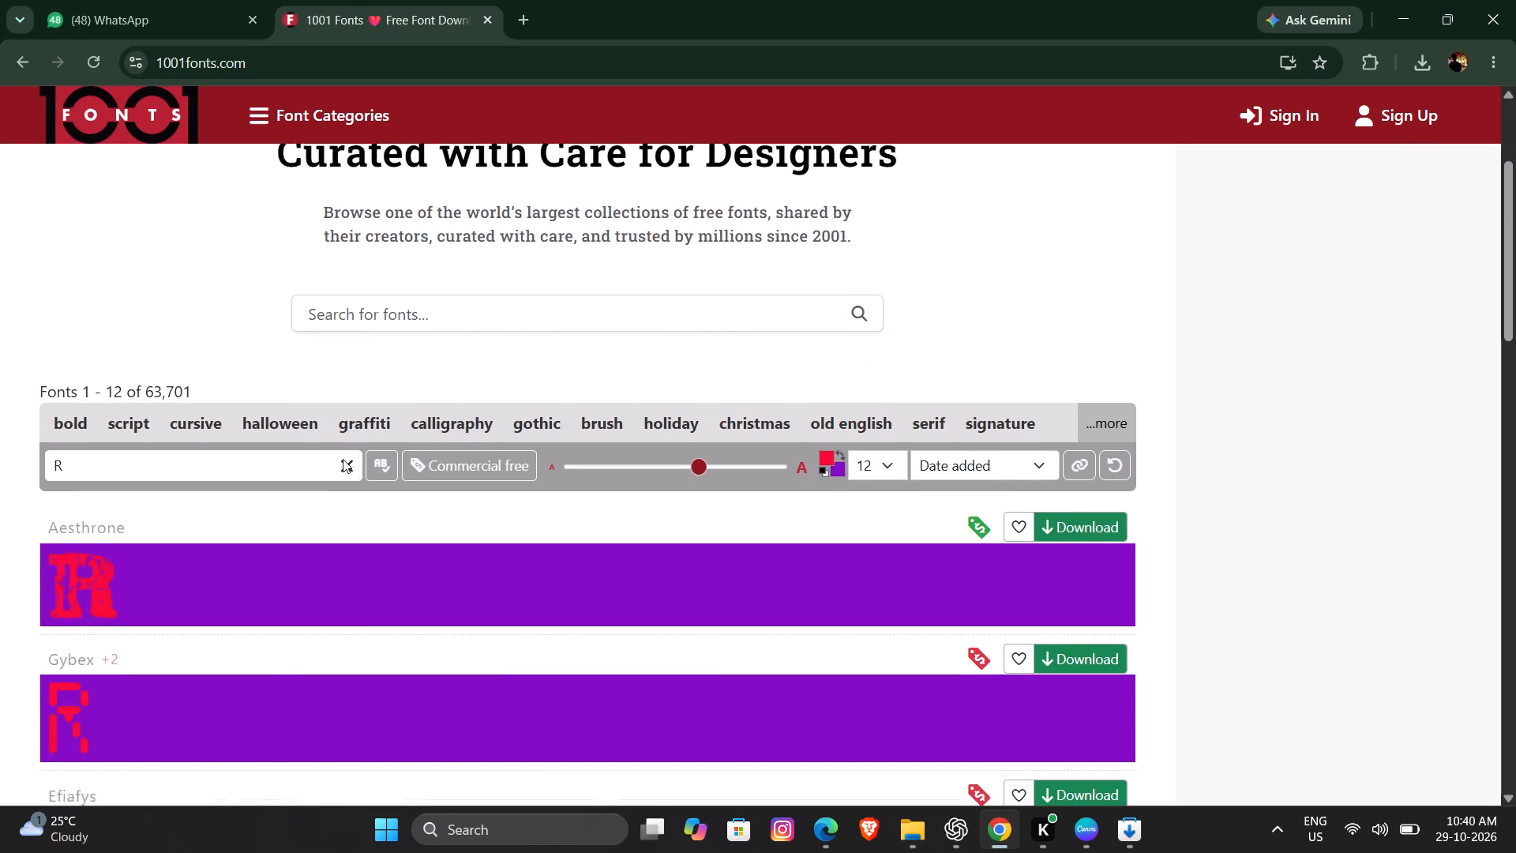
{"action": "scroll", "coordinate": [343, 459], "scroll_direction": "down", "scroll_amount": 2}
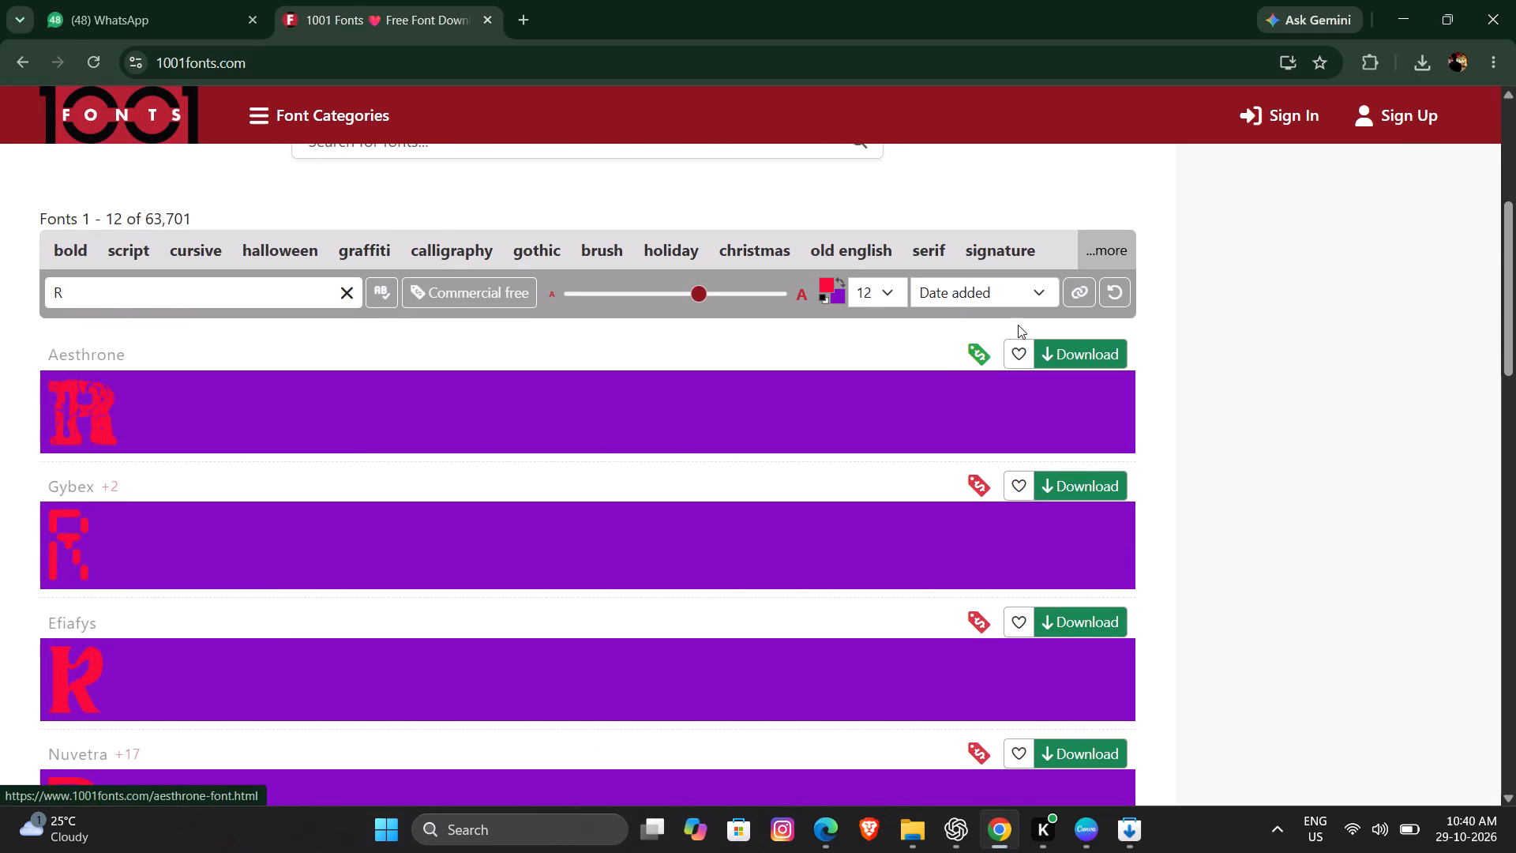
{"action": "left_click", "coordinate": [842, 298]}
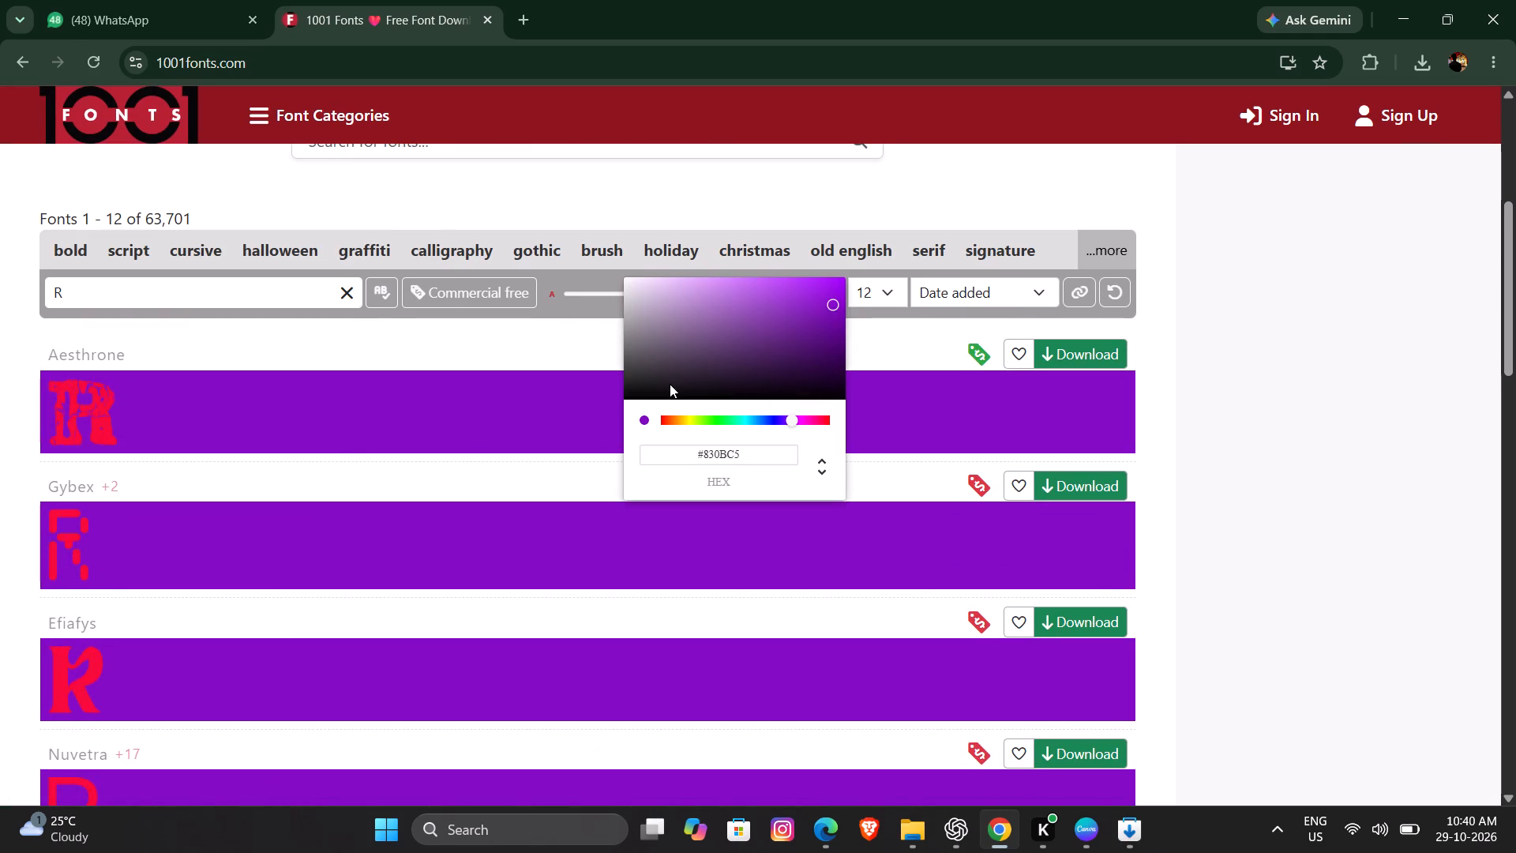
{"action": "left_click", "coordinate": [629, 281]}
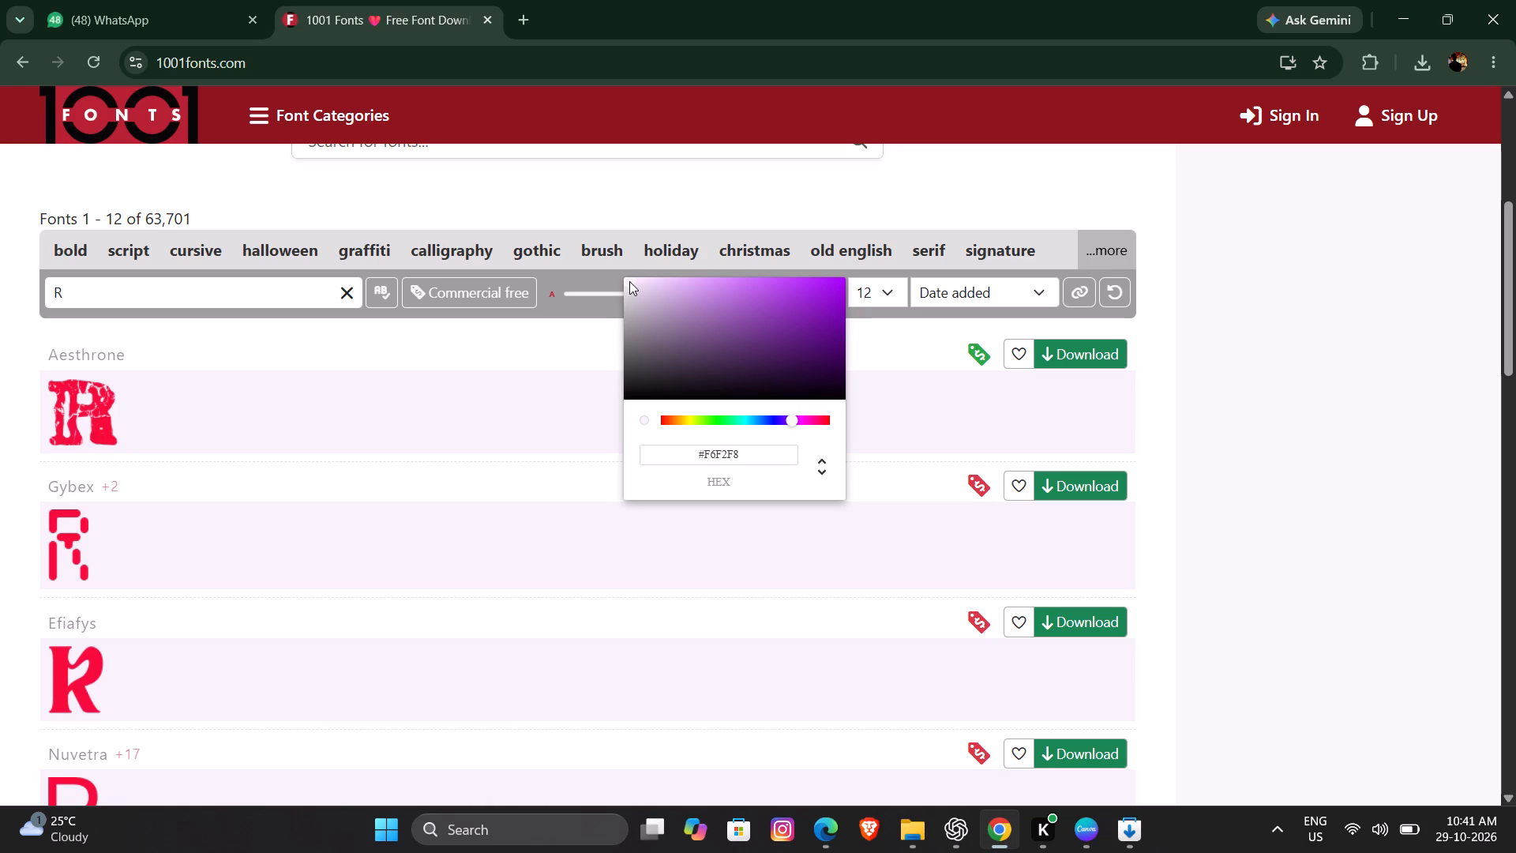
{"action": "left_click_drag", "start_coordinate": [629, 281], "coordinate": [622, 274]}
{"action": "left_click_drag", "start_coordinate": [622, 274], "coordinate": [624, 289]}
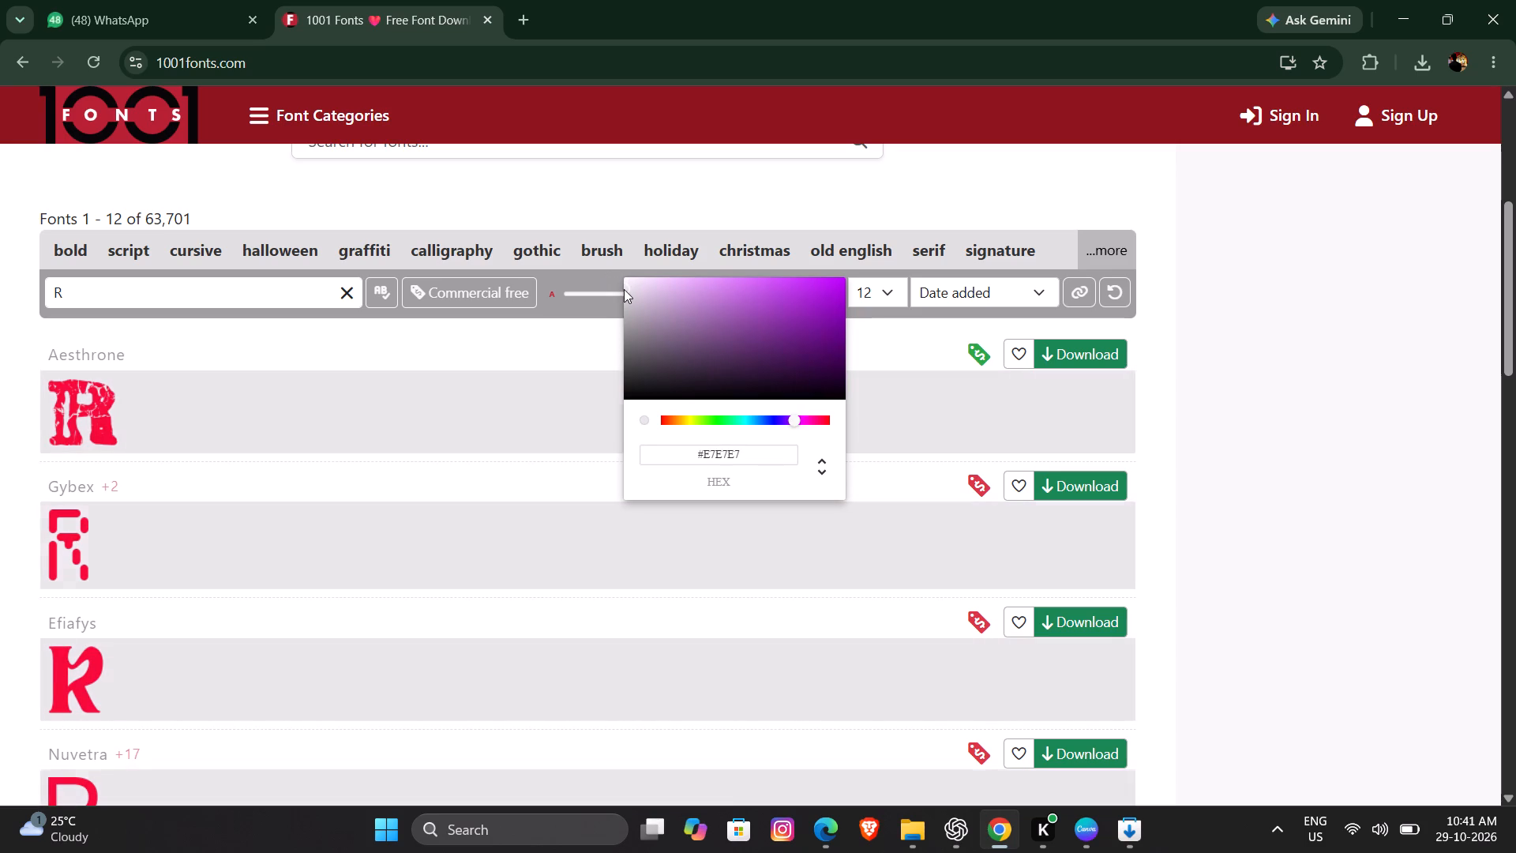
{"action": "left_click_drag", "start_coordinate": [624, 289], "coordinate": [594, 276]}
{"action": "left_click", "coordinate": [738, 552]}
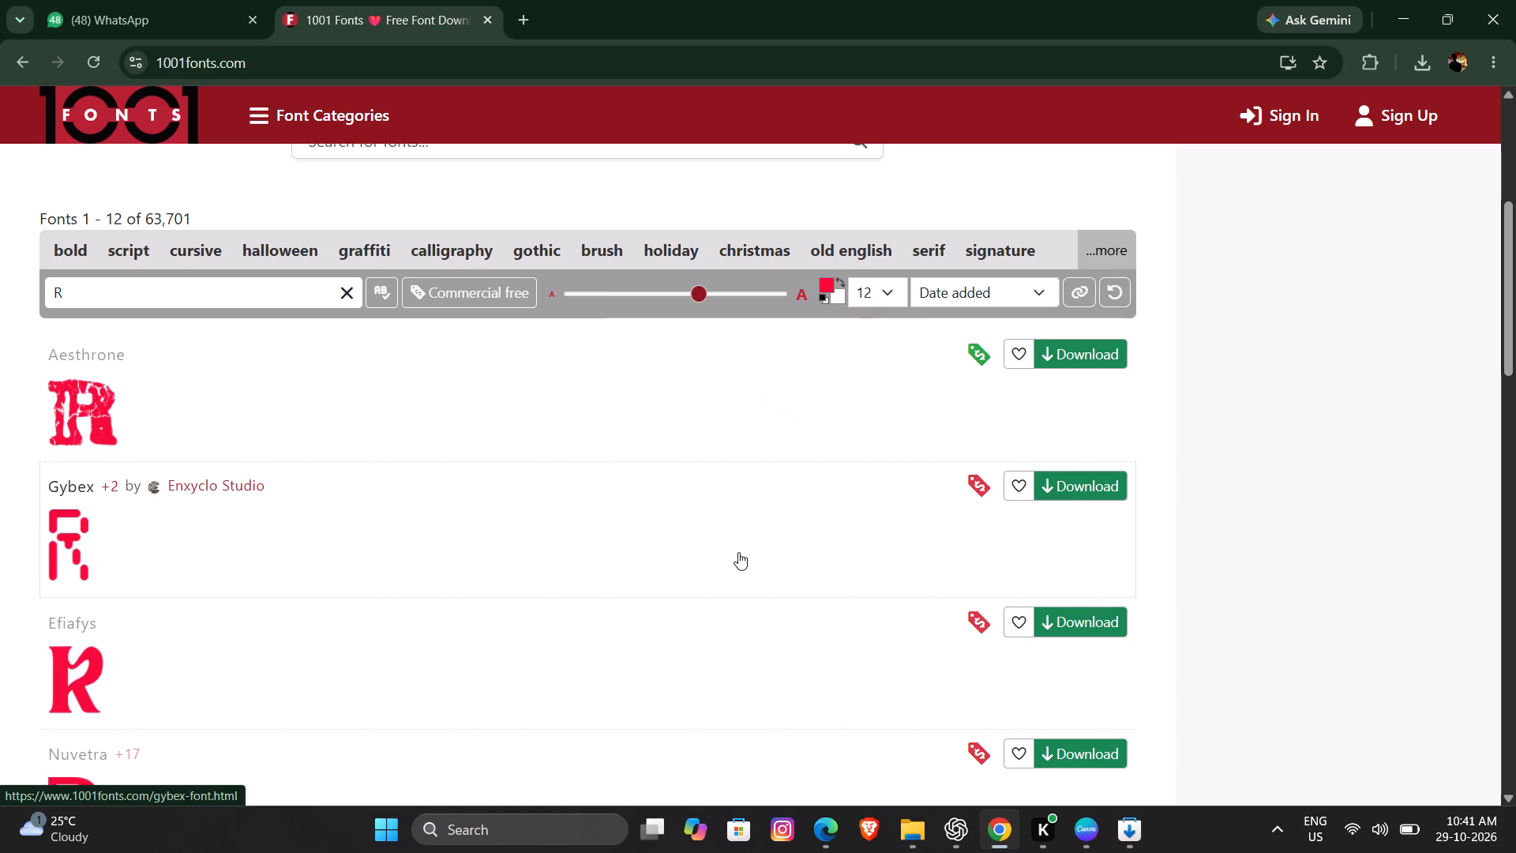
Look through the letter R font previews on pages 1 and 2 of the font list.
{"action": "scroll", "coordinate": [466, 656], "scroll_direction": "down", "scroll_amount": 4}
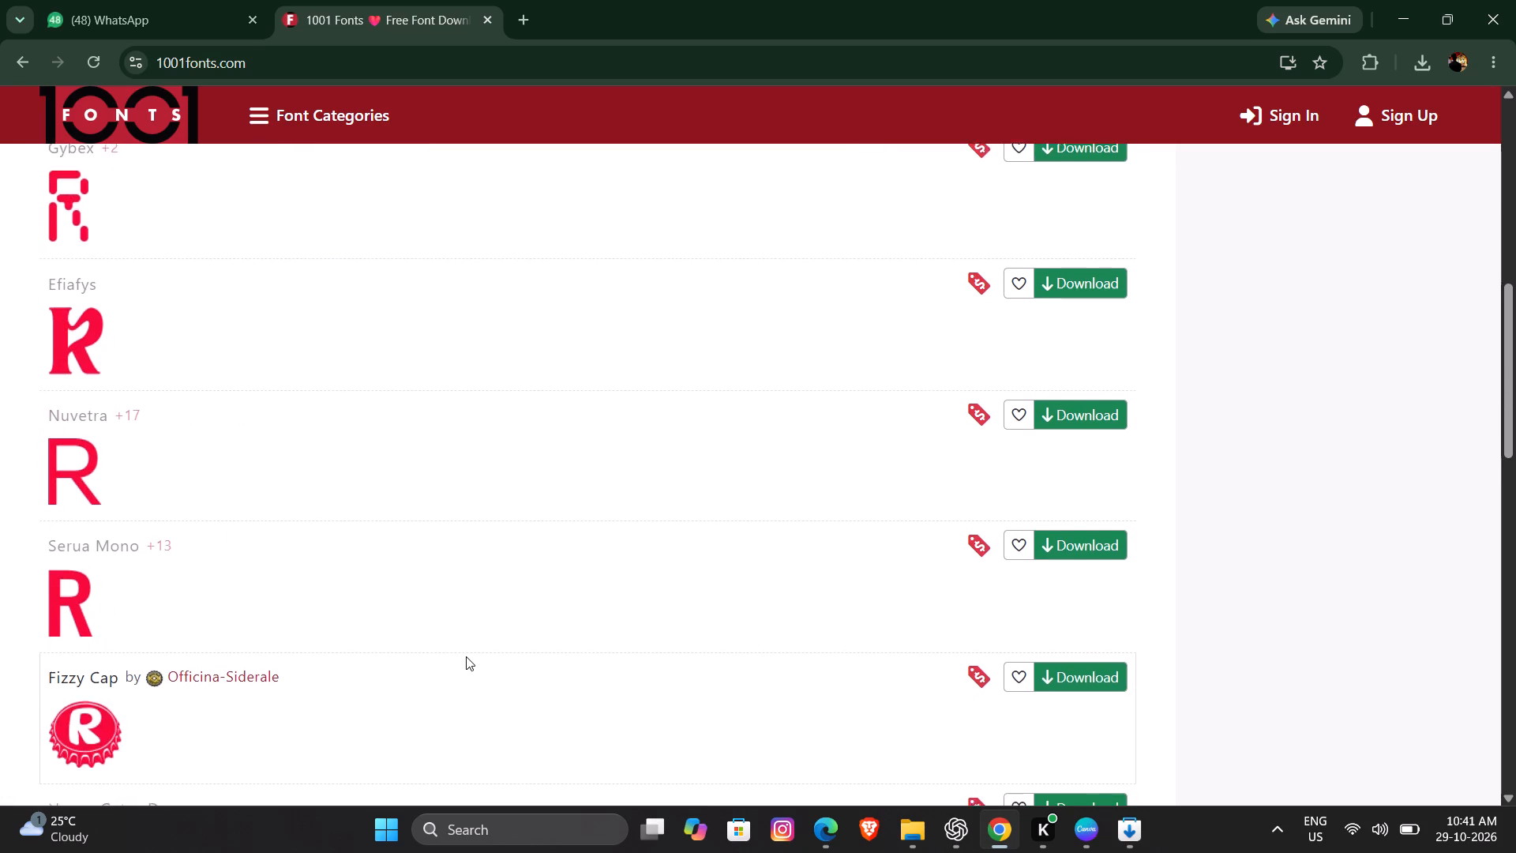
{"action": "scroll", "coordinate": [466, 656], "scroll_direction": "down", "scroll_amount": 5}
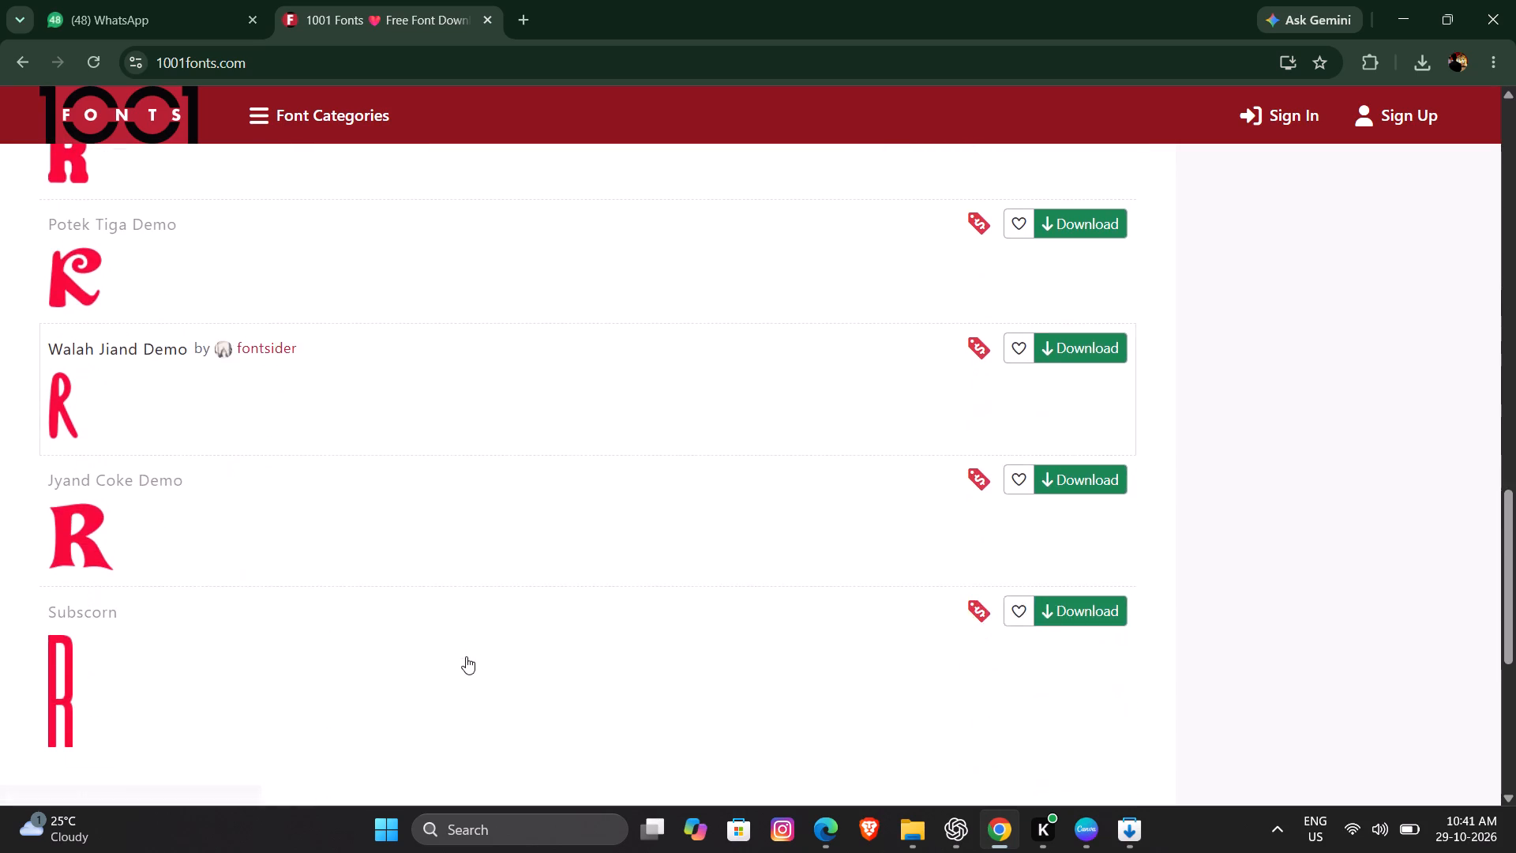
{"action": "scroll", "coordinate": [466, 656], "scroll_direction": "down", "scroll_amount": 2}
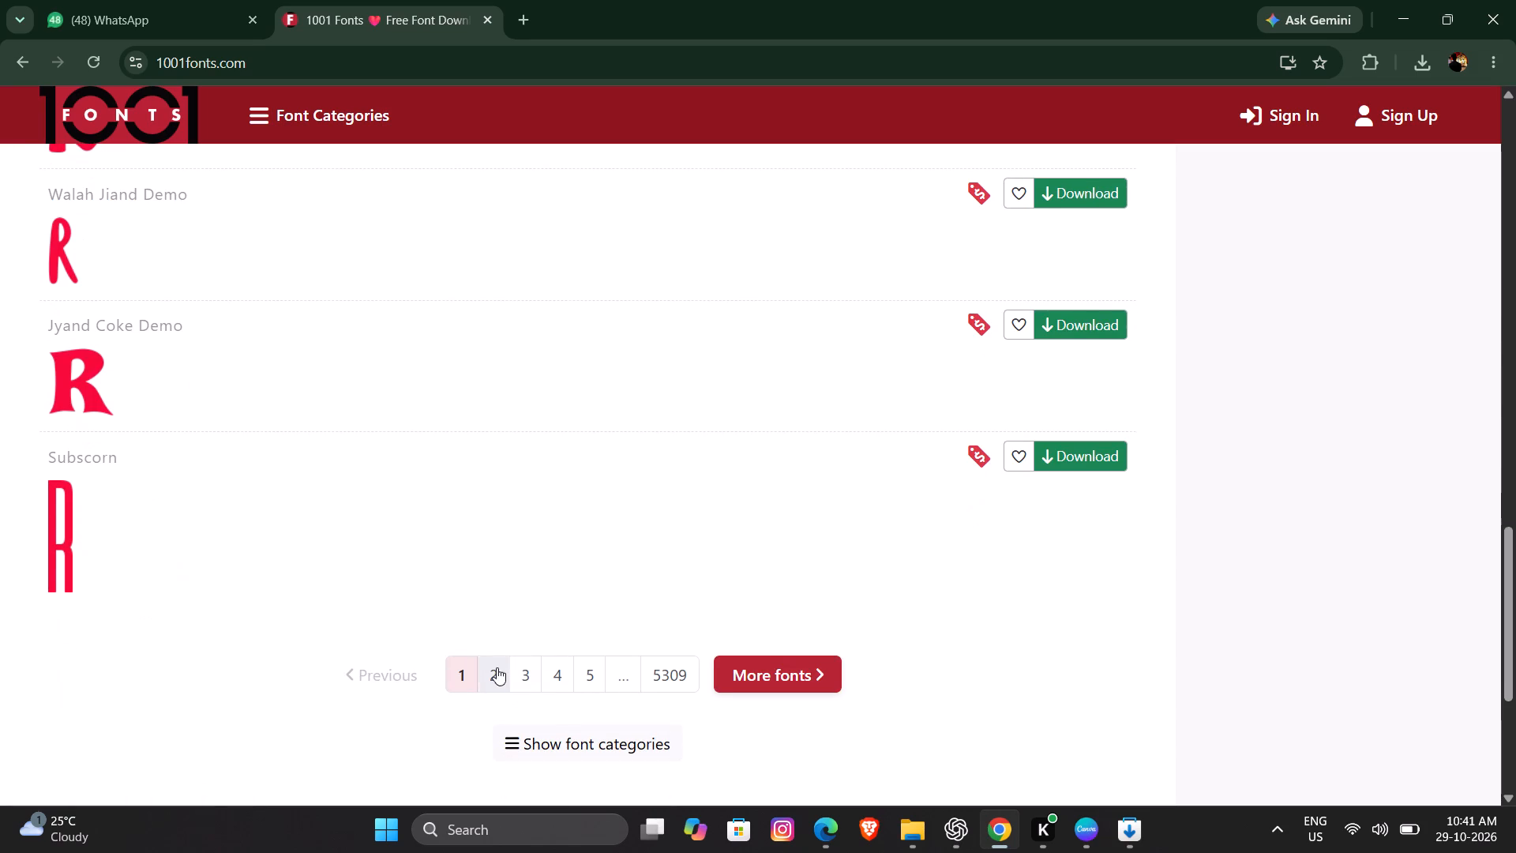
{"action": "left_click", "coordinate": [497, 667]}
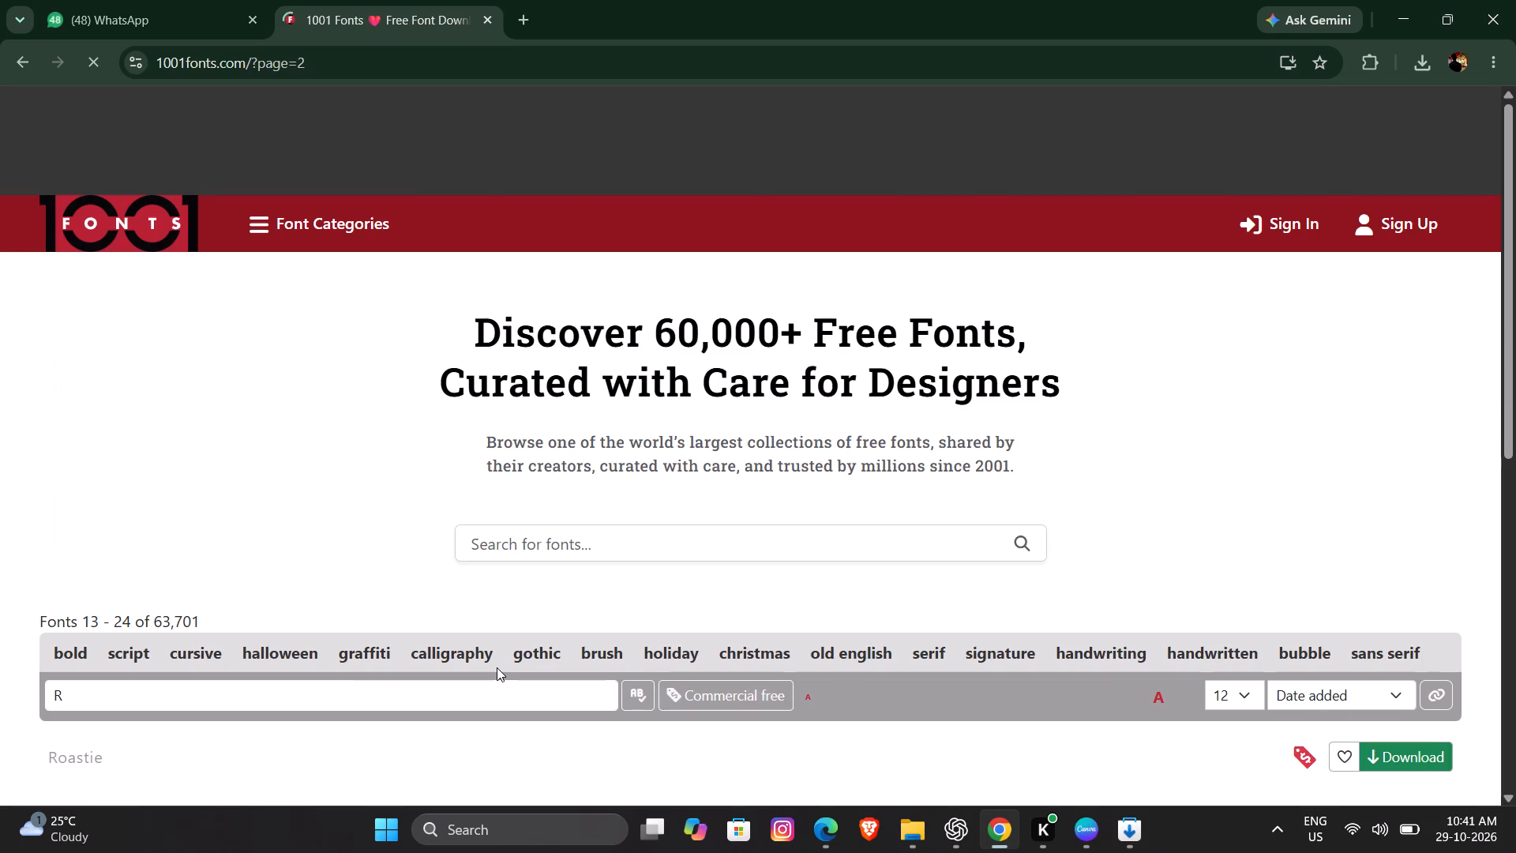
{"action": "scroll", "coordinate": [497, 667], "scroll_direction": "down", "scroll_amount": 6}
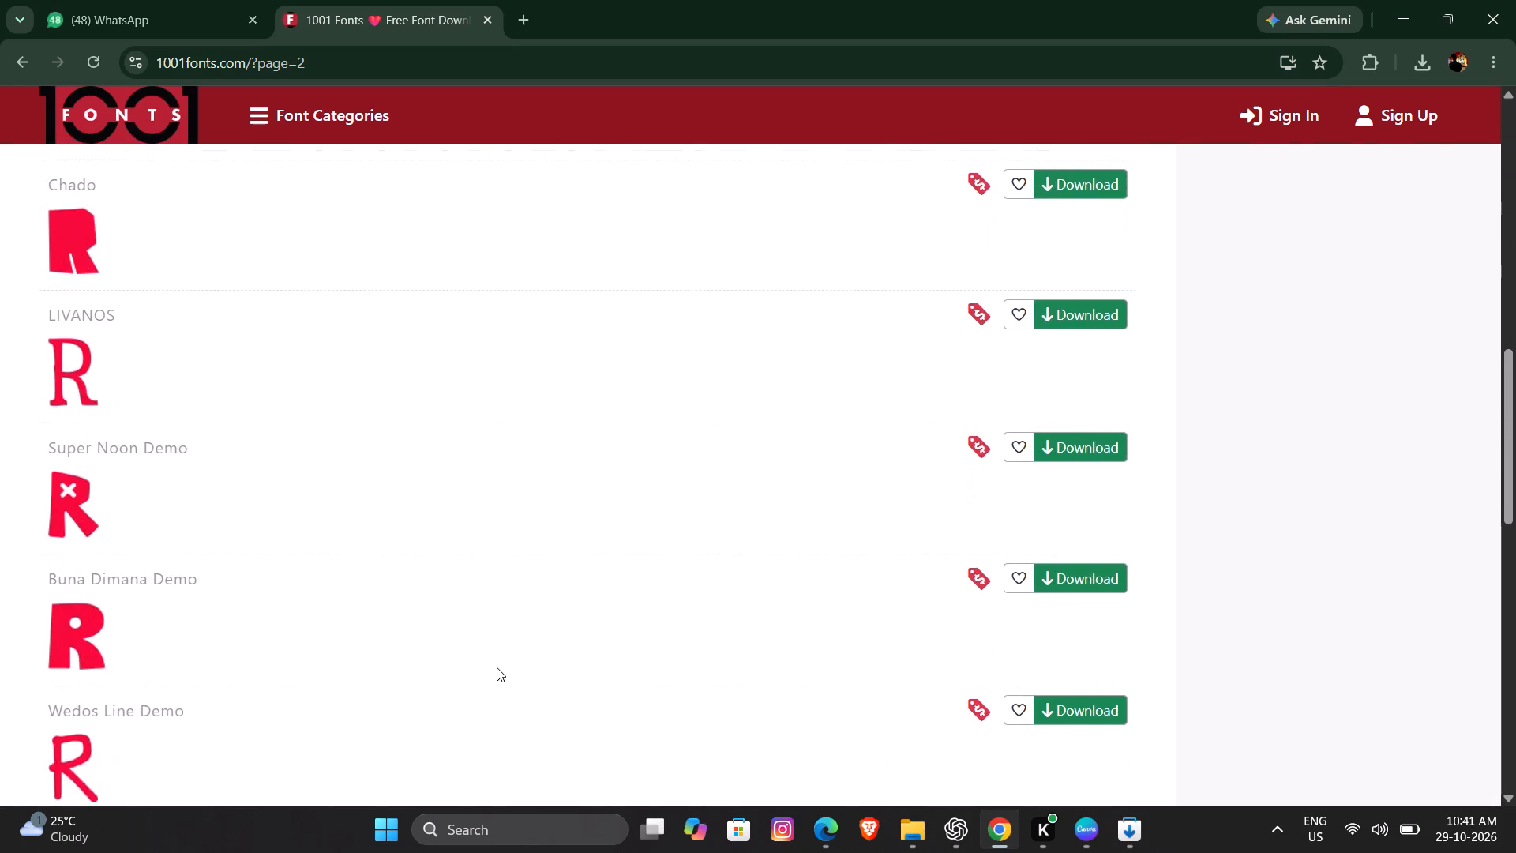
{"action": "scroll", "coordinate": [497, 667], "scroll_direction": "down", "scroll_amount": 8}
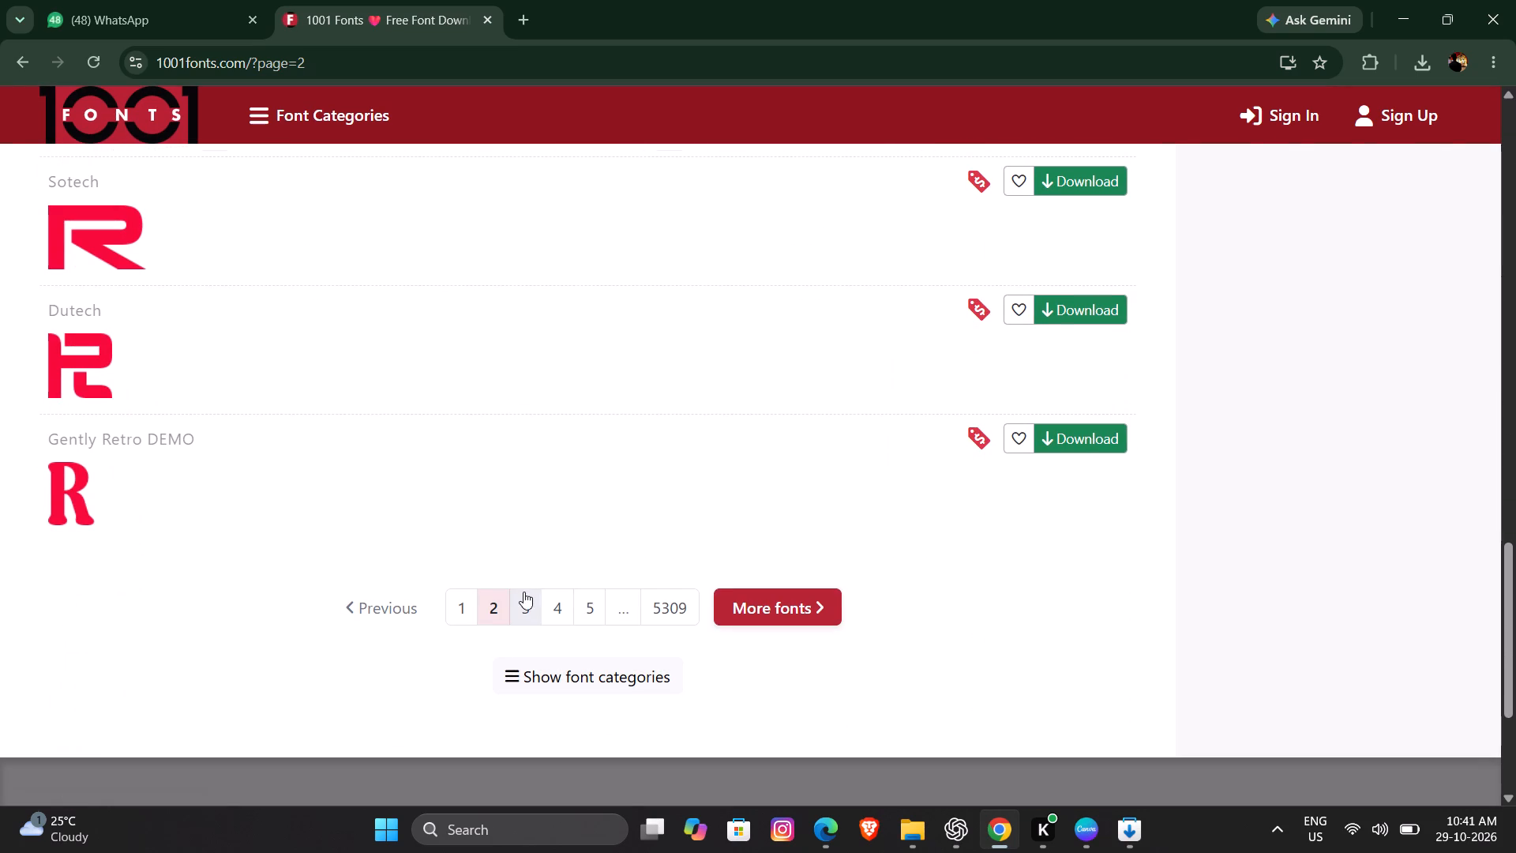
Look through the letter R font previews on pages 3 and 4 of the font list.
{"action": "left_click", "coordinate": [523, 599]}
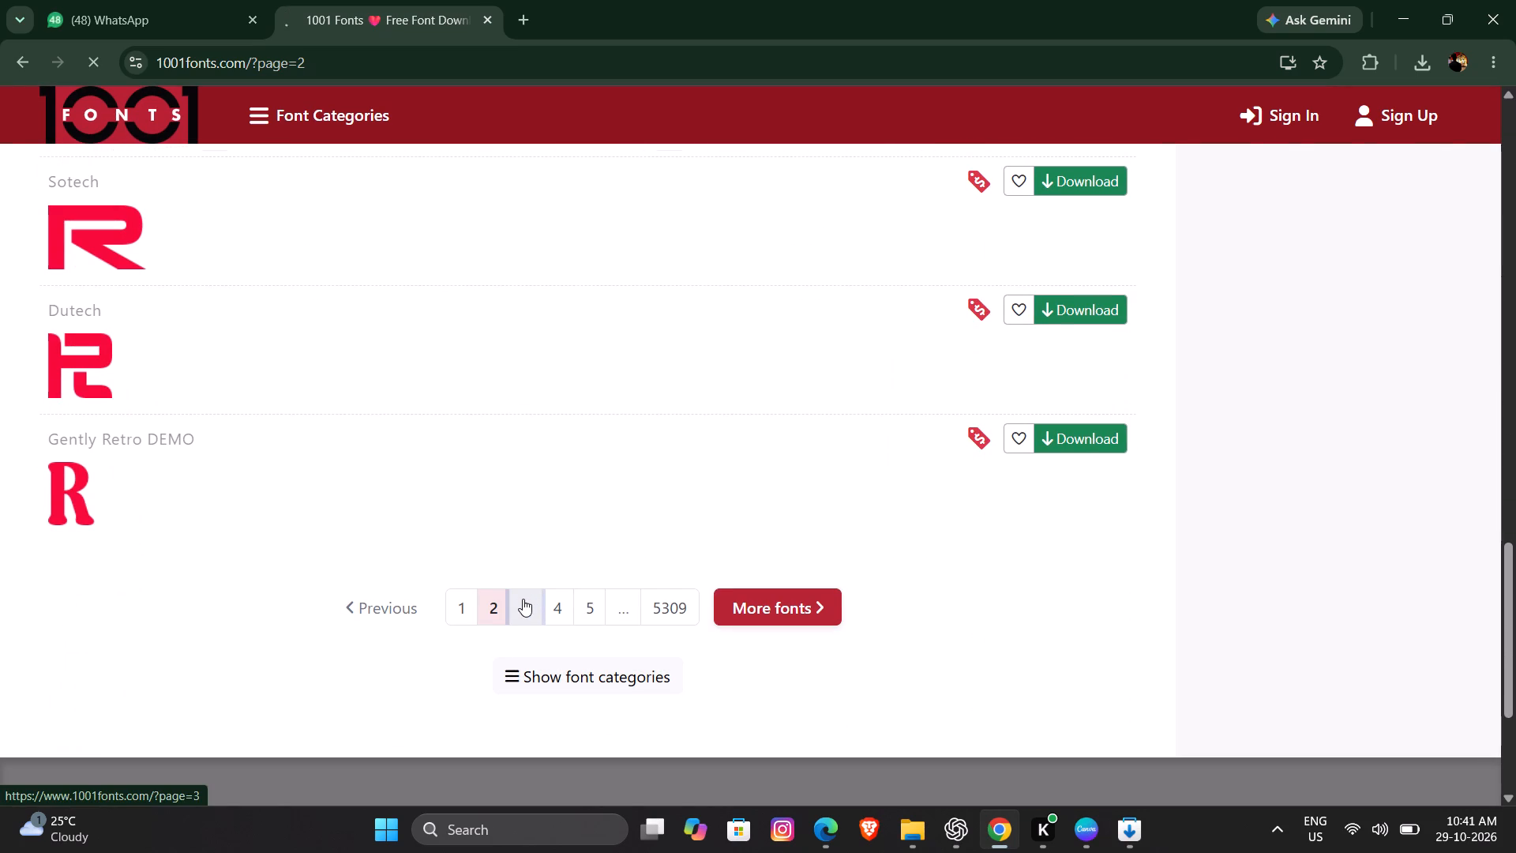
{"action": "scroll", "coordinate": [523, 599], "scroll_direction": "down", "scroll_amount": 3}
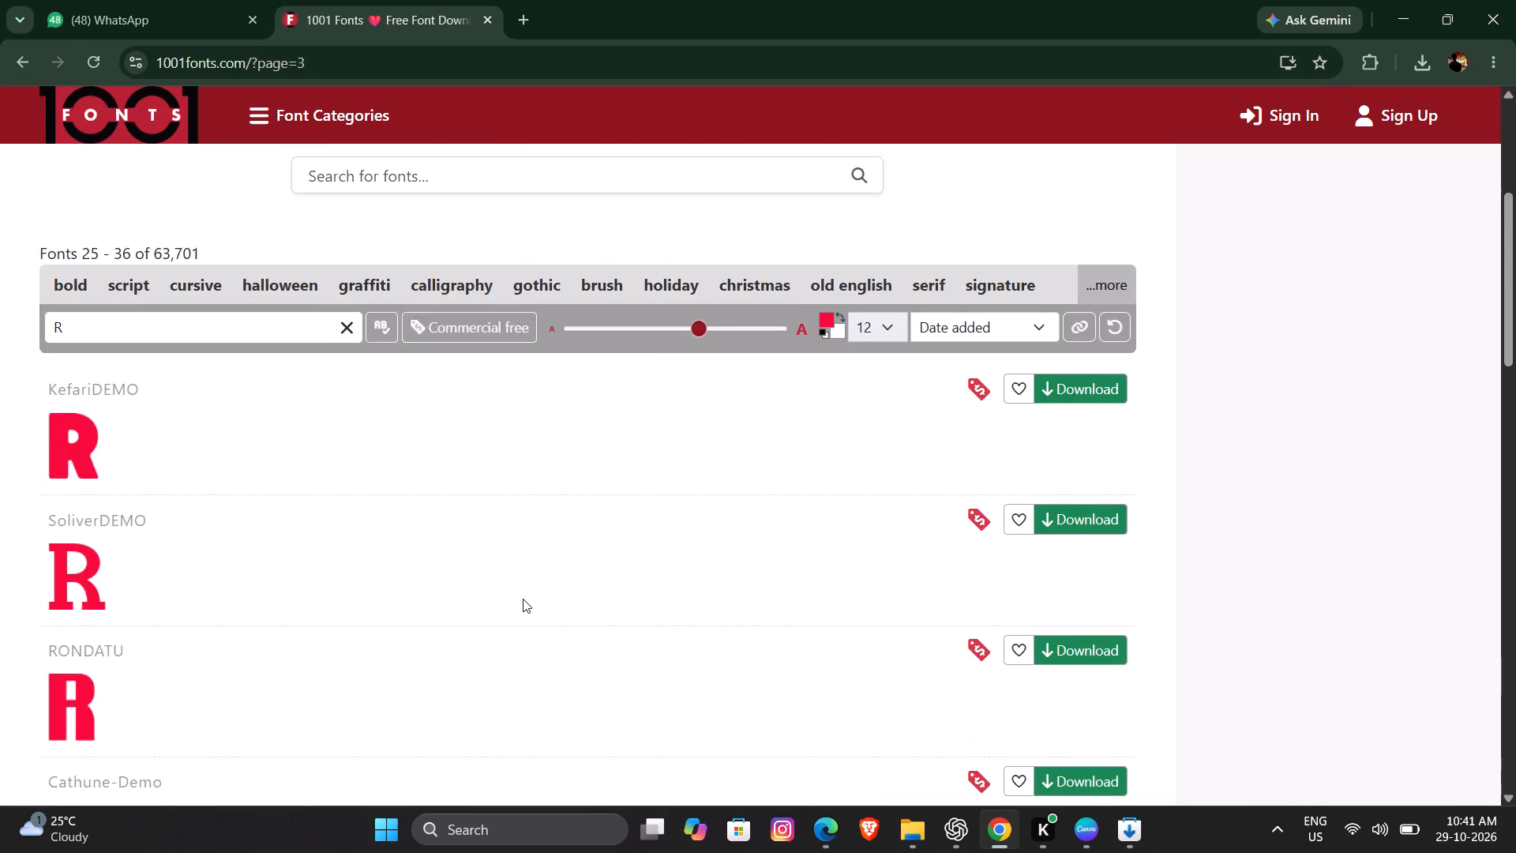
{"action": "scroll", "coordinate": [523, 599], "scroll_direction": "down", "scroll_amount": 7}
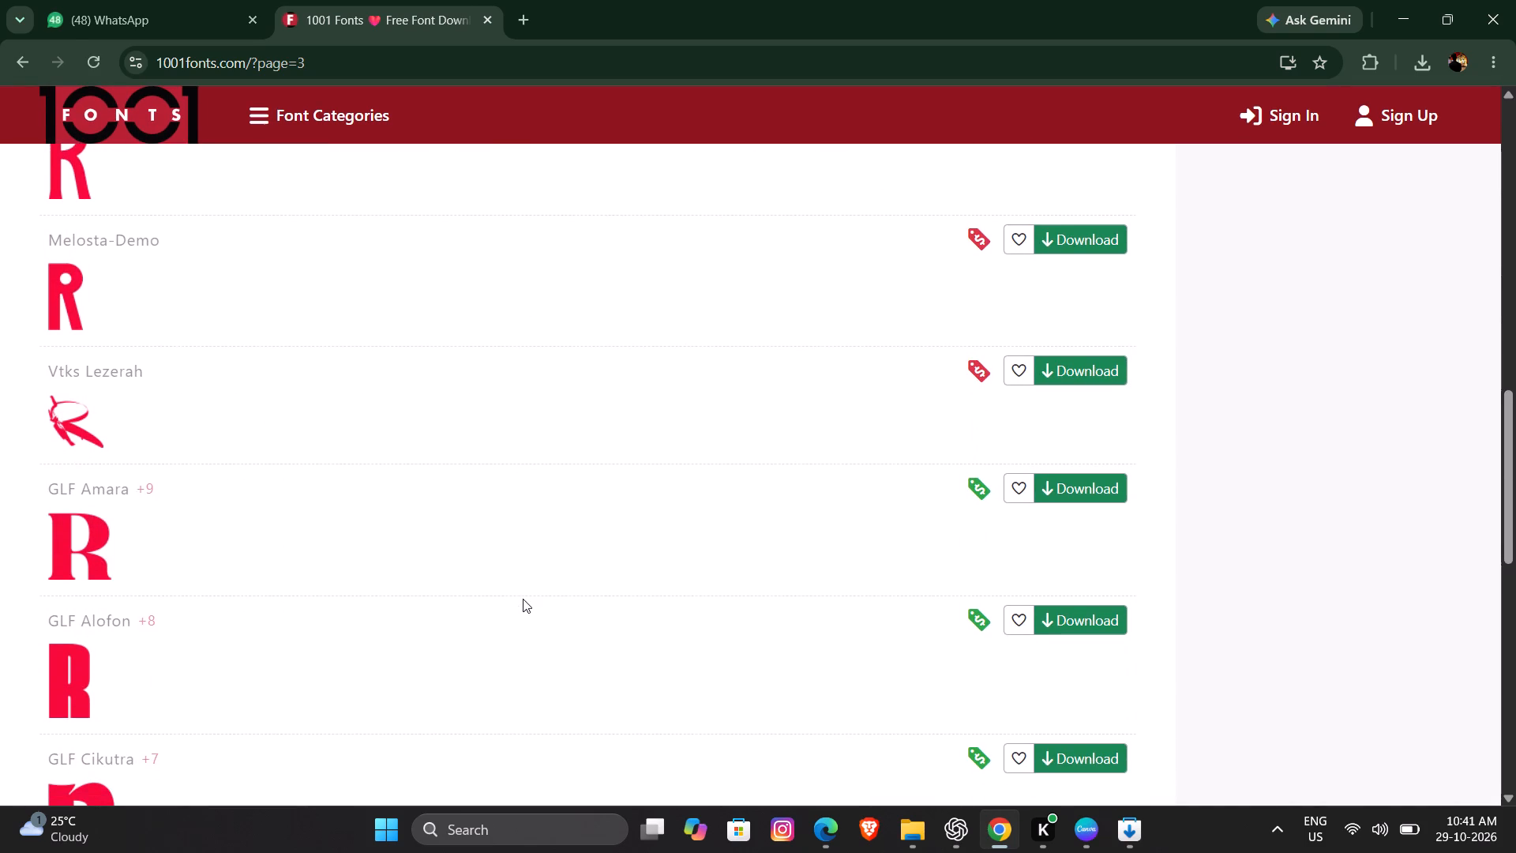
{"action": "scroll", "coordinate": [523, 599], "scroll_direction": "down", "scroll_amount": 5}
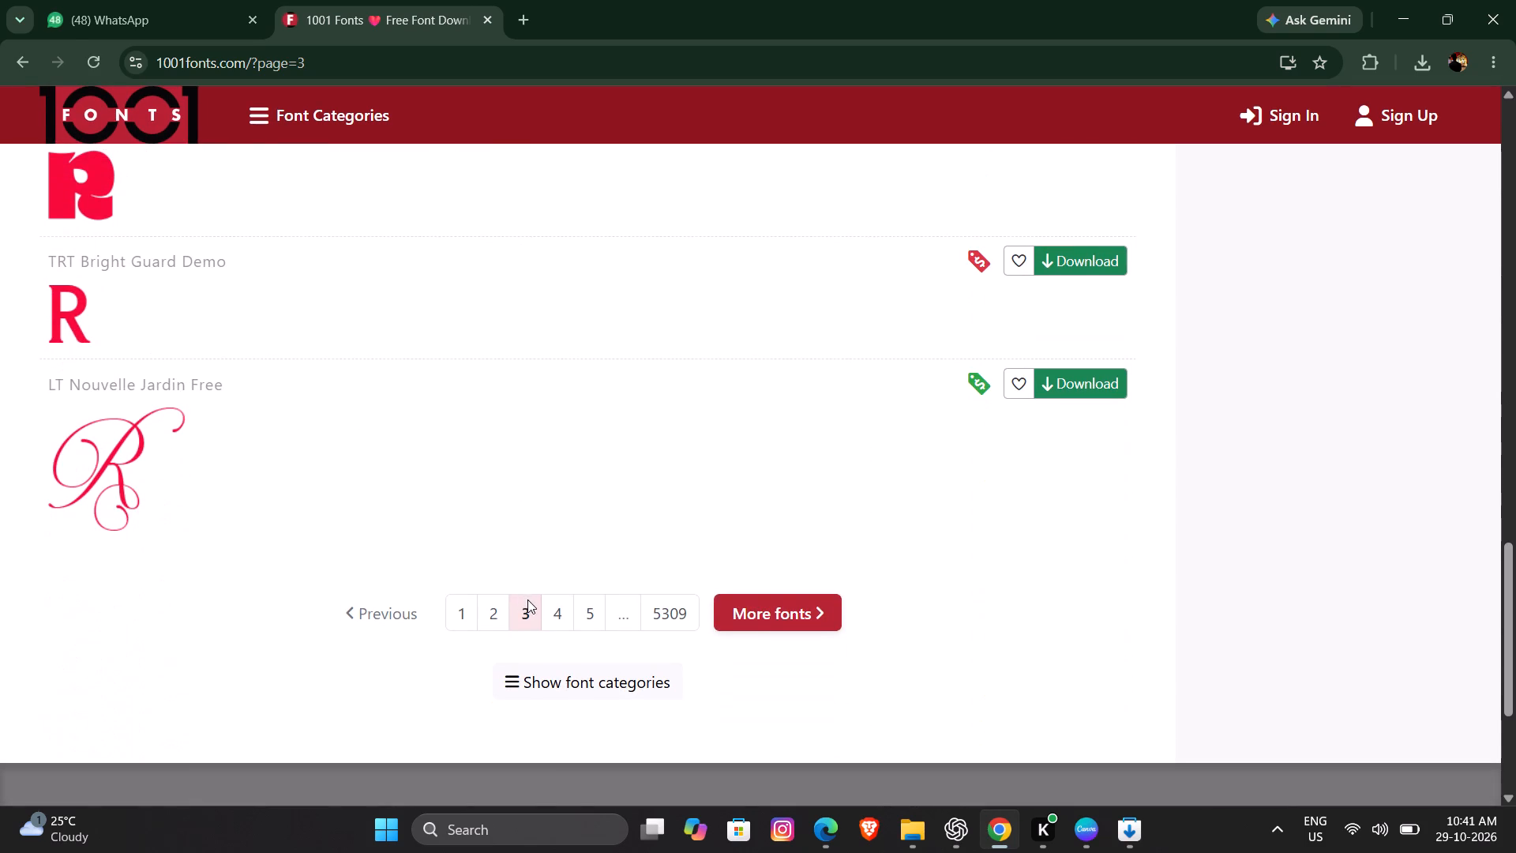
{"action": "left_click", "coordinate": [554, 610]}
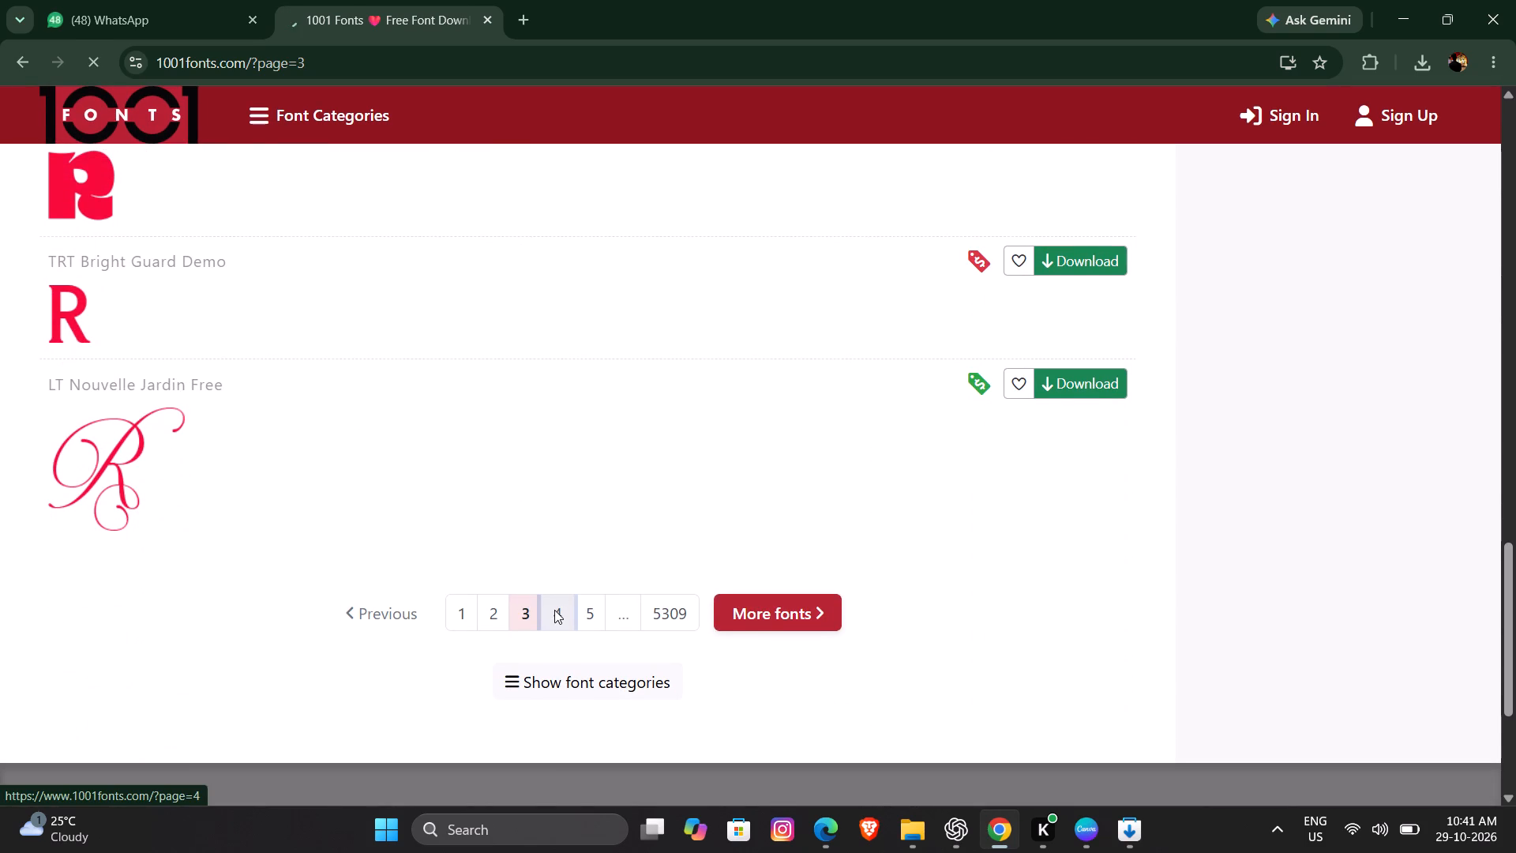
{"action": "scroll", "coordinate": [554, 610], "scroll_direction": "down", "scroll_amount": 6}
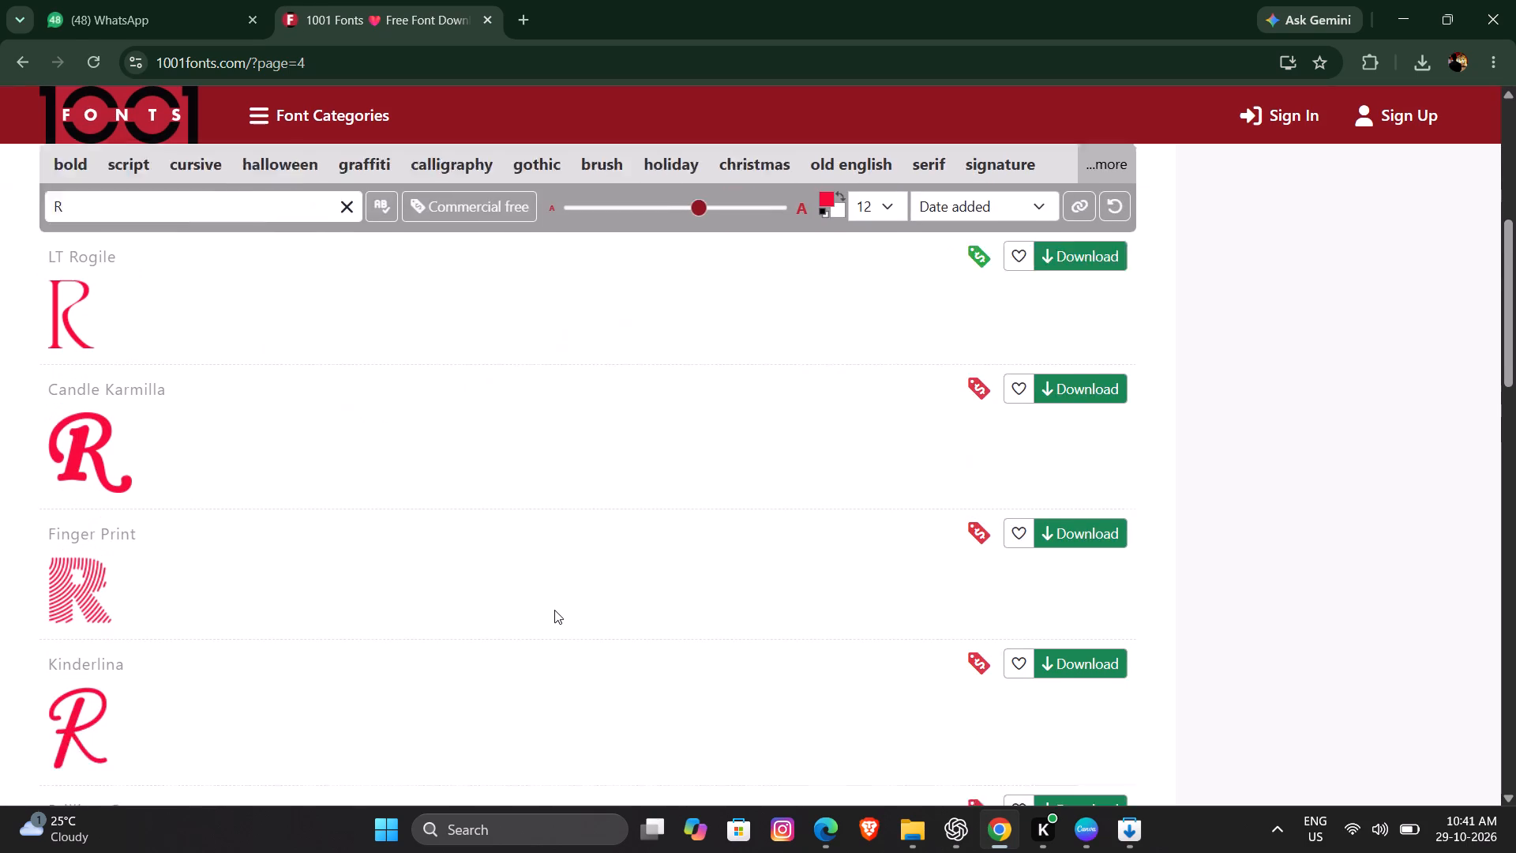
{"action": "scroll", "coordinate": [554, 610], "scroll_direction": "down", "scroll_amount": 3}
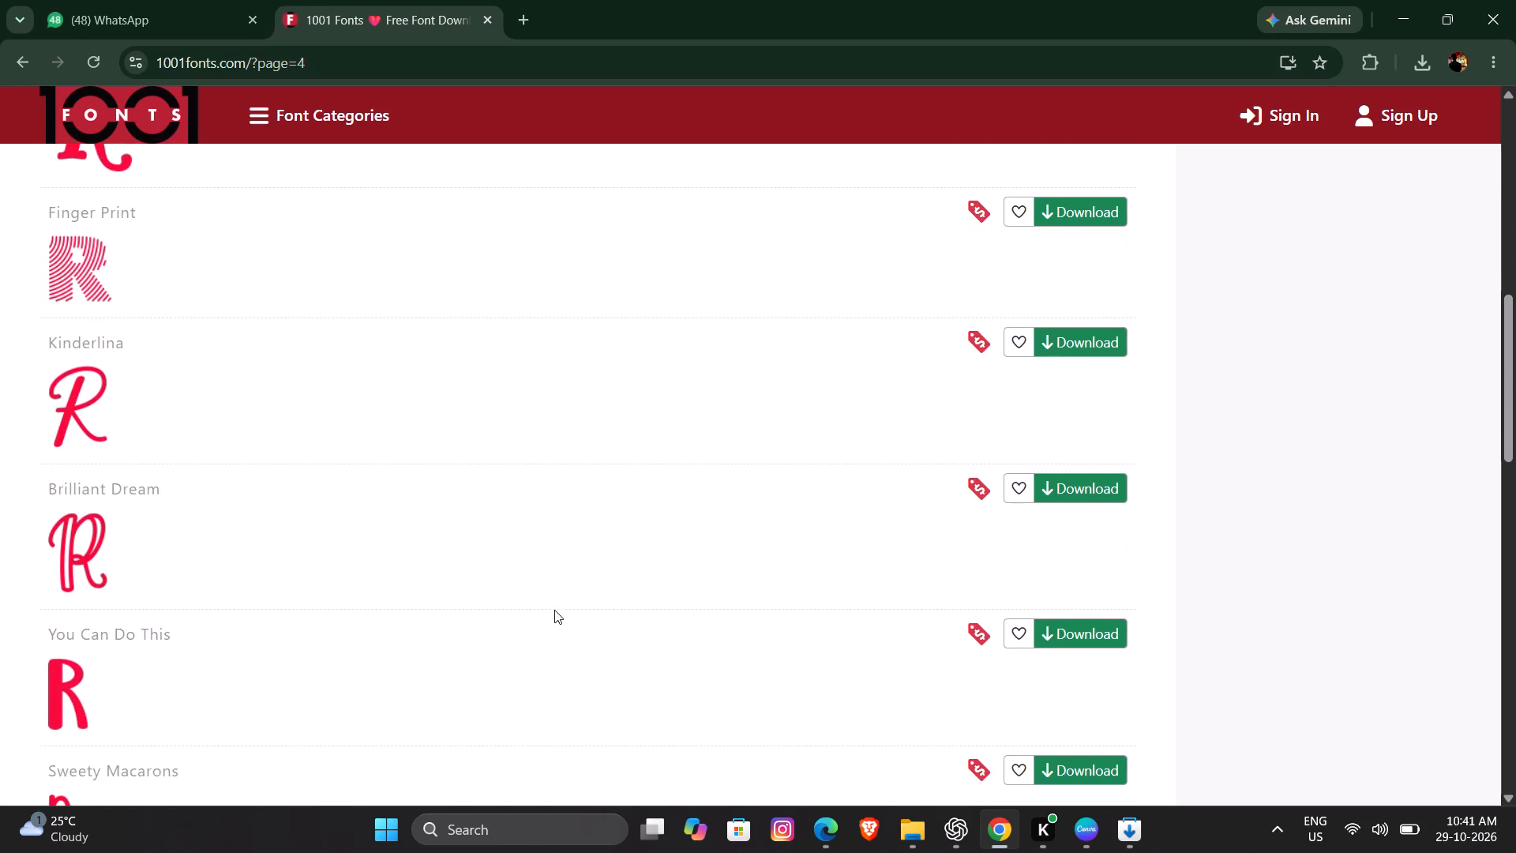
{"action": "scroll", "coordinate": [554, 610], "scroll_direction": "down", "scroll_amount": 4}
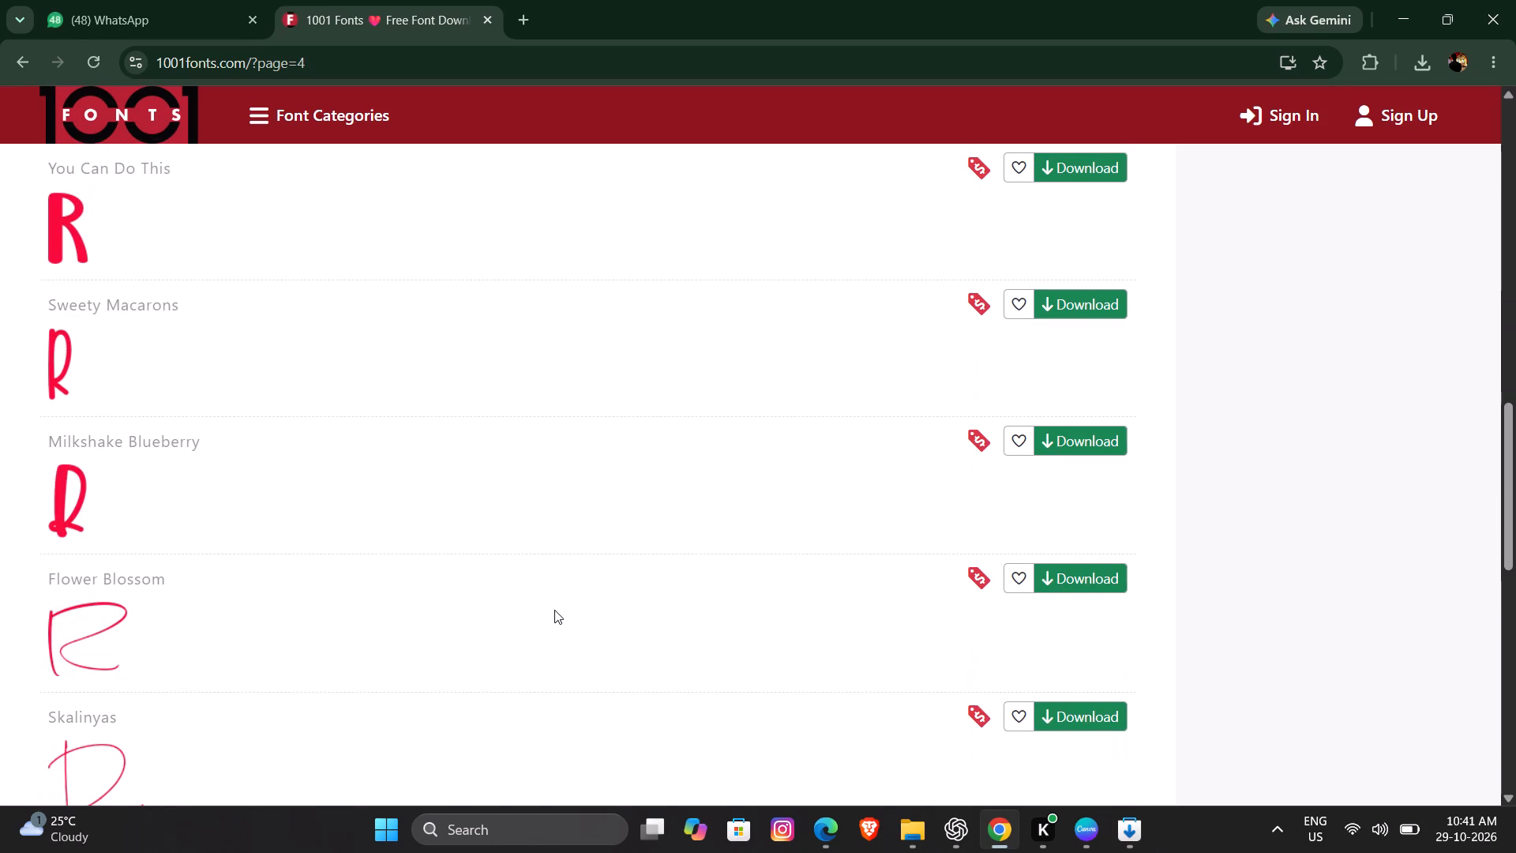
{"action": "scroll", "coordinate": [554, 610], "scroll_direction": "down", "scroll_amount": 6}
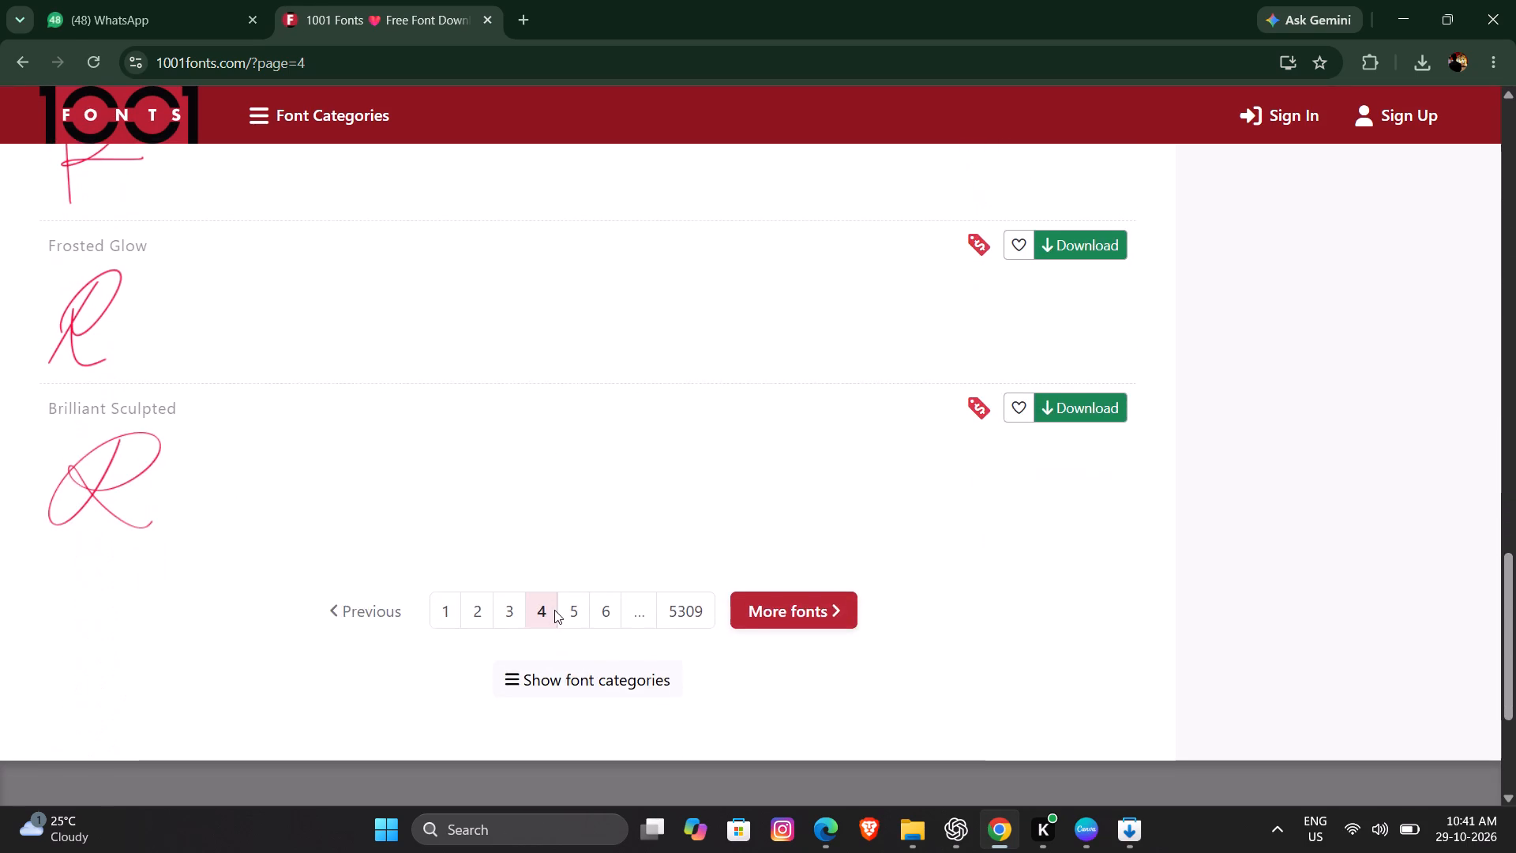
Copy the red R preview image of the LT Rogile font on page 4 of the font list.
{"action": "scroll", "coordinate": [554, 610], "scroll_direction": "up", "scroll_amount": 9}
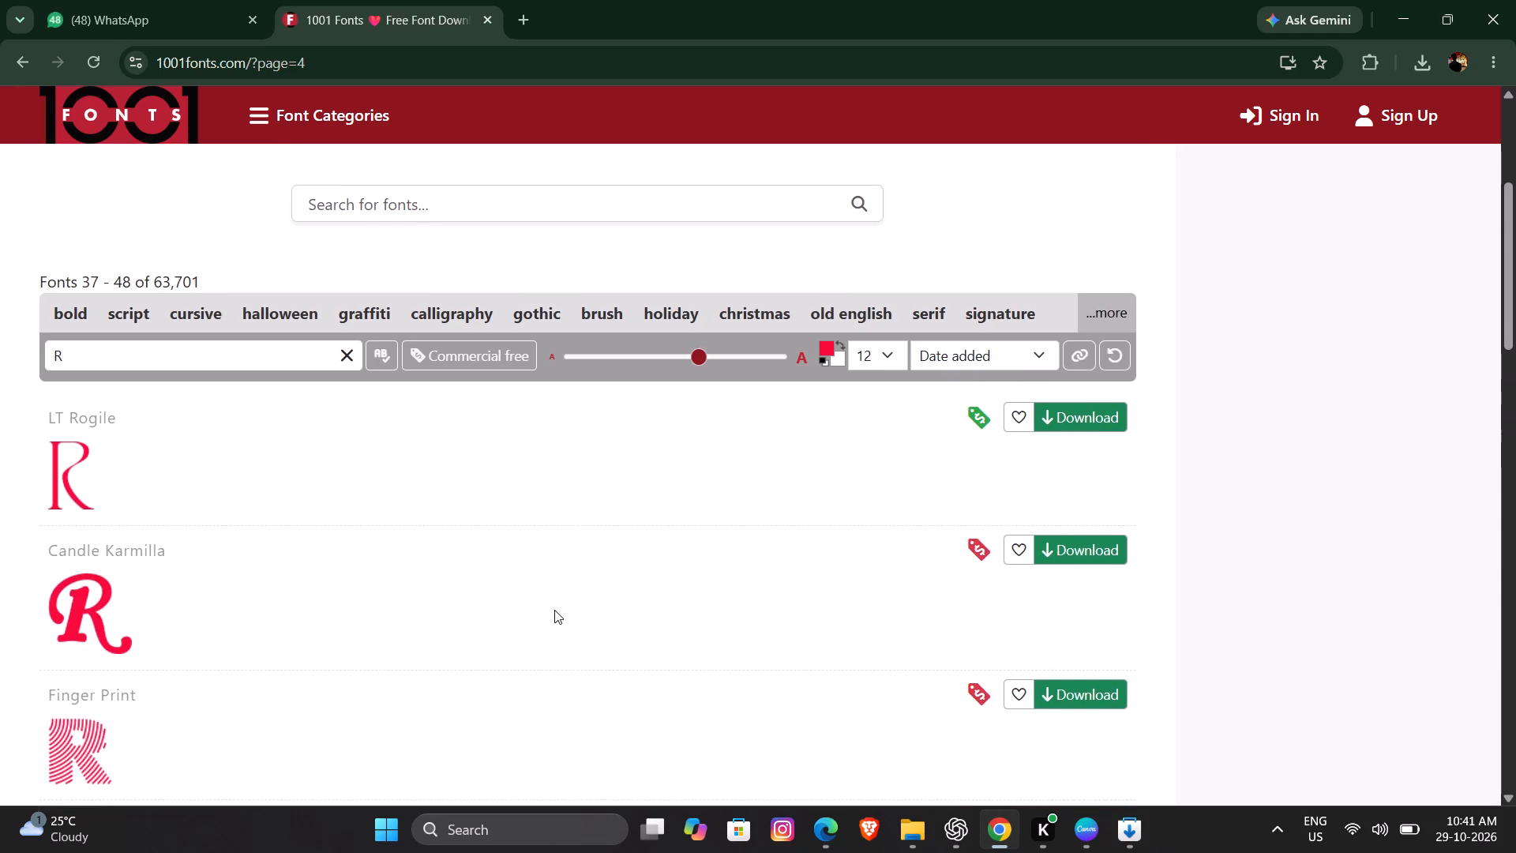
{"action": "scroll", "coordinate": [554, 610], "scroll_direction": "up", "scroll_amount": 2}
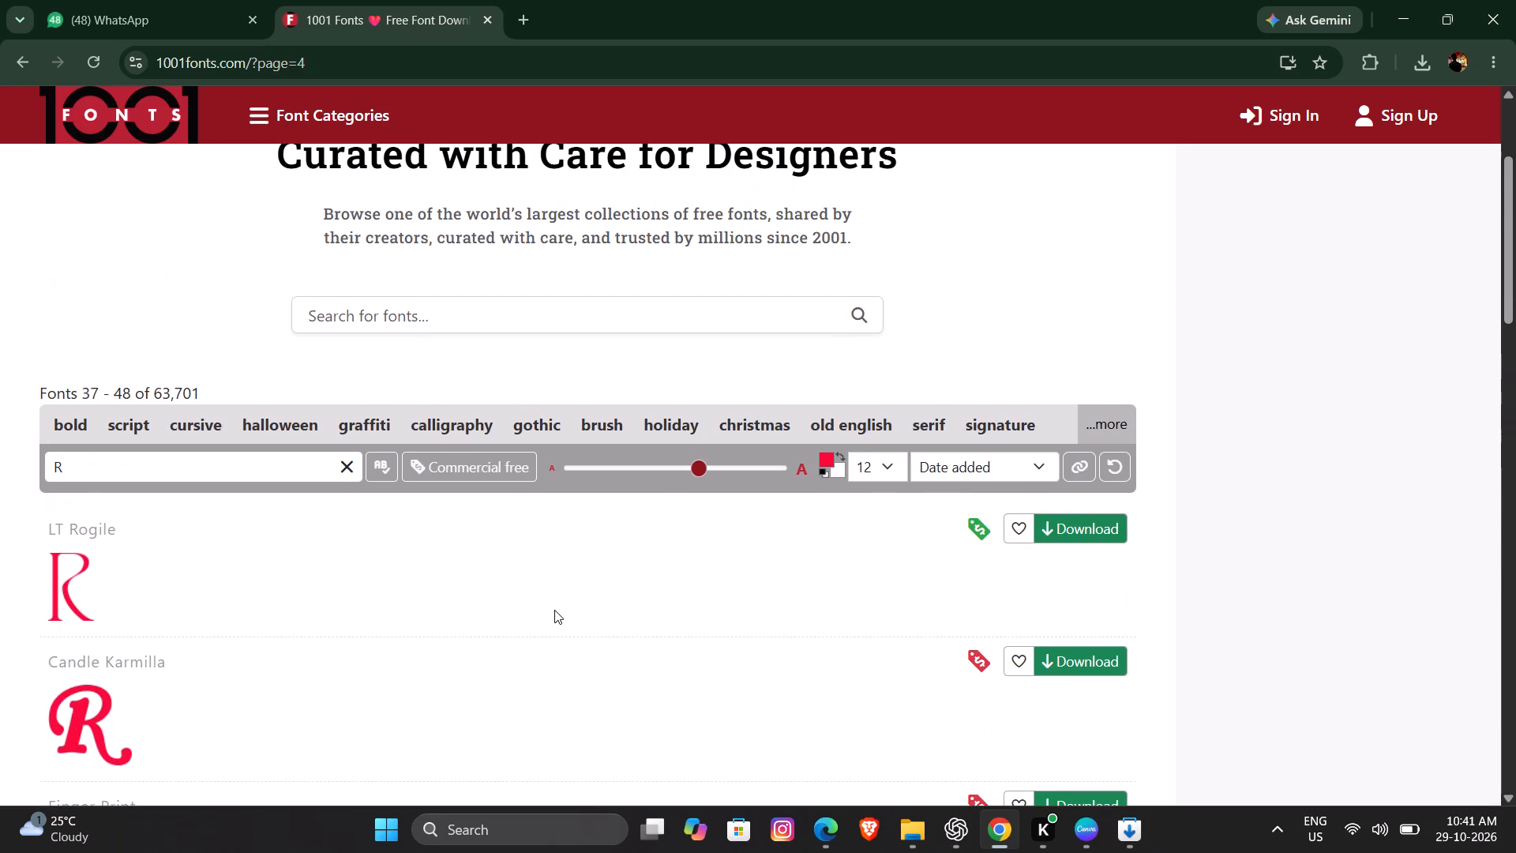
{"action": "right_click", "coordinate": [71, 583]}
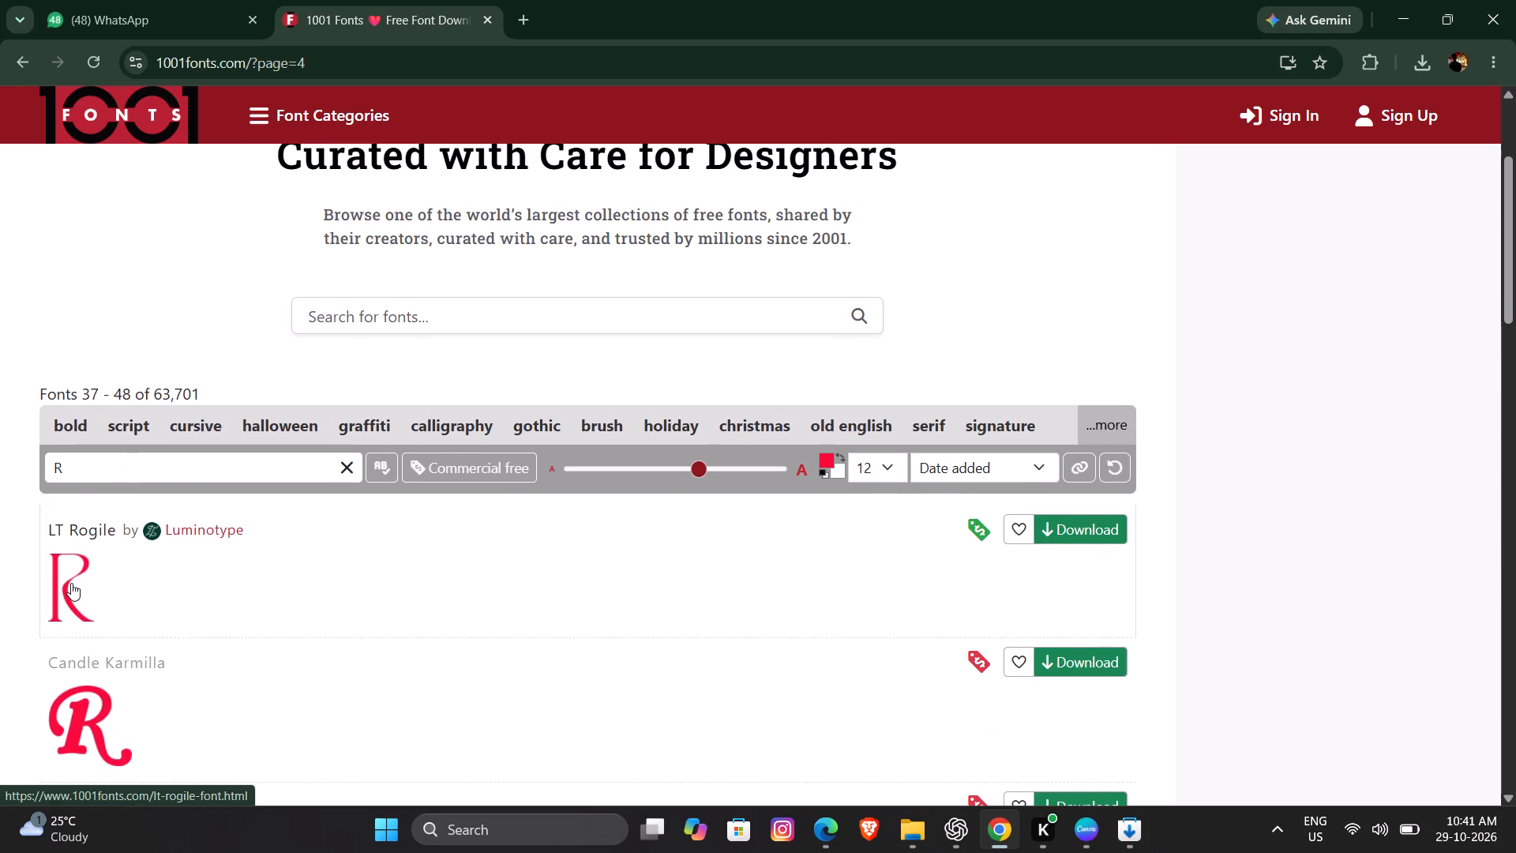
{"action": "left_click", "coordinate": [177, 464]}
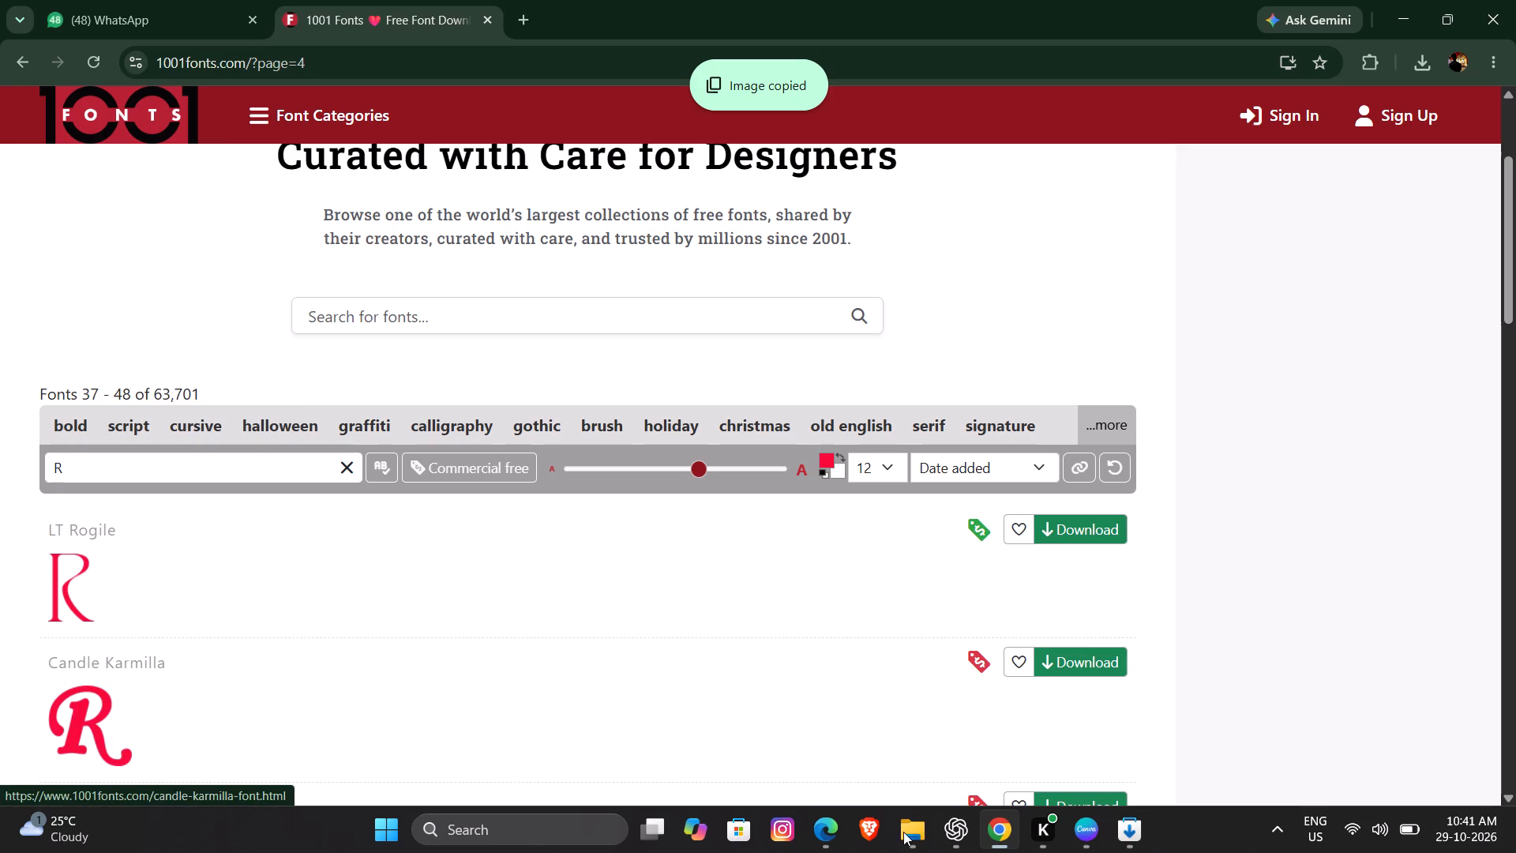
Switch to Canva and duplicate the RECRAVE poster page as page 2.
{"action": "left_click", "coordinate": [1080, 829]}
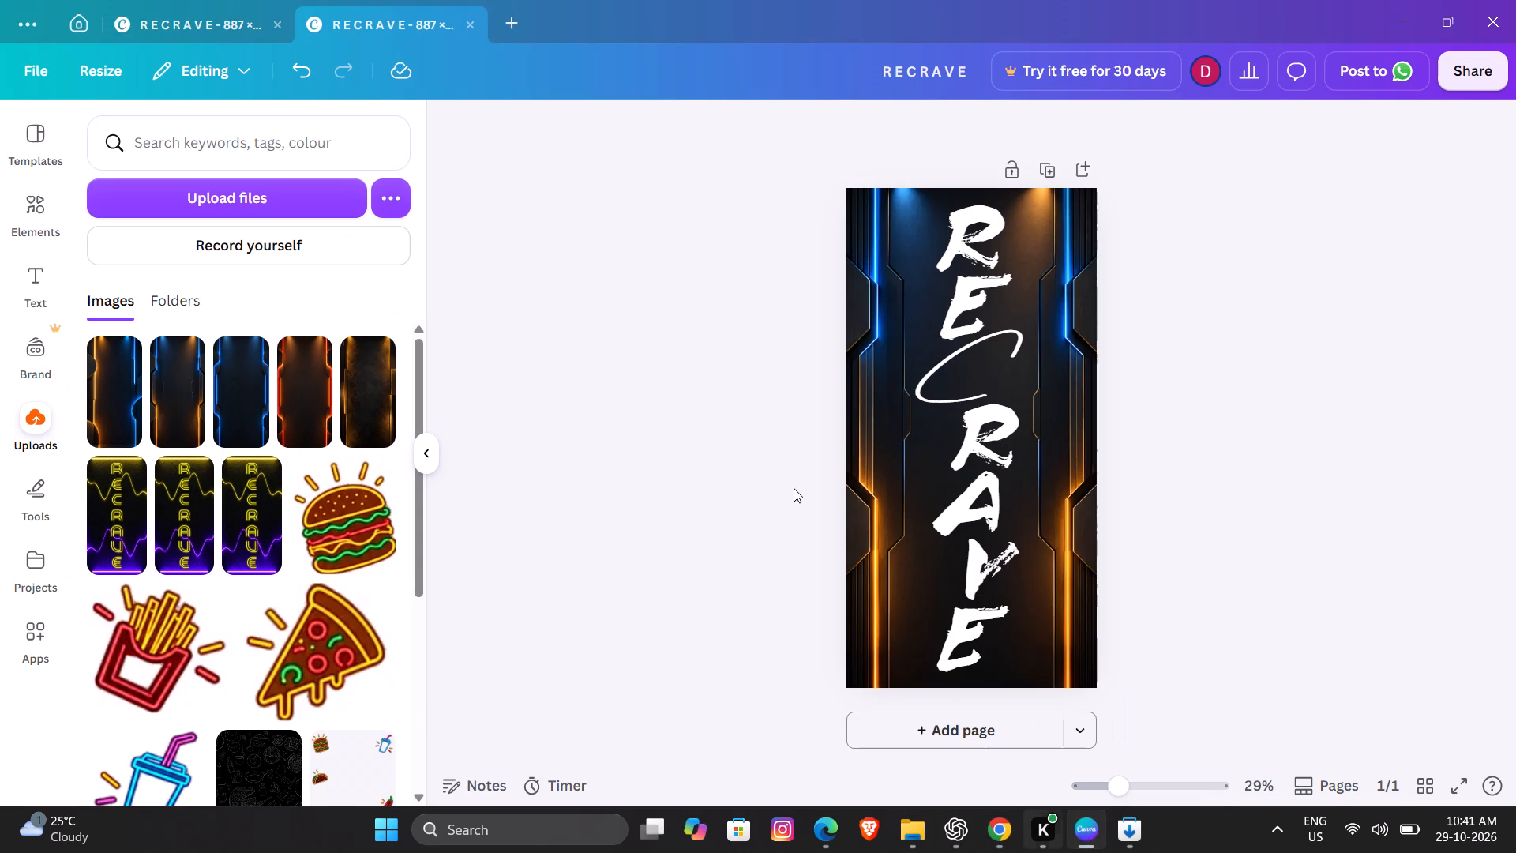
{"action": "scroll", "coordinate": [769, 567], "scroll_direction": "down", "scroll_amount": 2}
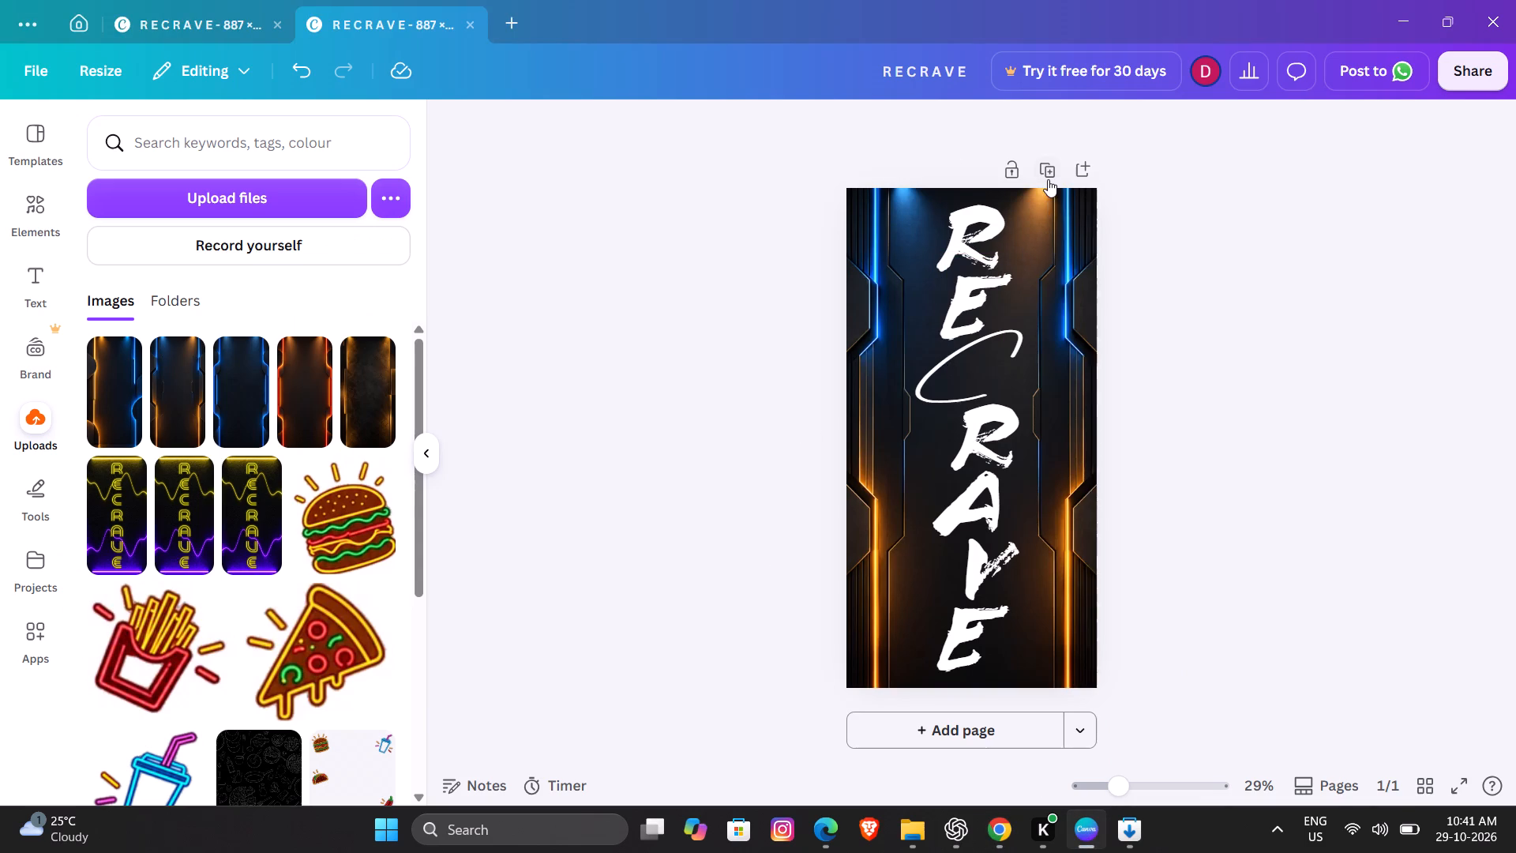
{"action": "left_click", "coordinate": [1048, 178]}
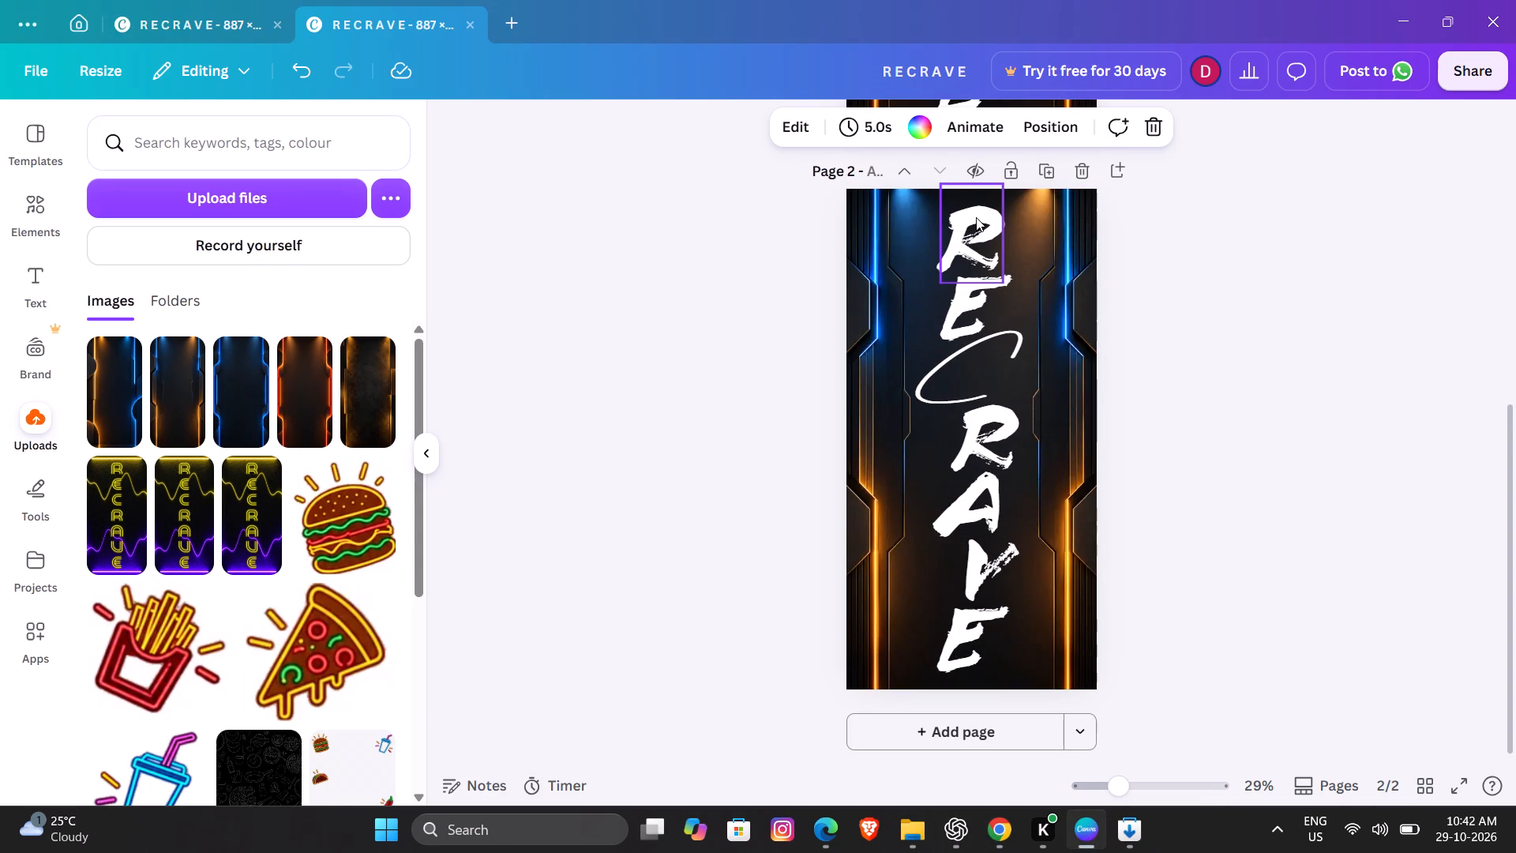
Delete the first two letters, R and E, of the RECRAVE lettering on page 2.
{"action": "left_click", "coordinate": [976, 217]}
{"action": "left_click", "coordinate": [1004, 316]}
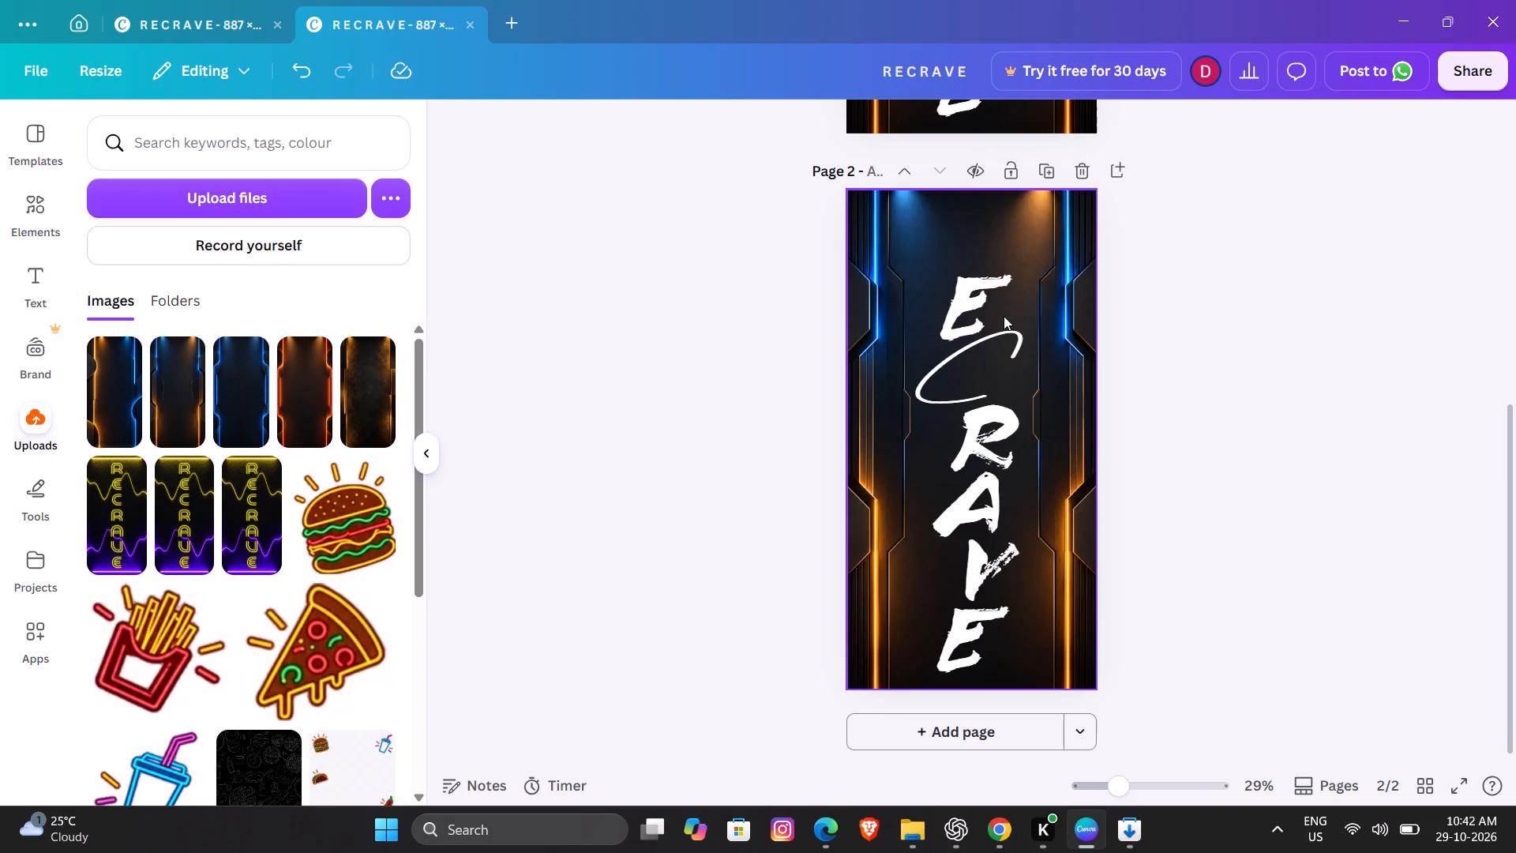
{"action": "left_click", "coordinate": [985, 292]}
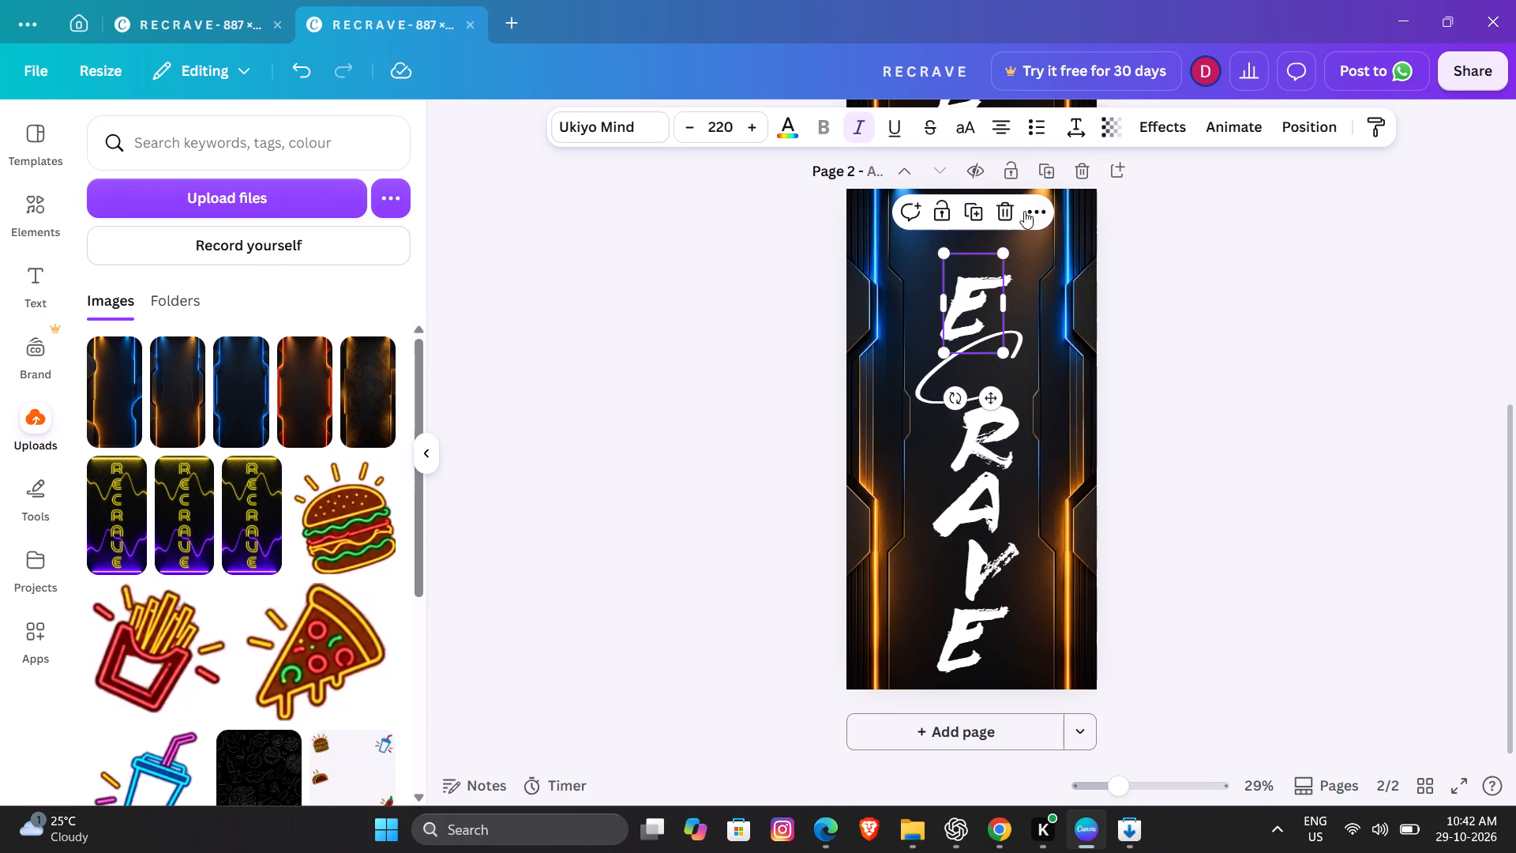
{"action": "left_click", "coordinate": [1010, 214]}
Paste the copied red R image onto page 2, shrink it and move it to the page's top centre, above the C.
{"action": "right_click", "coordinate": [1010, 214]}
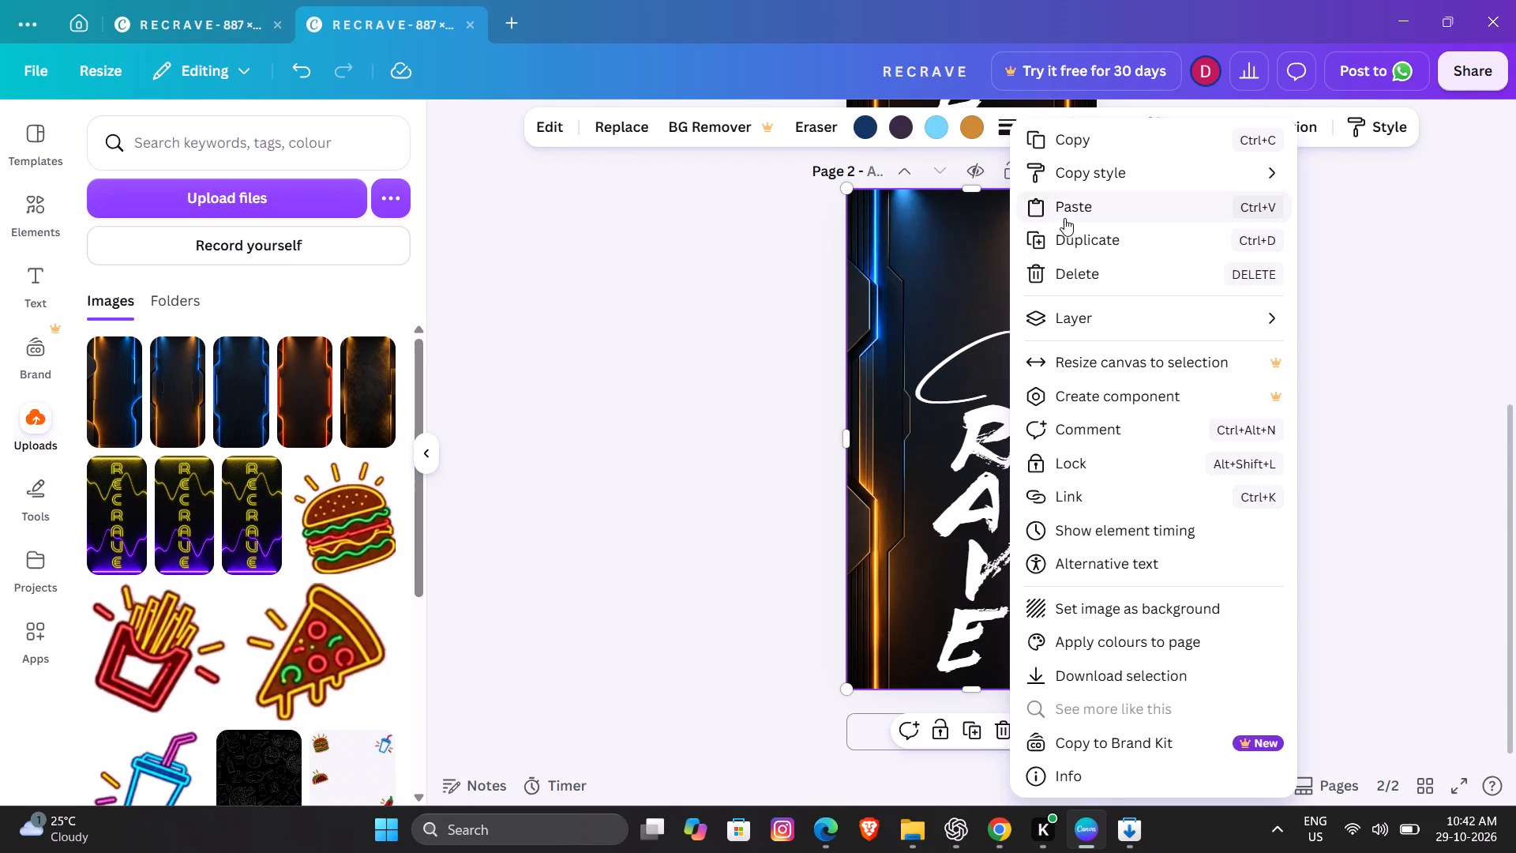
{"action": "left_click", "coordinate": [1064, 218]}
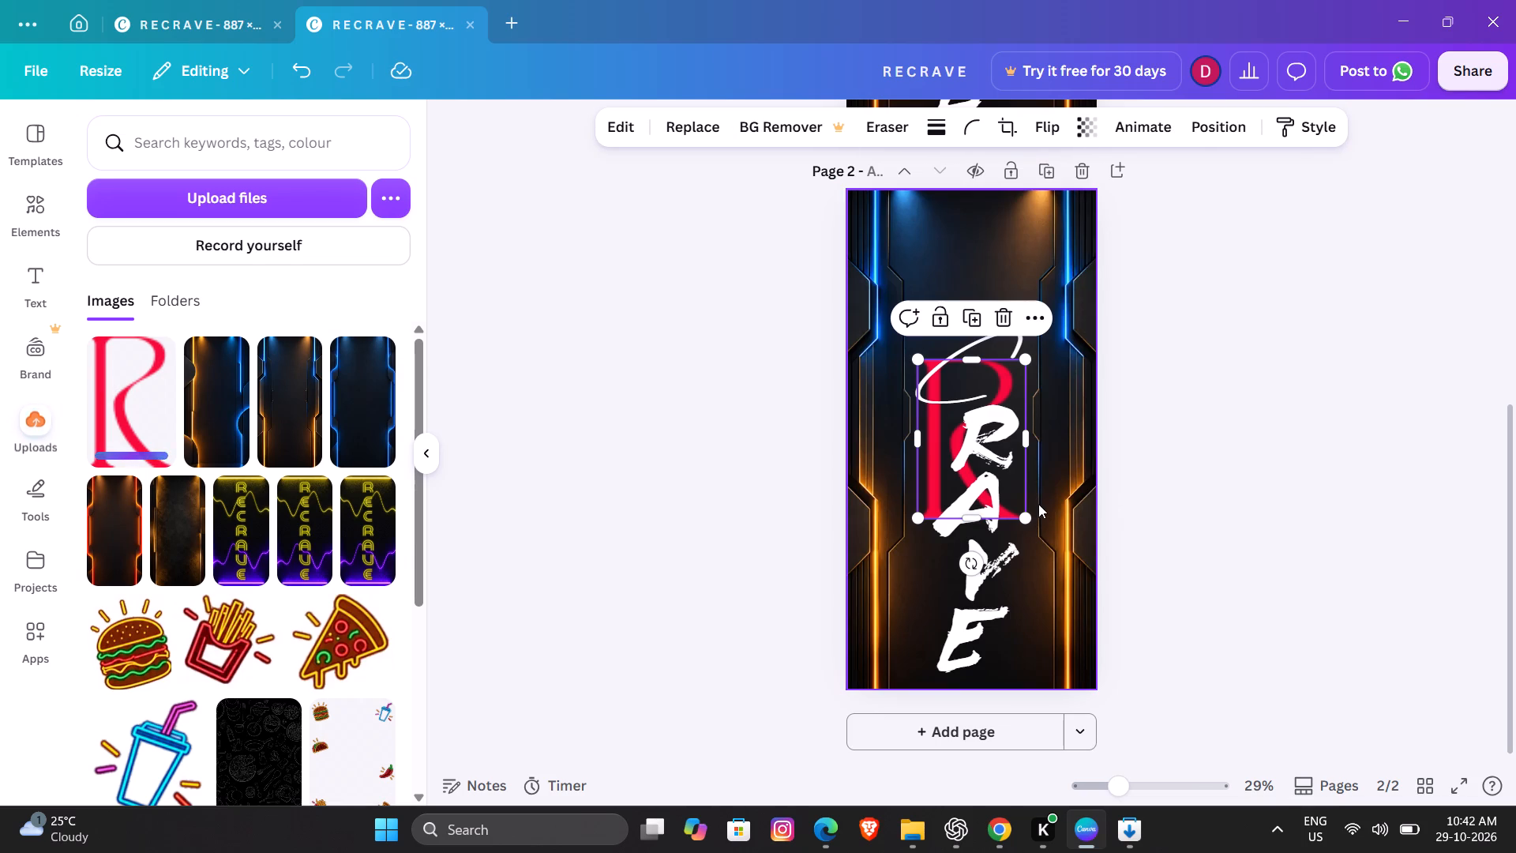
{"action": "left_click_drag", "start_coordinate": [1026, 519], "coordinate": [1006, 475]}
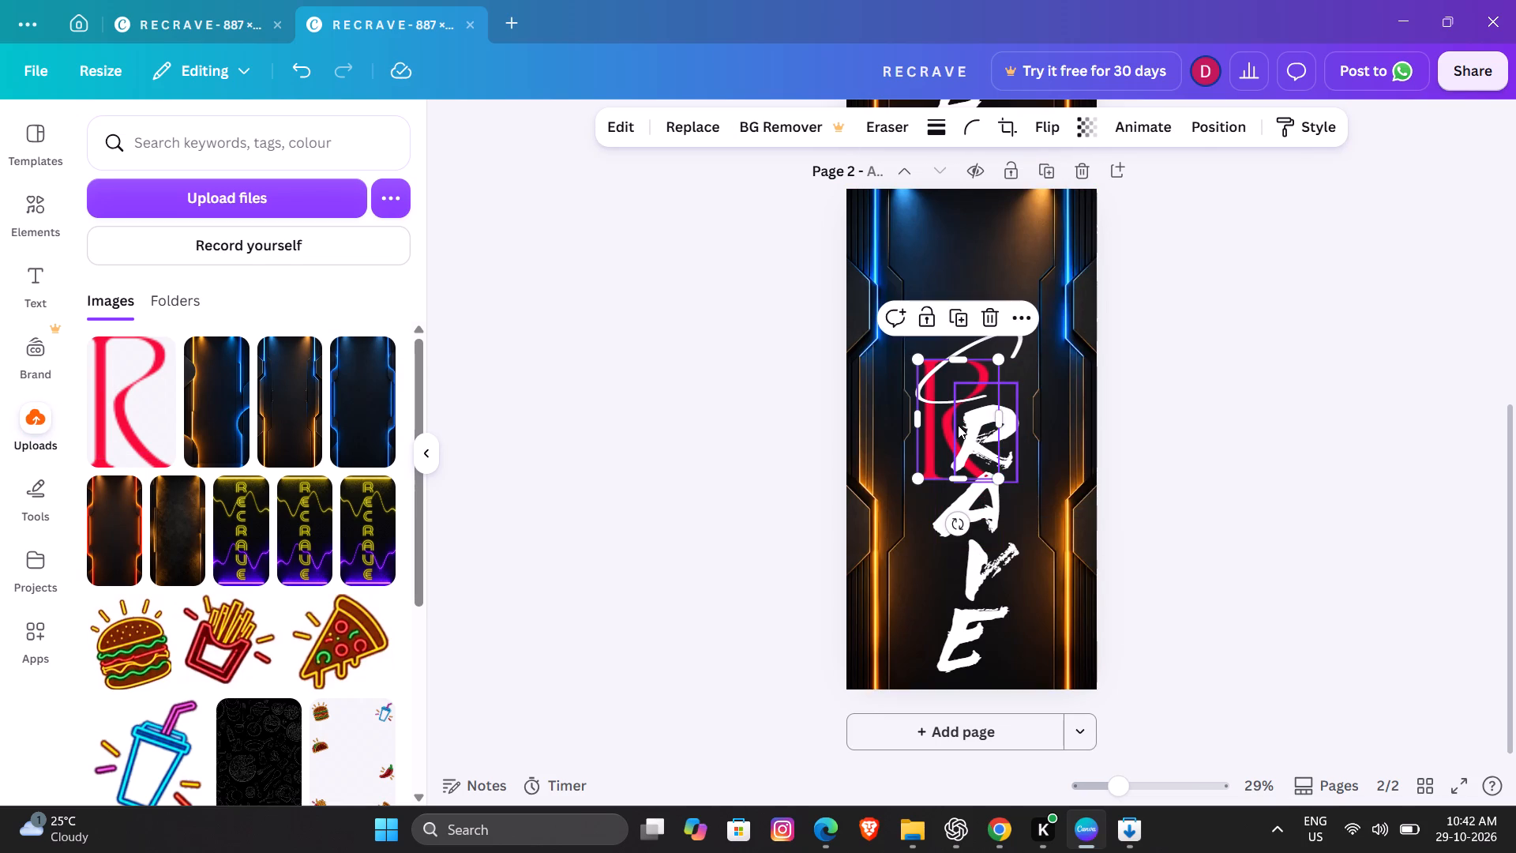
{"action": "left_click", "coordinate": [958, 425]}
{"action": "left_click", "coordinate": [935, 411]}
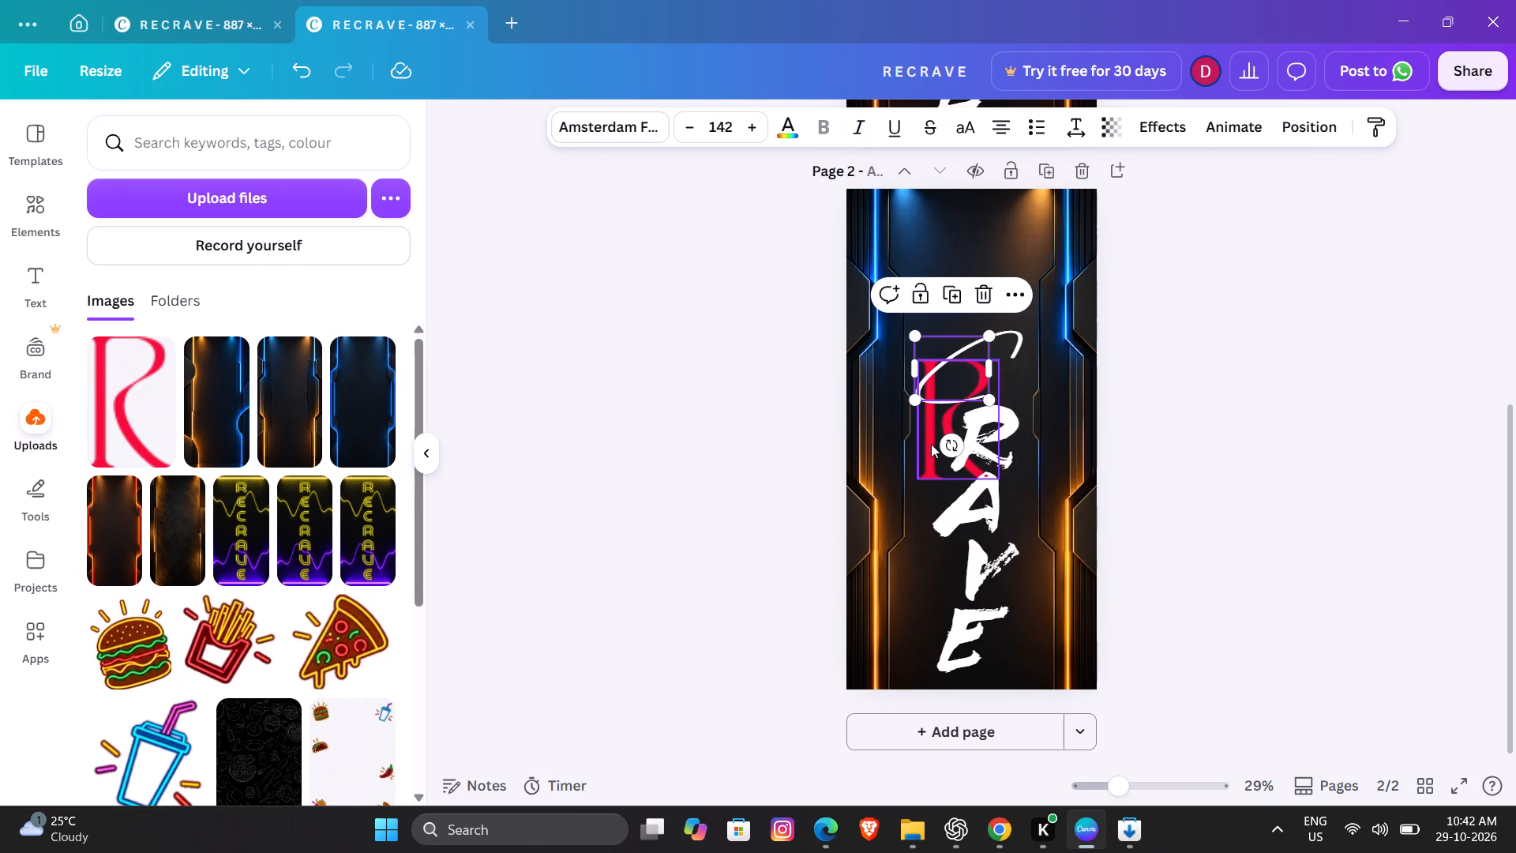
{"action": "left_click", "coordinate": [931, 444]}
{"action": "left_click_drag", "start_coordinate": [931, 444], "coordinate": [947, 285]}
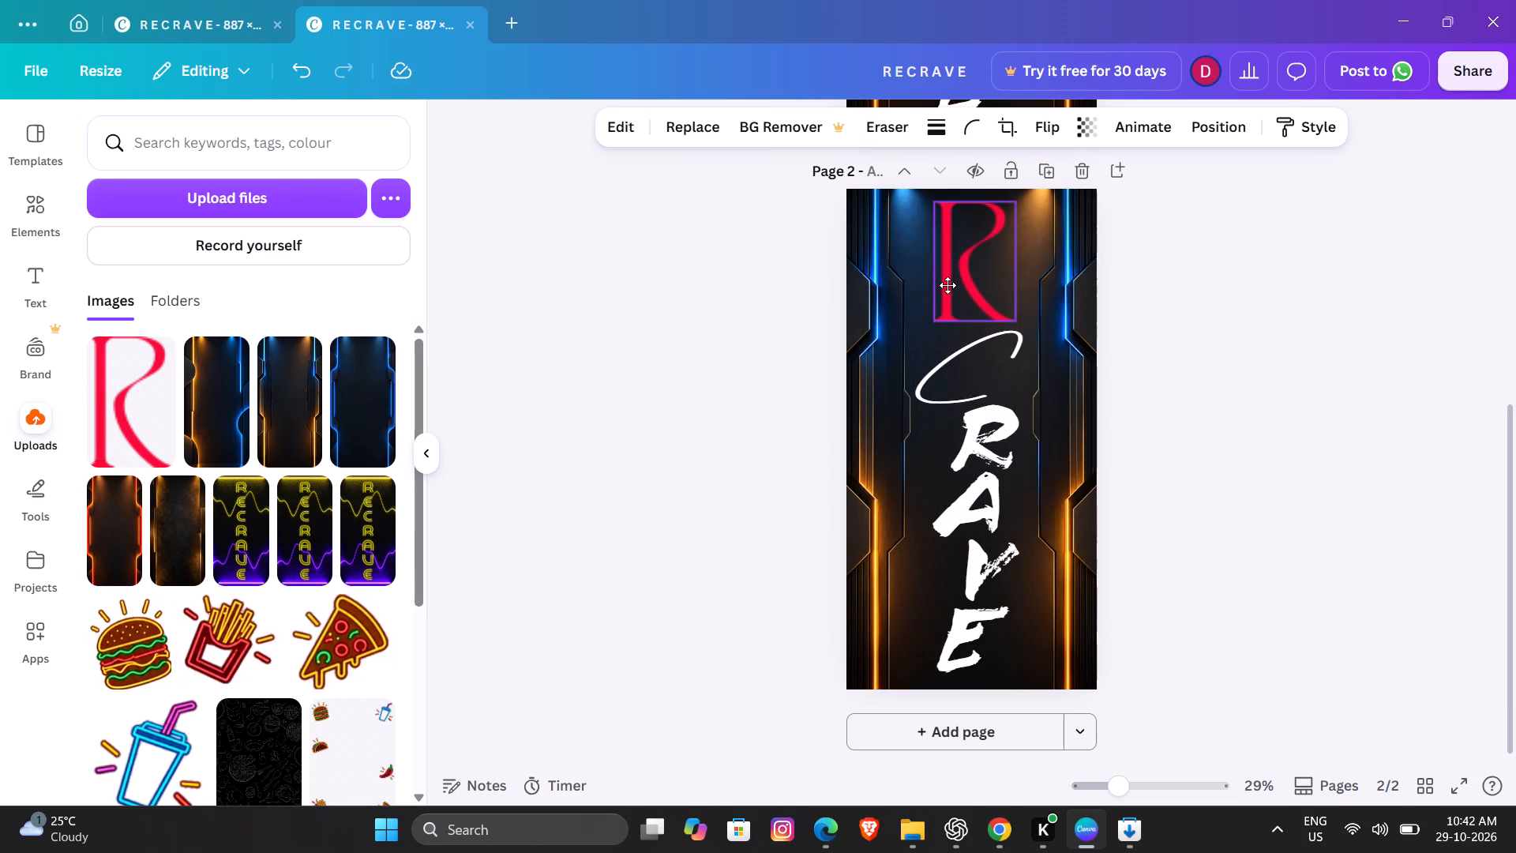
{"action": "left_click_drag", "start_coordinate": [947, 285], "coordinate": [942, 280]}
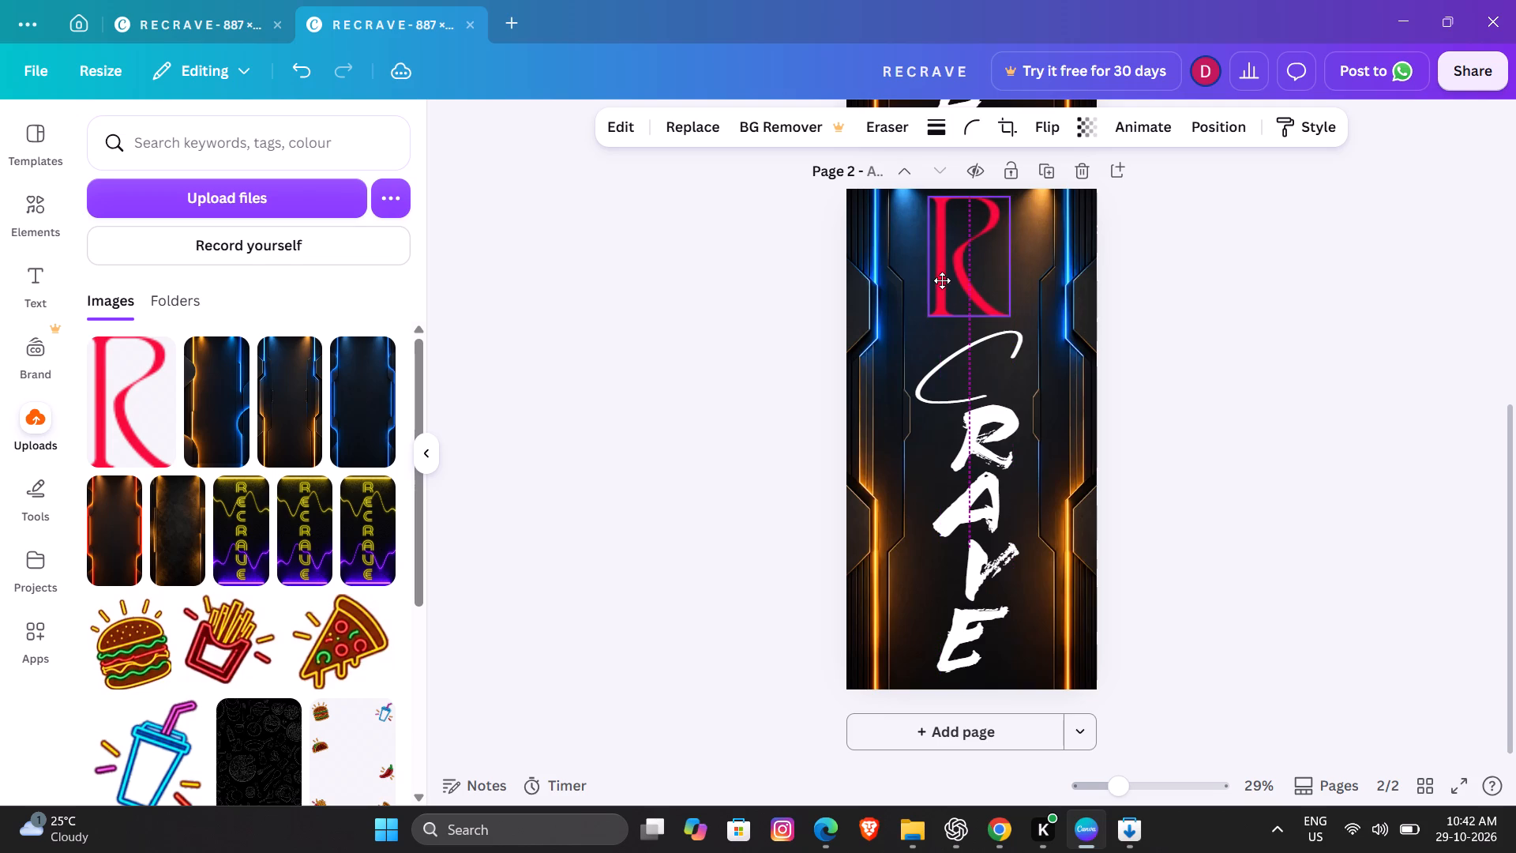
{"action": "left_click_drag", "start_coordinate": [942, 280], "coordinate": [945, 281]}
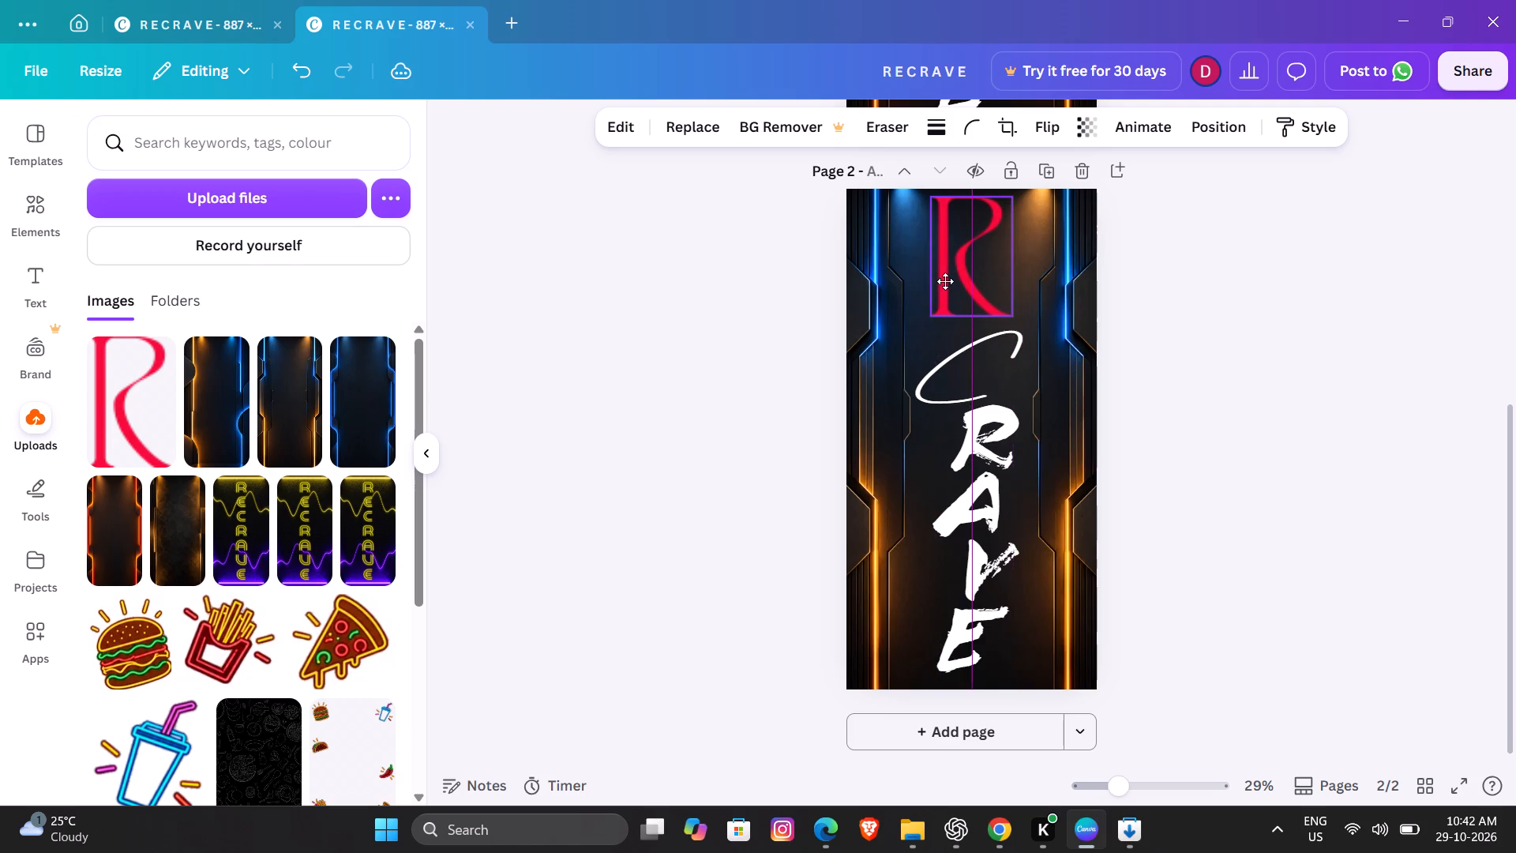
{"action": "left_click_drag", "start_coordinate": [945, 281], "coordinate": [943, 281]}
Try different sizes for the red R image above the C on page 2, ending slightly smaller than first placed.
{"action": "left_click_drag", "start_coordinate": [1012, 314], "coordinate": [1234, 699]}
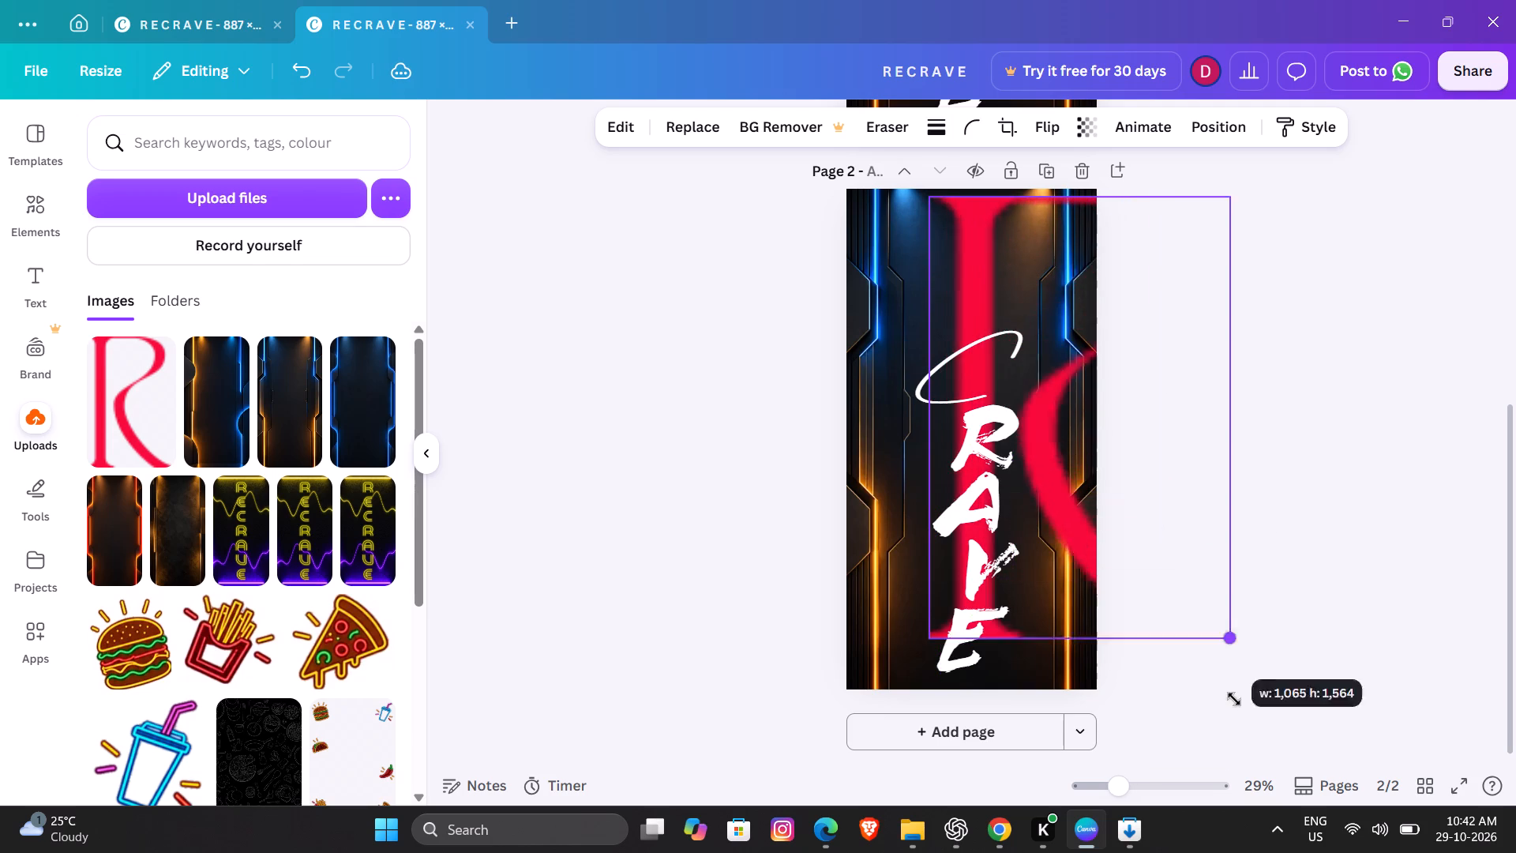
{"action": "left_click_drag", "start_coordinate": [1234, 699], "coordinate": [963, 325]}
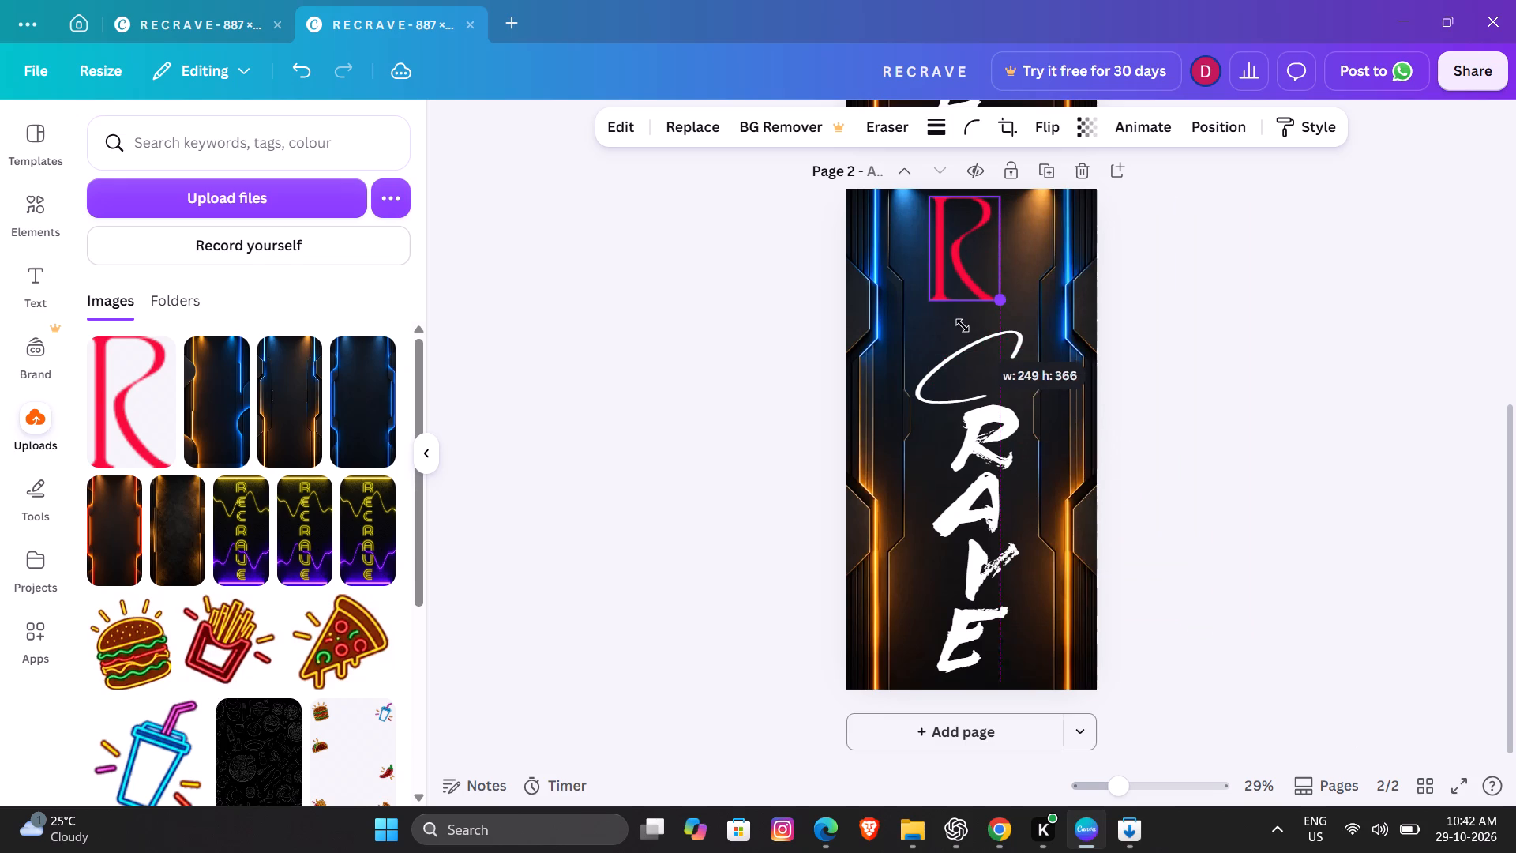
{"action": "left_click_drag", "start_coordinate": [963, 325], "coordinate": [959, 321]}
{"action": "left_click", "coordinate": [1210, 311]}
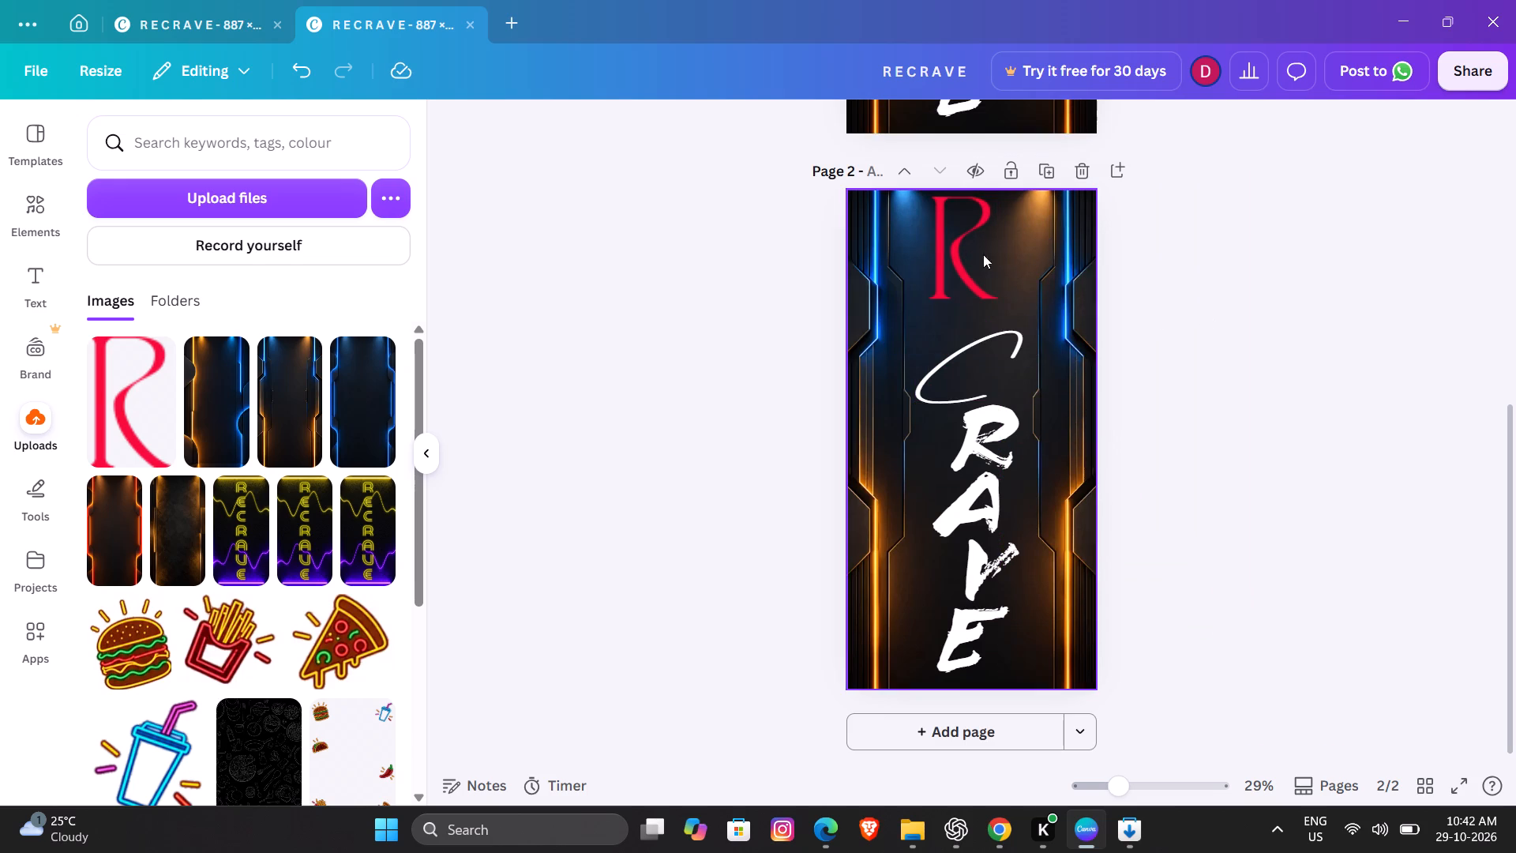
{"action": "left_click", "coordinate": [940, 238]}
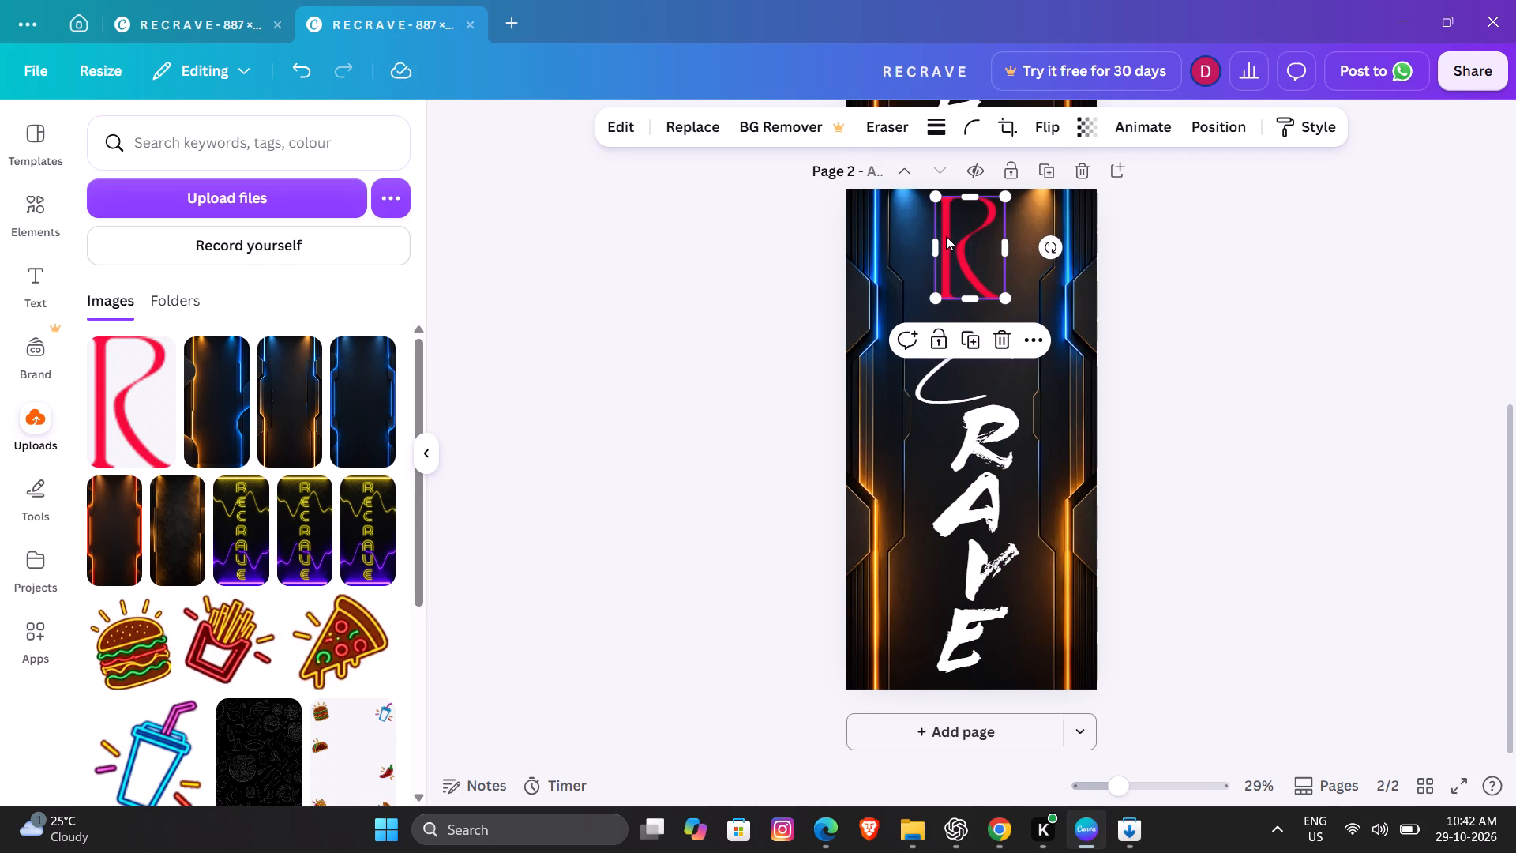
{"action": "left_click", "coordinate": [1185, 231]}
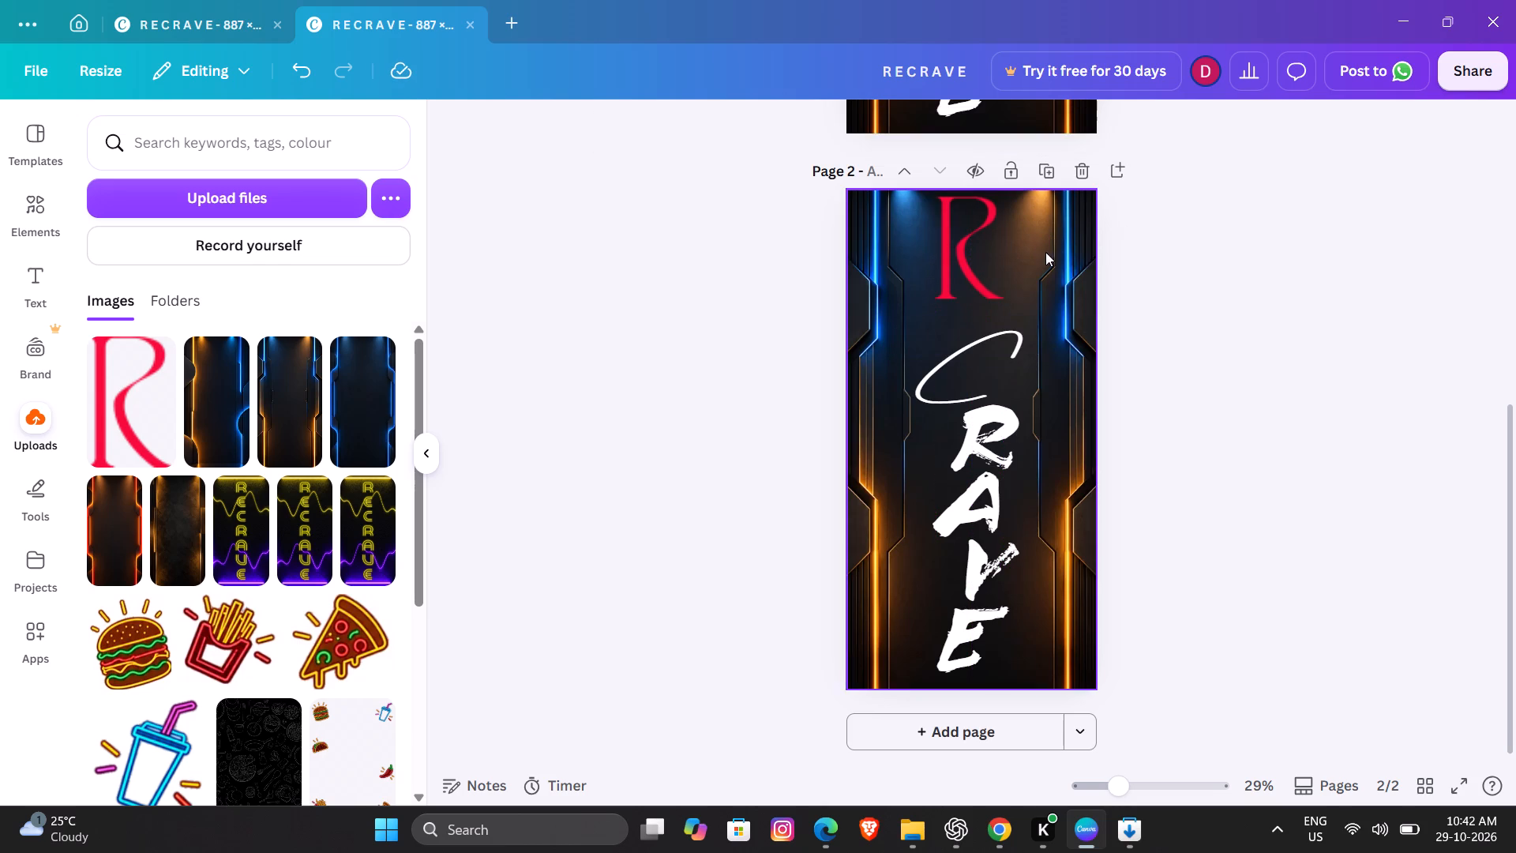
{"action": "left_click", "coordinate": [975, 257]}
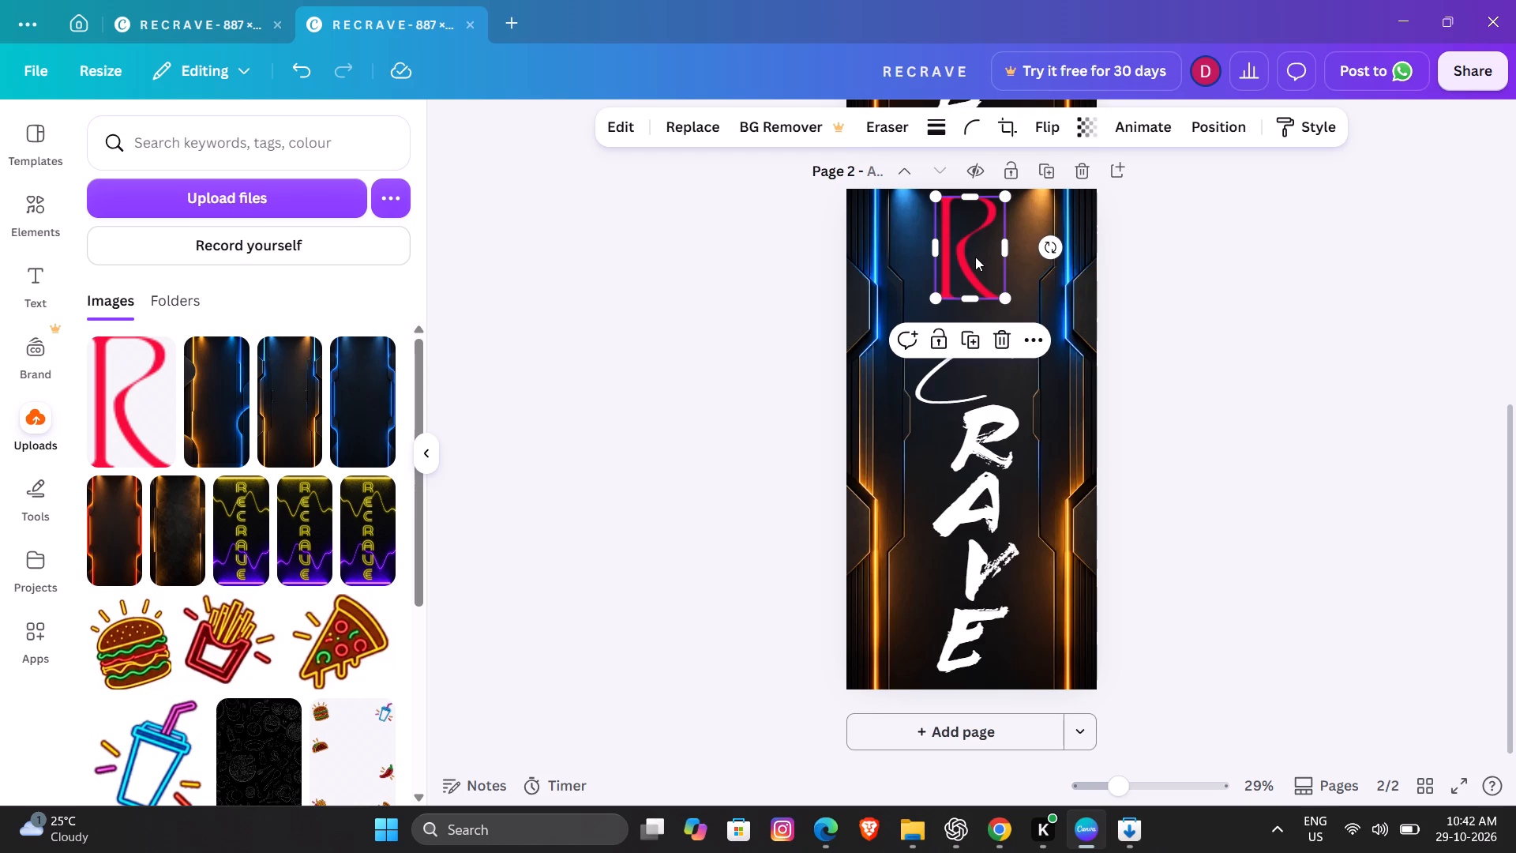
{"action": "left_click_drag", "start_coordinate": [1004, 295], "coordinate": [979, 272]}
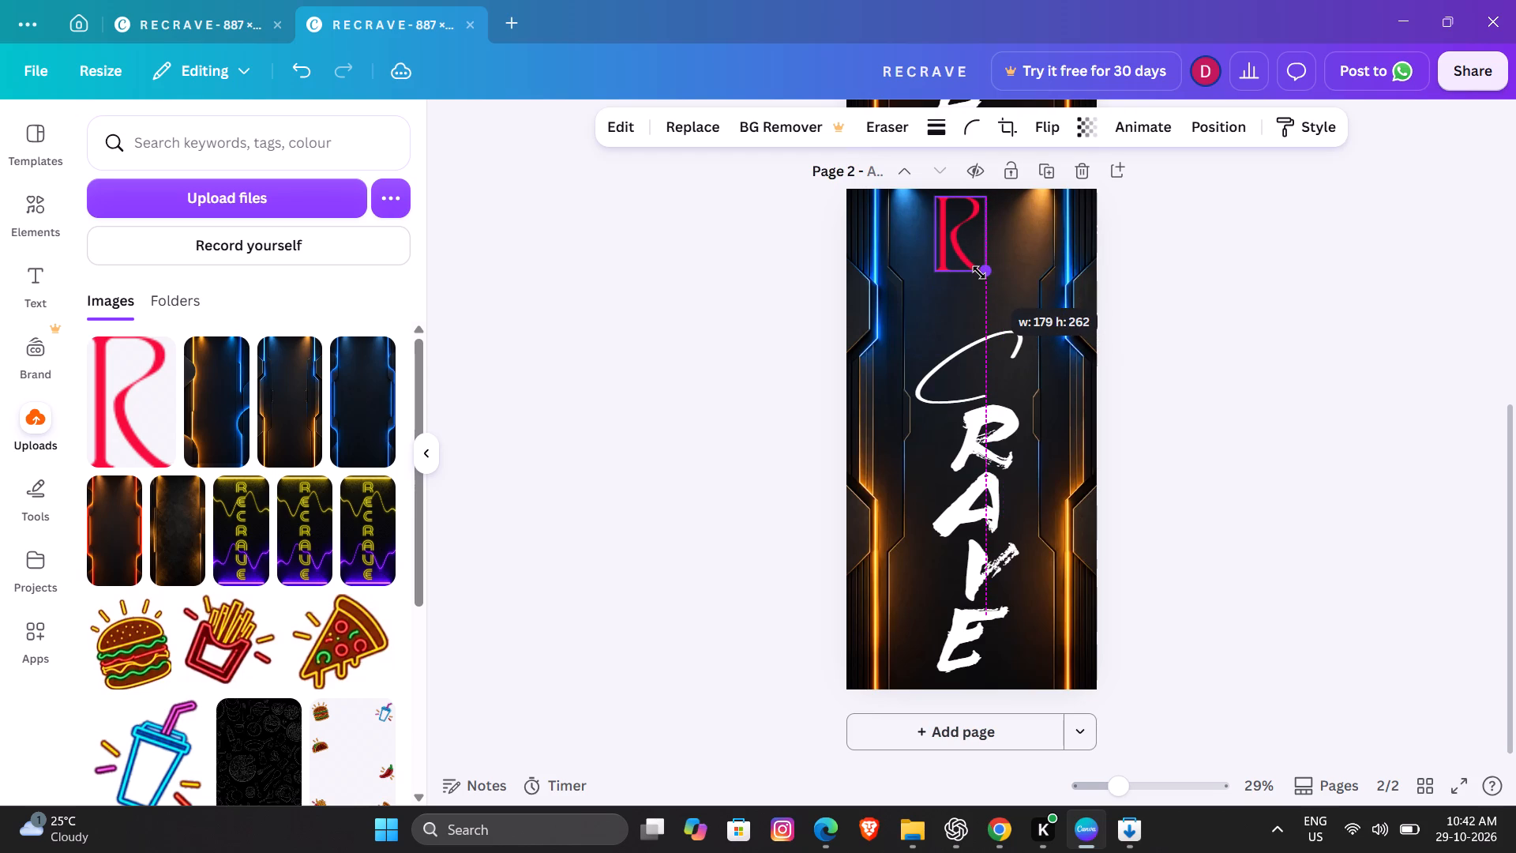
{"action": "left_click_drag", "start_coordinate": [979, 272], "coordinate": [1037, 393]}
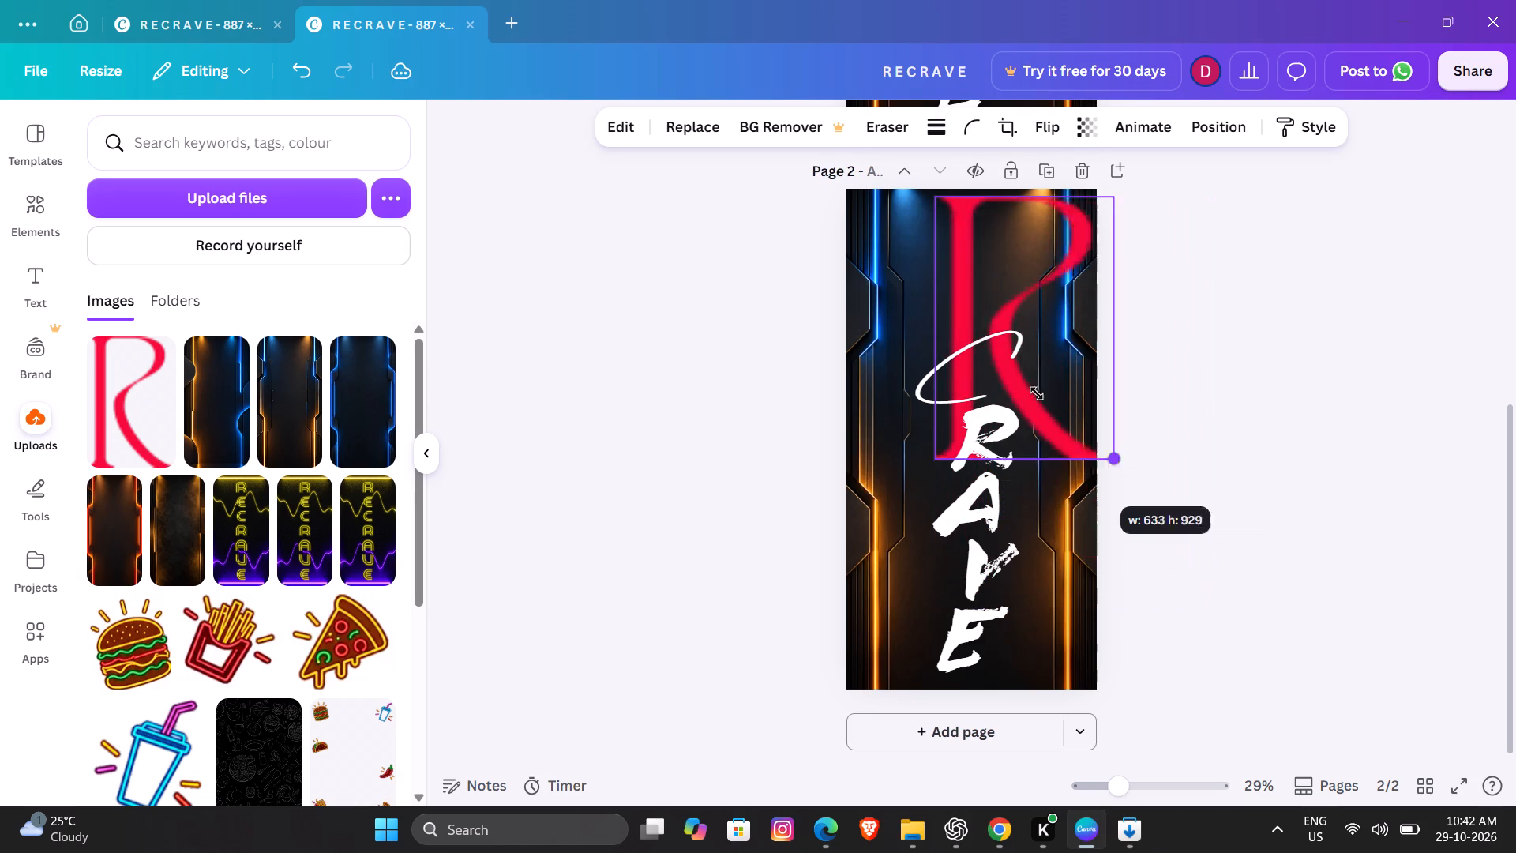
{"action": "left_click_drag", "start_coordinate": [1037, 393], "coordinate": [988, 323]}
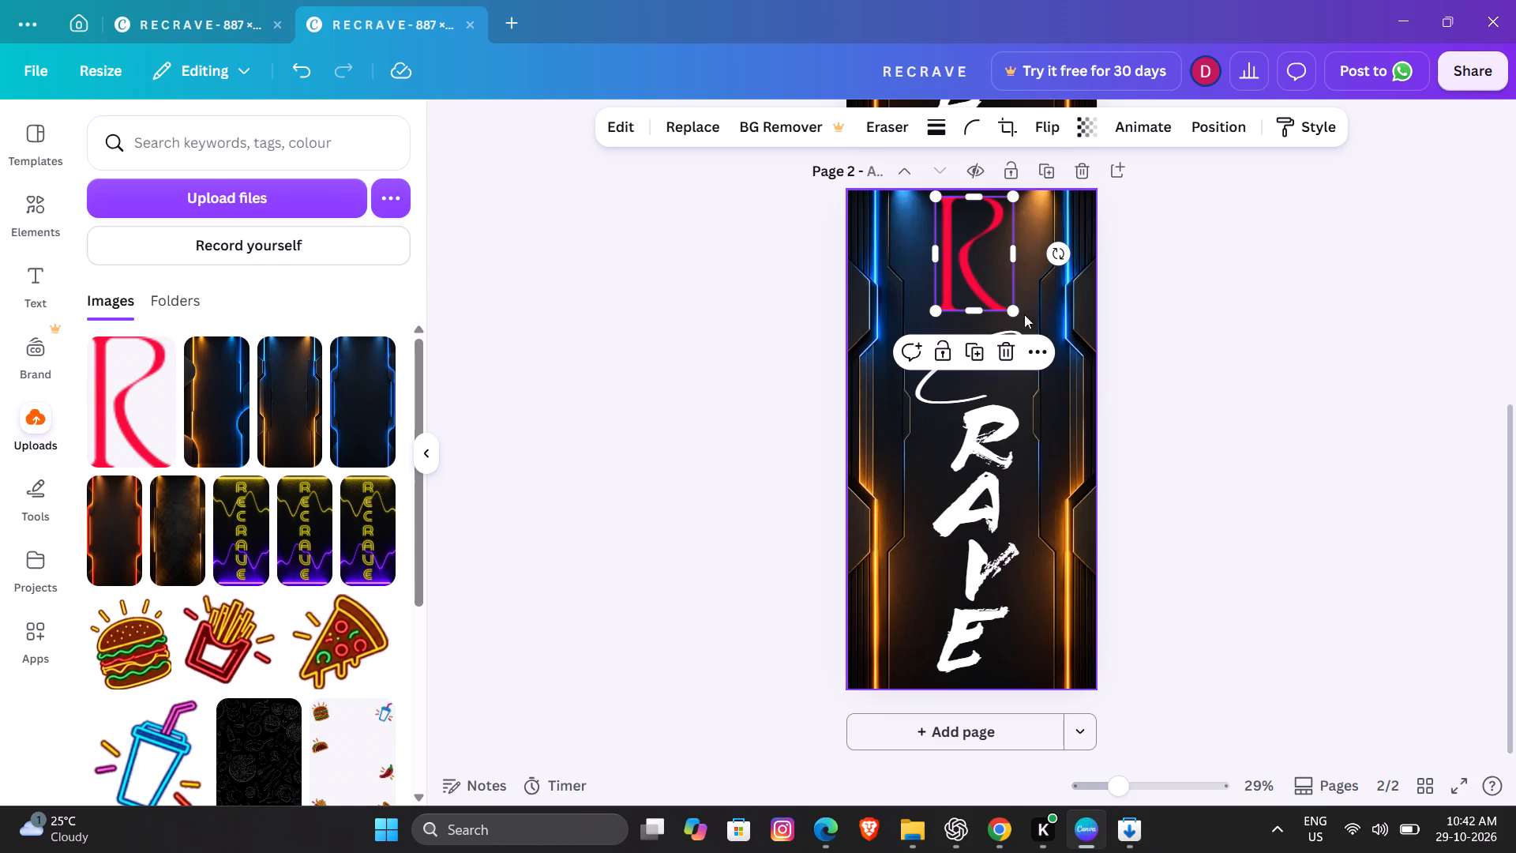
Delete page 2, leaving only the original RECRAVE poster page.
{"action": "left_click", "coordinate": [1076, 179]}
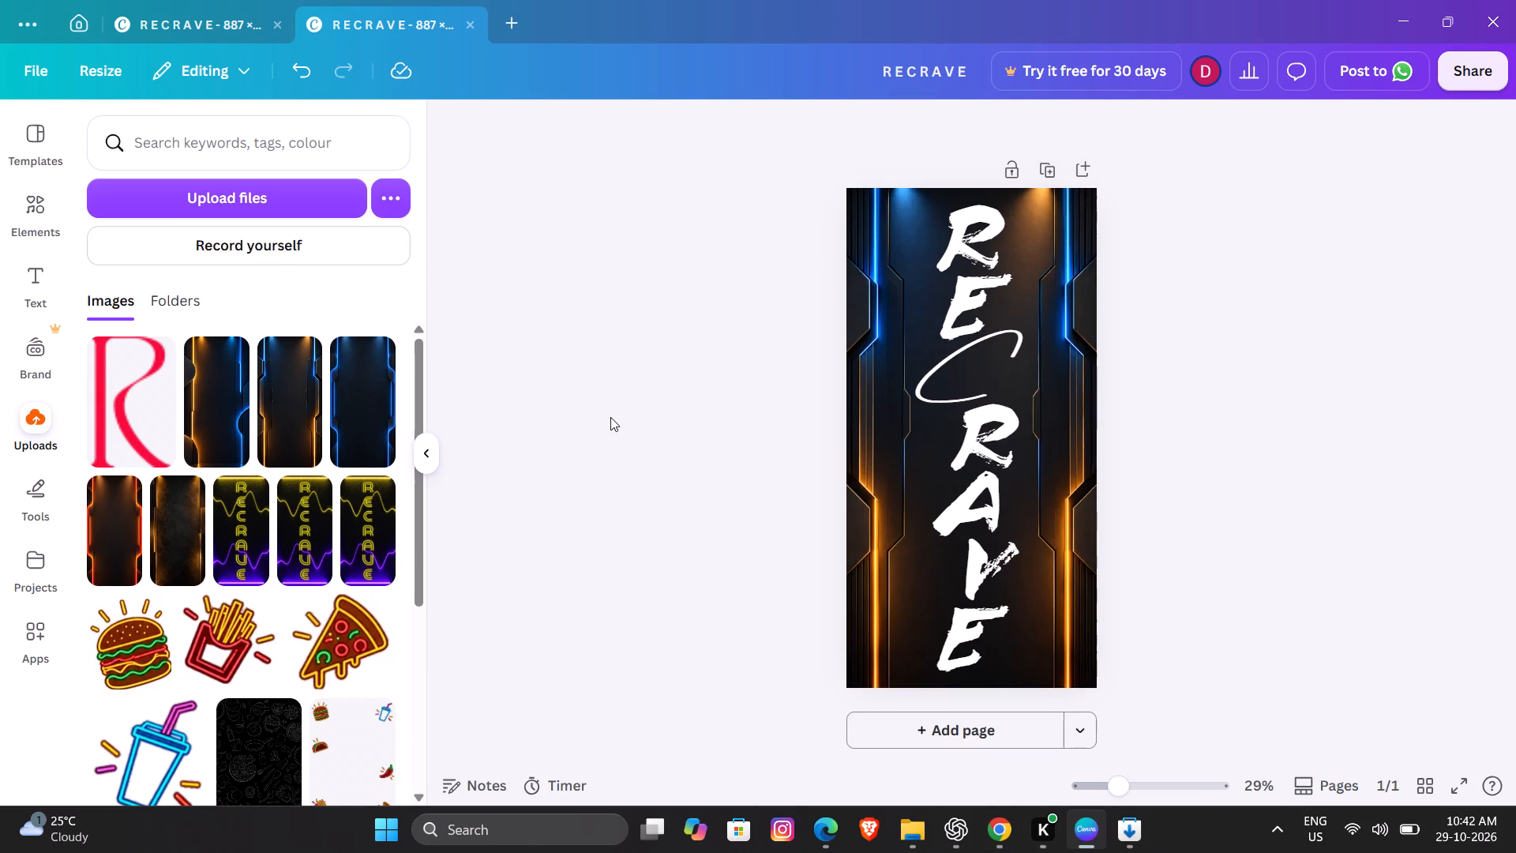
Switch to Chrome and look through the letter R font previews on pages 4 and 5 of the 1001 Fonts list.
{"action": "left_click", "coordinate": [989, 810]}
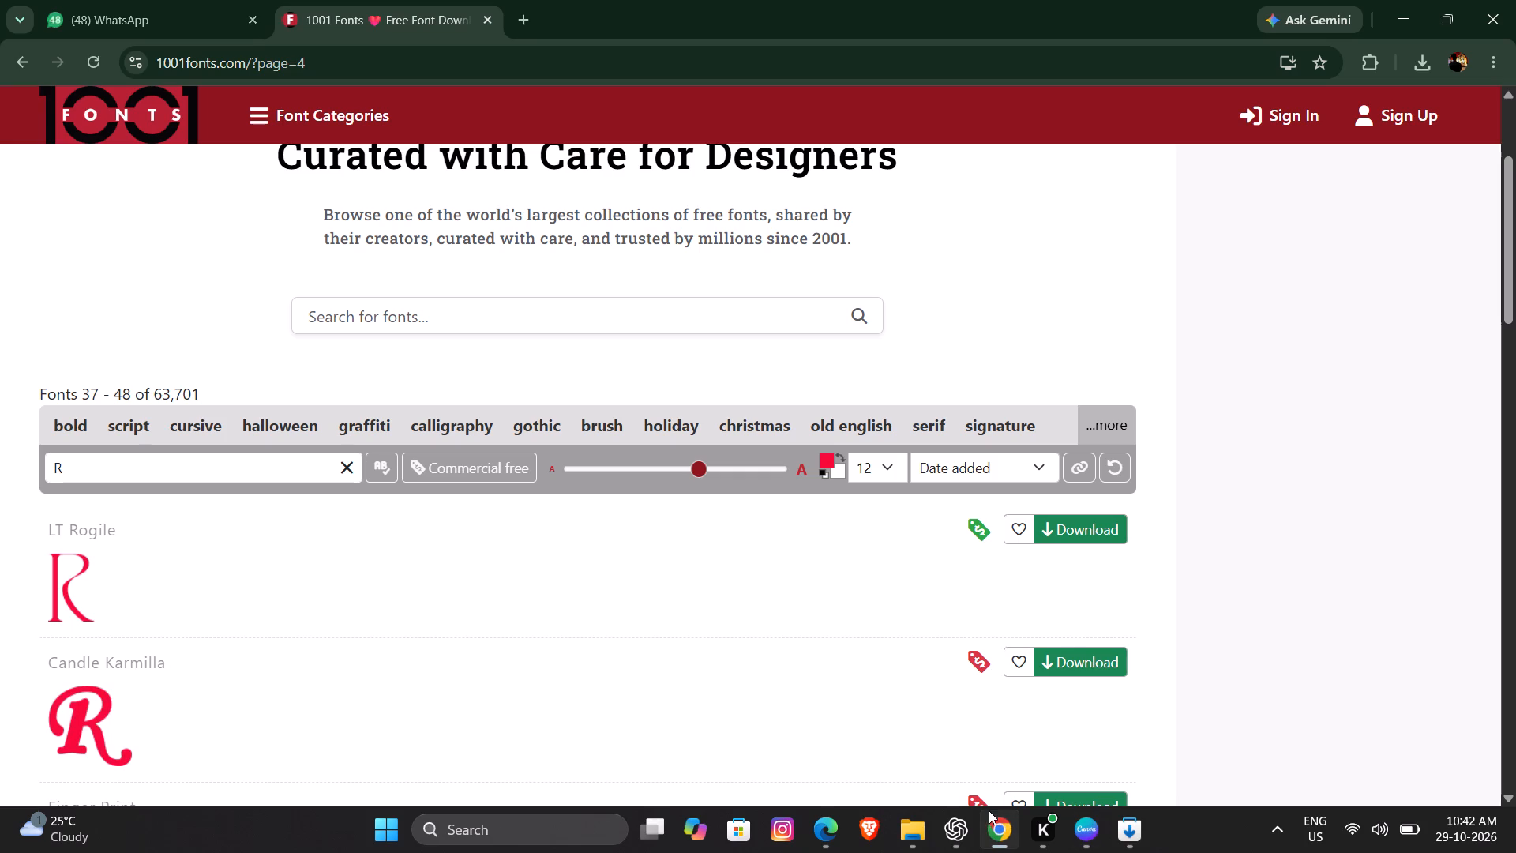
{"action": "scroll", "coordinate": [505, 710], "scroll_direction": "down", "scroll_amount": 8}
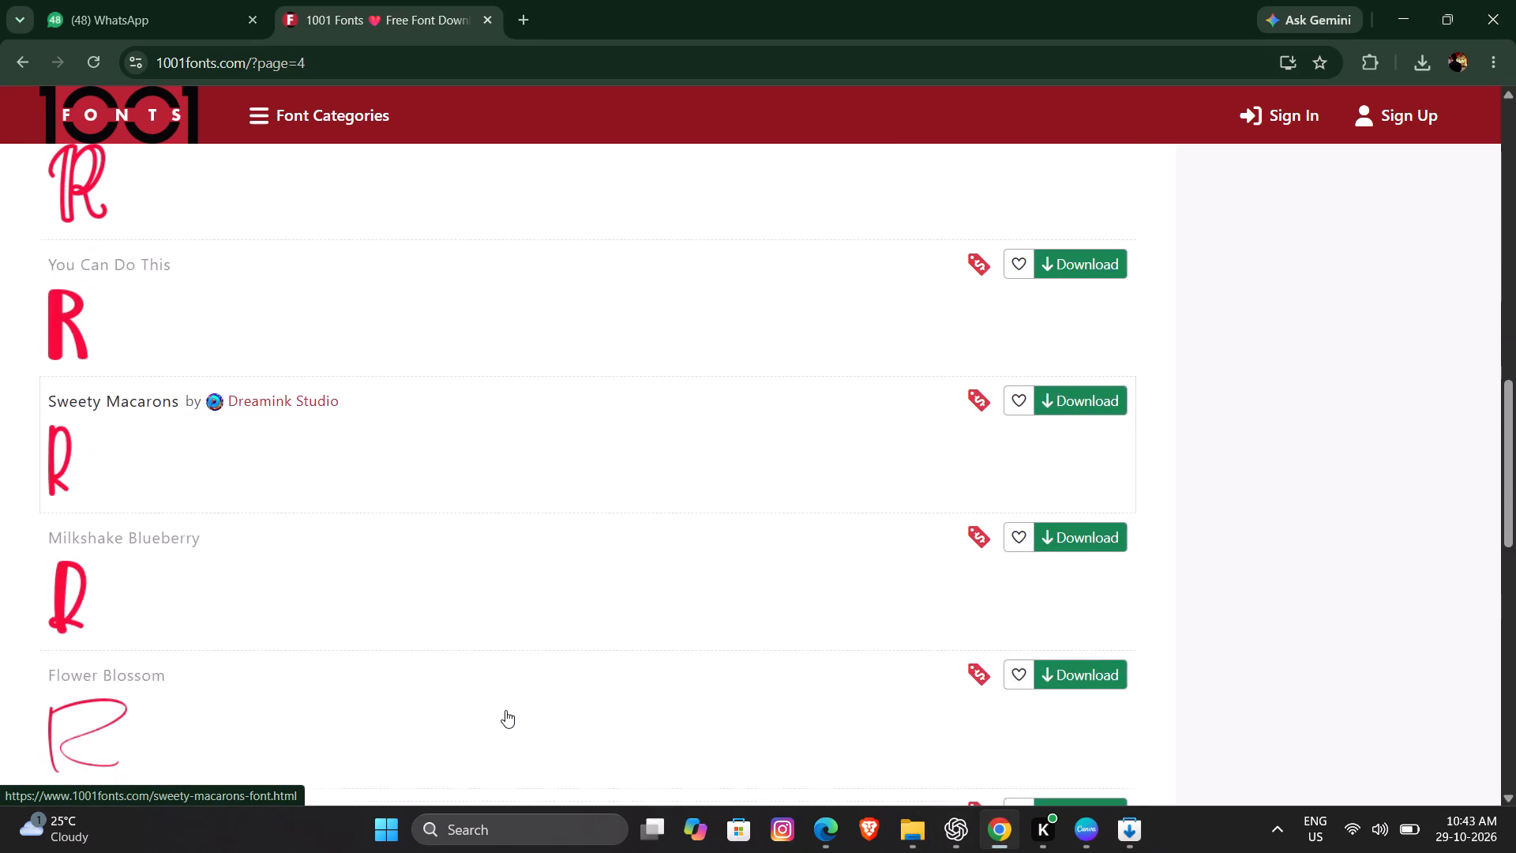
{"action": "scroll", "coordinate": [505, 710], "scroll_direction": "down", "scroll_amount": 8}
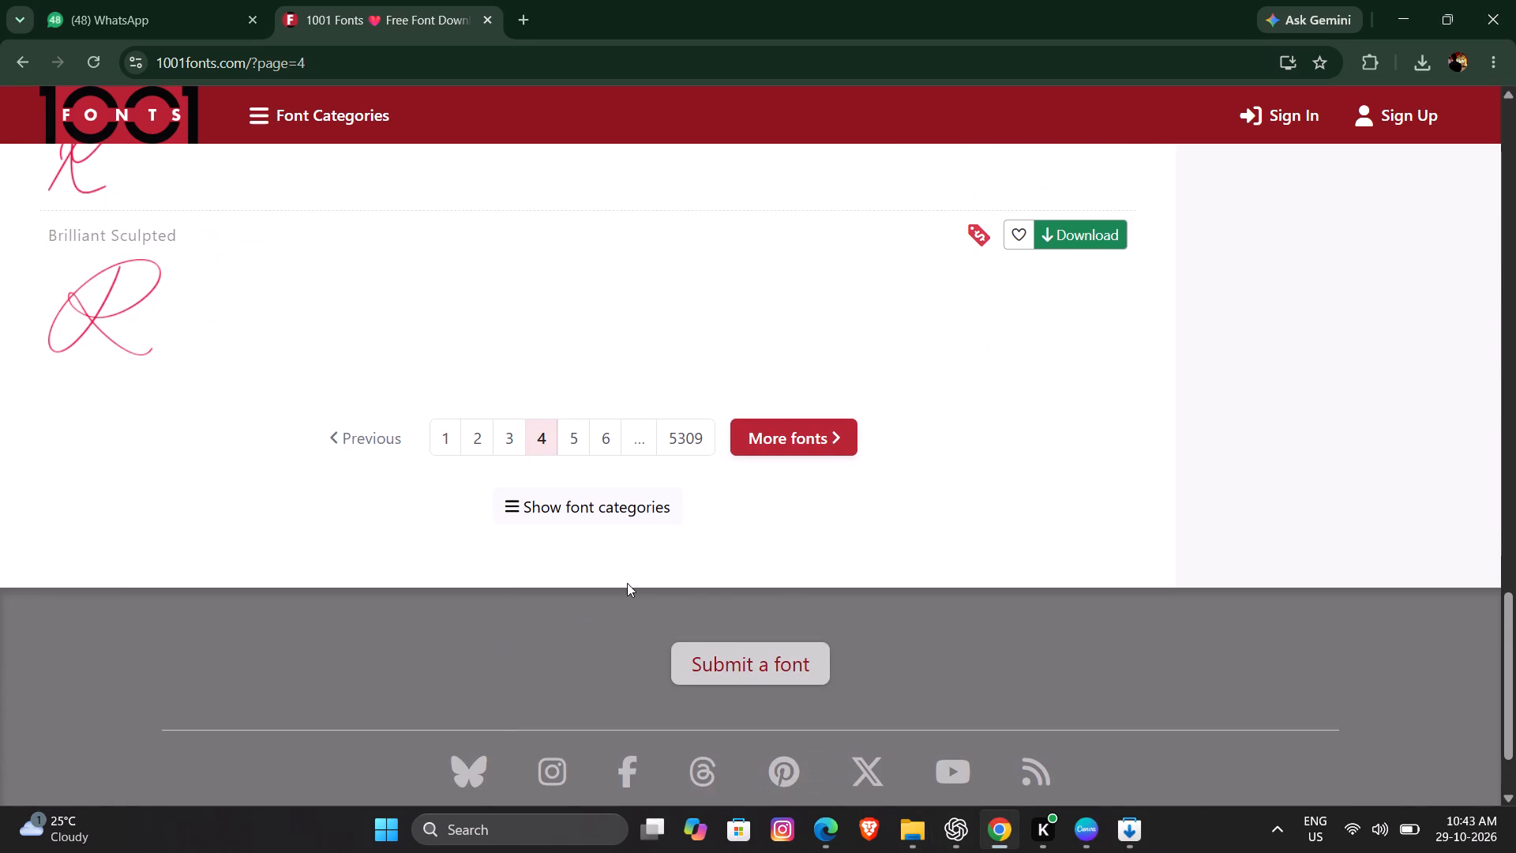
{"action": "left_click", "coordinate": [580, 429]}
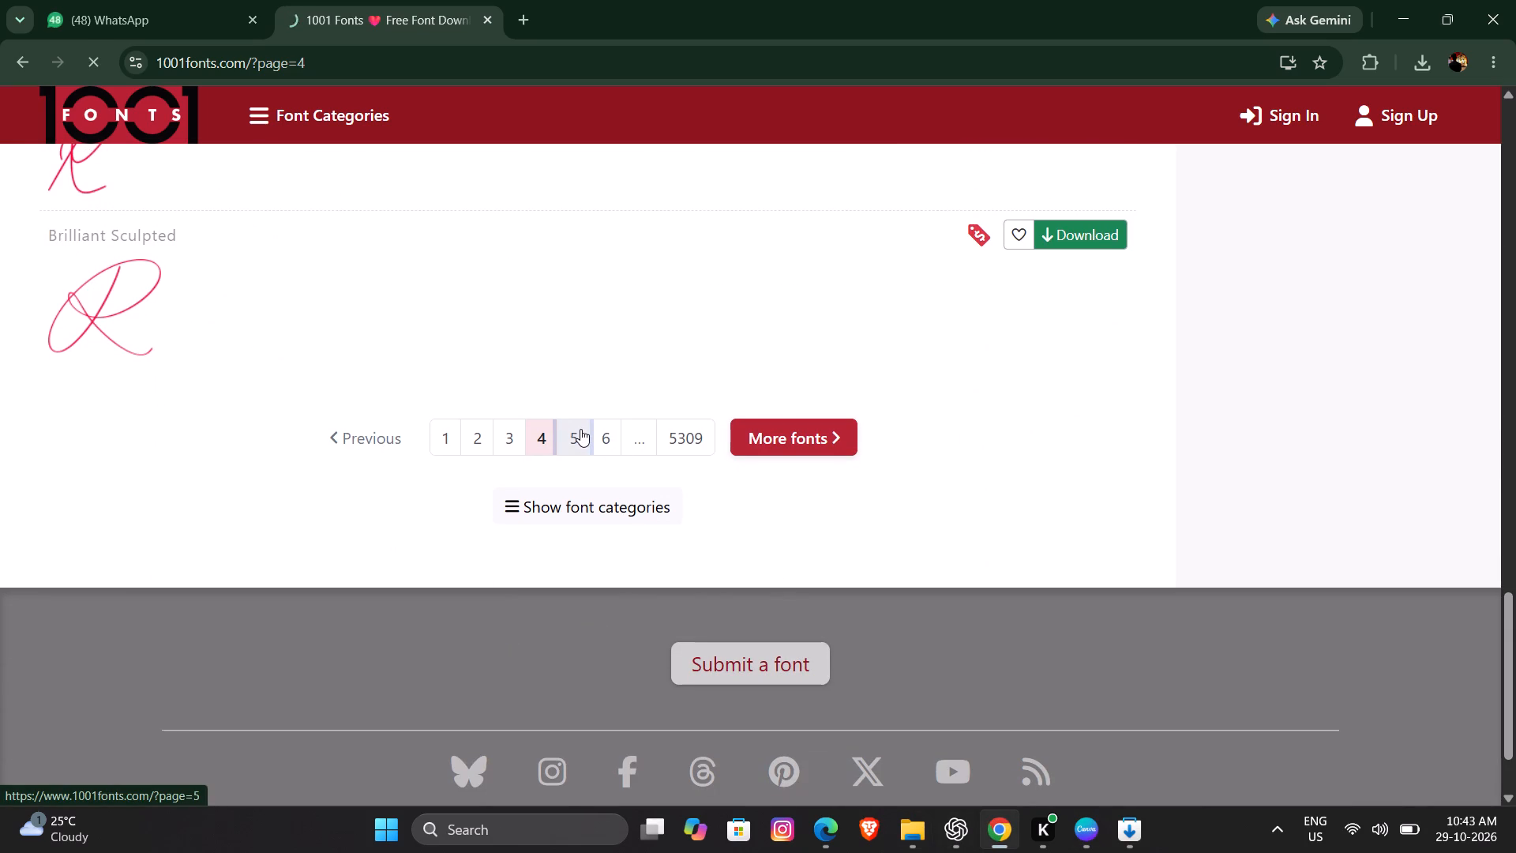
{"action": "scroll", "coordinate": [580, 429], "scroll_direction": "down", "scroll_amount": 2}
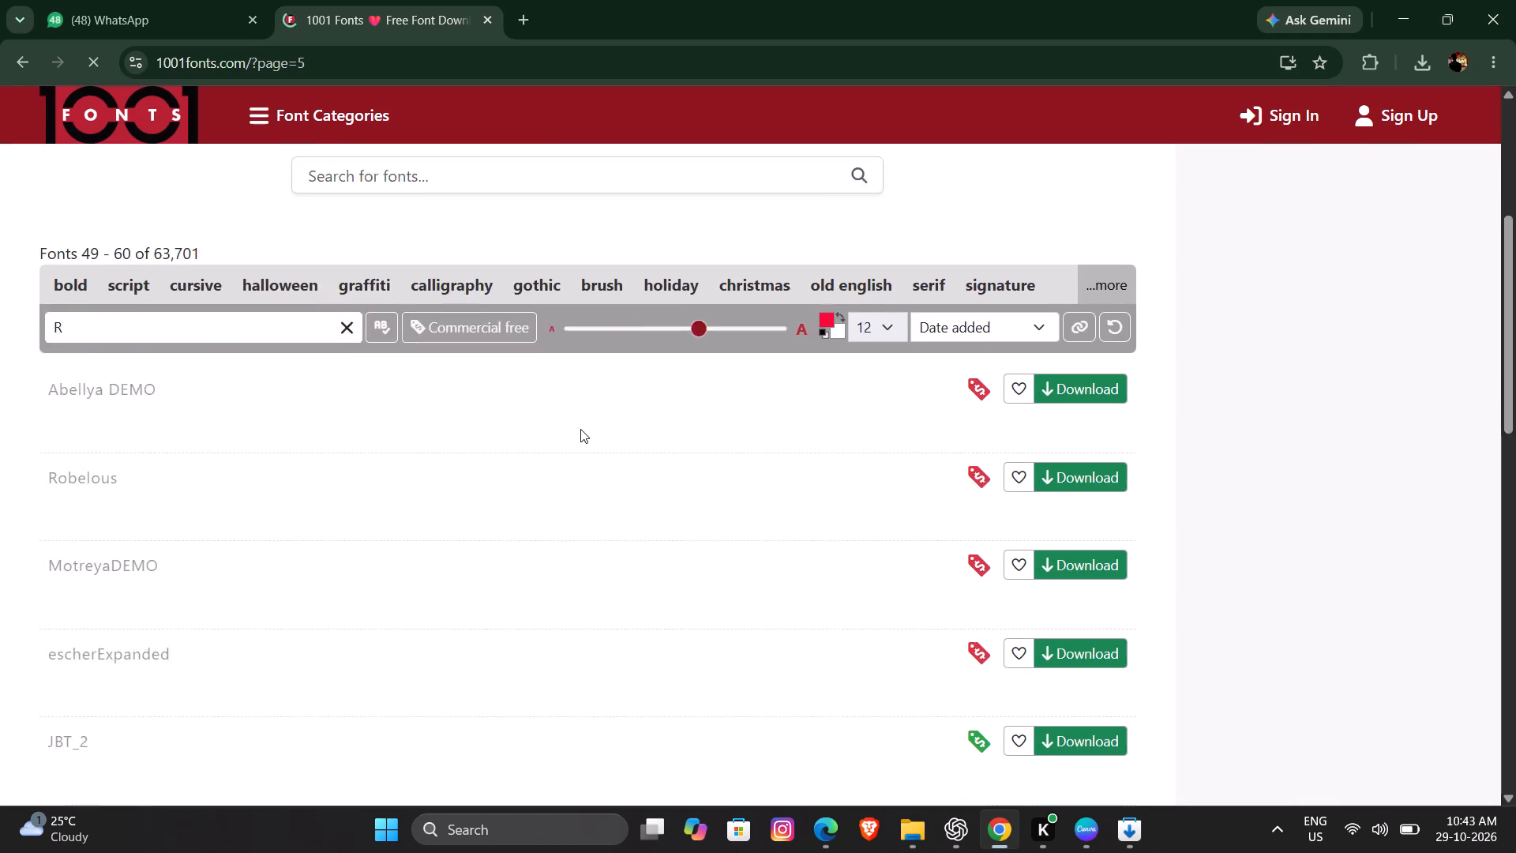
{"action": "scroll", "coordinate": [580, 429], "scroll_direction": "down", "scroll_amount": 7}
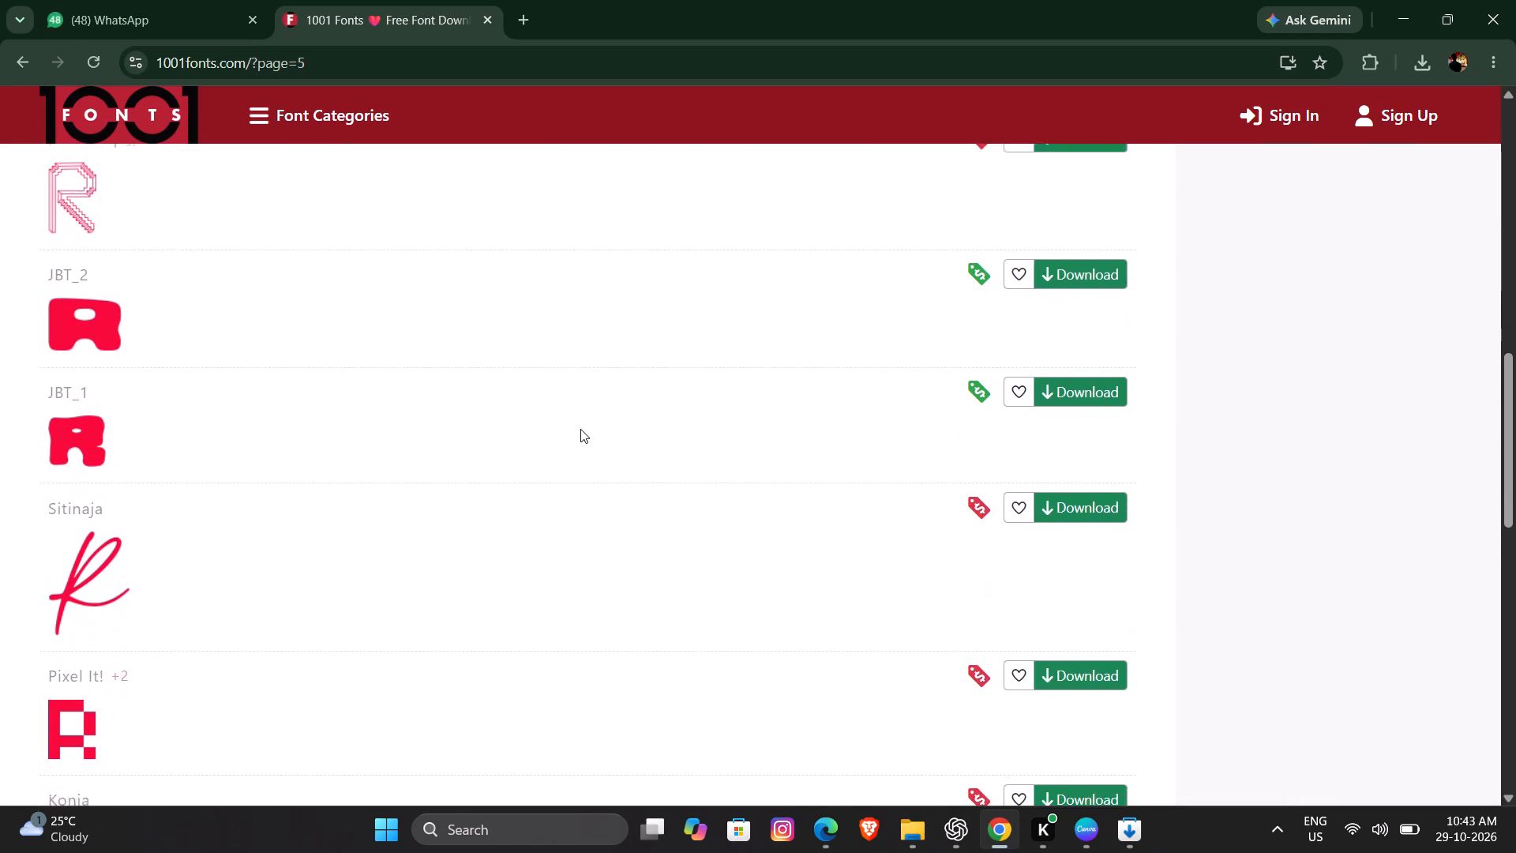
{"action": "scroll", "coordinate": [580, 429], "scroll_direction": "down", "scroll_amount": 5}
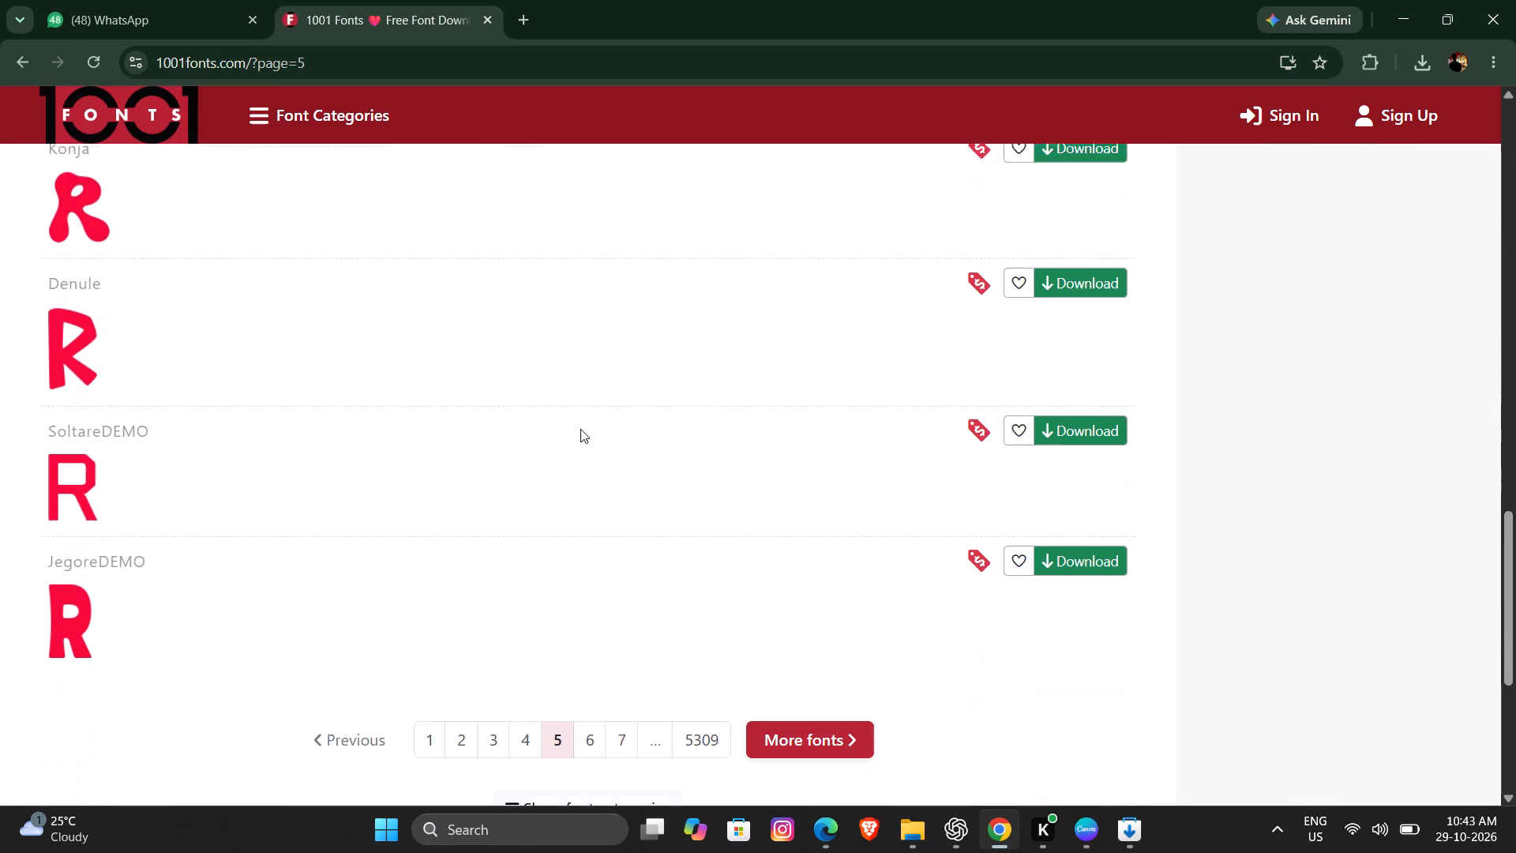
{"action": "scroll", "coordinate": [580, 429], "scroll_direction": "down", "scroll_amount": 2}
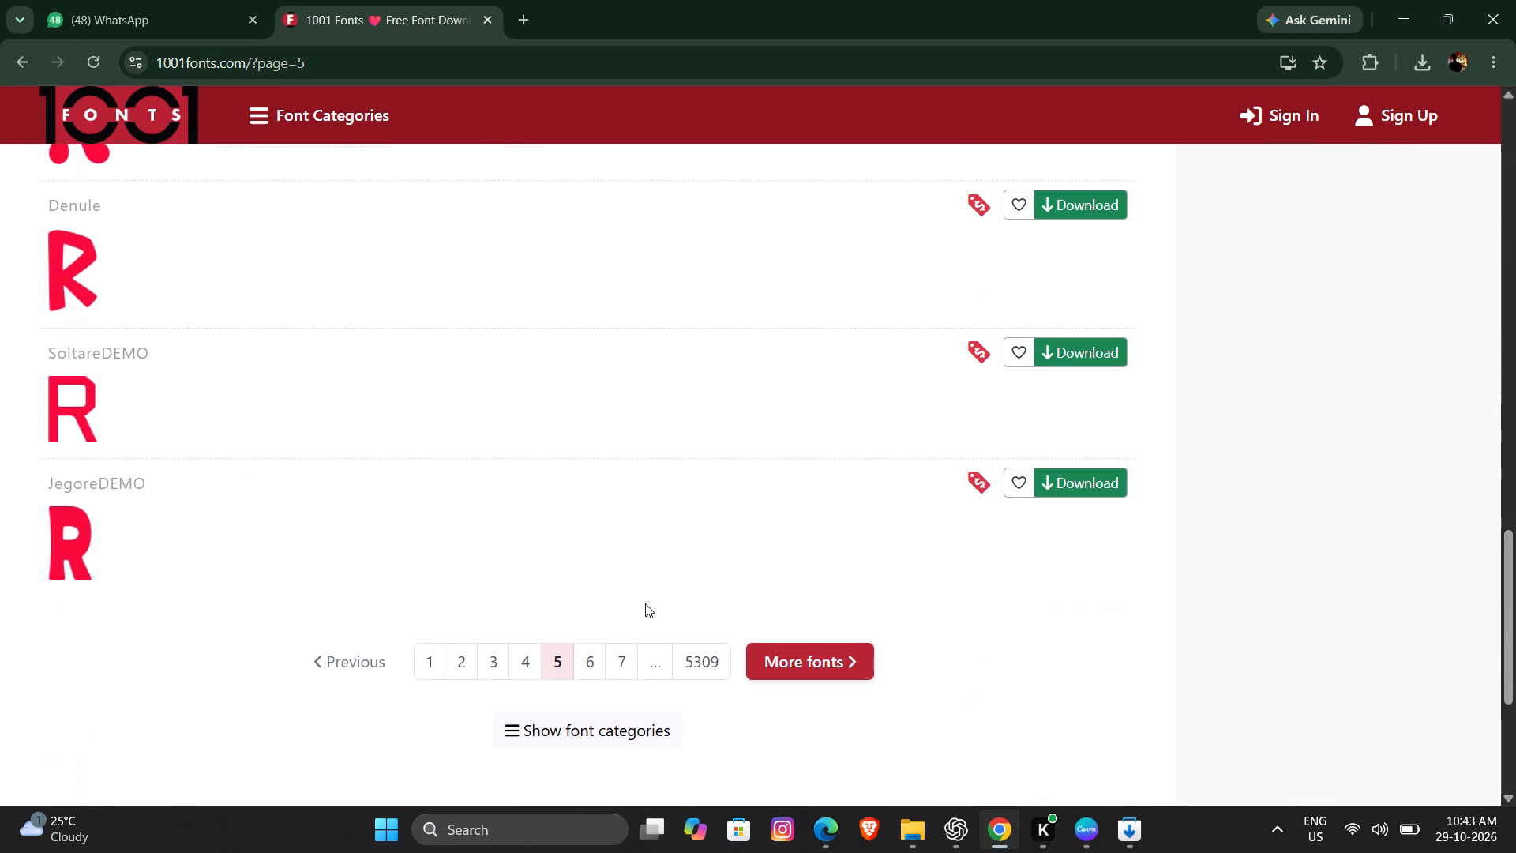
Look through the letter R font previews on pages 6 and 7 of the font list.
{"action": "left_click", "coordinate": [584, 653]}
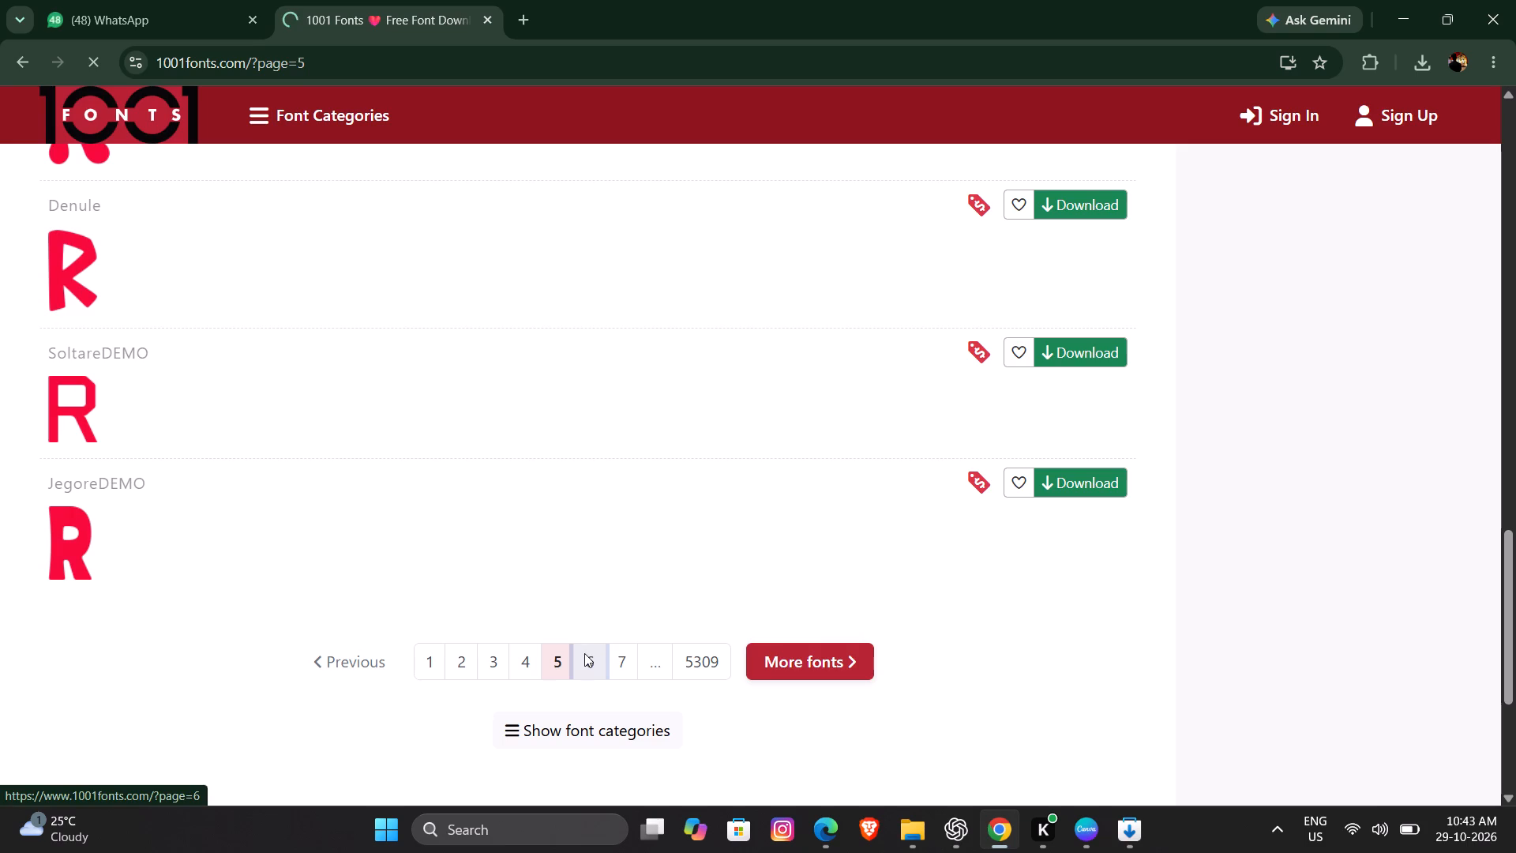
{"action": "scroll", "coordinate": [584, 653], "scroll_direction": "down", "scroll_amount": 5}
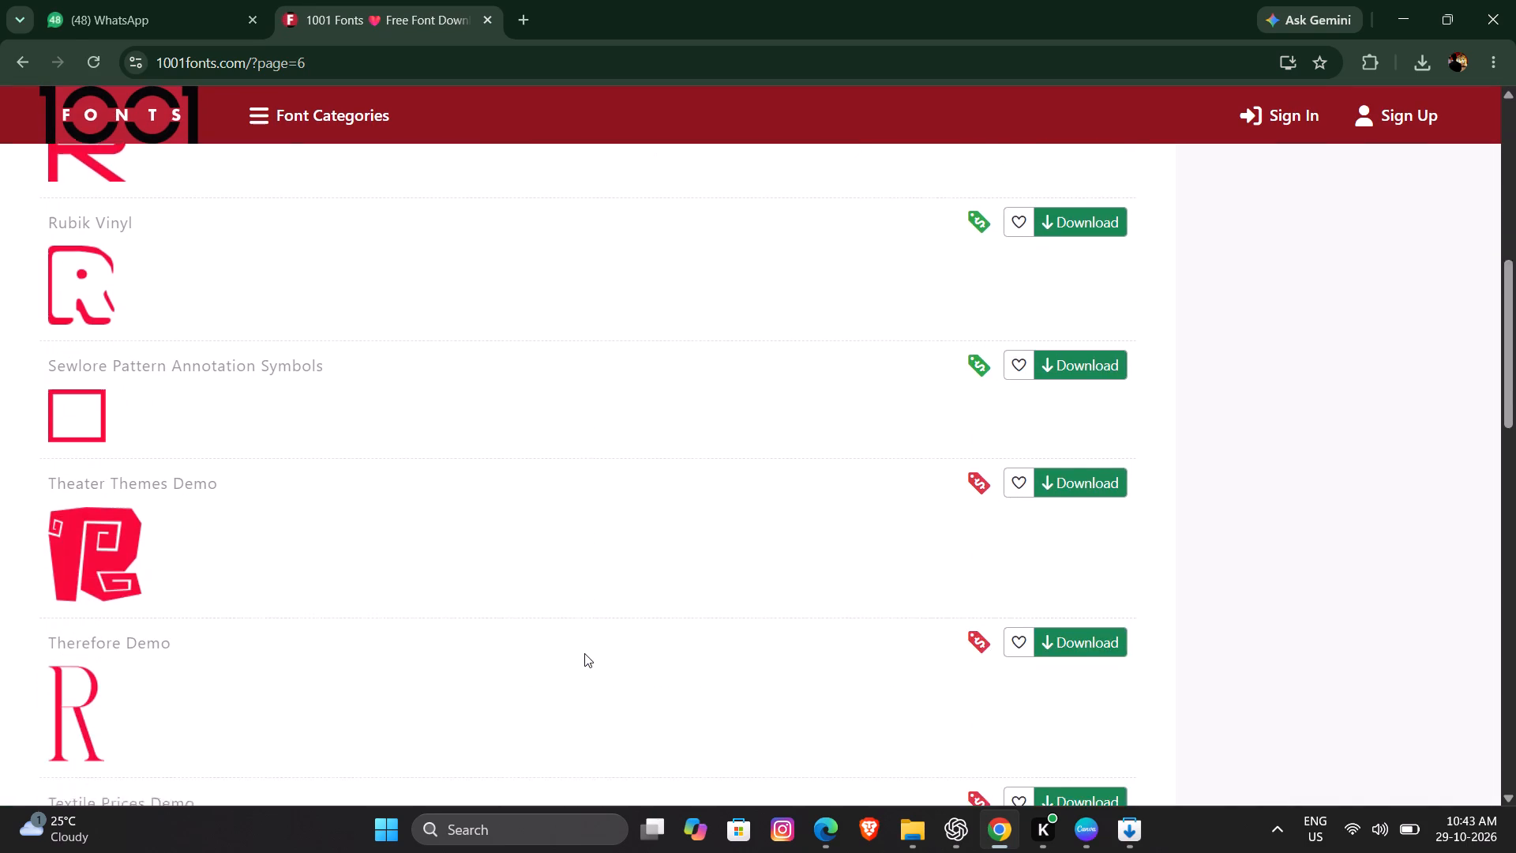
{"action": "scroll", "coordinate": [584, 653], "scroll_direction": "down", "scroll_amount": 9}
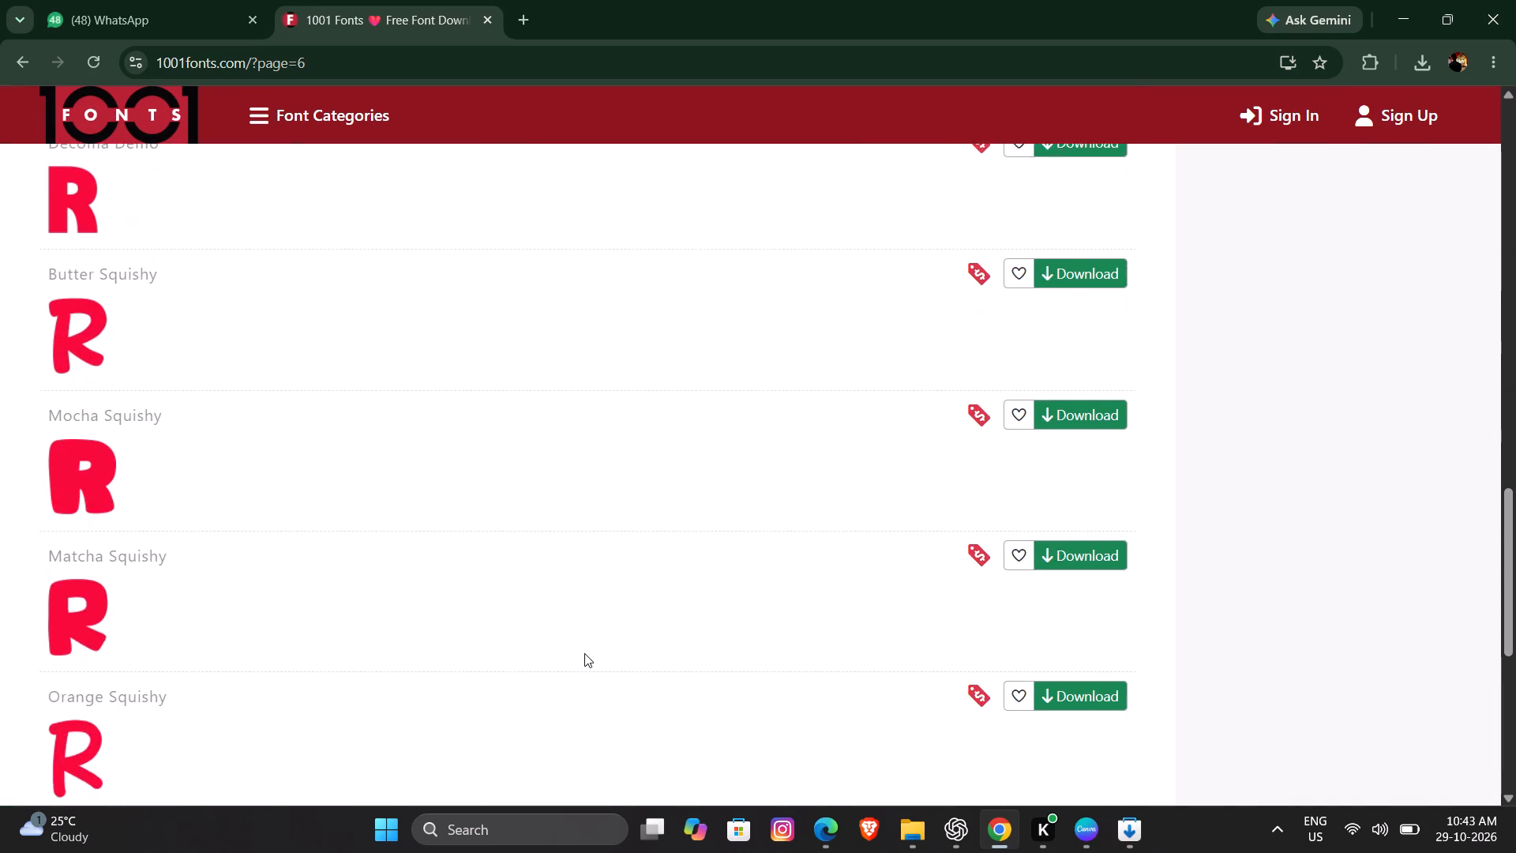
{"action": "scroll", "coordinate": [584, 653], "scroll_direction": "down", "scroll_amount": 5}
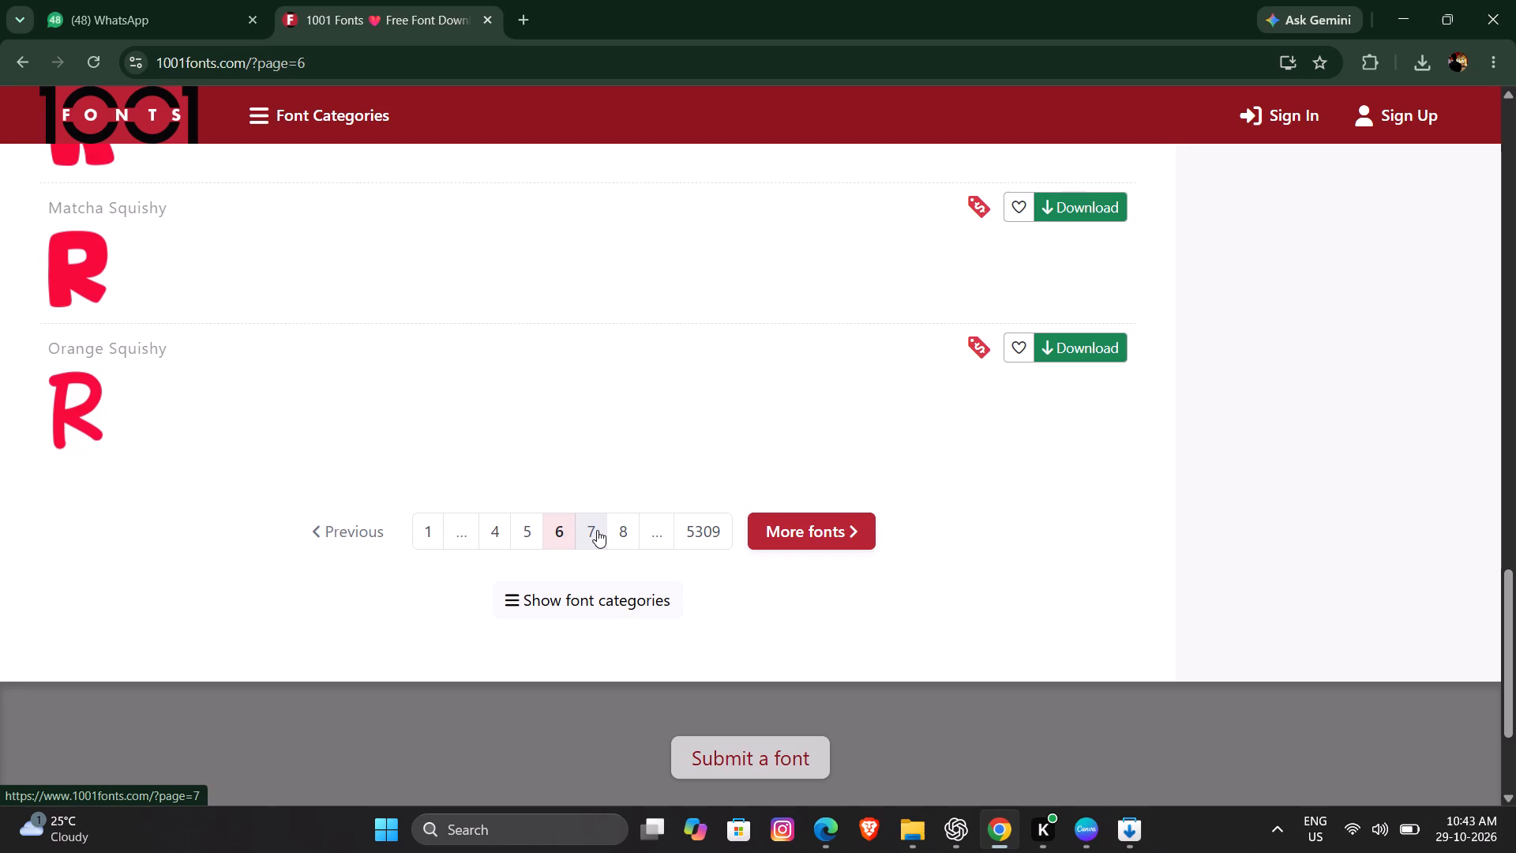
{"action": "left_click", "coordinate": [597, 530]}
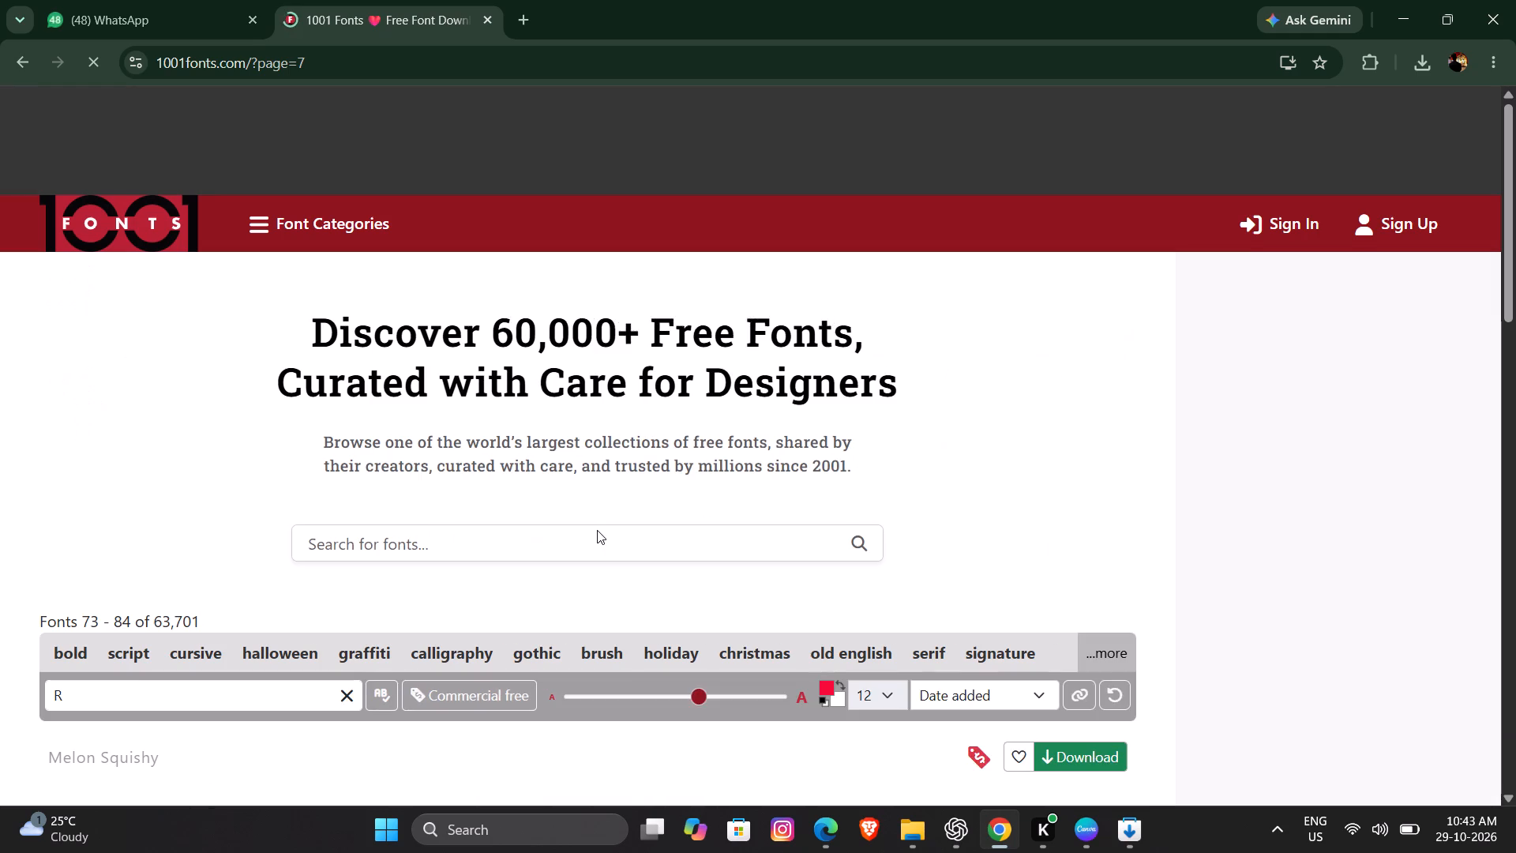
{"action": "scroll", "coordinate": [597, 530], "scroll_direction": "down", "scroll_amount": 7}
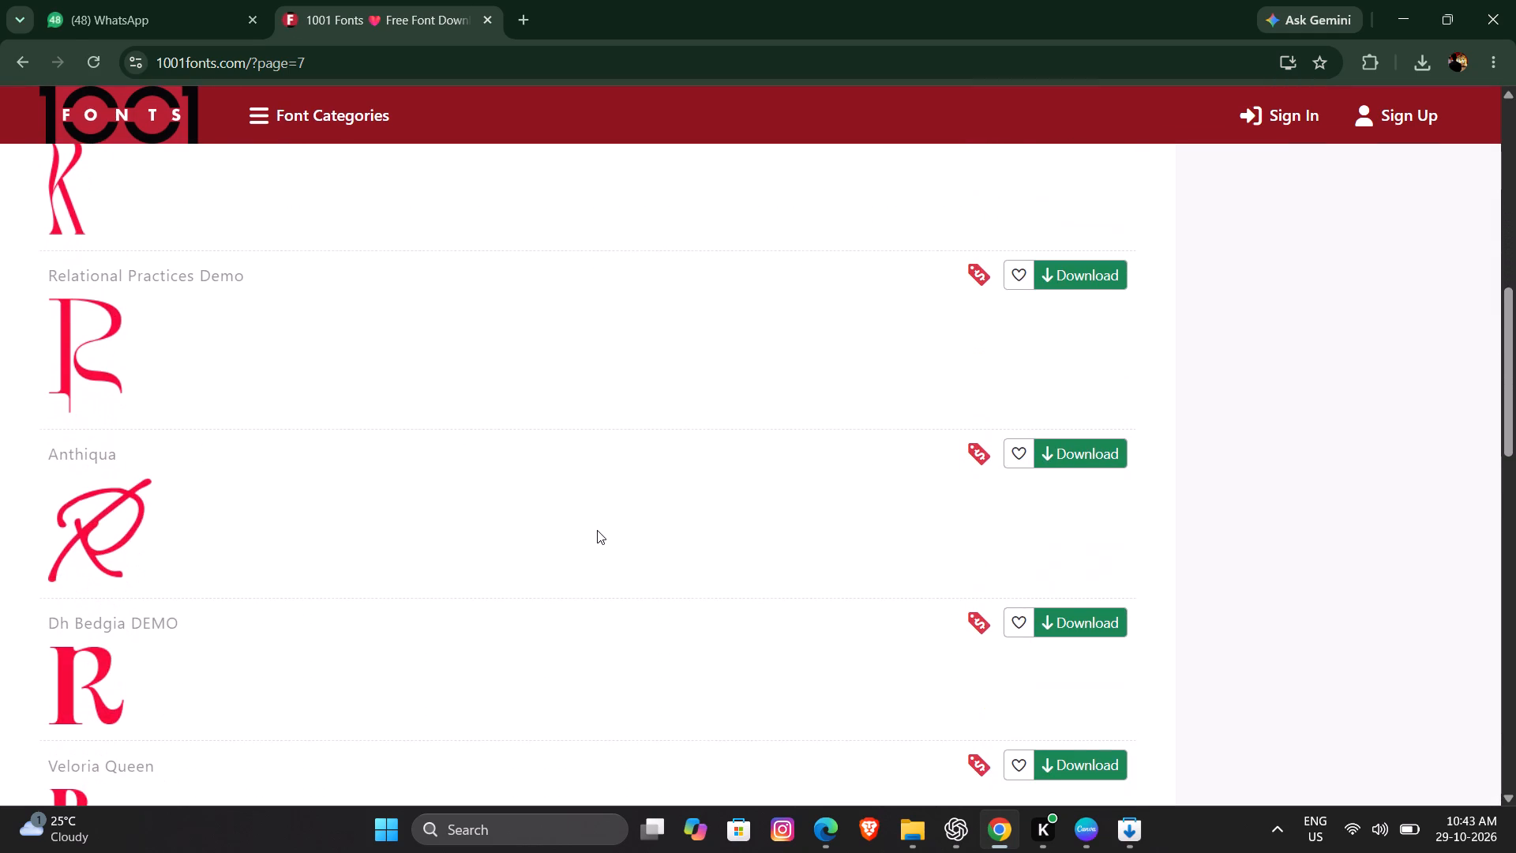
{"action": "scroll", "coordinate": [597, 530], "scroll_direction": "down", "scroll_amount": 9}
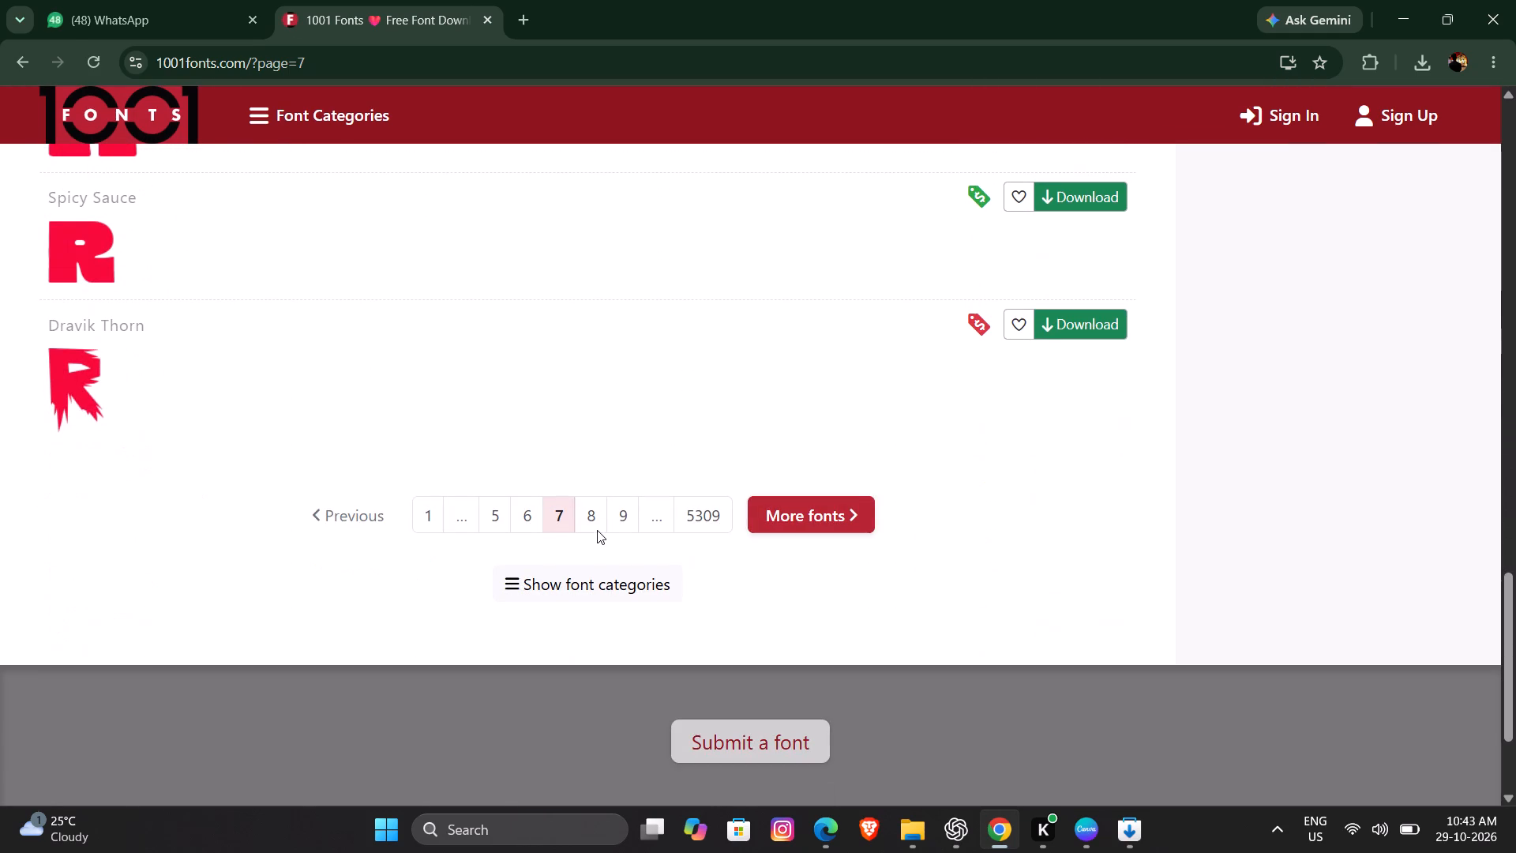
Look through the letter R font previews on pages 8 and 10 of the font list.
{"action": "left_click", "coordinate": [587, 519]}
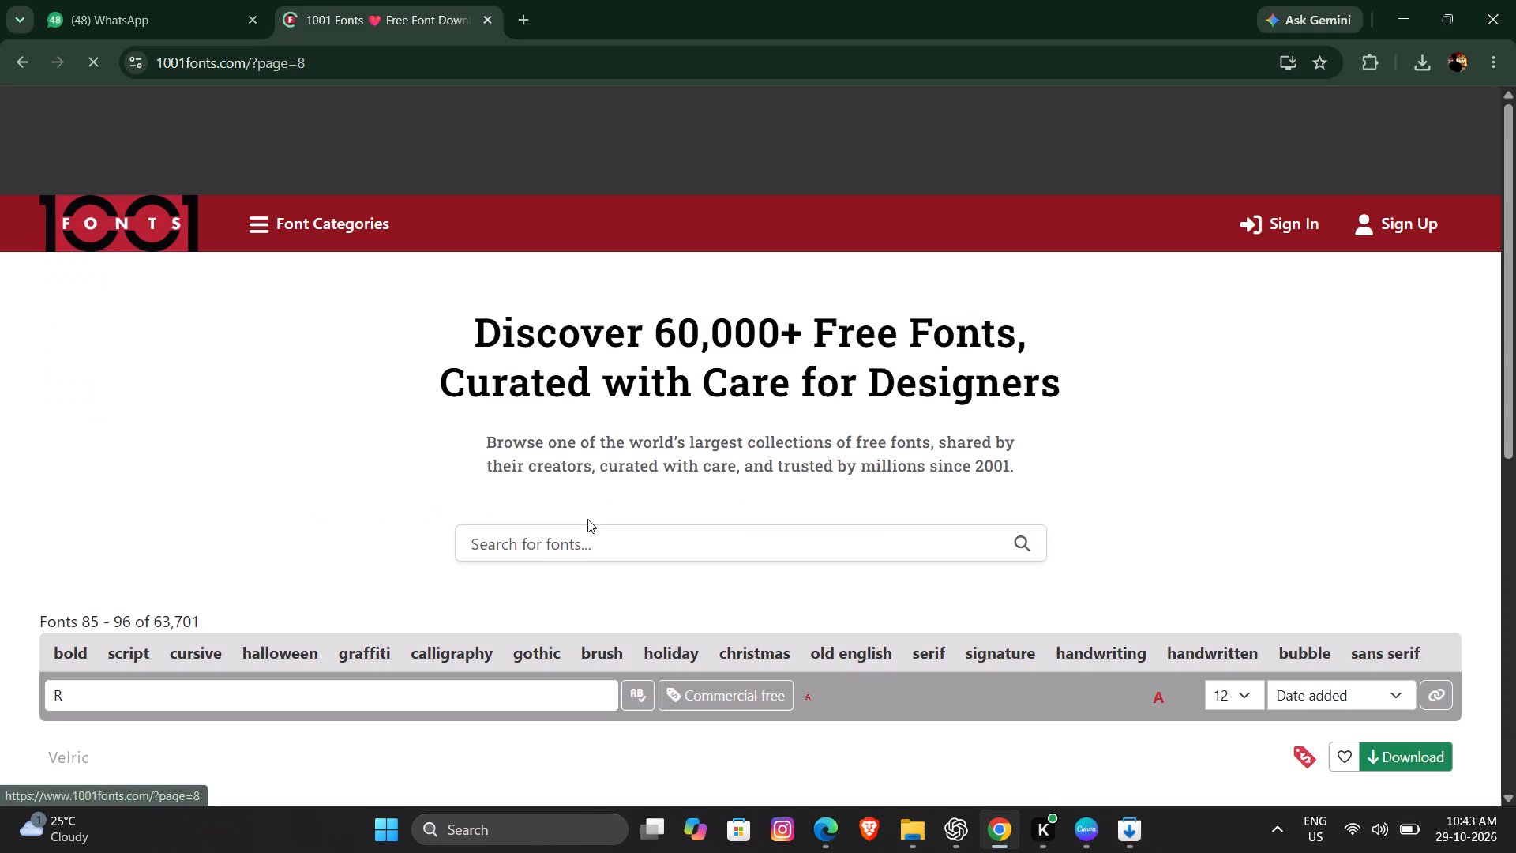
{"action": "scroll", "coordinate": [587, 519], "scroll_direction": "down", "scroll_amount": 8}
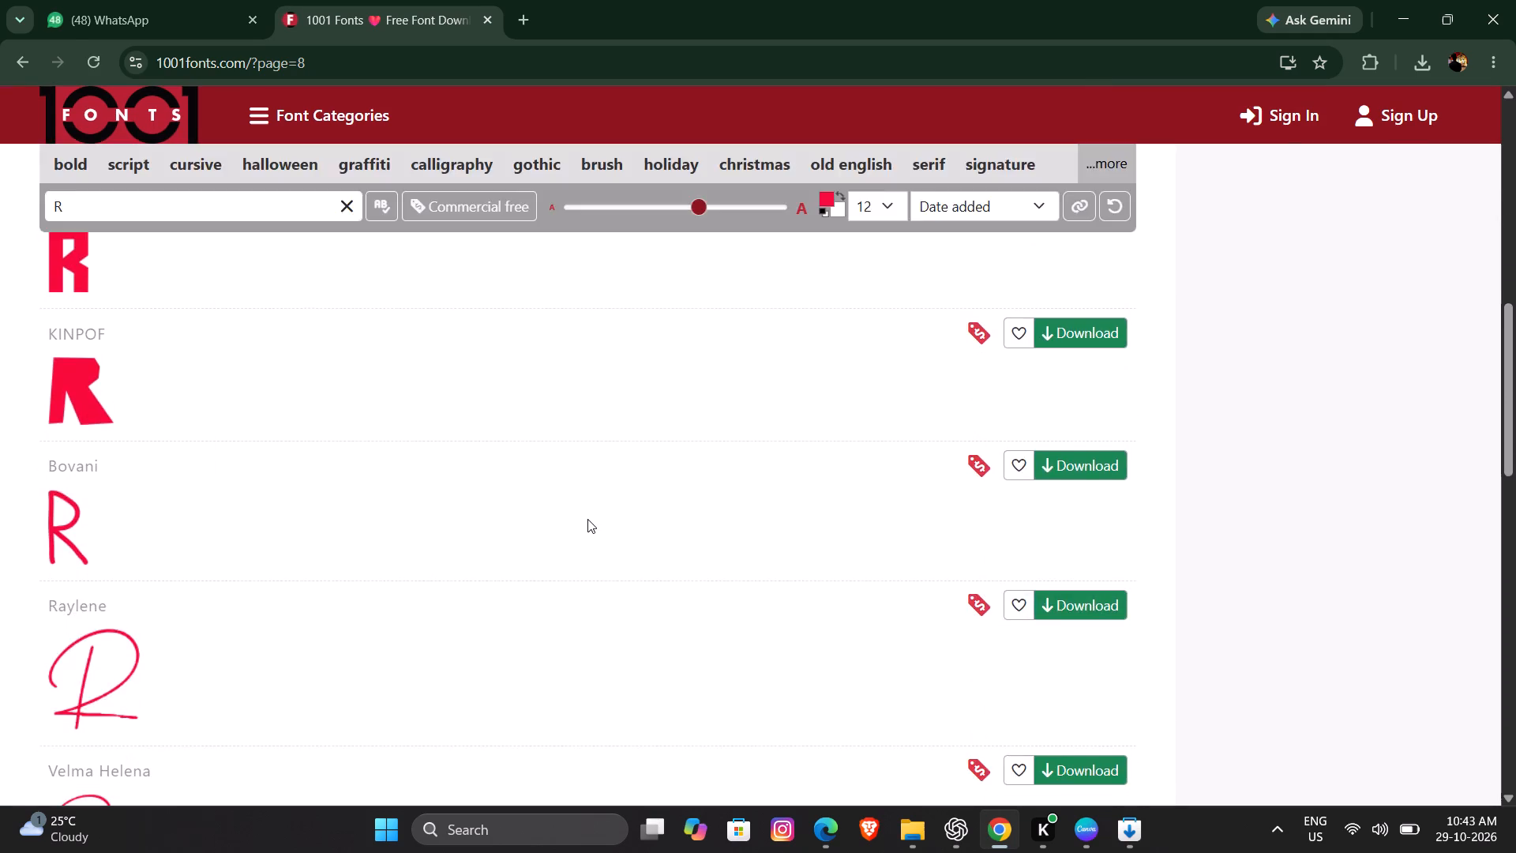
{"action": "scroll", "coordinate": [587, 519], "scroll_direction": "down", "scroll_amount": 8}
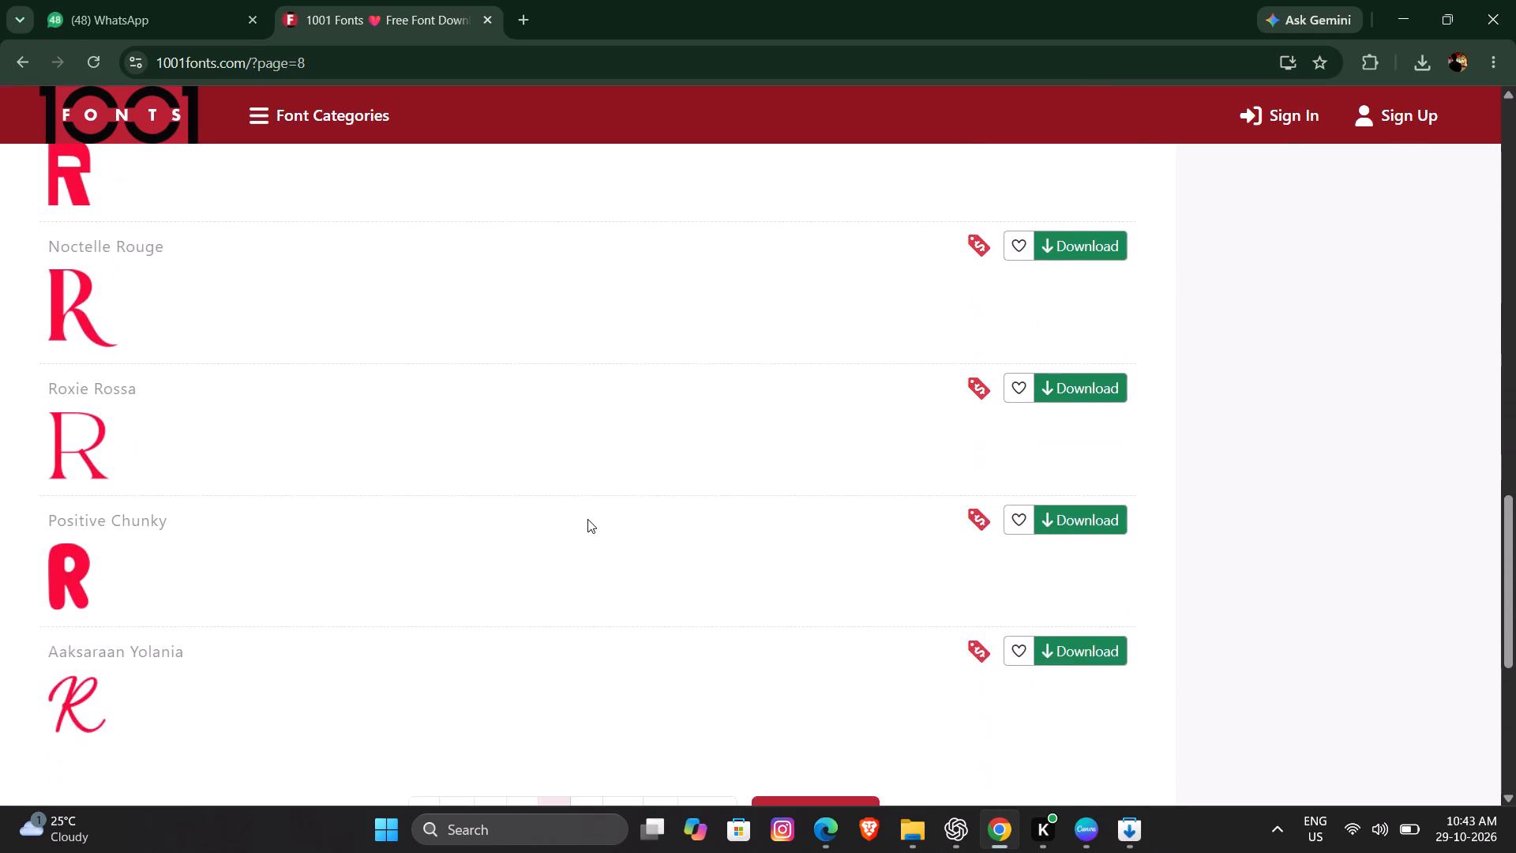
{"action": "scroll", "coordinate": [587, 519], "scroll_direction": "down", "scroll_amount": 1}
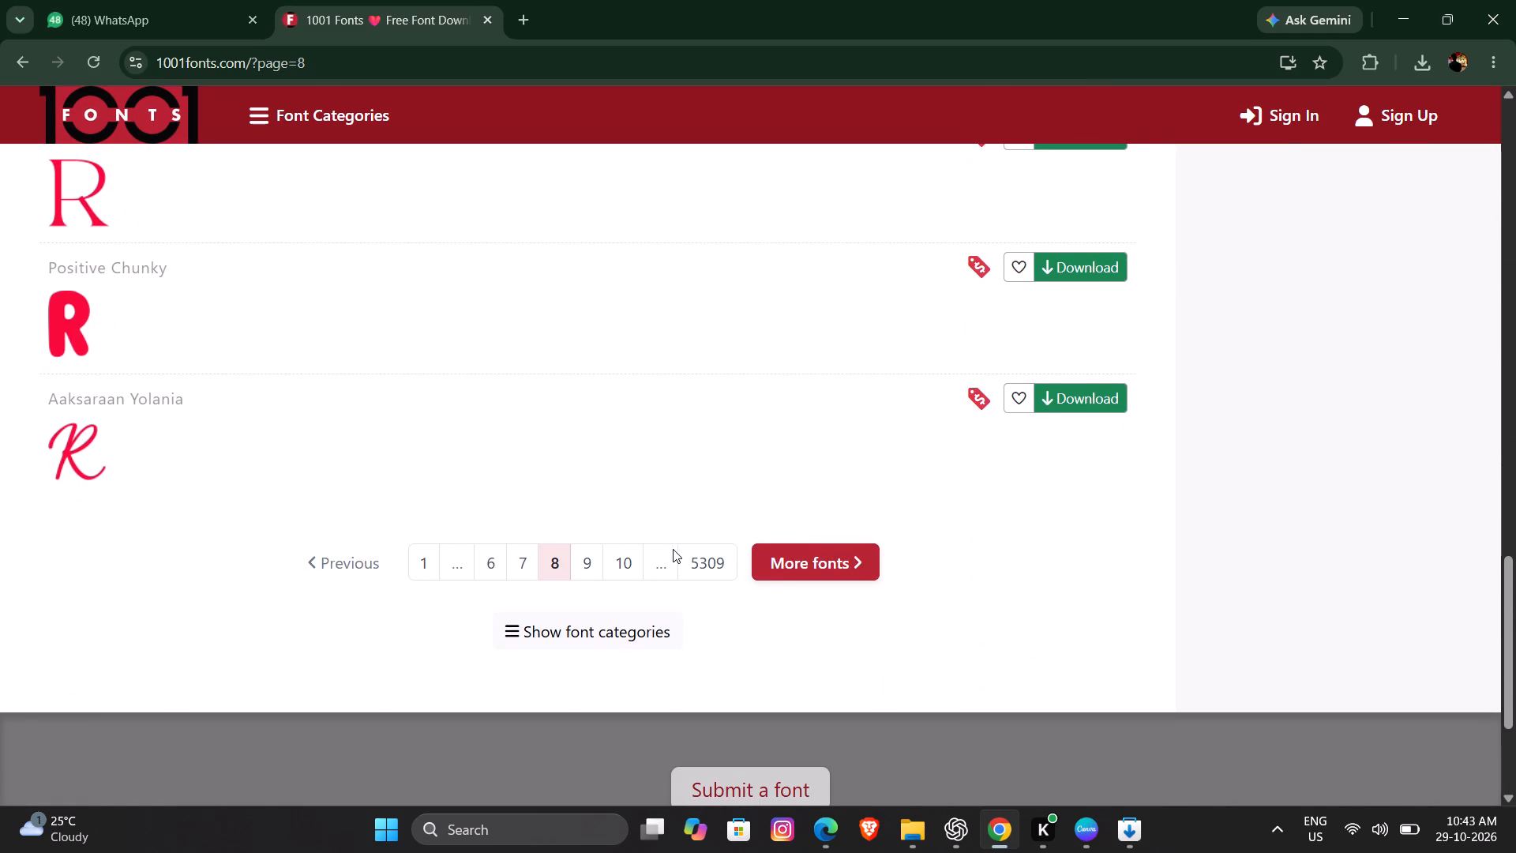
{"action": "left_click", "coordinate": [623, 558]}
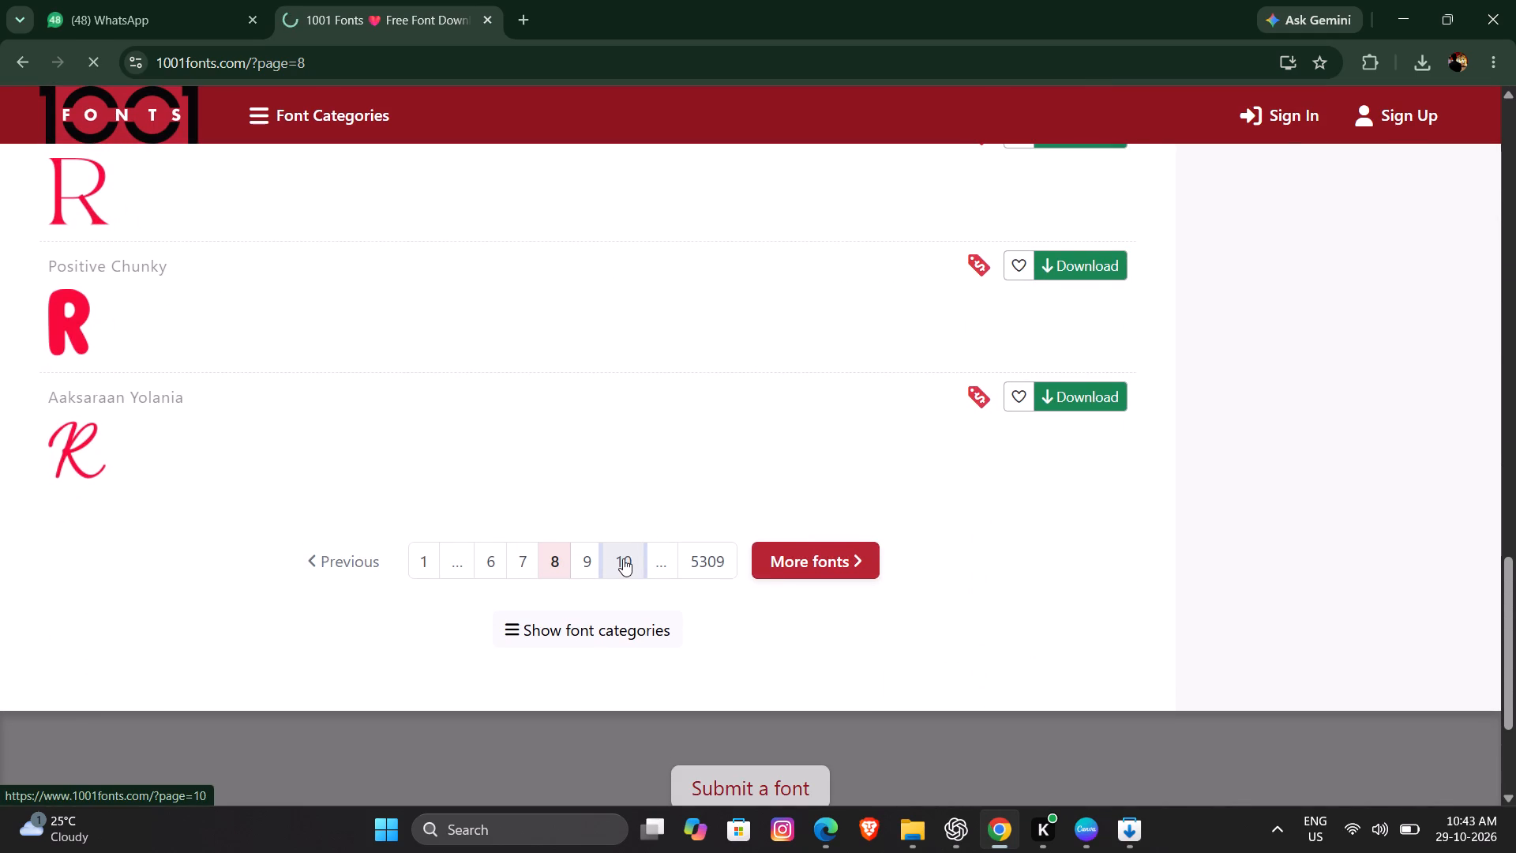
{"action": "scroll", "coordinate": [623, 558], "scroll_direction": "down", "scroll_amount": 4}
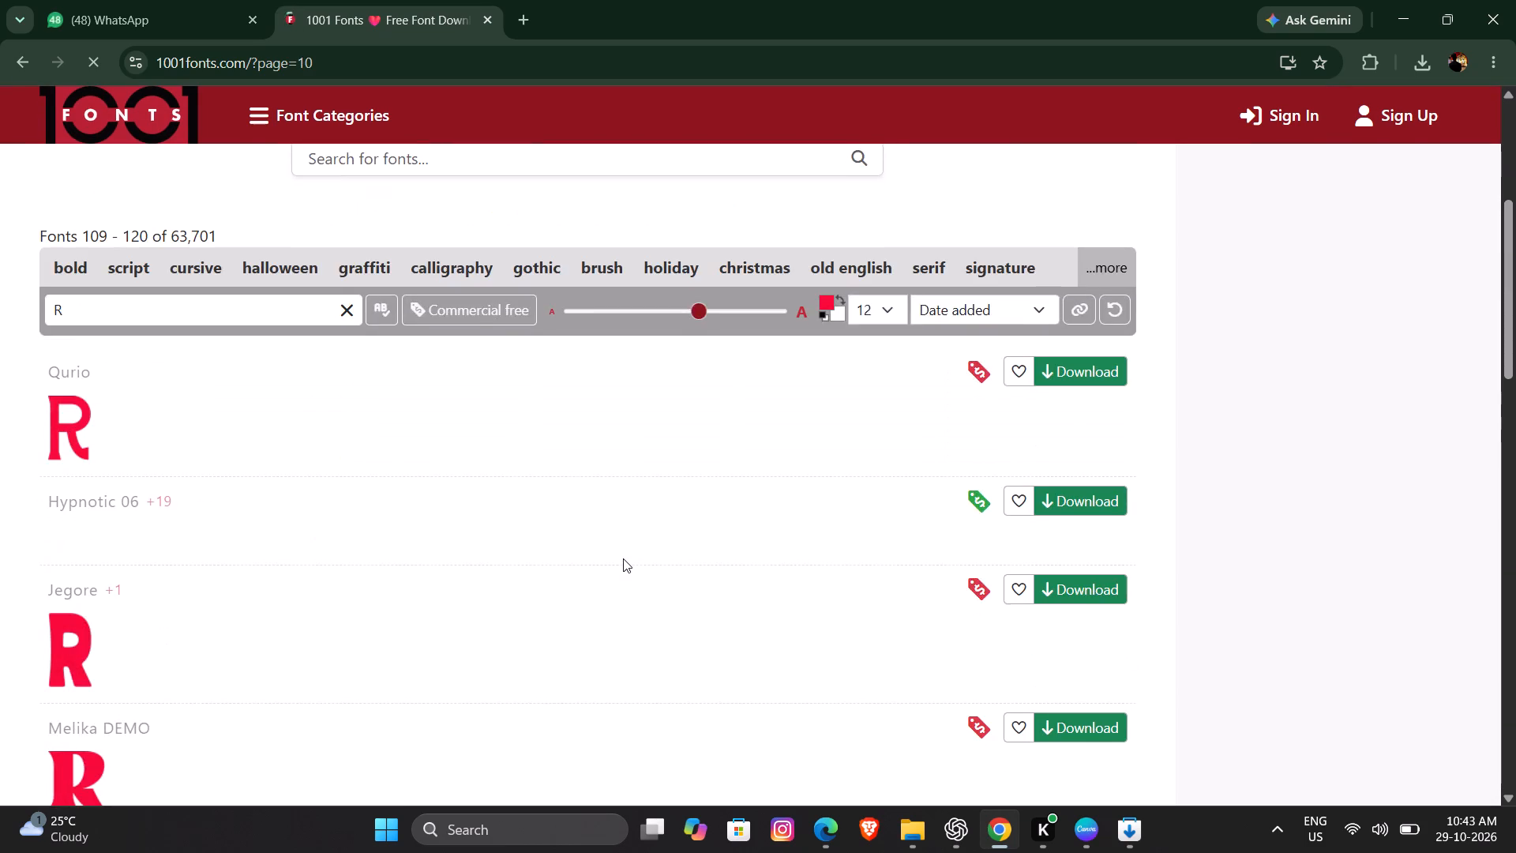
{"action": "scroll", "coordinate": [623, 558], "scroll_direction": "down", "scroll_amount": 9}
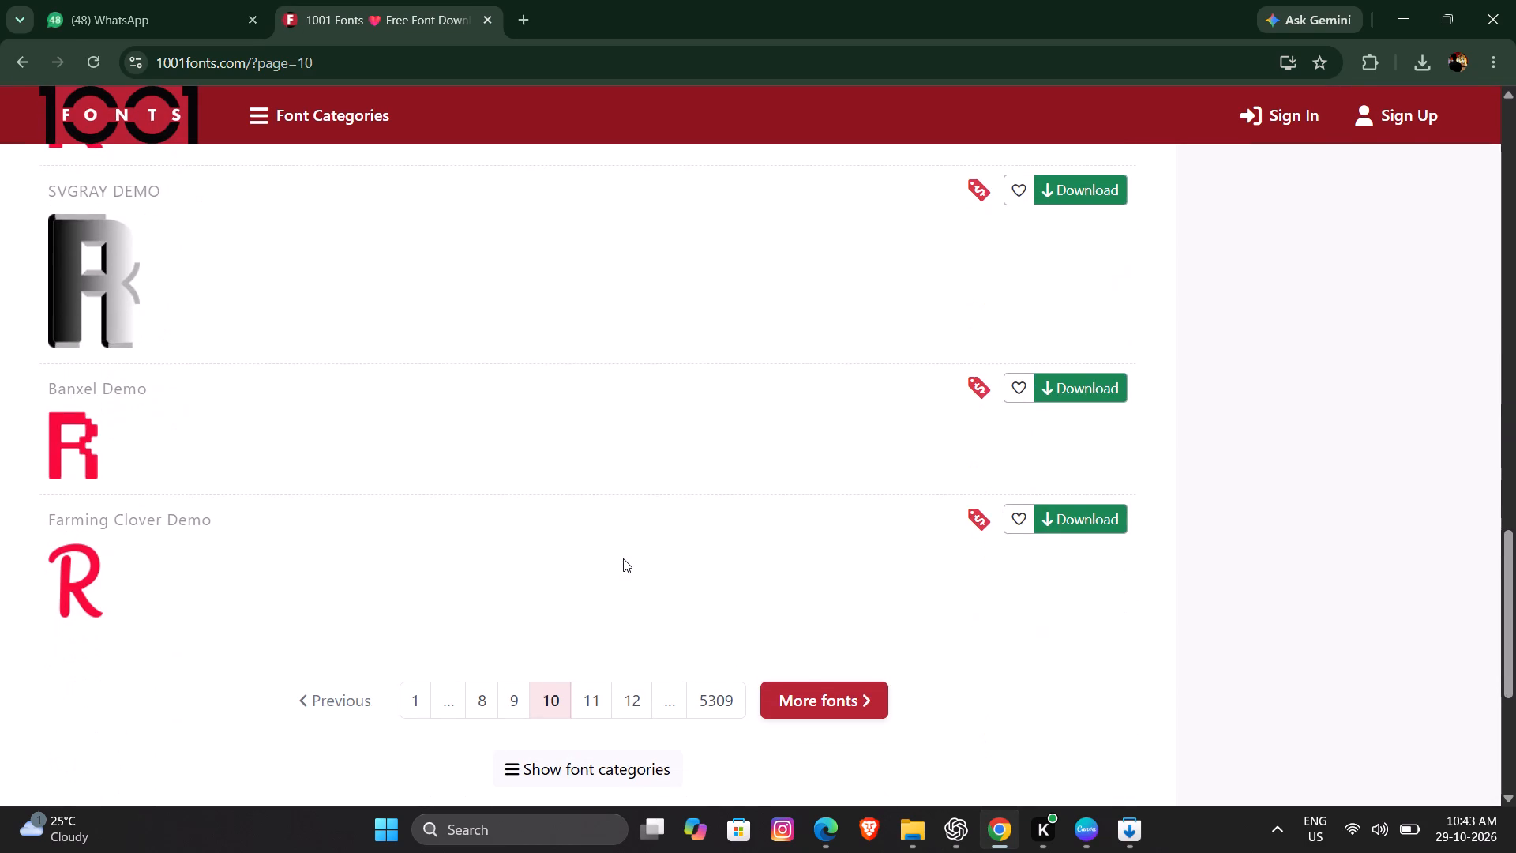
Look through the letter R font previews on pages 12 and 14 of the font list.
{"action": "left_click", "coordinate": [641, 700]}
{"action": "scroll", "coordinate": [641, 700], "scroll_direction": "down", "scroll_amount": 11}
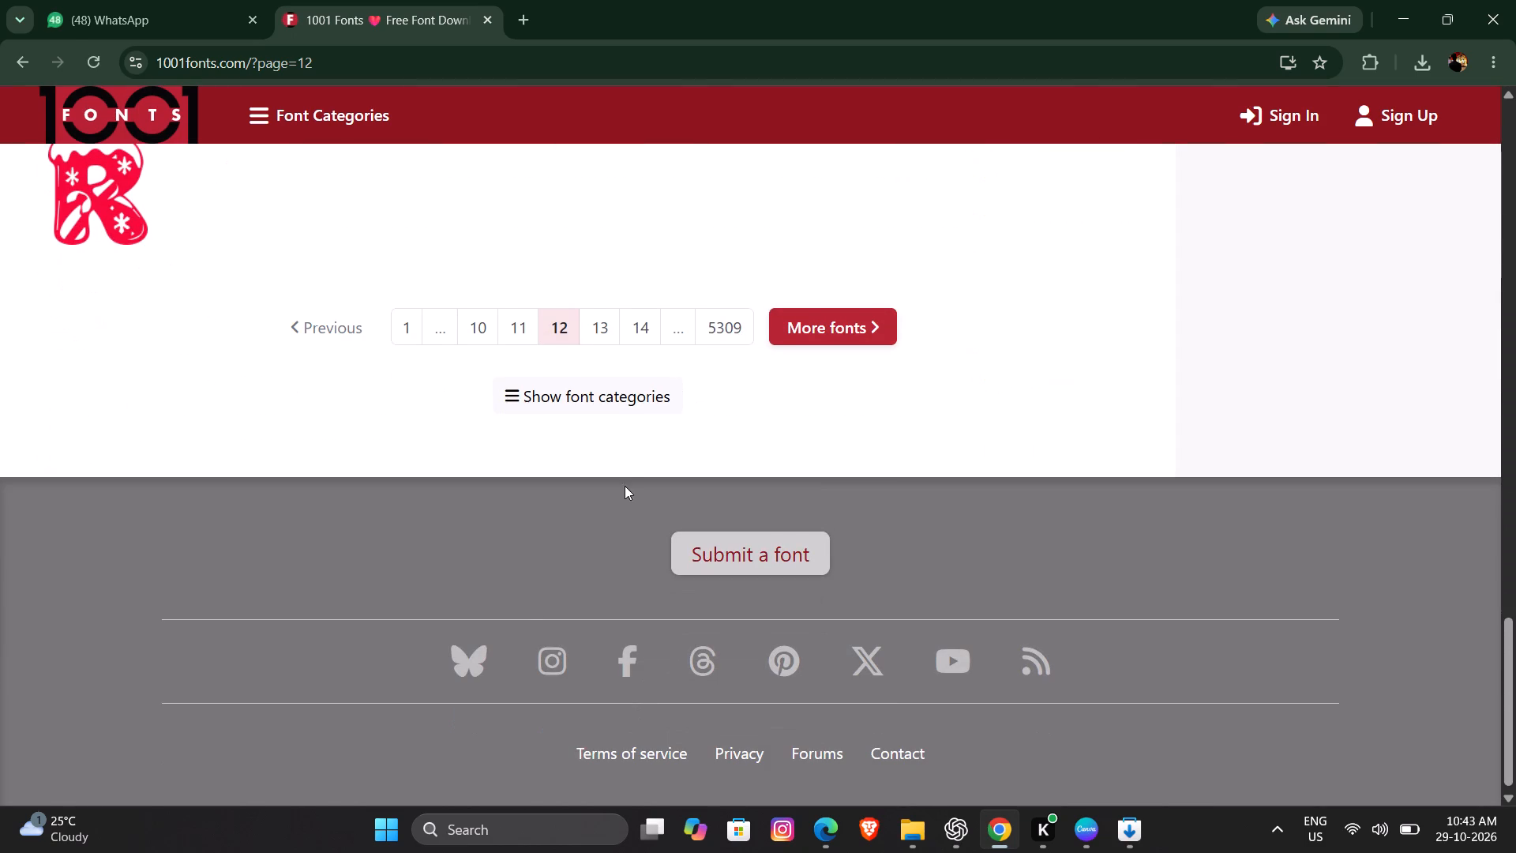
{"action": "left_click", "coordinate": [639, 320]}
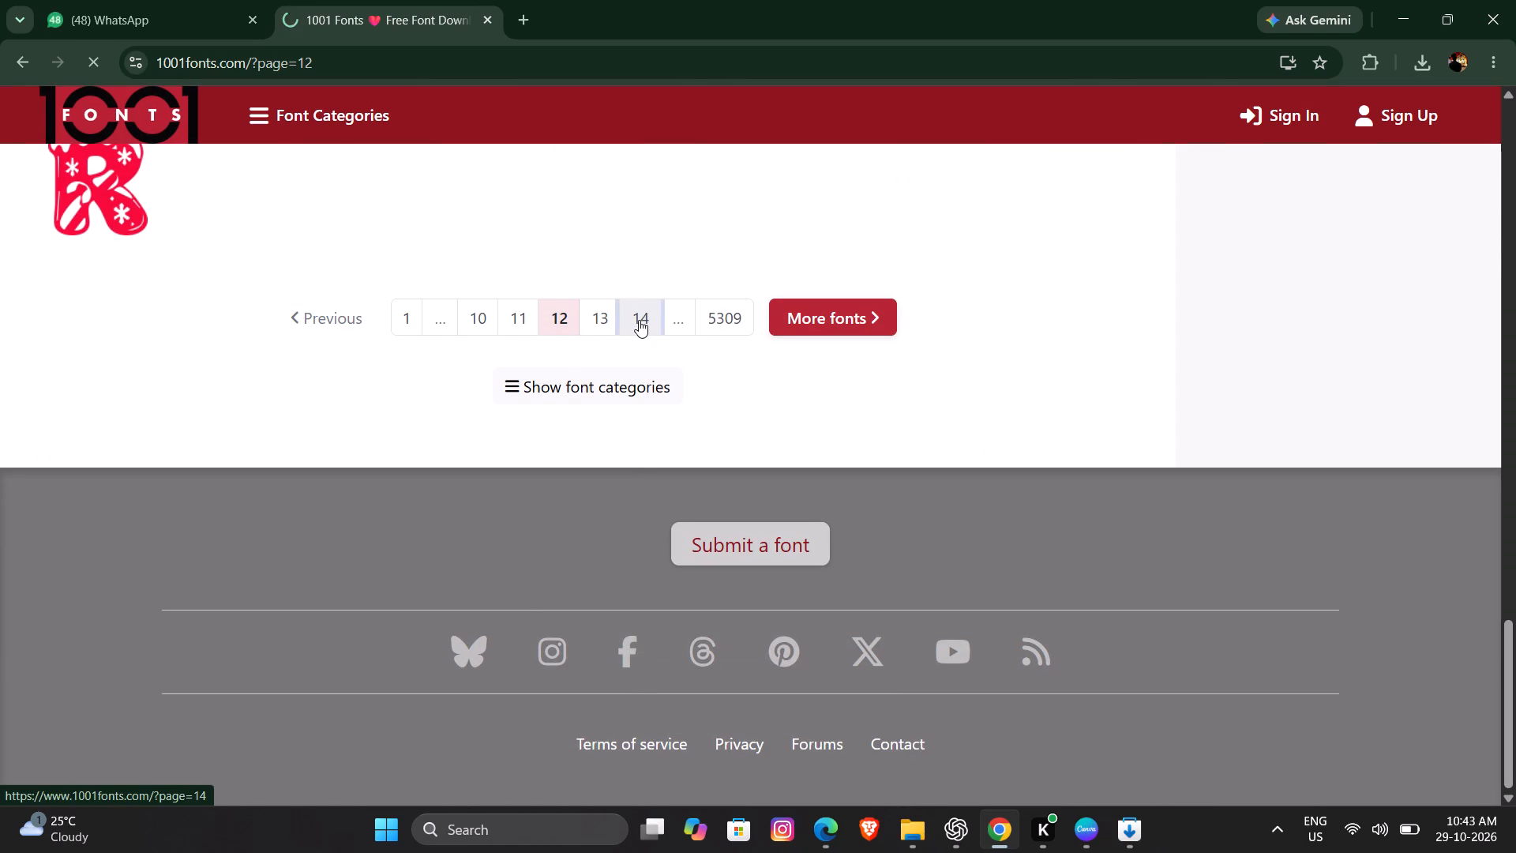
{"action": "scroll", "coordinate": [639, 320], "scroll_direction": "down", "scroll_amount": 6}
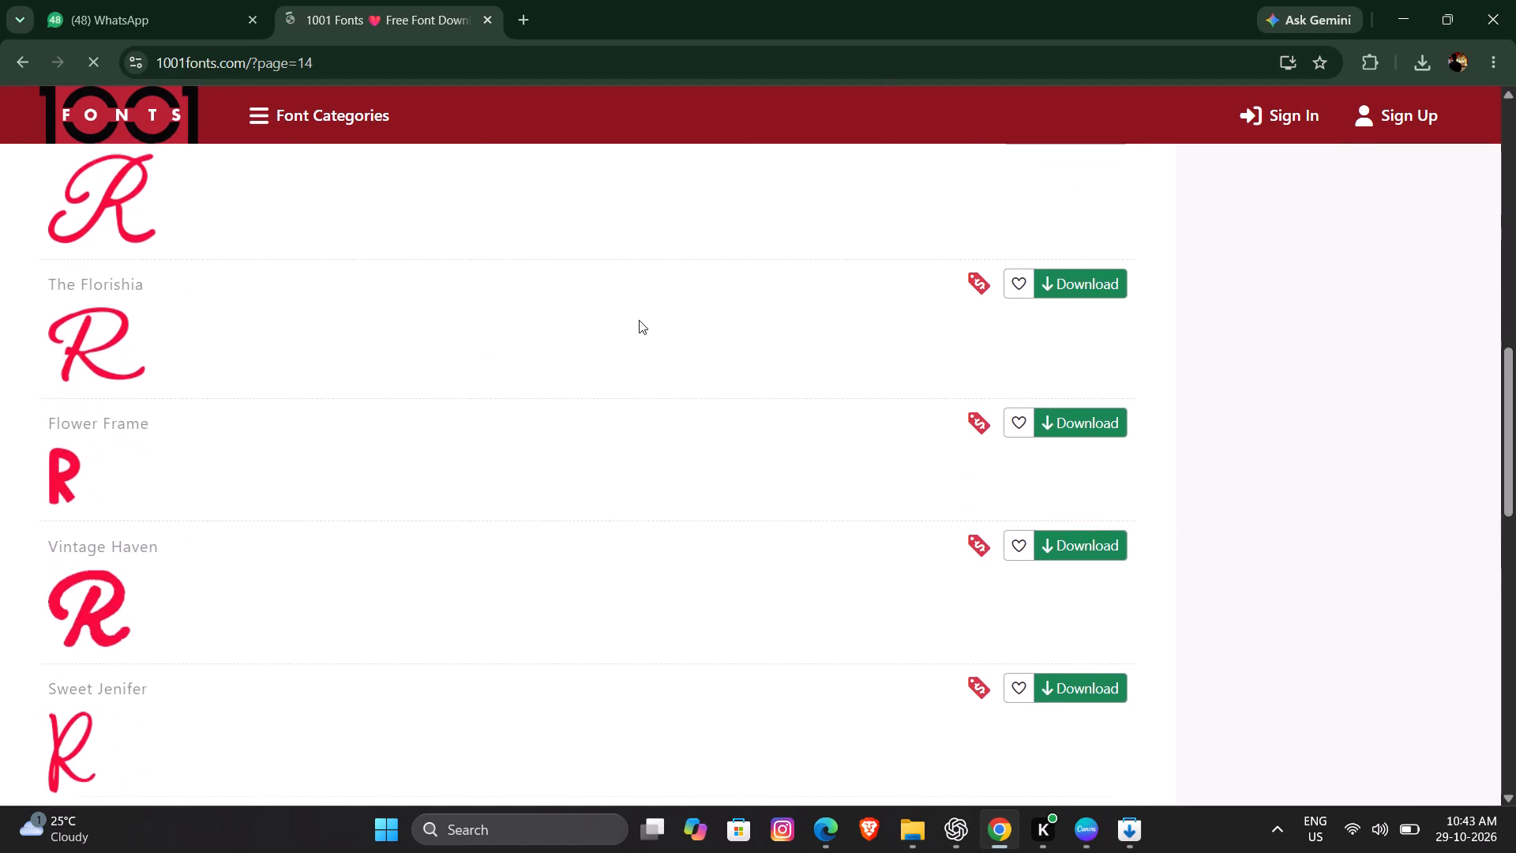
{"action": "scroll", "coordinate": [639, 320], "scroll_direction": "down", "scroll_amount": 6}
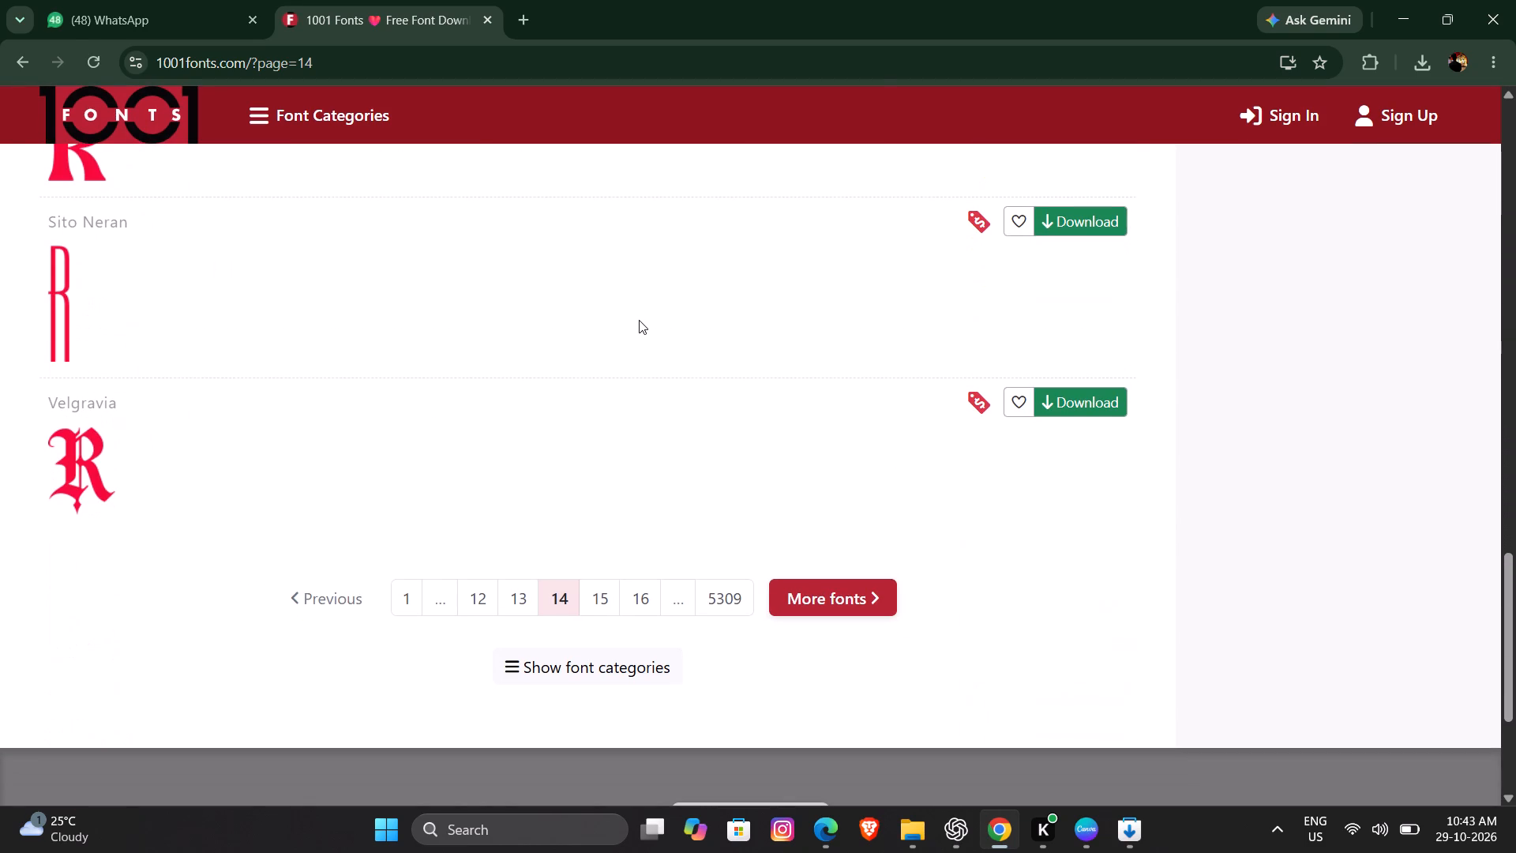
Look through the letter R font previews on pages 16 and 17 of the font list.
{"action": "left_click", "coordinate": [640, 603]}
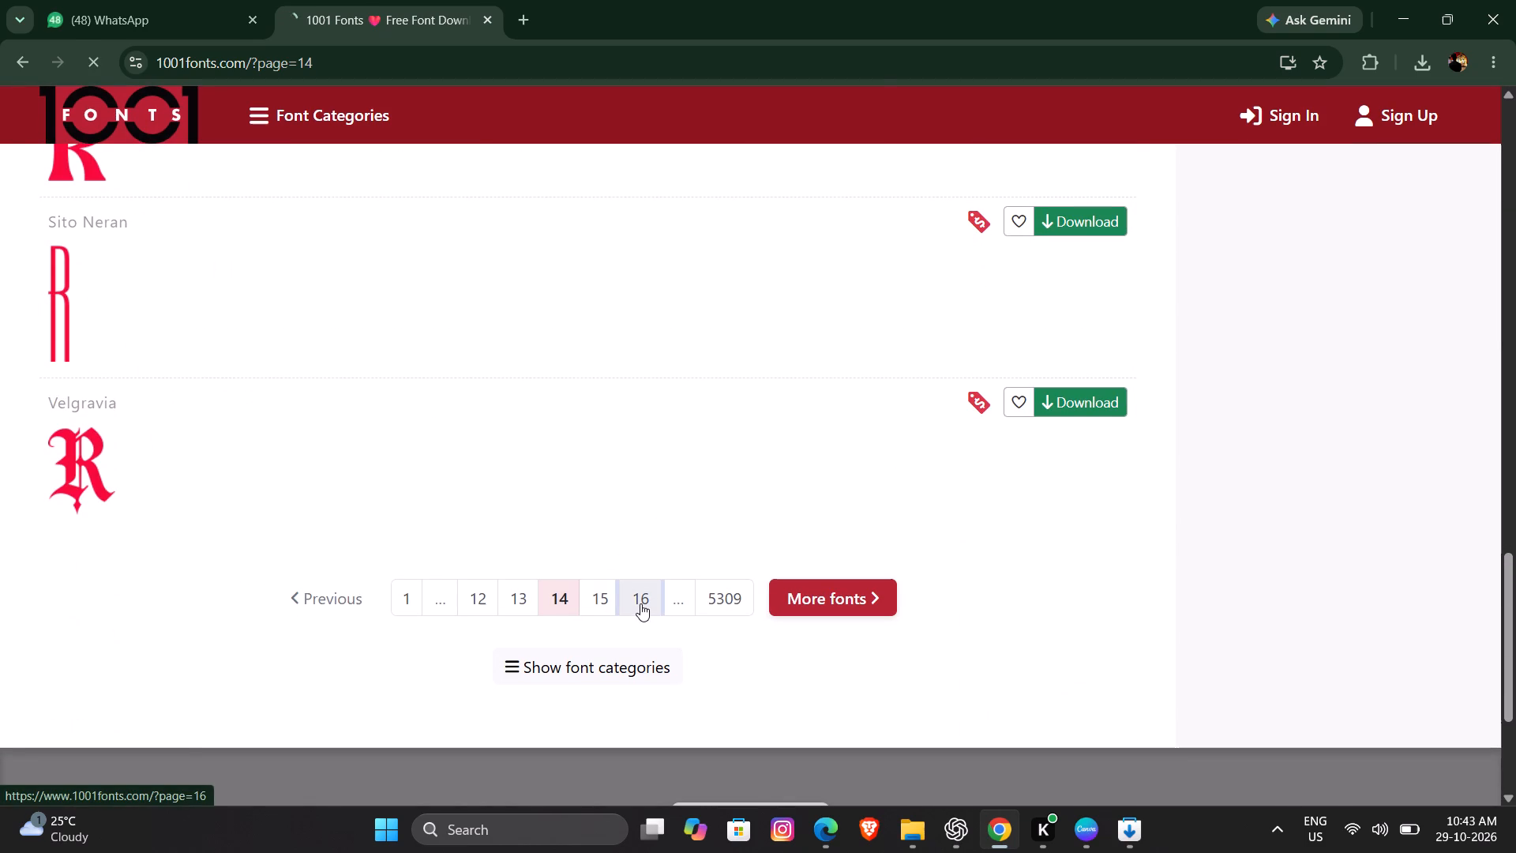
{"action": "scroll", "coordinate": [640, 603], "scroll_direction": "down", "scroll_amount": 4}
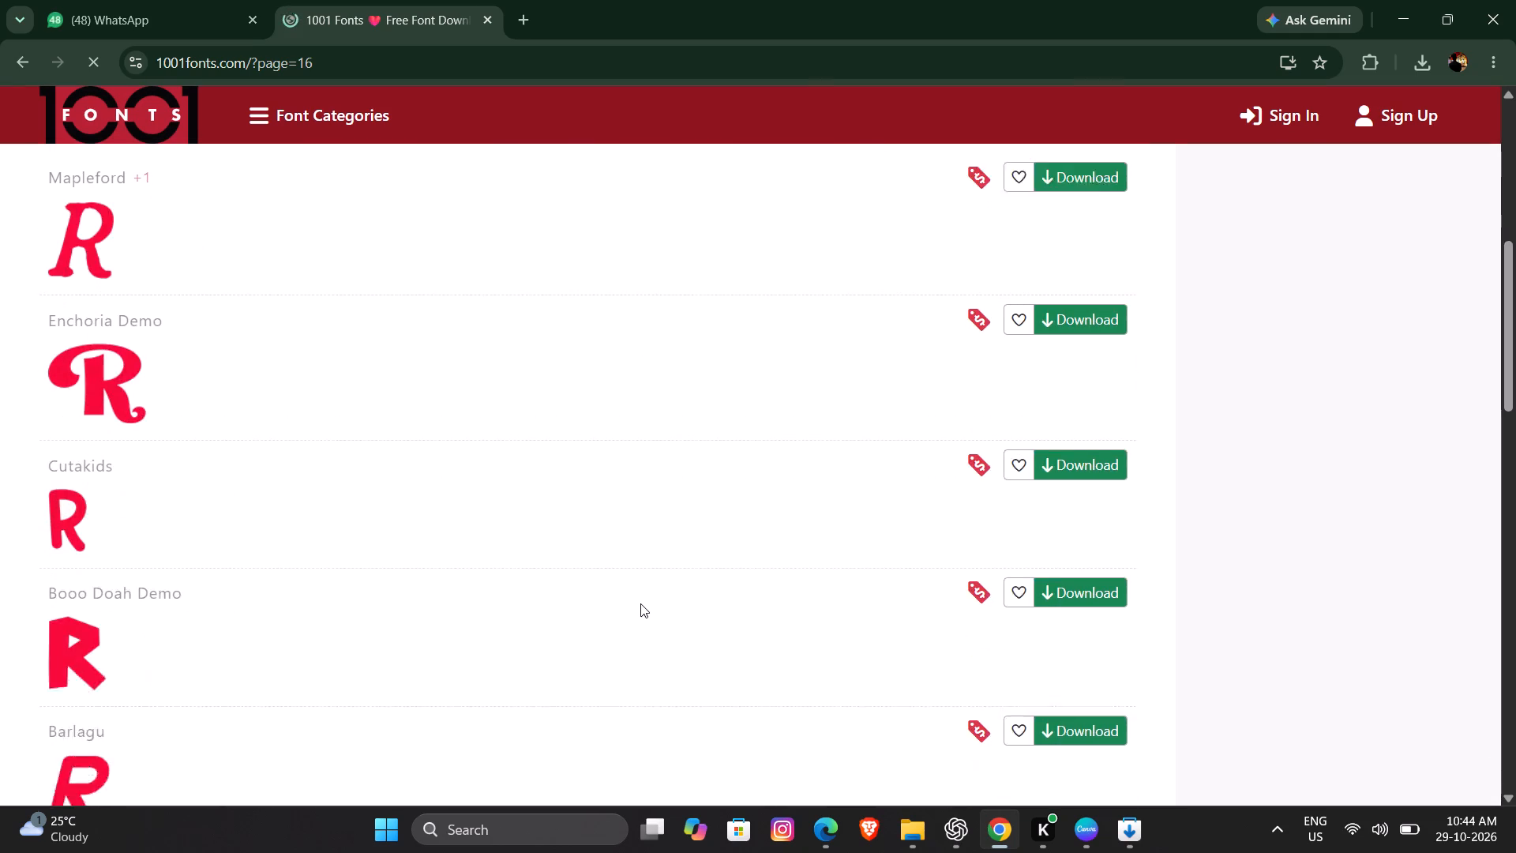
{"action": "scroll", "coordinate": [640, 603], "scroll_direction": "down", "scroll_amount": 8}
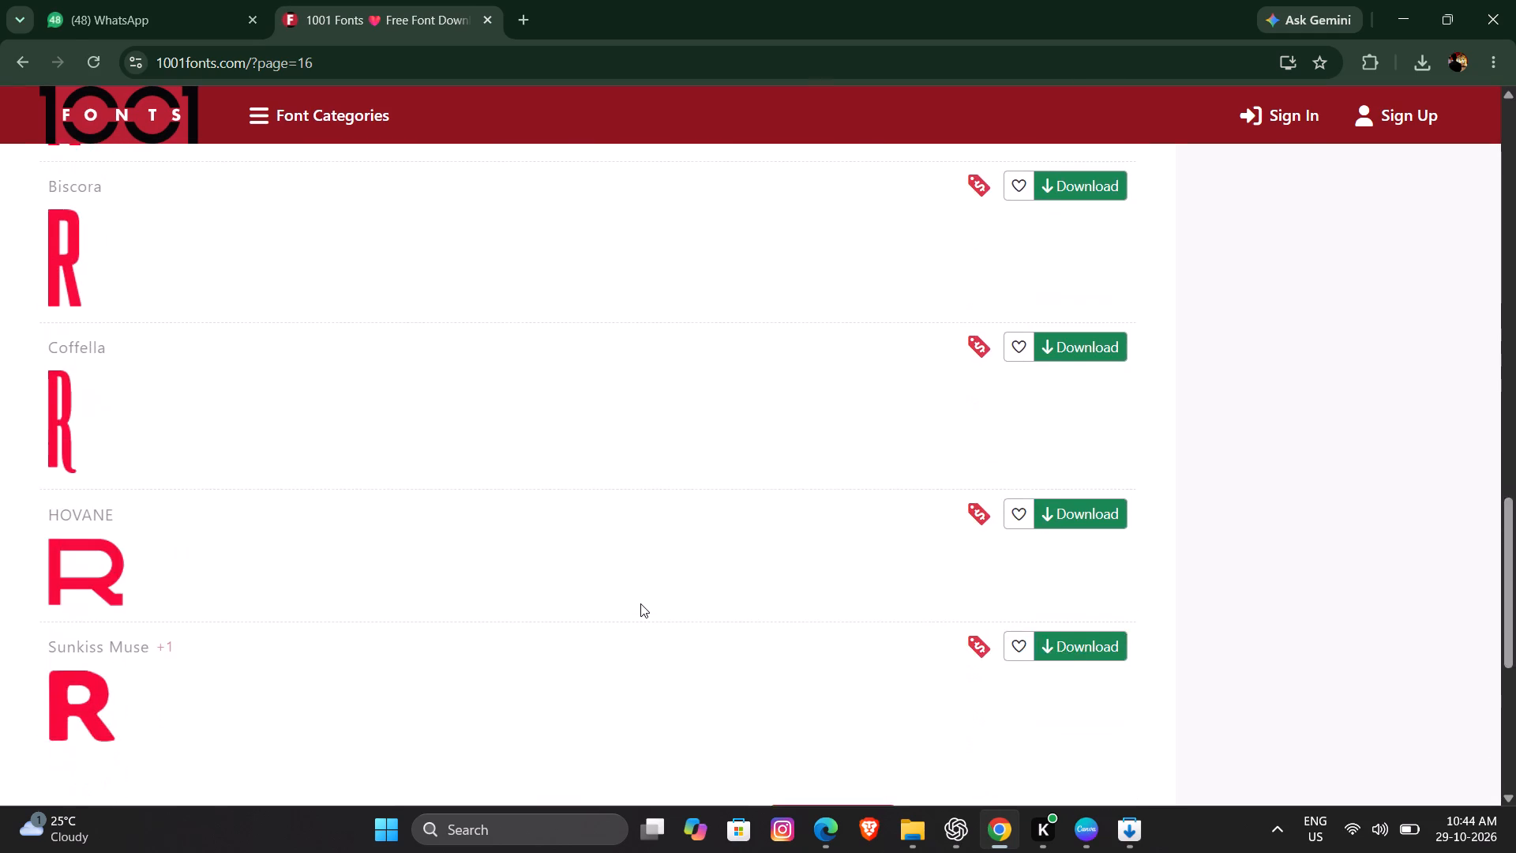
{"action": "scroll", "coordinate": [640, 603], "scroll_direction": "down", "scroll_amount": 2}
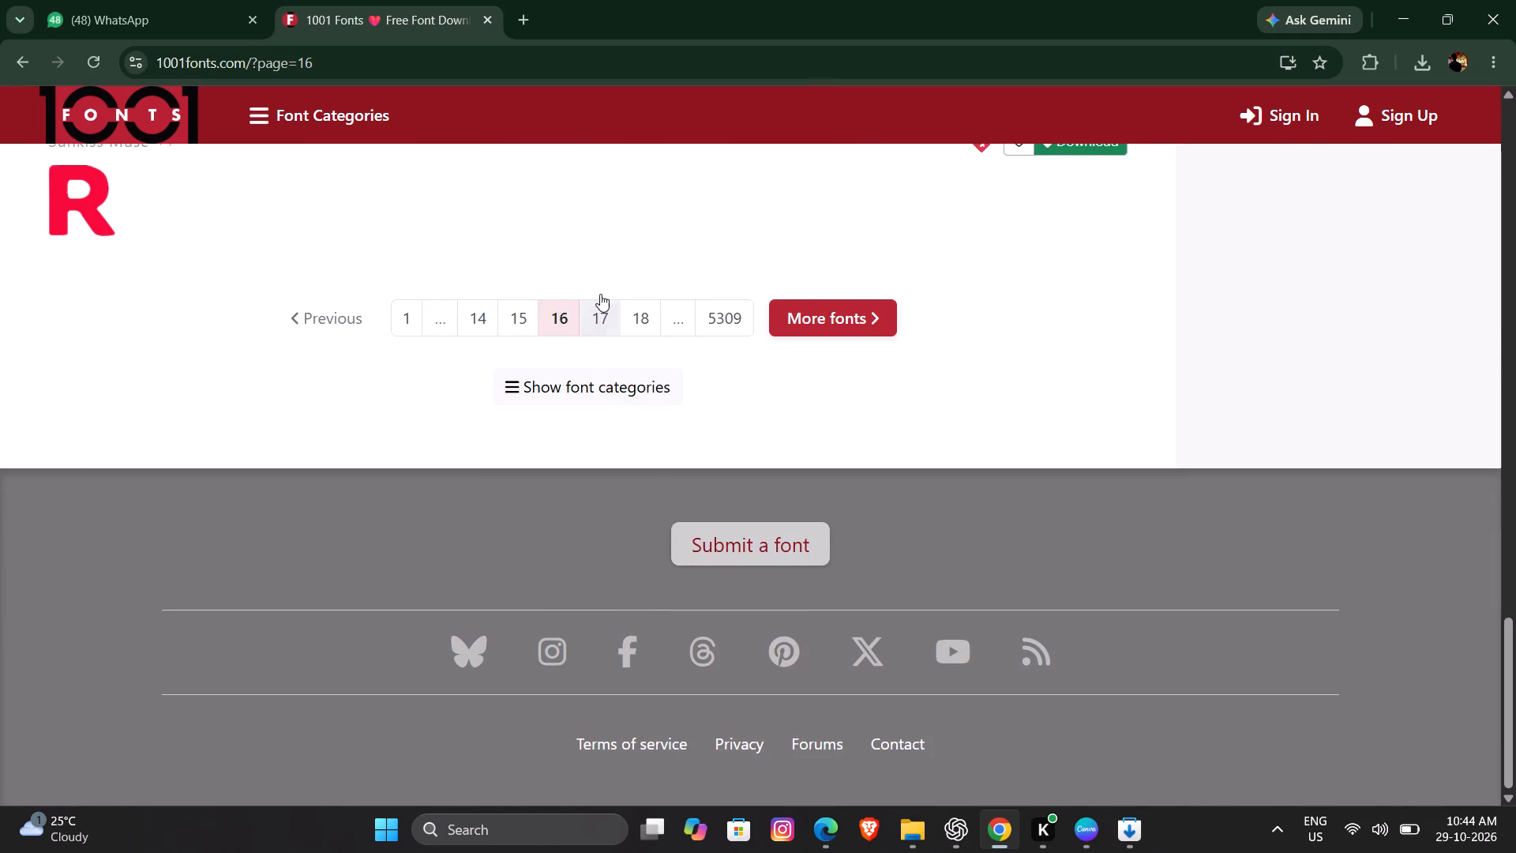
{"action": "left_click", "coordinate": [600, 294]}
{"action": "left_click", "coordinate": [600, 308]}
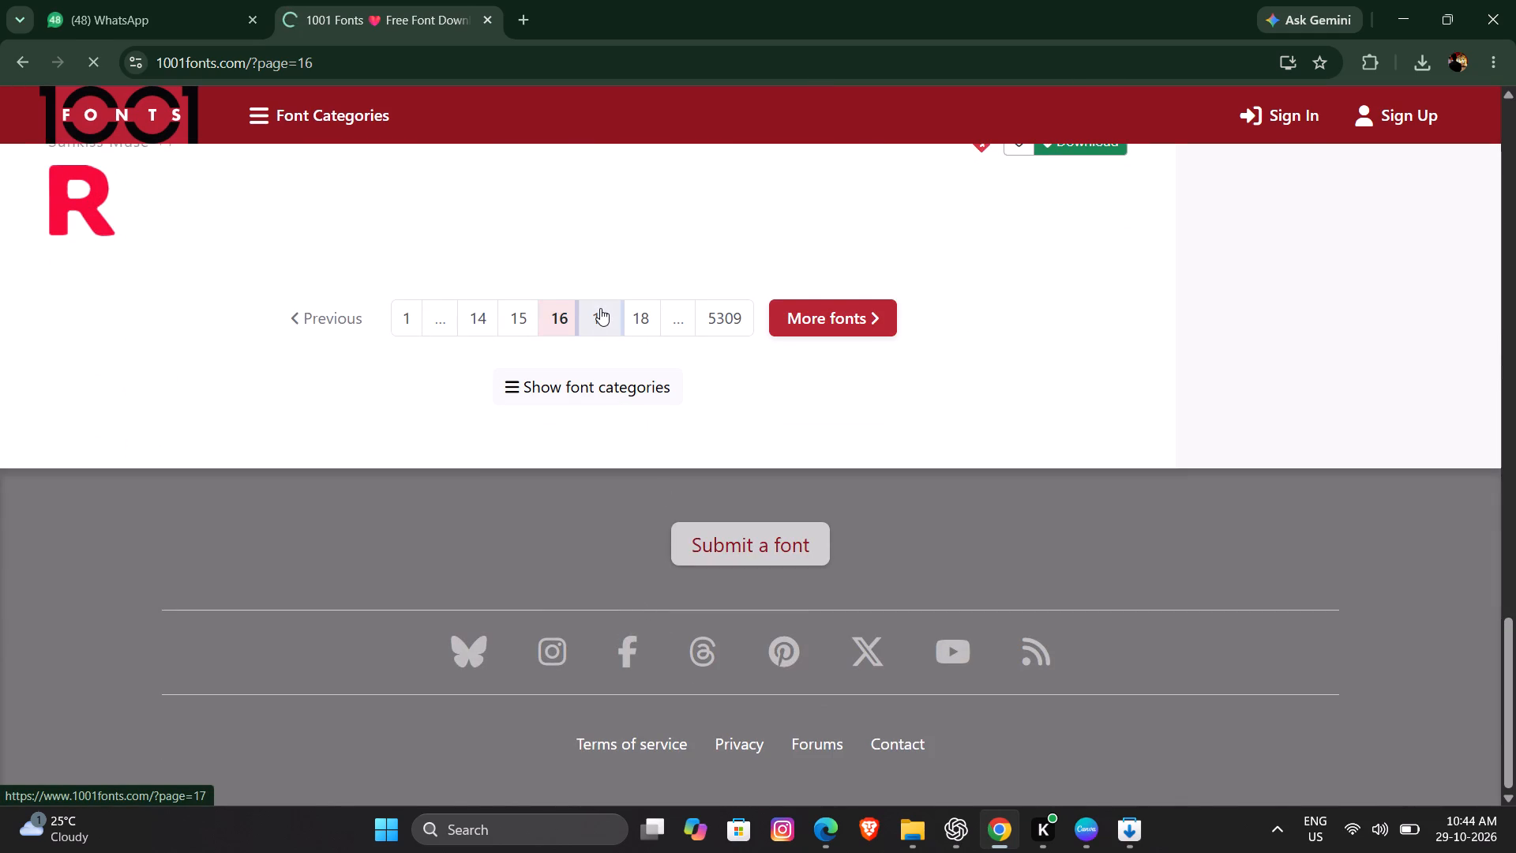
{"action": "scroll", "coordinate": [594, 447], "scroll_direction": "down", "scroll_amount": 6}
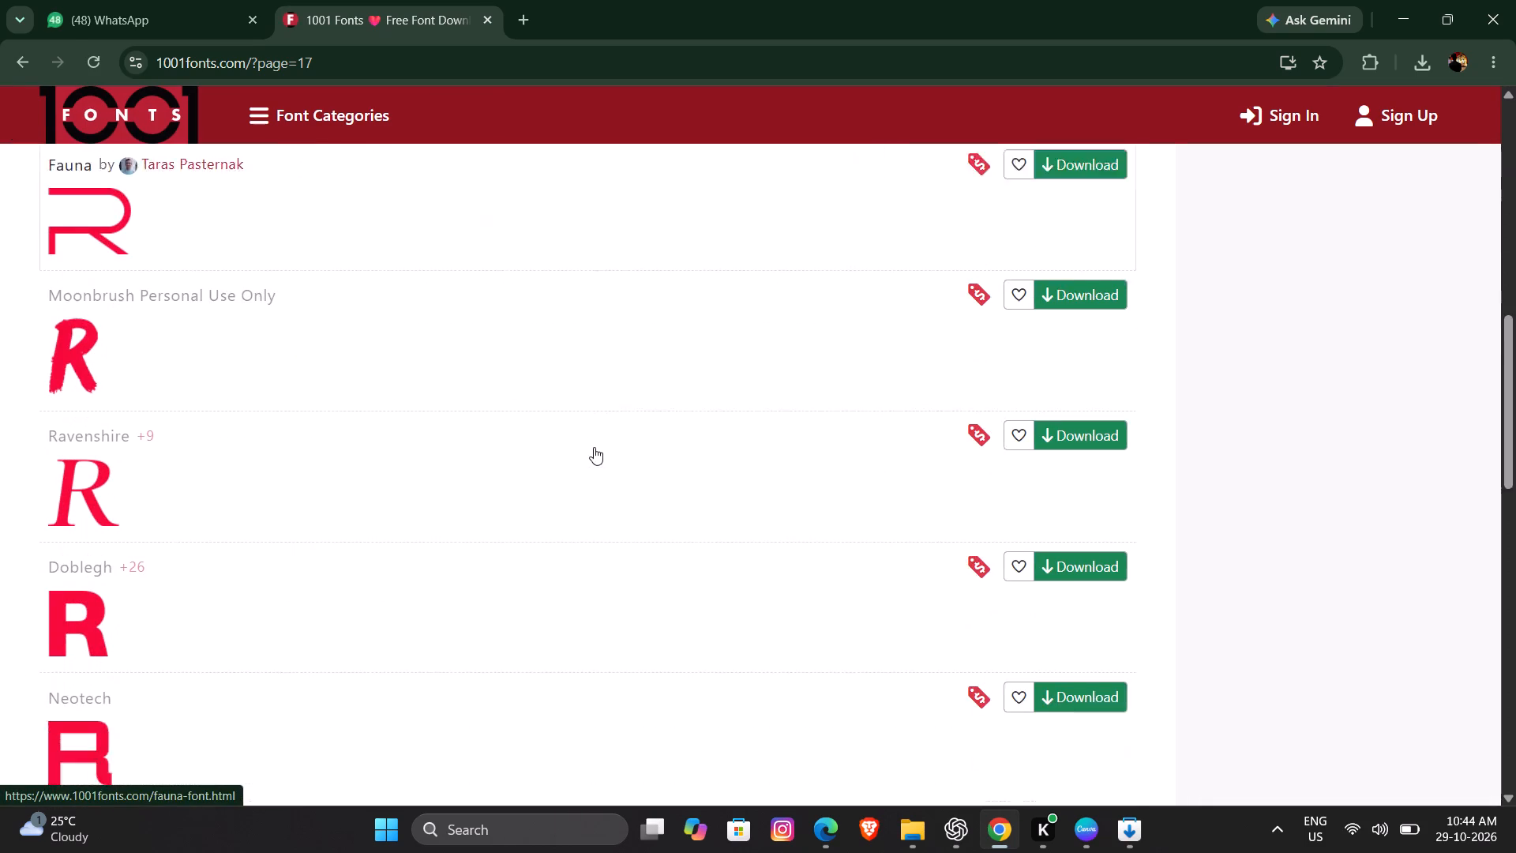
{"action": "scroll", "coordinate": [594, 447], "scroll_direction": "down", "scroll_amount": 1}
Copy the text "Fauna by" from the Fauna font's entry on page 17.
{"action": "scroll", "coordinate": [594, 447], "scroll_direction": "up", "scroll_amount": 3}
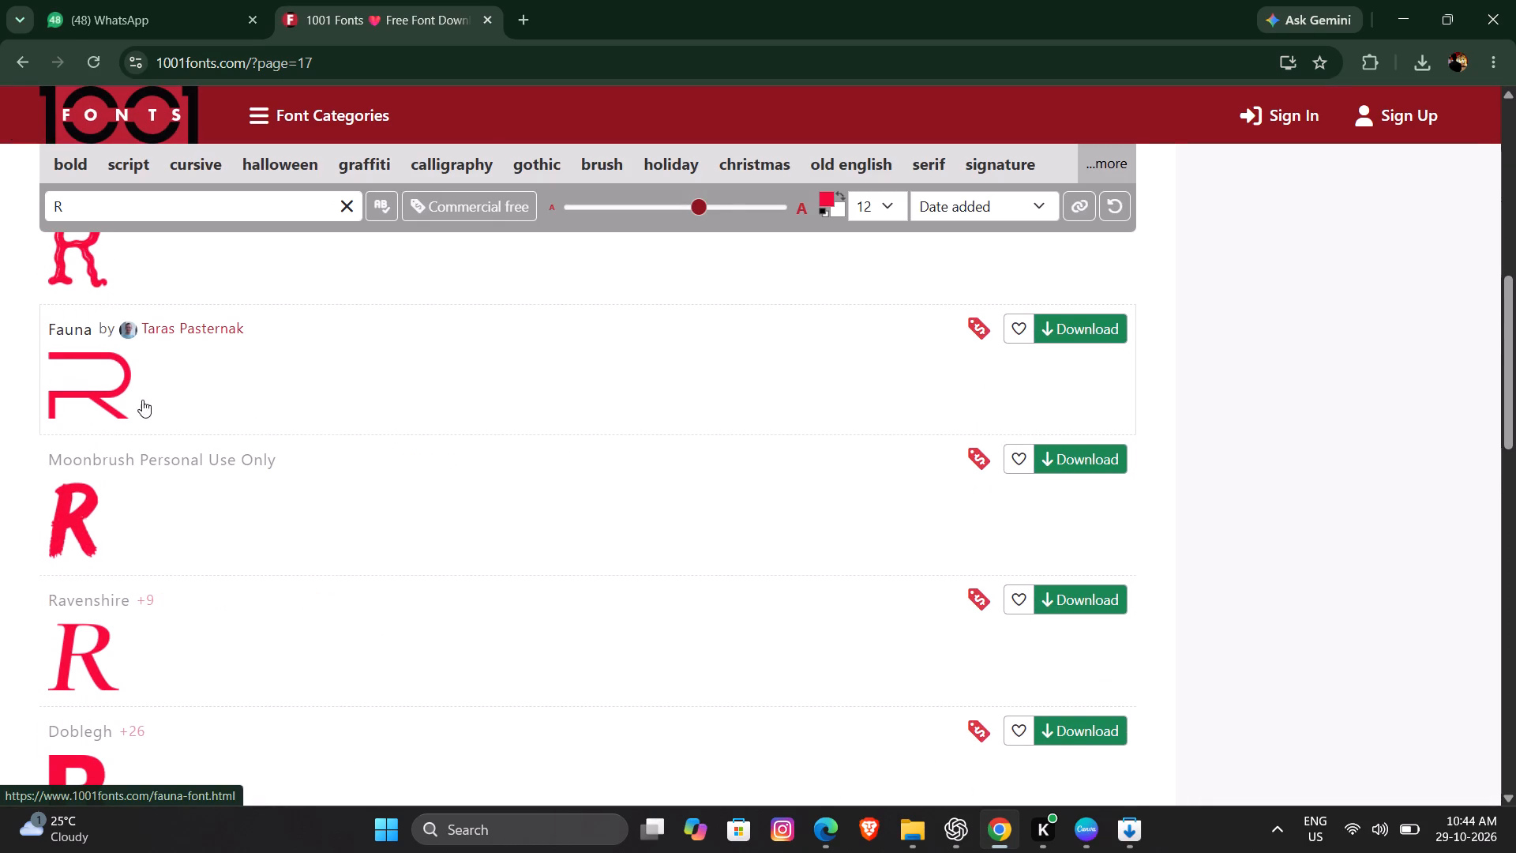
{"action": "left_click_drag", "start_coordinate": [51, 330], "coordinate": [107, 328]}
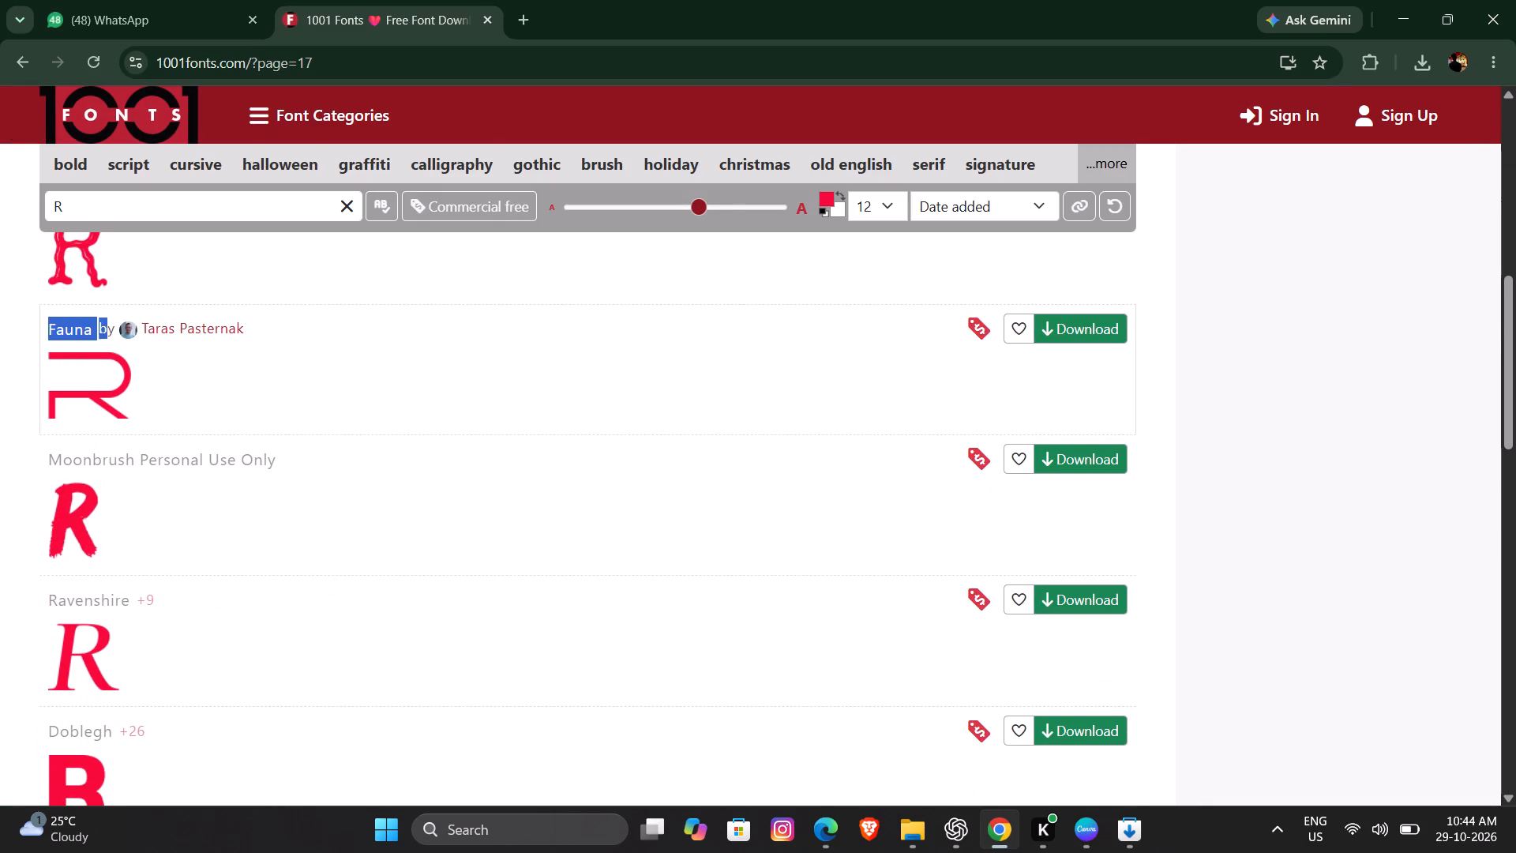
{"action": "left_click_drag", "start_coordinate": [107, 328], "coordinate": [118, 329]}
{"action": "right_click", "coordinate": [118, 329]}
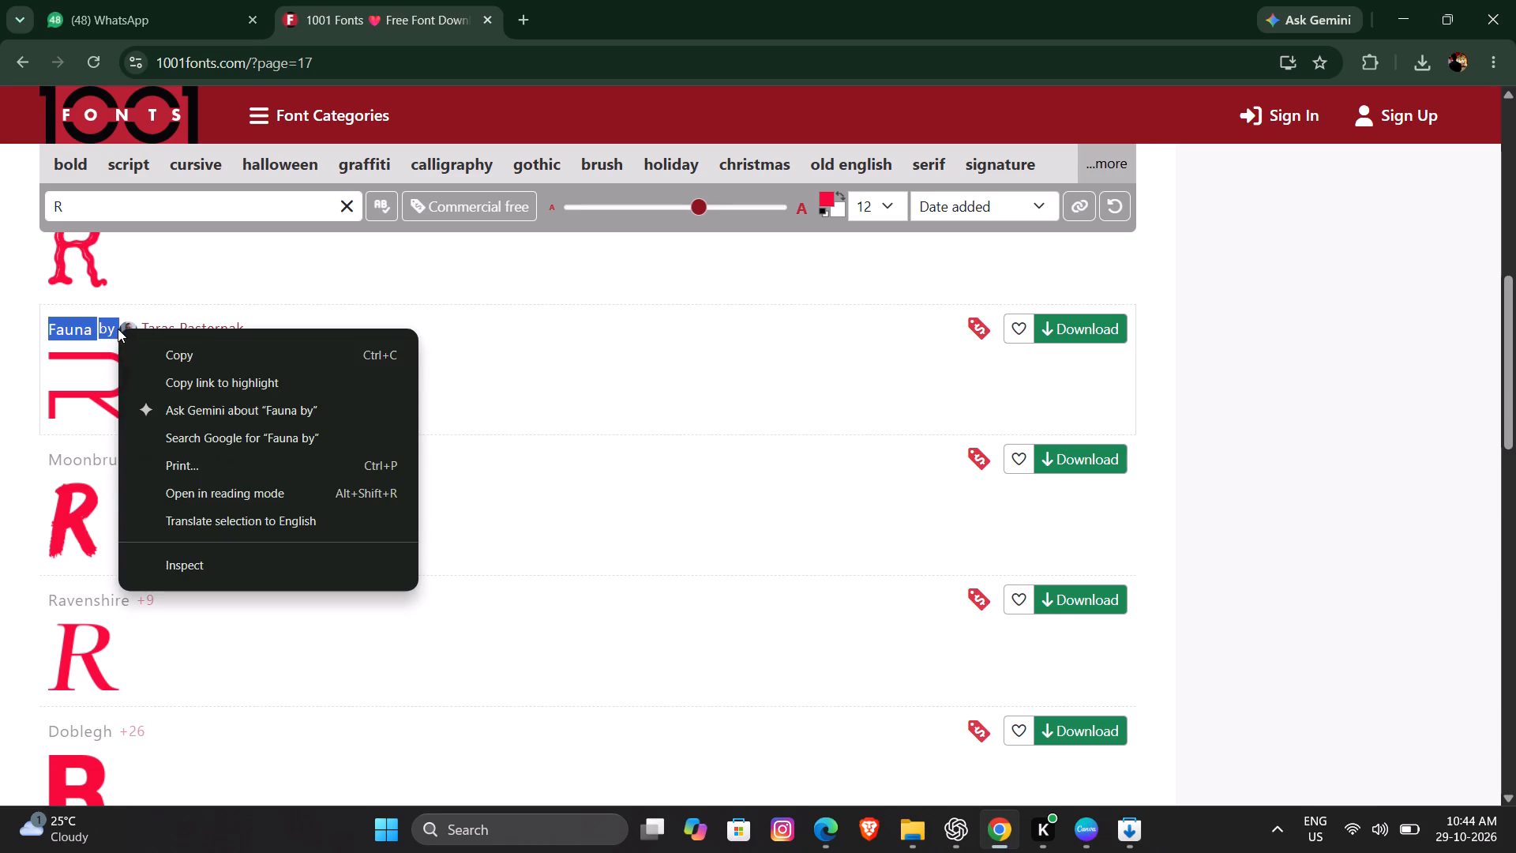
{"action": "left_click", "coordinate": [220, 359]}
Search Google in a new tab for "Fauna by FRONT" using the copied text, and skim the results.
{"action": "left_click", "coordinate": [527, 16]}
{"action": "left_click", "coordinate": [500, 375]}
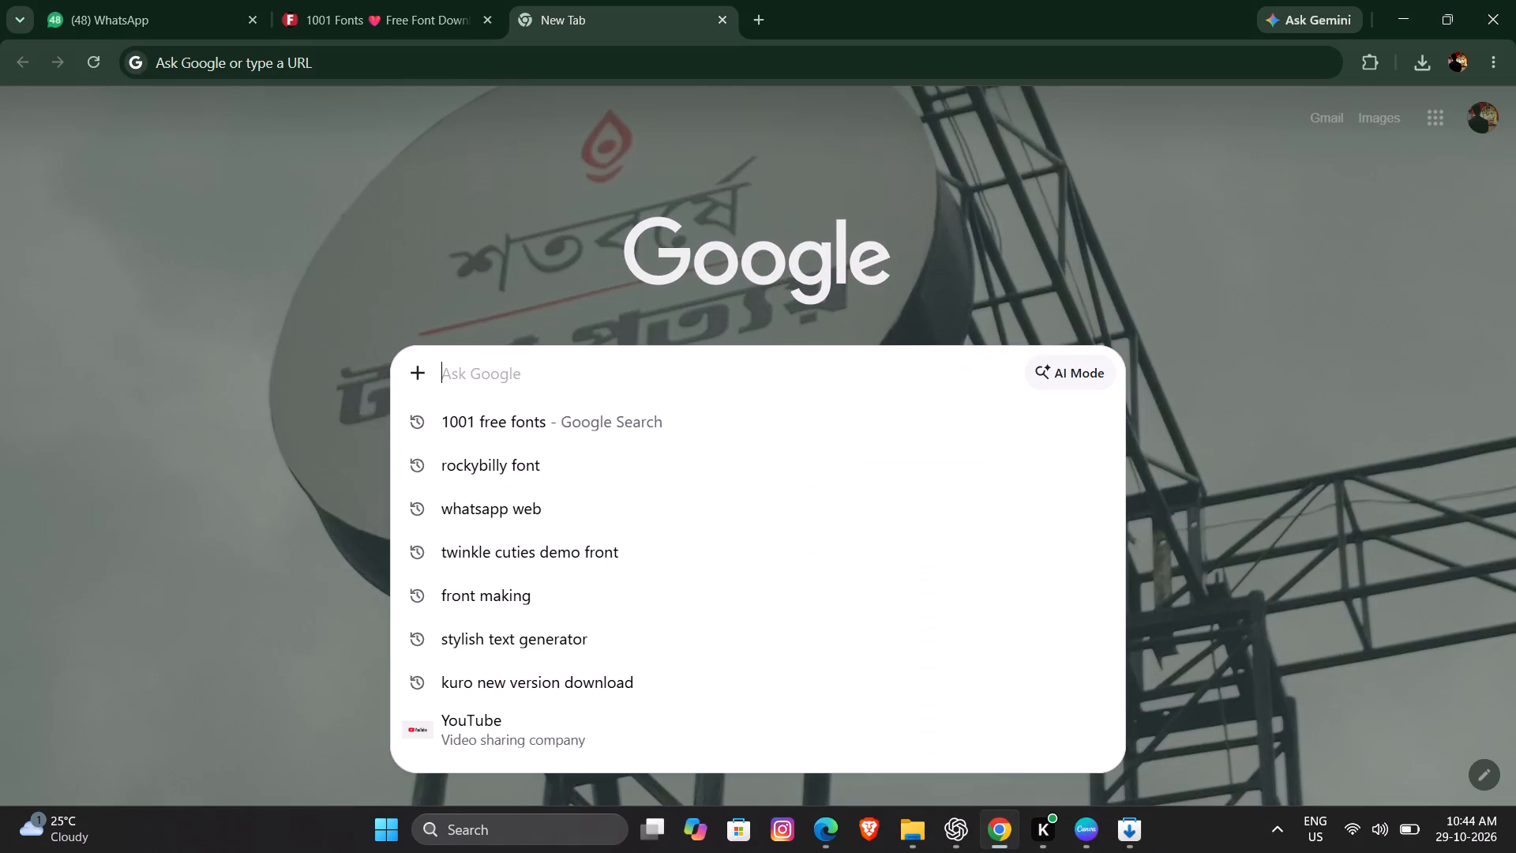
{"action": "right_click", "coordinate": [511, 385]}
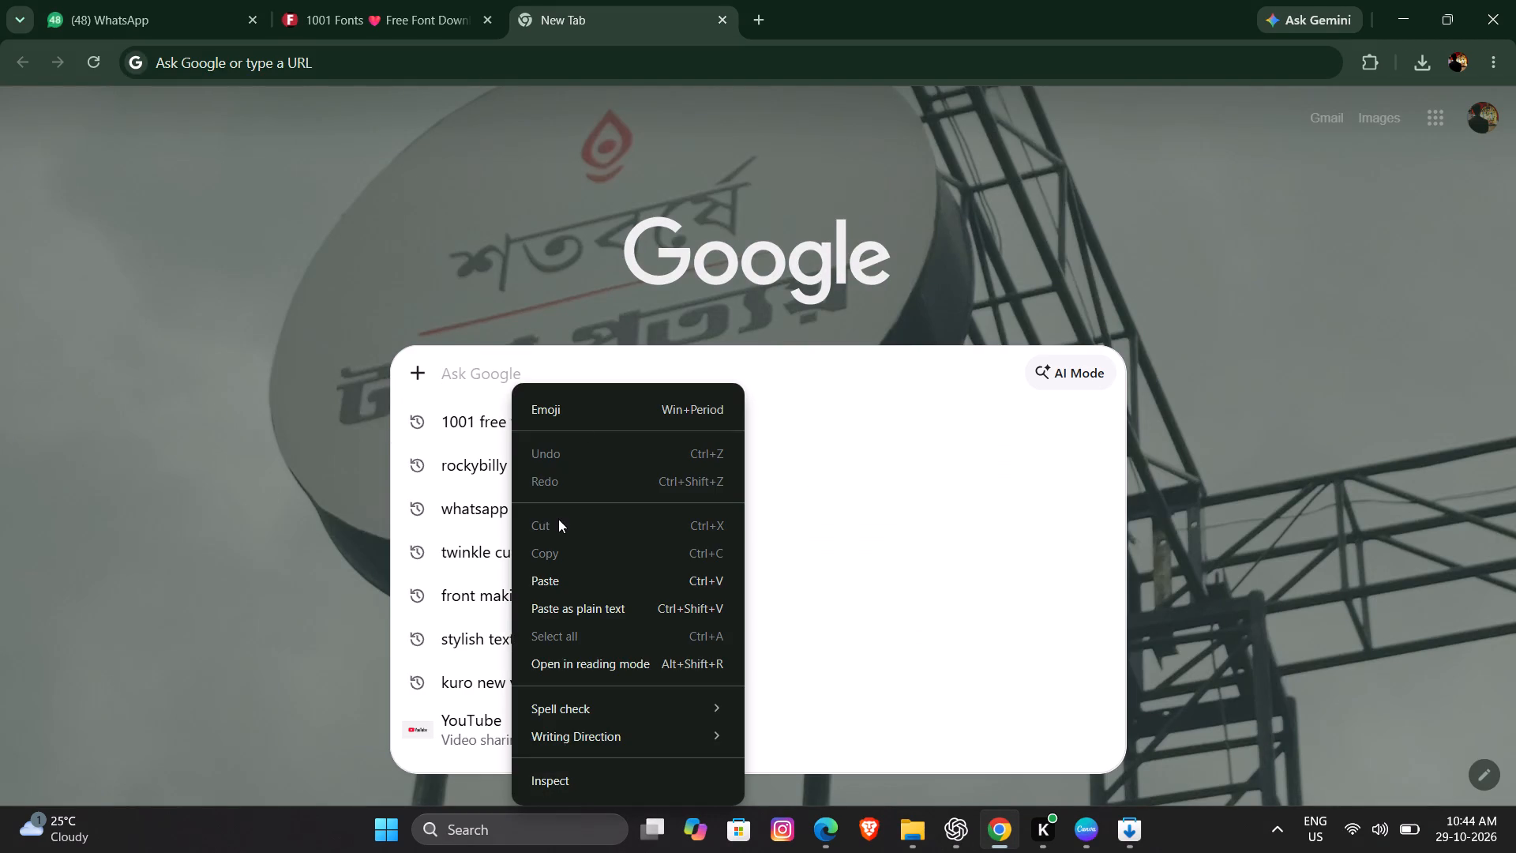
{"action": "left_click", "coordinate": [561, 571]}
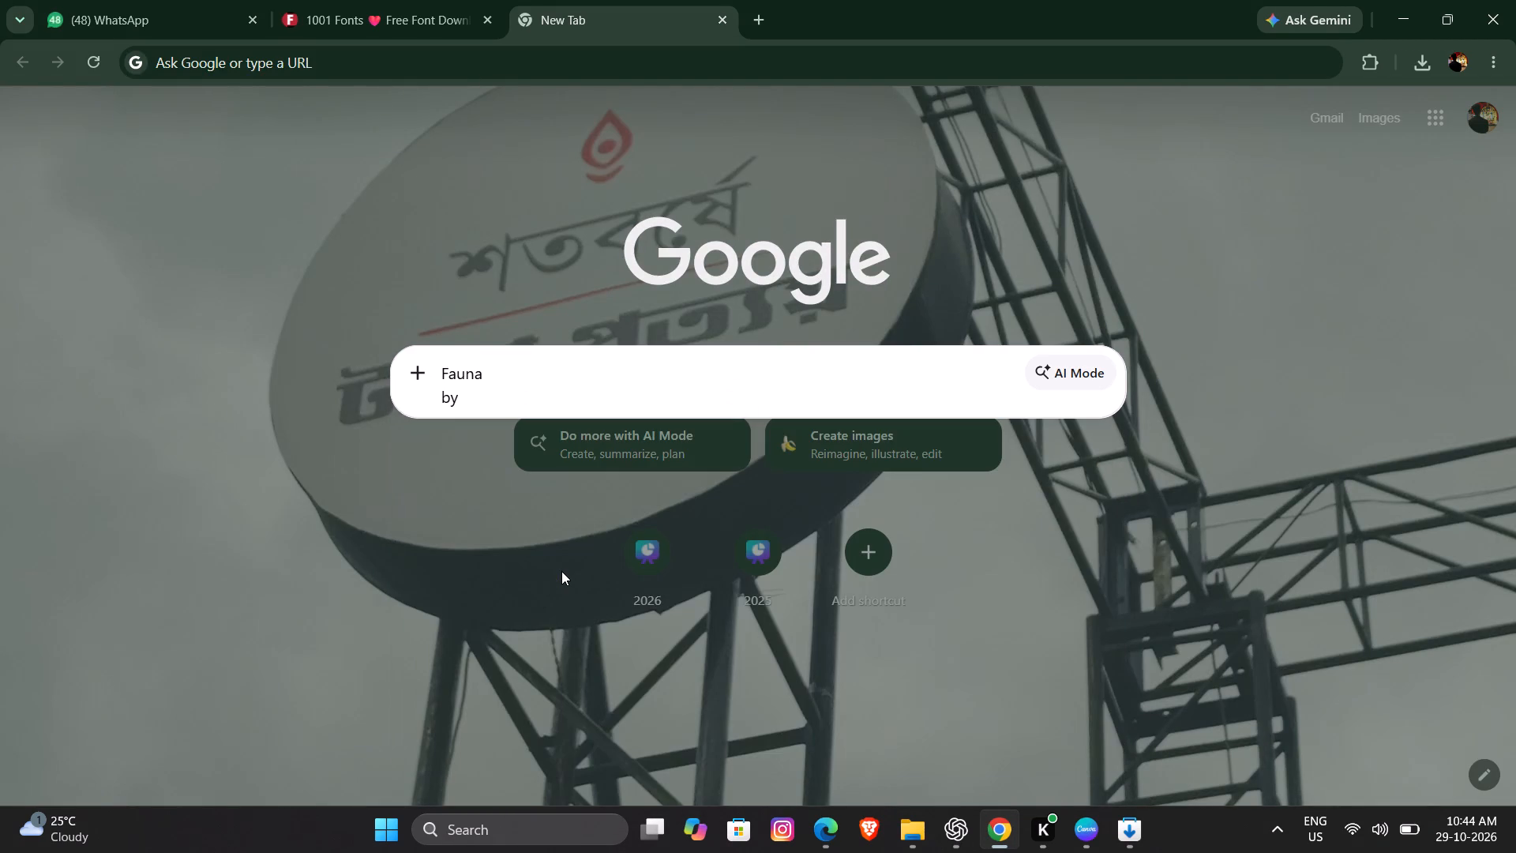
{"action": "key", "text": "space"}
{"action": "type", "text": "F"}
{"action": "type", "text": "RONT"}
{"action": "key", "text": "Return"}
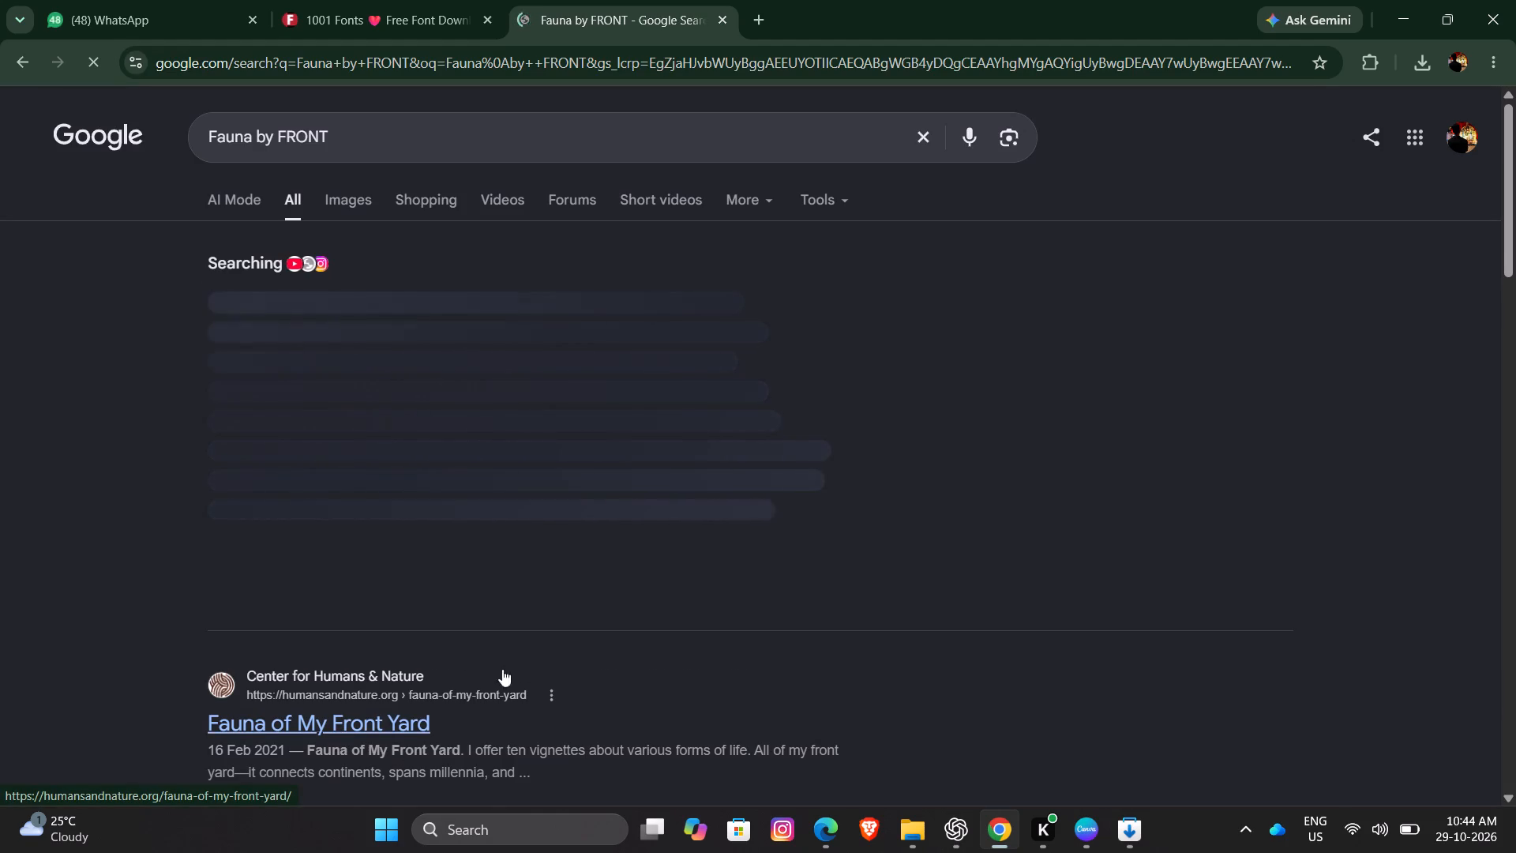
{"action": "scroll", "coordinate": [529, 661], "scroll_direction": "up", "scroll_amount": 2}
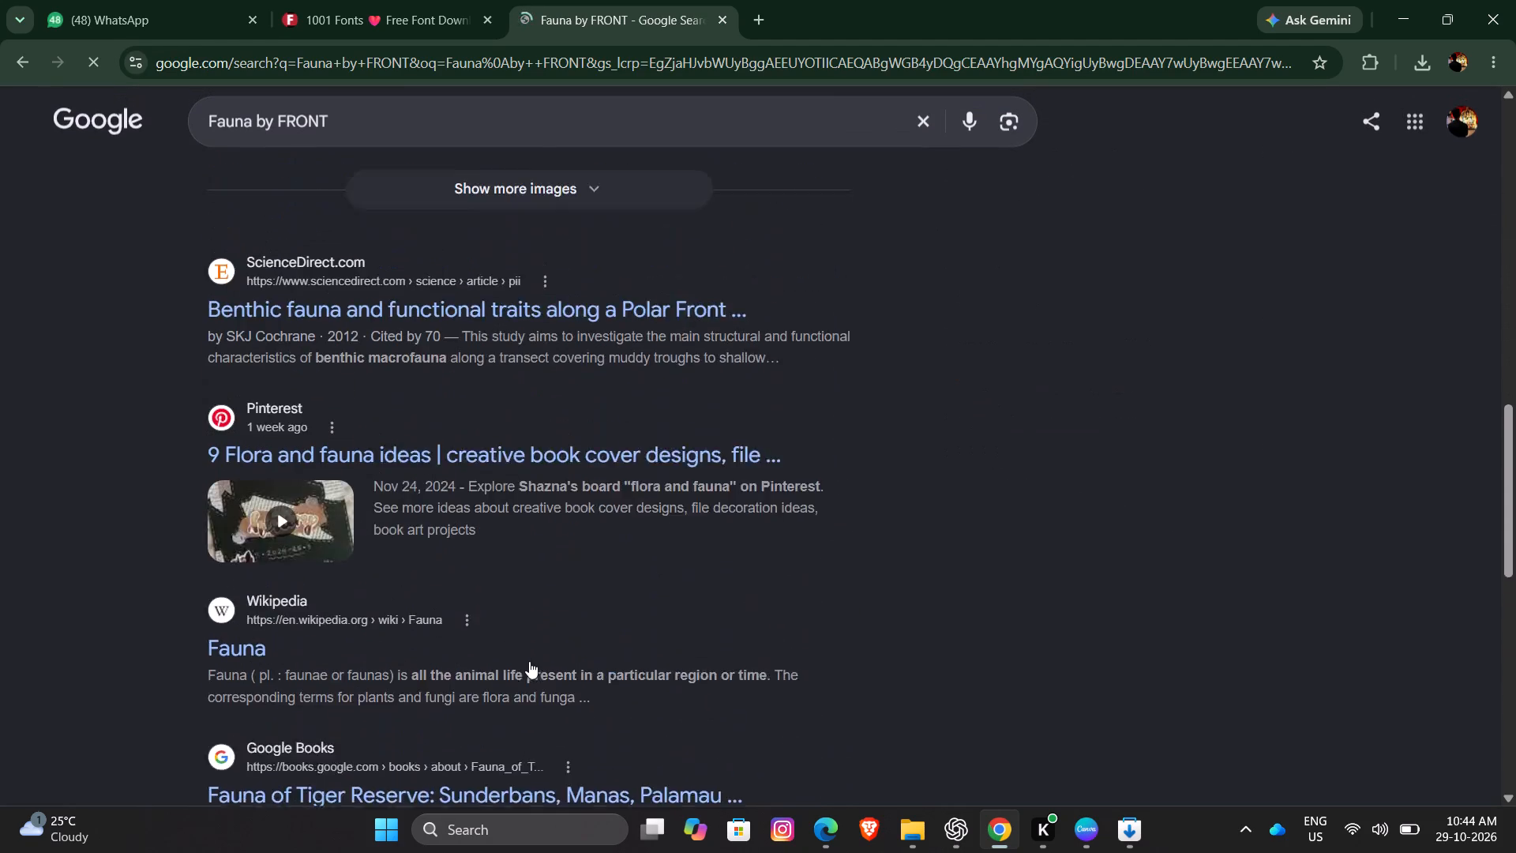
{"action": "scroll", "coordinate": [529, 661], "scroll_direction": "up", "scroll_amount": 5}
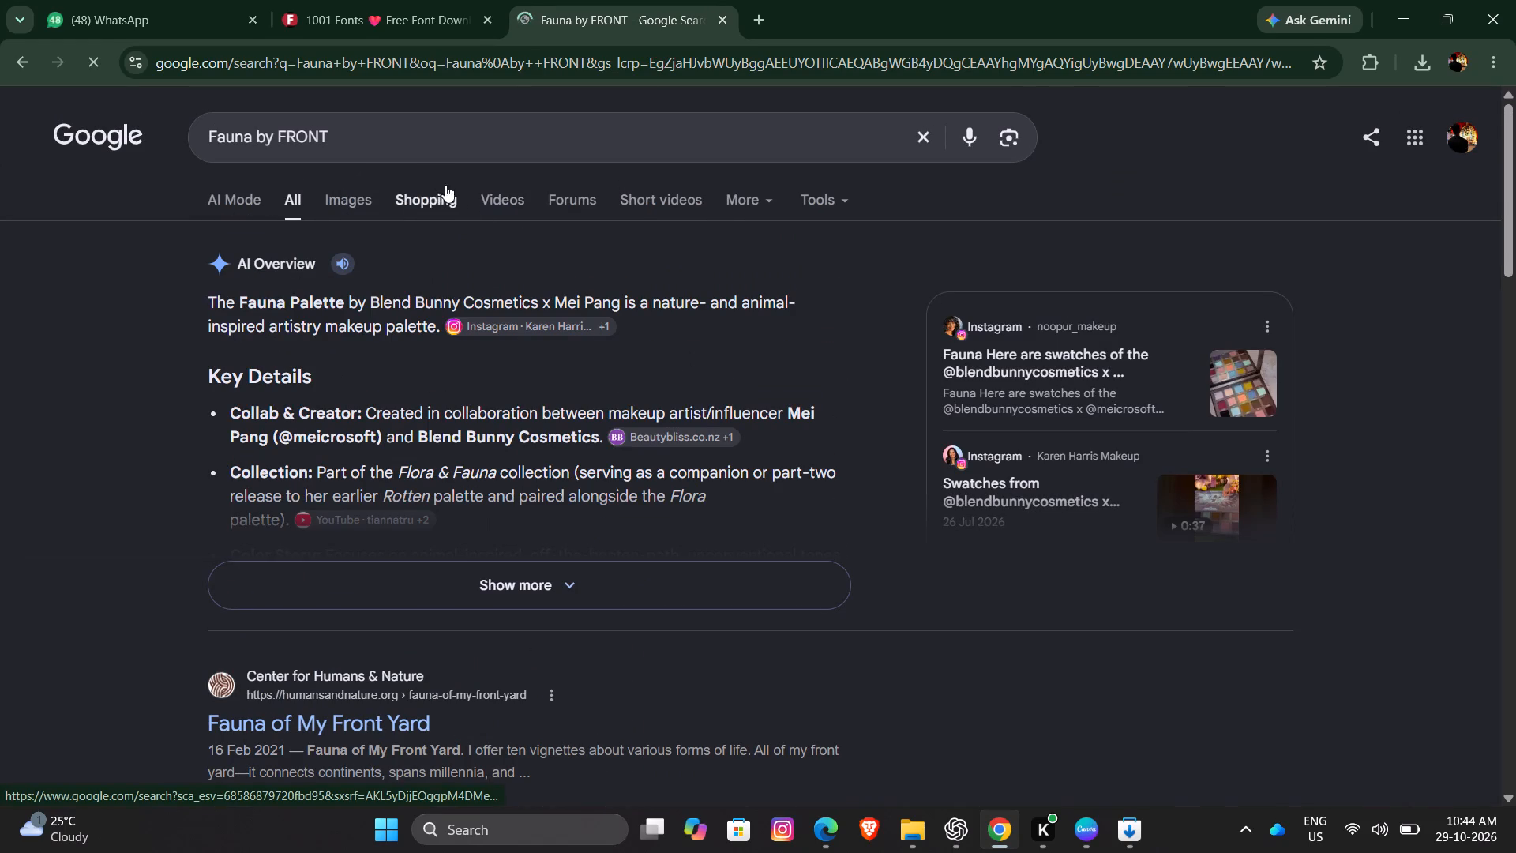
Search Google again for "fauna by front", skim the results, and return to the 1001 Fonts list.
{"action": "left_click", "coordinate": [395, 137]}
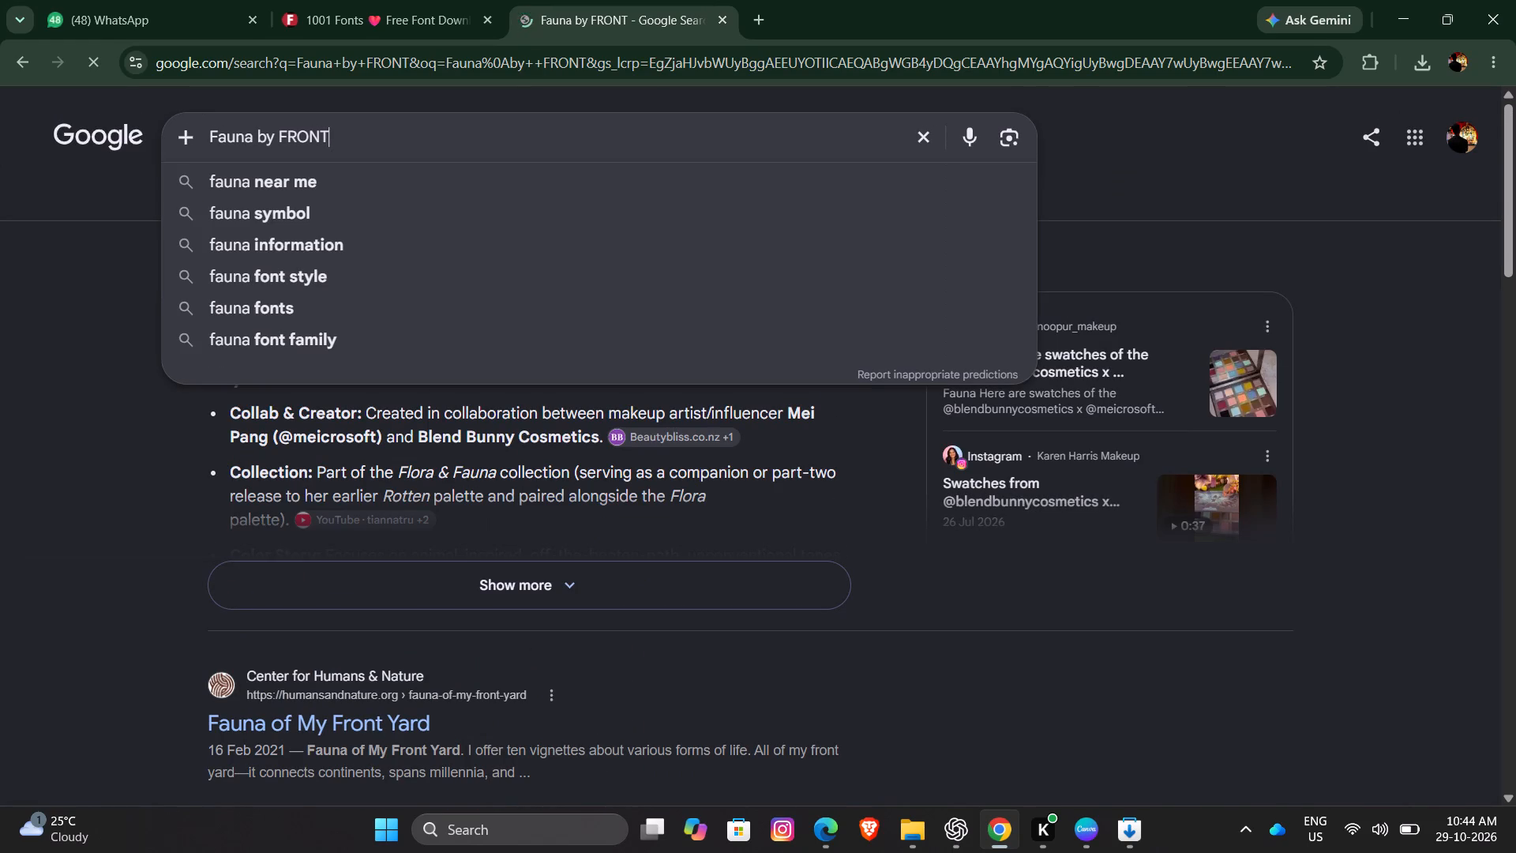
{"action": "key", "text": "BackSpace"}
{"action": "key", "text": "BackSpace"}
{"action": "key", "text": "BackSpace"}
{"action": "key", "text": "BackSpace"}
{"action": "key", "text": "BackSpace"}
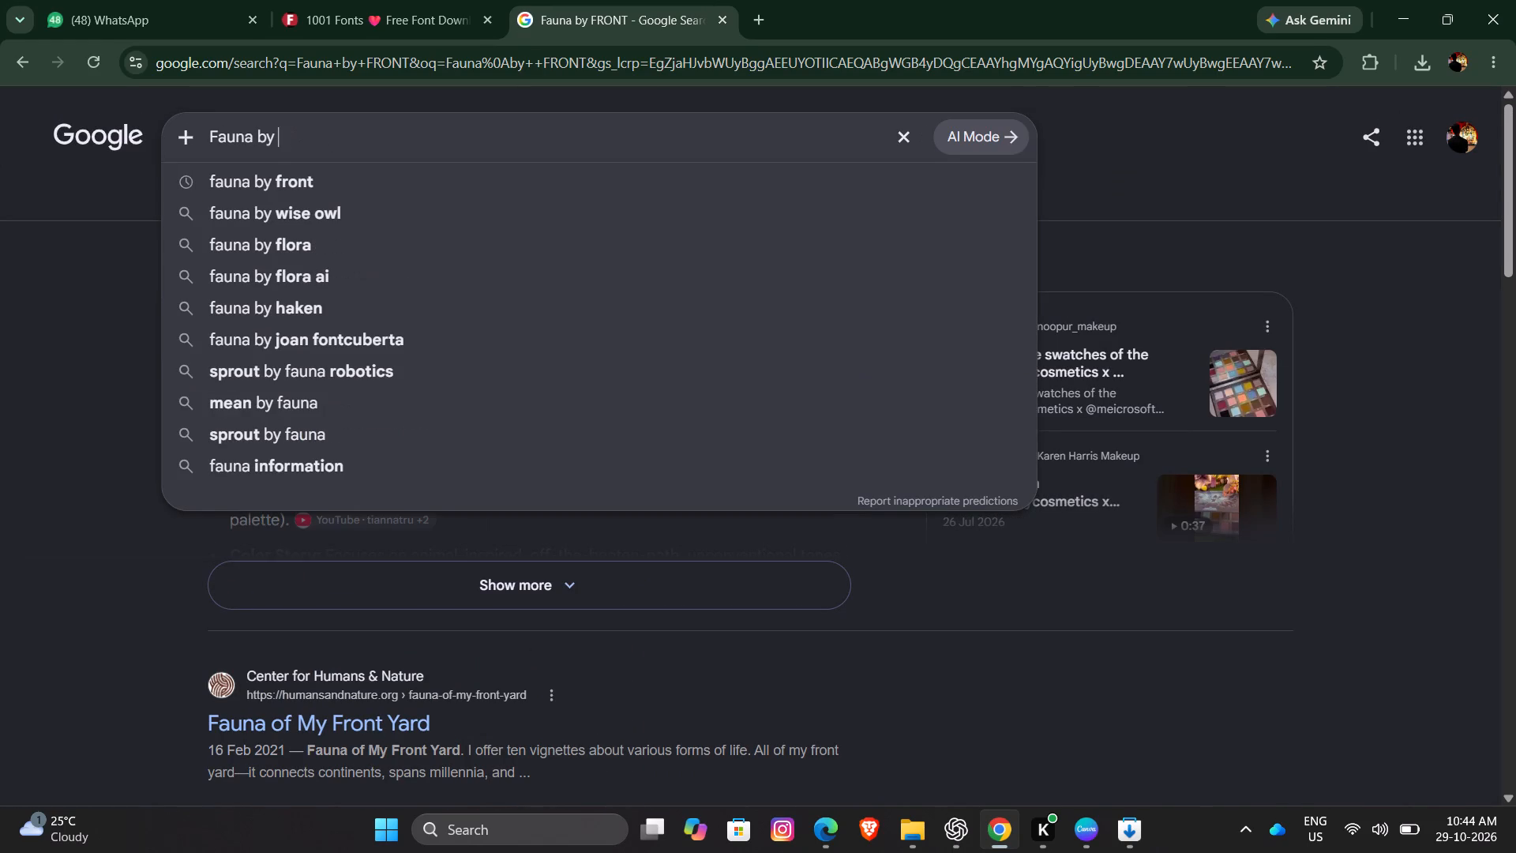
{"action": "left_click", "coordinate": [371, 177]}
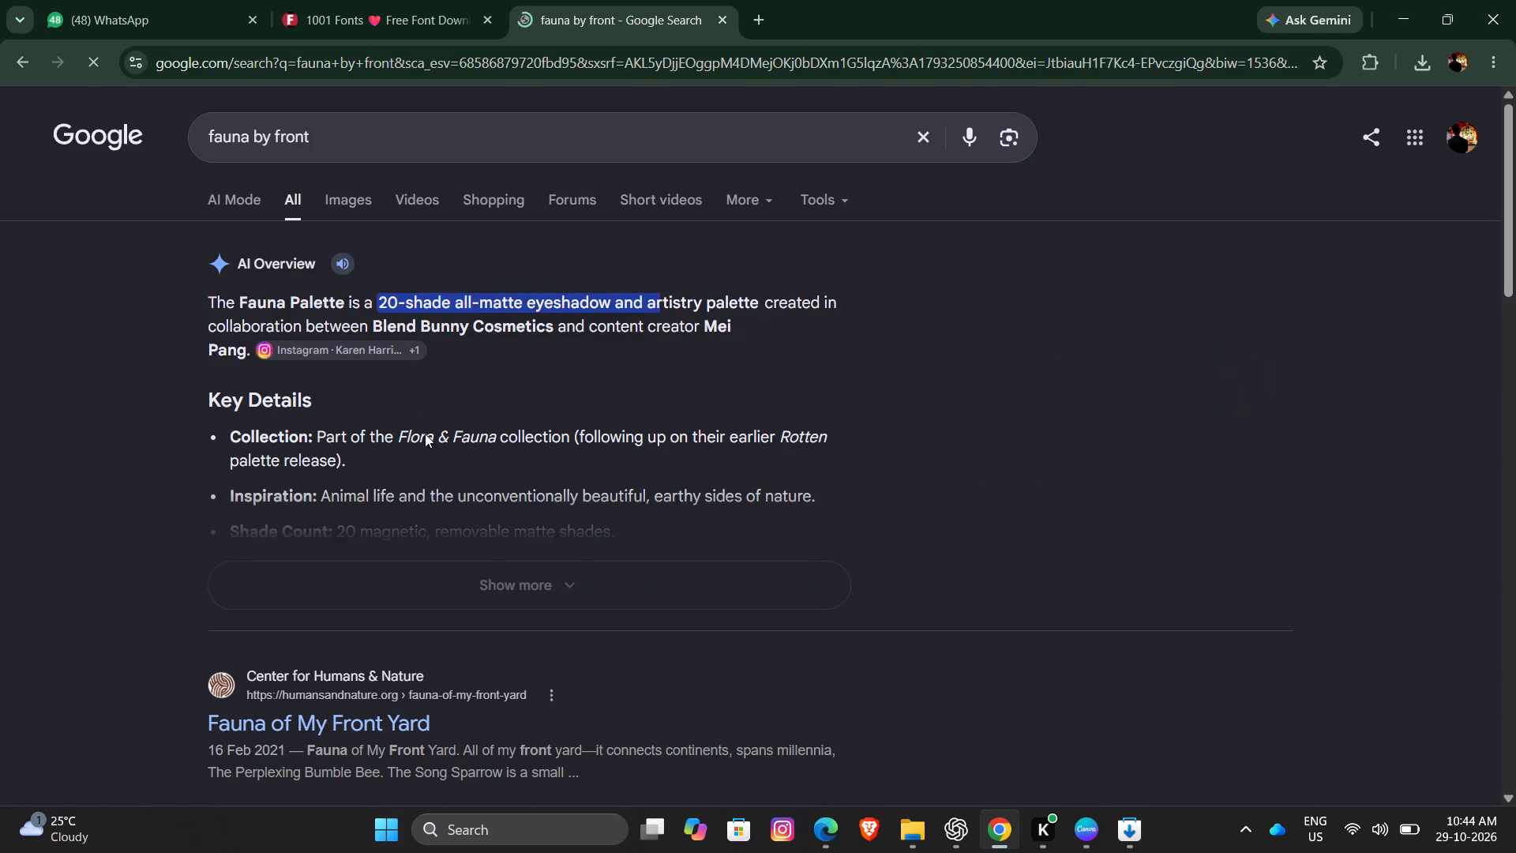
{"action": "scroll", "coordinate": [417, 449], "scroll_direction": "right", "scroll_amount": 1}
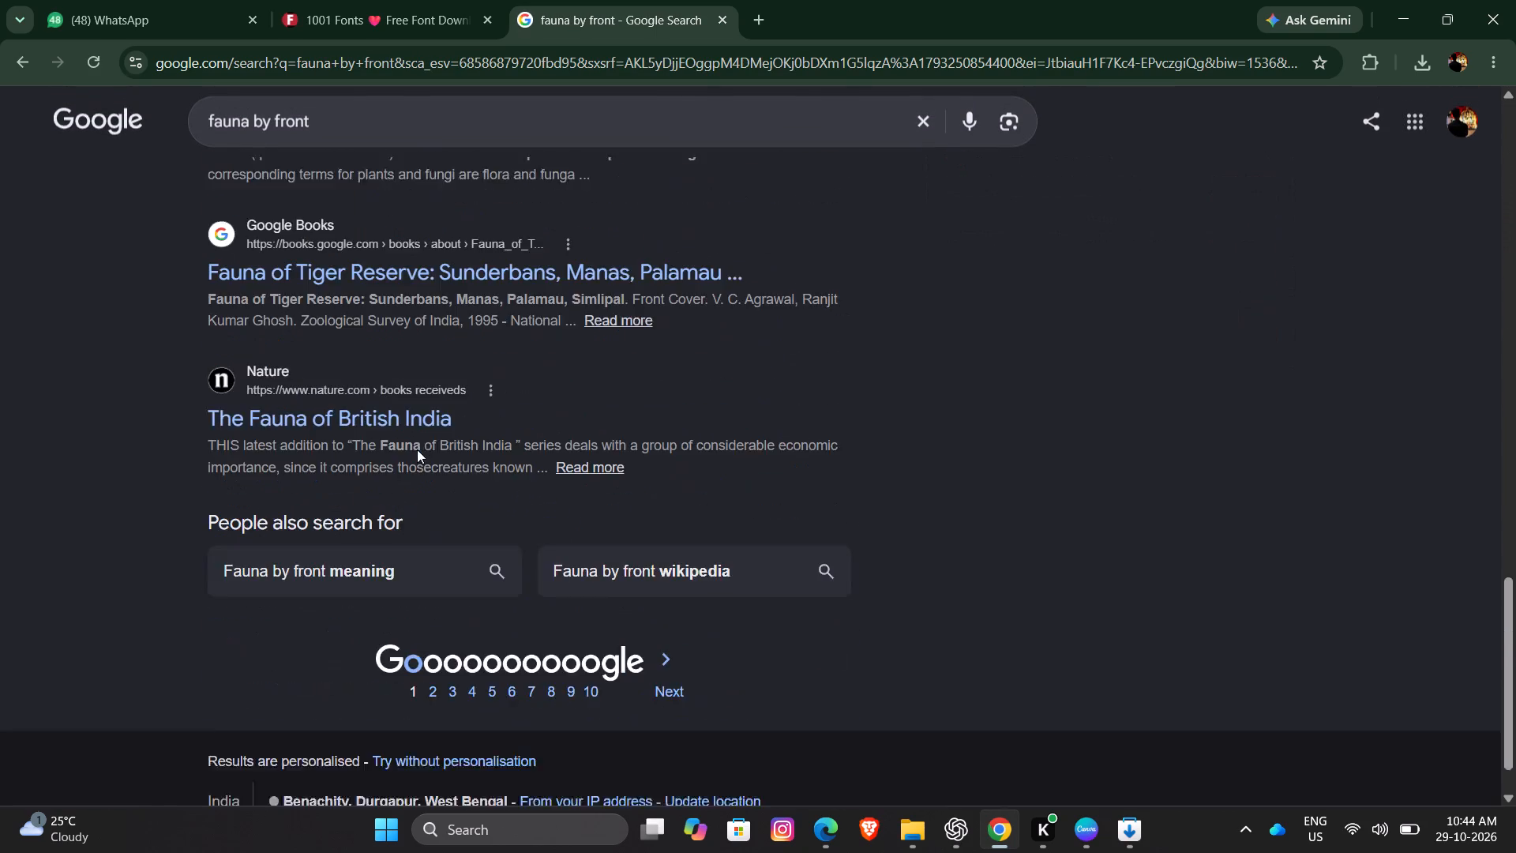
{"action": "scroll", "coordinate": [417, 449], "scroll_direction": "right", "scroll_amount": 1}
{"action": "left_click", "coordinate": [418, 15]}
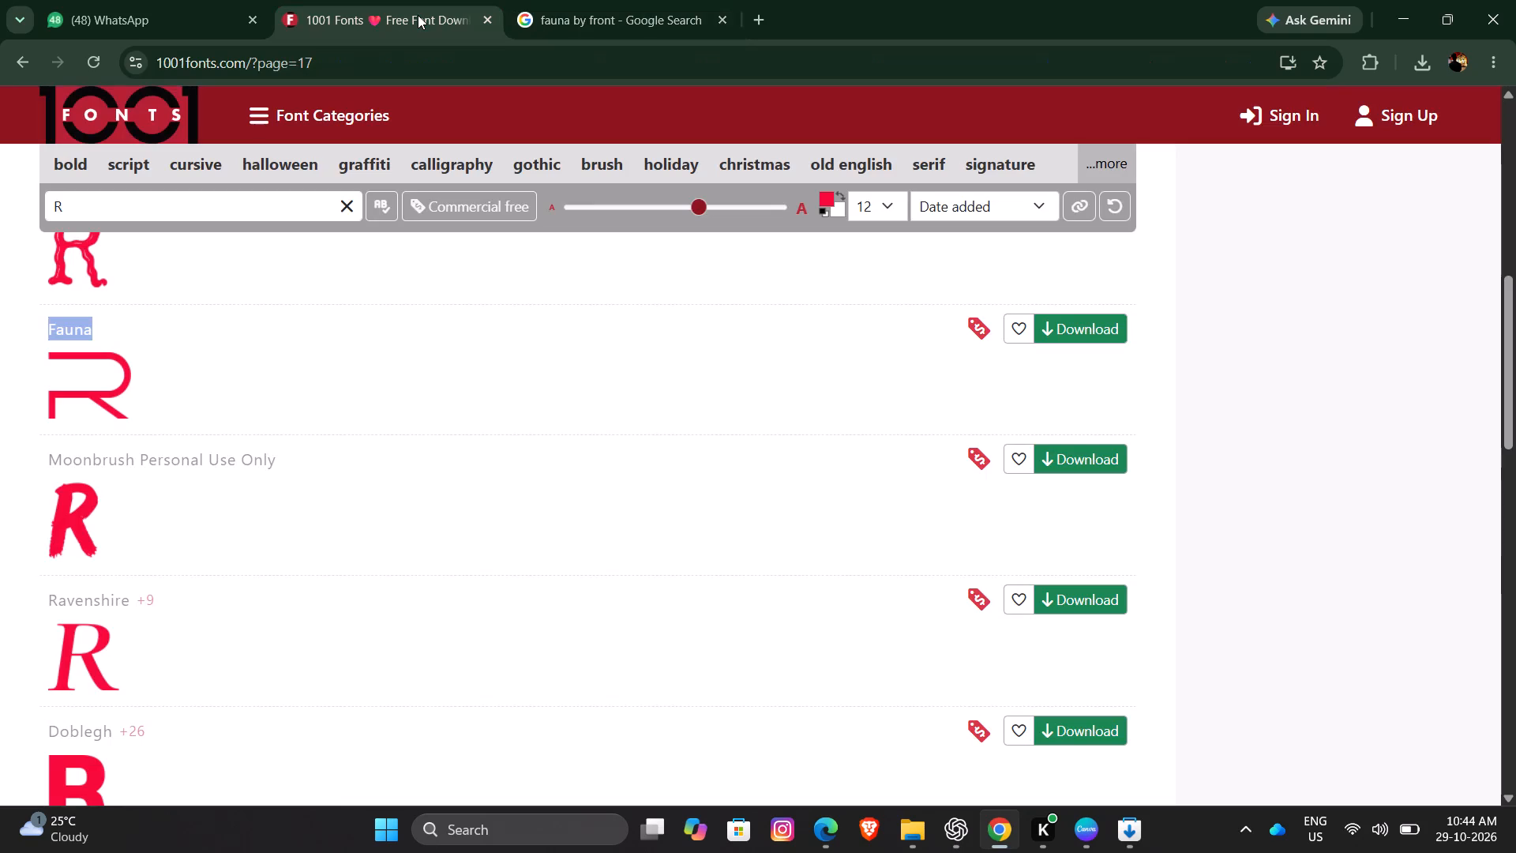
Copy the Fauna font's letter R preview image from the 1001 Fonts list.
{"action": "right_click", "coordinate": [111, 371]}
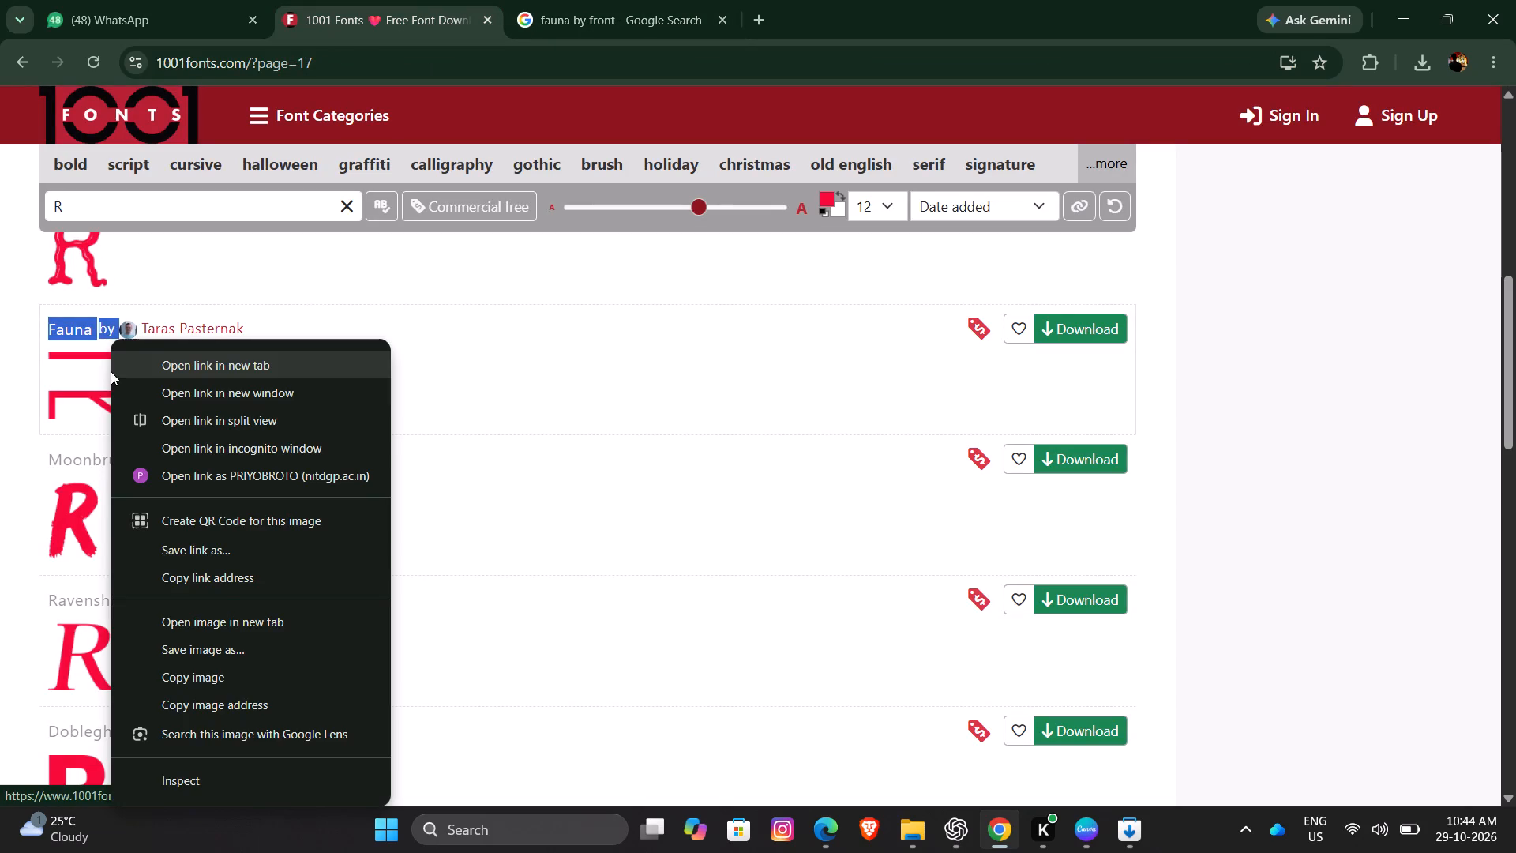
{"action": "left_click", "coordinate": [221, 668]}
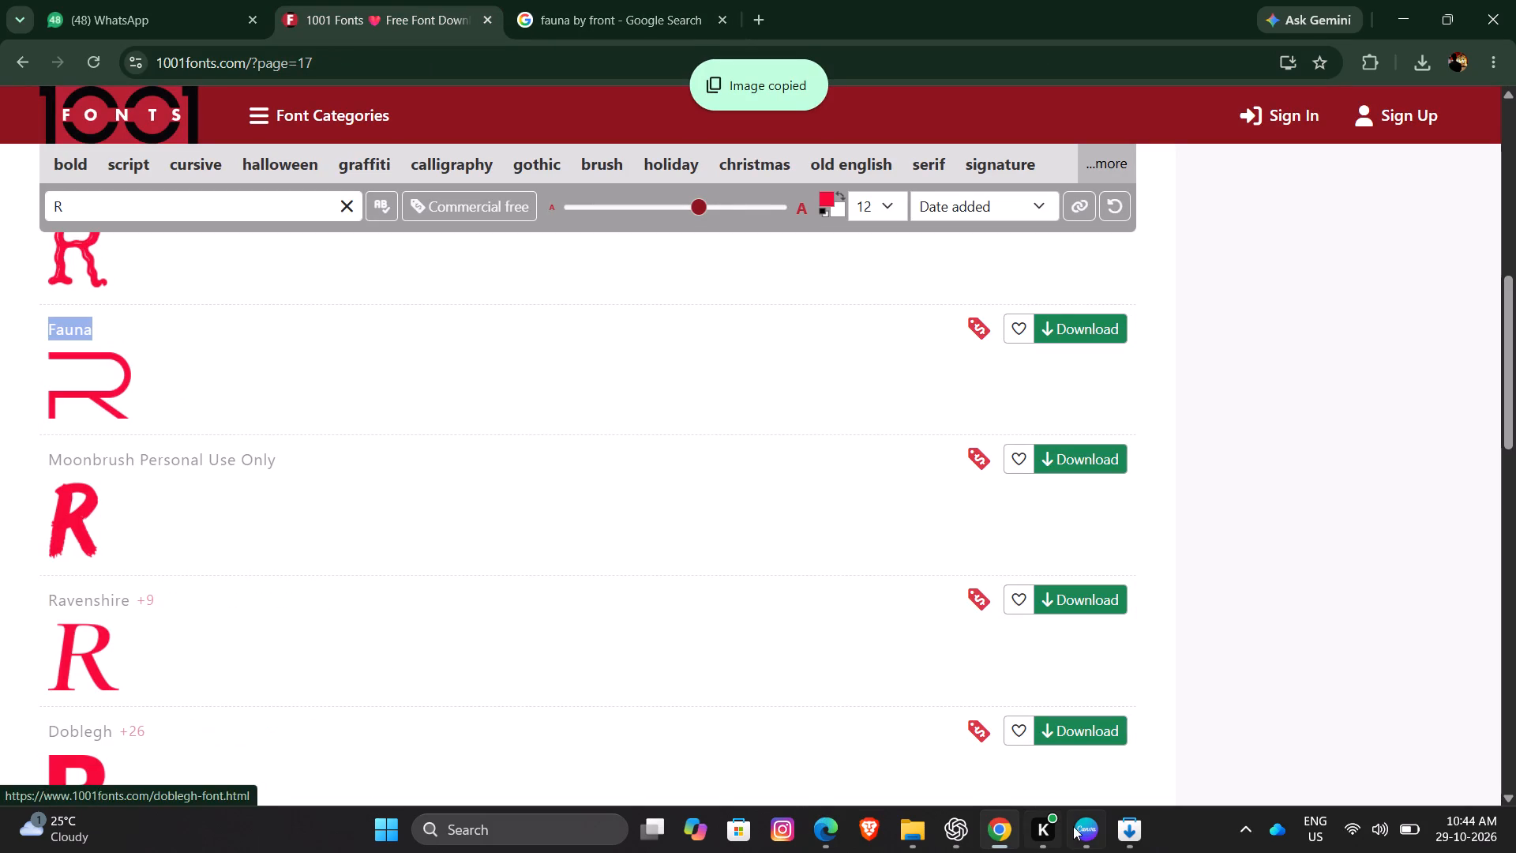
Switch to Canva and duplicate the RECRAVE poster page.
{"action": "left_click", "coordinate": [1075, 827]}
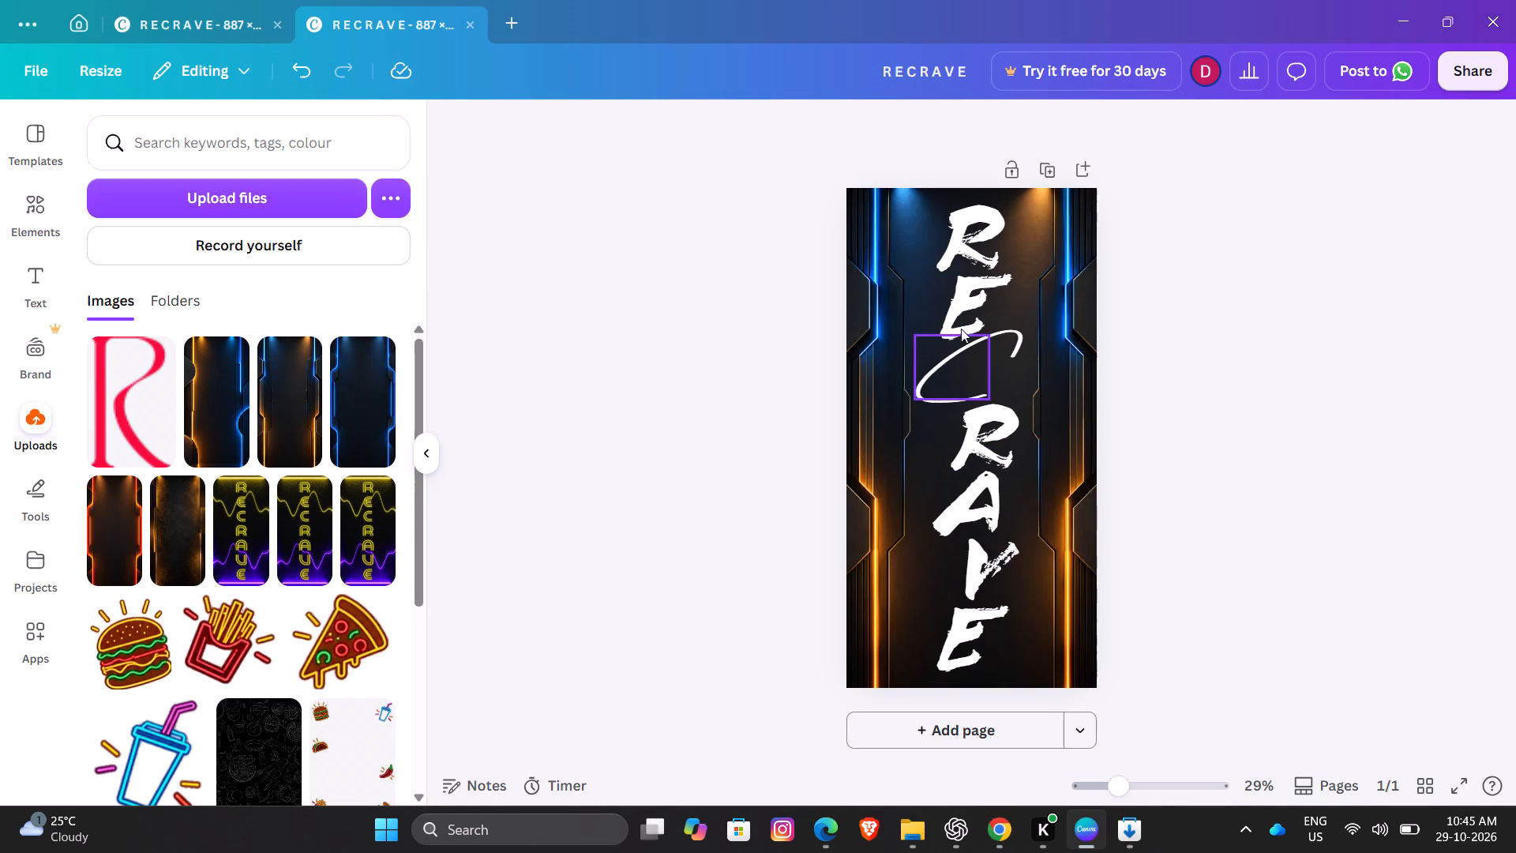
{"action": "left_click", "coordinate": [1046, 175]}
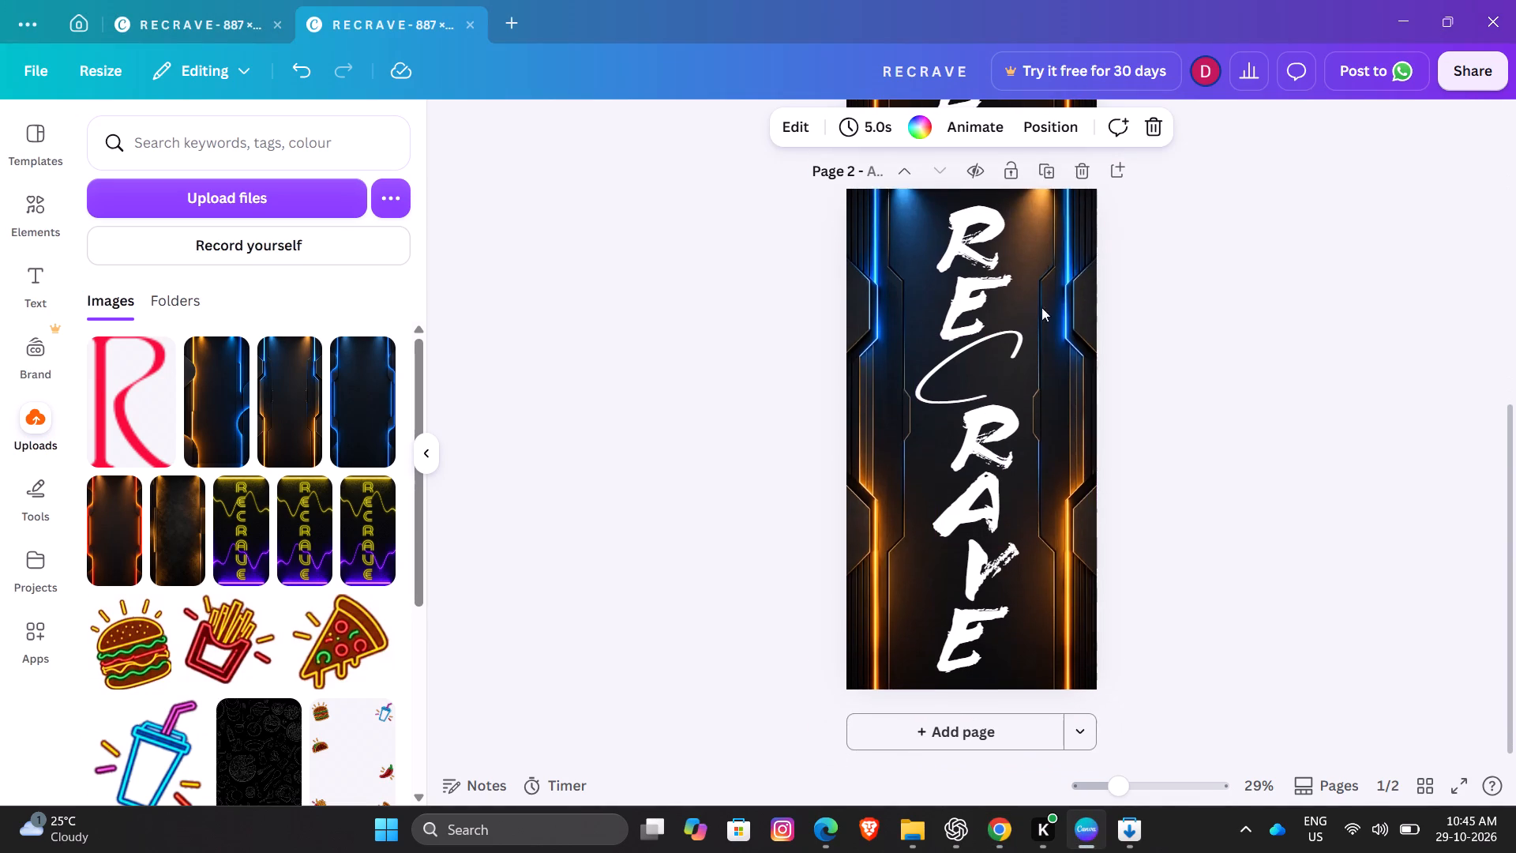
Delete the first two letters, R and E, from the vertical RECRAVE lettering on page 2.
{"action": "left_click", "coordinate": [977, 239]}
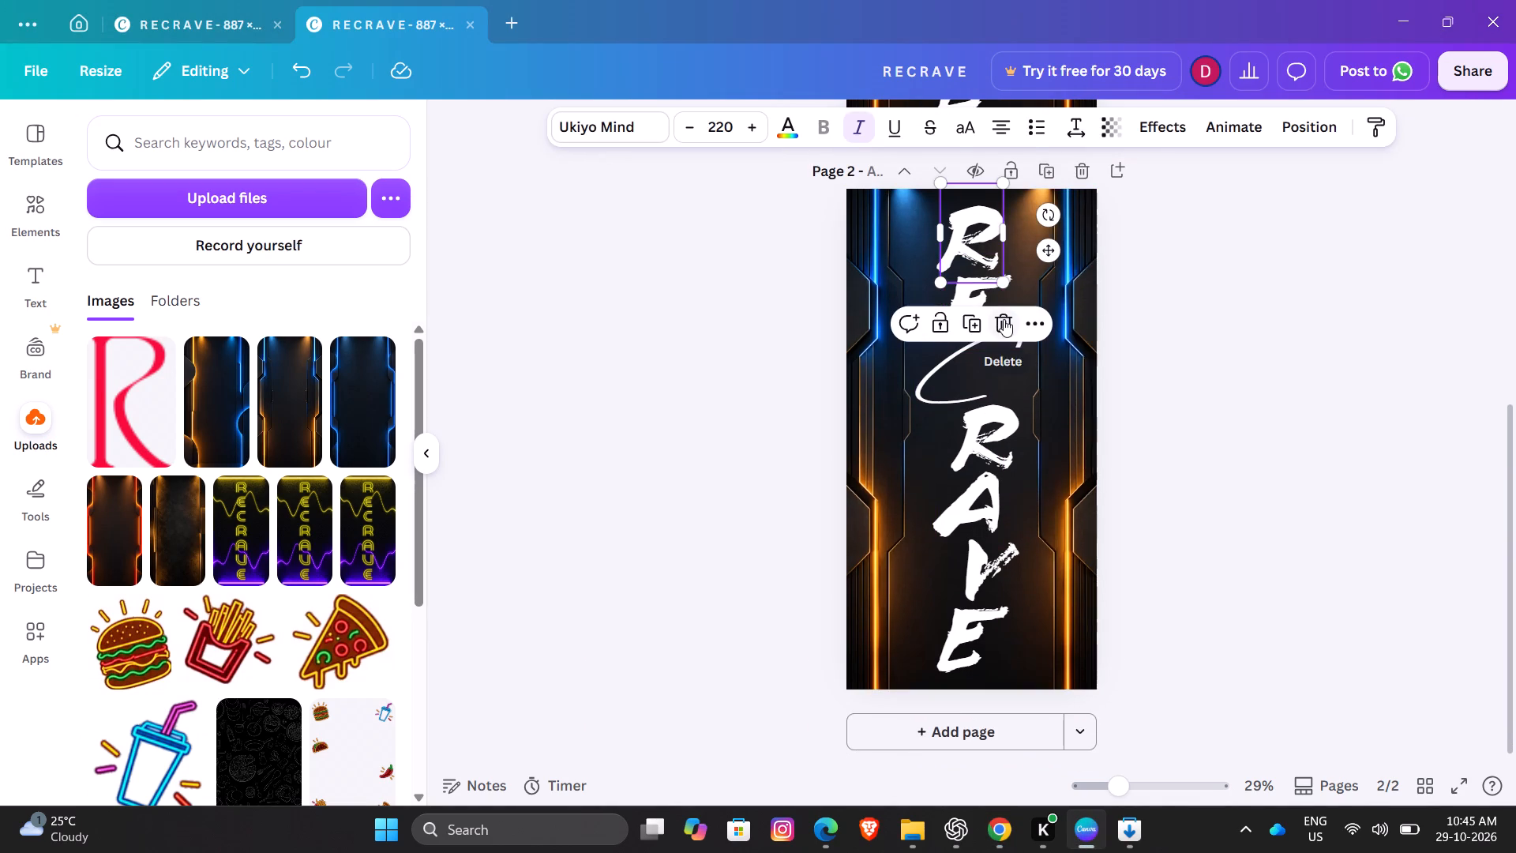
{"action": "left_click", "coordinate": [1004, 319]}
{"action": "left_click", "coordinate": [988, 291]}
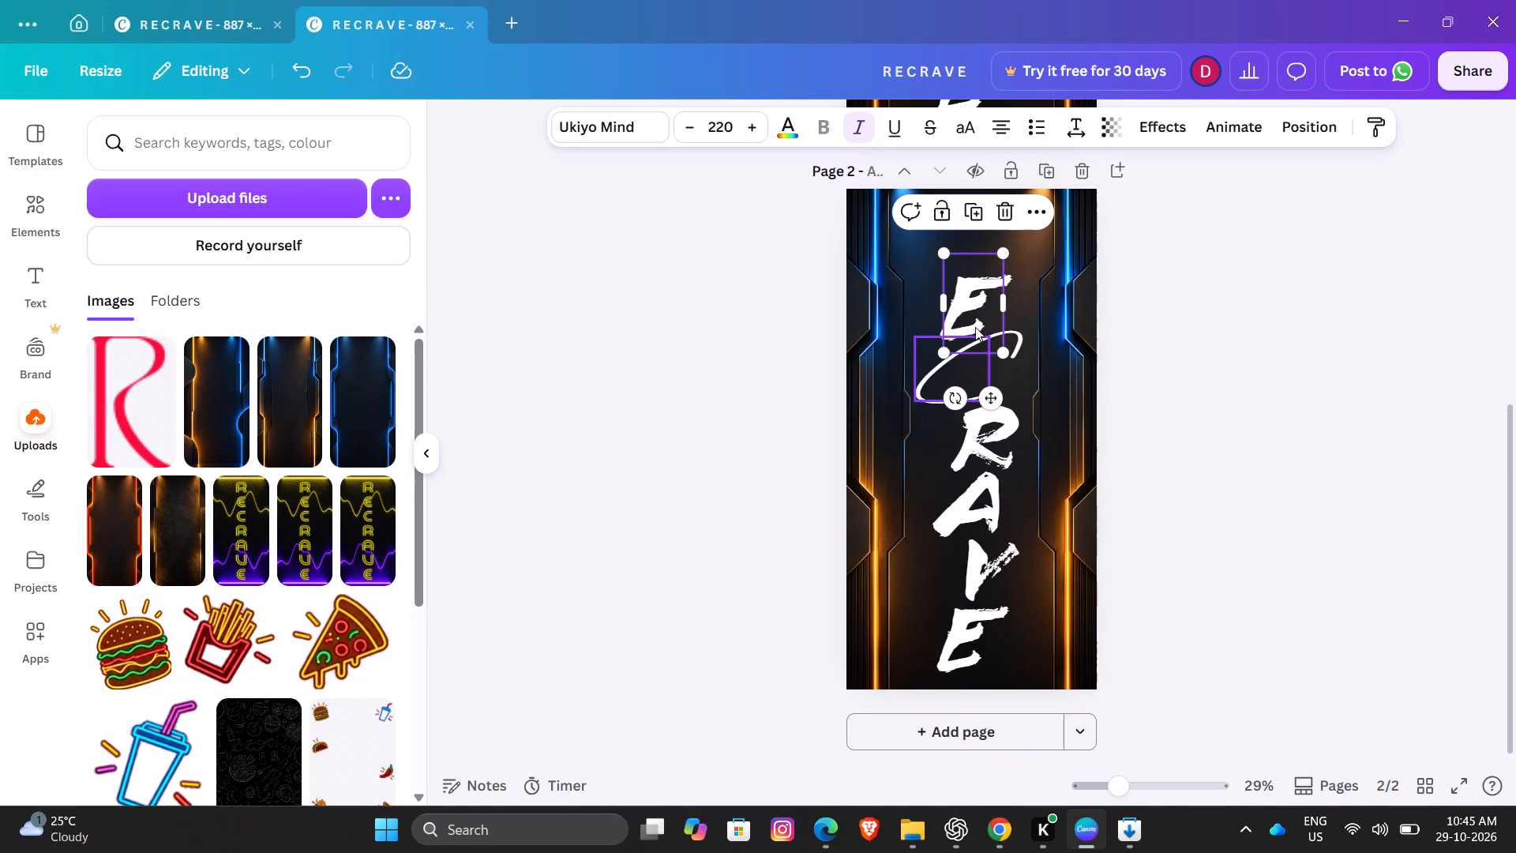
{"action": "left_click", "coordinate": [1003, 209]}
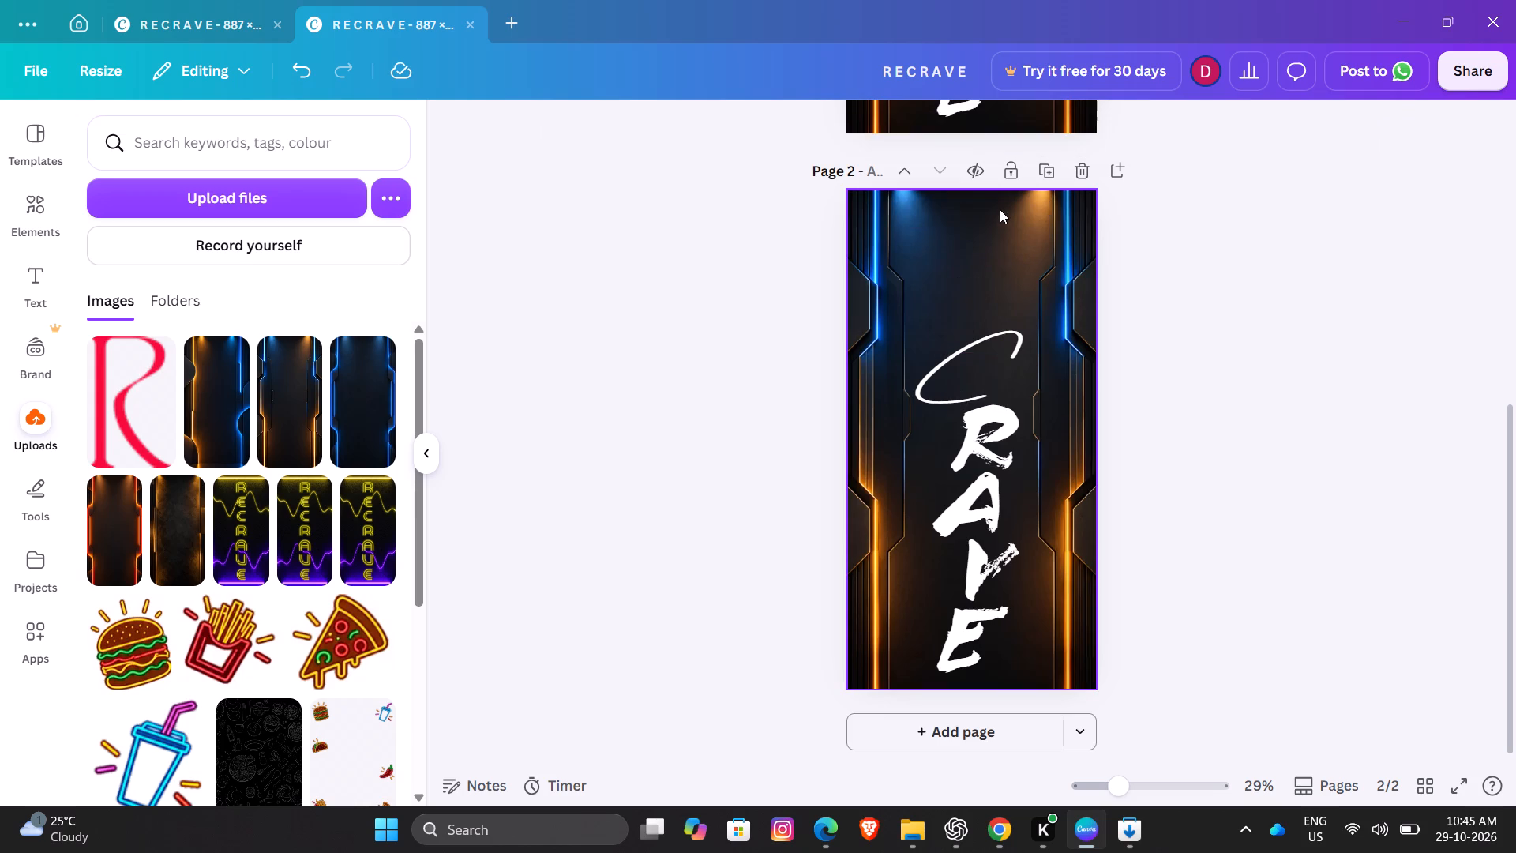
Paste the copied Fauna R image onto page 2 and move it to the top of the poster, above the C.
{"action": "right_click", "coordinate": [955, 232]}
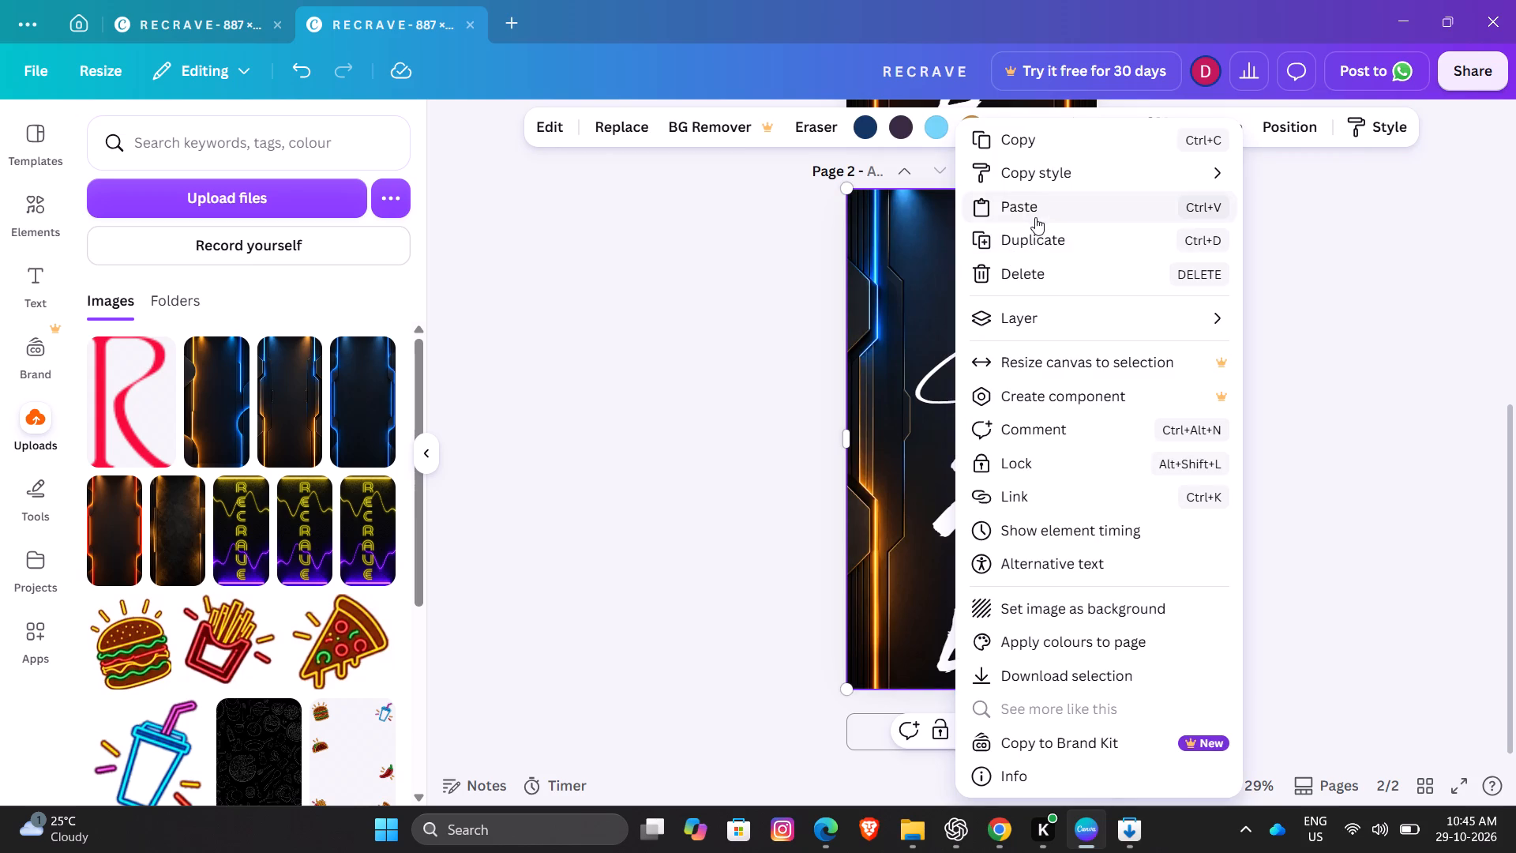
{"action": "left_click", "coordinate": [1035, 216]}
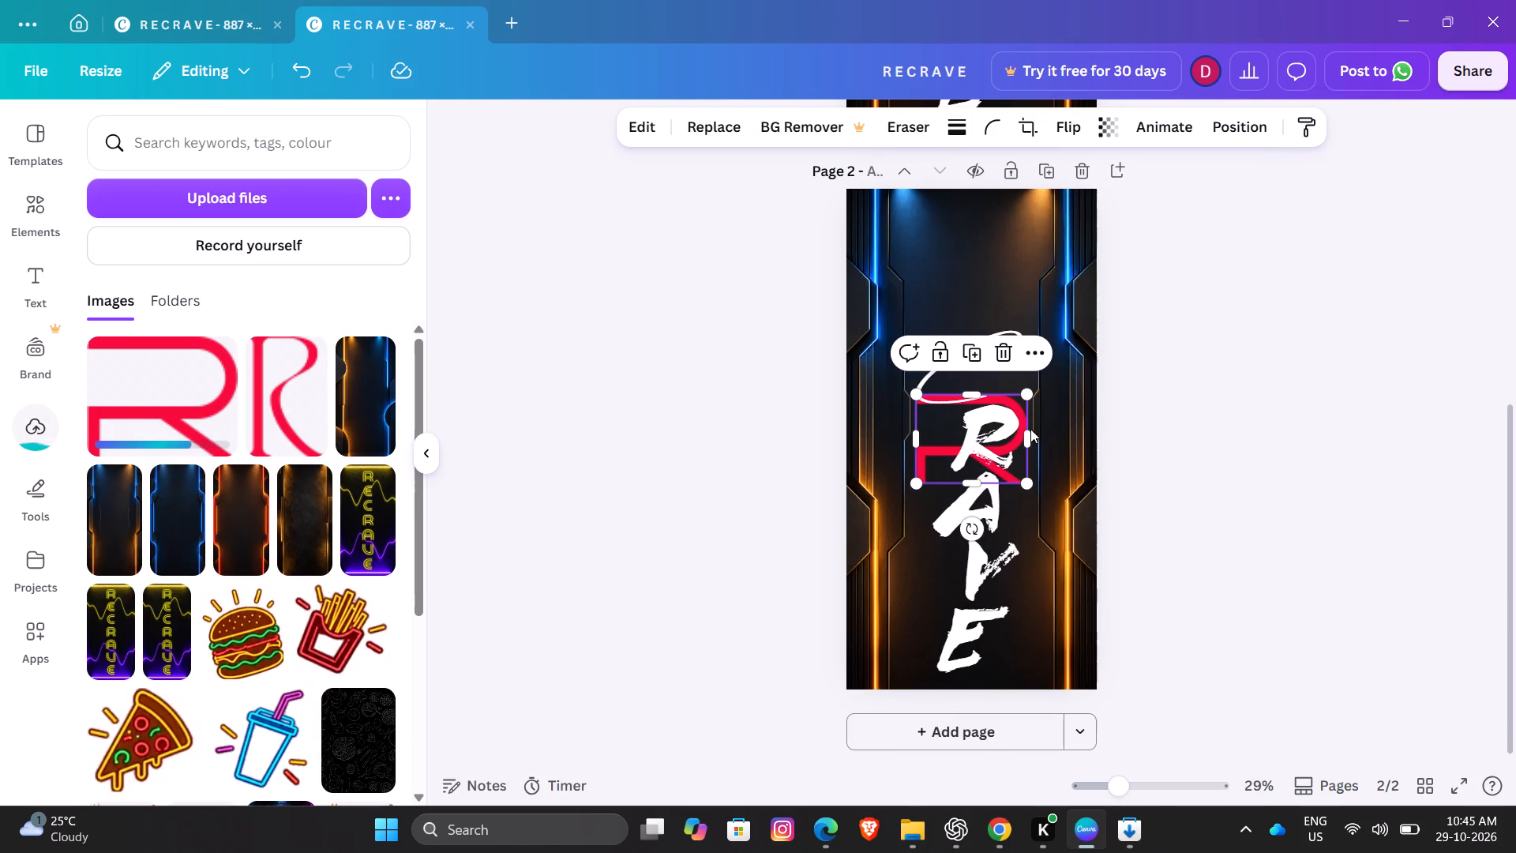
{"action": "left_click_drag", "start_coordinate": [936, 435], "coordinate": [929, 258]}
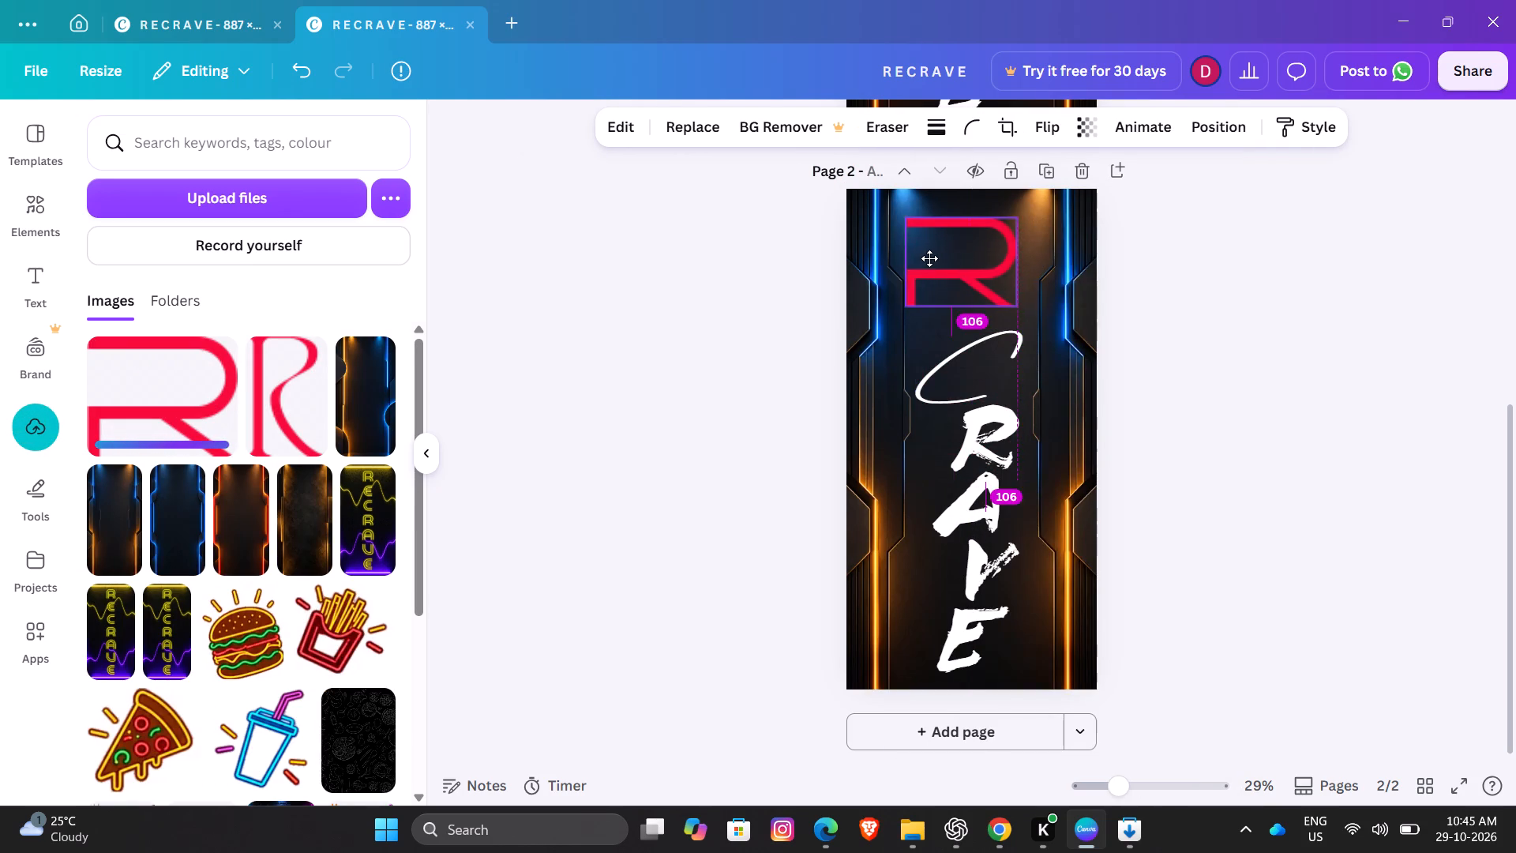
{"action": "left_click_drag", "start_coordinate": [929, 258], "coordinate": [936, 239]}
Shrink the red R image slightly and centre it horizontally near the top edge of the page 2 poster.
{"action": "left_click_drag", "start_coordinate": [1029, 291], "coordinate": [1029, 288]}
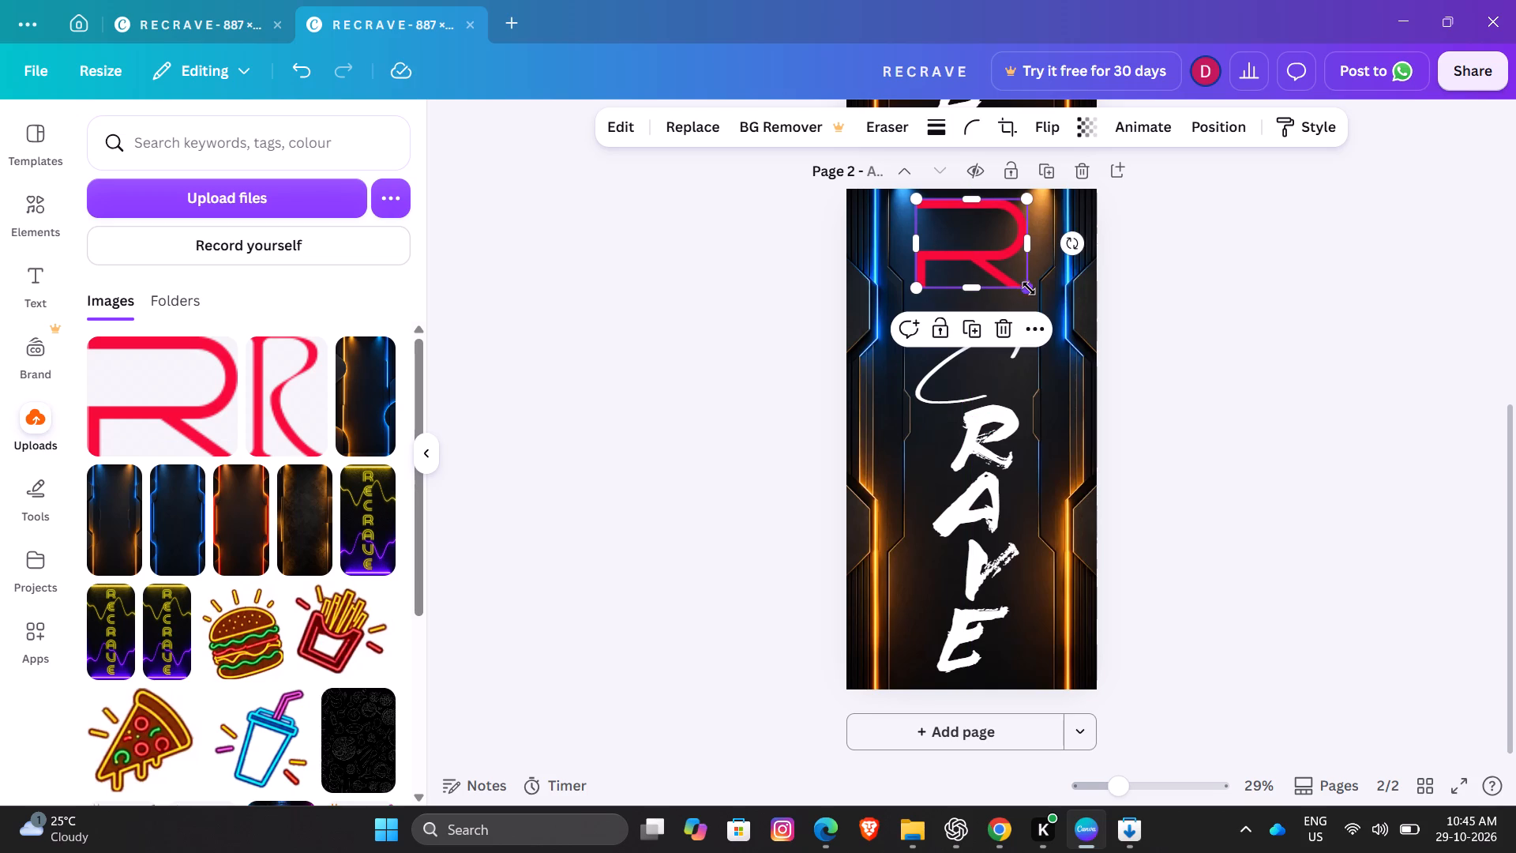
{"action": "left_click_drag", "start_coordinate": [1029, 288], "coordinate": [1016, 278]}
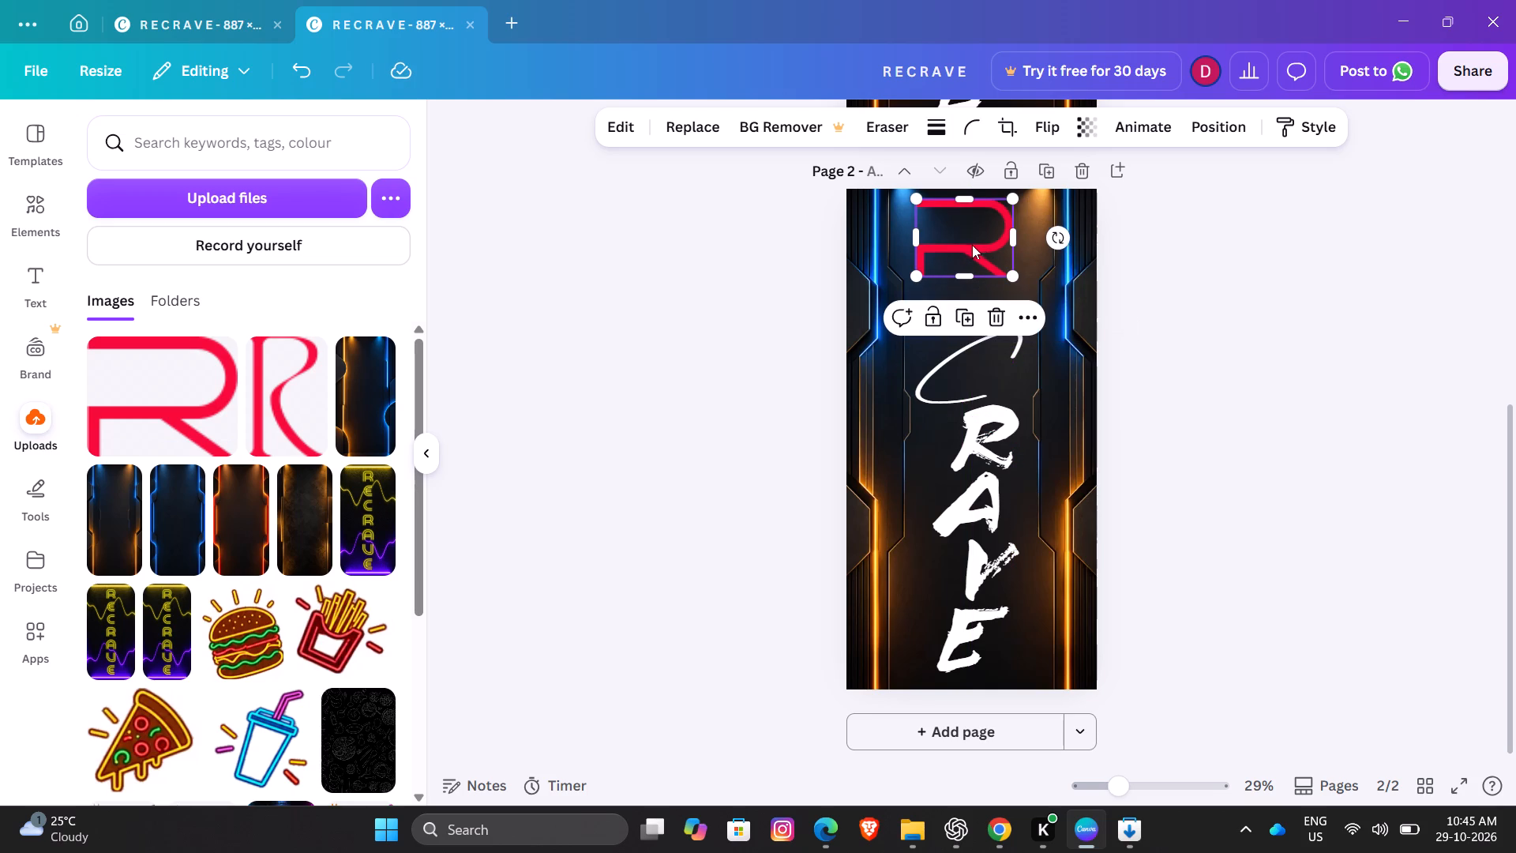
{"action": "left_click_drag", "start_coordinate": [966, 243], "coordinate": [977, 243]}
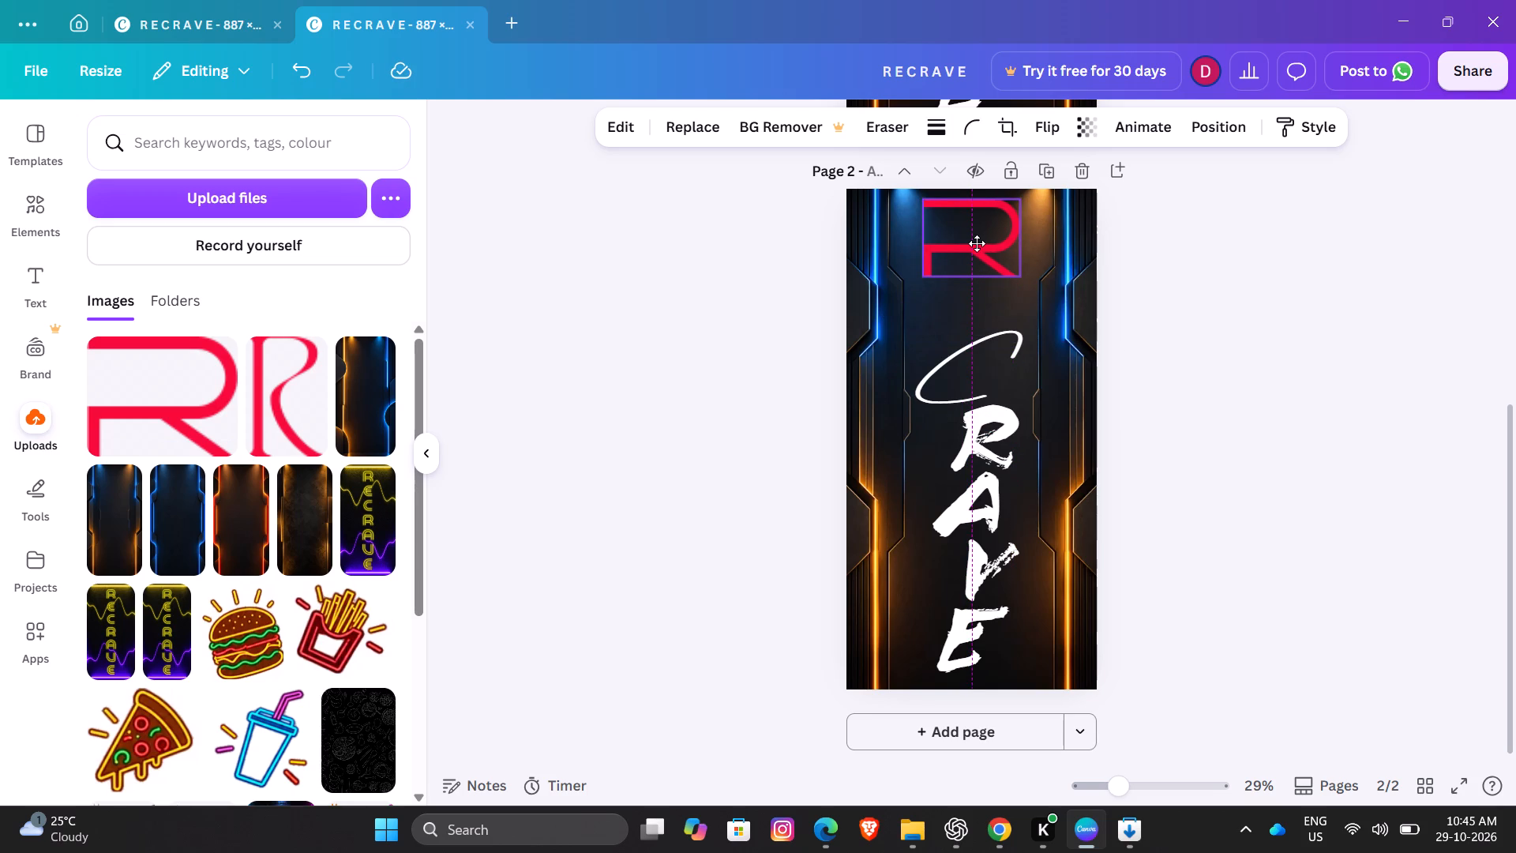
{"action": "left_click_drag", "start_coordinate": [977, 243], "coordinate": [982, 244]}
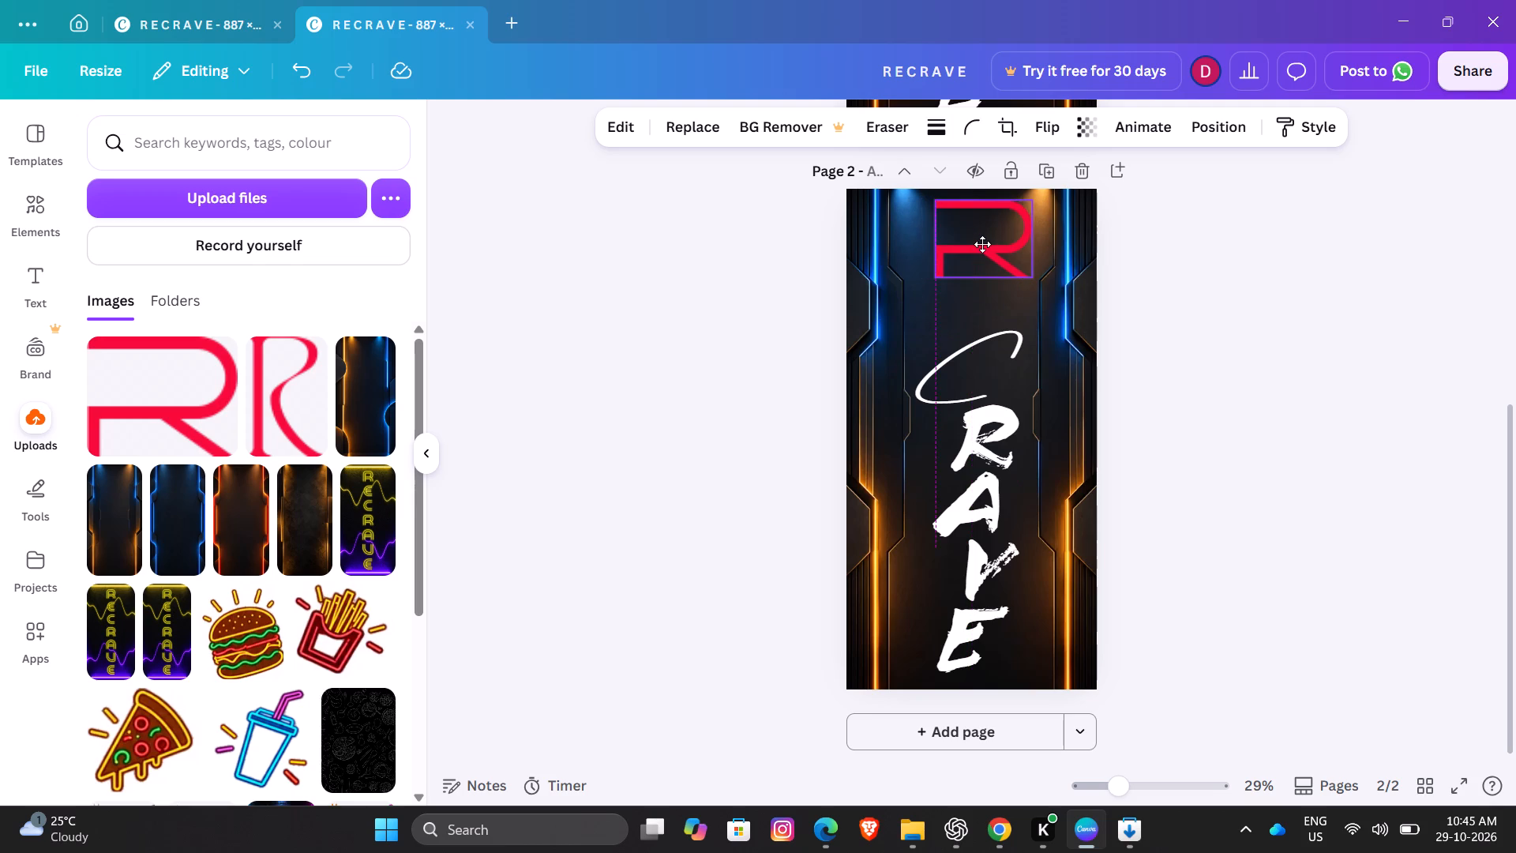
{"action": "left_click_drag", "start_coordinate": [982, 244], "coordinate": [969, 243]}
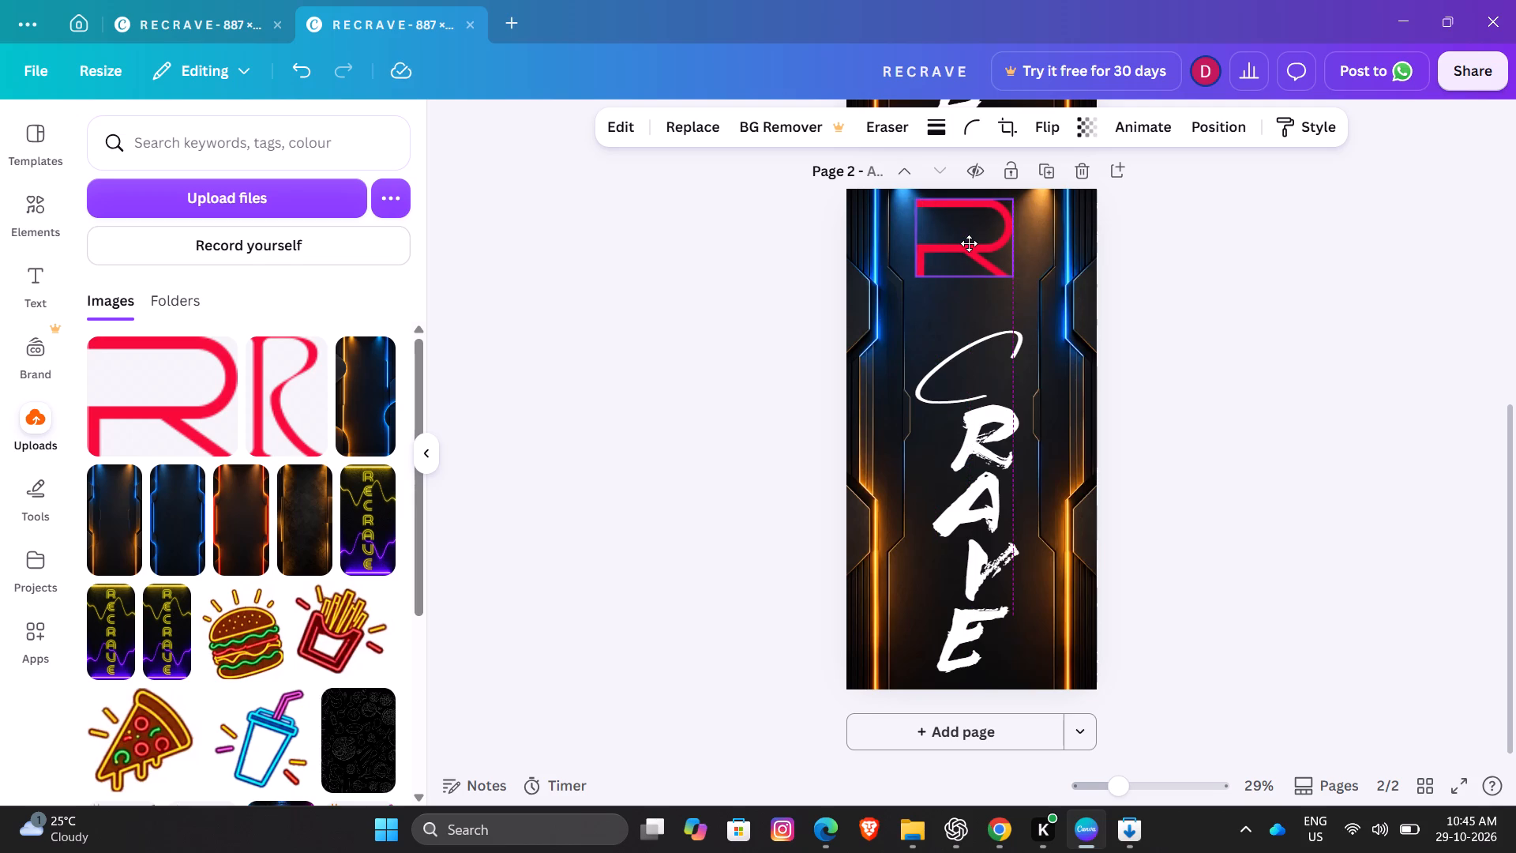
{"action": "left_click_drag", "start_coordinate": [969, 243], "coordinate": [980, 242]}
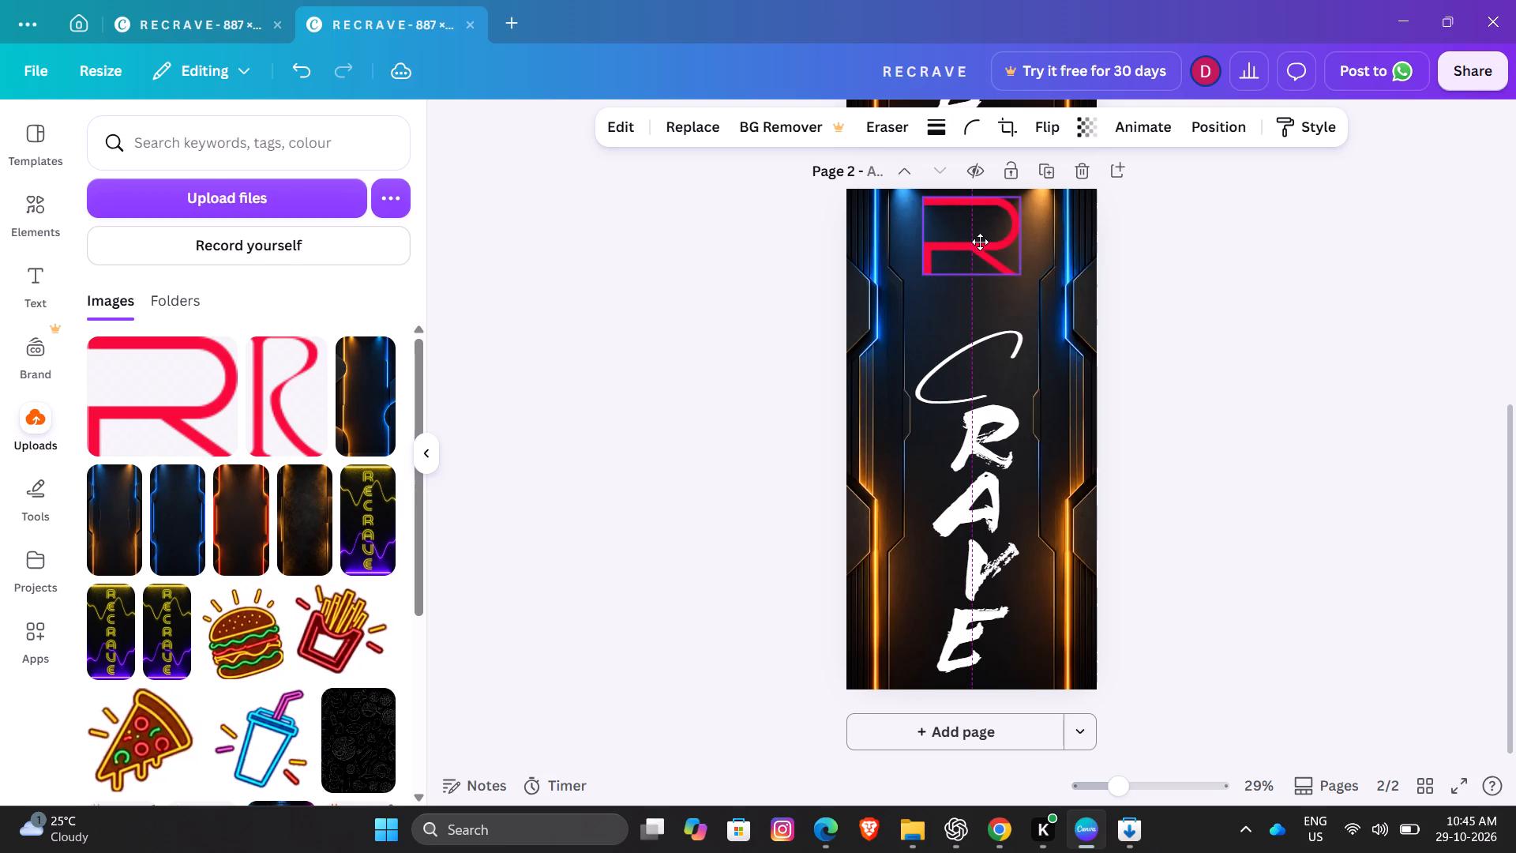
{"action": "left_click_drag", "start_coordinate": [980, 242], "coordinate": [979, 244]}
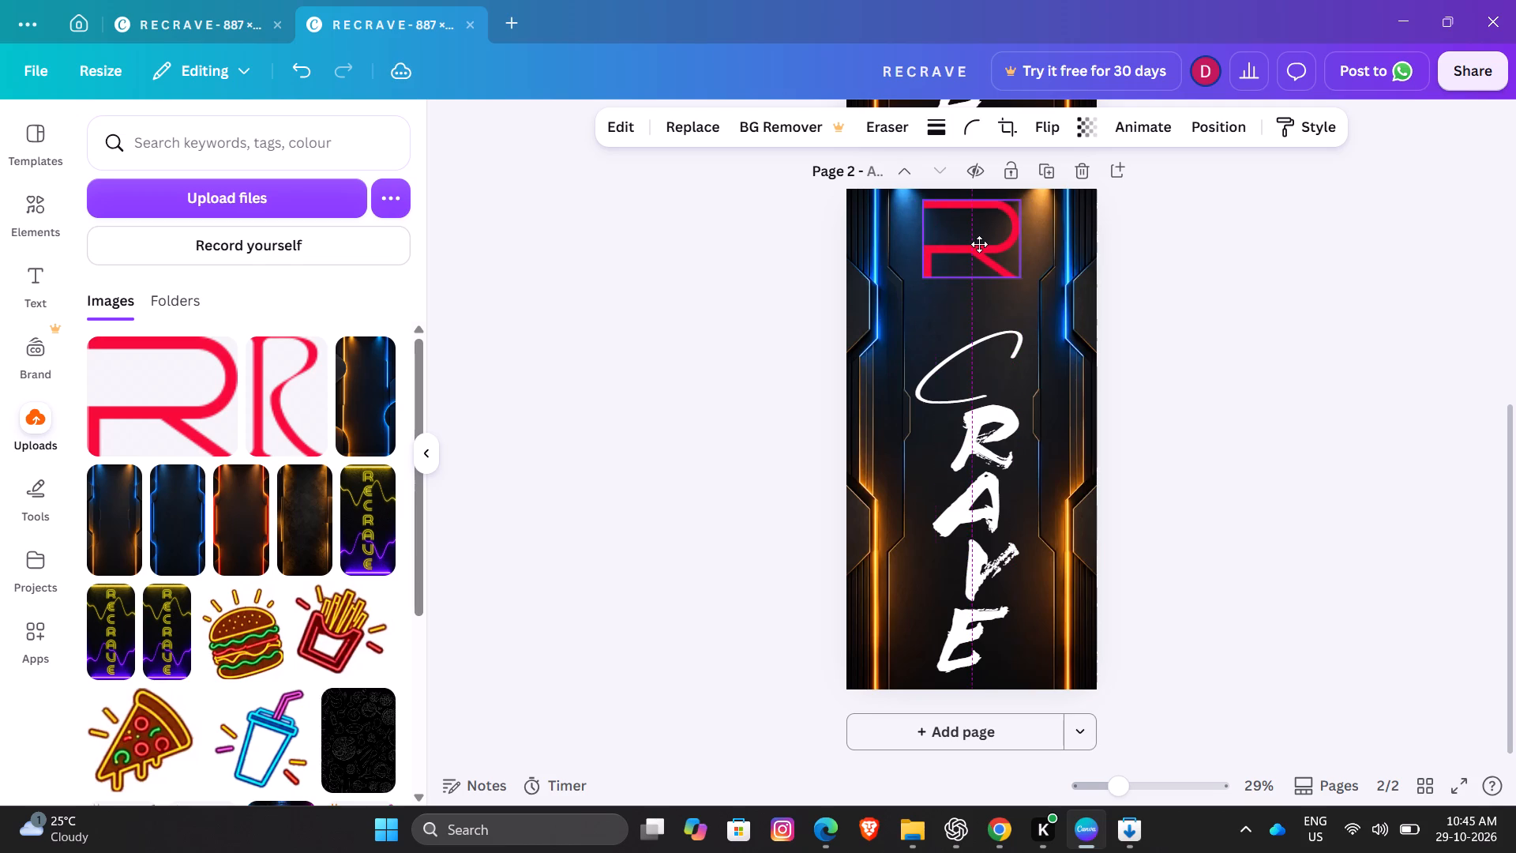
{"action": "left_click_drag", "start_coordinate": [979, 244], "coordinate": [978, 244]}
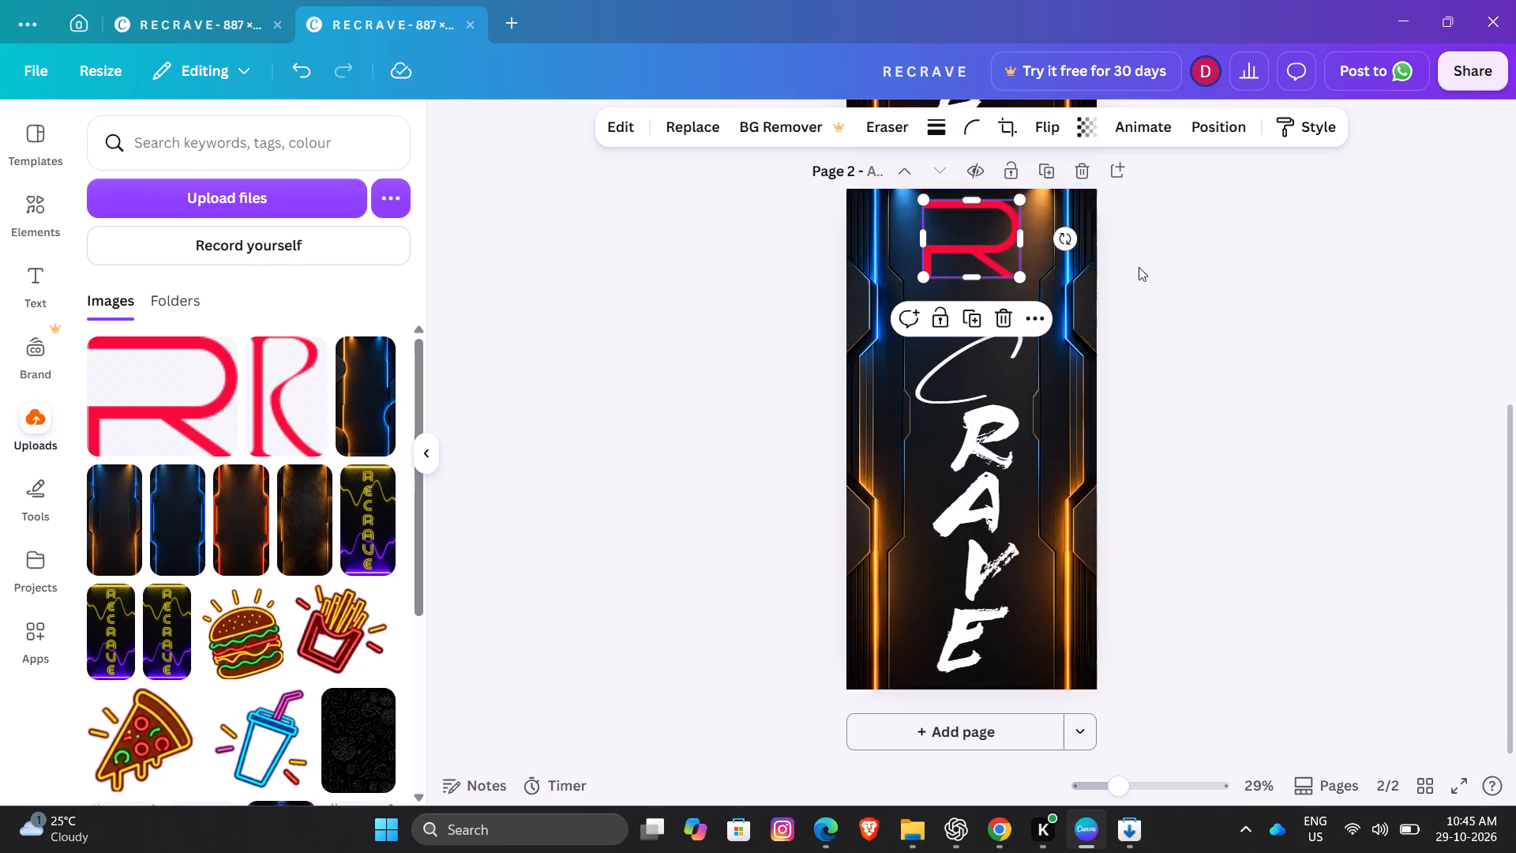
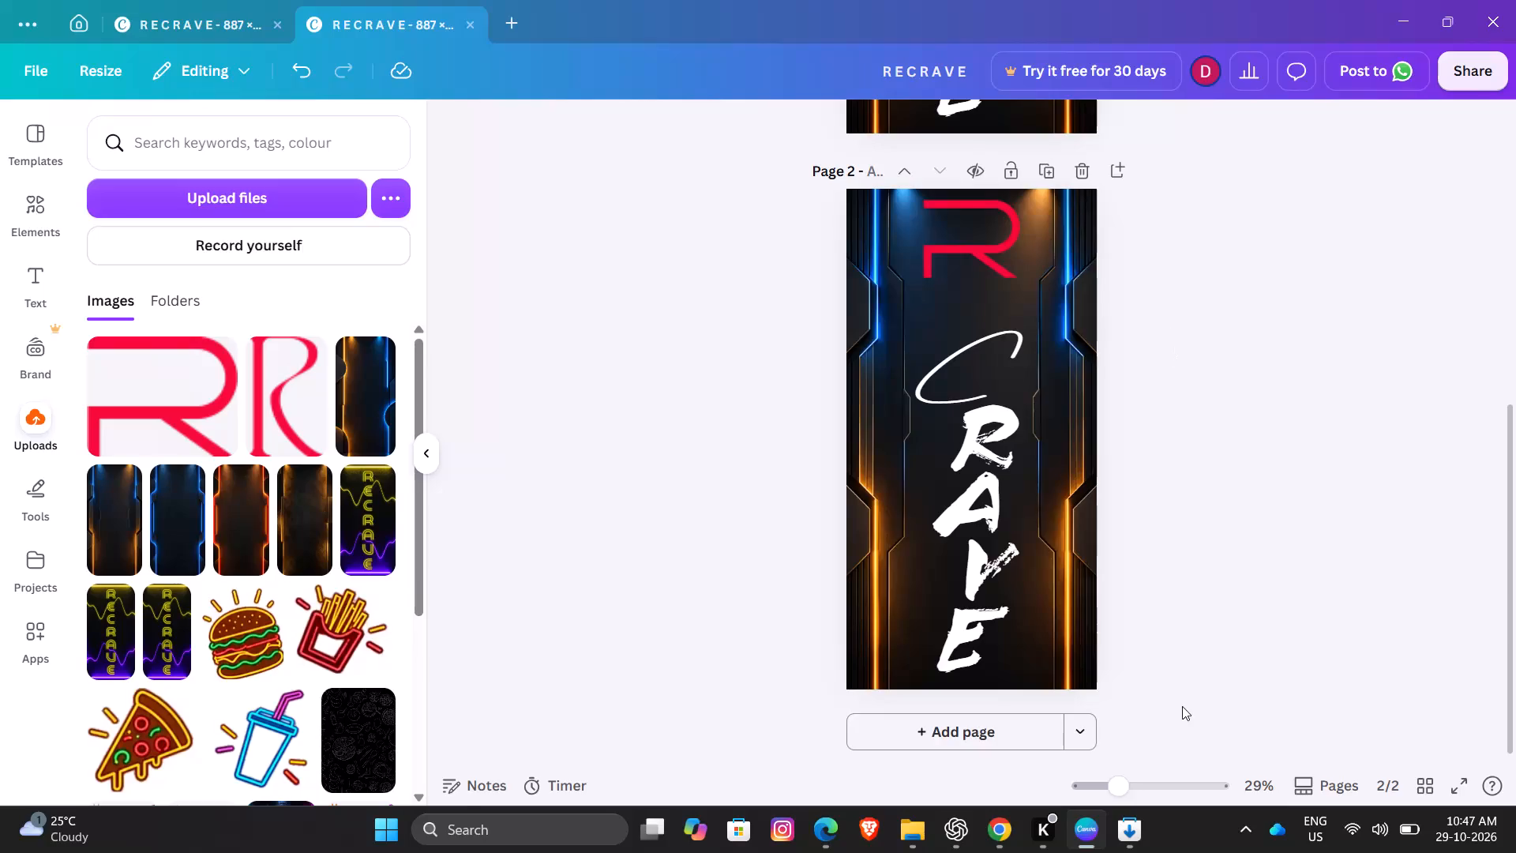
Switch to 1001 Fonts in Chrome, change the preview text to E, and copy the Fauna E image.
{"action": "left_click", "coordinate": [990, 841]}
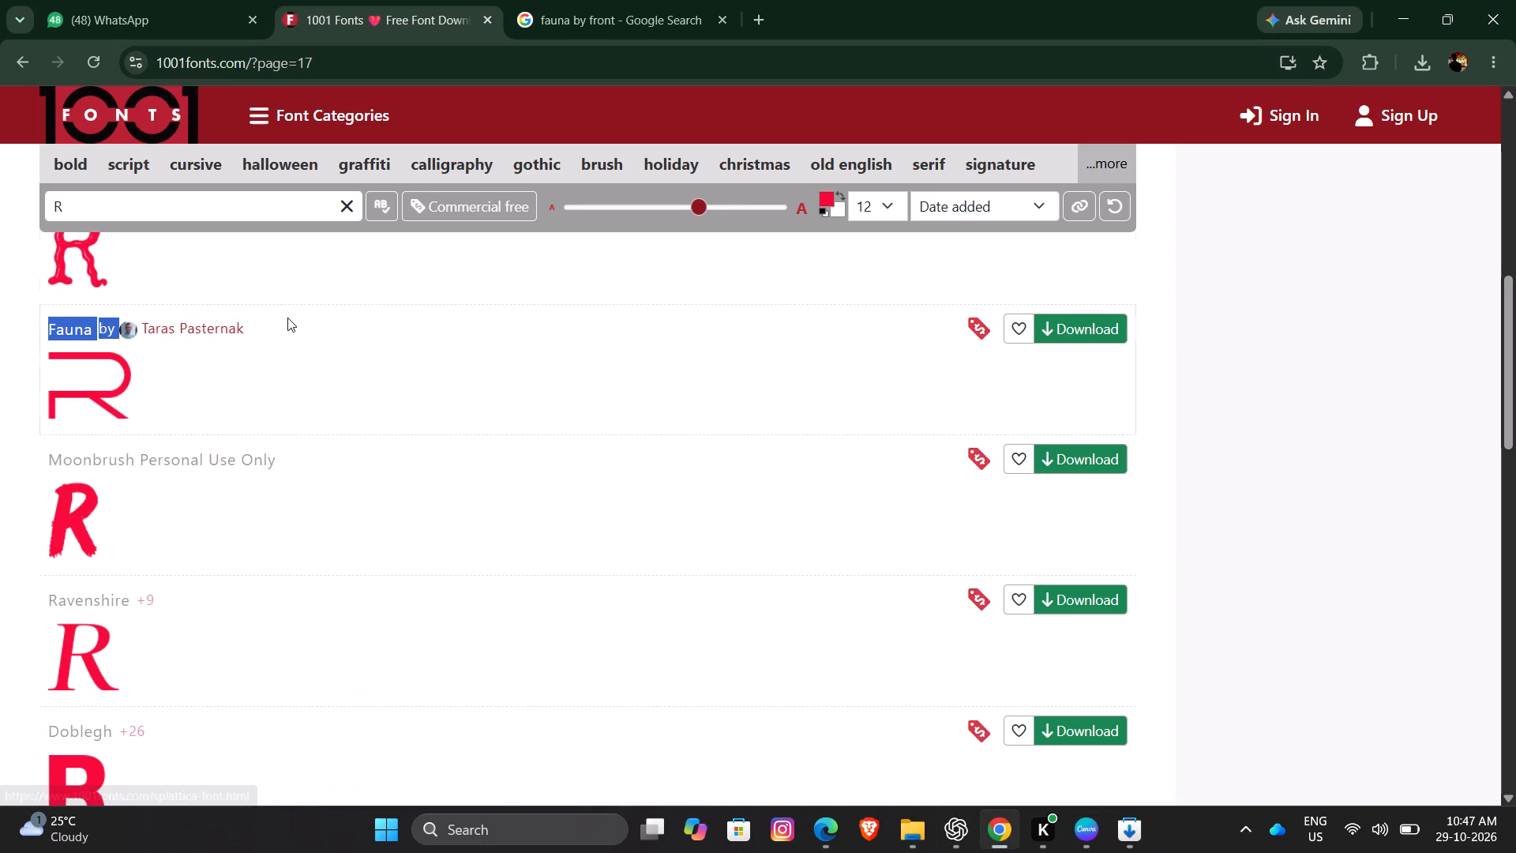
{"action": "left_click", "coordinate": [348, 207]}
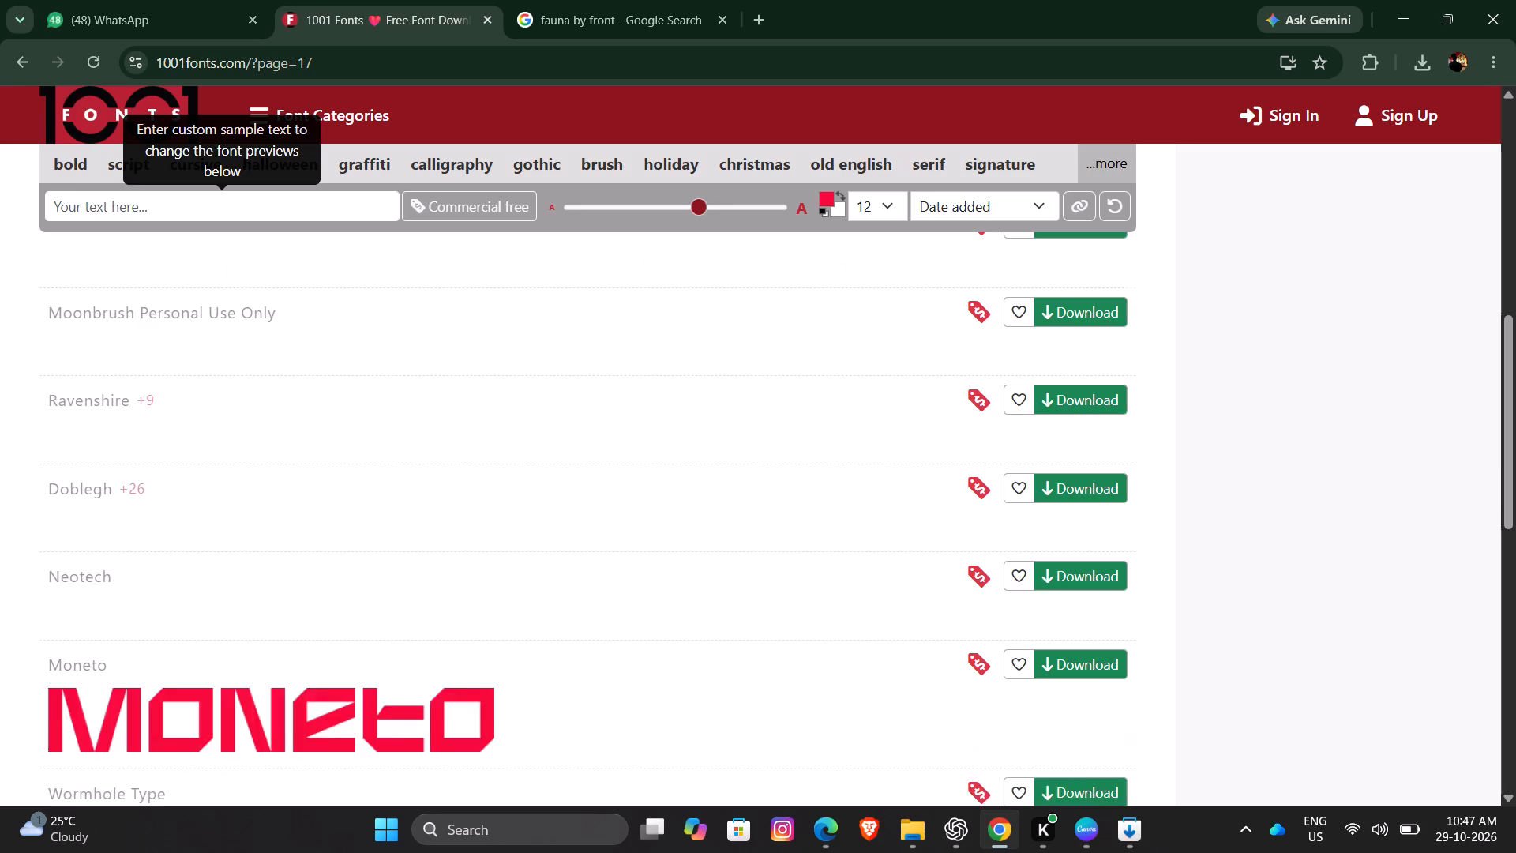
{"action": "key", "text": "e"}
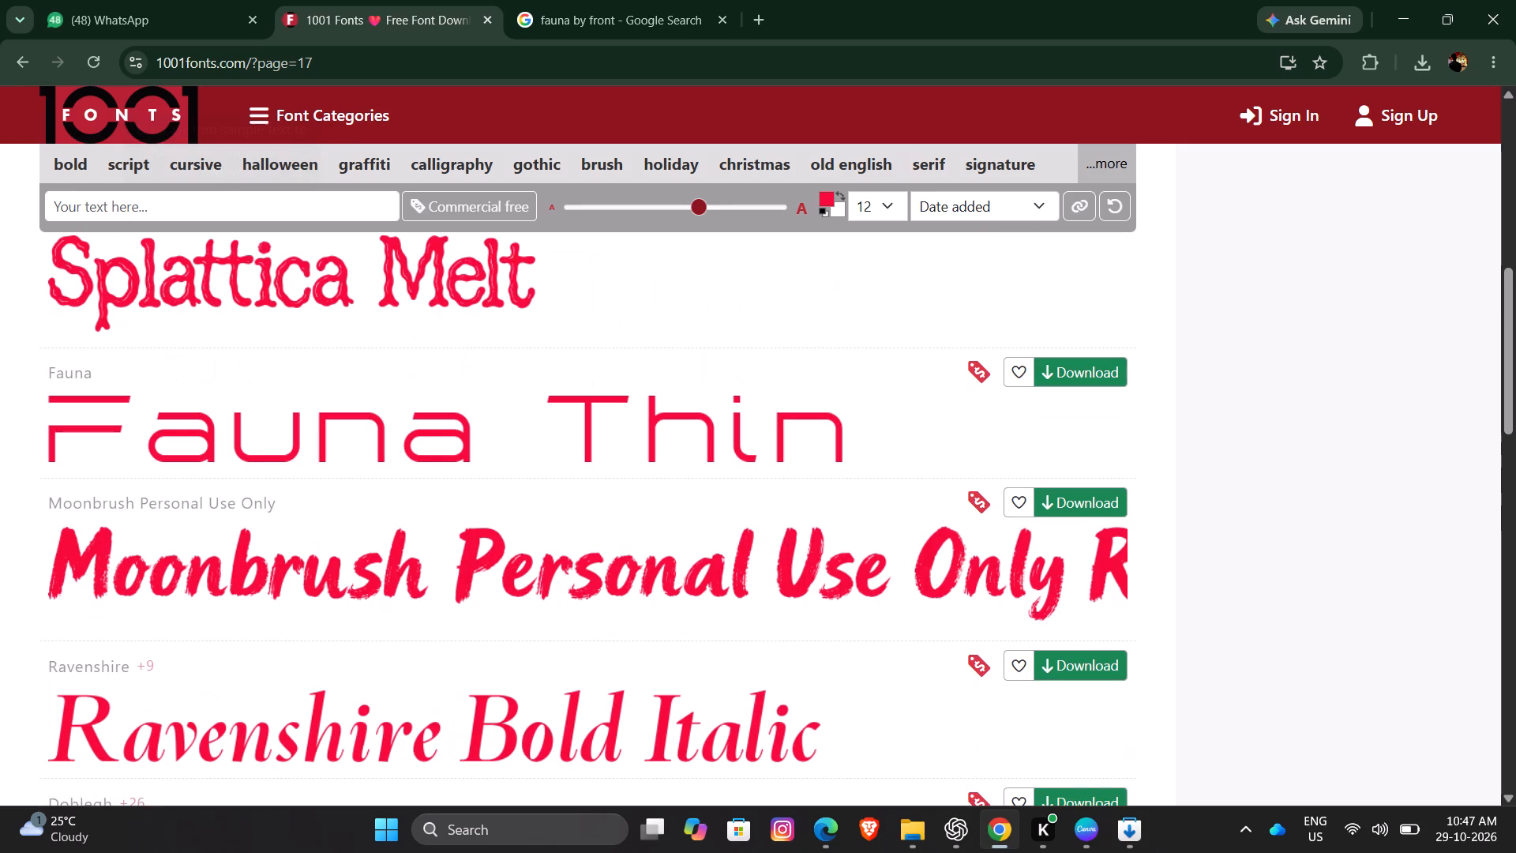
{"action": "left_click", "coordinate": [273, 210]}
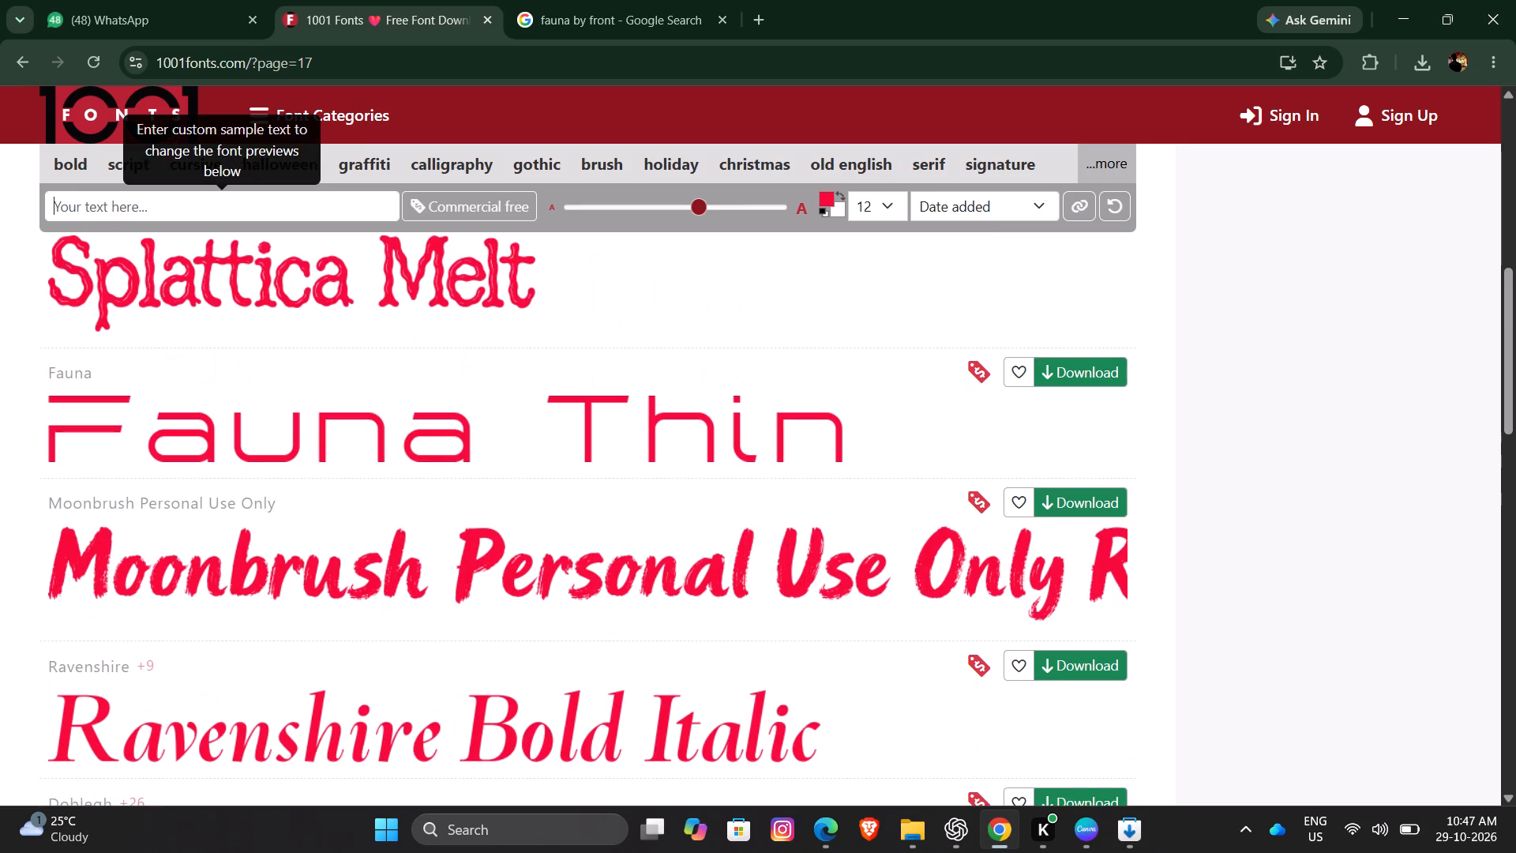
{"action": "key", "text": "e"}
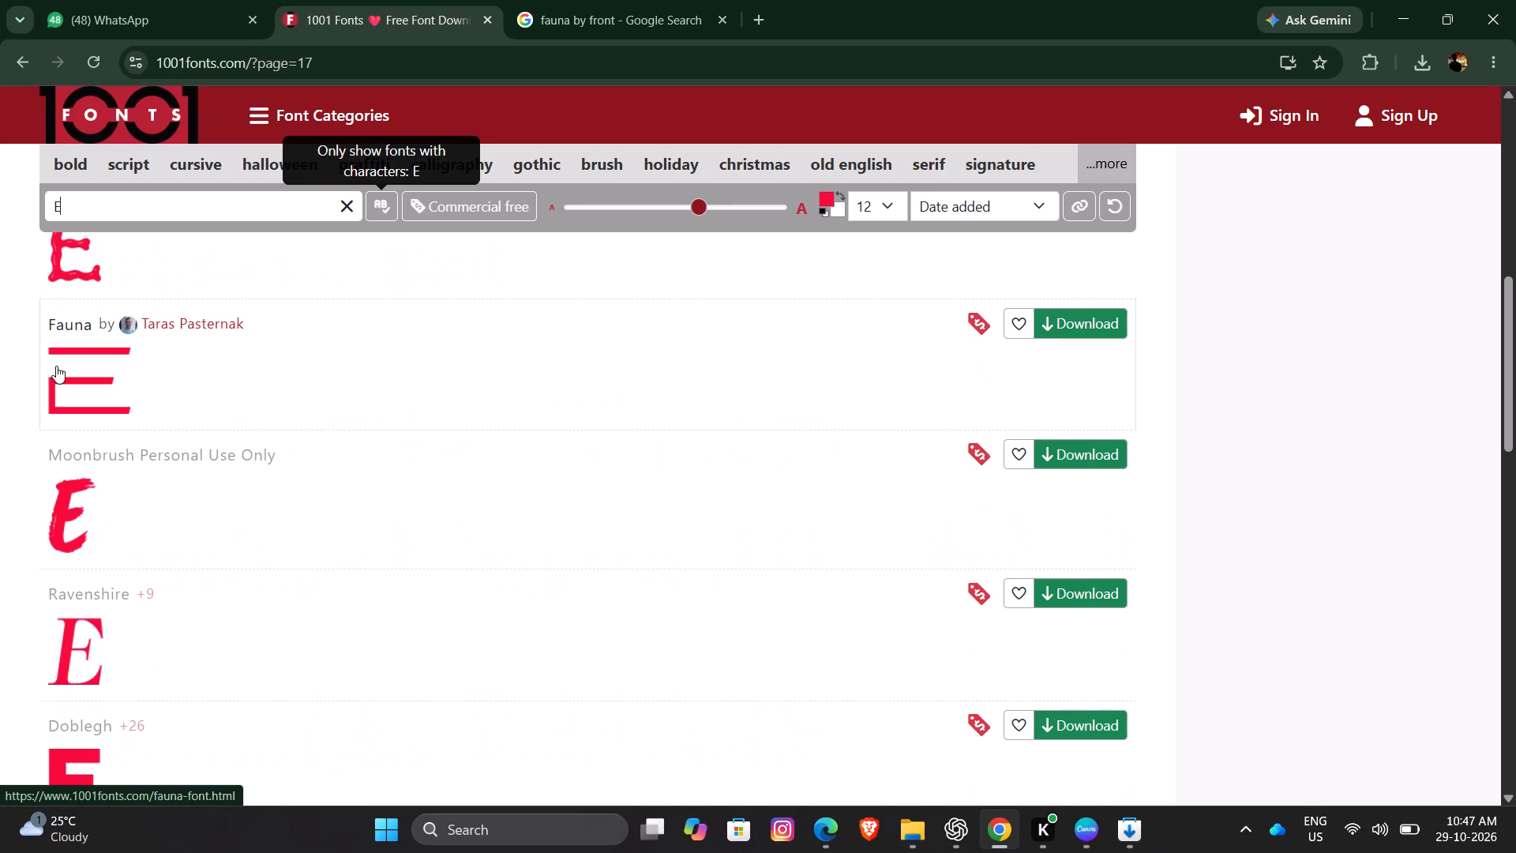
{"action": "right_click", "coordinate": [56, 366]}
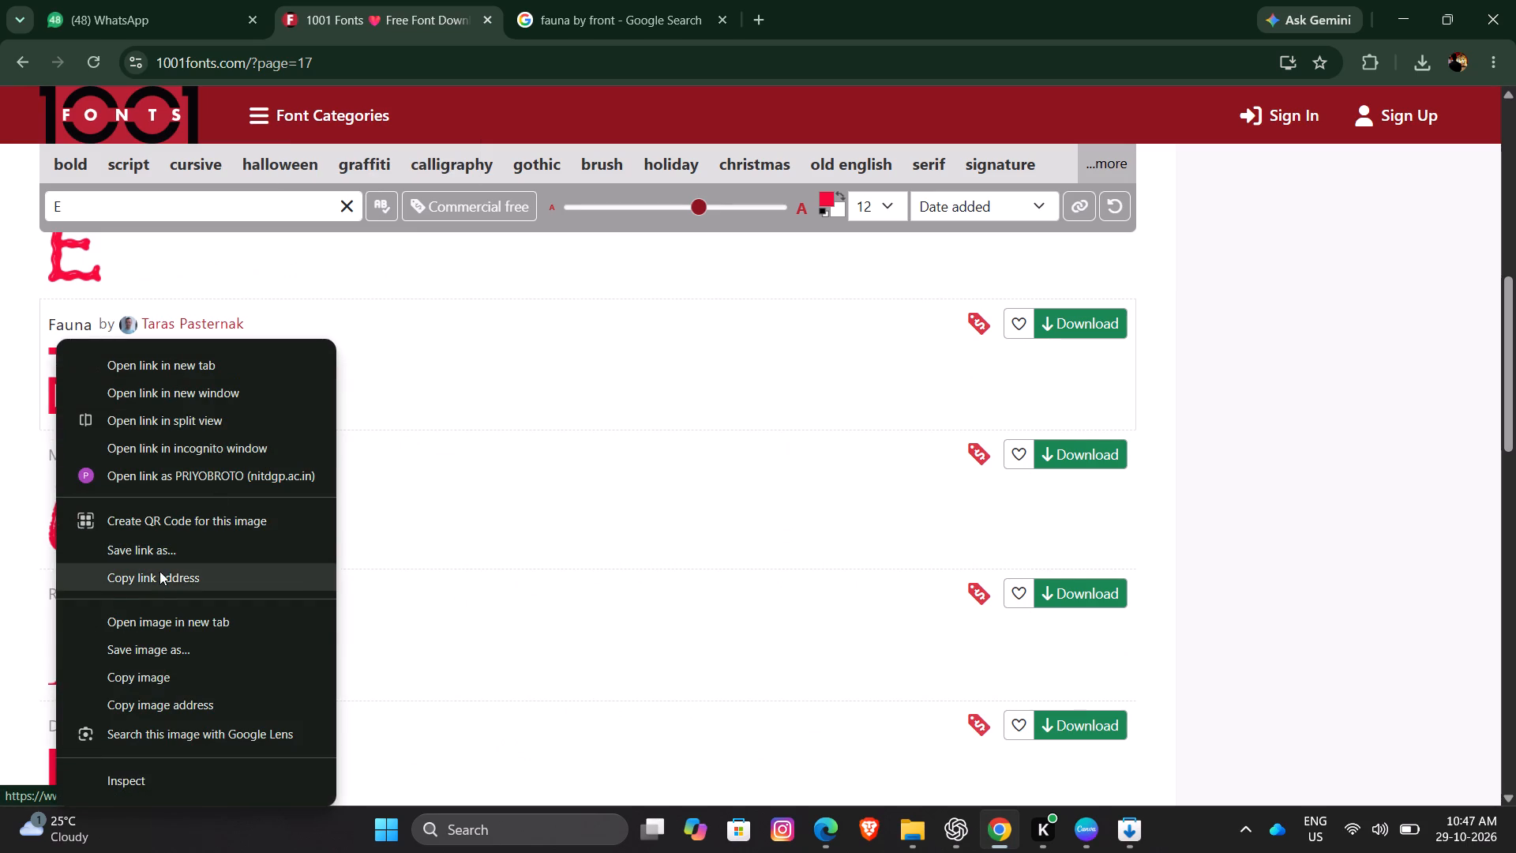
{"action": "left_click", "coordinate": [145, 671]}
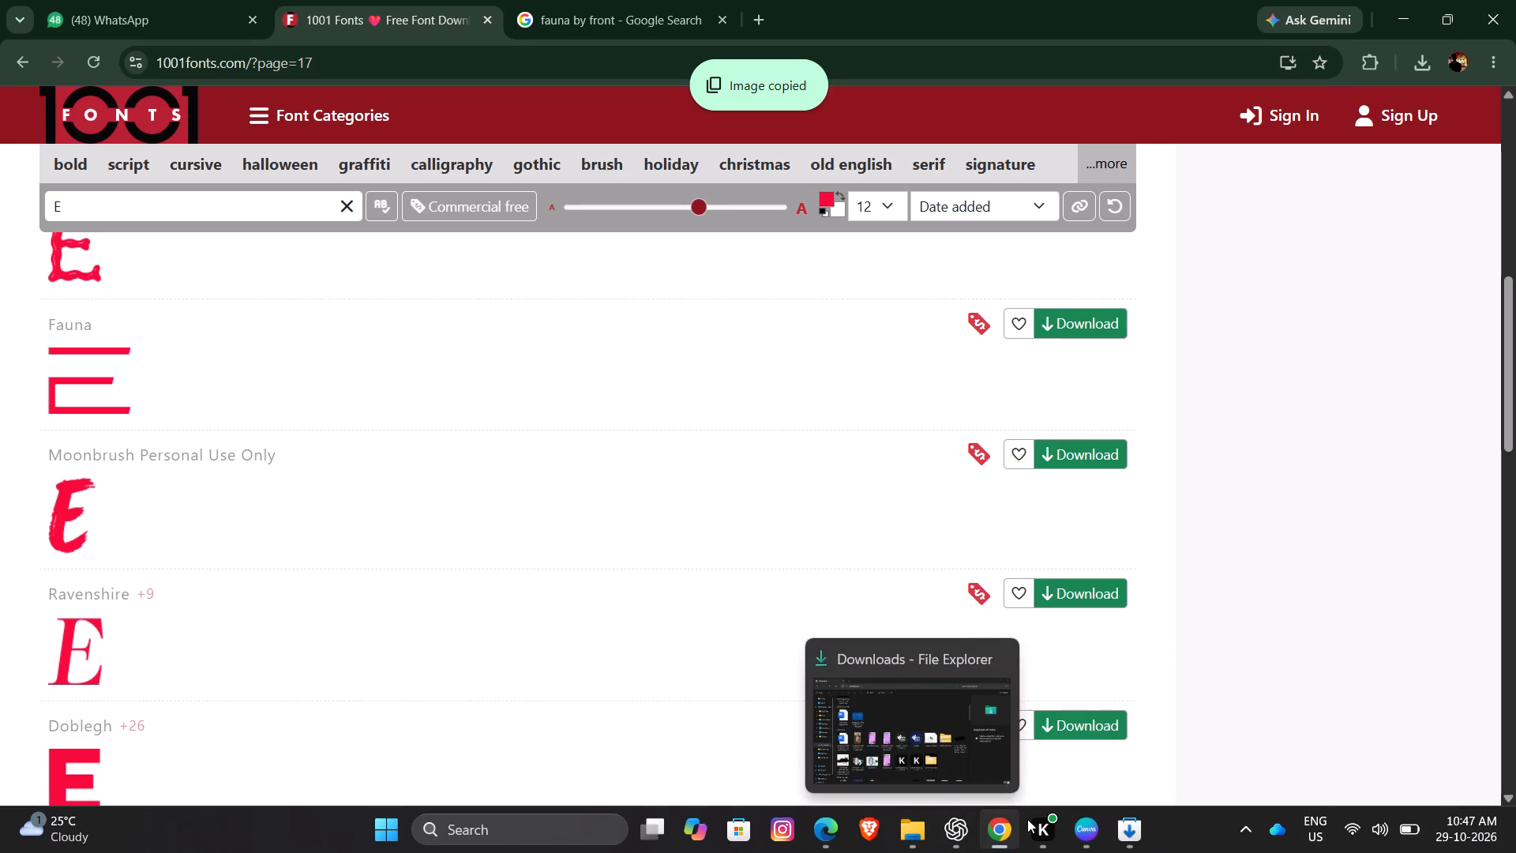
Switch to Canva and paste the copied Fauna E image onto the page 2 poster.
{"action": "left_click", "coordinate": [1079, 830]}
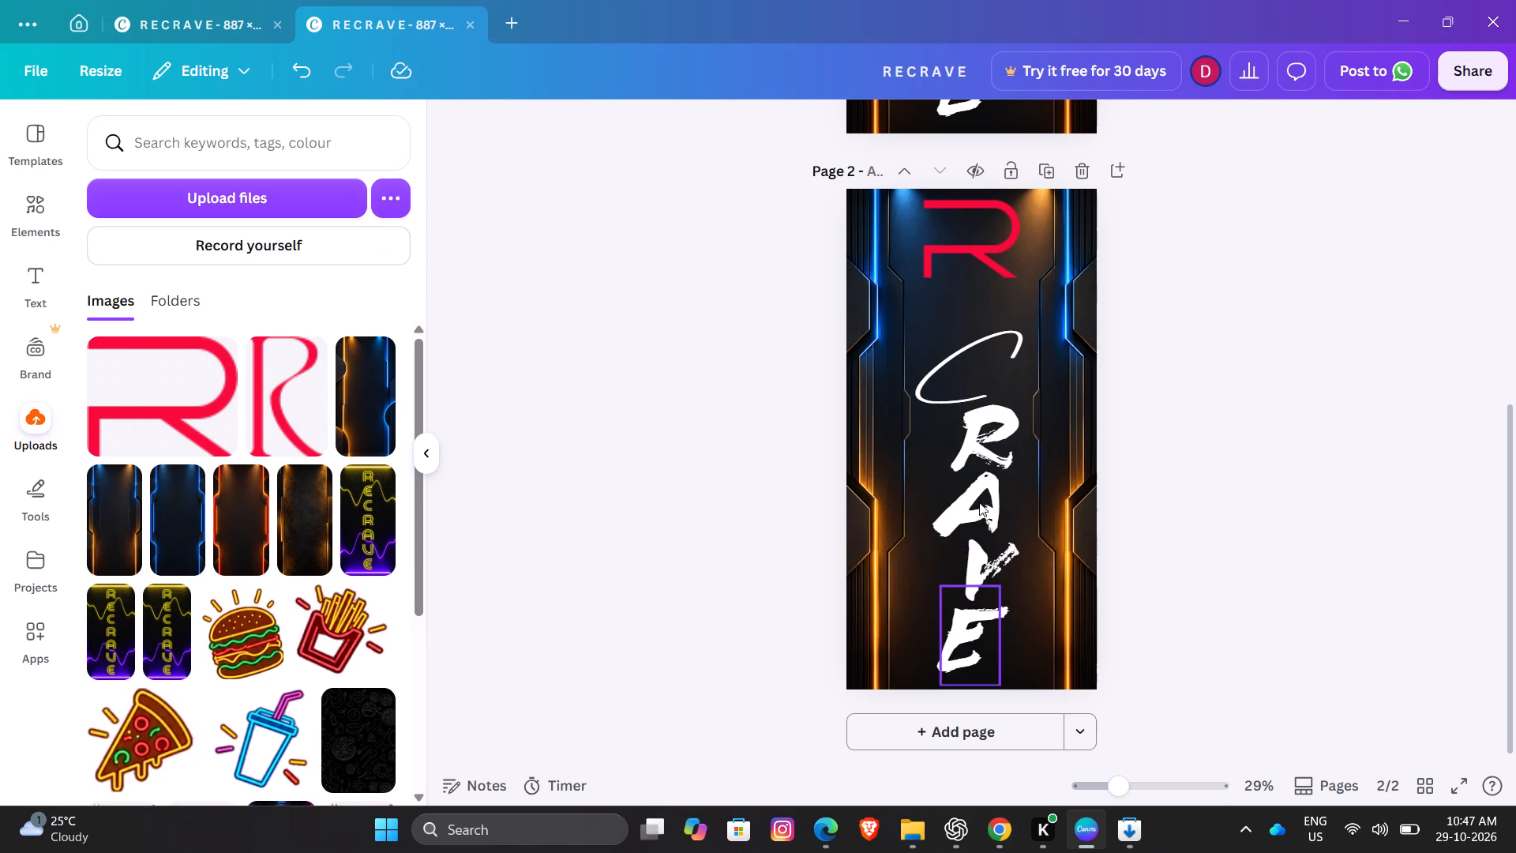
{"action": "left_click", "coordinate": [972, 310]}
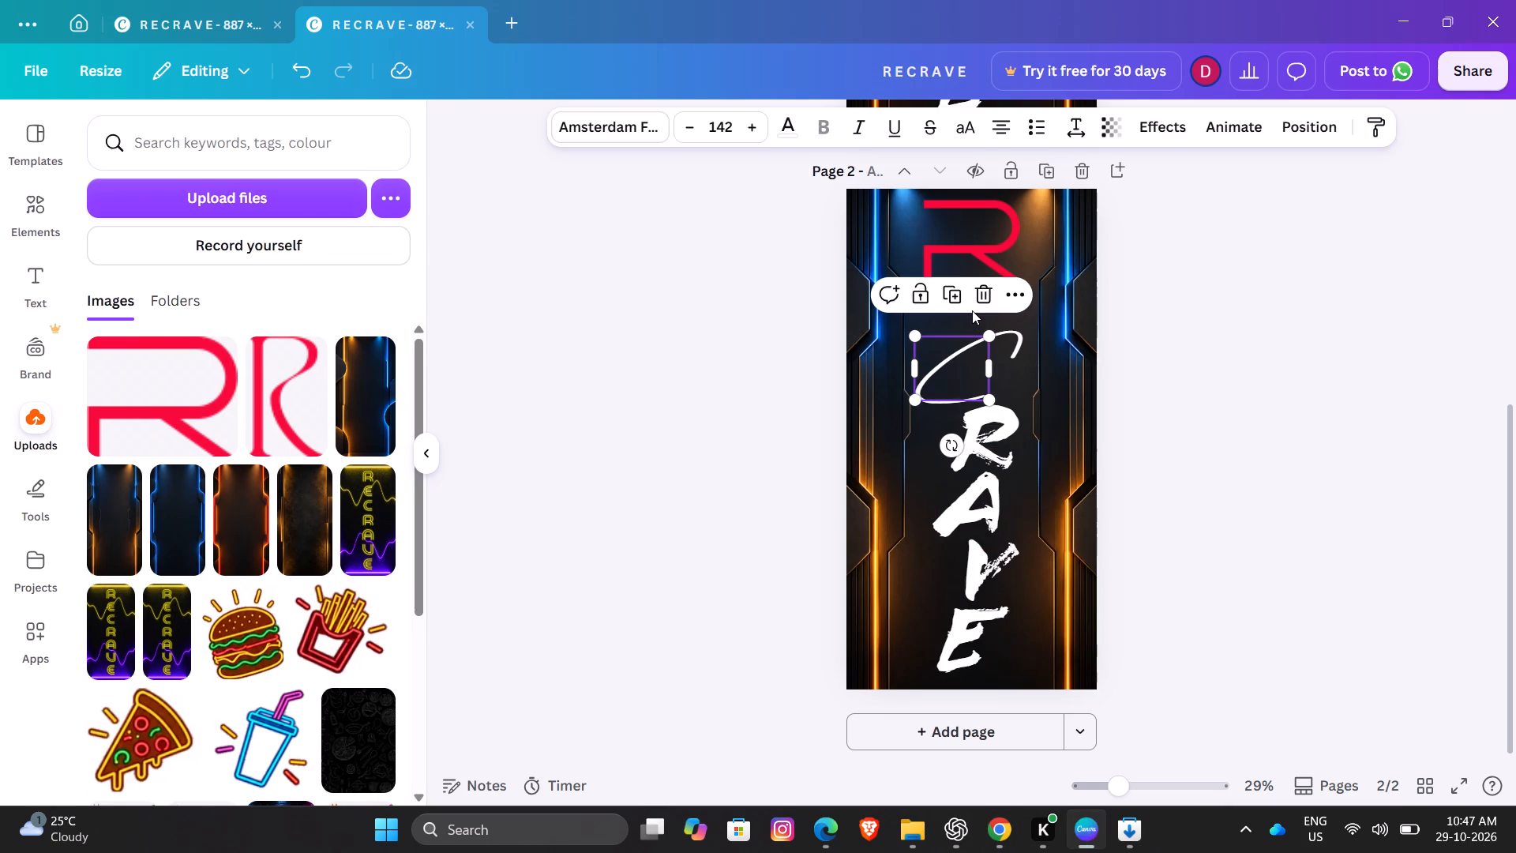
{"action": "right_click", "coordinate": [972, 310]}
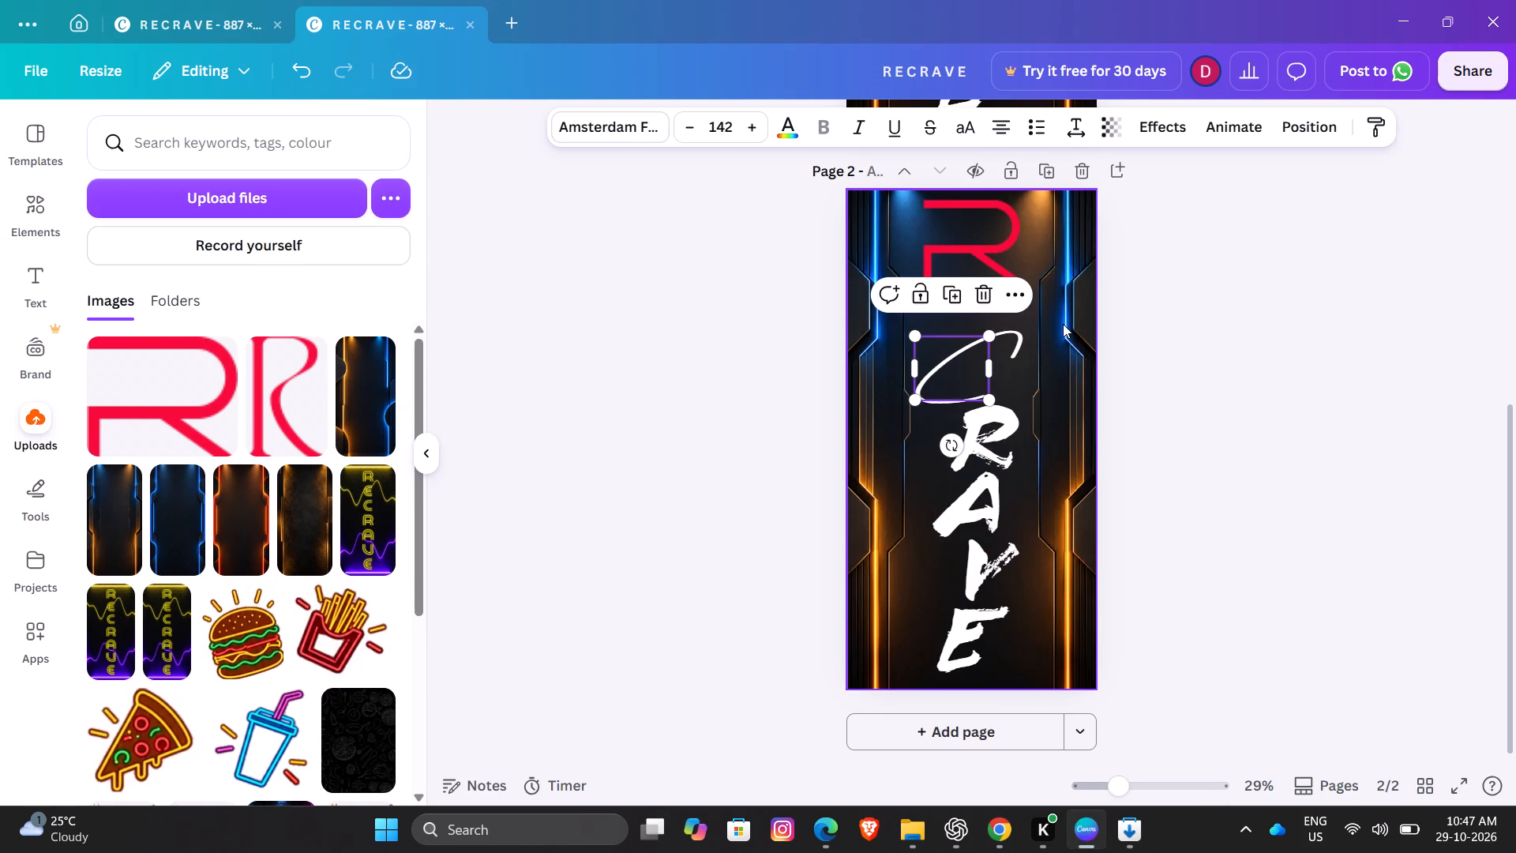
{"action": "right_click", "coordinate": [1063, 324]}
{"action": "left_click", "coordinate": [1120, 197]}
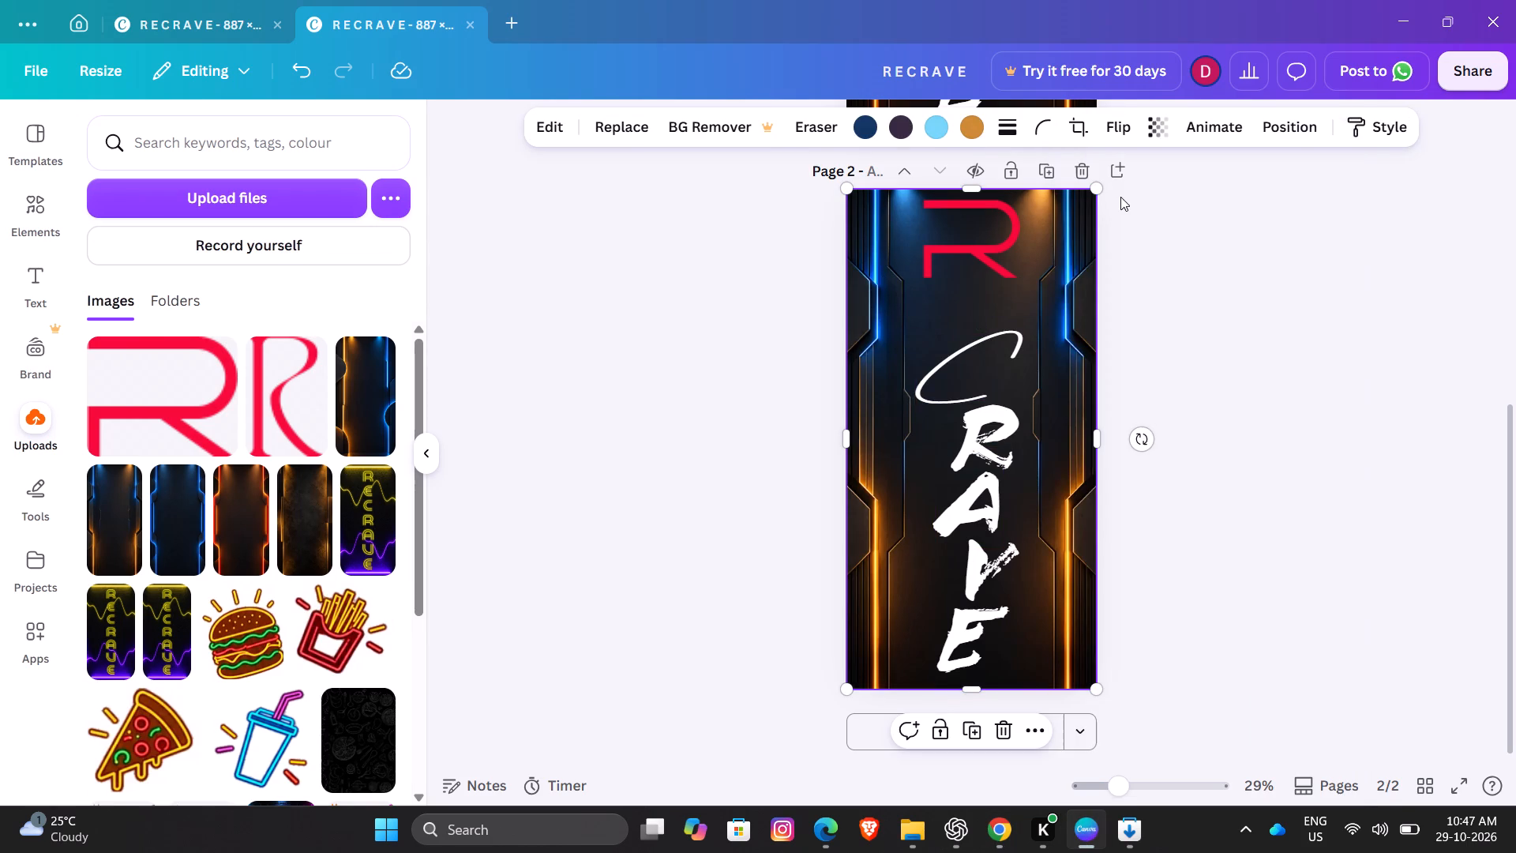
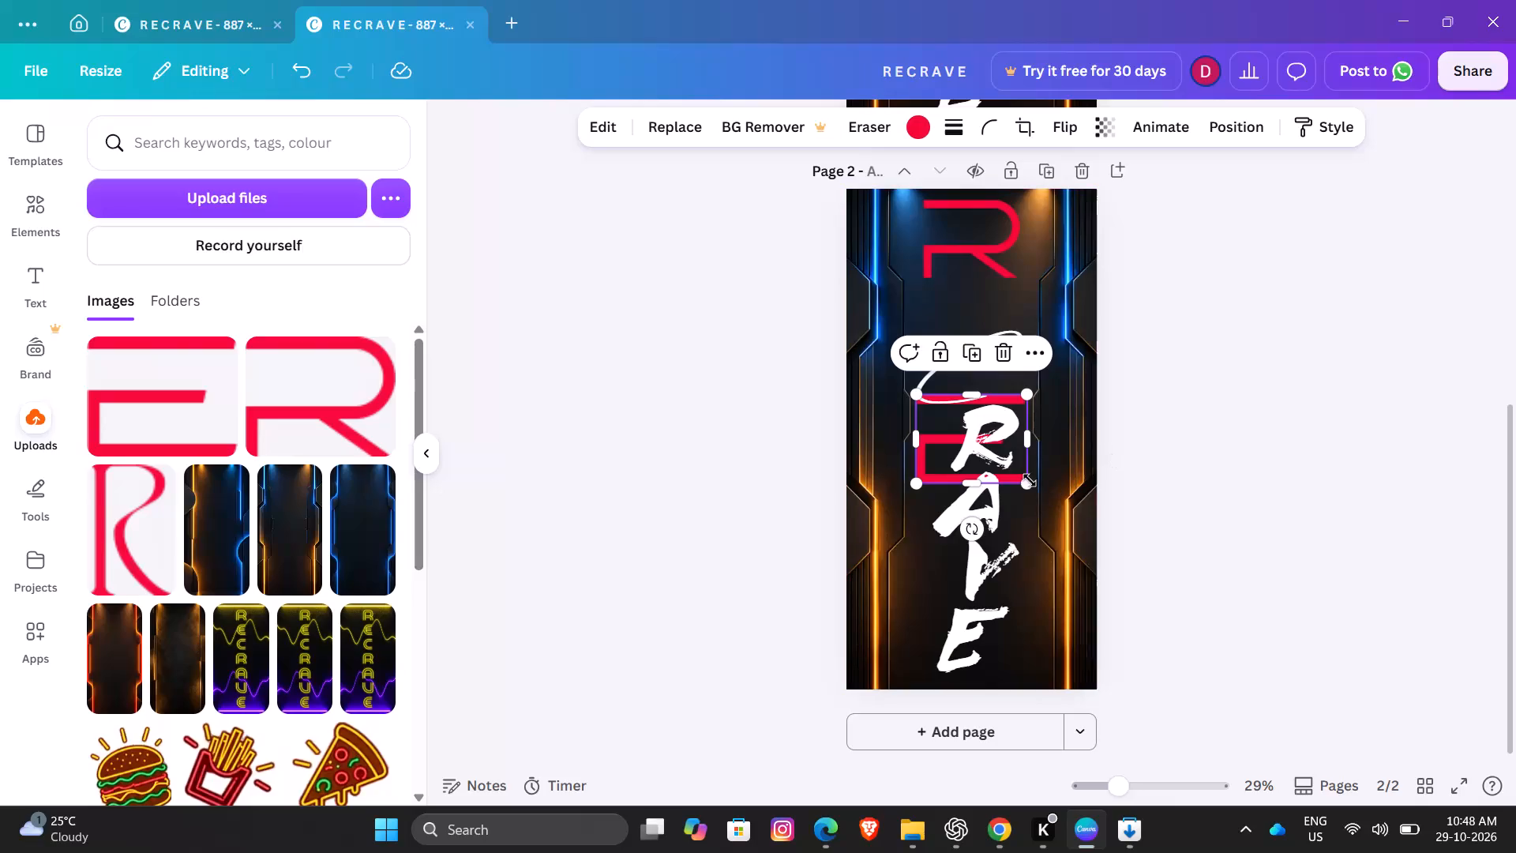
Shrink the pasted red E to about 278 × 222 and place it directly below the red R.
{"action": "left_click_drag", "start_coordinate": [1029, 480], "coordinate": [993, 457]}
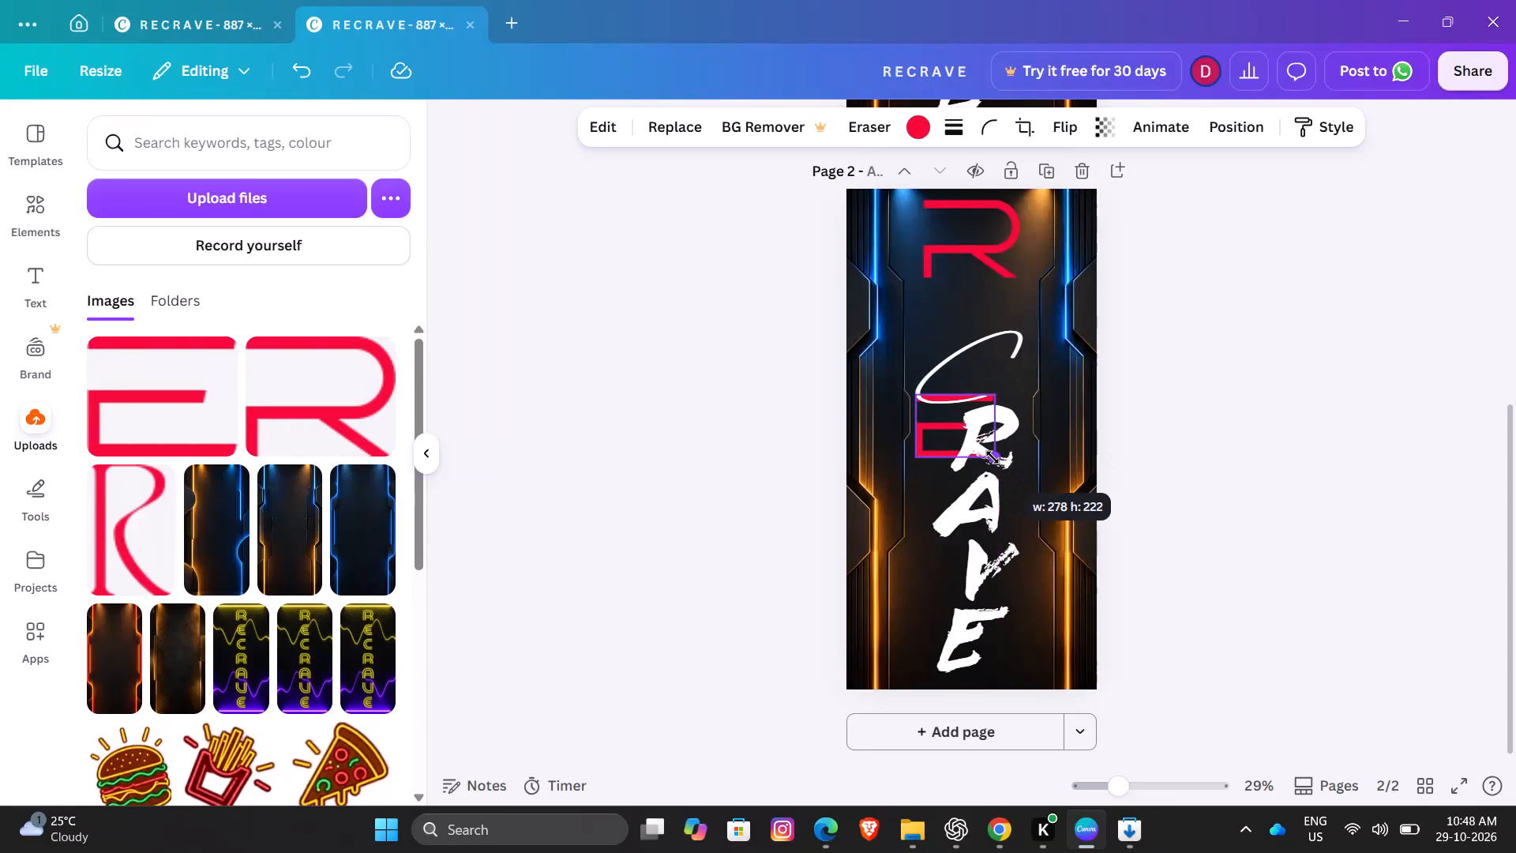
{"action": "left_click", "coordinate": [947, 434]}
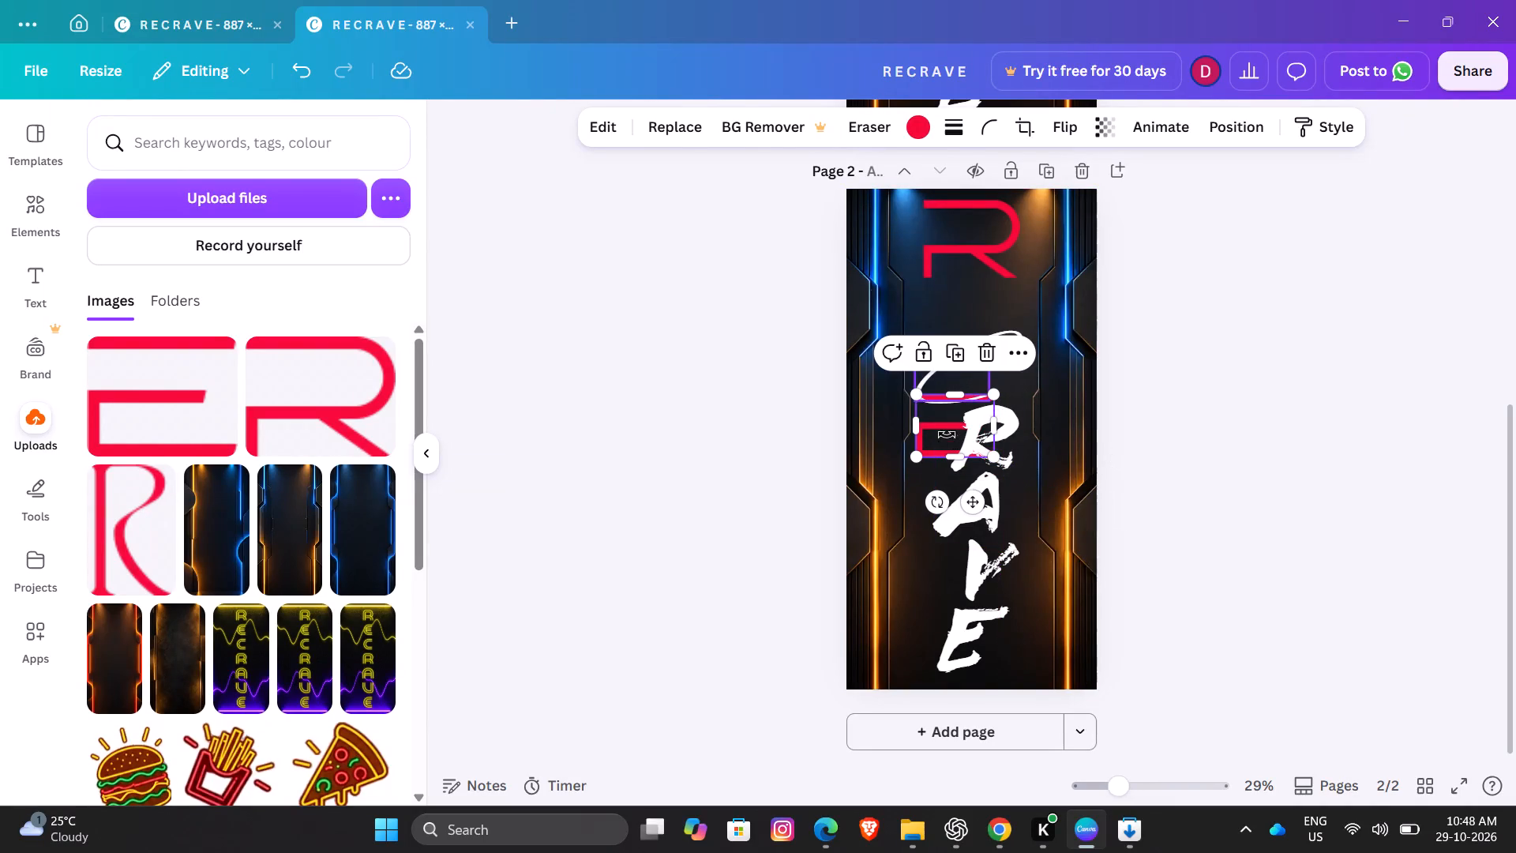
{"action": "left_click", "coordinate": [1209, 430]}
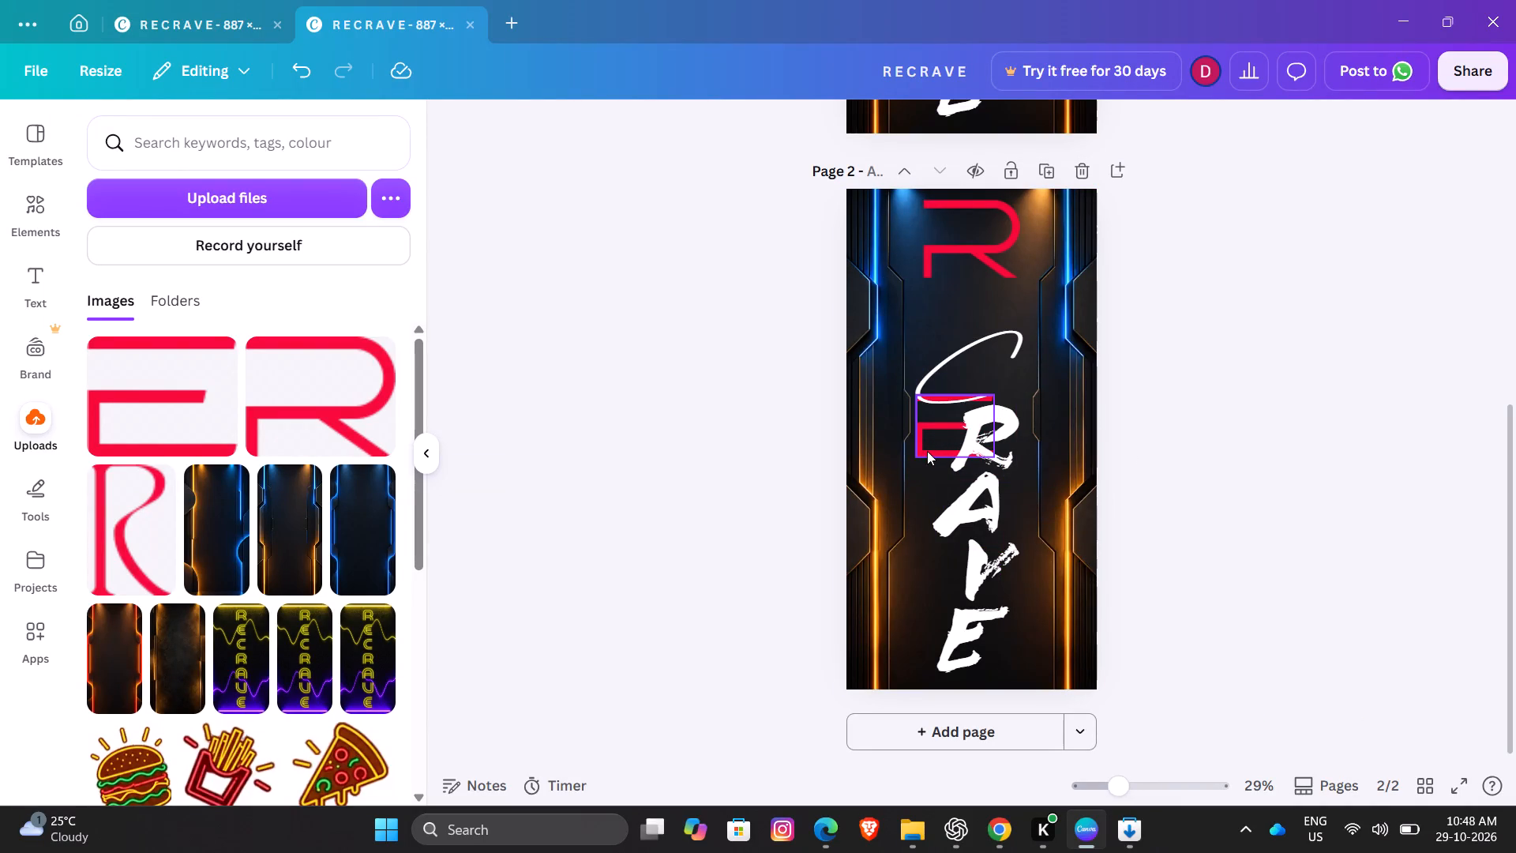
{"action": "left_click_drag", "start_coordinate": [927, 451], "coordinate": [939, 335]}
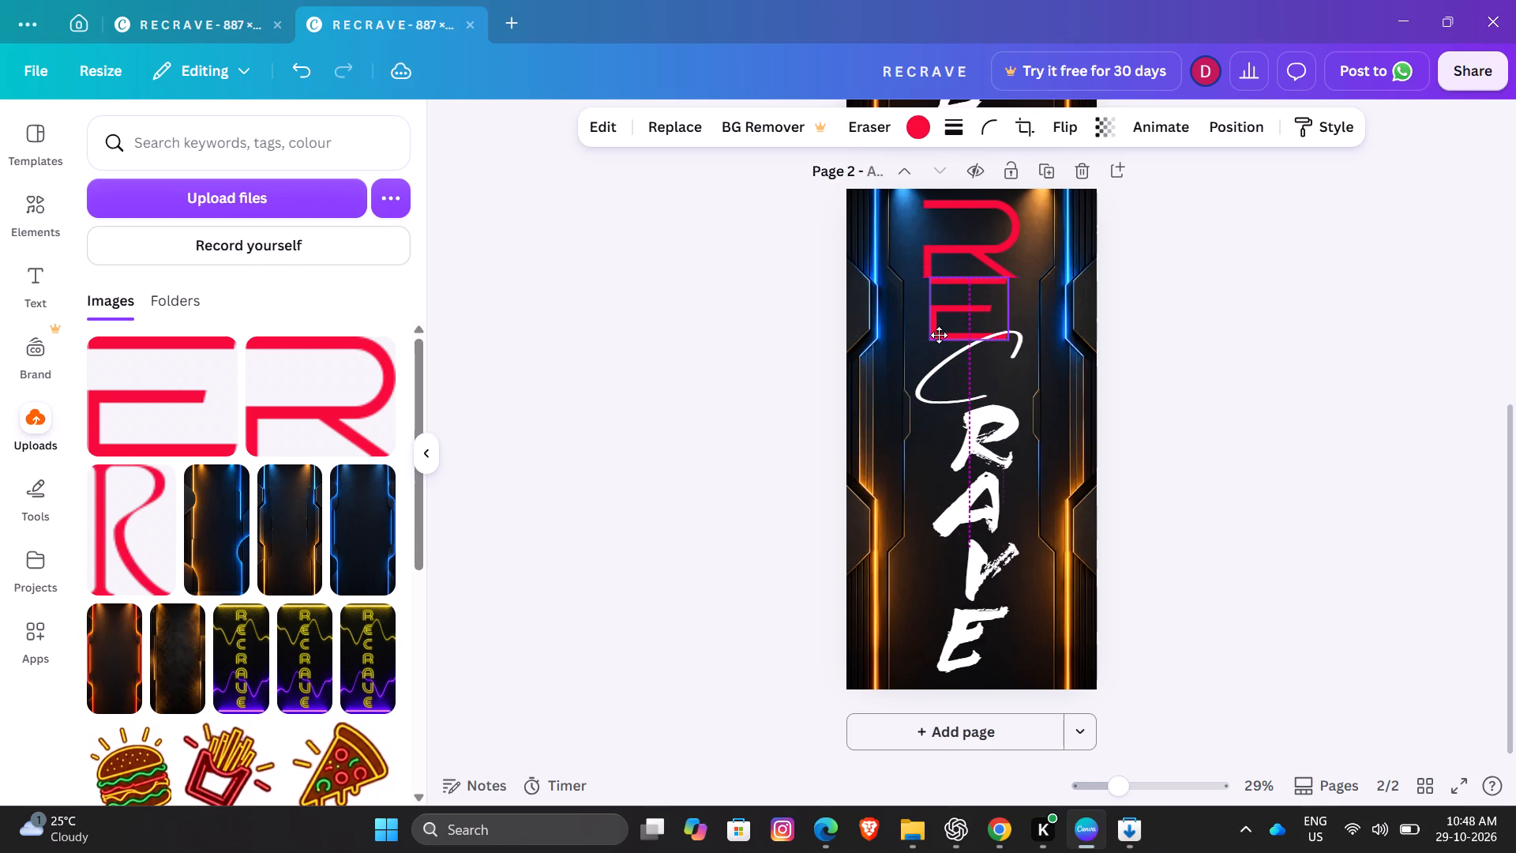
{"action": "left_click_drag", "start_coordinate": [939, 335], "coordinate": [944, 336]}
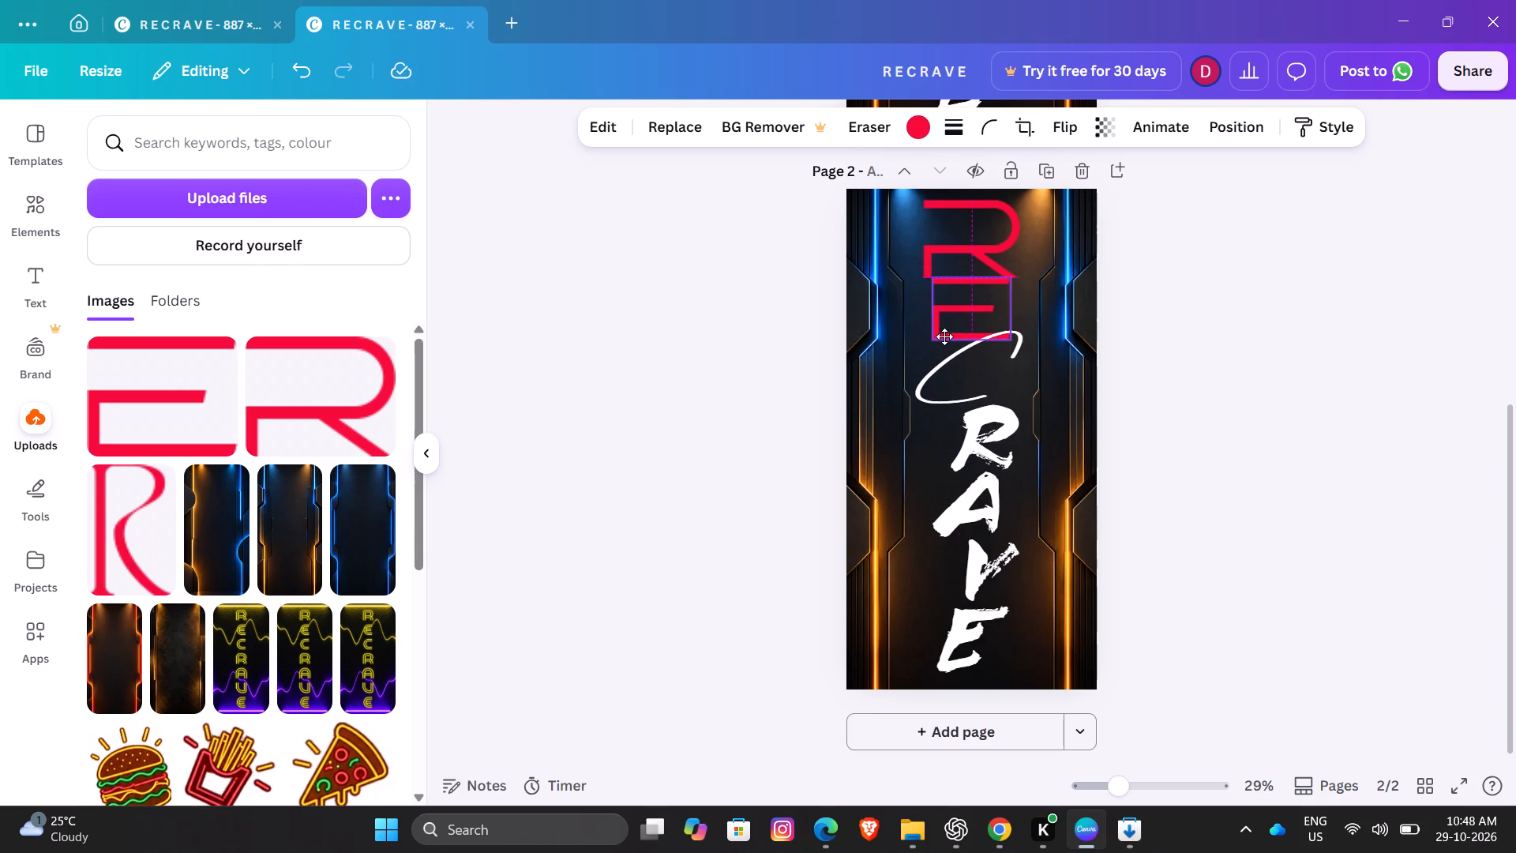
{"action": "left_click_drag", "start_coordinate": [944, 336], "coordinate": [935, 333]}
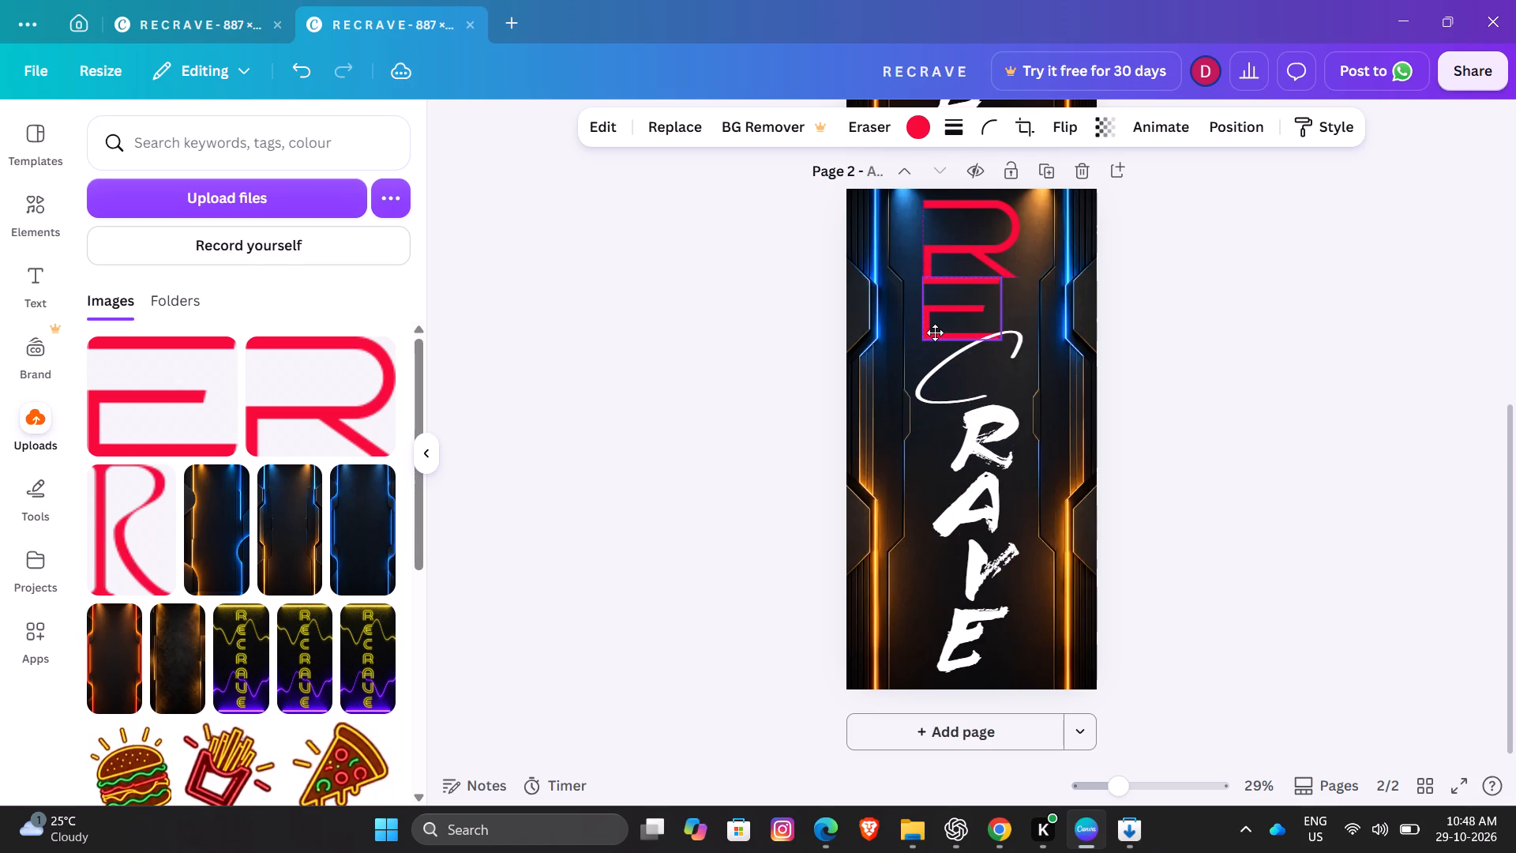
{"action": "left_click_drag", "start_coordinate": [935, 333], "coordinate": [936, 336]}
{"action": "left_click", "coordinate": [1230, 331]}
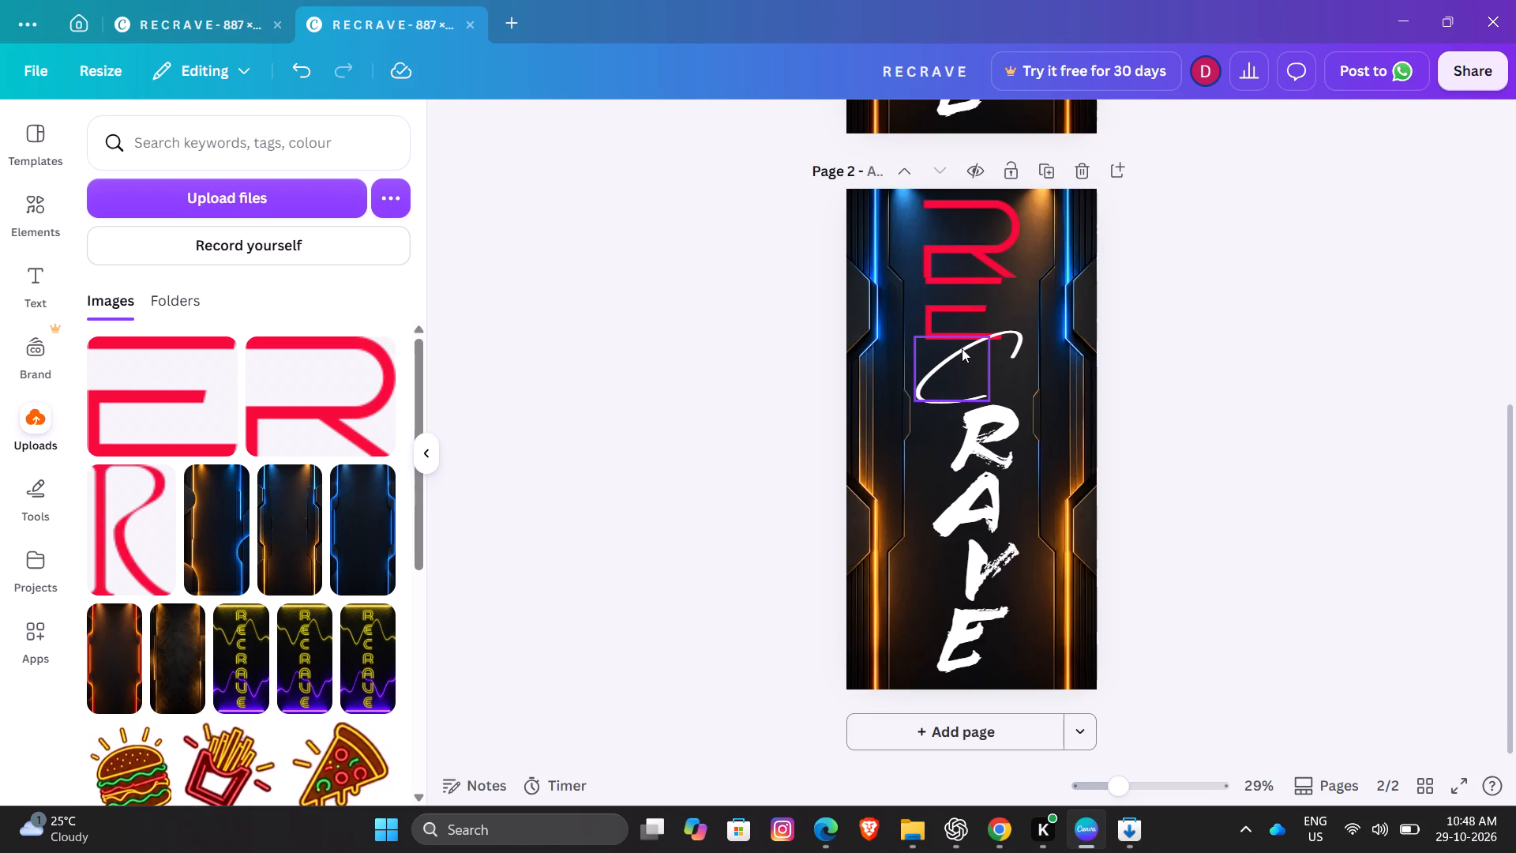
Move the white script C down over the A and reposition the red E just below the red R, leaving a small gap.
{"action": "left_click_drag", "start_coordinate": [960, 359], "coordinate": [927, 498]}
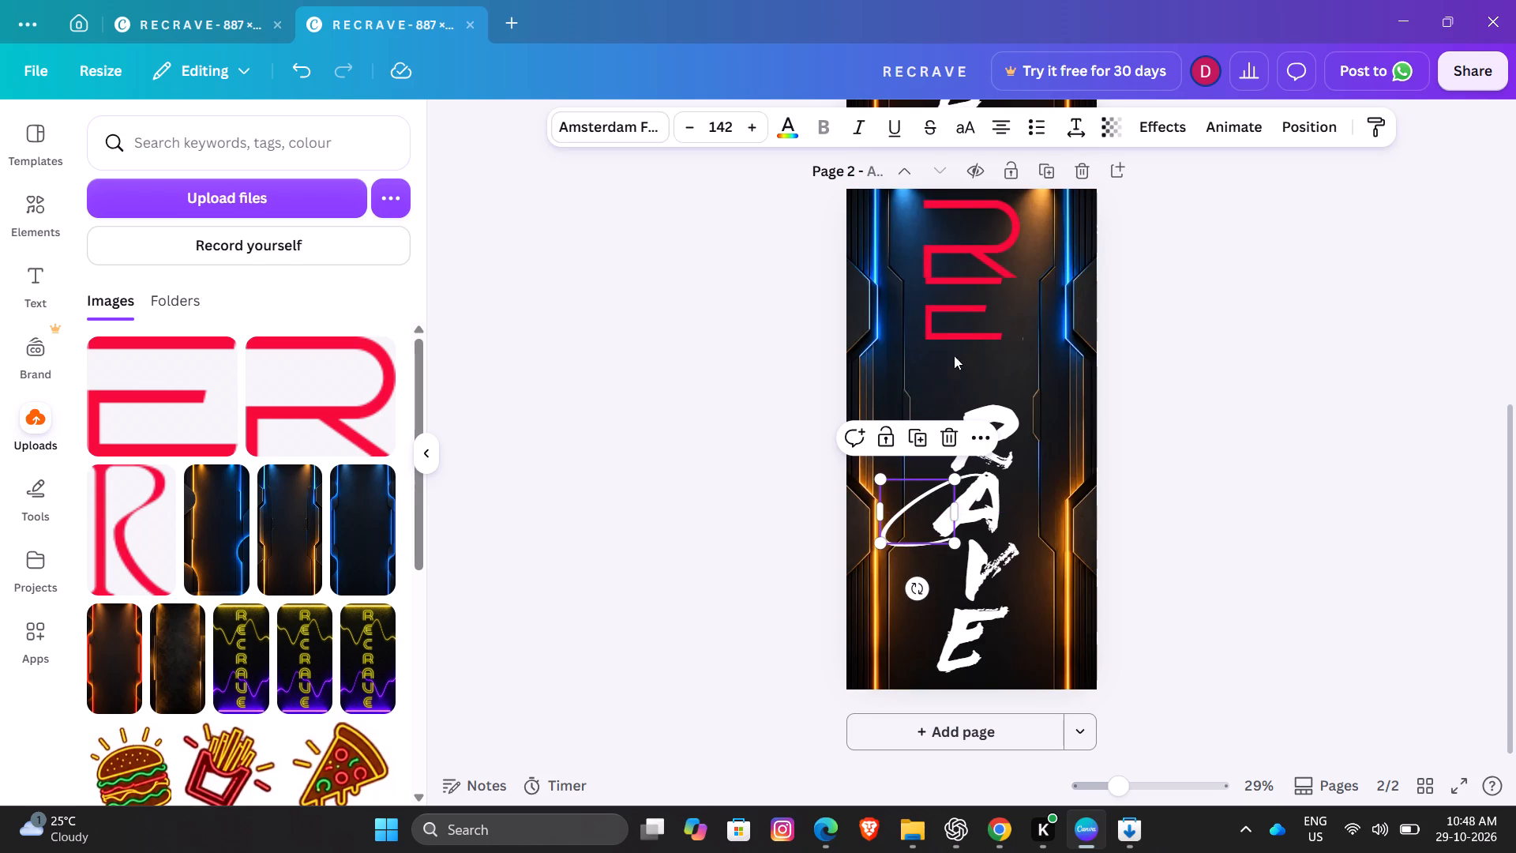
{"action": "left_click", "coordinate": [961, 319]}
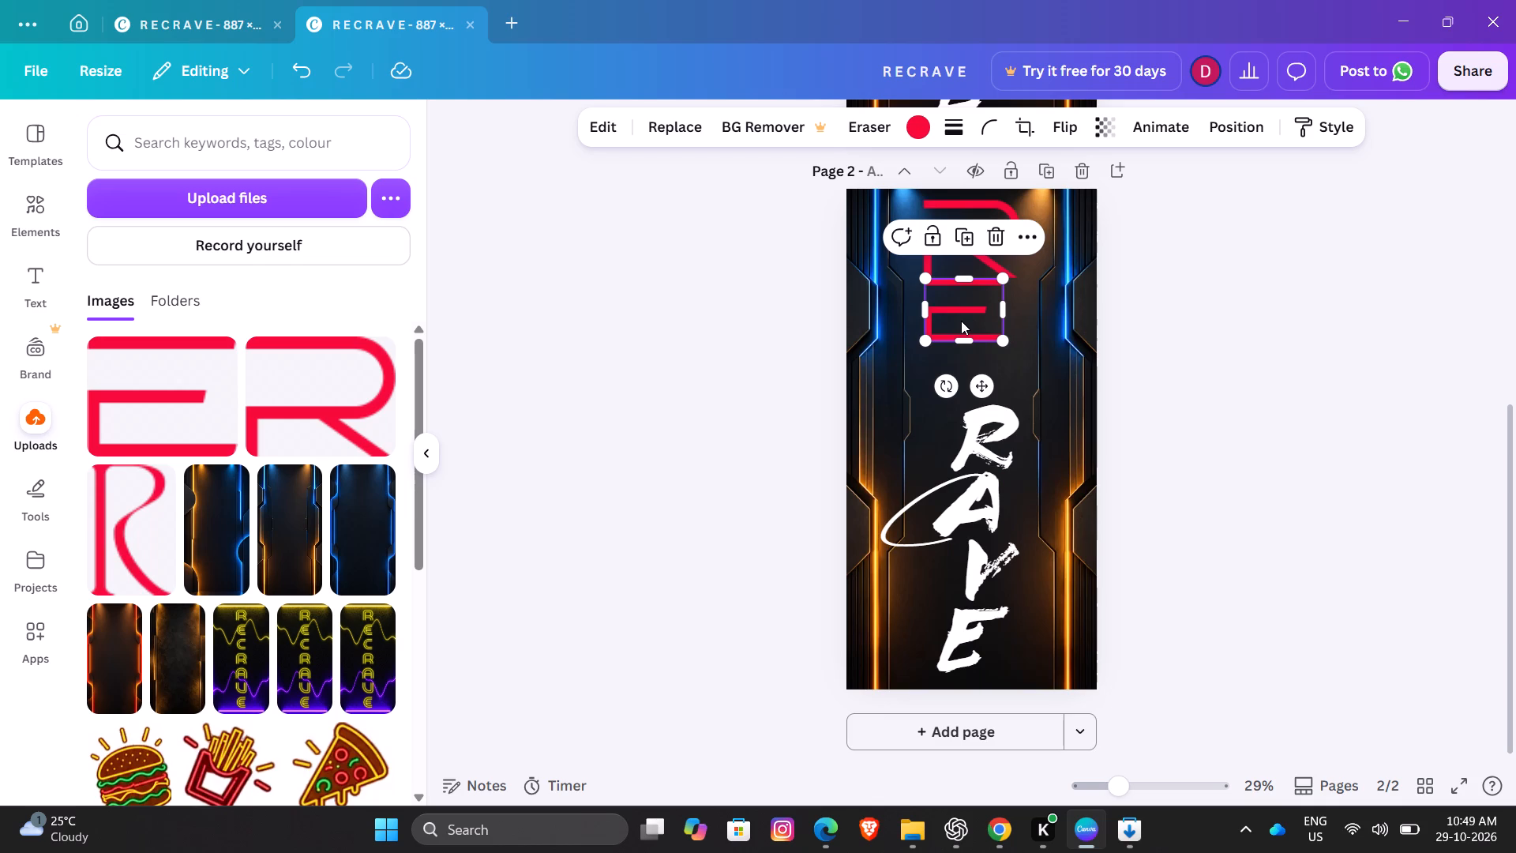
{"action": "key", "text": "Left"}
{"action": "left_click", "coordinate": [961, 321]}
{"action": "left_click", "coordinate": [961, 321]}
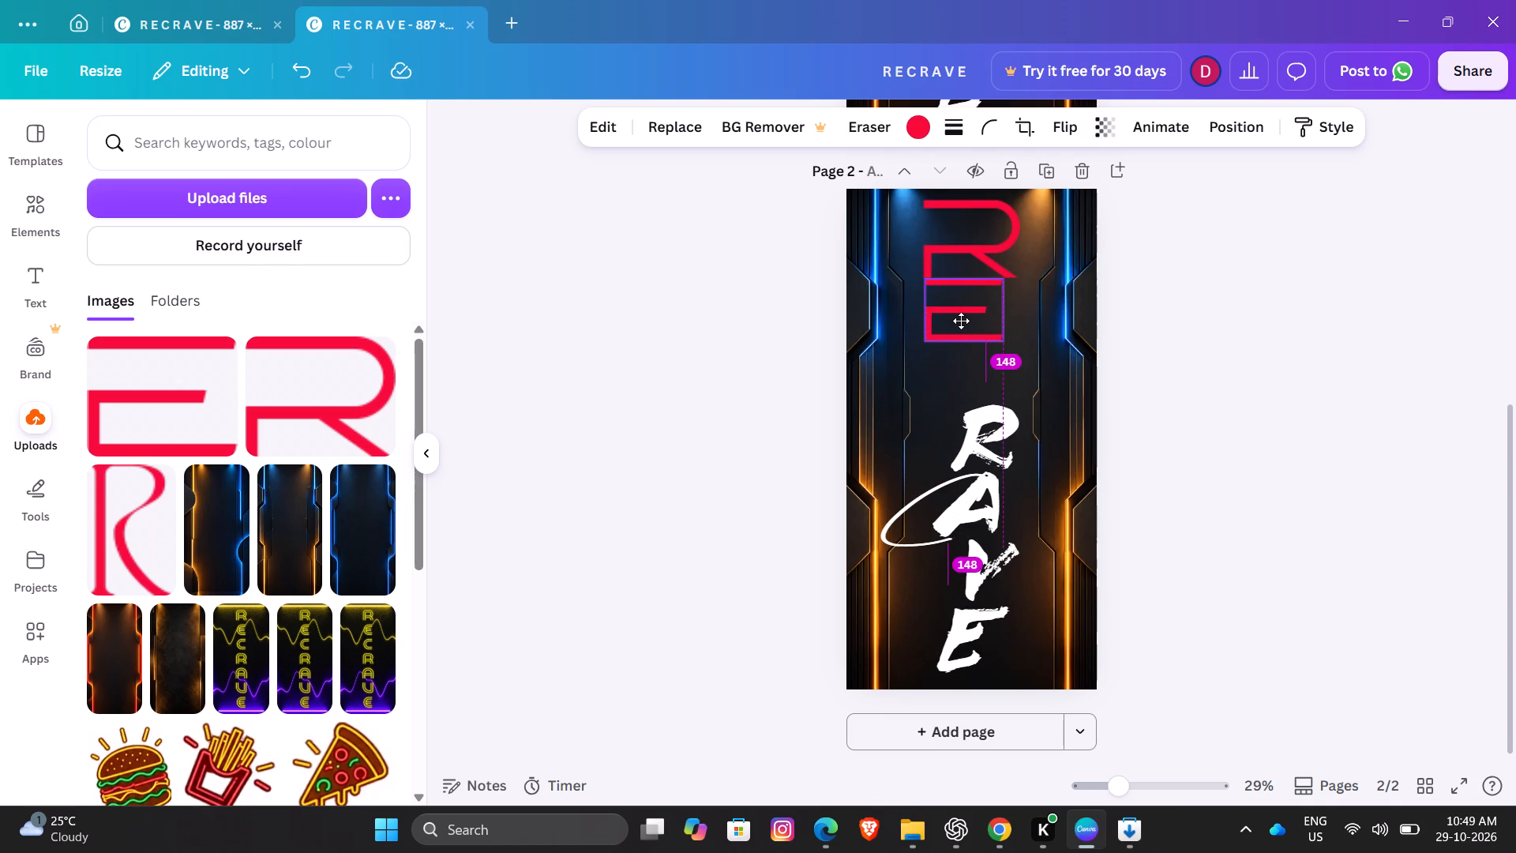
{"action": "left_click", "coordinate": [1150, 314]}
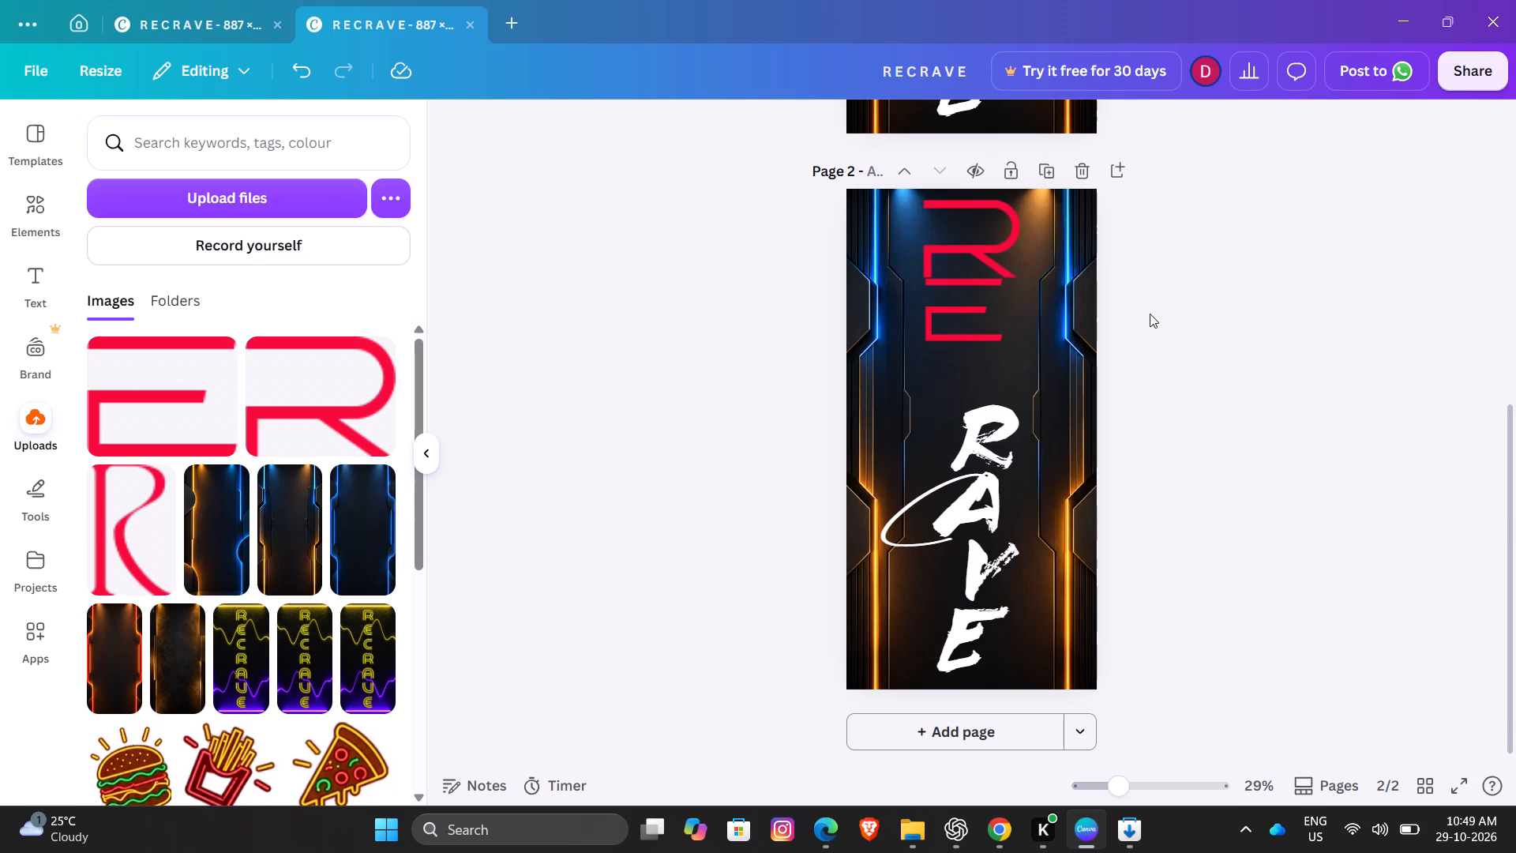
{"action": "left_click", "coordinate": [969, 302]}
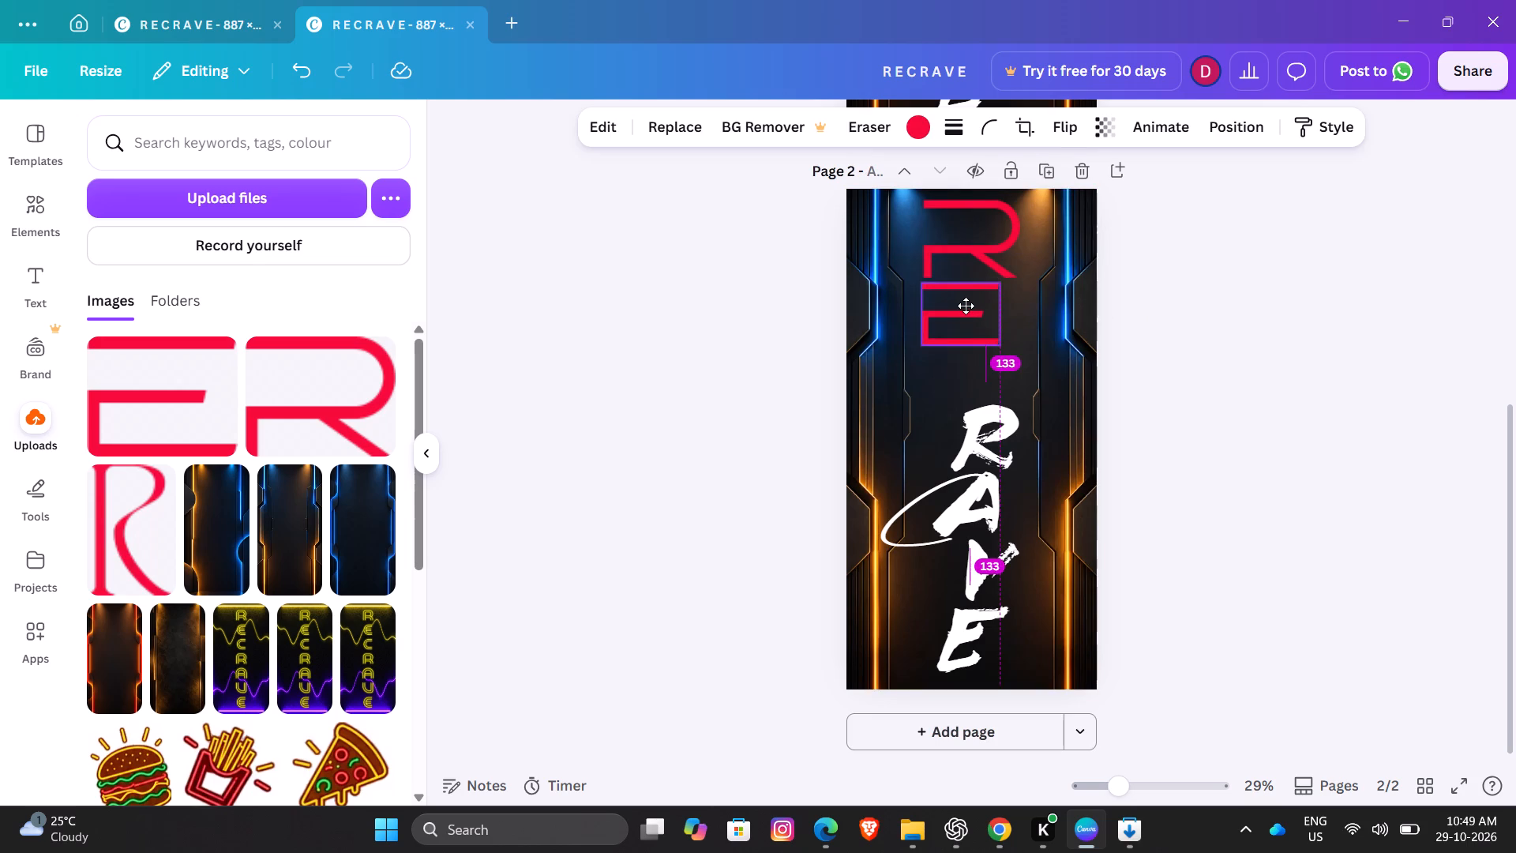
{"action": "left_click", "coordinate": [1190, 283]}
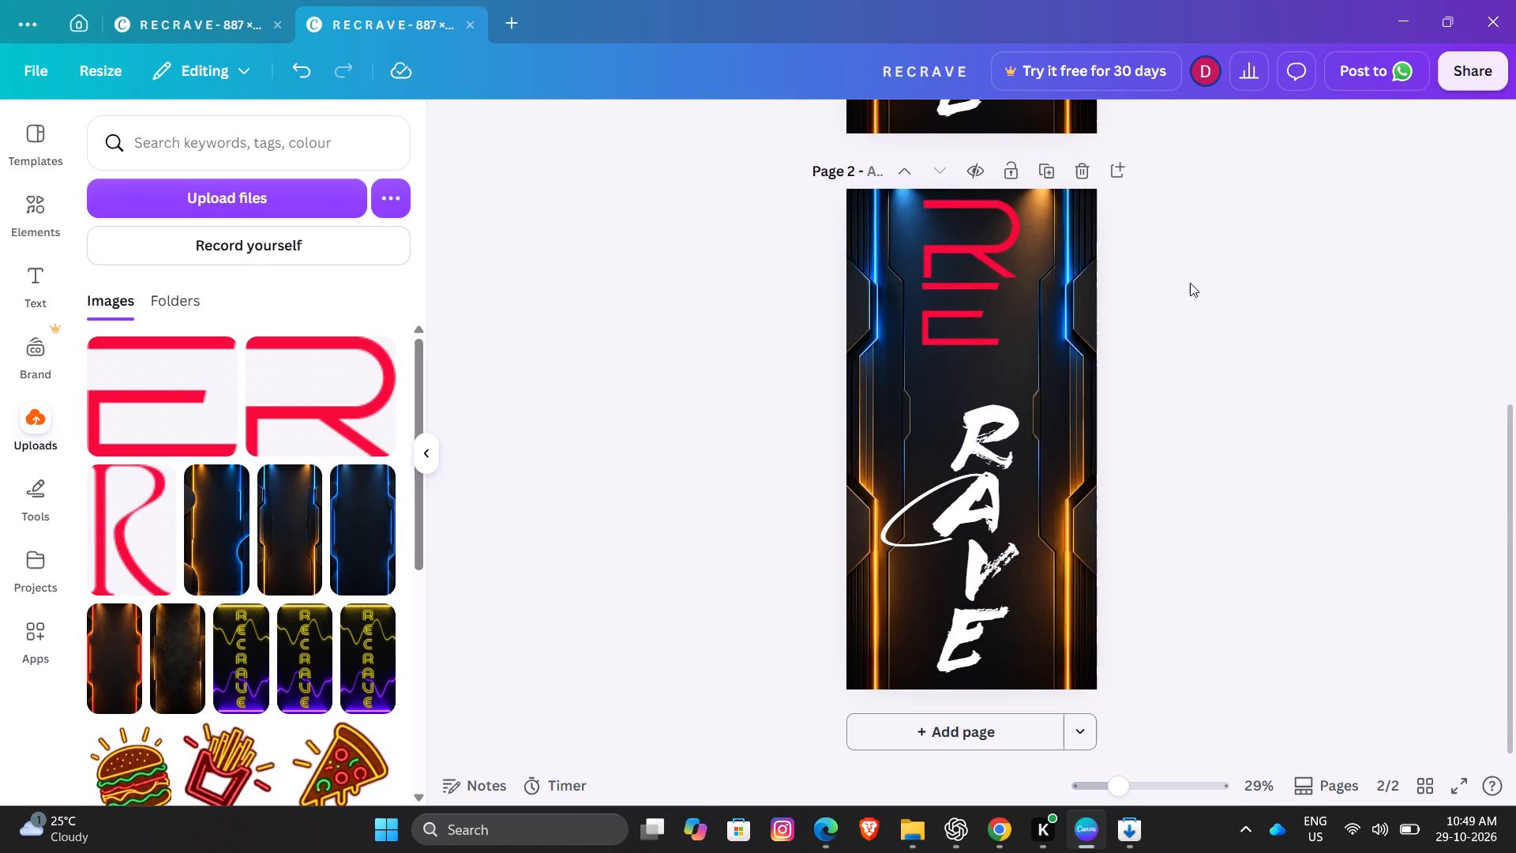
Enlarge the red E to about 338 × 269 so its width matches the red R above.
{"action": "left_click", "coordinate": [991, 240]}
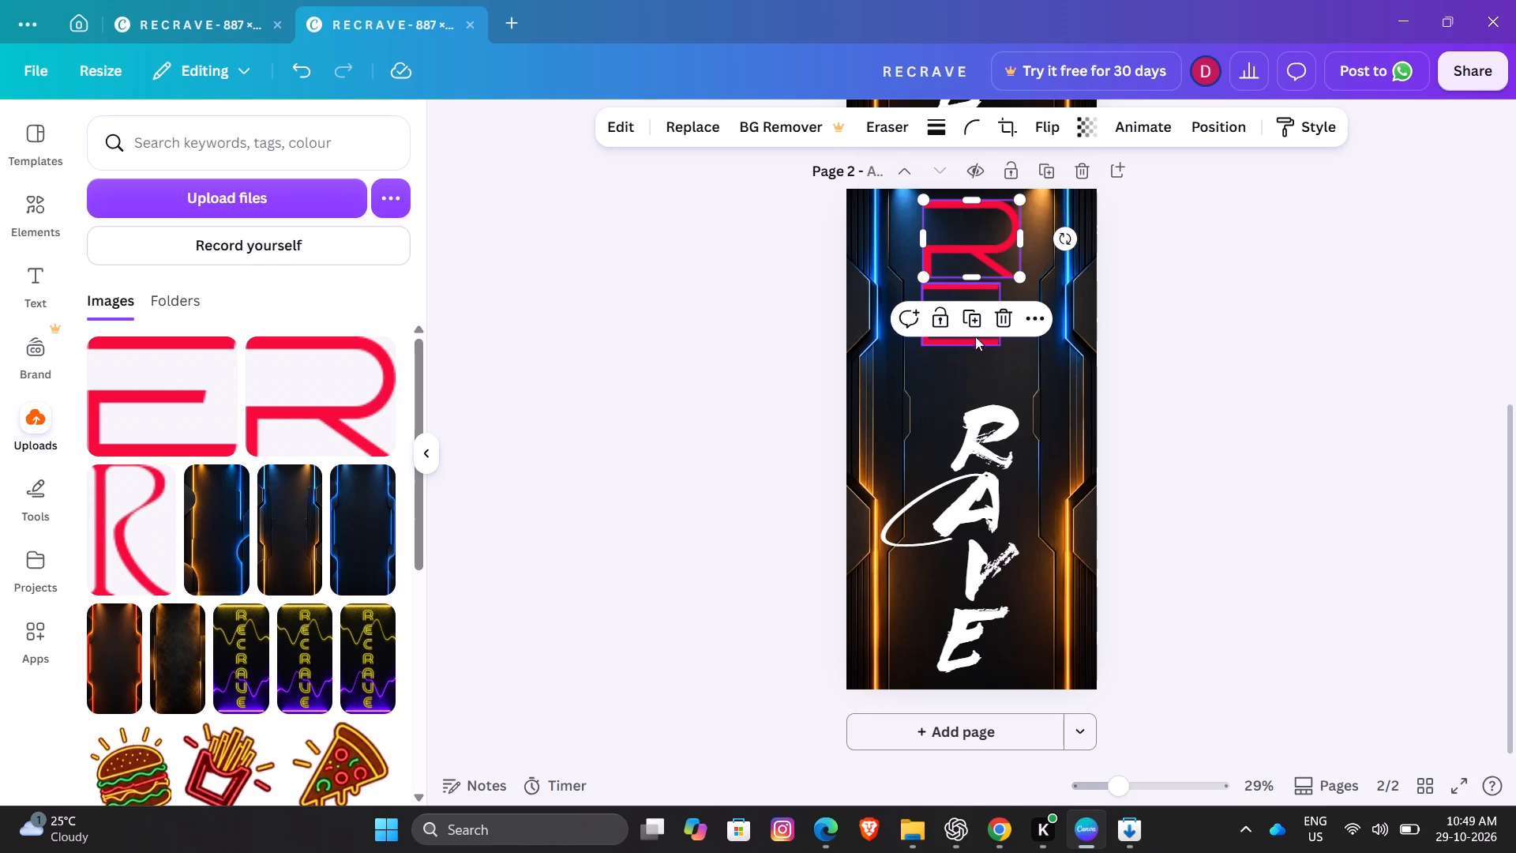
{"action": "left_click", "coordinate": [945, 296]}
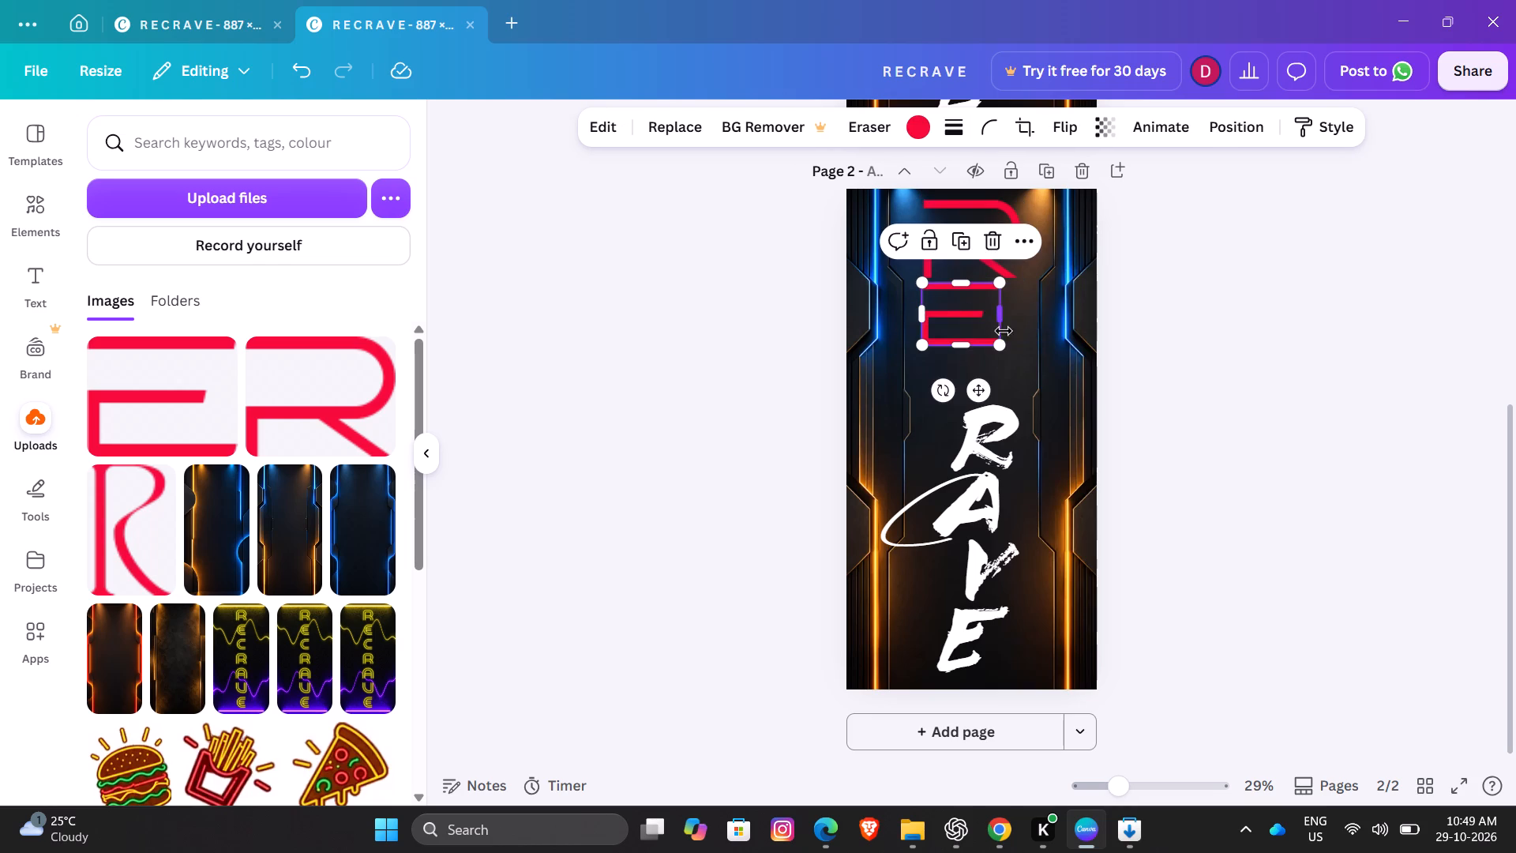
{"action": "left_click_drag", "start_coordinate": [1004, 348], "coordinate": [1023, 357]}
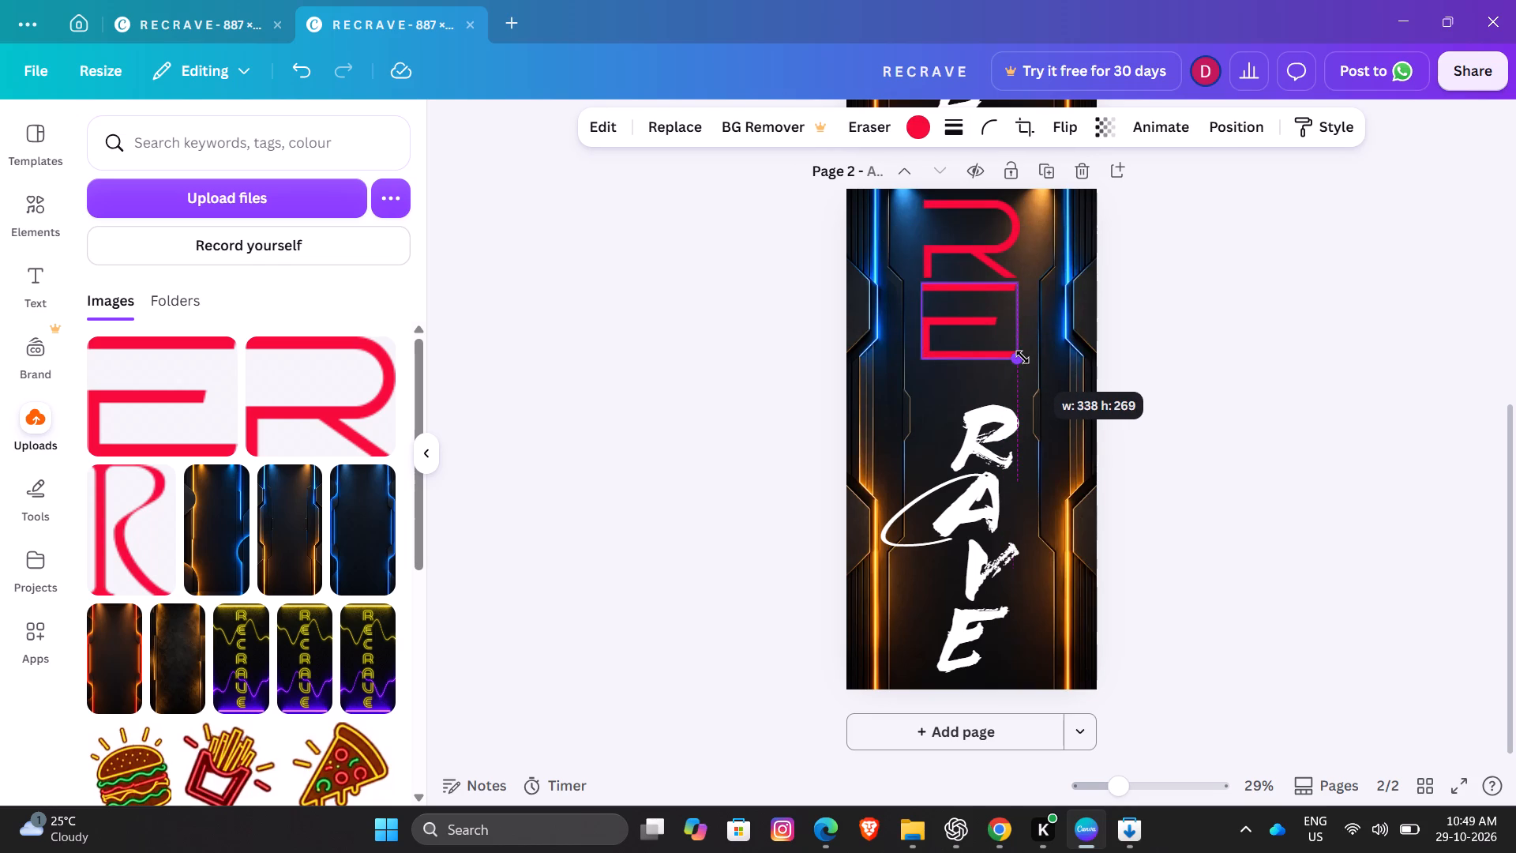
{"action": "left_click_drag", "start_coordinate": [1023, 357], "coordinate": [1021, 357]}
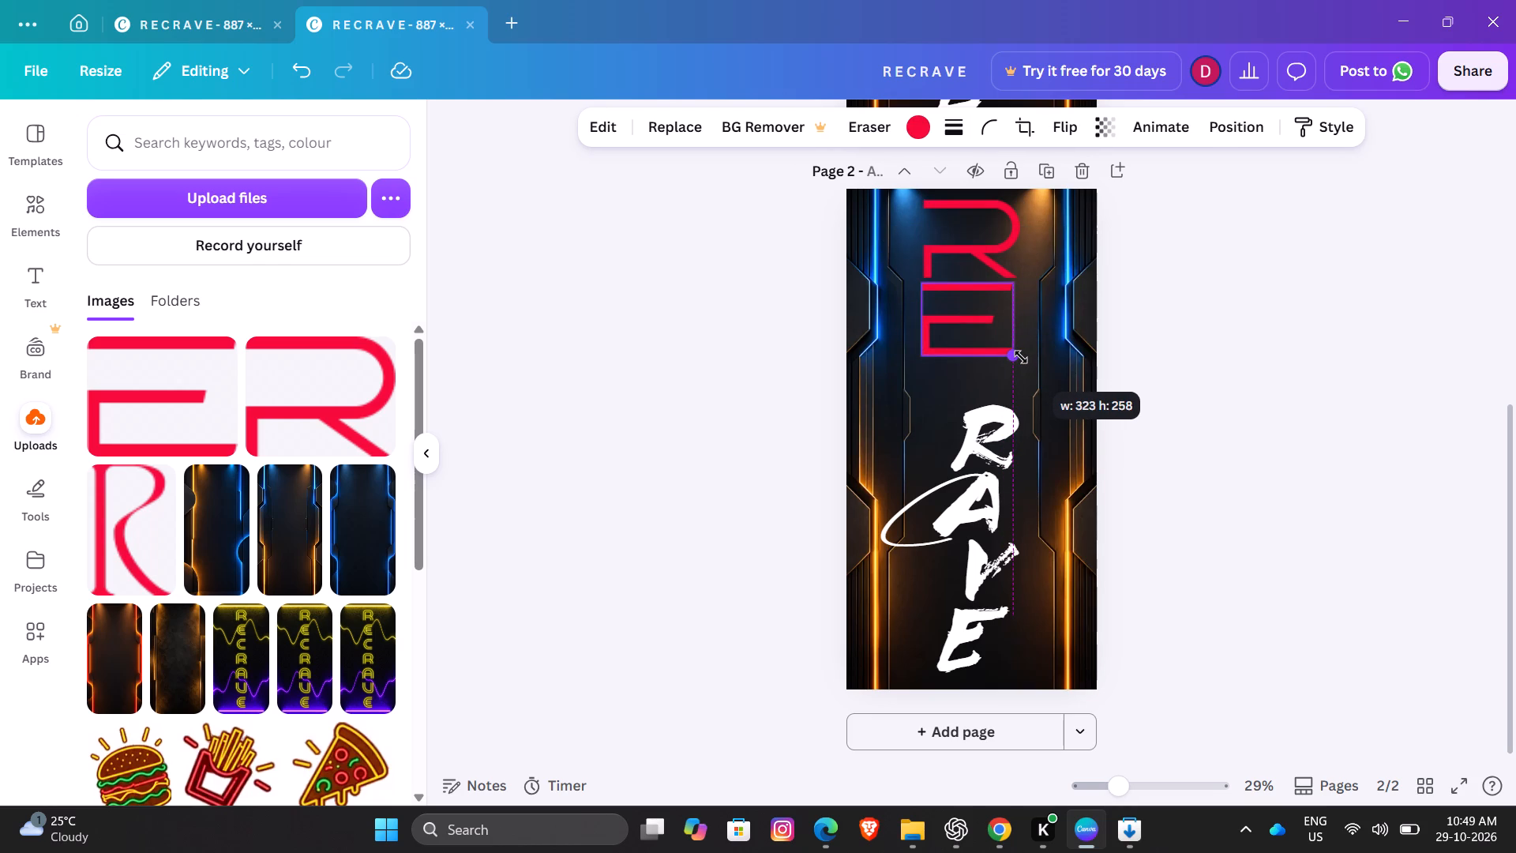
{"action": "left_click_drag", "start_coordinate": [1021, 357], "coordinate": [1023, 358]}
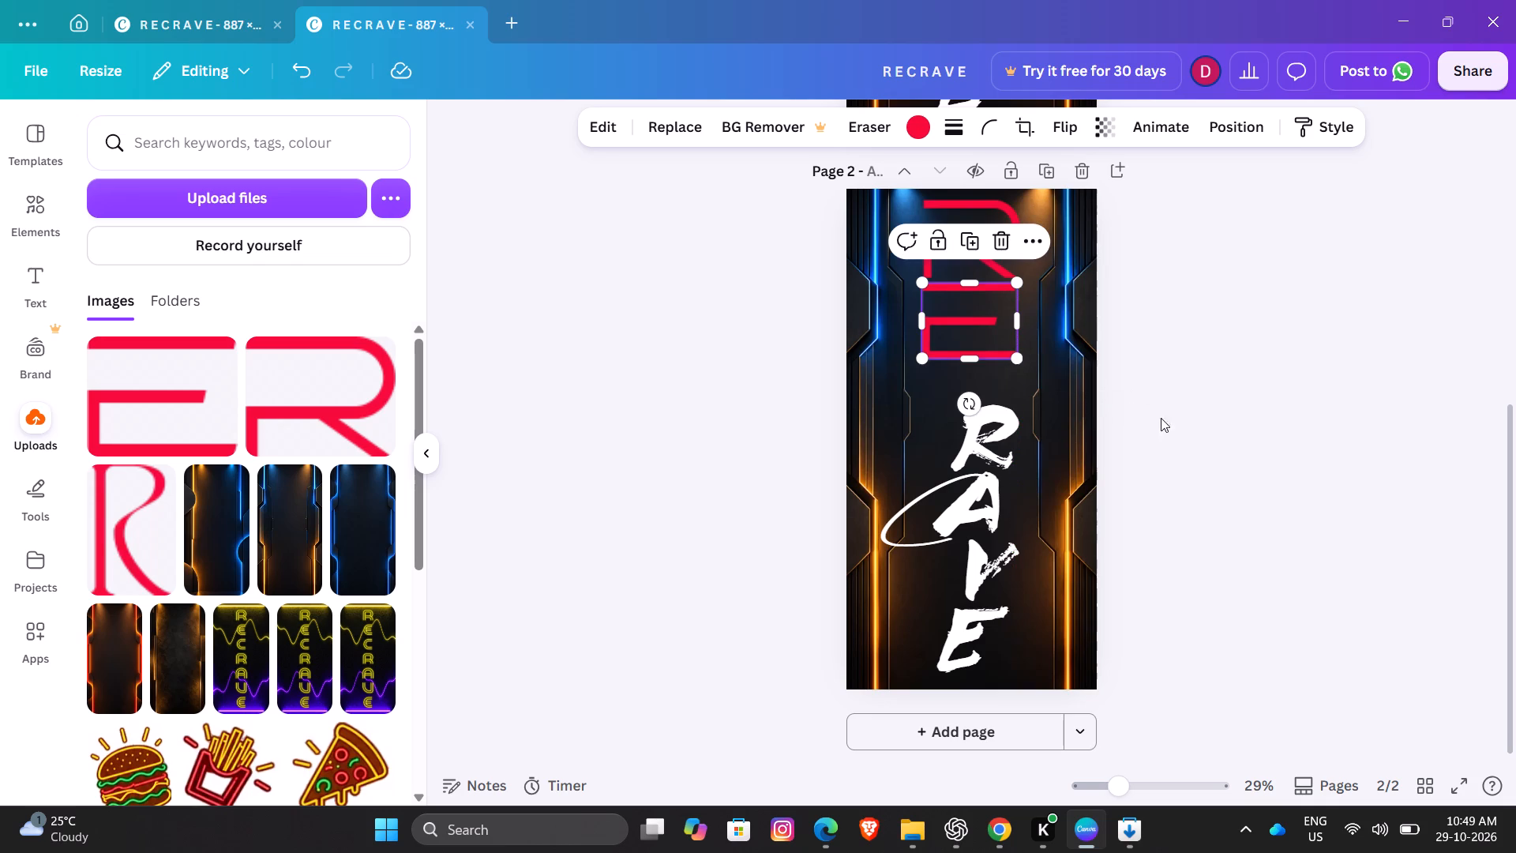
{"action": "left_click", "coordinate": [1170, 425]}
Move the white script C back up so it overlaps the lower part of the red E.
{"action": "left_click_drag", "start_coordinate": [909, 513], "coordinate": [936, 360]}
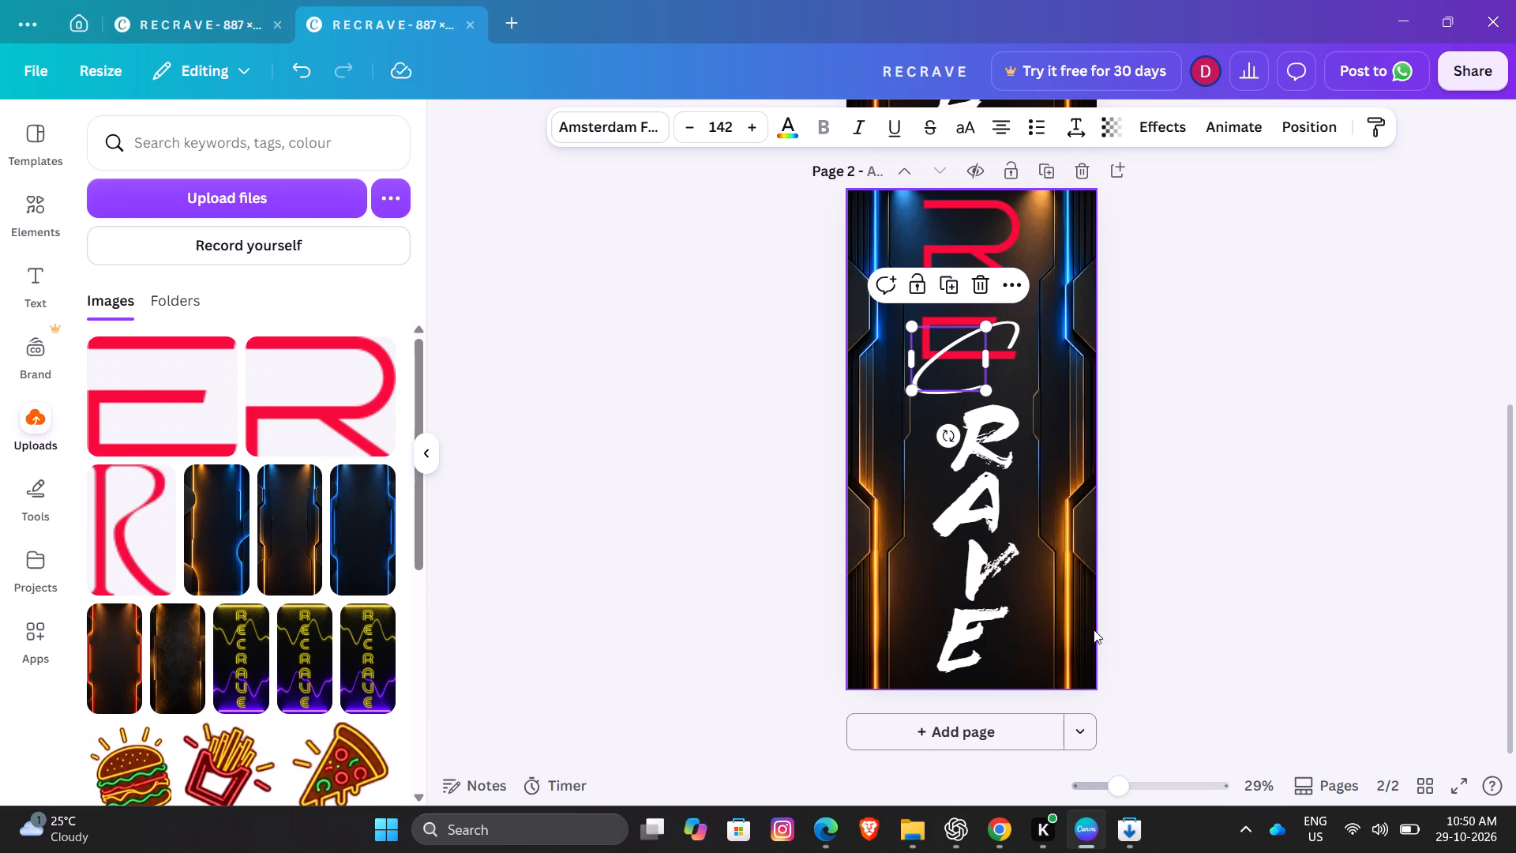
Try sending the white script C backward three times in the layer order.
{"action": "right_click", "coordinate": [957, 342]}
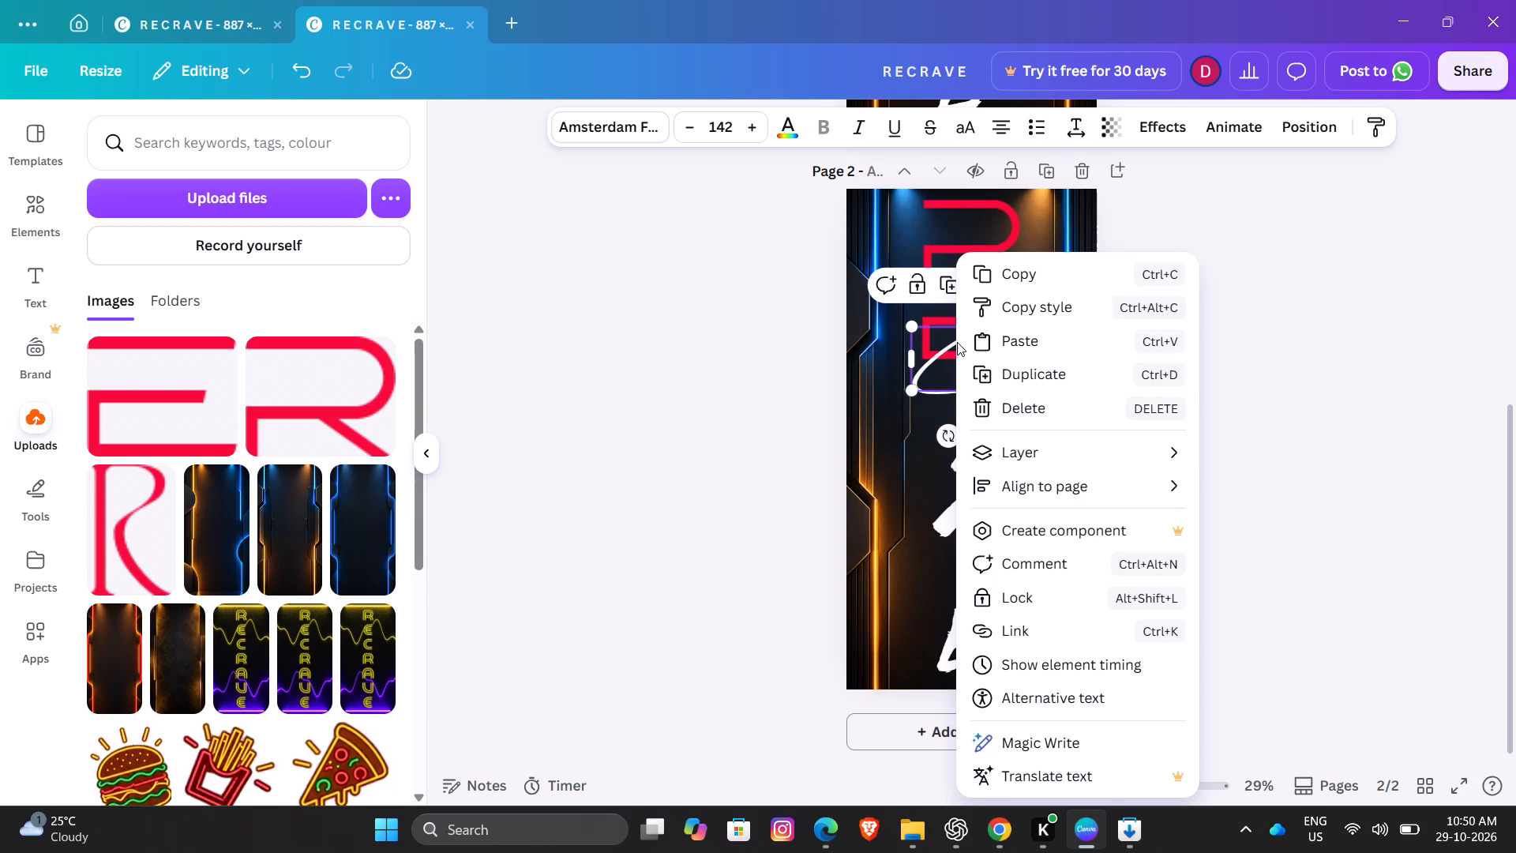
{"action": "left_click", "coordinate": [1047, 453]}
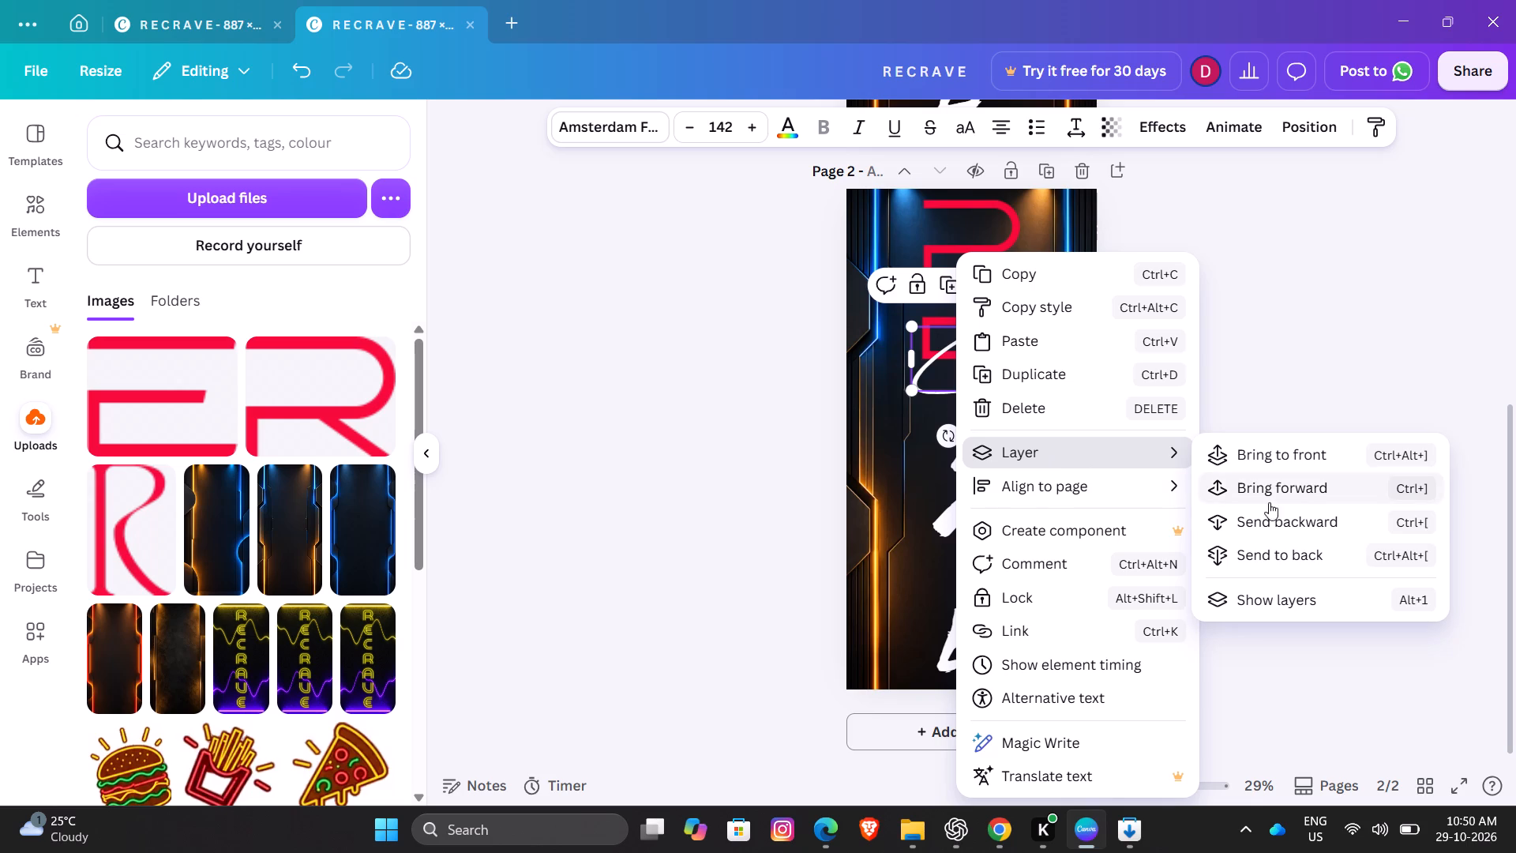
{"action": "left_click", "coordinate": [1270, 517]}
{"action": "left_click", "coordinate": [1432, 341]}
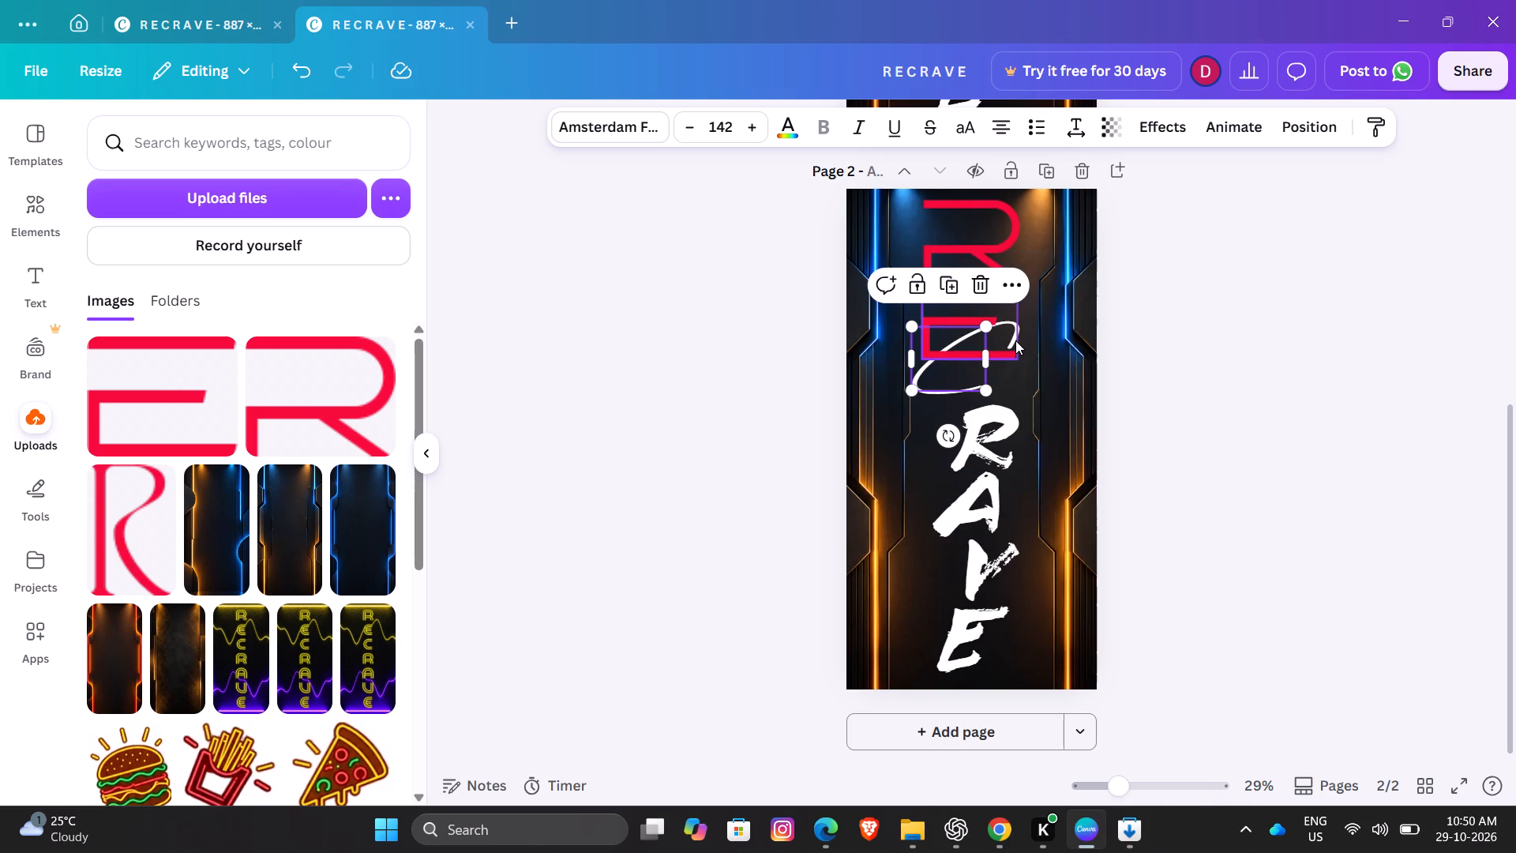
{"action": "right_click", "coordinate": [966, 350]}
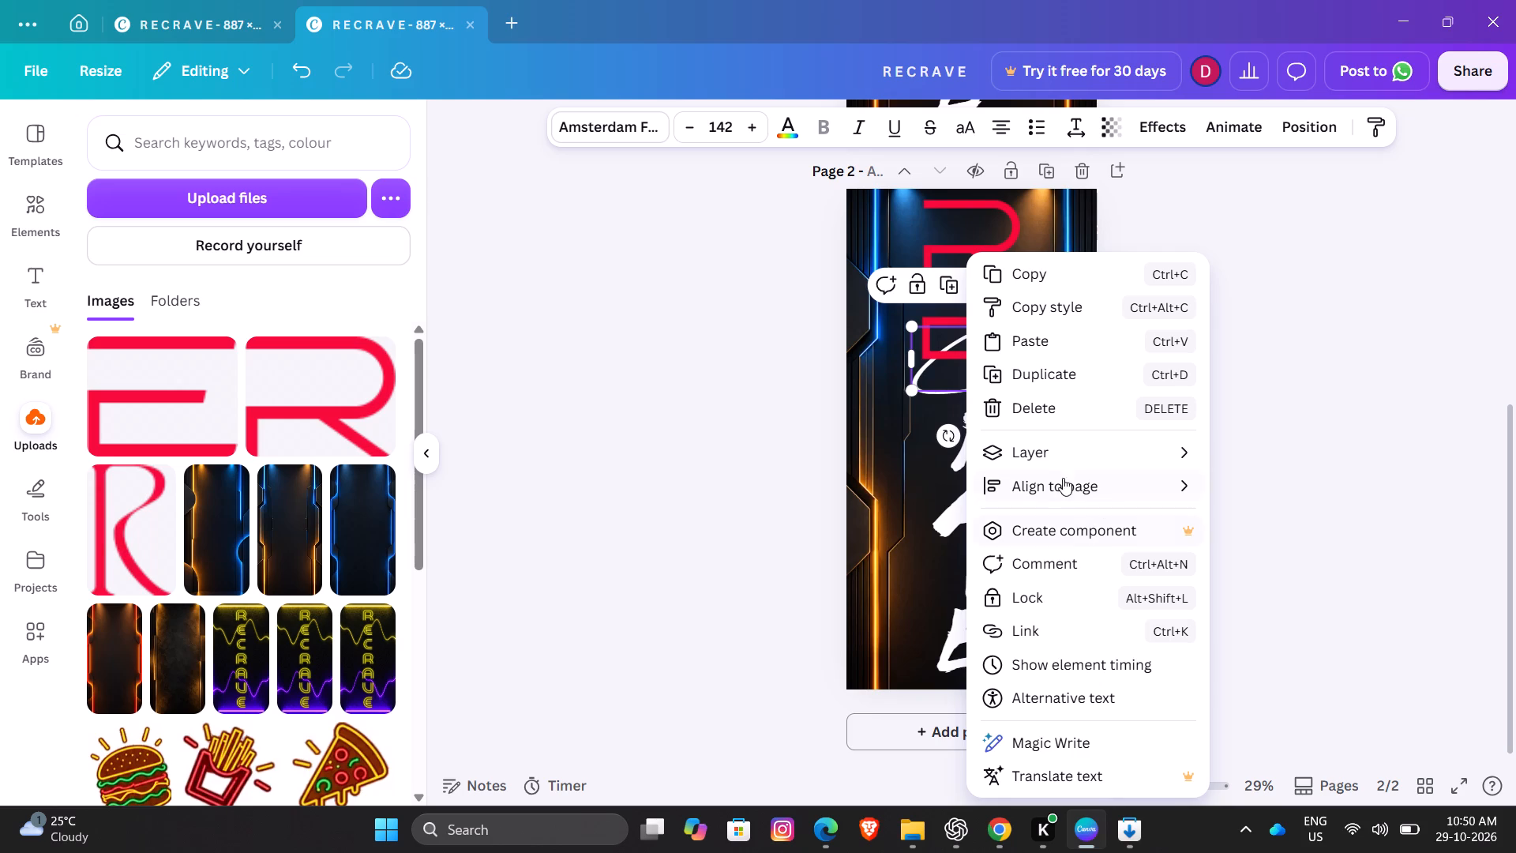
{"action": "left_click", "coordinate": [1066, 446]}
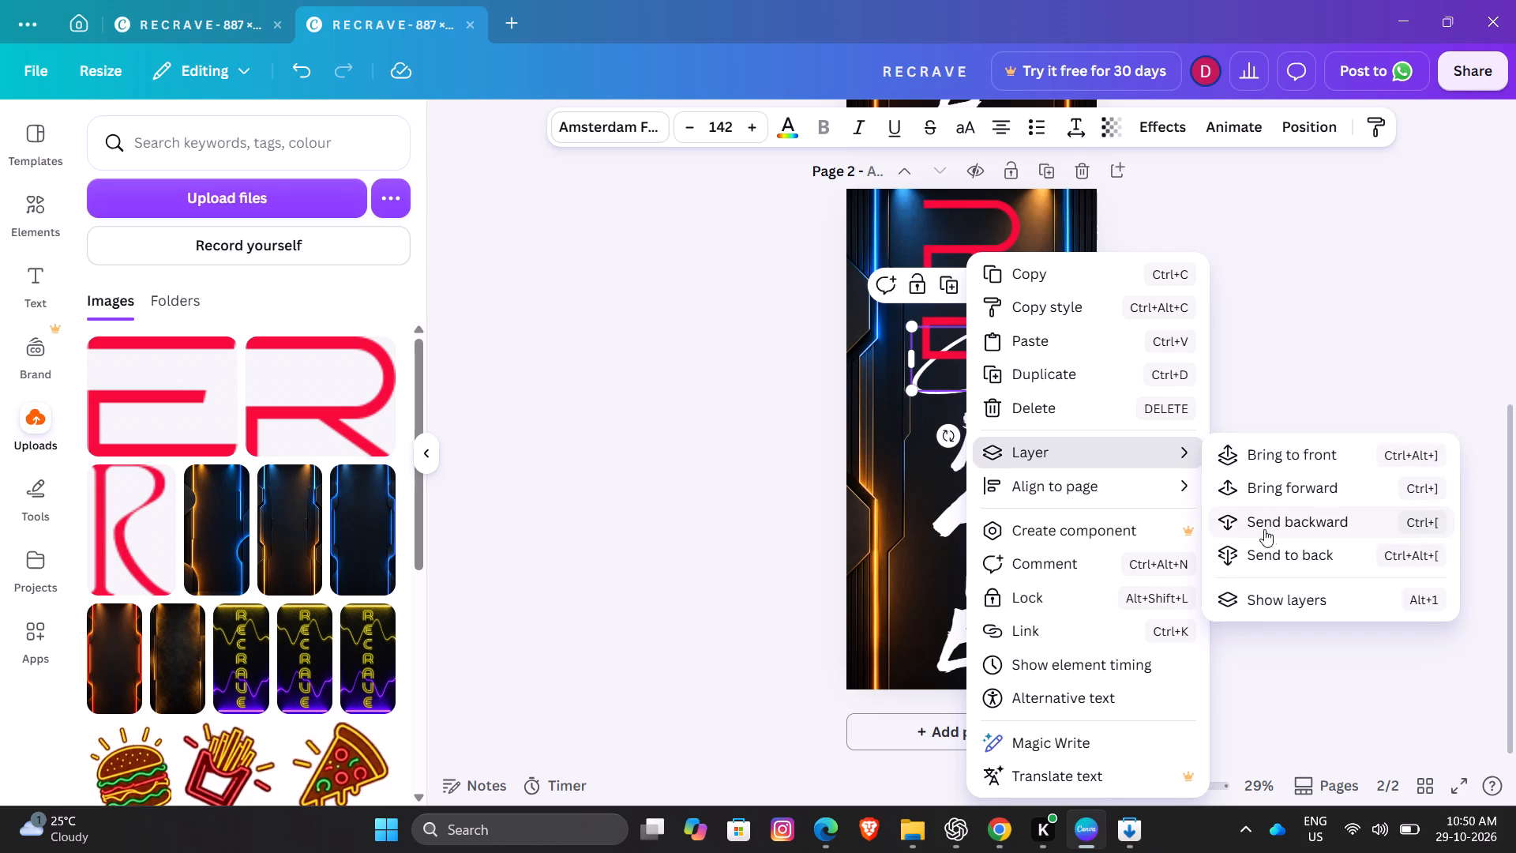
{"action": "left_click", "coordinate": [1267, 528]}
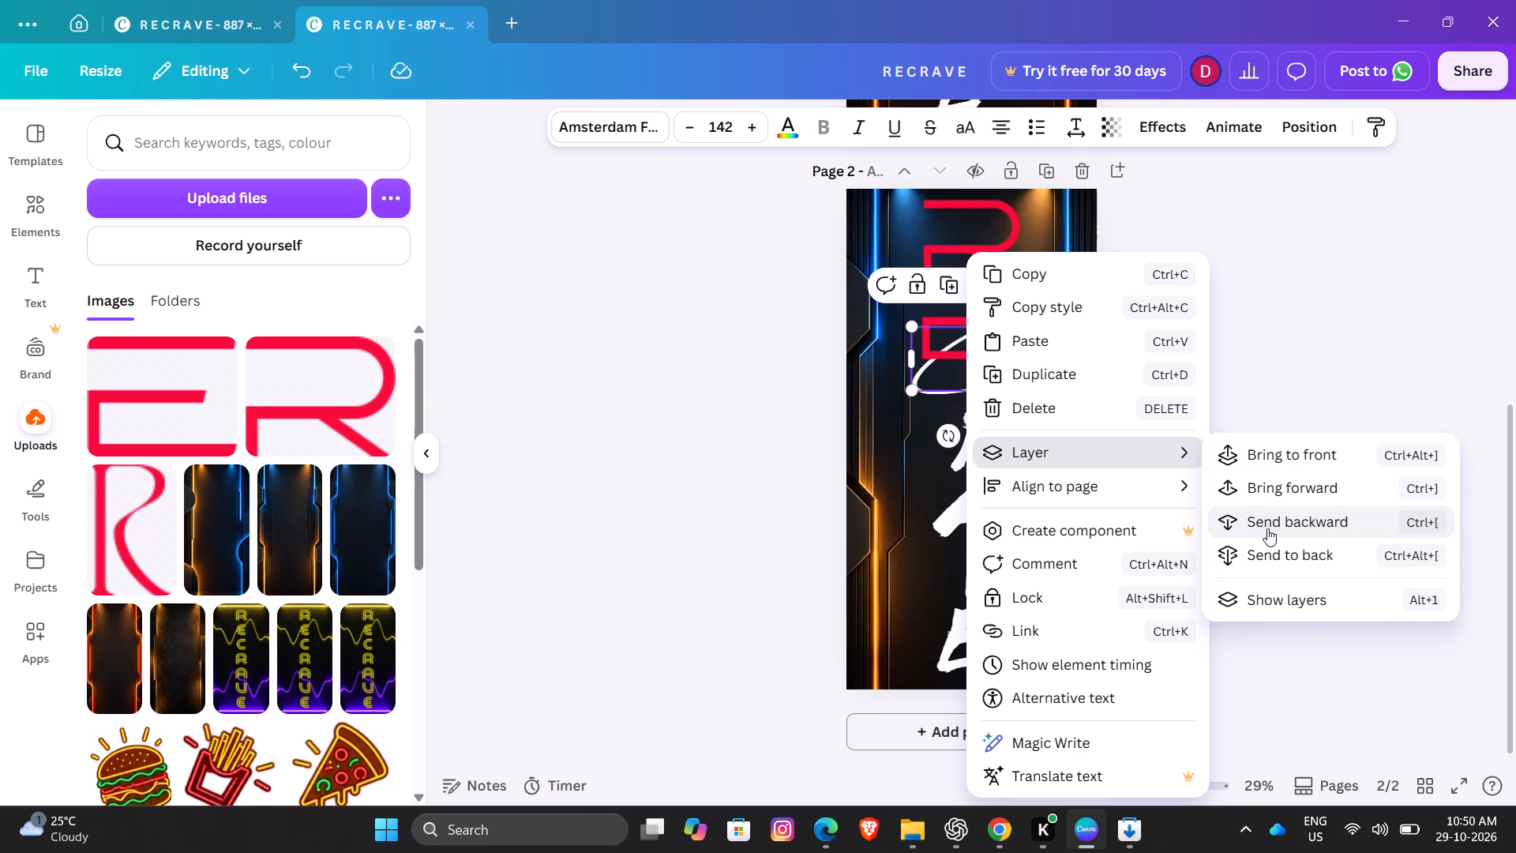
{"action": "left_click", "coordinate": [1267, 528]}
Bring the white script C to the front and send it backward four times, placing it behind the red E.
{"action": "left_click", "coordinate": [1292, 455]}
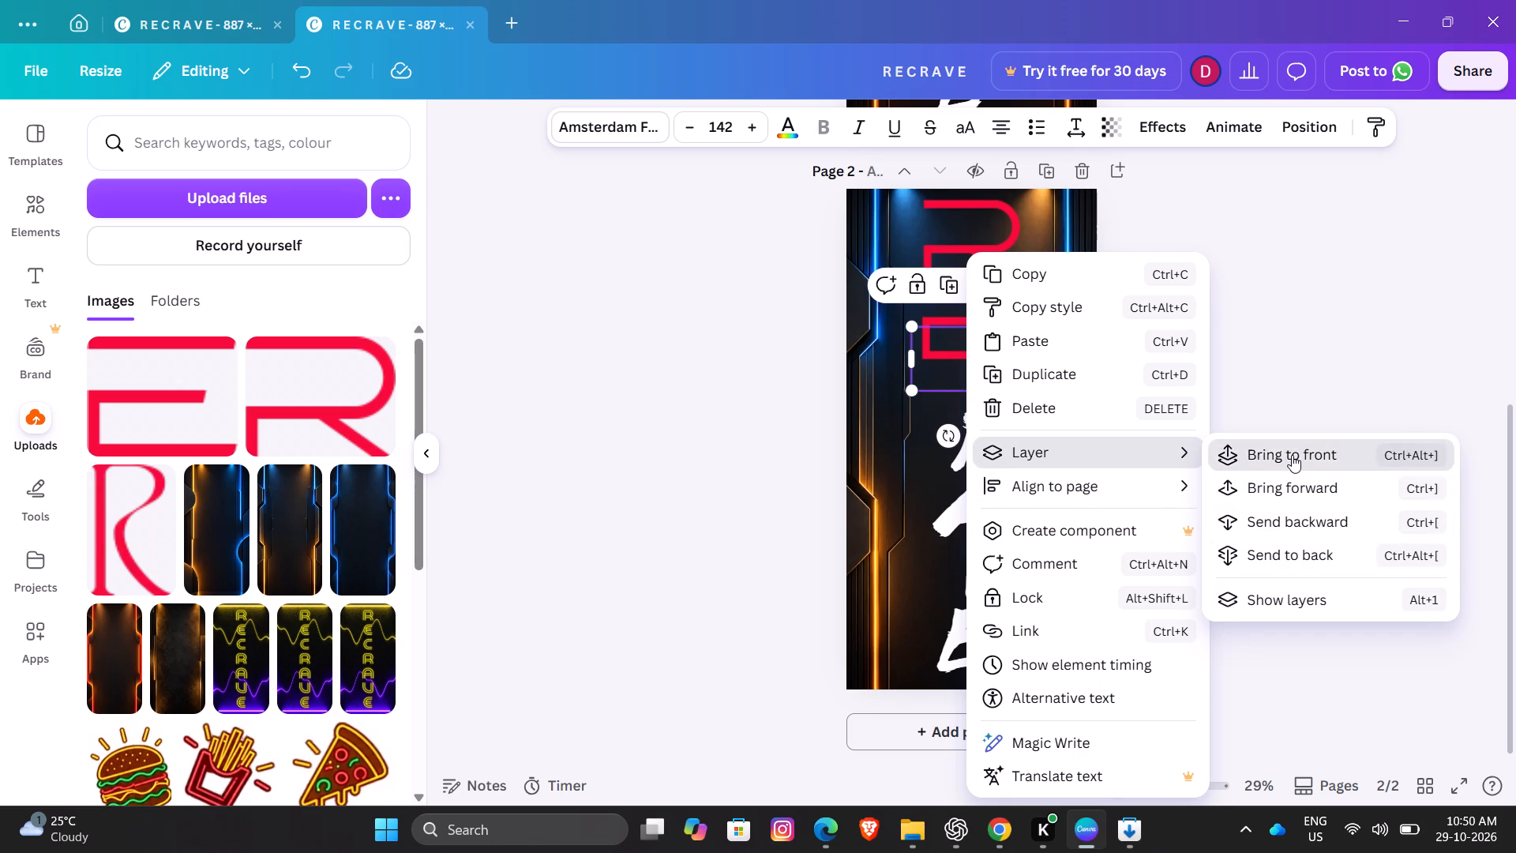
{"action": "left_click", "coordinate": [1292, 455]}
{"action": "left_click", "coordinate": [1292, 455]}
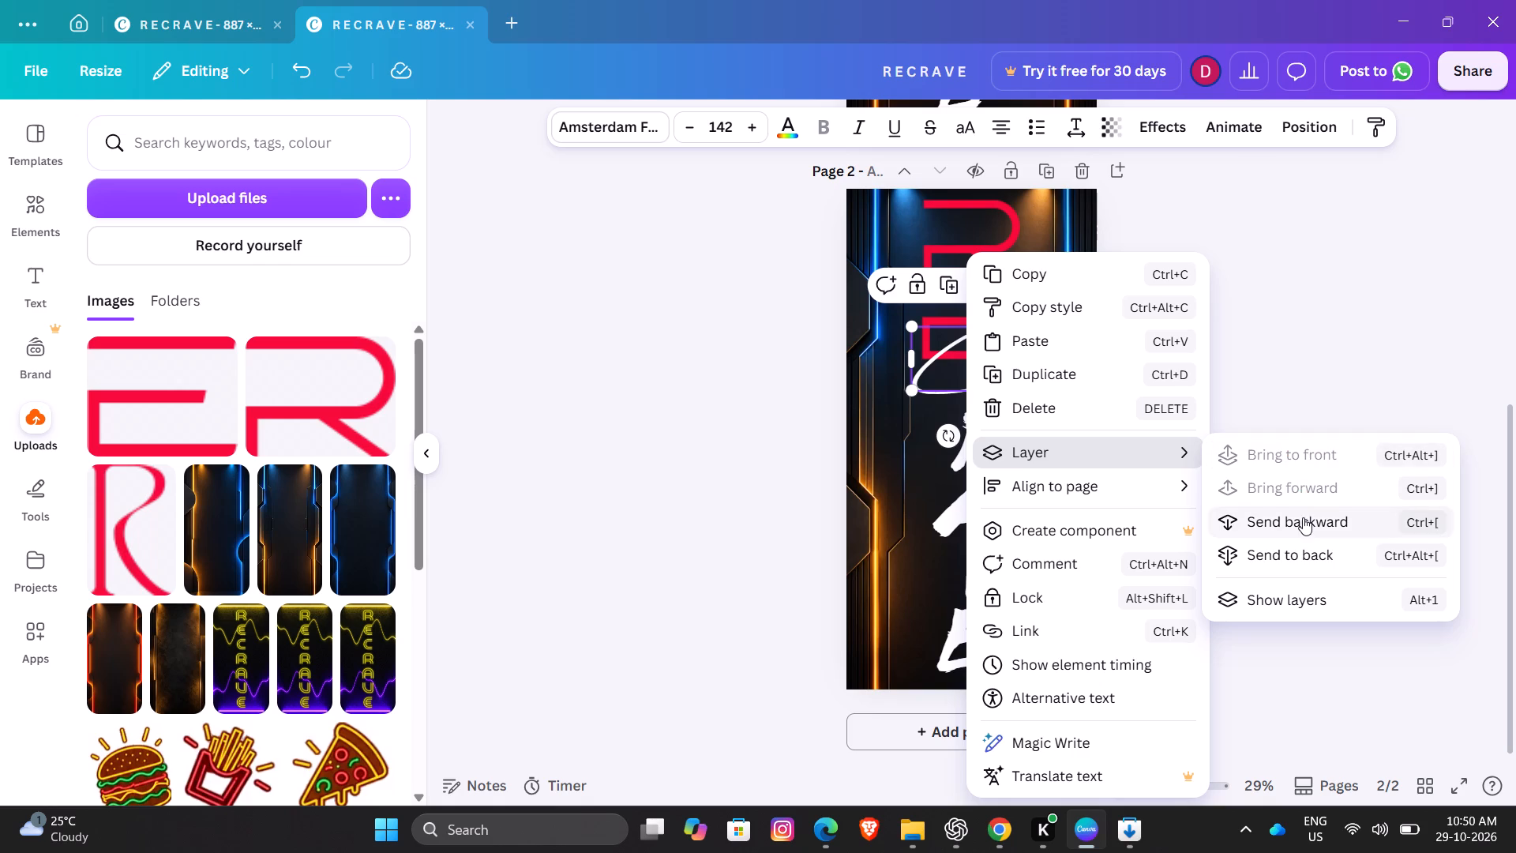
{"action": "left_click", "coordinate": [1303, 519]}
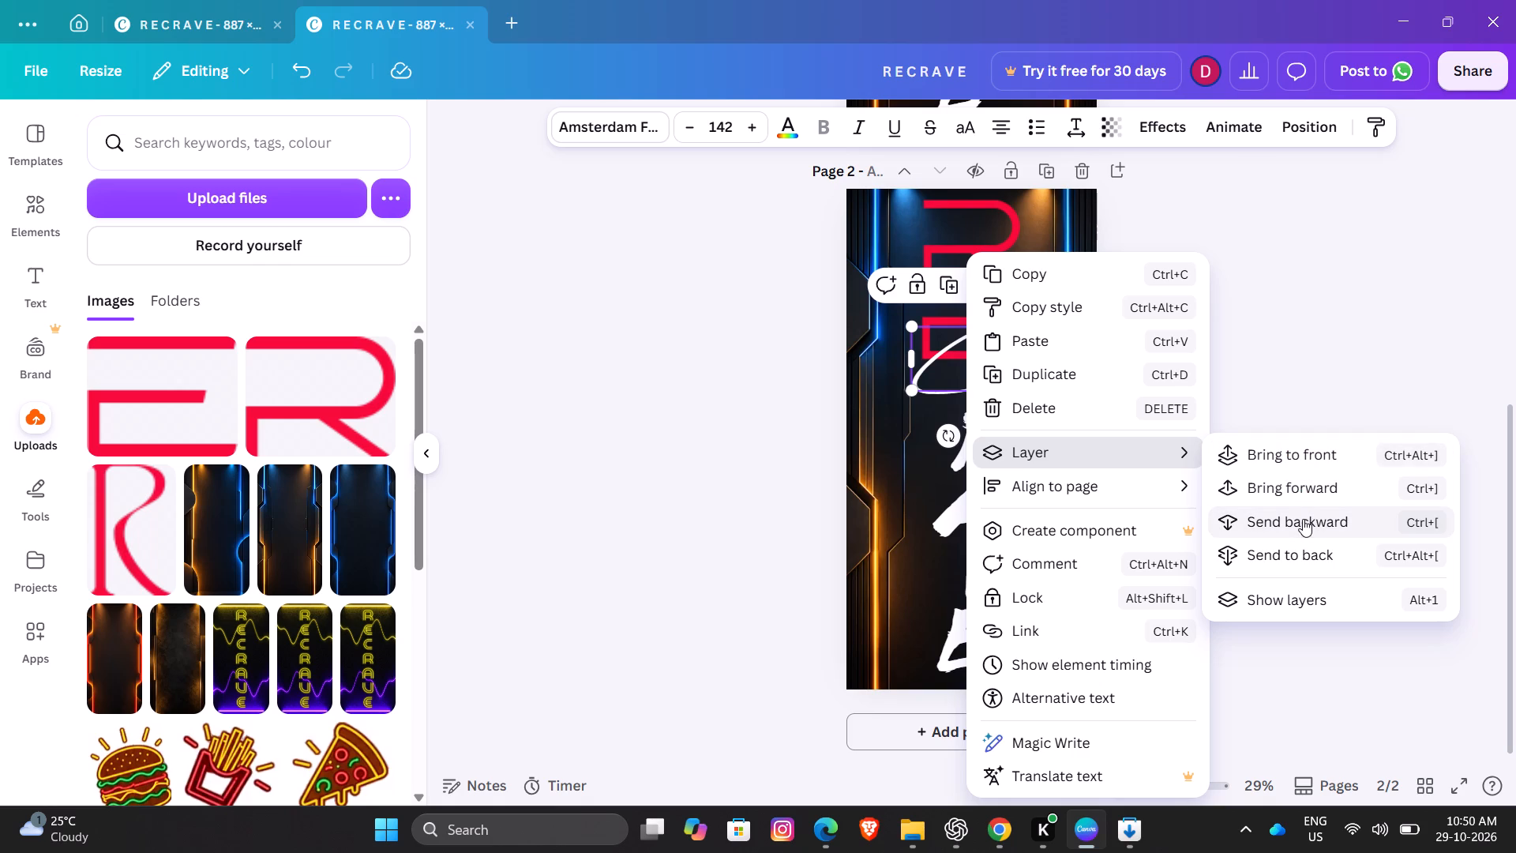
{"action": "left_click", "coordinate": [1303, 519]}
{"action": "left_click", "coordinate": [1303, 519]}
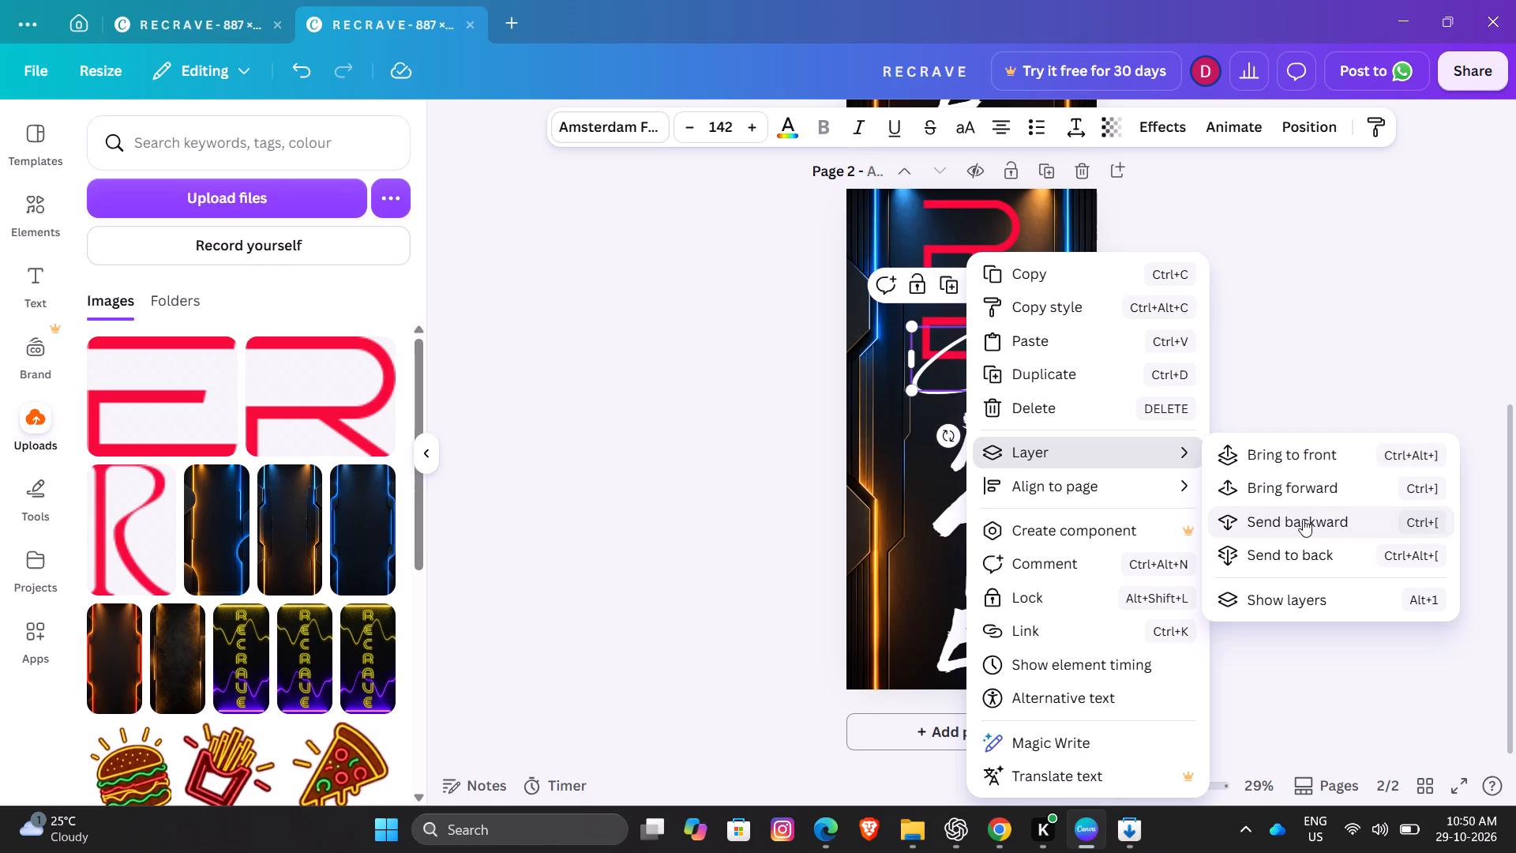
{"action": "left_click", "coordinate": [1303, 519]}
{"action": "left_click", "coordinate": [1323, 354]}
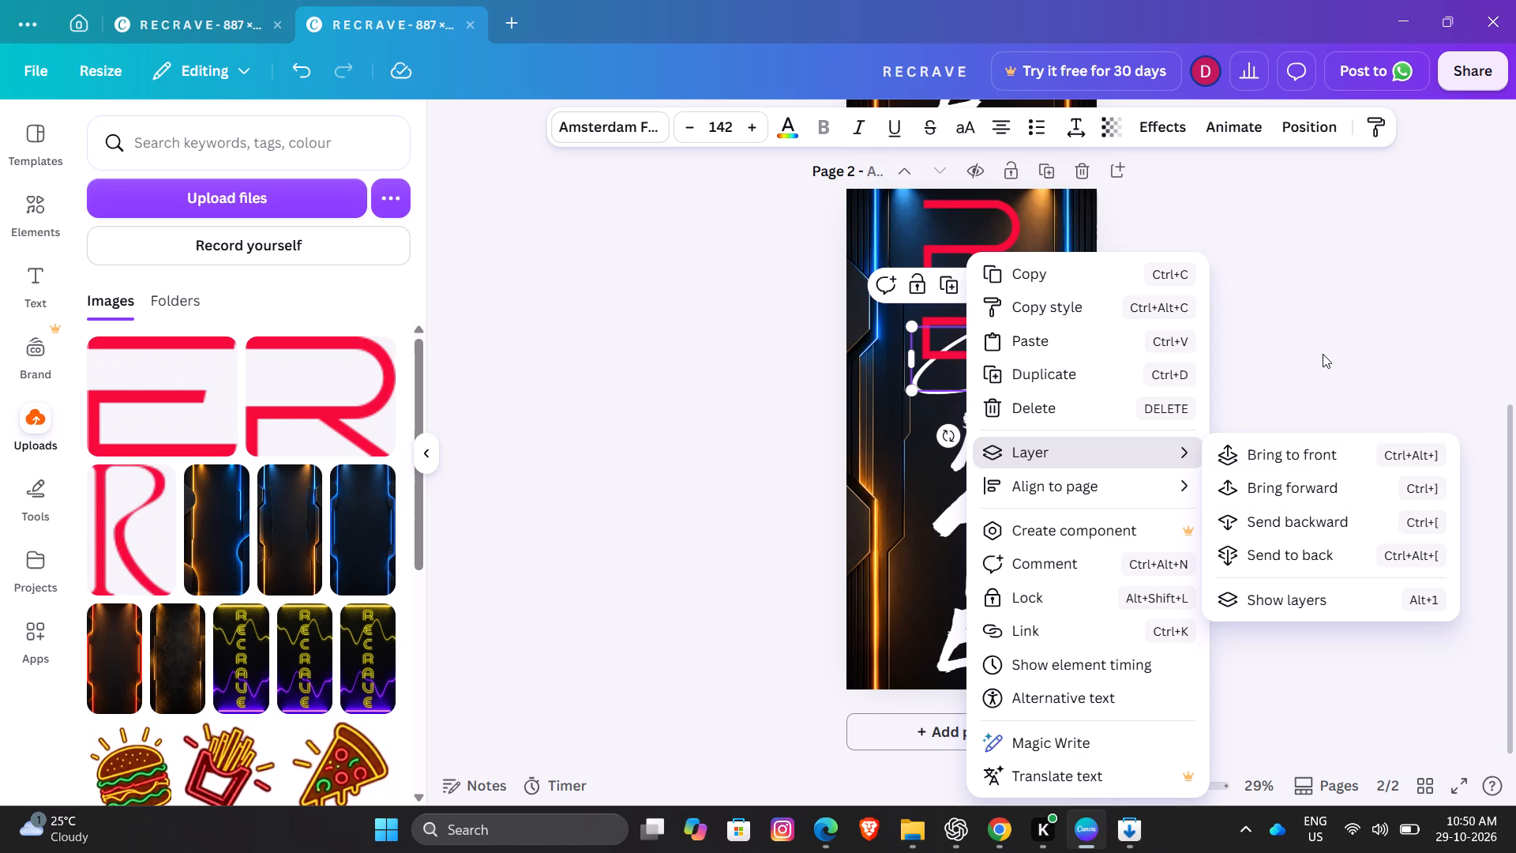
{"action": "left_click", "coordinate": [1312, 355]}
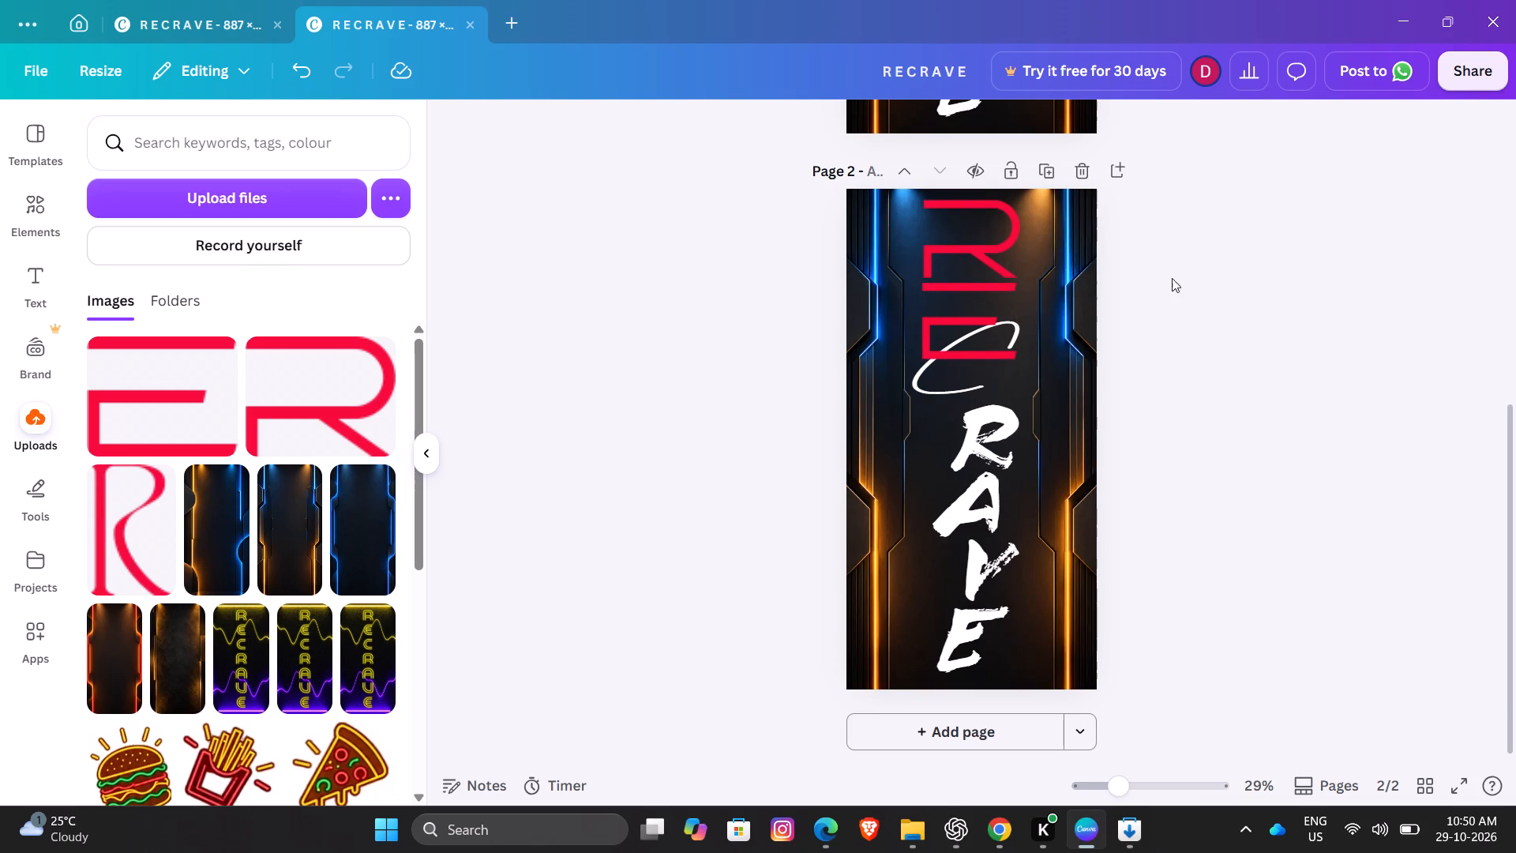
{"action": "left_click", "coordinate": [1195, 277]}
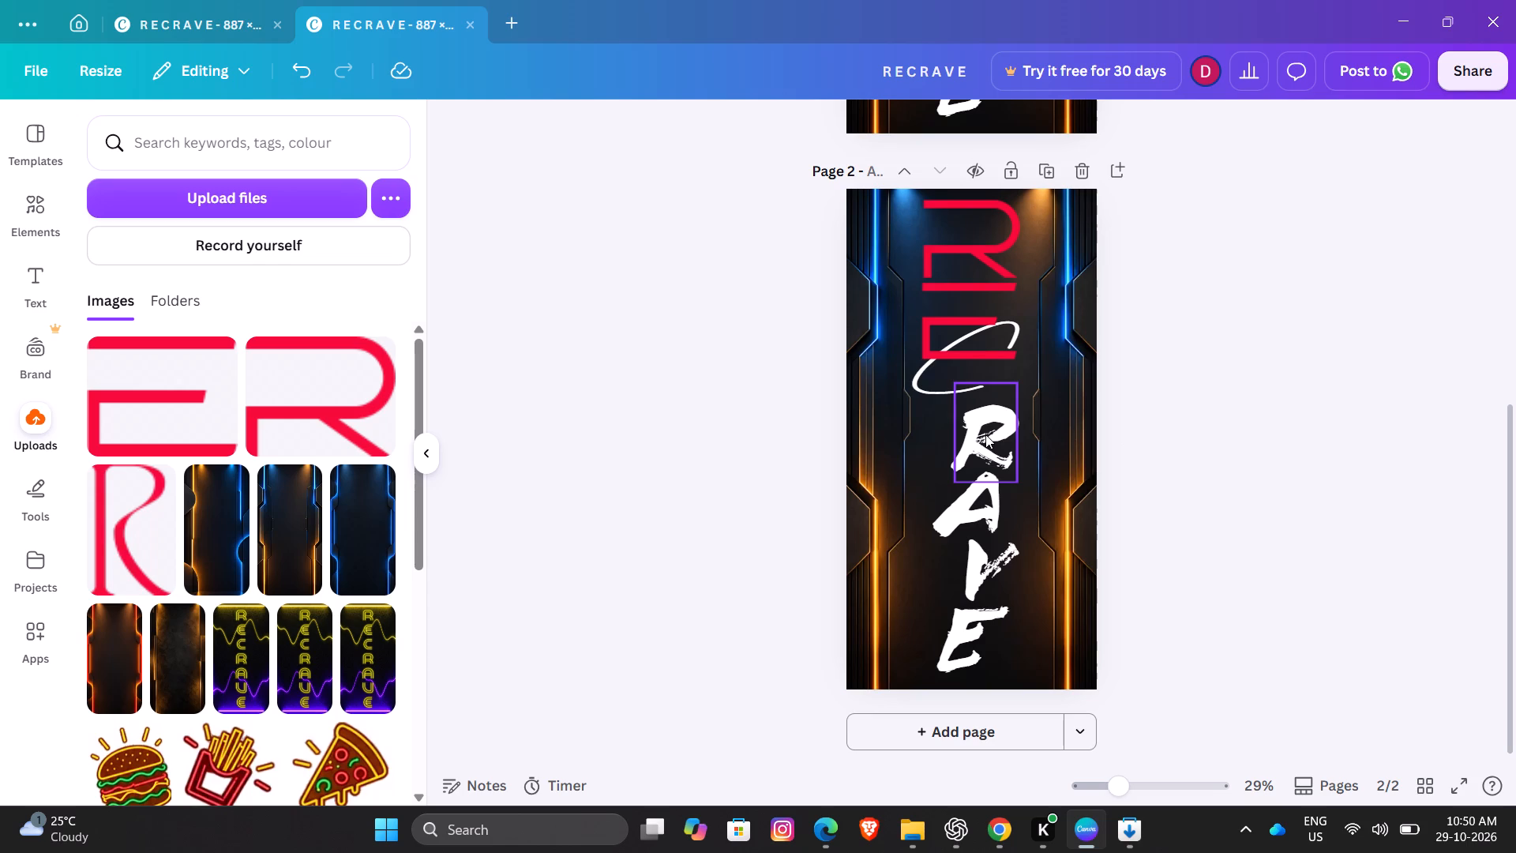
Delete the four white brush letters R, A, V and E below the script C on page 2.
{"action": "left_click", "coordinate": [999, 420]}
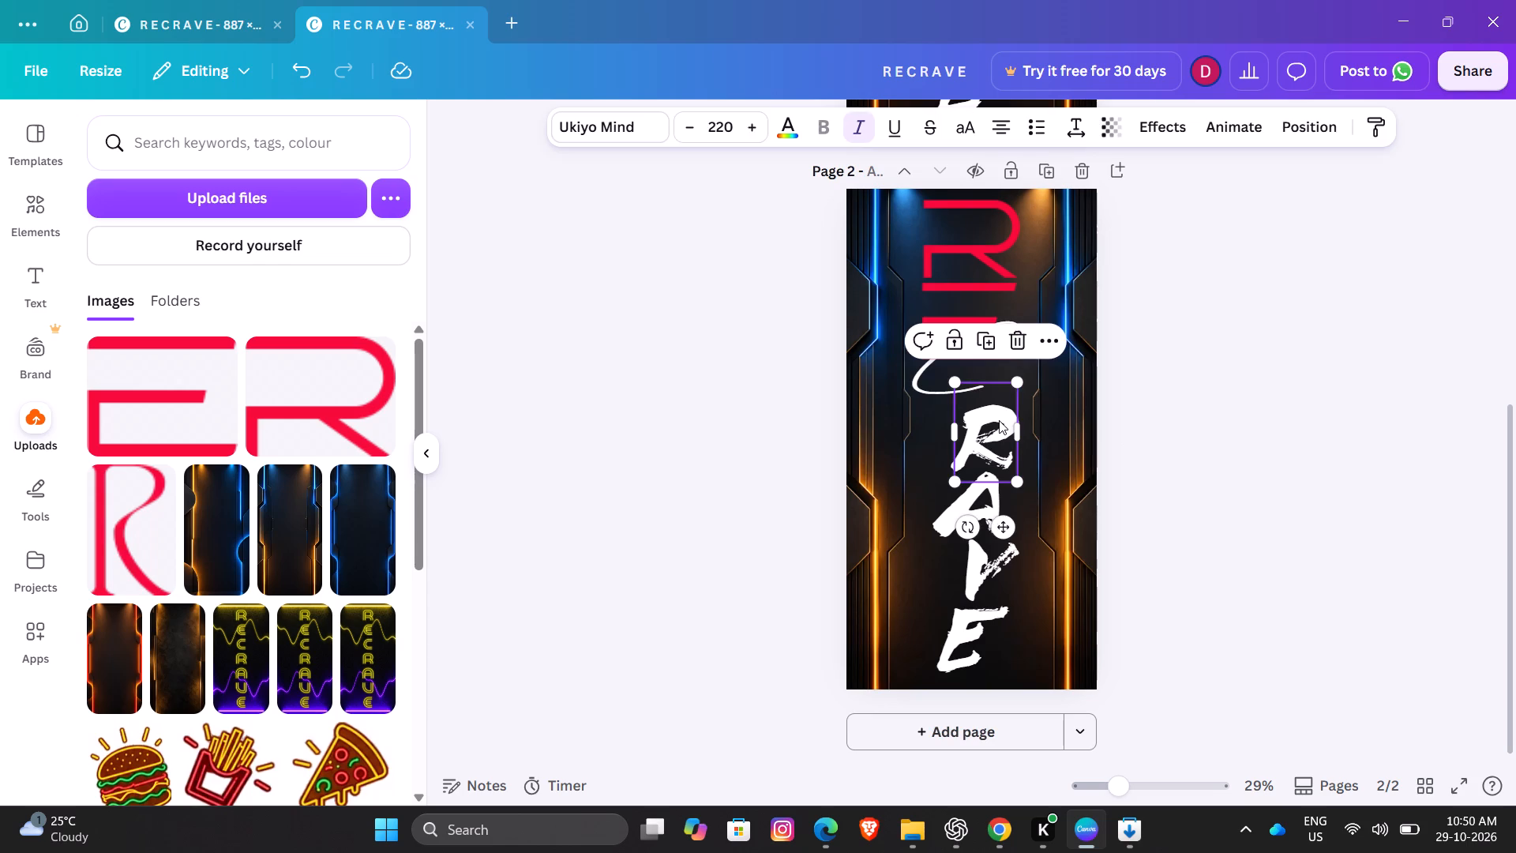
{"action": "left_click", "coordinate": [1015, 342]}
{"action": "left_click", "coordinate": [989, 488]}
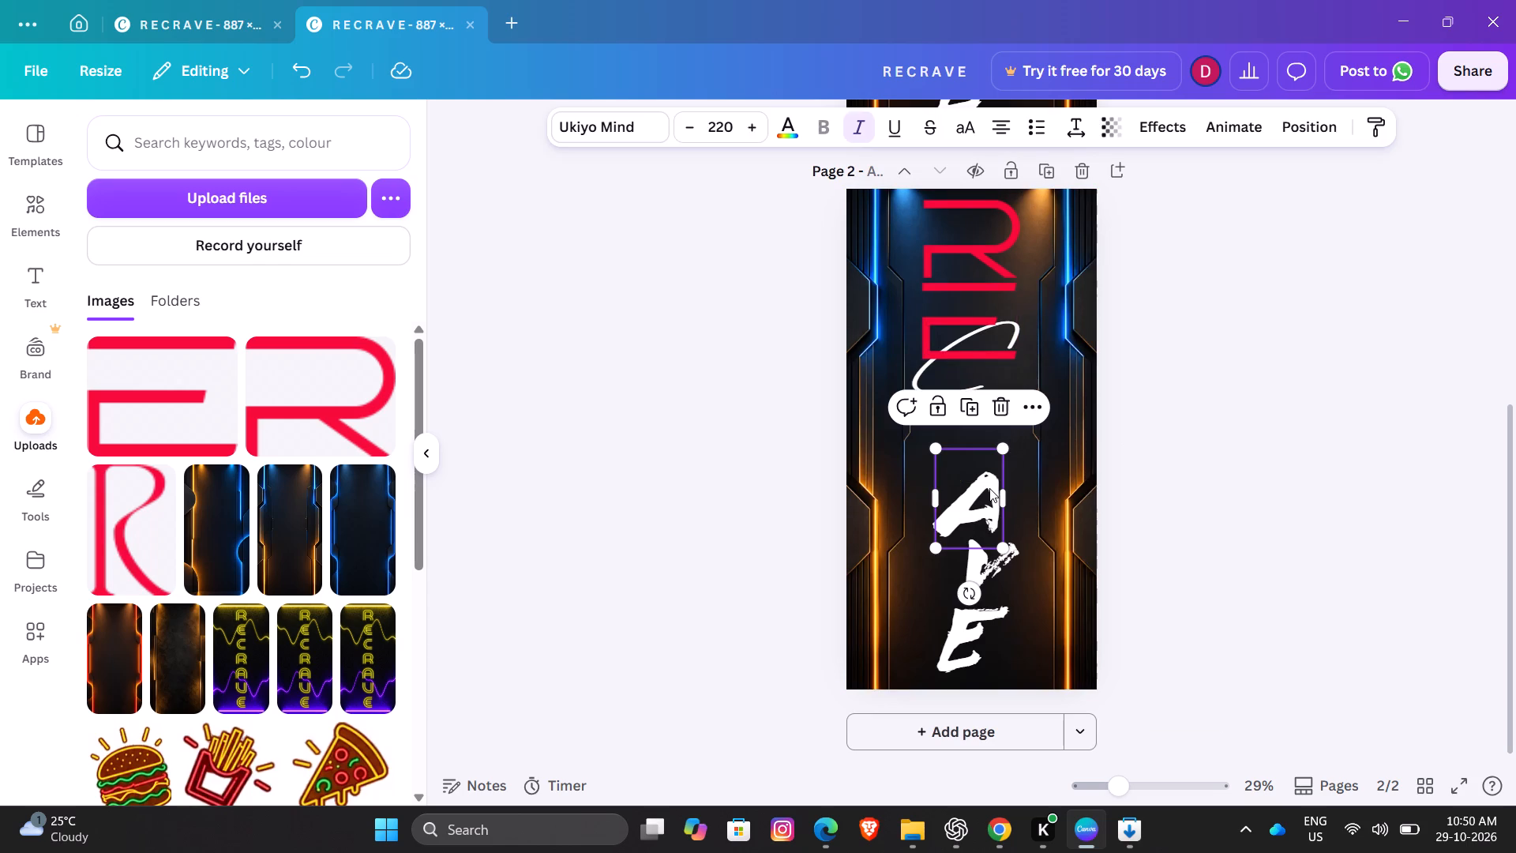
{"action": "left_click", "coordinate": [1001, 417]}
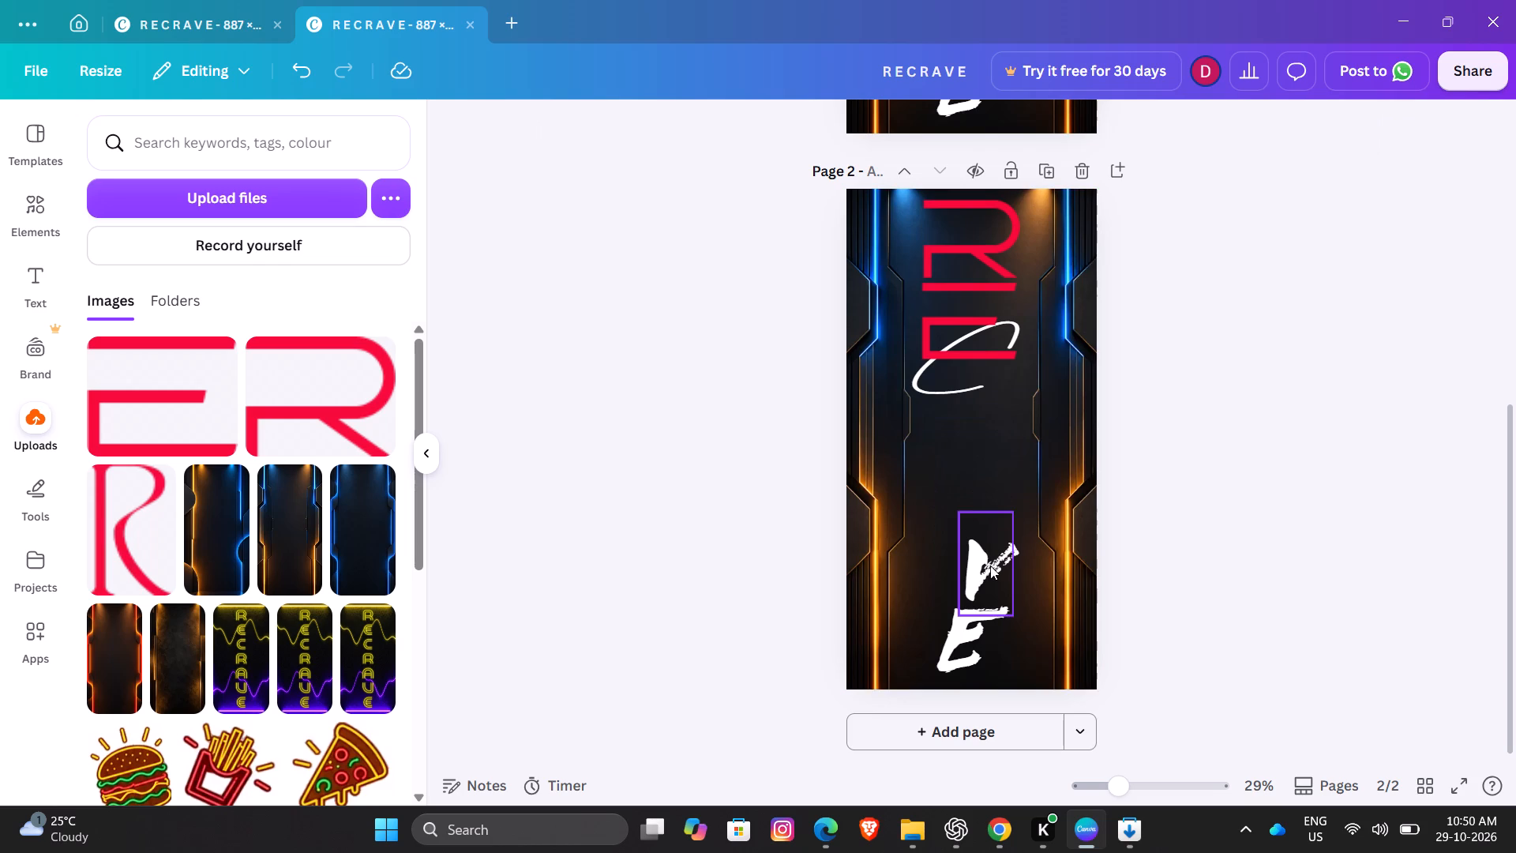
{"action": "left_click", "coordinate": [990, 566]}
{"action": "left_click", "coordinate": [1008, 475]}
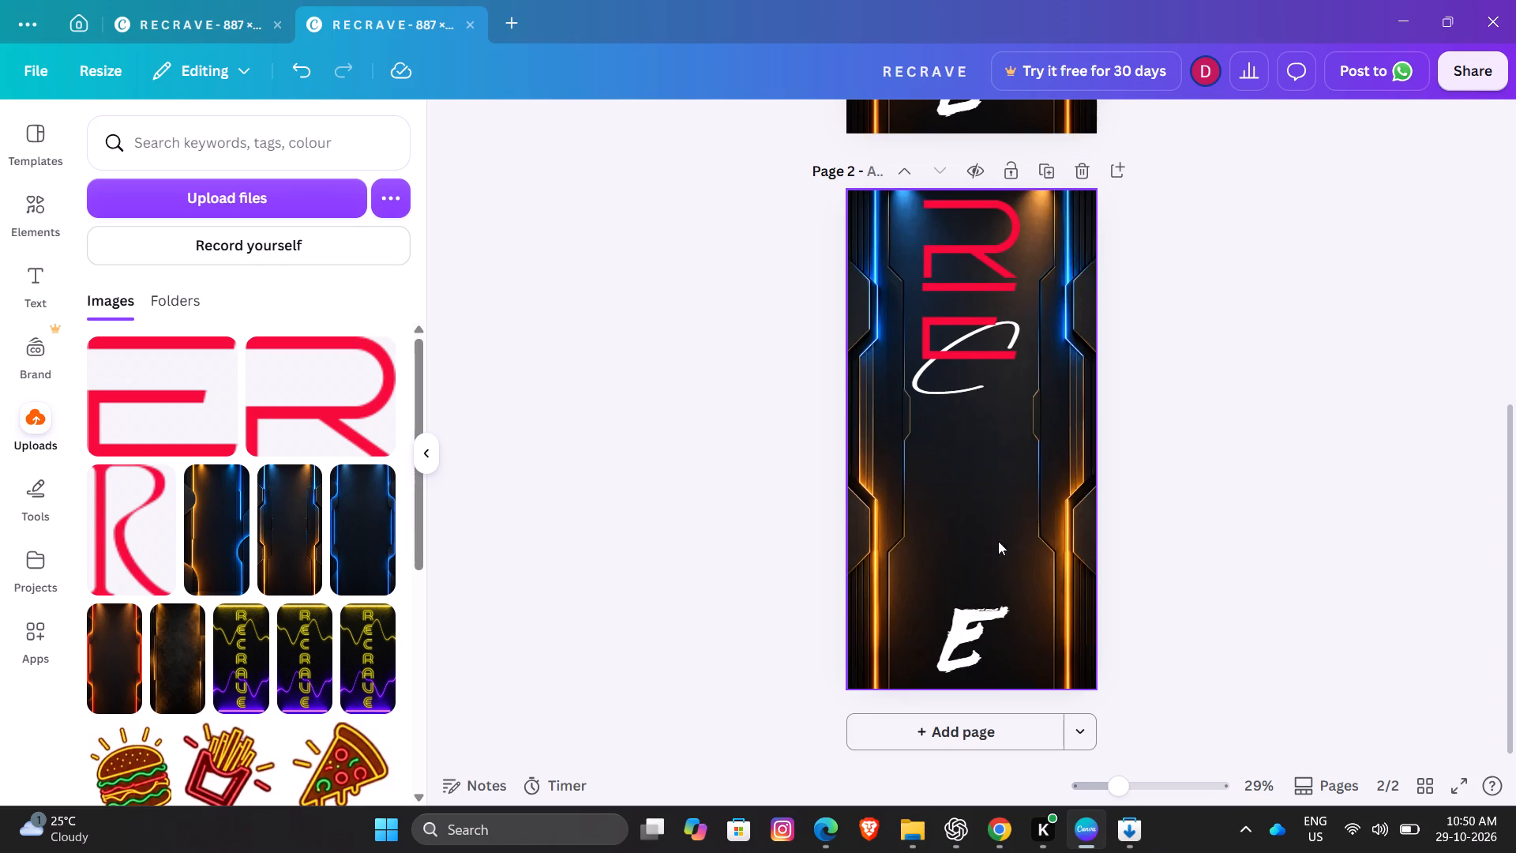
{"action": "left_click", "coordinate": [964, 615]}
{"action": "left_click", "coordinate": [998, 549]}
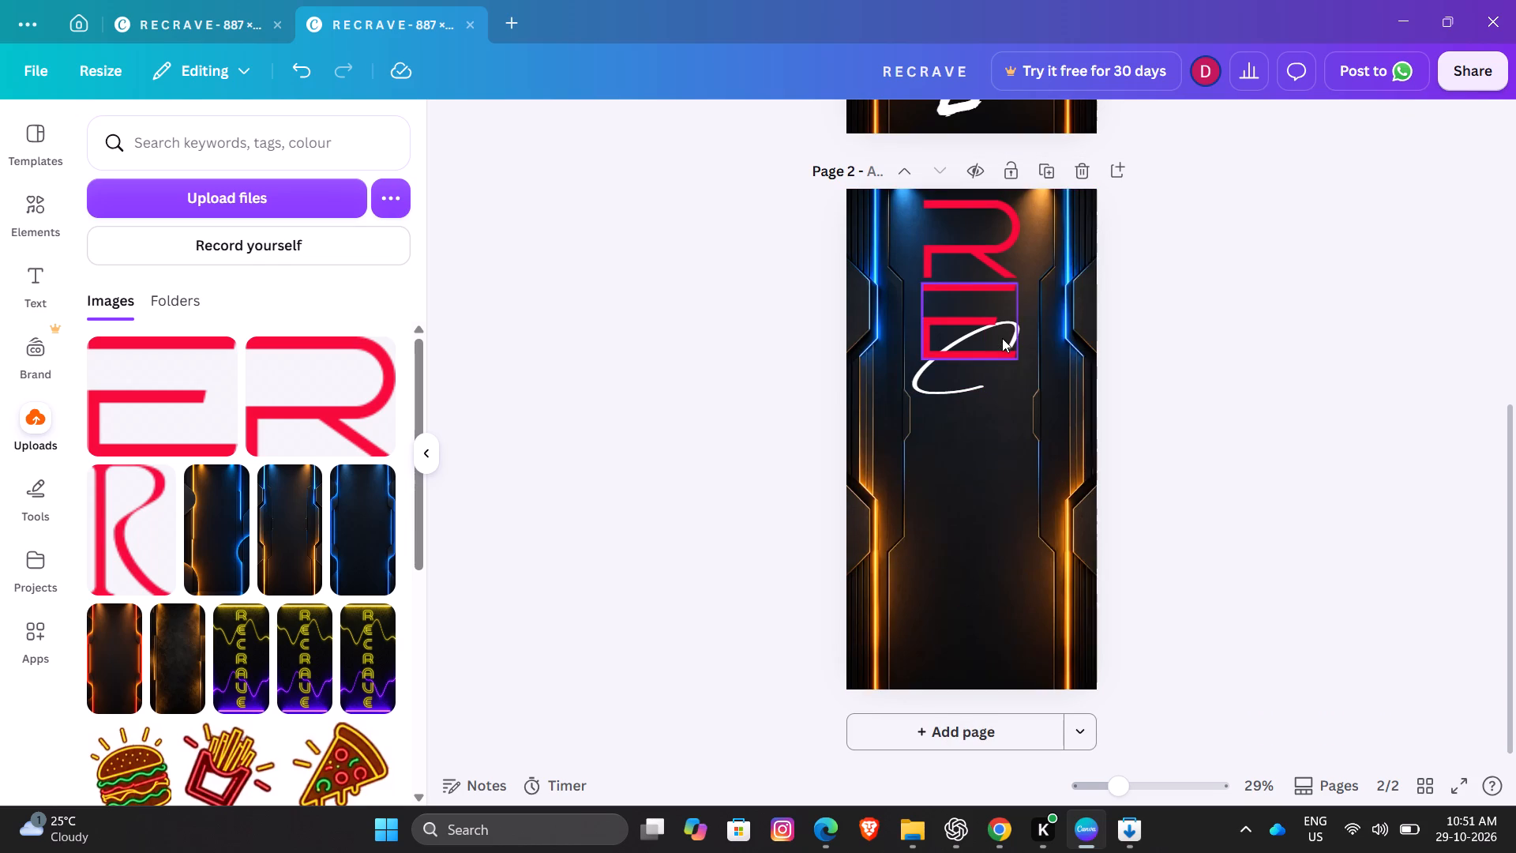
Fine-tune the white script C to about 264 × 228 and shift it slightly right and down below the red E.
{"action": "left_click", "coordinate": [956, 381]}
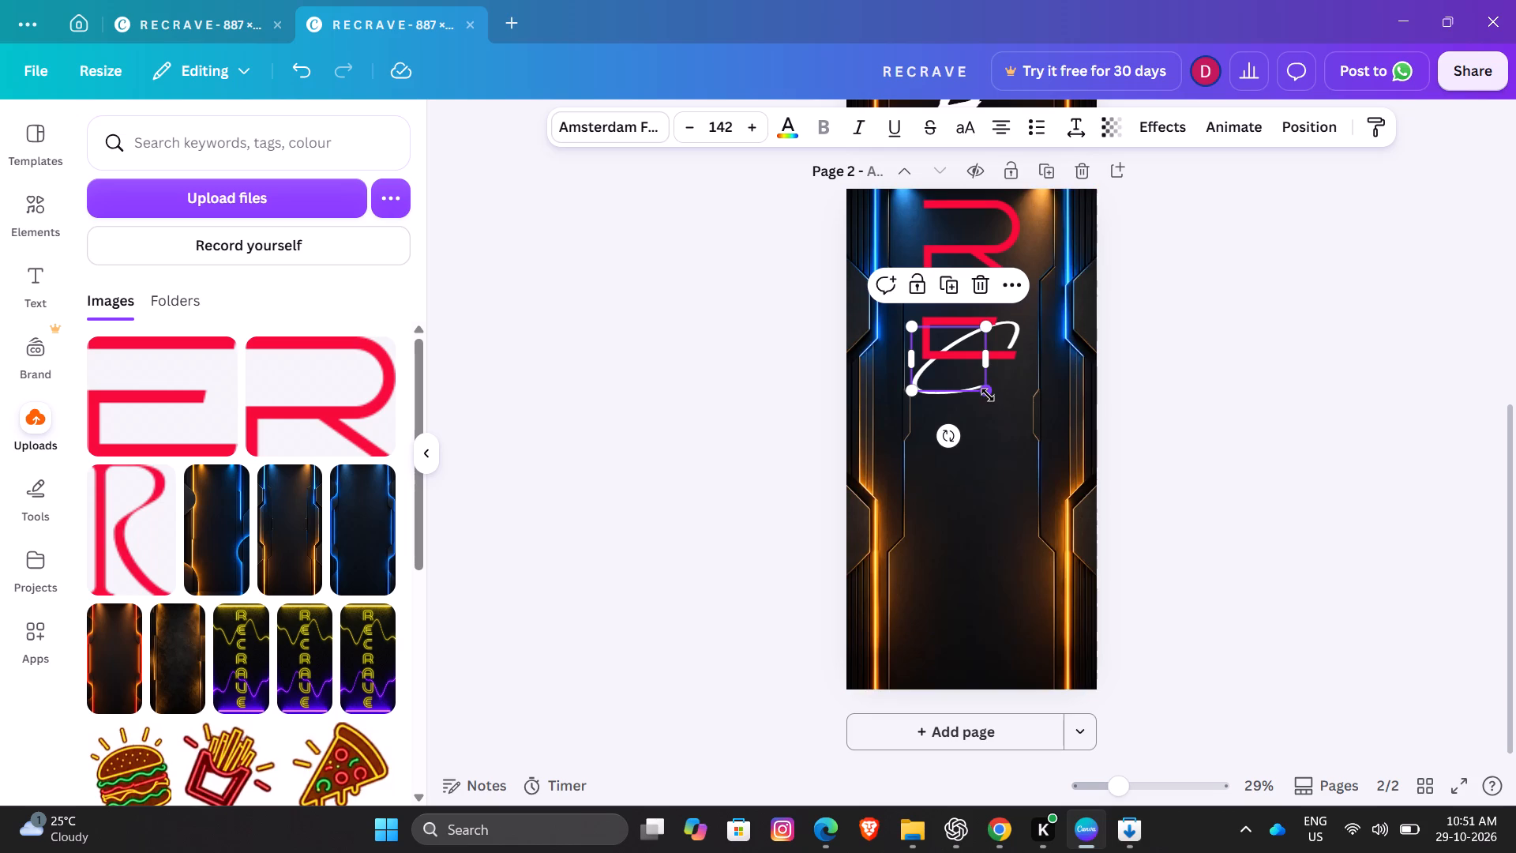
{"action": "left_click", "coordinate": [988, 394]}
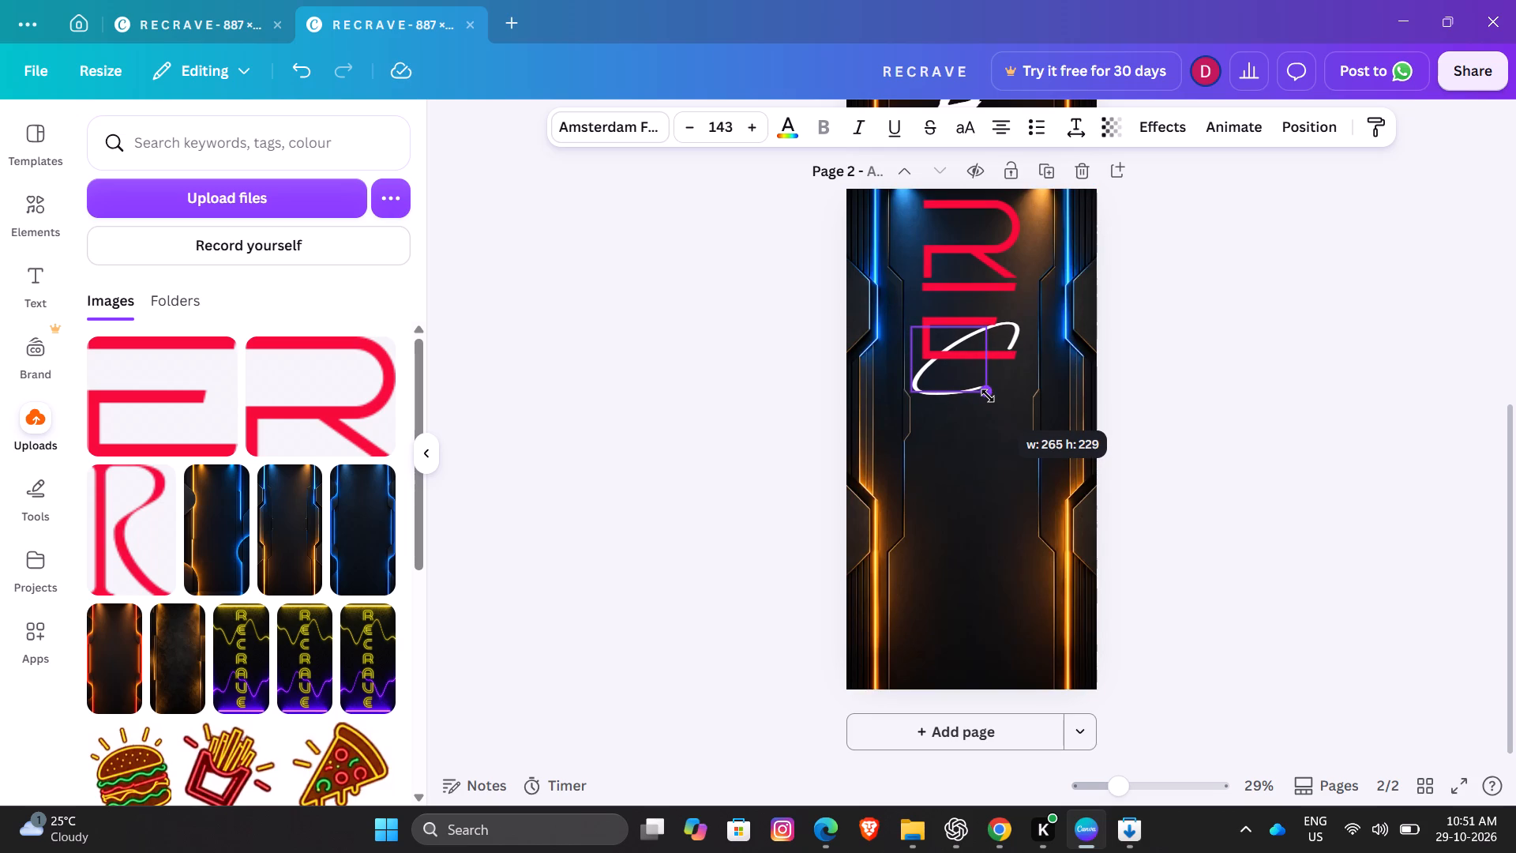
{"action": "left_click", "coordinate": [950, 376]}
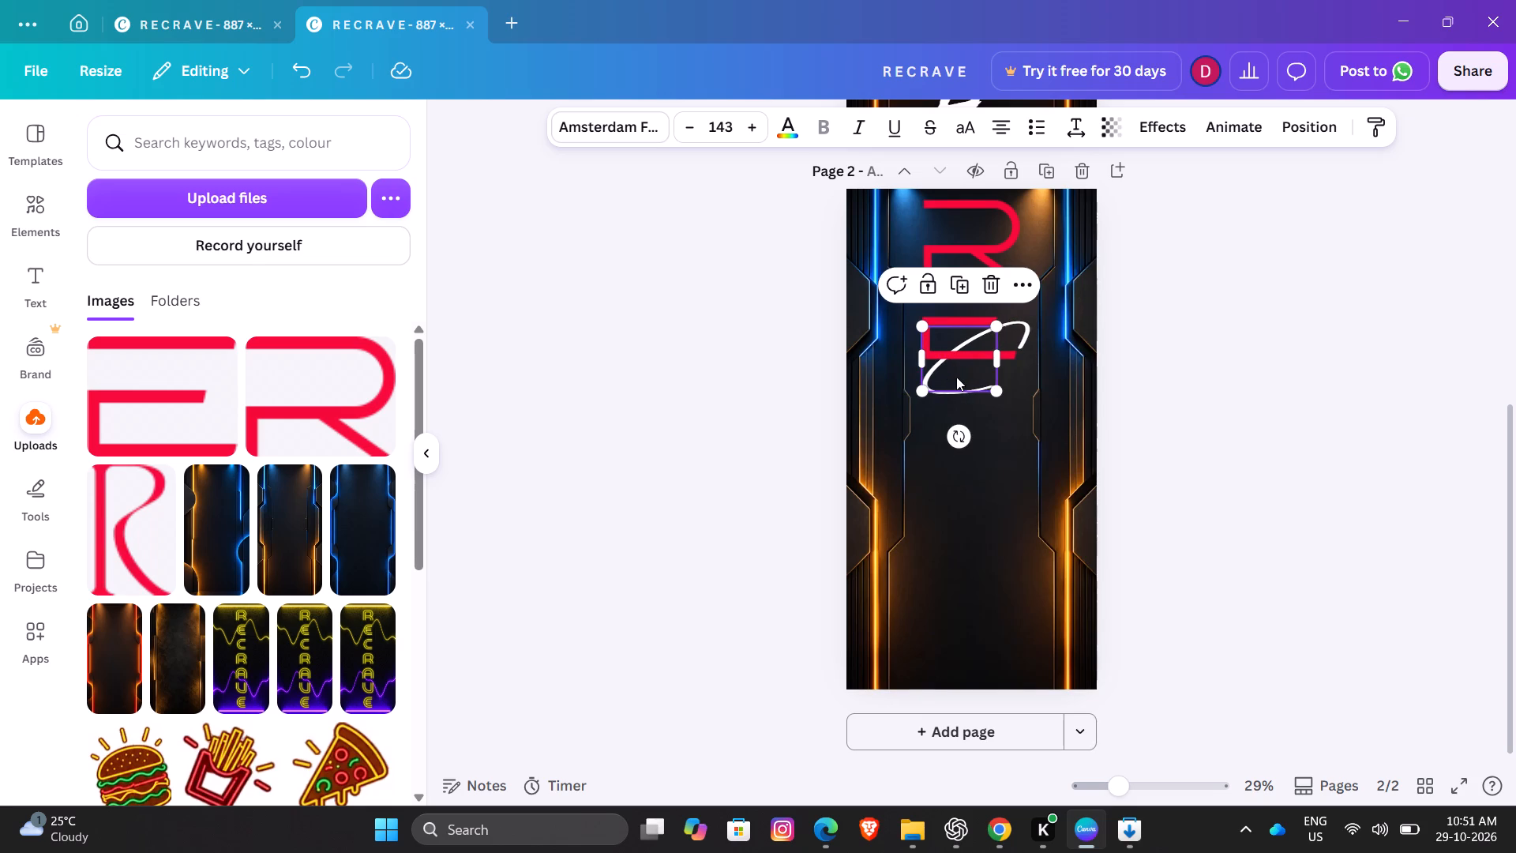
{"action": "left_click", "coordinate": [998, 388]}
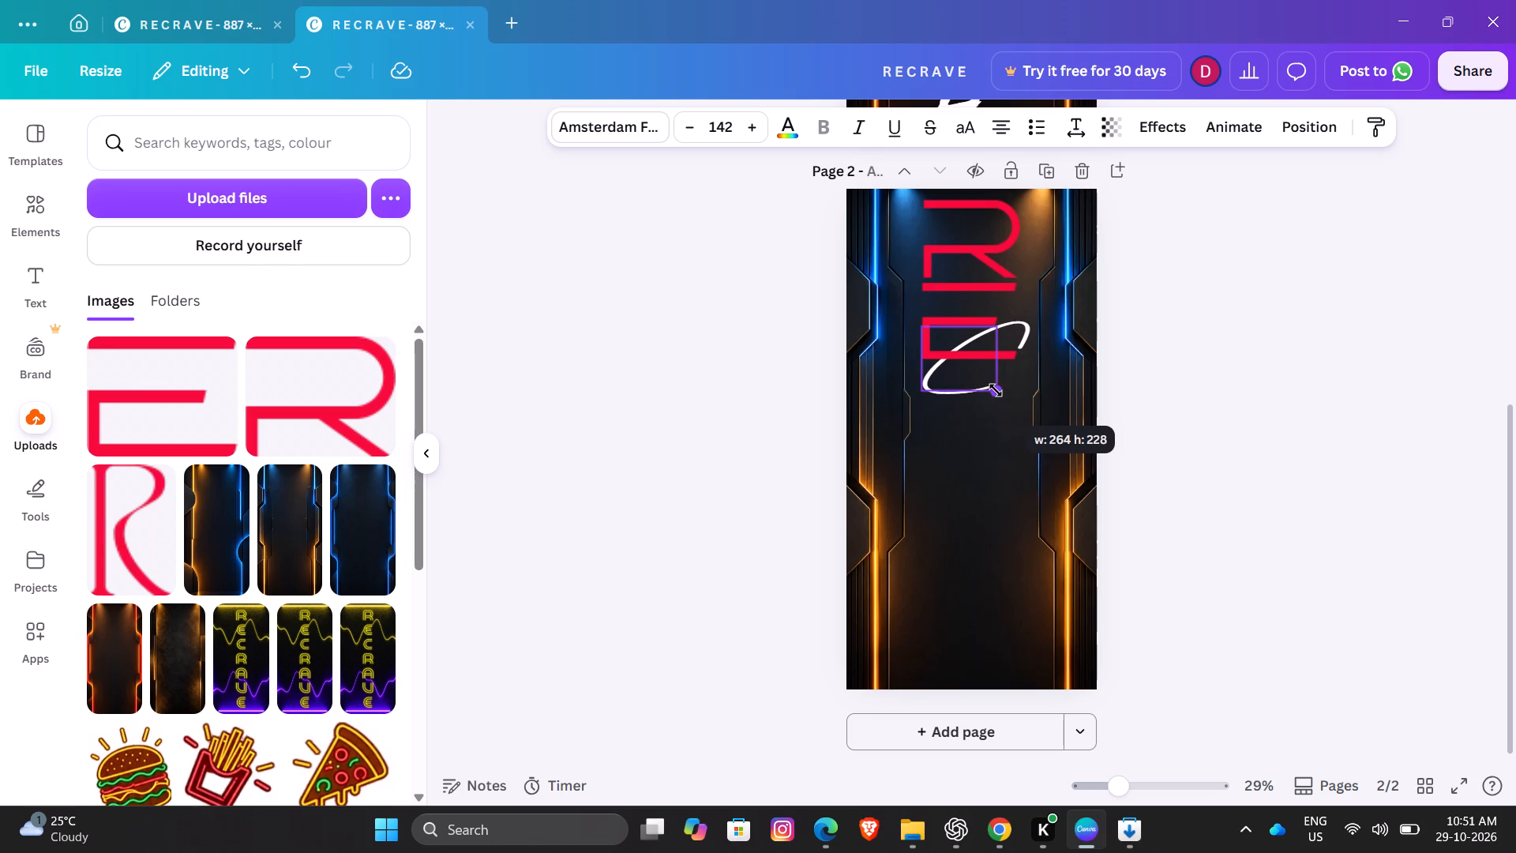
{"action": "left_click", "coordinate": [965, 370]}
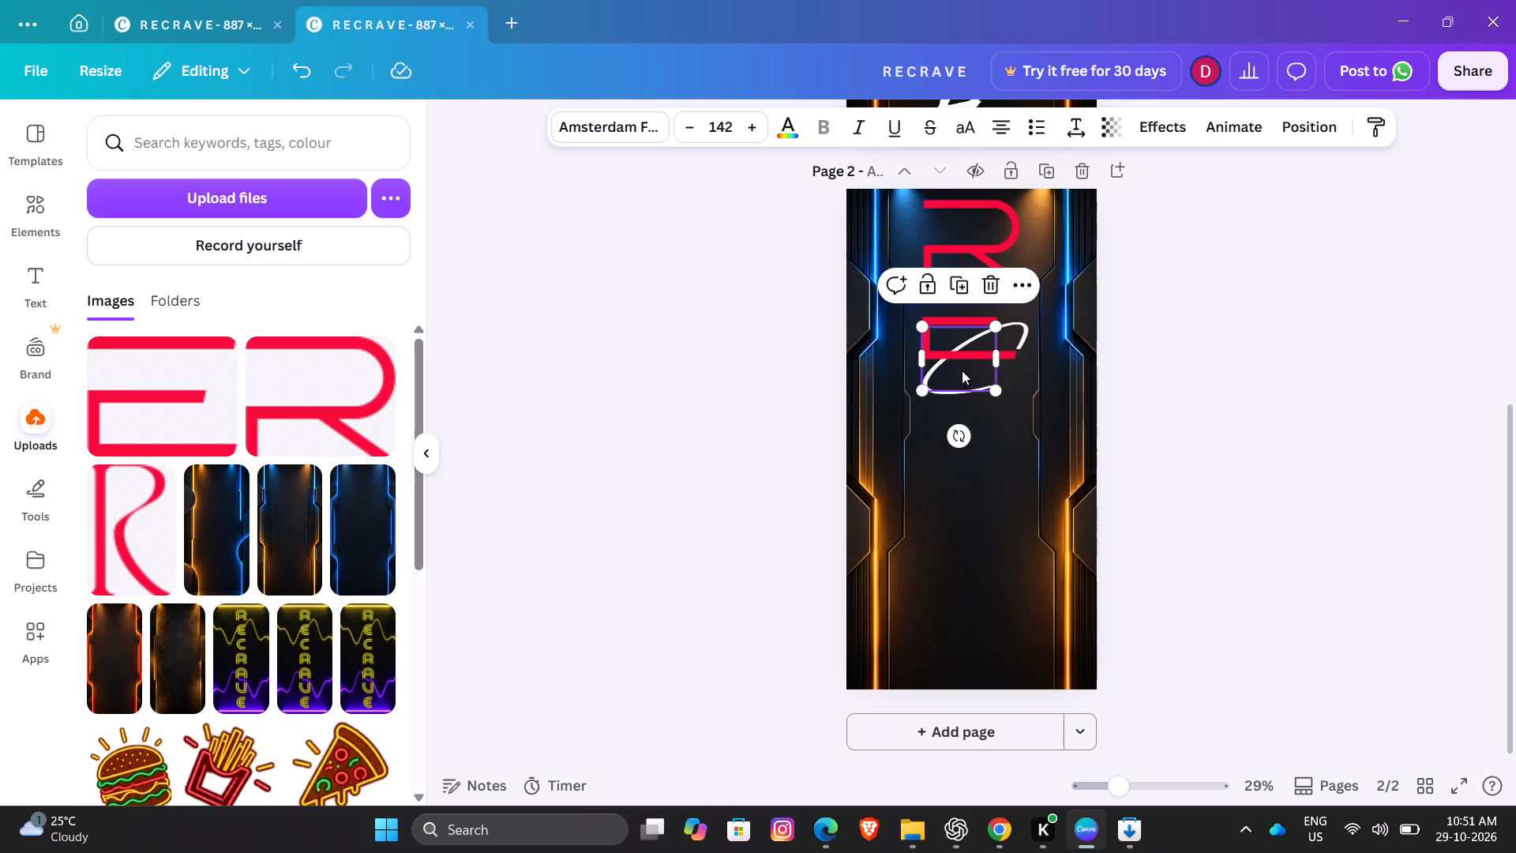
{"action": "left_click", "coordinate": [1281, 379]}
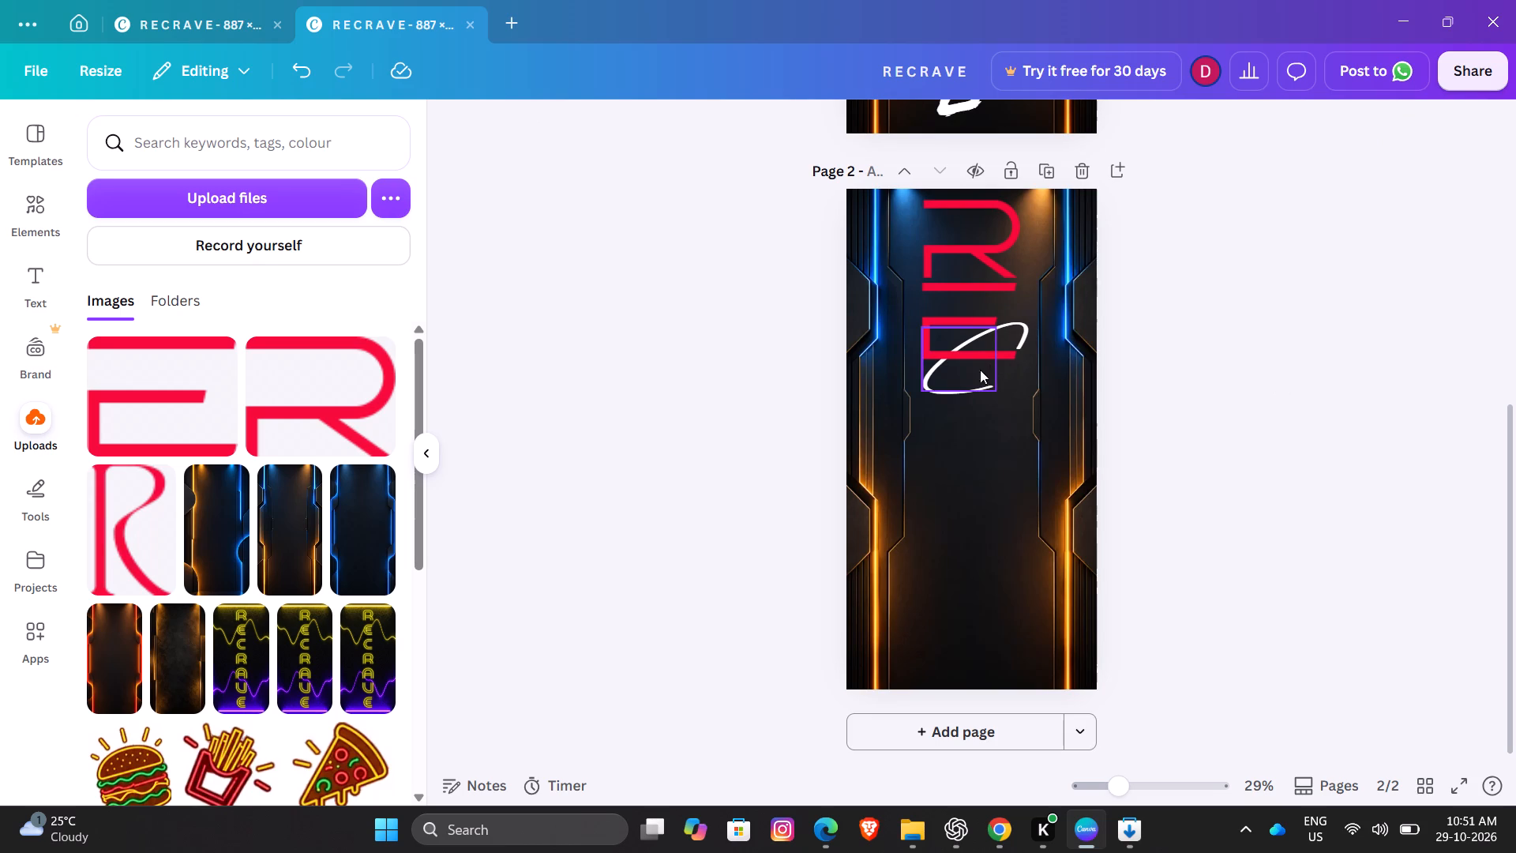
{"action": "left_click_drag", "start_coordinate": [957, 371], "coordinate": [950, 381]}
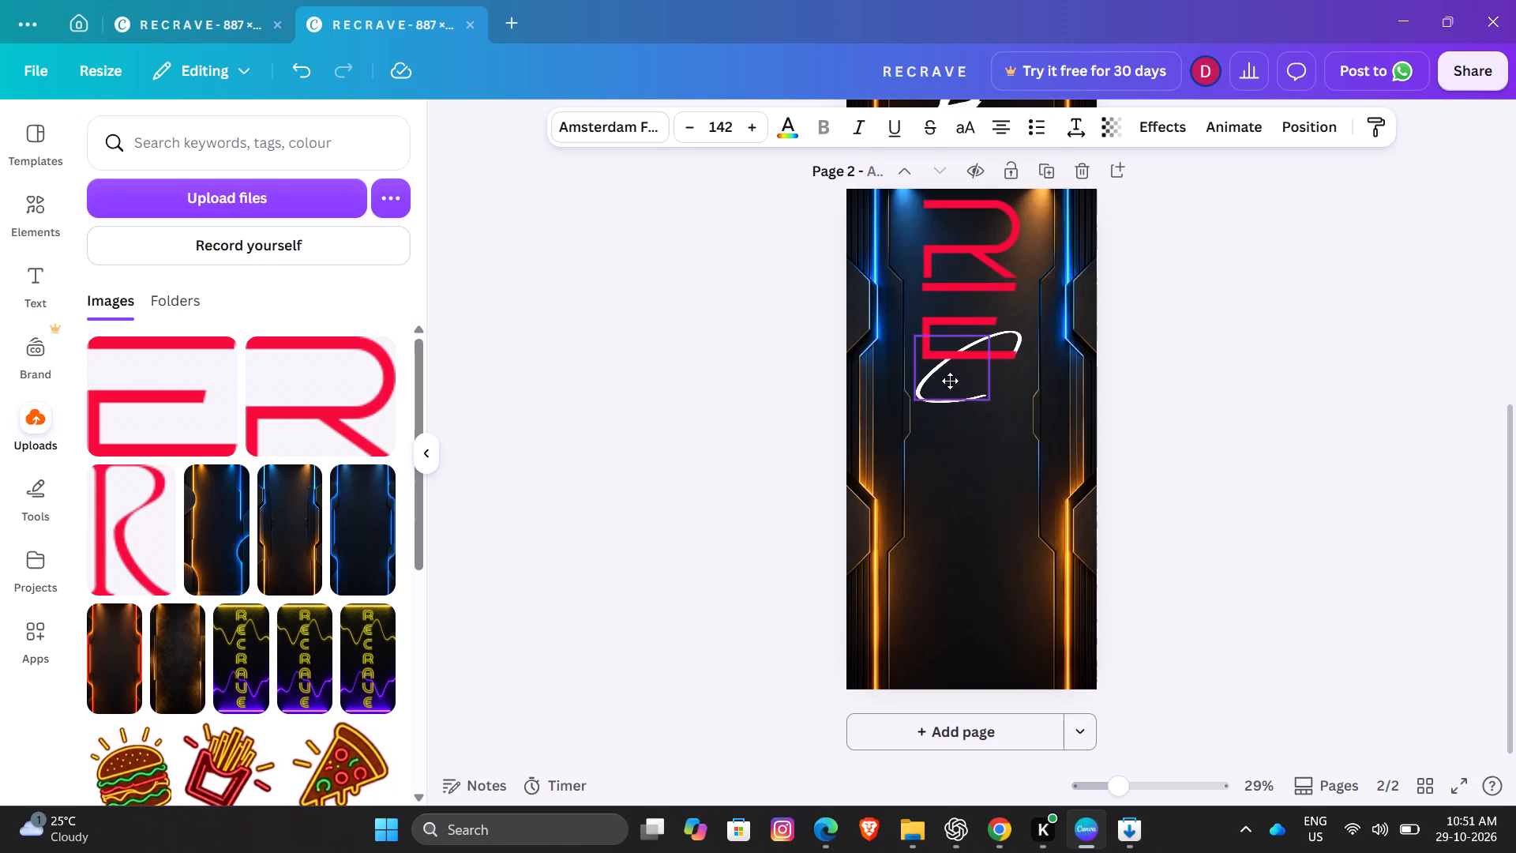
{"action": "left_click_drag", "start_coordinate": [950, 381], "coordinate": [954, 378]}
{"action": "left_click", "coordinate": [1221, 419]}
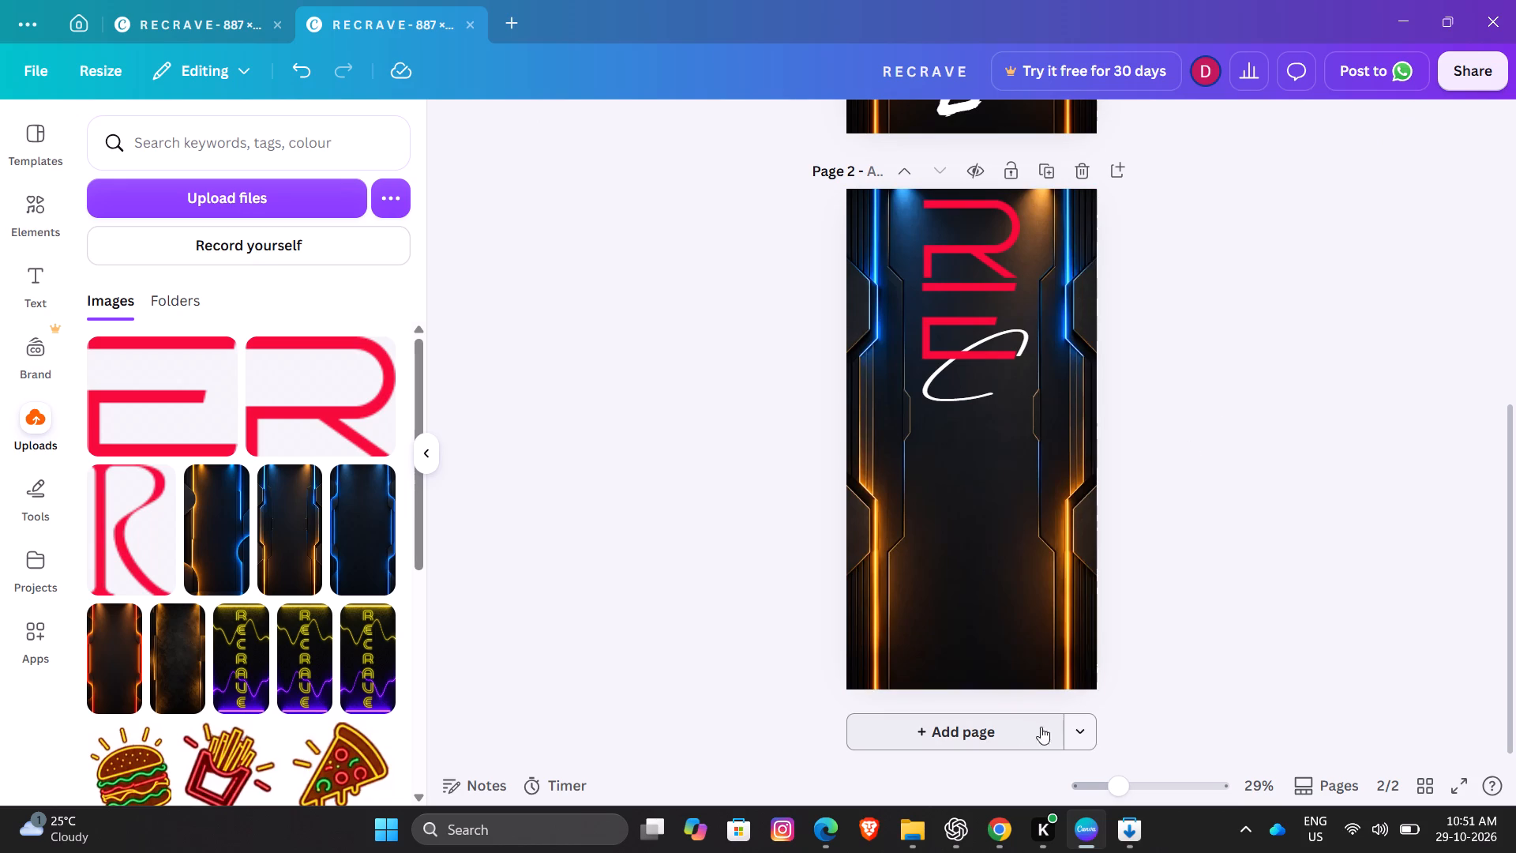
Switch to Chrome and search Google in a new tab for "fauna thin font".
{"action": "left_click", "coordinate": [994, 835]}
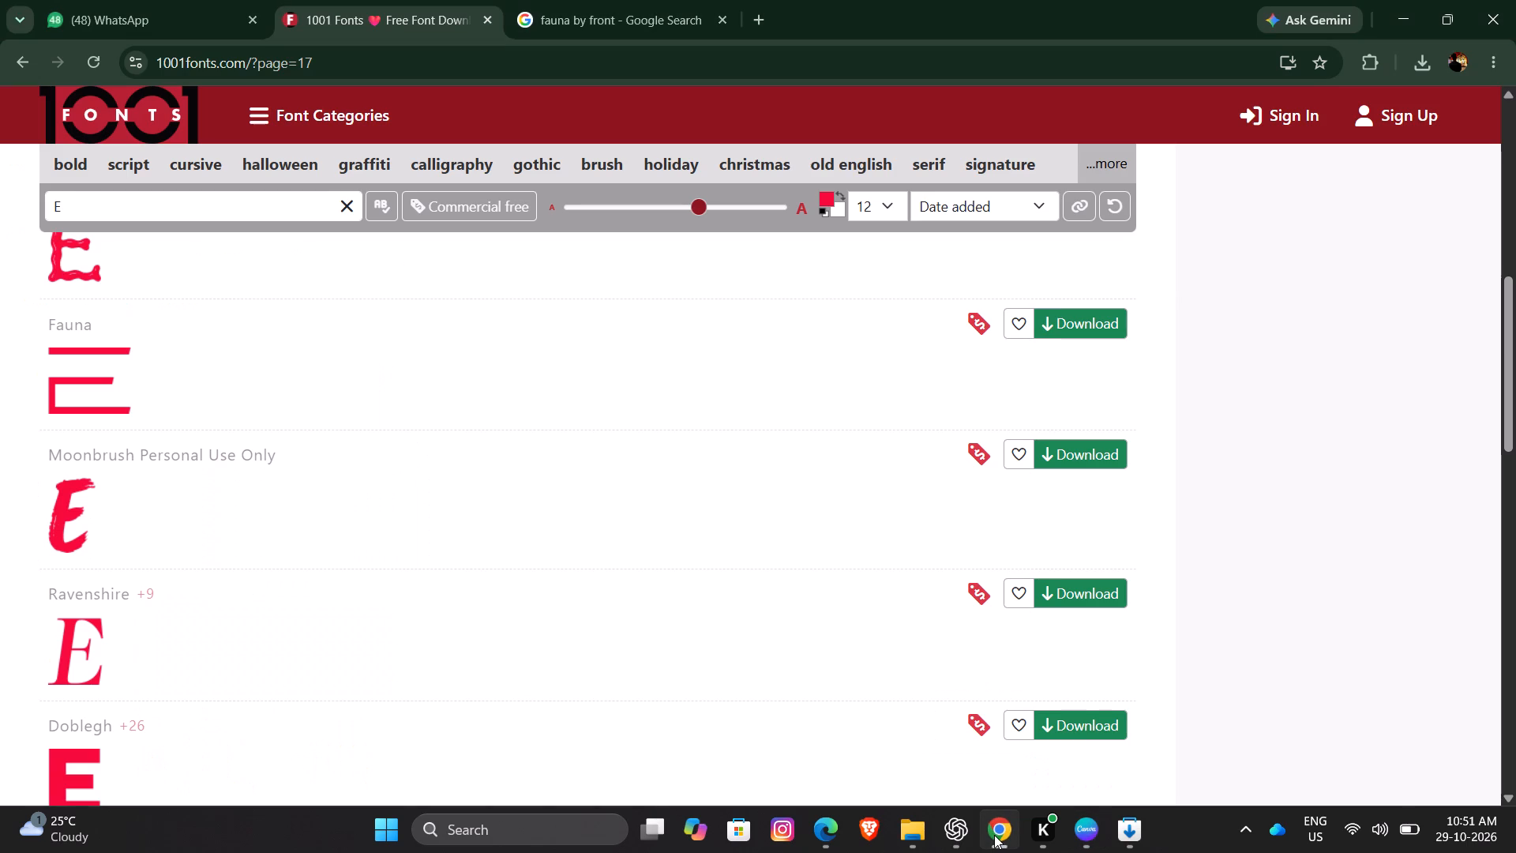
{"action": "left_click", "coordinate": [760, 30]}
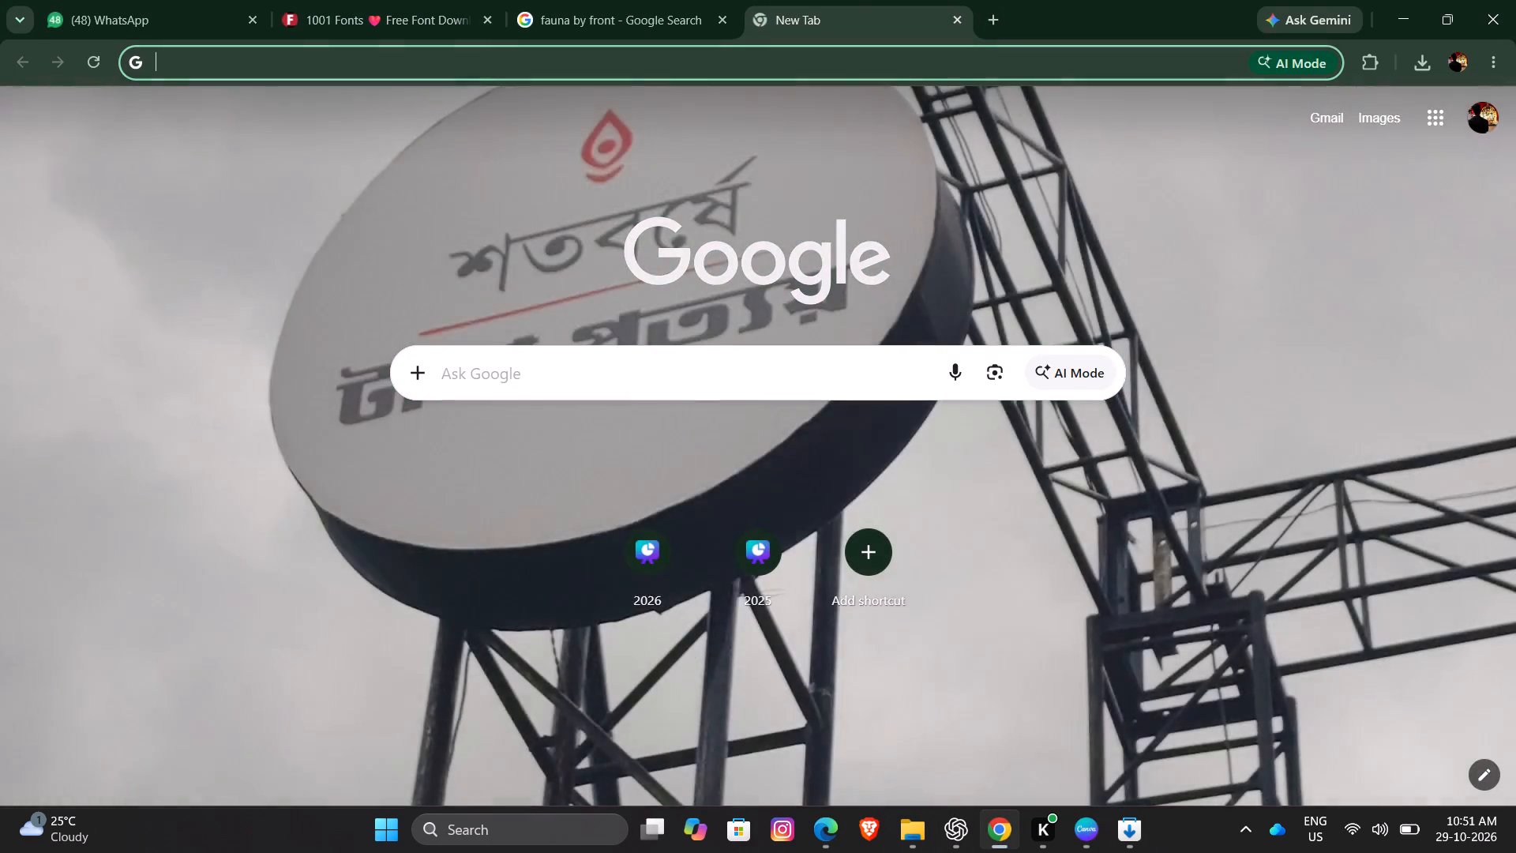
{"action": "left_click", "coordinate": [550, 370]}
{"action": "type", "text": "FAUNA TH"}
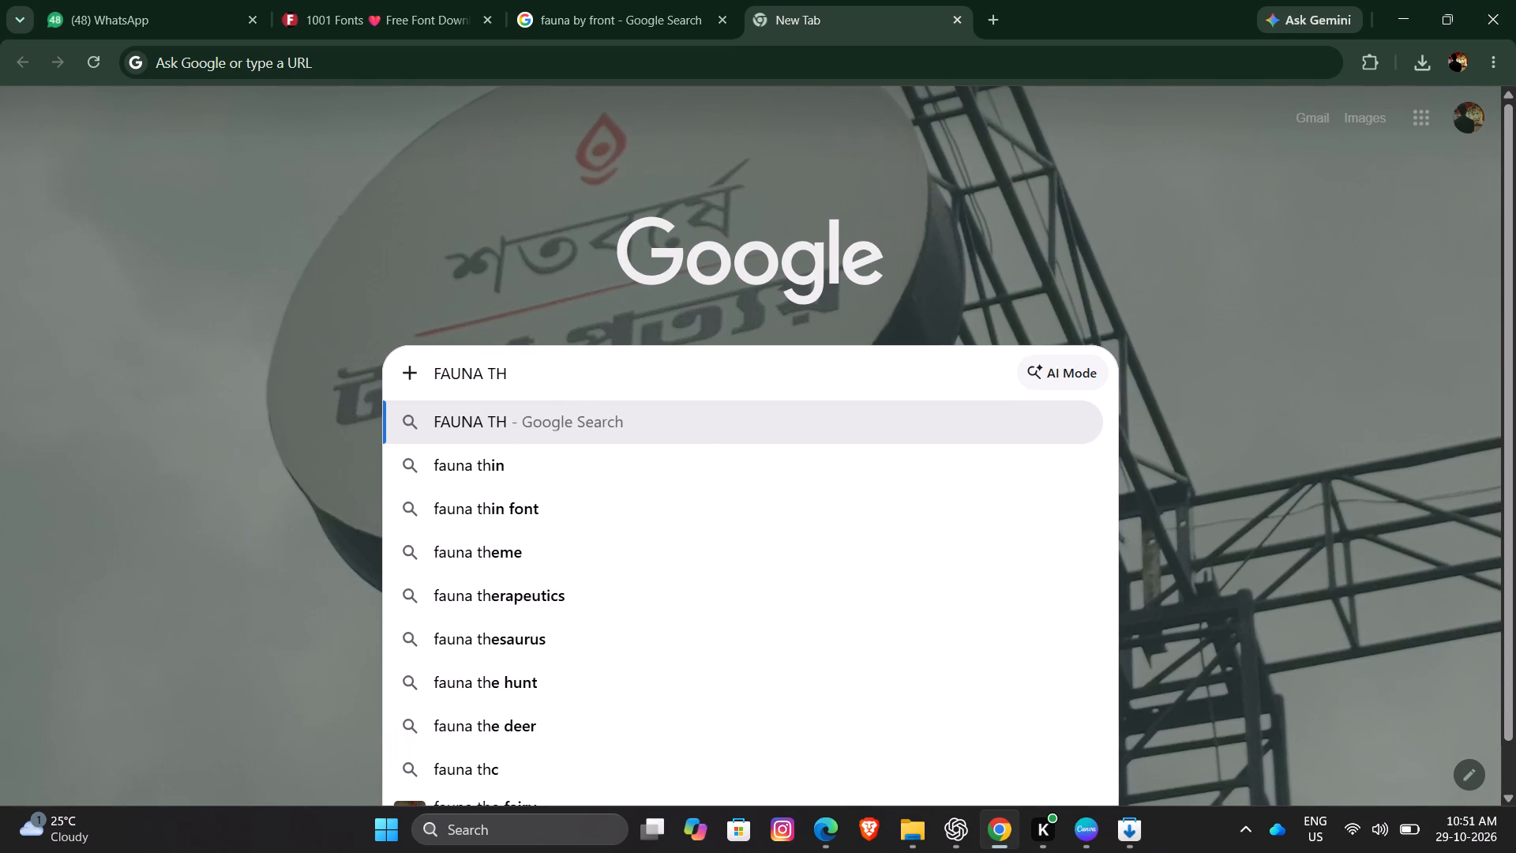
{"action": "left_click", "coordinate": [468, 524]}
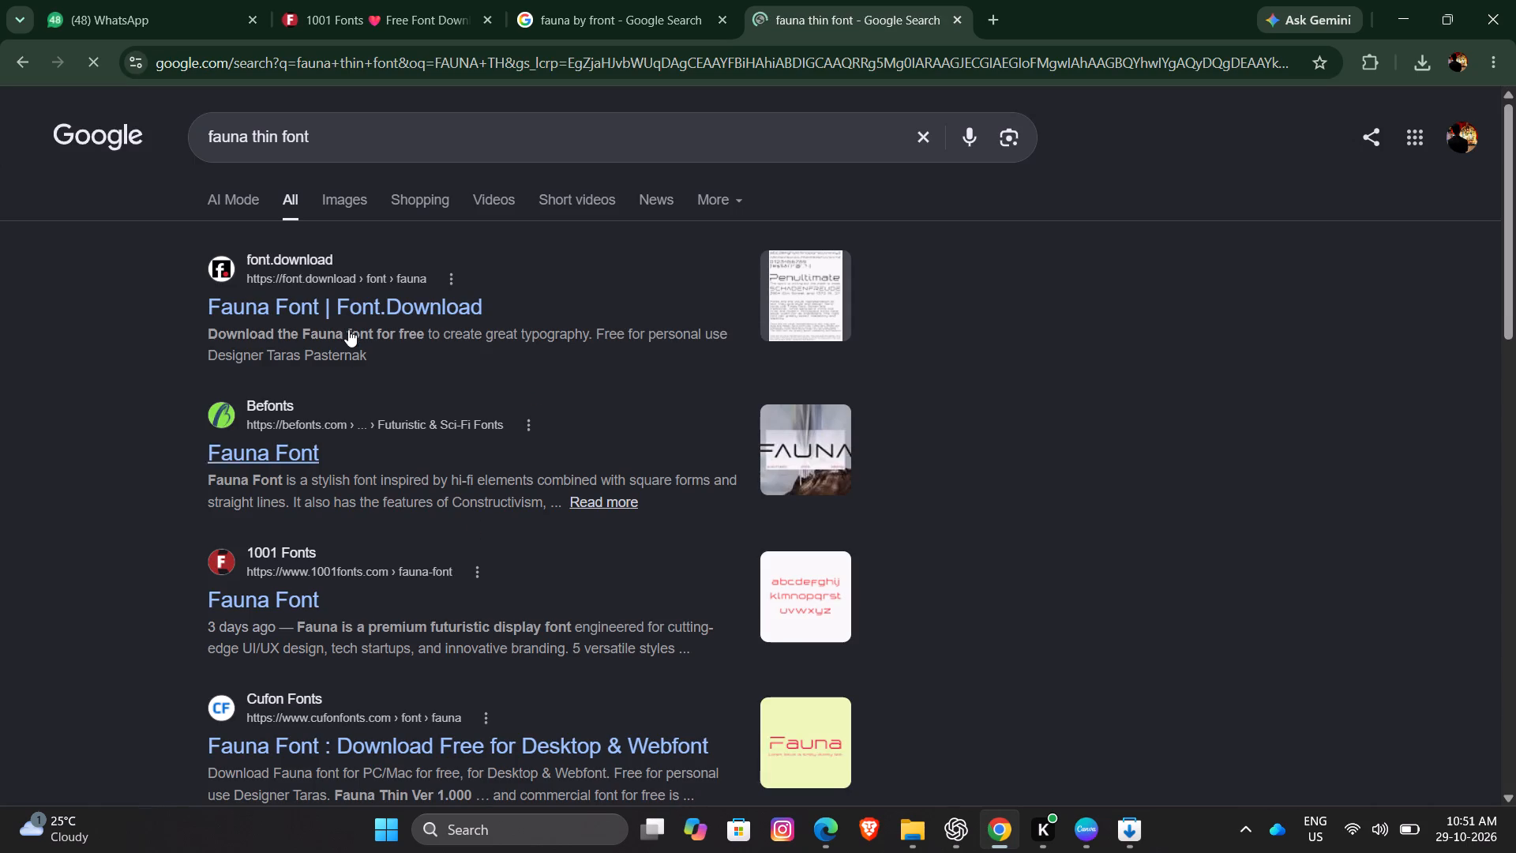
Check the Font.Download page for the Fauna font and return to the search results.
{"action": "left_click", "coordinate": [347, 314]}
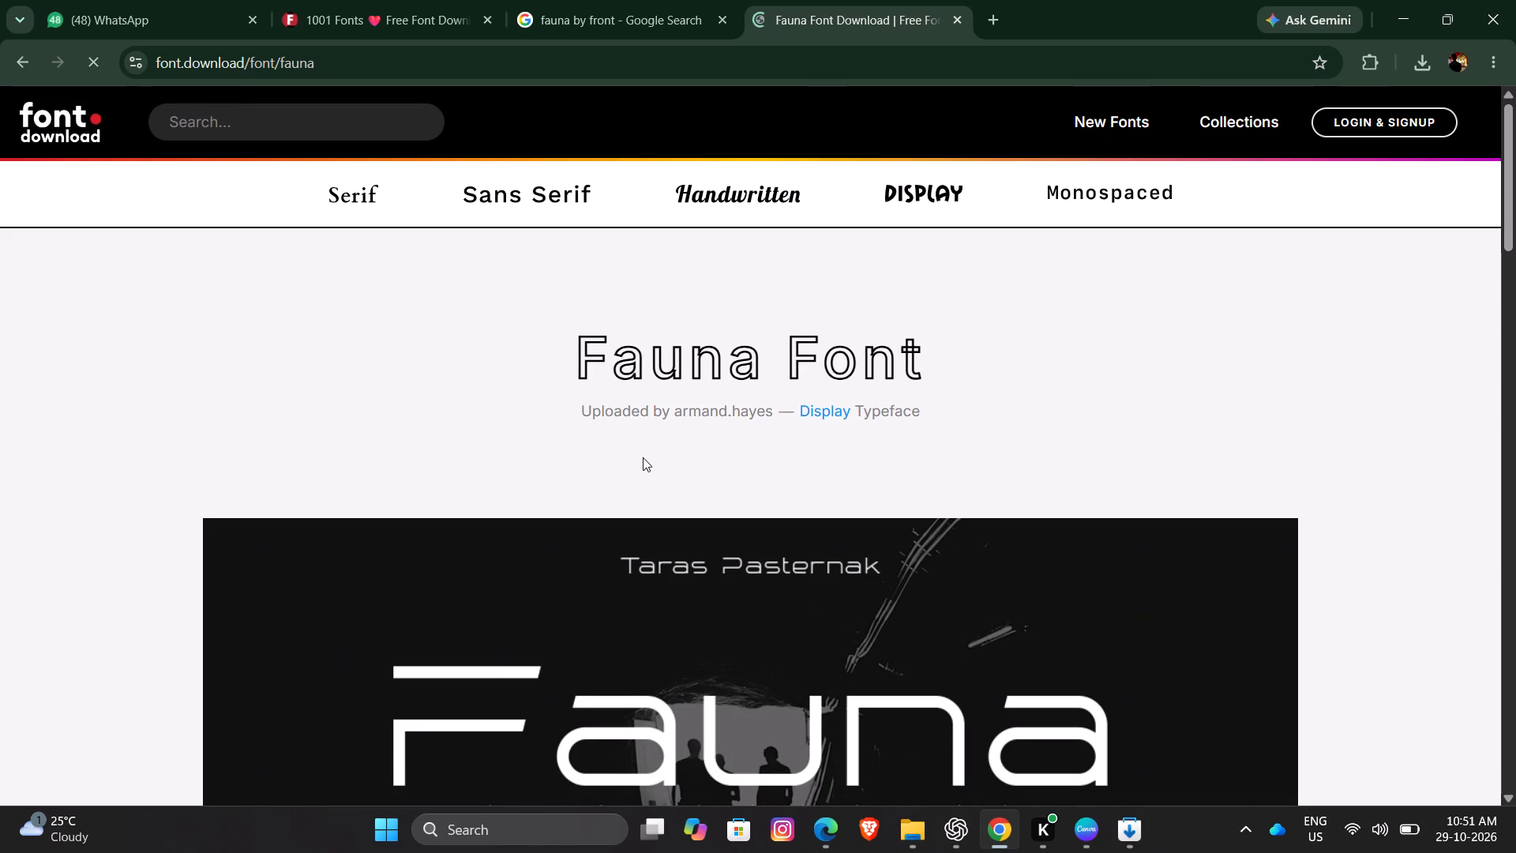
{"action": "scroll", "coordinate": [643, 457], "scroll_direction": "down", "scroll_amount": 3}
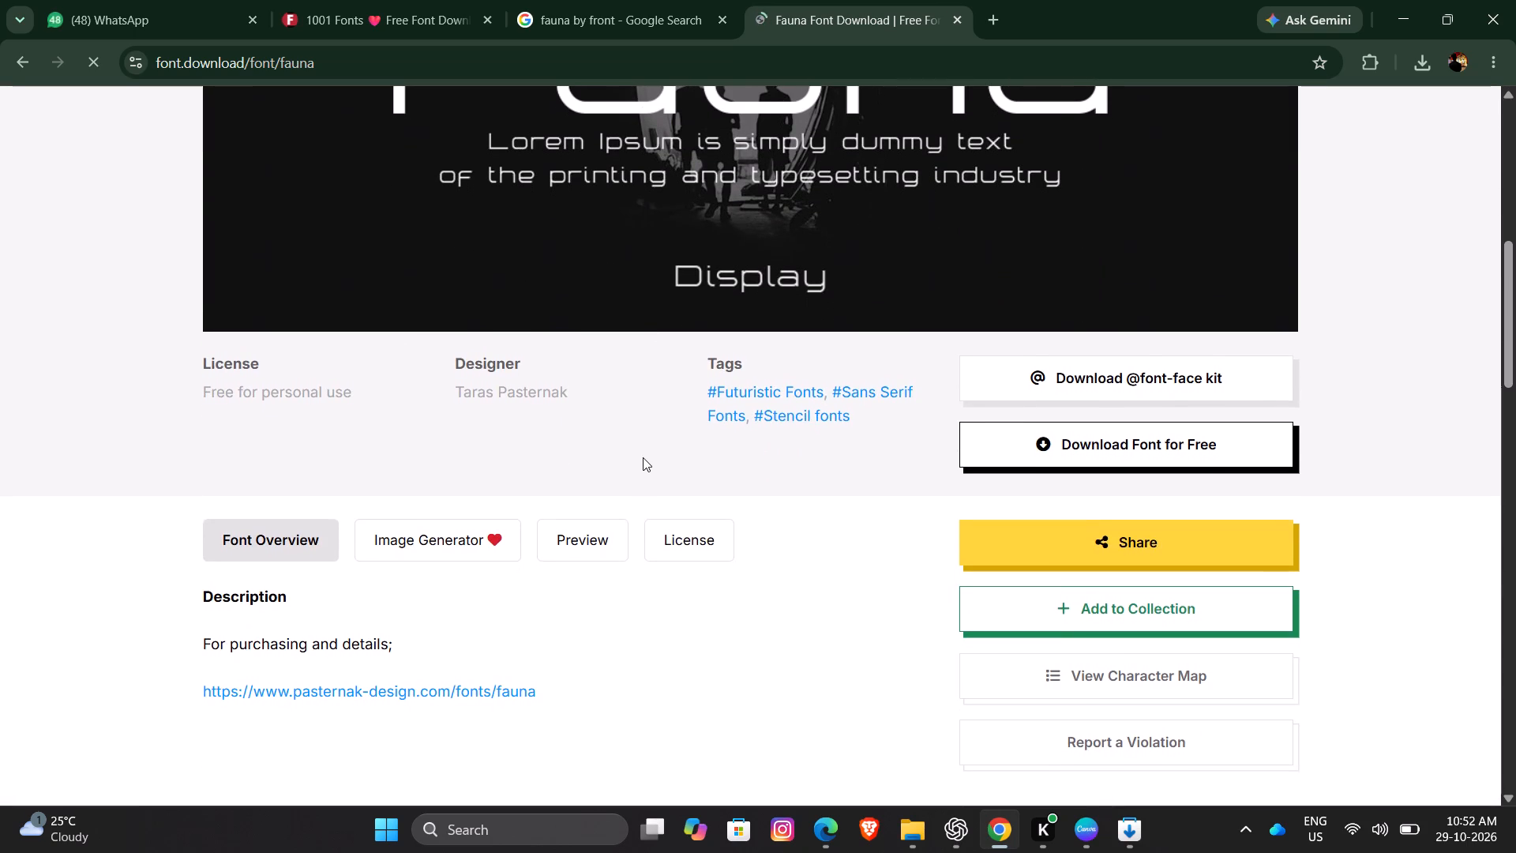
{"action": "scroll", "coordinate": [643, 457], "scroll_direction": "down", "scroll_amount": 1}
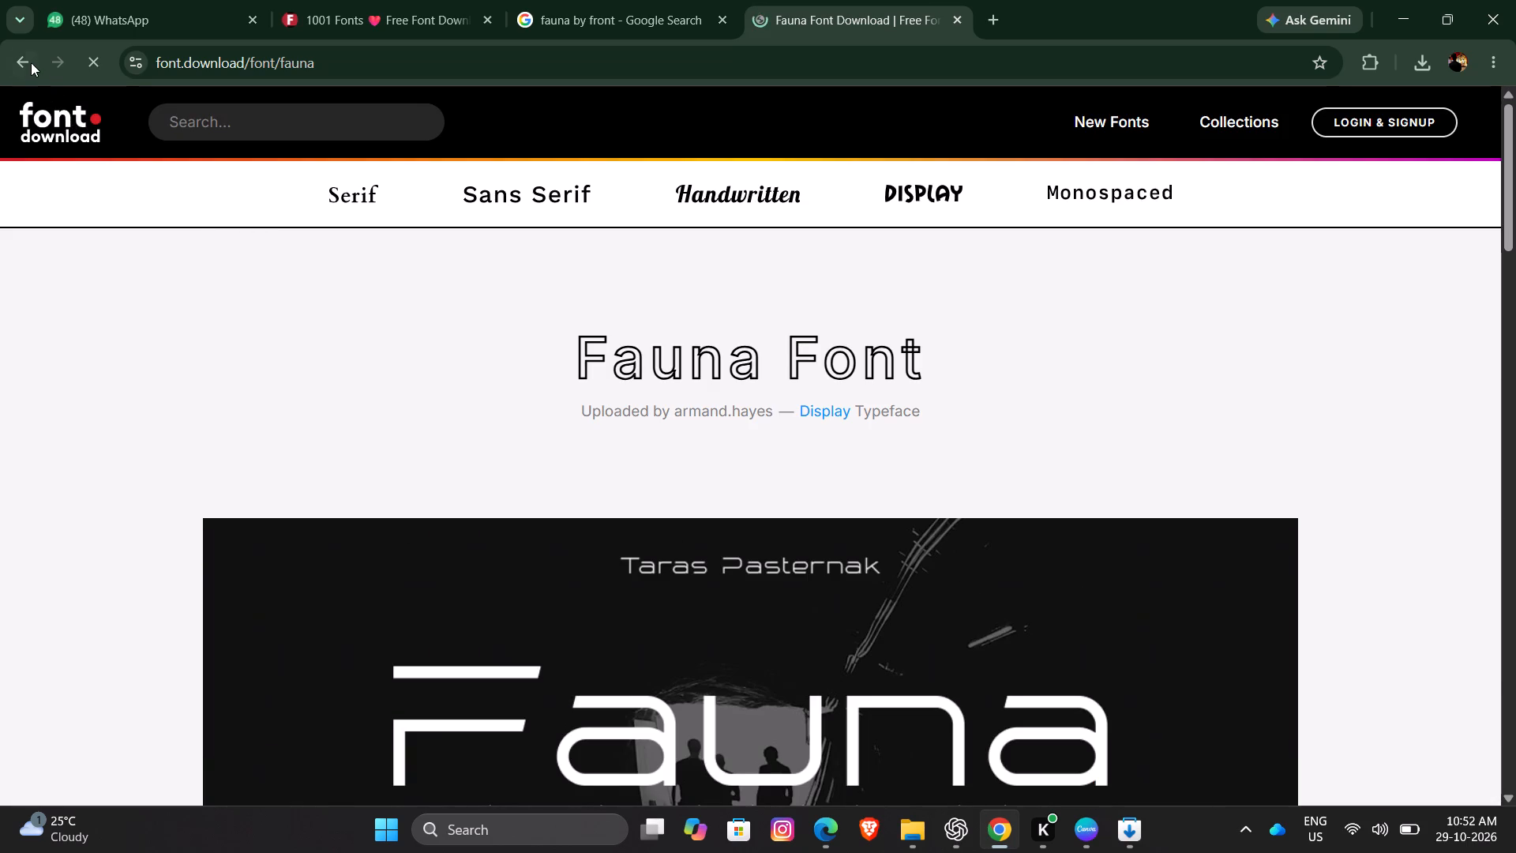
{"action": "left_click", "coordinate": [31, 62]}
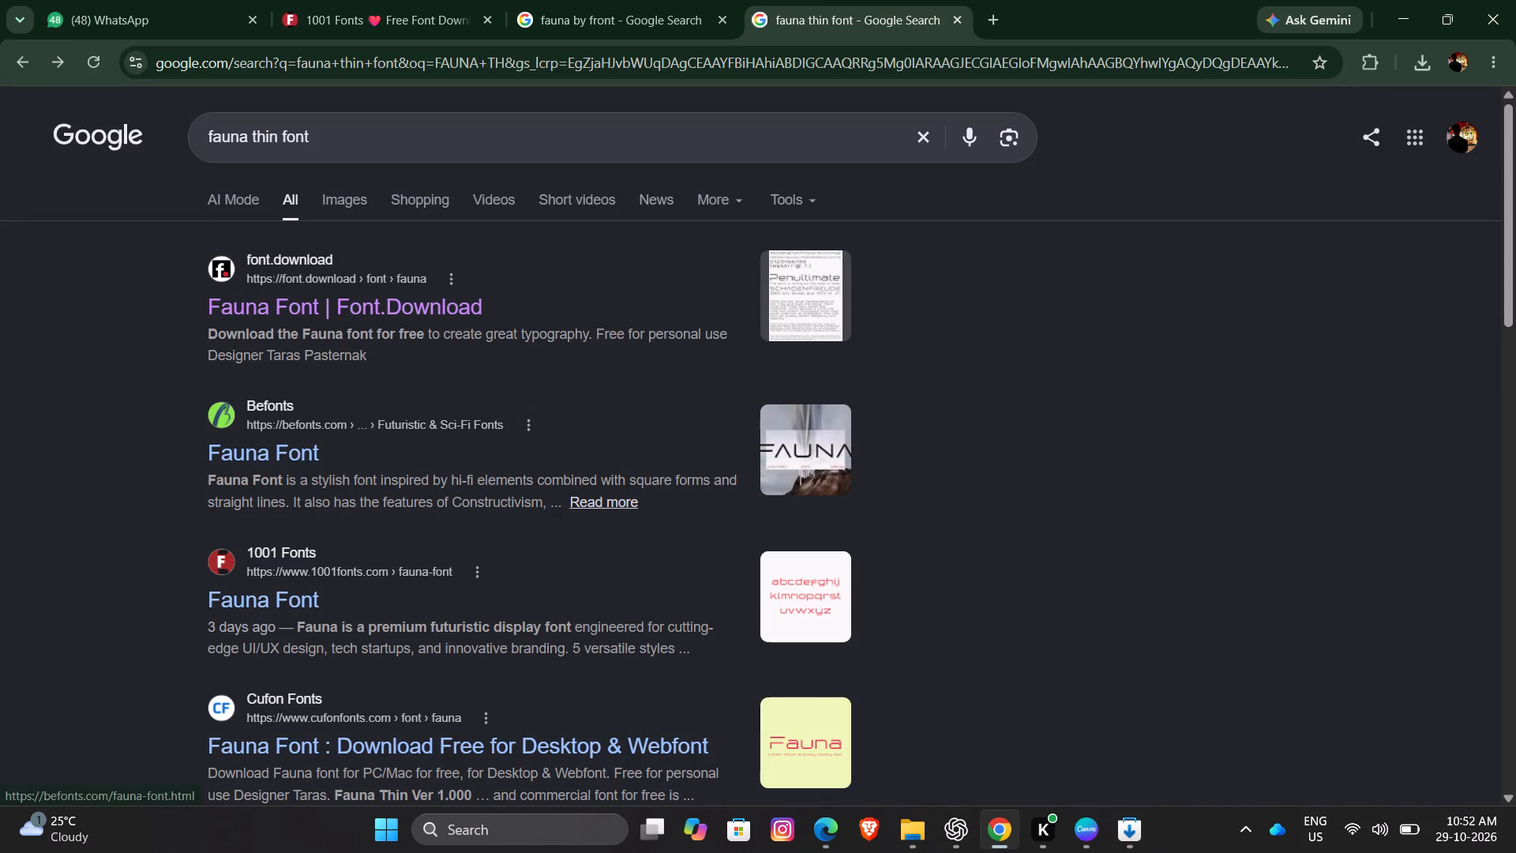
Open the 1001 Fonts page for the Fauna font and look through its preview, description and license sections.
{"action": "left_click", "coordinate": [295, 587]}
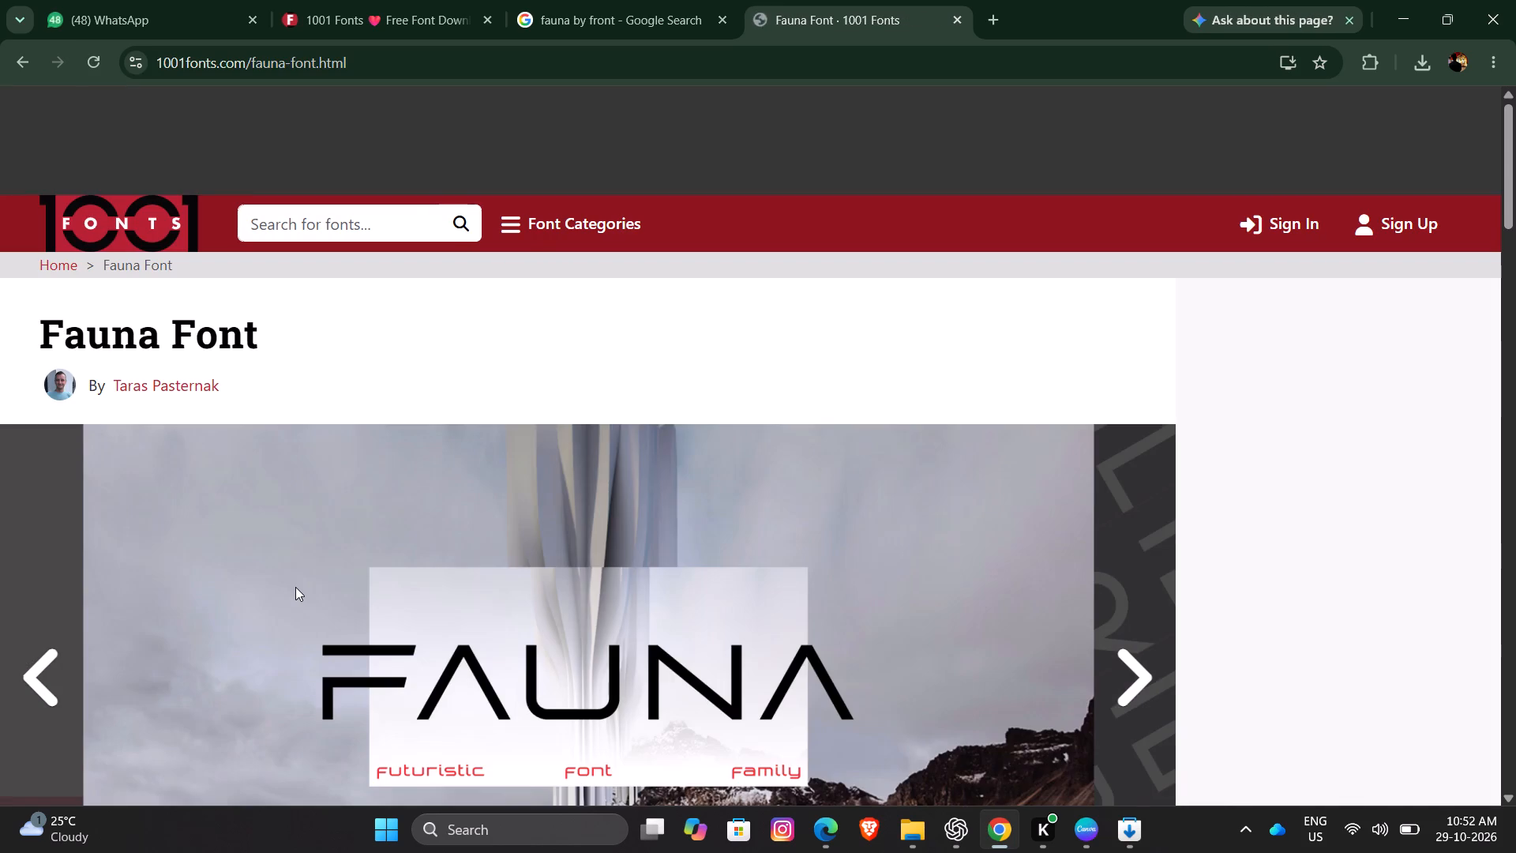
{"action": "scroll", "coordinate": [295, 587], "scroll_direction": "down", "scroll_amount": 5}
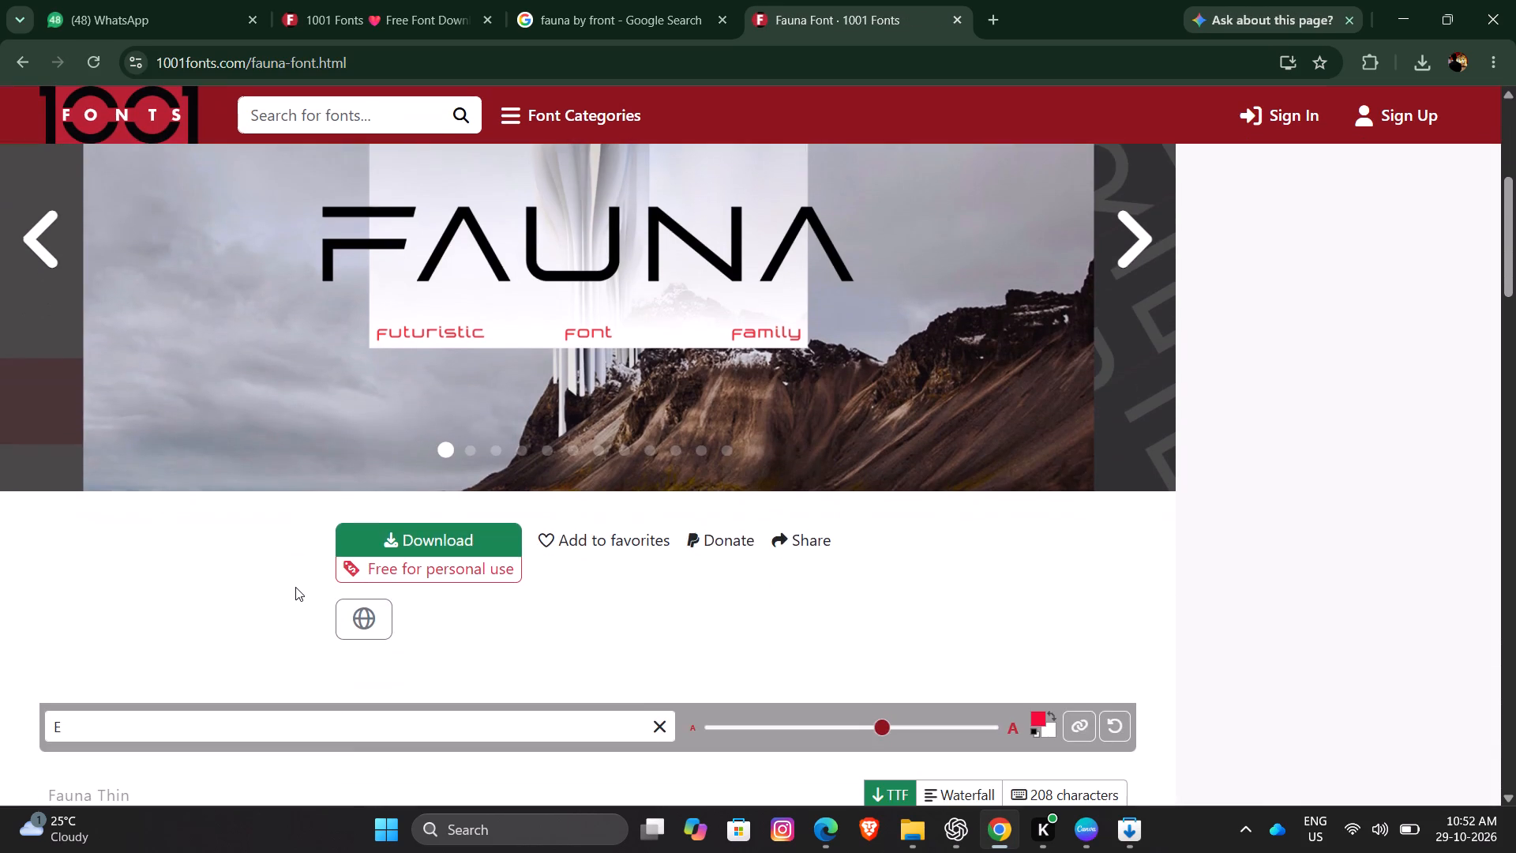
{"action": "scroll", "coordinate": [295, 587], "scroll_direction": "down", "scroll_amount": 3}
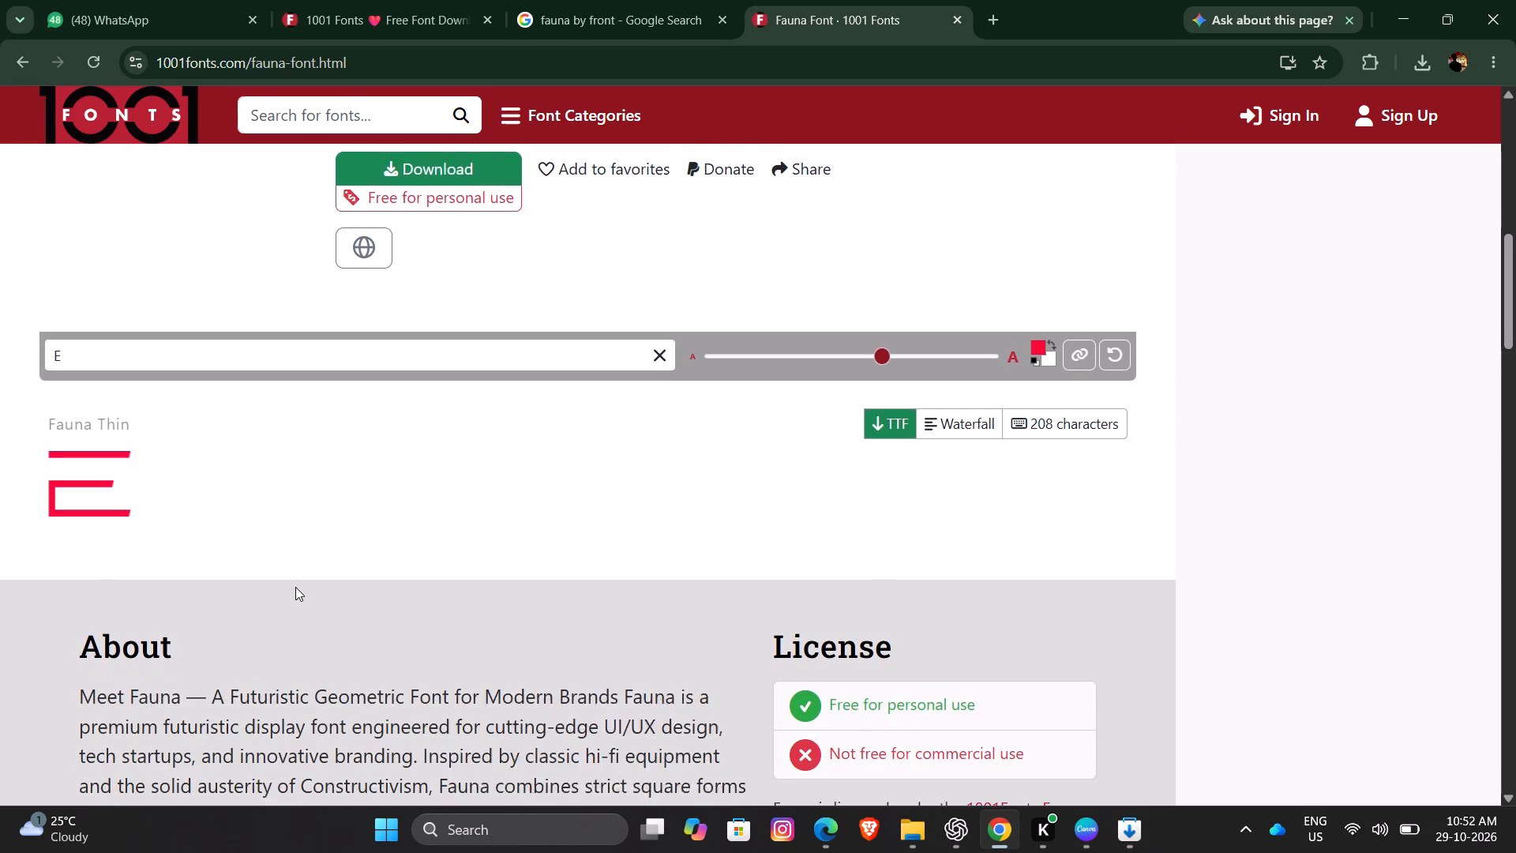
{"action": "scroll", "coordinate": [295, 587], "scroll_direction": "down", "scroll_amount": 4}
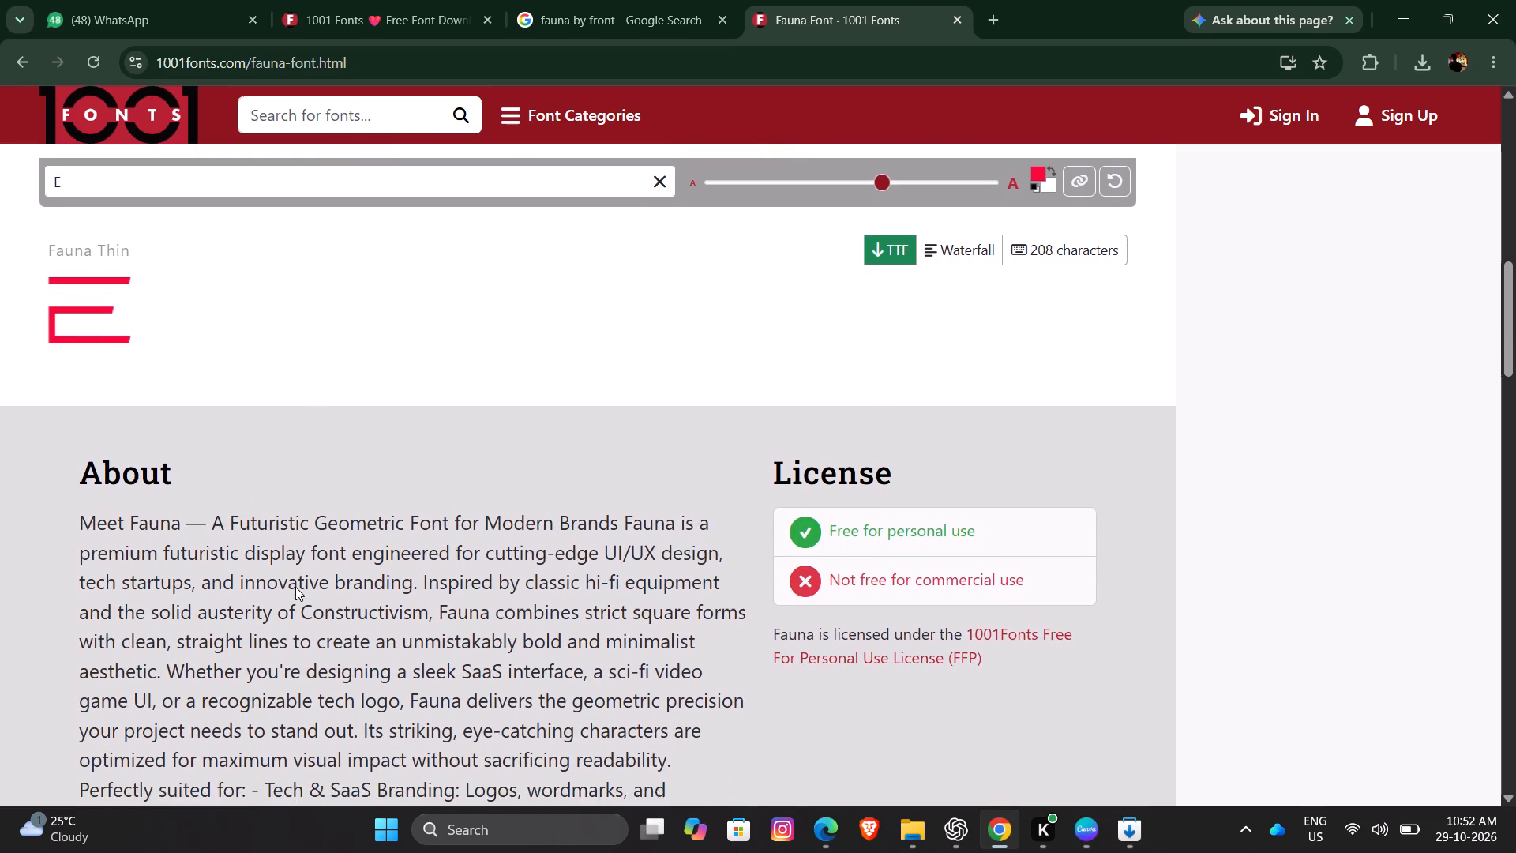
{"action": "scroll", "coordinate": [295, 587], "scroll_direction": "down", "scroll_amount": 8}
{"action": "scroll", "coordinate": [295, 587], "scroll_direction": "up", "scroll_amount": 9}
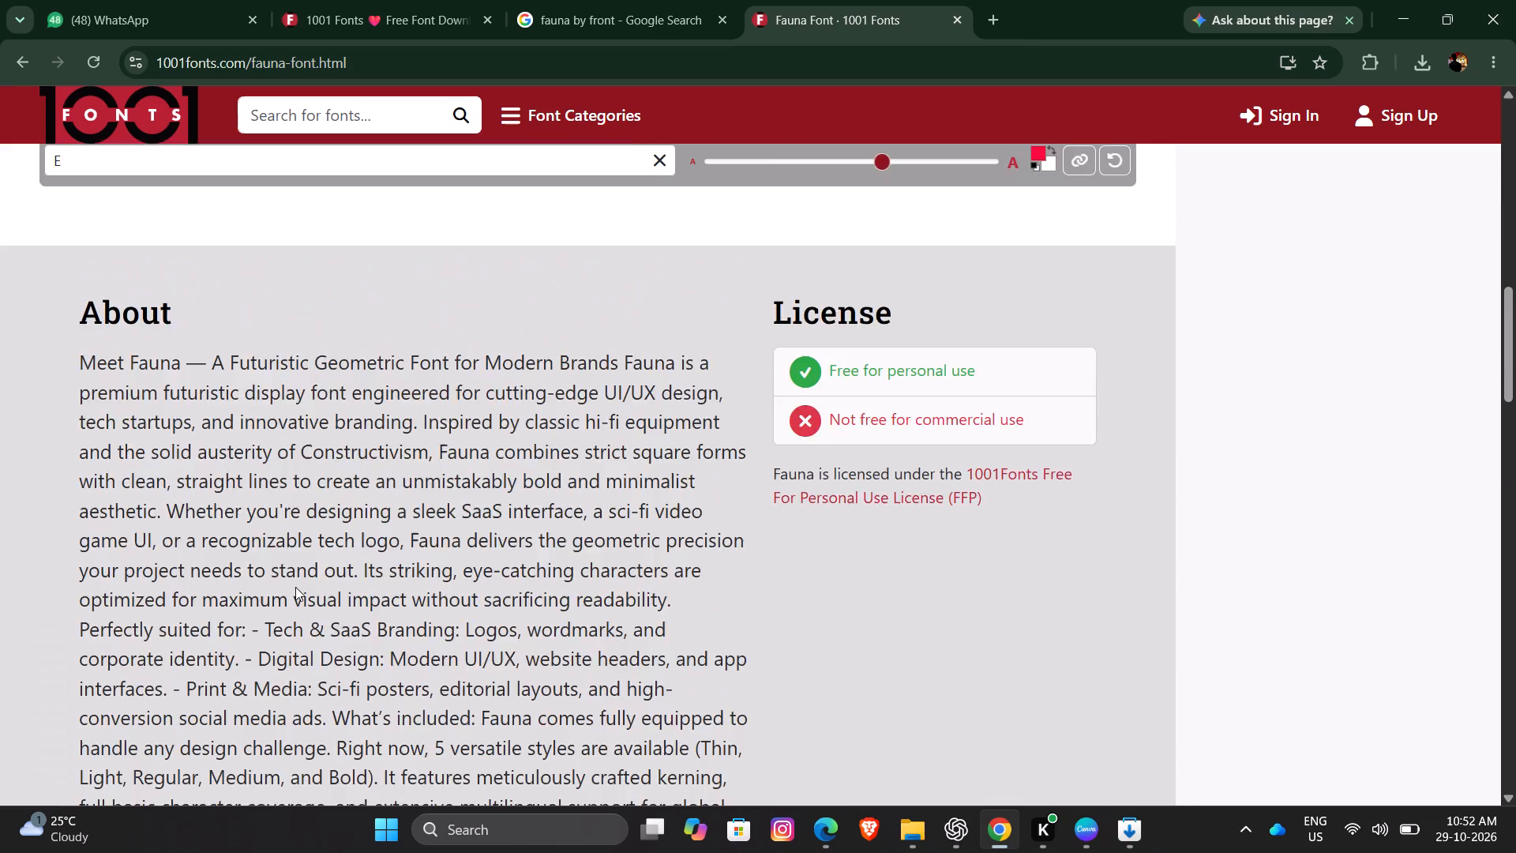
{"action": "scroll", "coordinate": [295, 587], "scroll_direction": "down", "scroll_amount": 6}
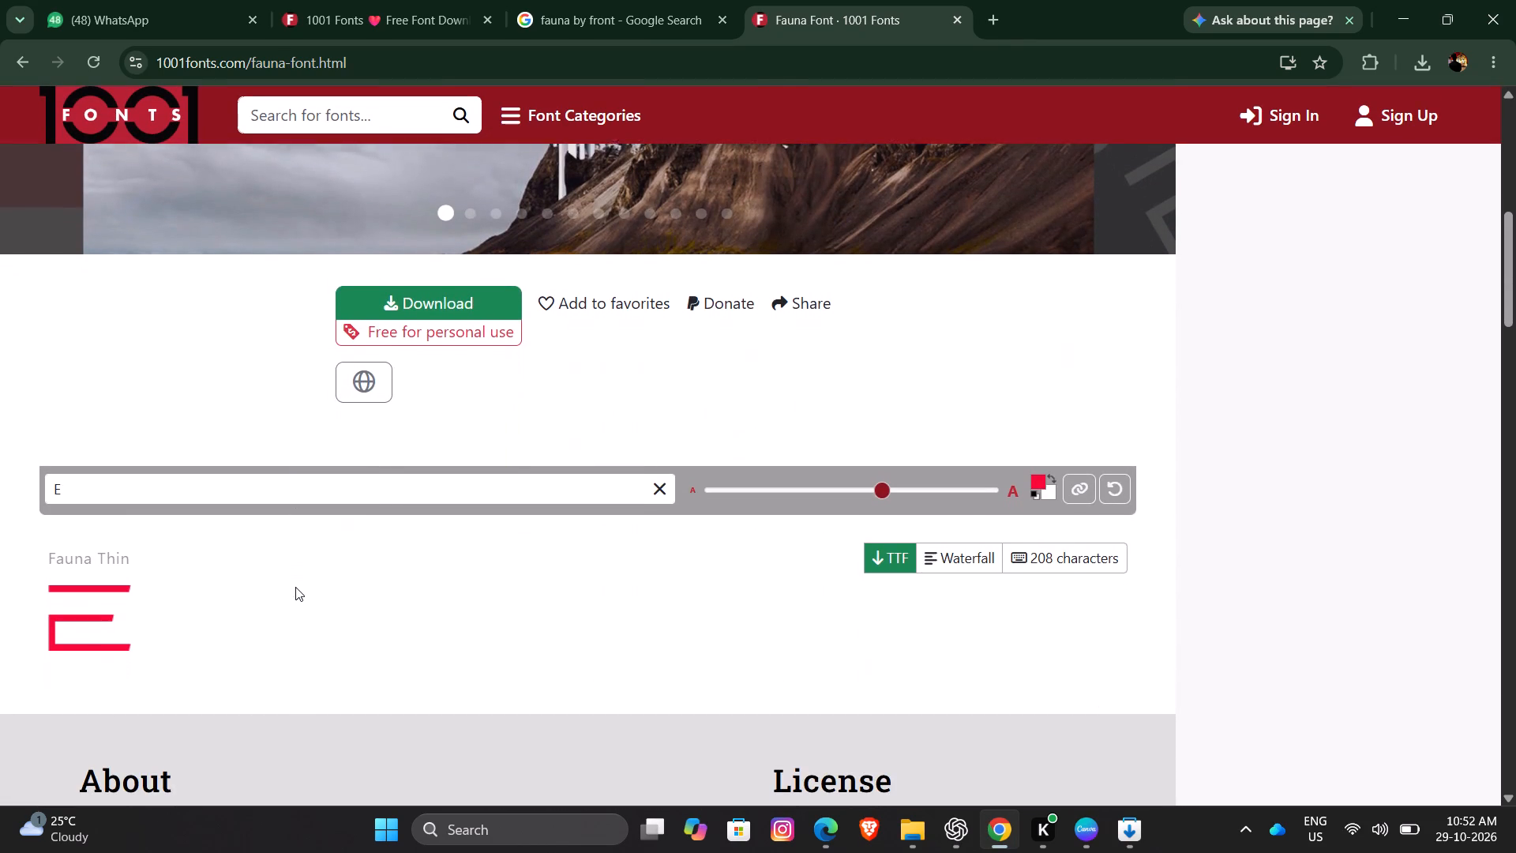
{"action": "scroll", "coordinate": [295, 587], "scroll_direction": "down", "scroll_amount": 1}
Replace the Fauna Thin sample text with R and copy the previewed letter as an image.
{"action": "left_click", "coordinate": [655, 481]}
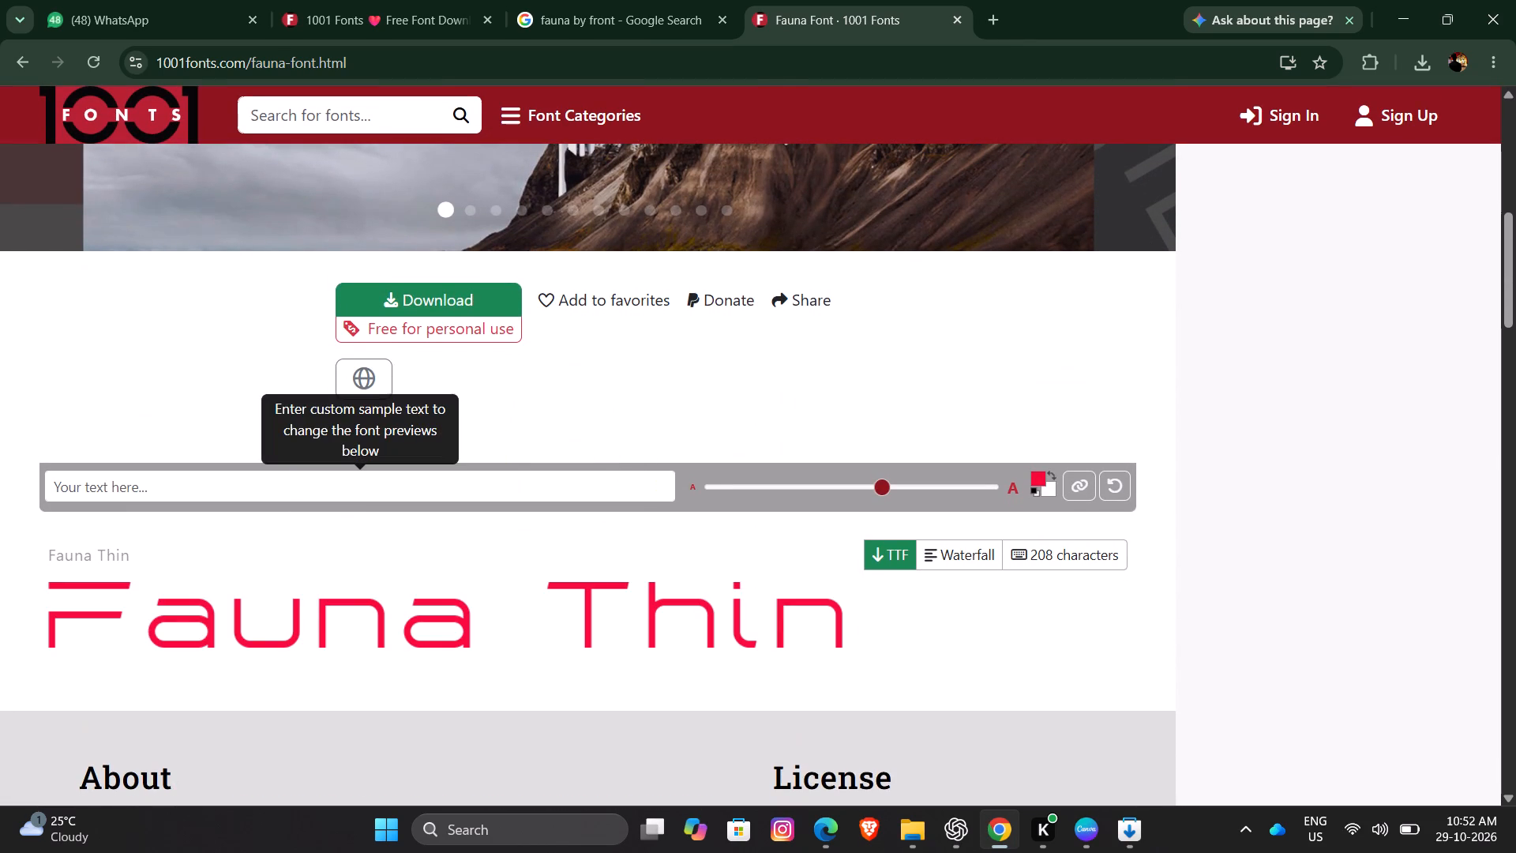
{"action": "key", "text": "r"}
{"action": "left_click", "coordinate": [625, 488]}
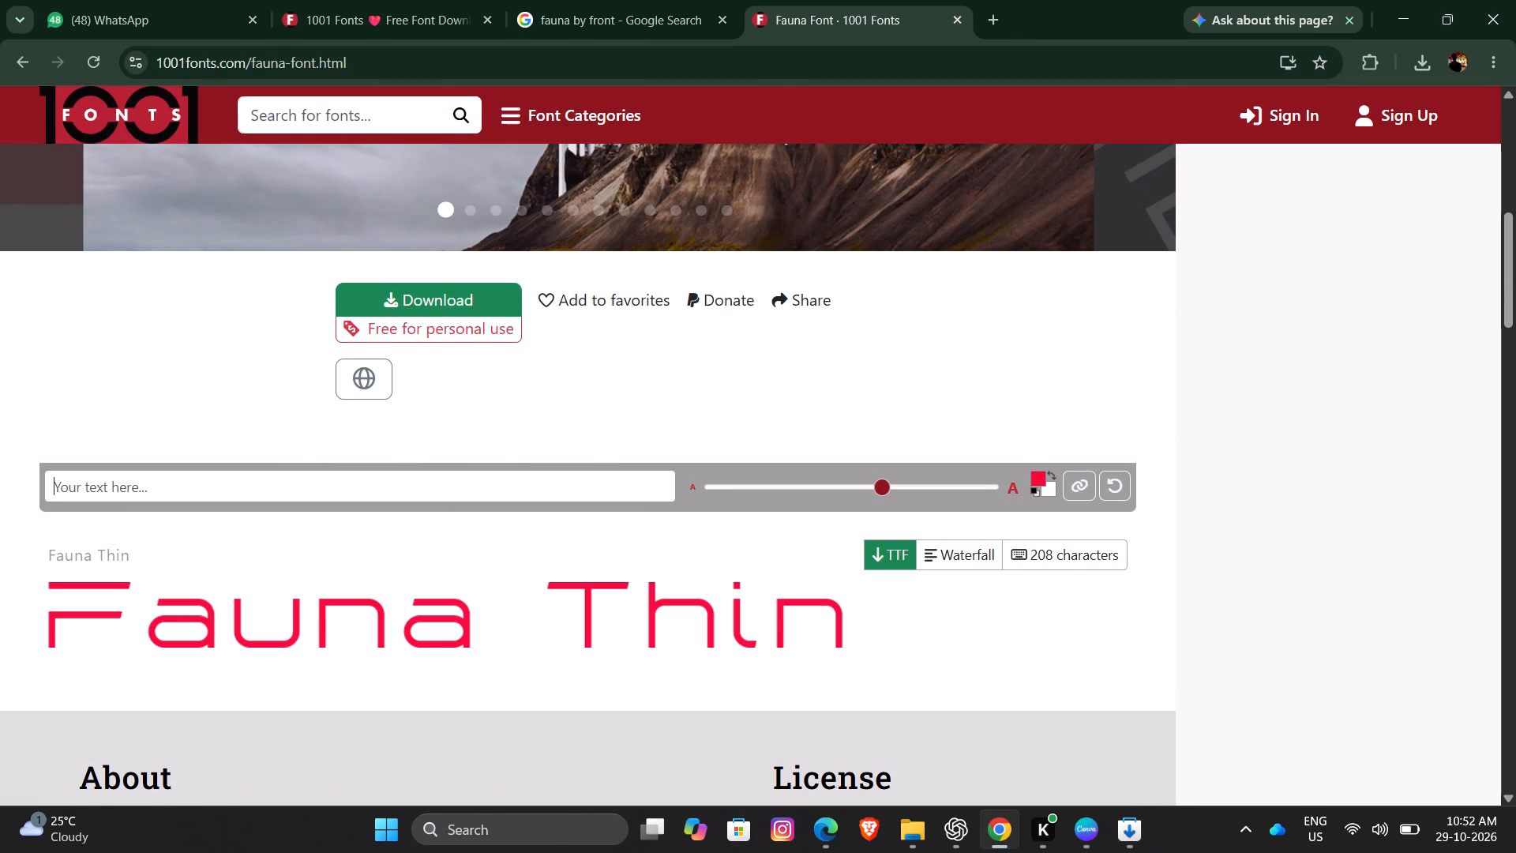
{"action": "key", "text": "r"}
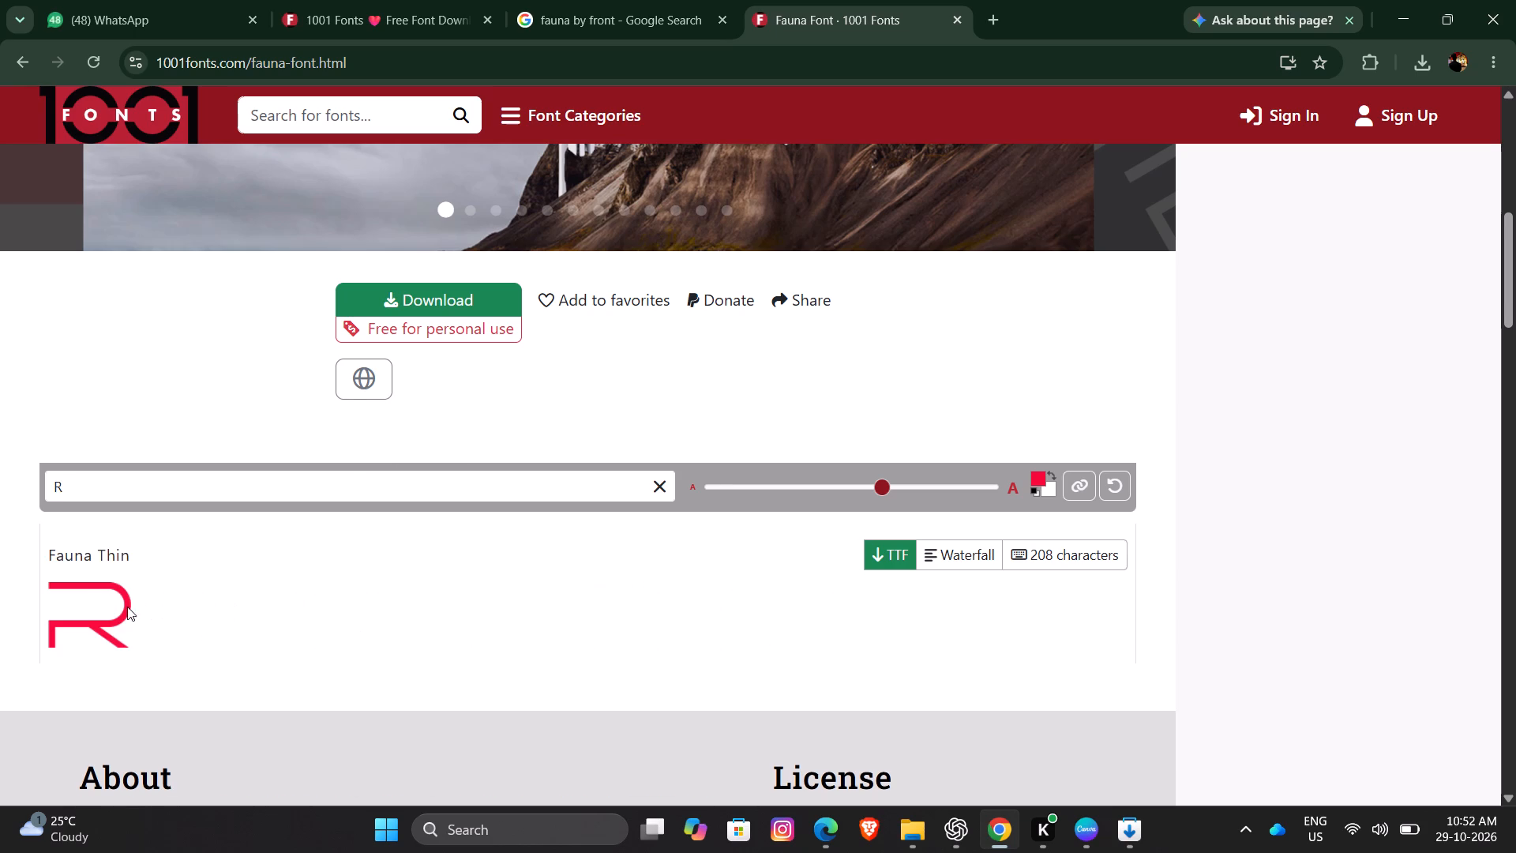
{"action": "right_click", "coordinate": [92, 605]}
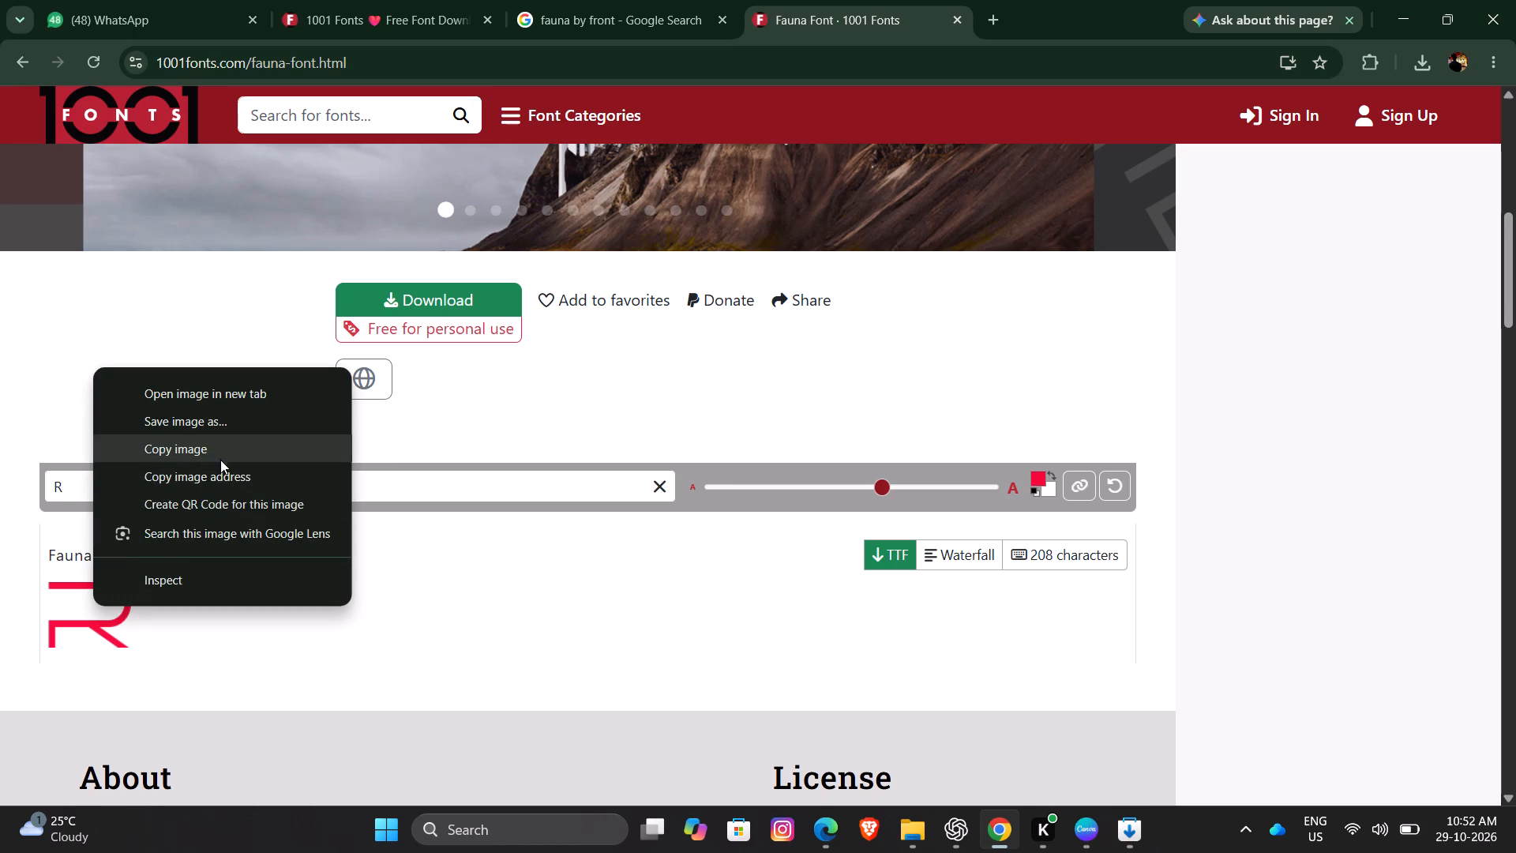
{"action": "left_click", "coordinate": [220, 449]}
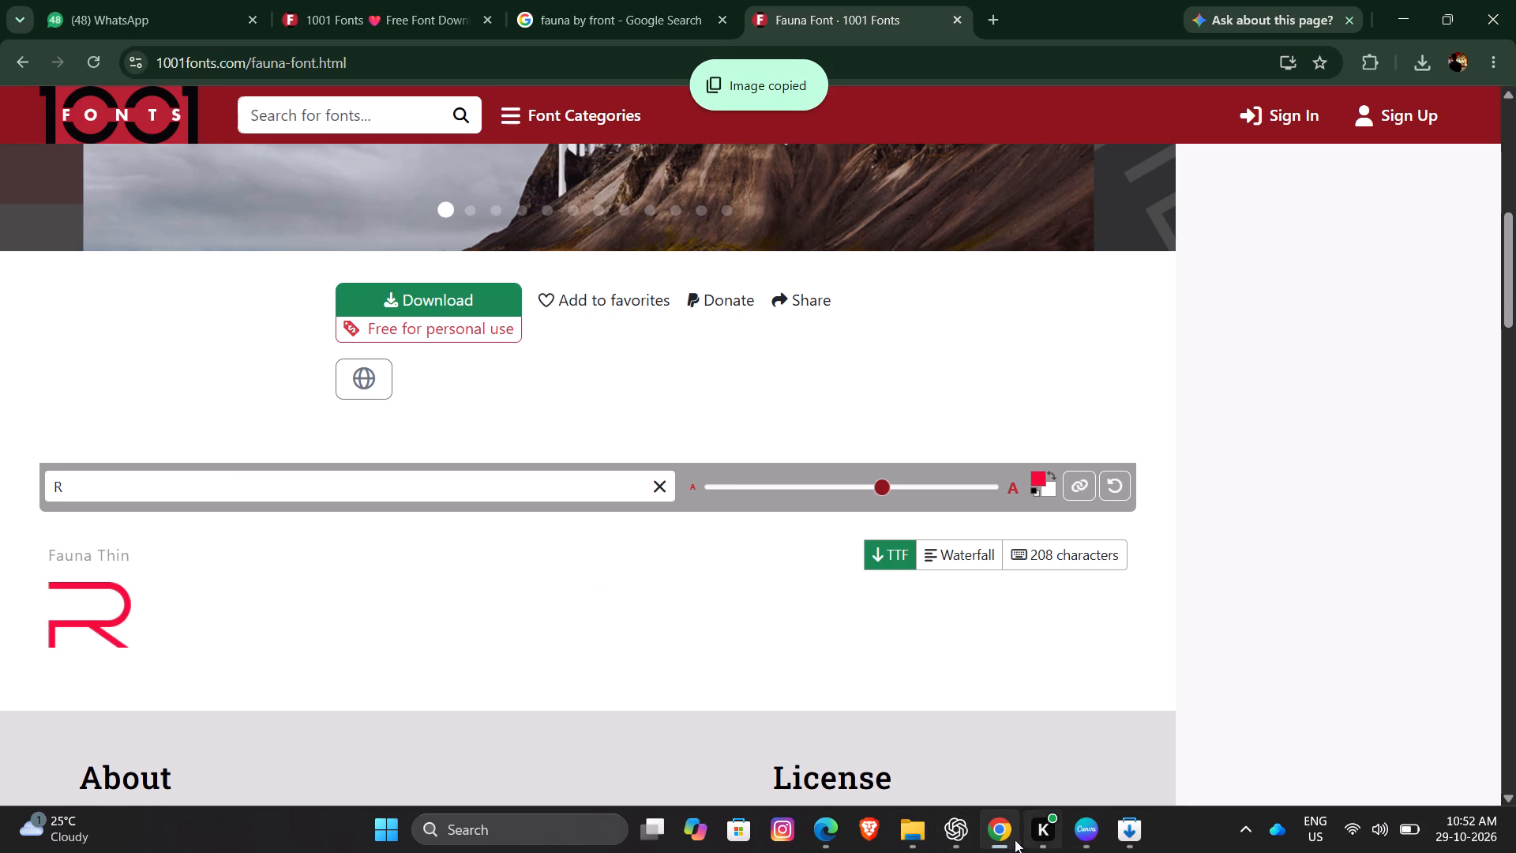
Switch to Canva and paste the copied red R image onto page 2.
{"action": "left_click", "coordinate": [1092, 829]}
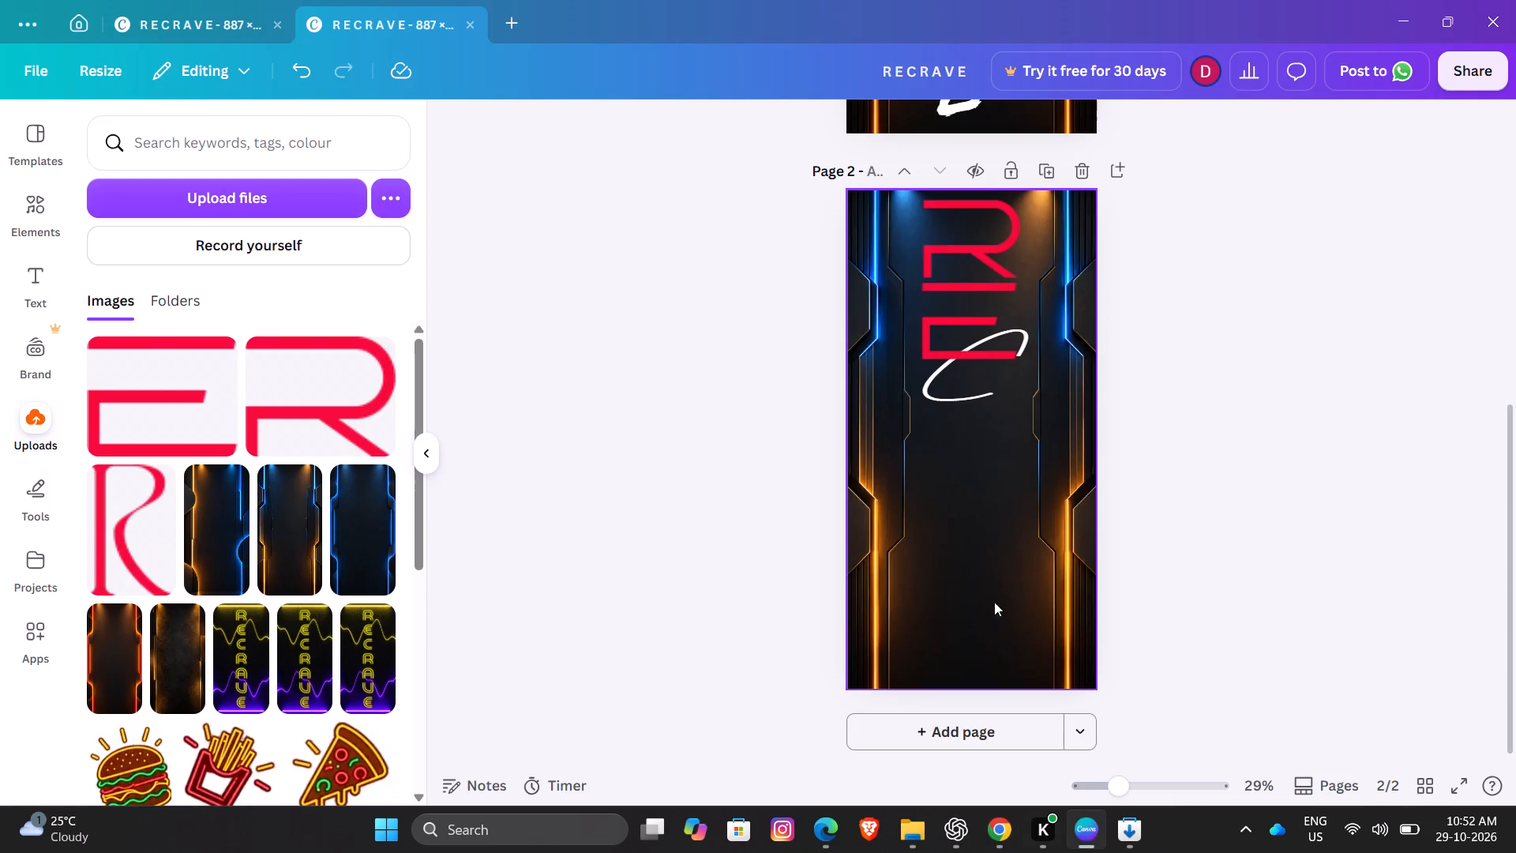
{"action": "right_click", "coordinate": [964, 465]}
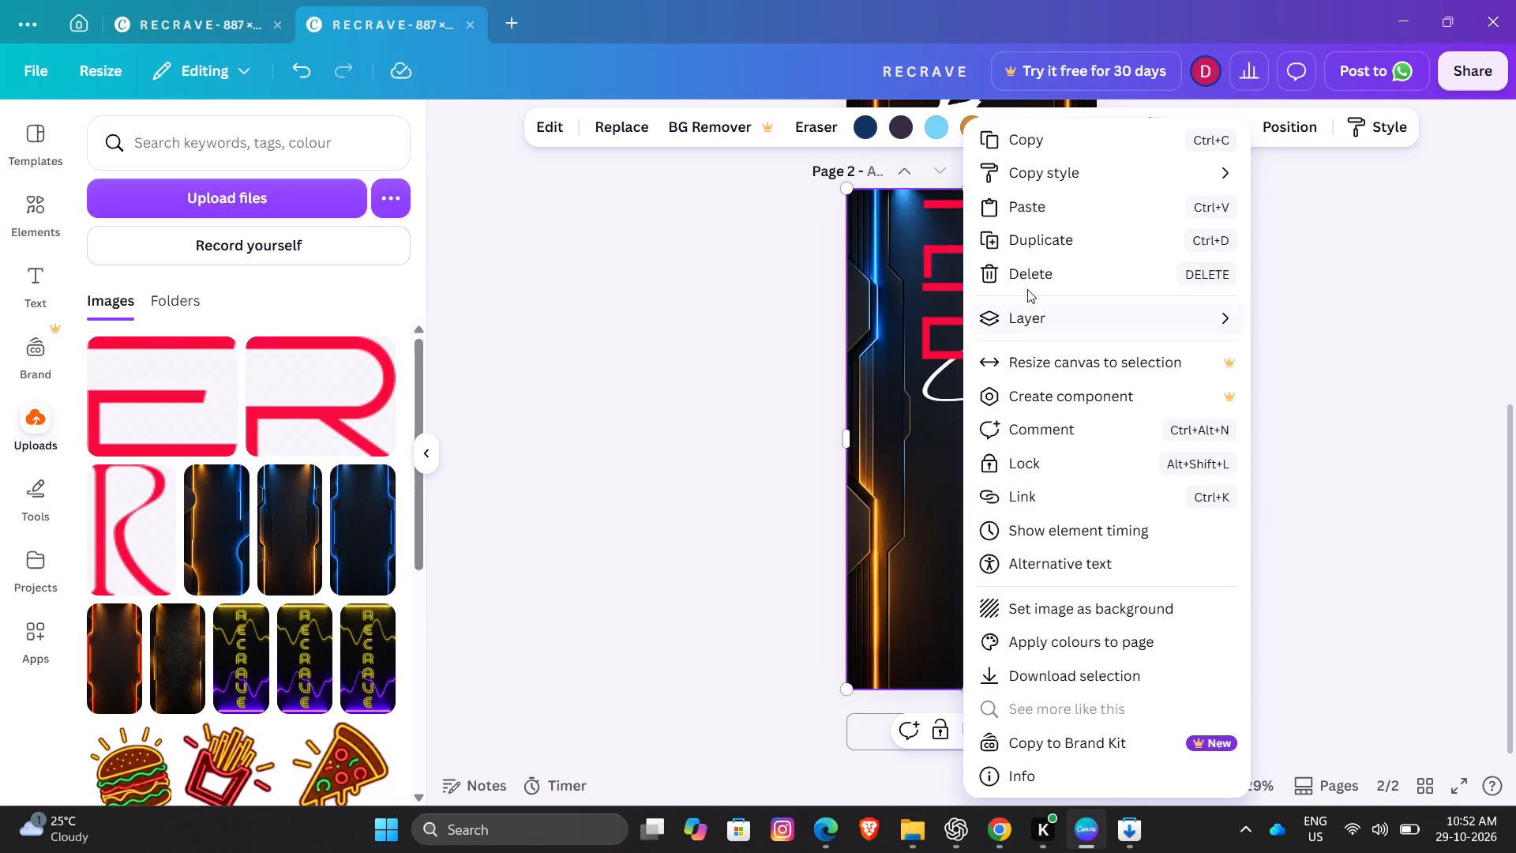
{"action": "left_click", "coordinate": [1023, 192]}
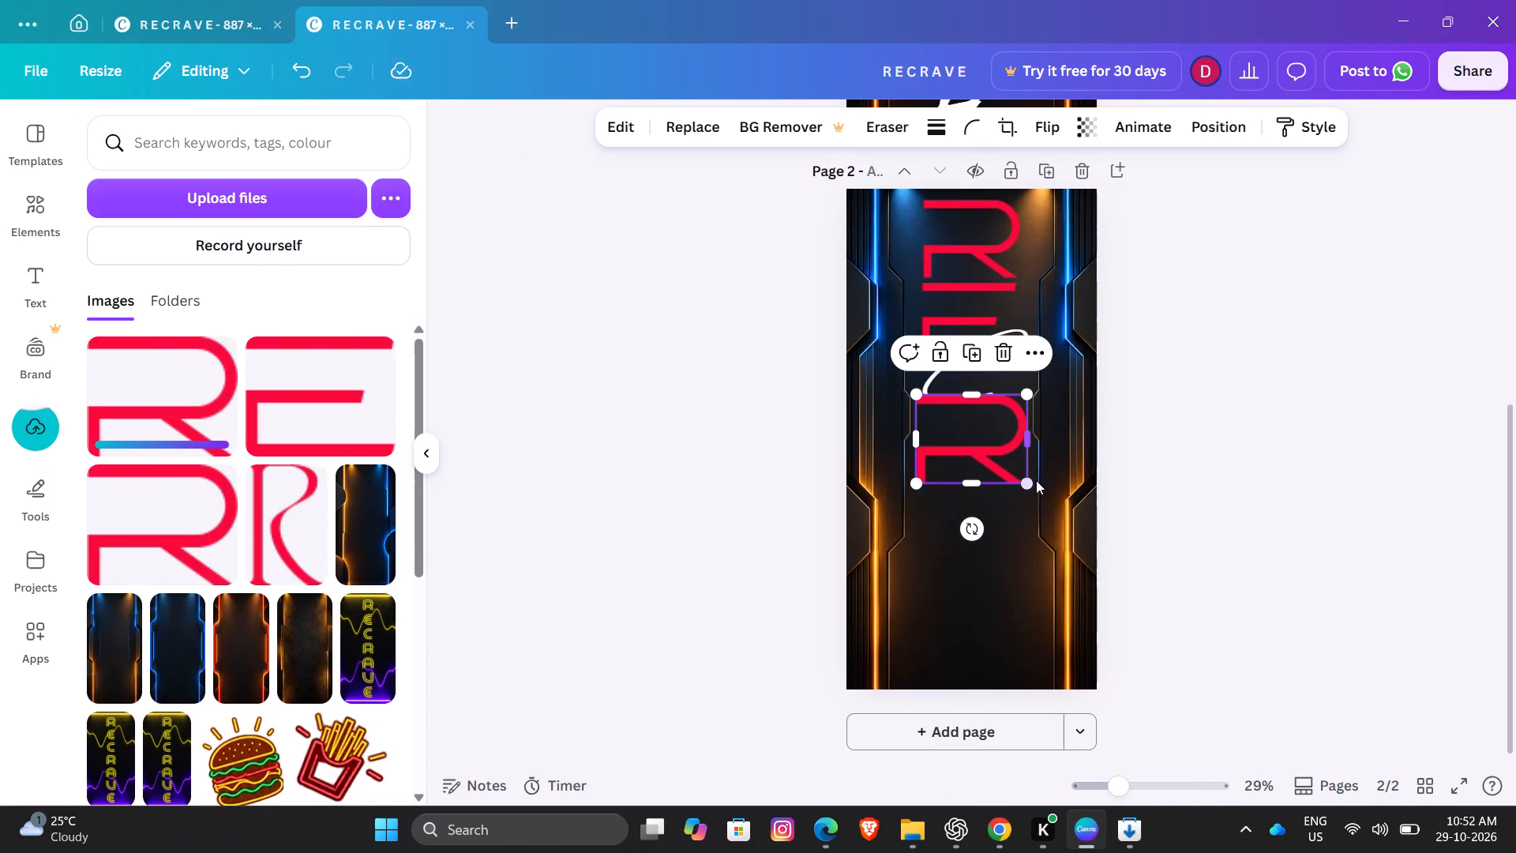
Delete the oversized red R image just pasted below the script C on page 2.
{"action": "left_click_drag", "start_coordinate": [969, 433], "coordinate": [973, 446]}
{"action": "left_click", "coordinate": [973, 446]}
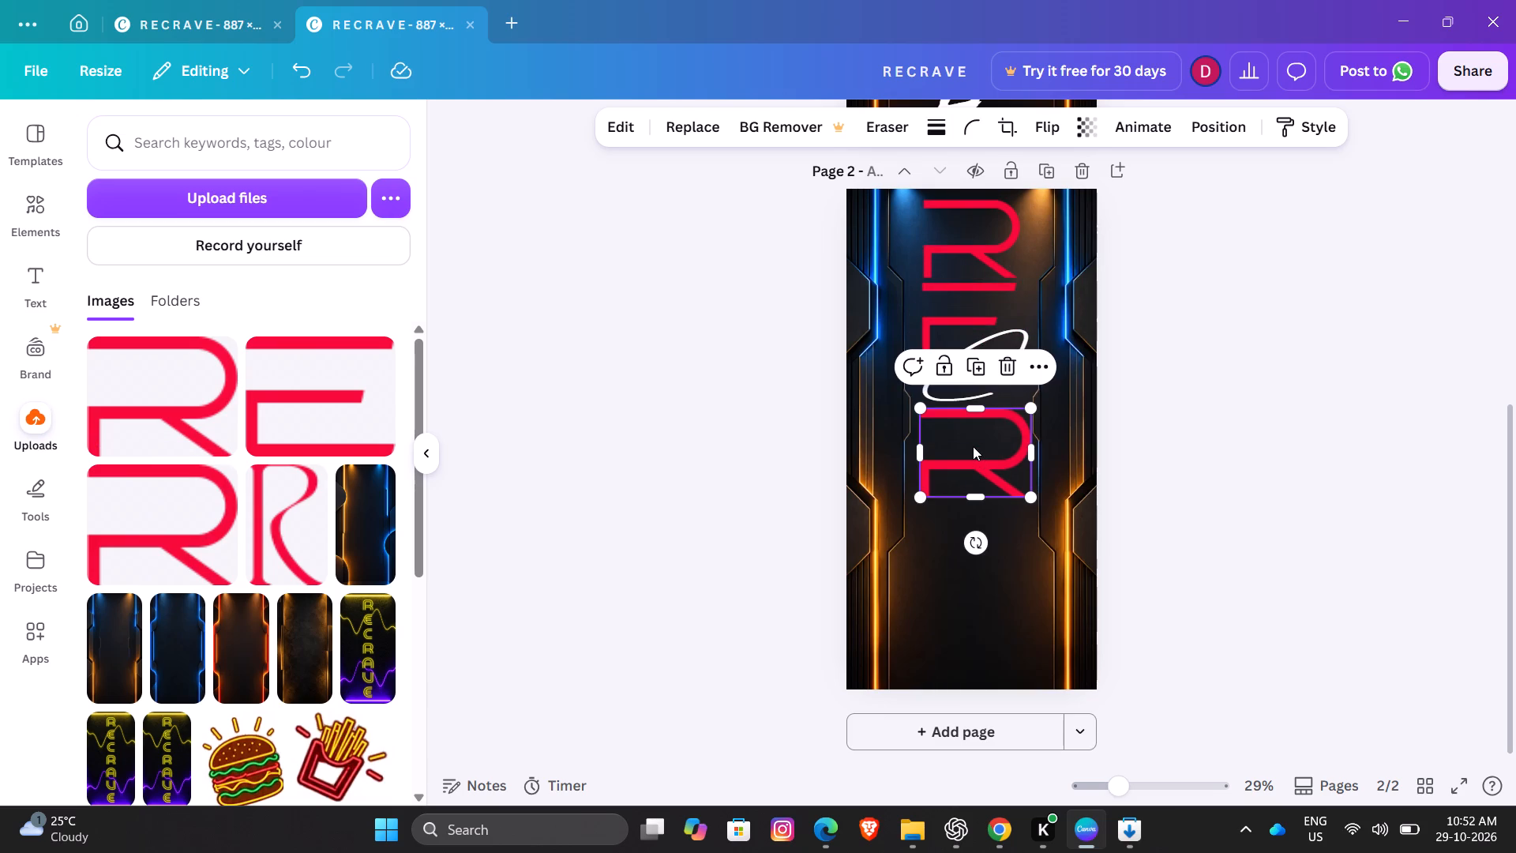
{"action": "double_click", "coordinate": [973, 446]}
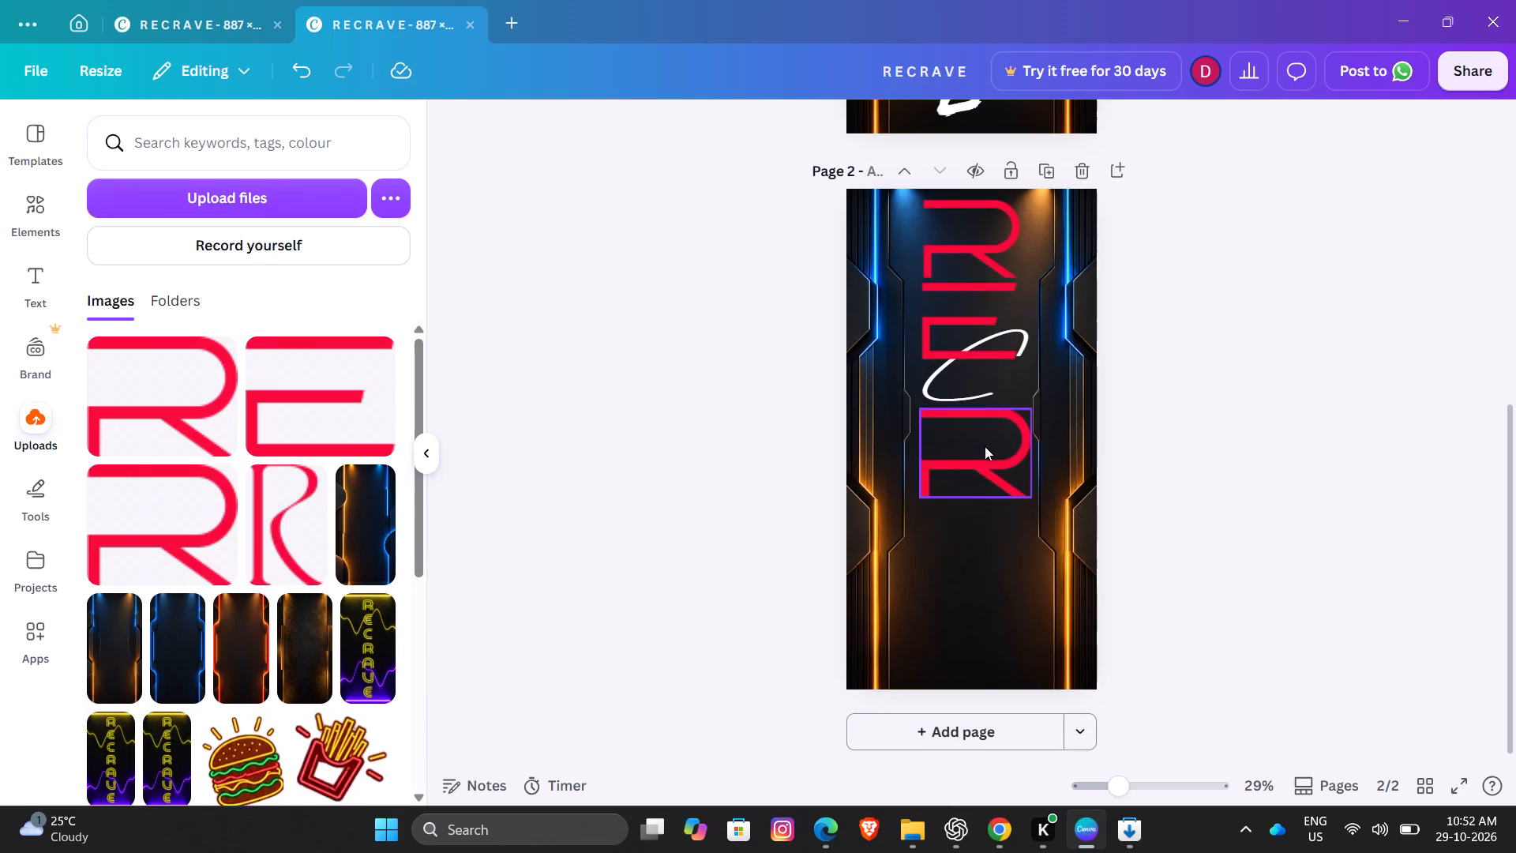
{"action": "left_click", "coordinate": [981, 453]}
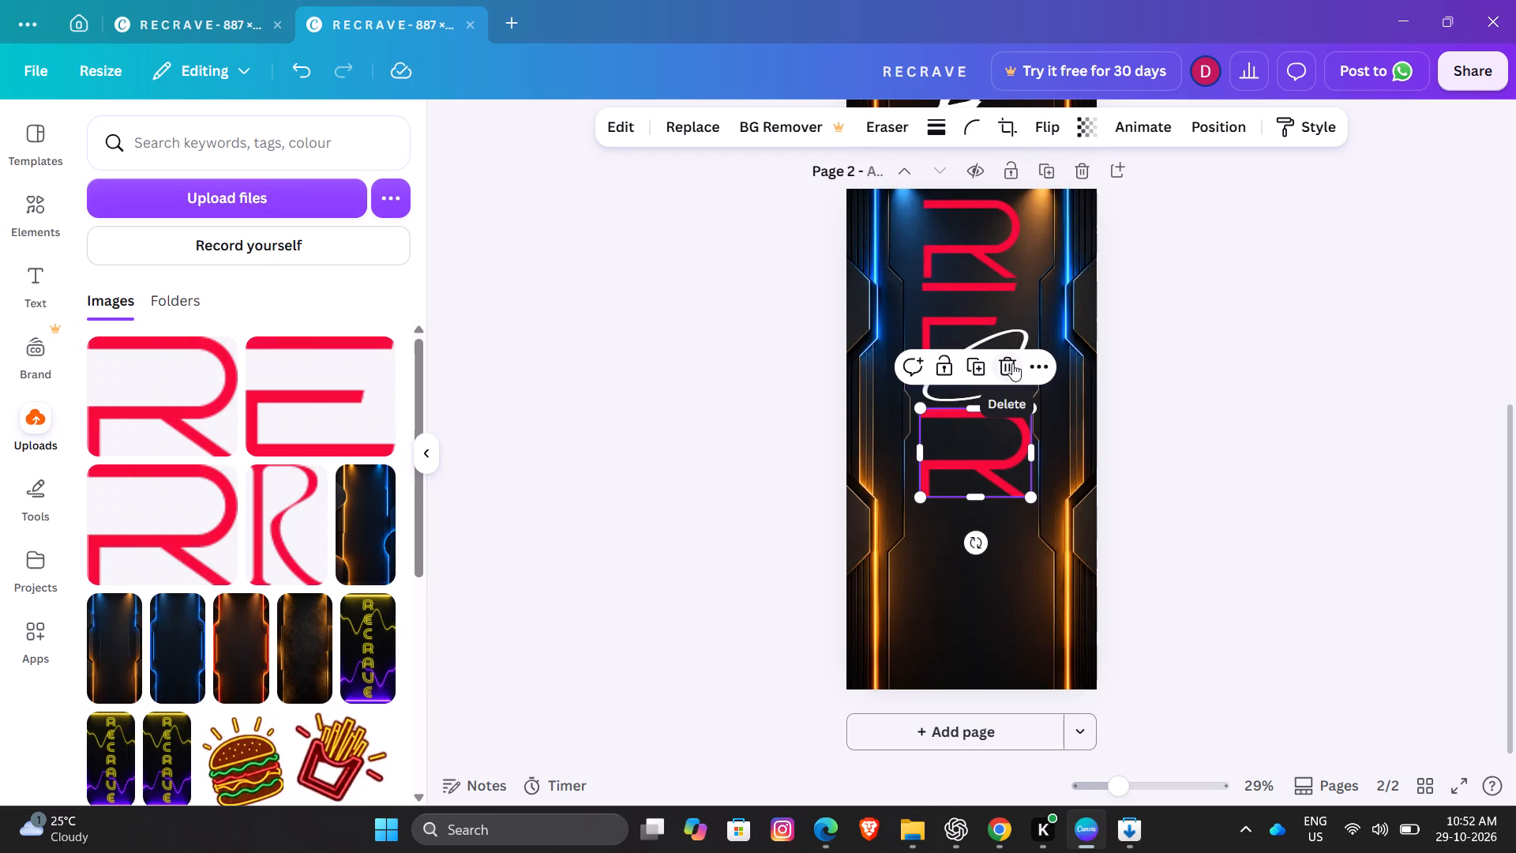
{"action": "left_click", "coordinate": [1012, 363]}
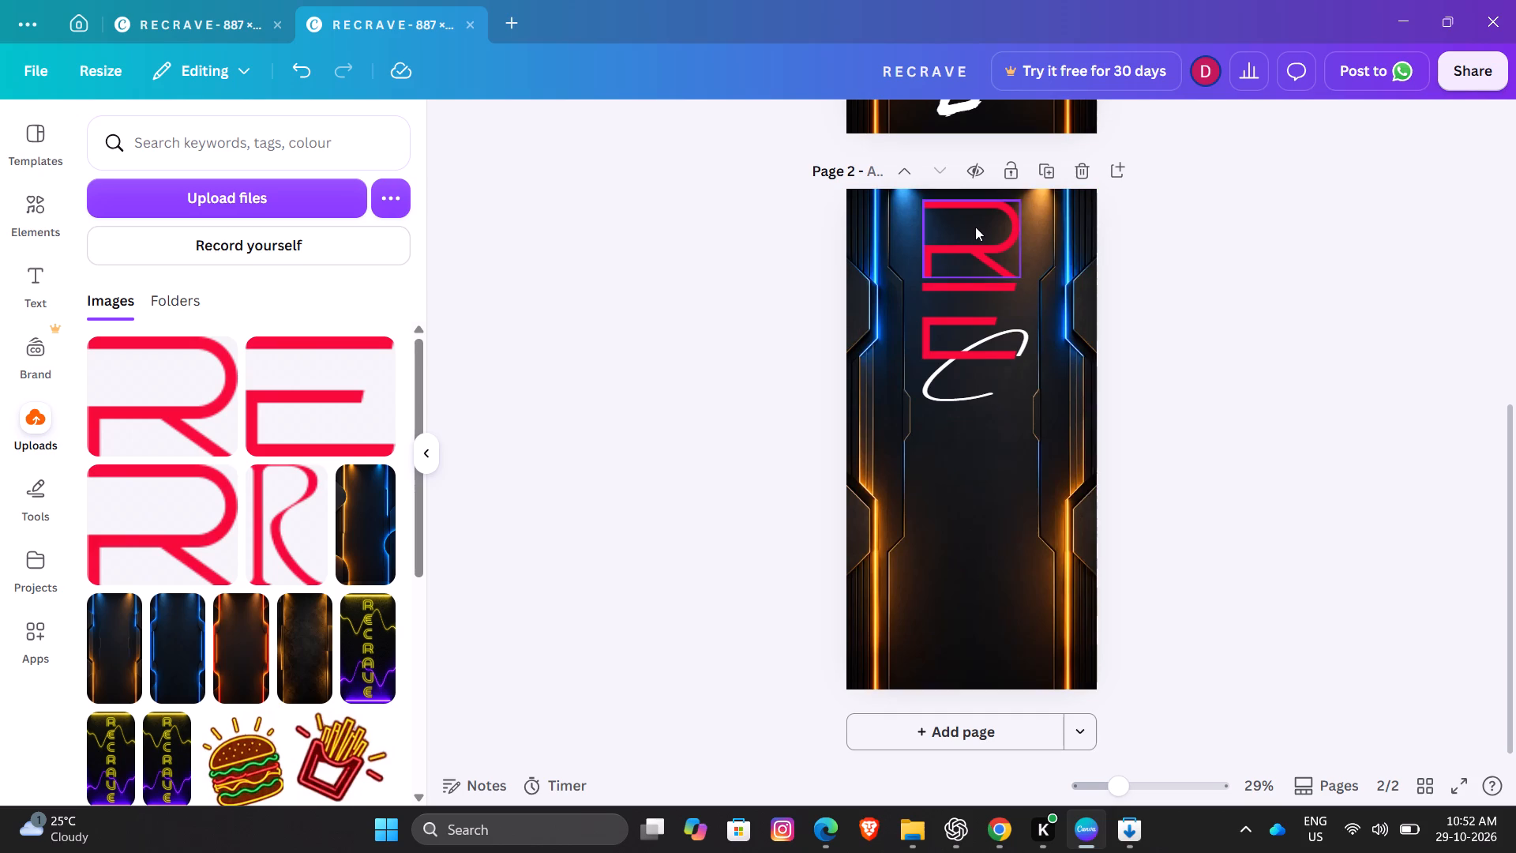
Duplicate the top red R on page 2 and place the copy directly below the script C, aligned with the letters above.
{"action": "left_click", "coordinate": [975, 227]}
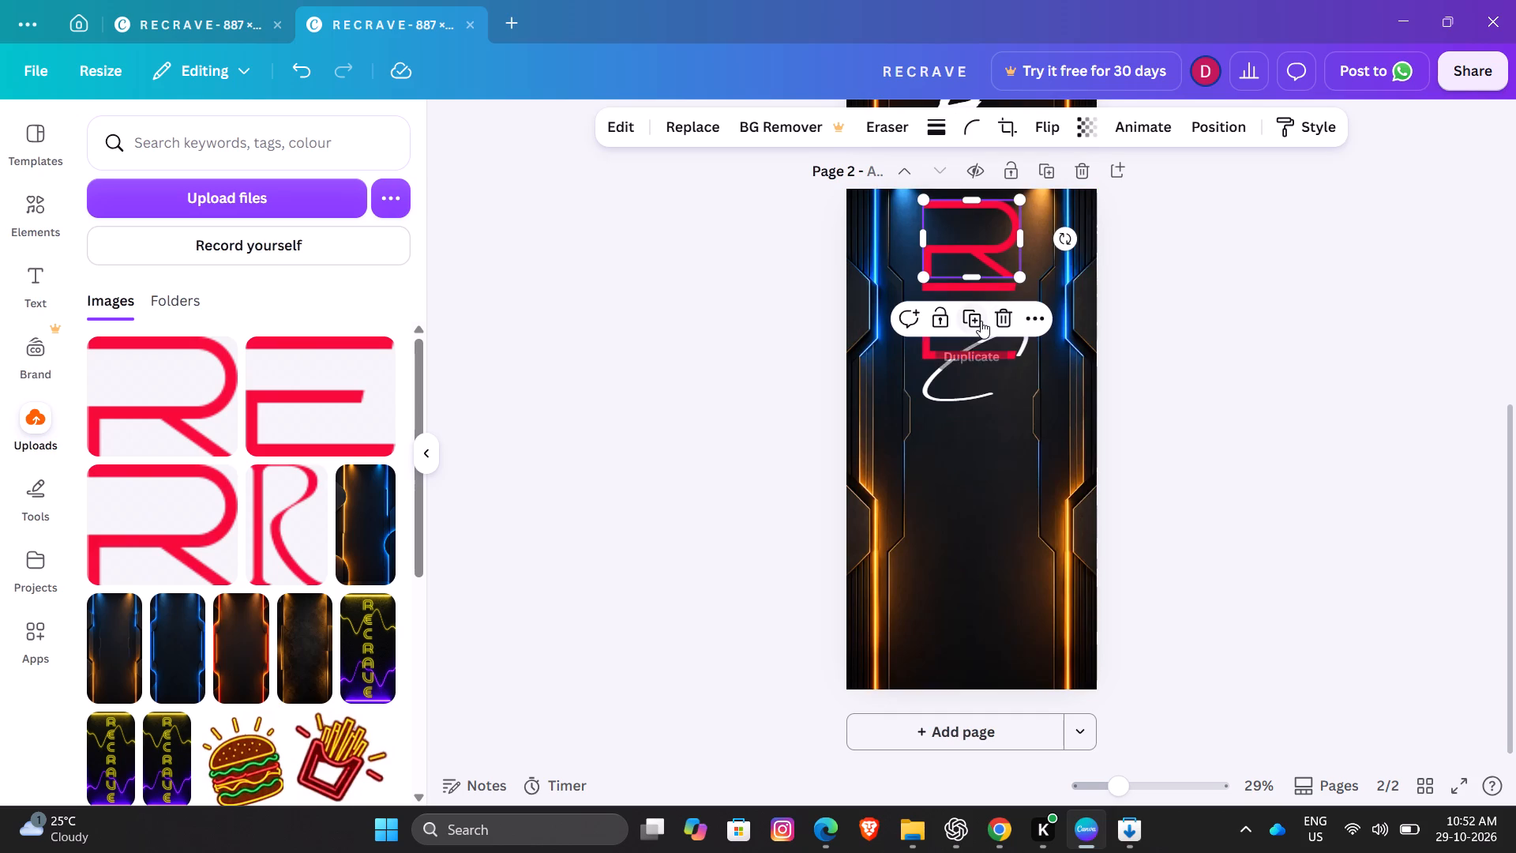
{"action": "left_click", "coordinate": [981, 321]}
{"action": "left_click_drag", "start_coordinate": [972, 244], "coordinate": [977, 352]}
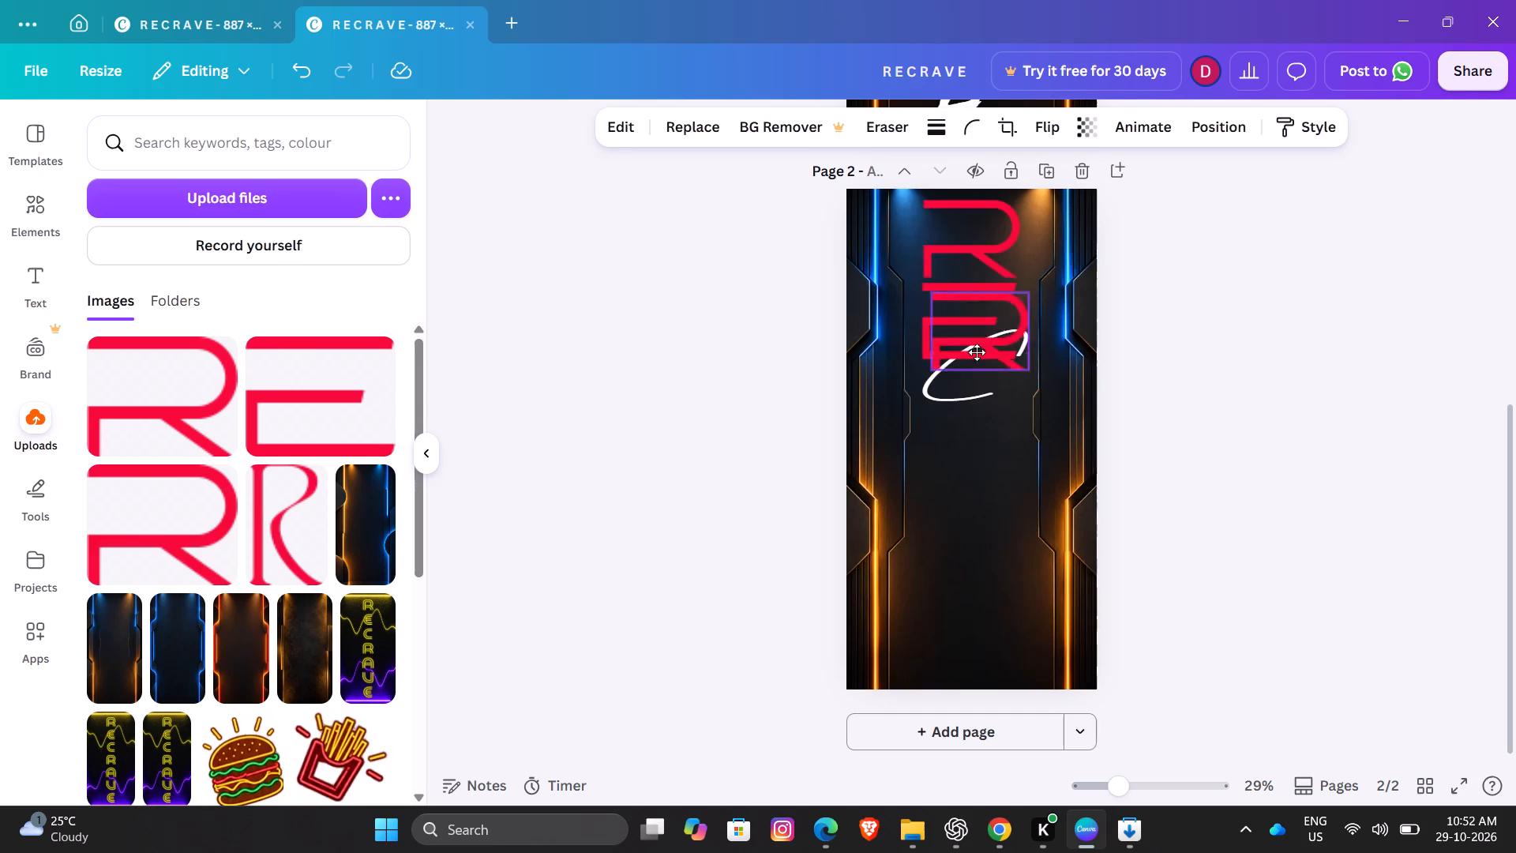
{"action": "left_click_drag", "start_coordinate": [977, 352], "coordinate": [971, 443]}
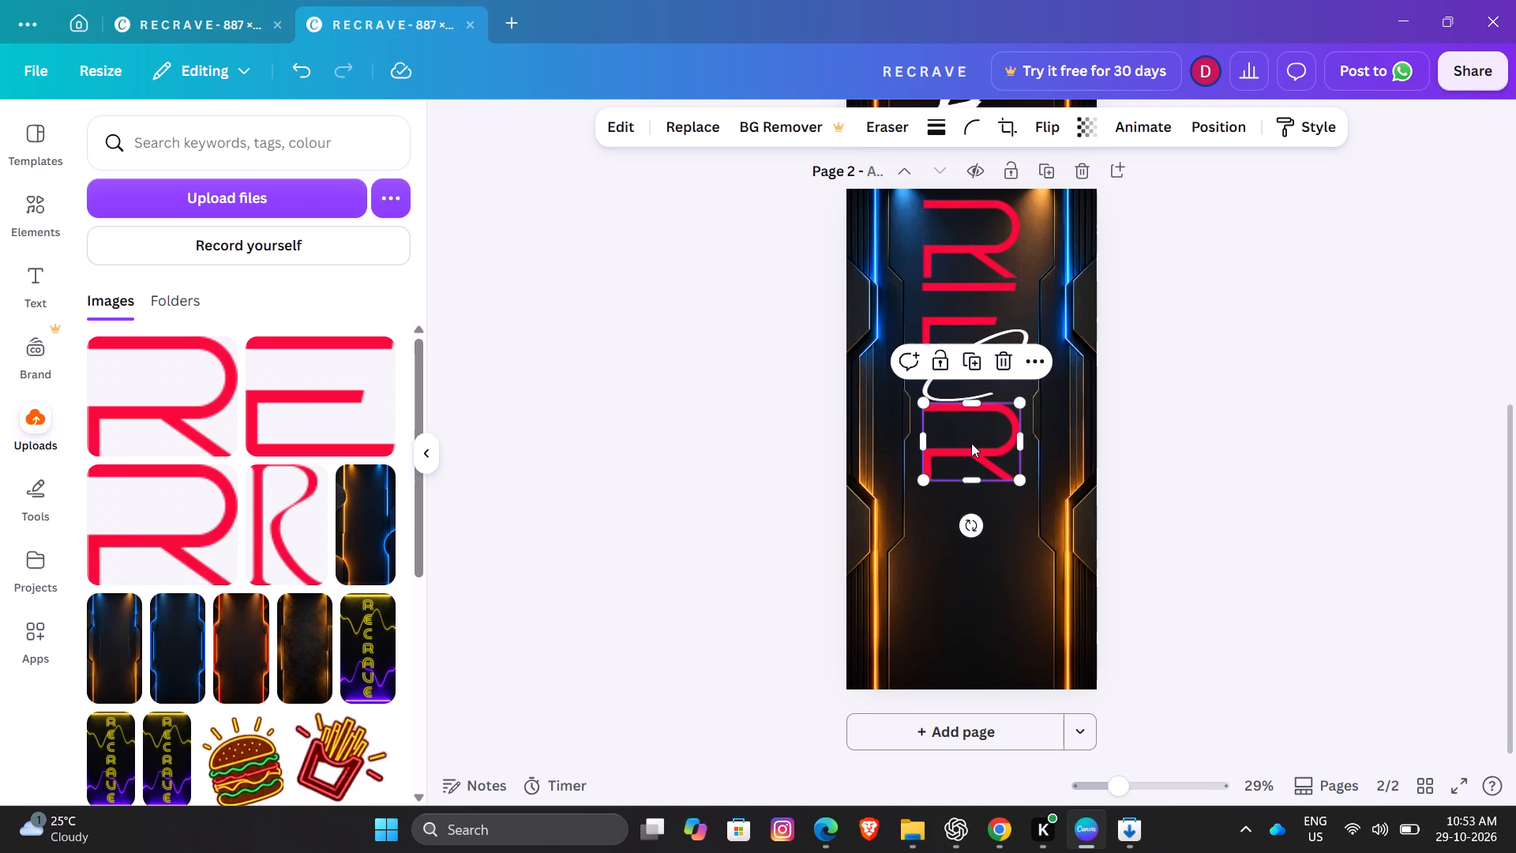
{"action": "left_click", "coordinate": [1226, 405]}
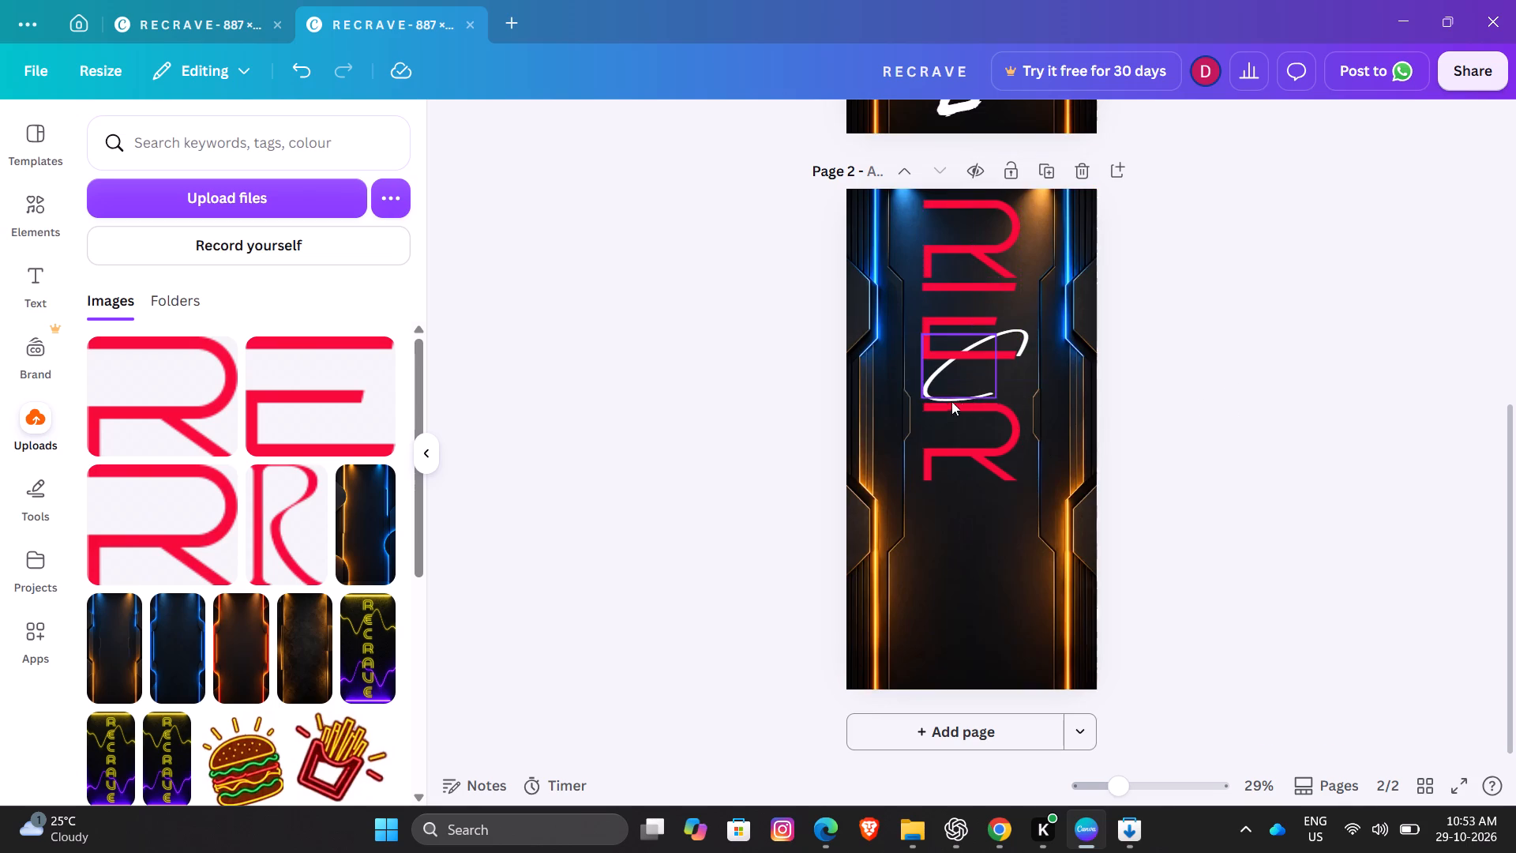
Recolour the script C on page 2, trying the crimson photo colours and a green gradient before choosing the default solid yellow.
{"action": "left_click", "coordinate": [939, 392]}
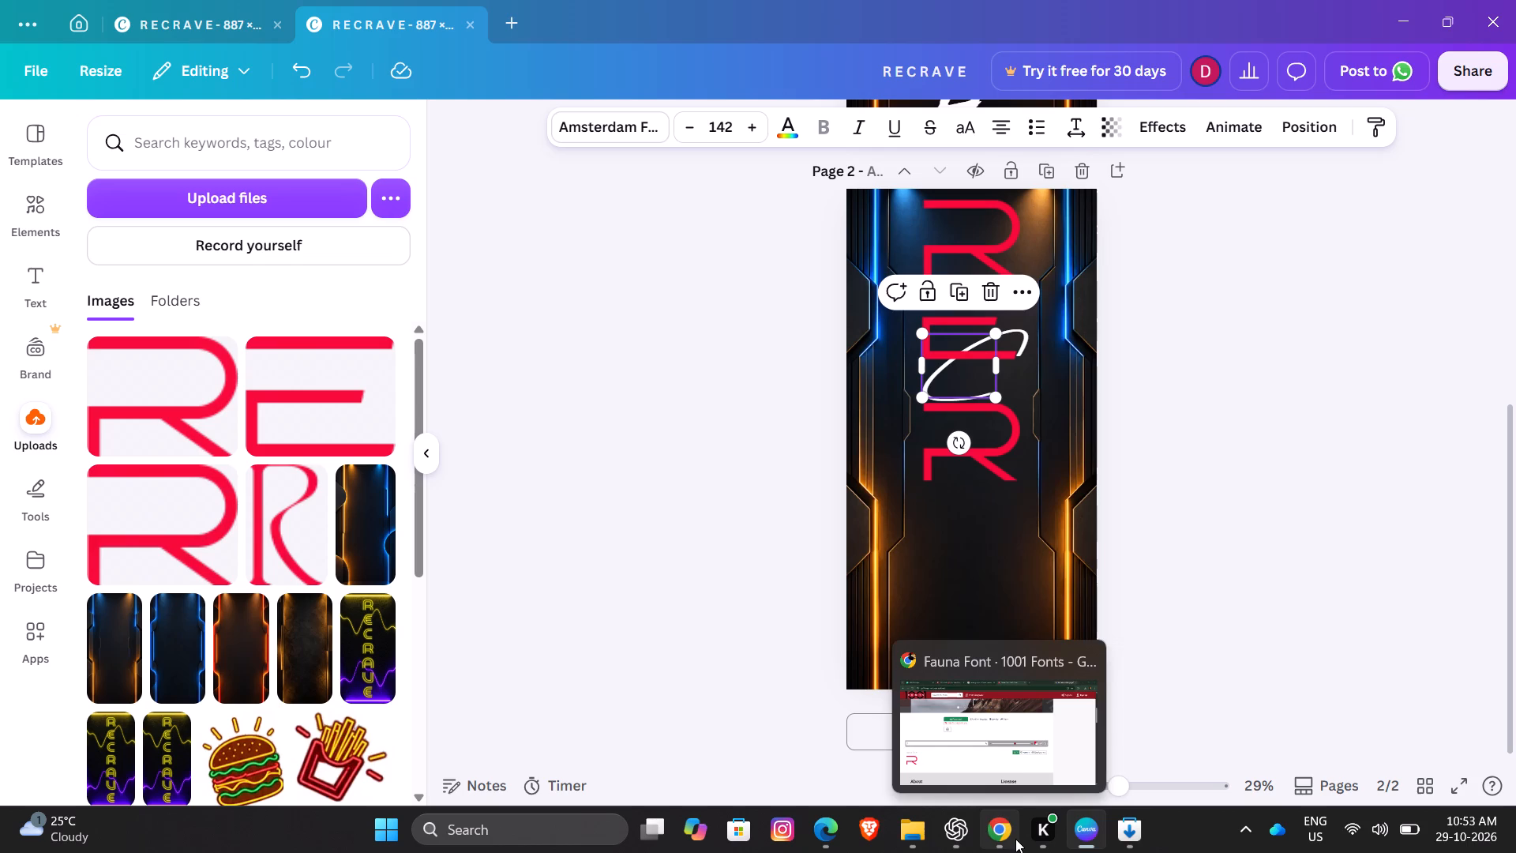
{"action": "left_click", "coordinate": [798, 135]}
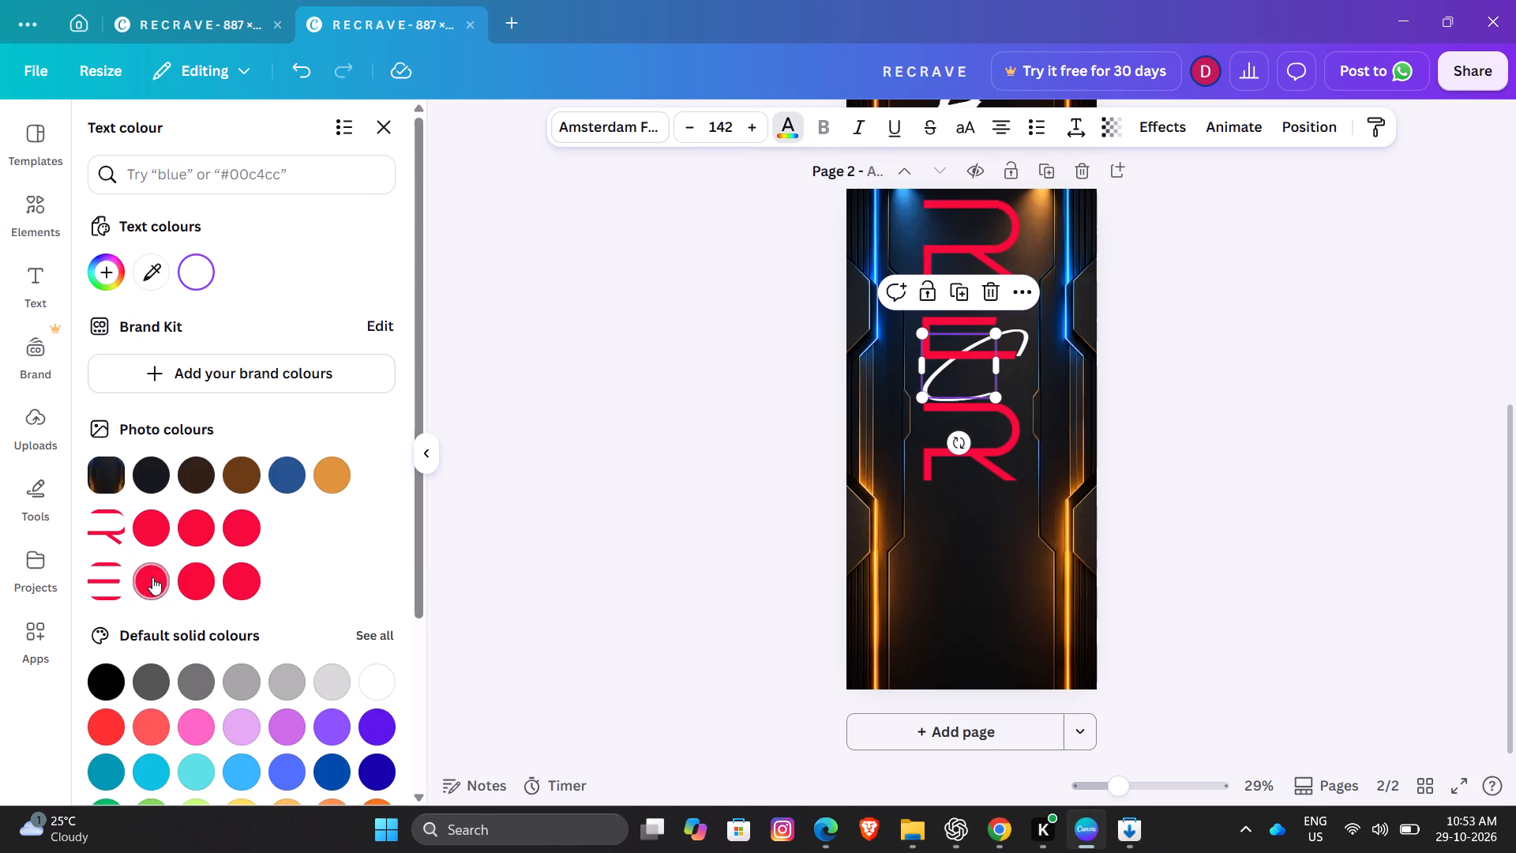
{"action": "left_click", "coordinate": [104, 522]}
{"action": "left_click", "coordinate": [147, 524]}
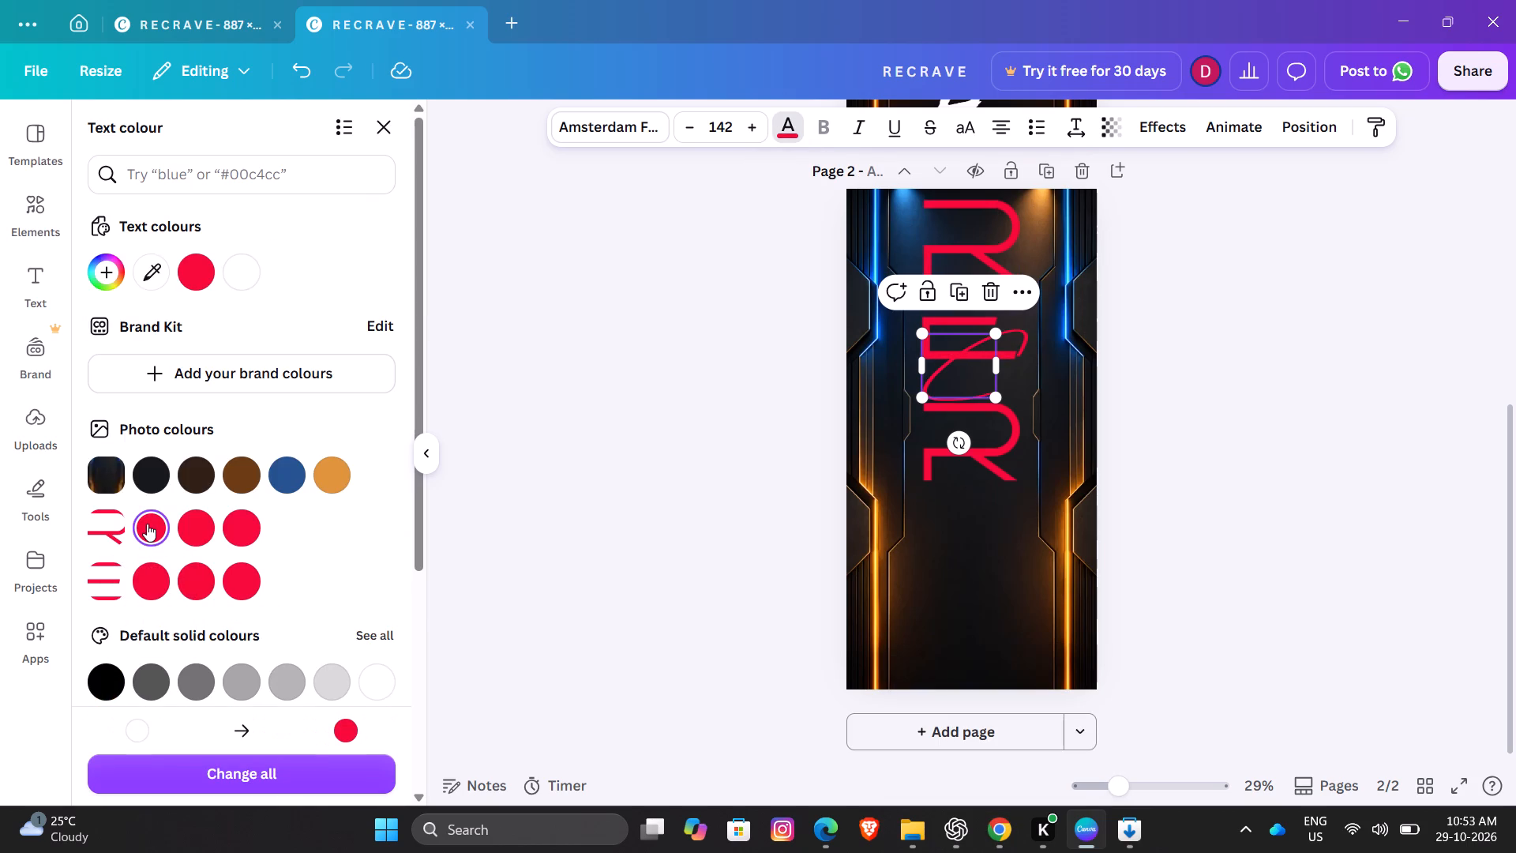
{"action": "left_click", "coordinate": [201, 575]}
{"action": "scroll", "coordinate": [303, 523], "scroll_direction": "down", "scroll_amount": 1}
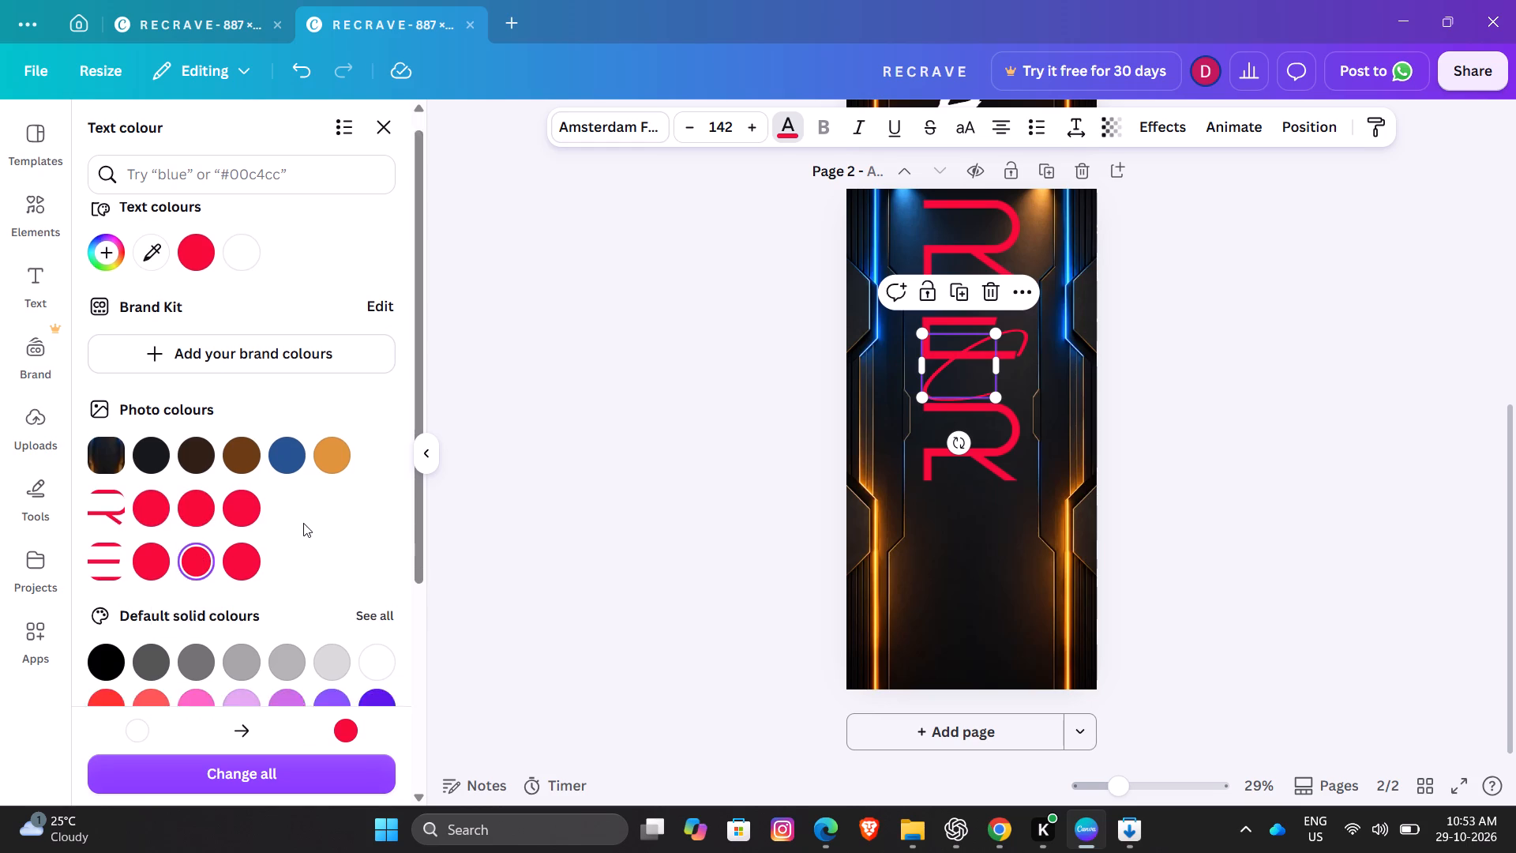
{"action": "scroll", "coordinate": [303, 523], "scroll_direction": "down", "scroll_amount": 2}
{"action": "left_click", "coordinate": [237, 519]}
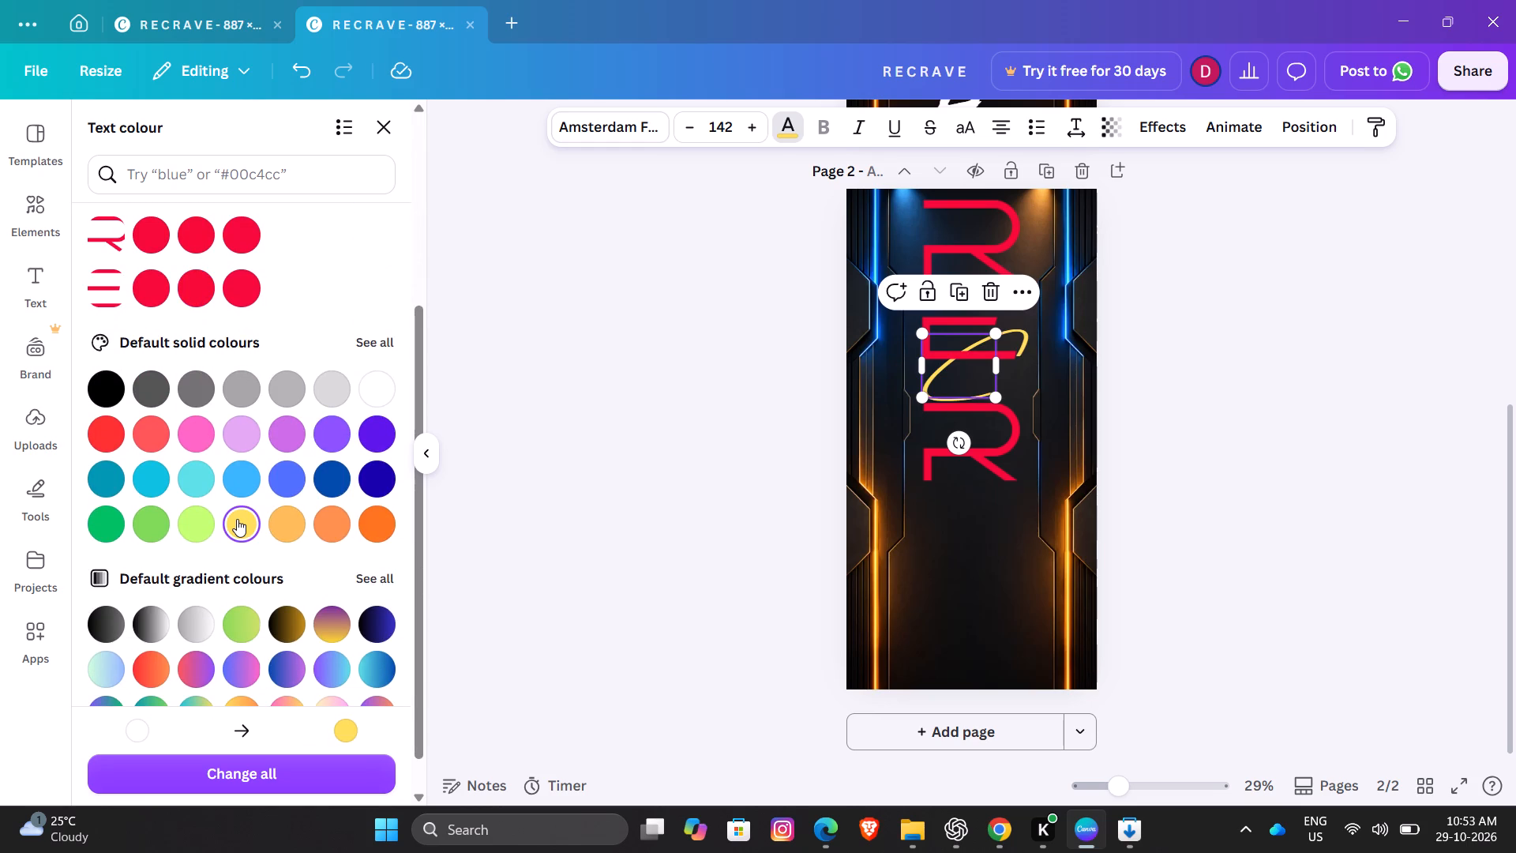
{"action": "left_click", "coordinate": [253, 625]}
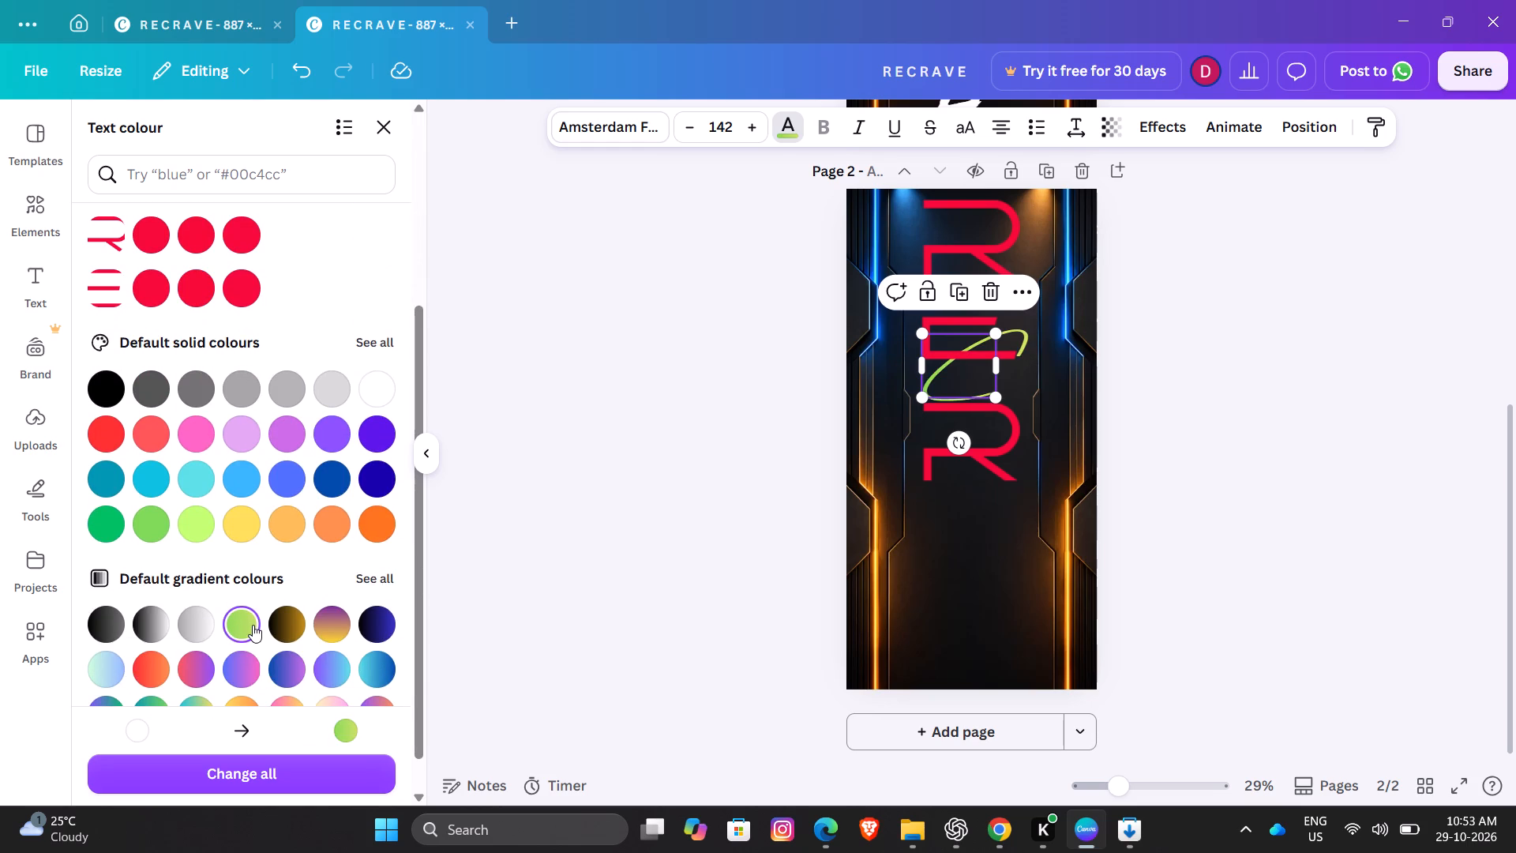
{"action": "left_click", "coordinate": [332, 530]}
{"action": "left_click", "coordinate": [245, 521]}
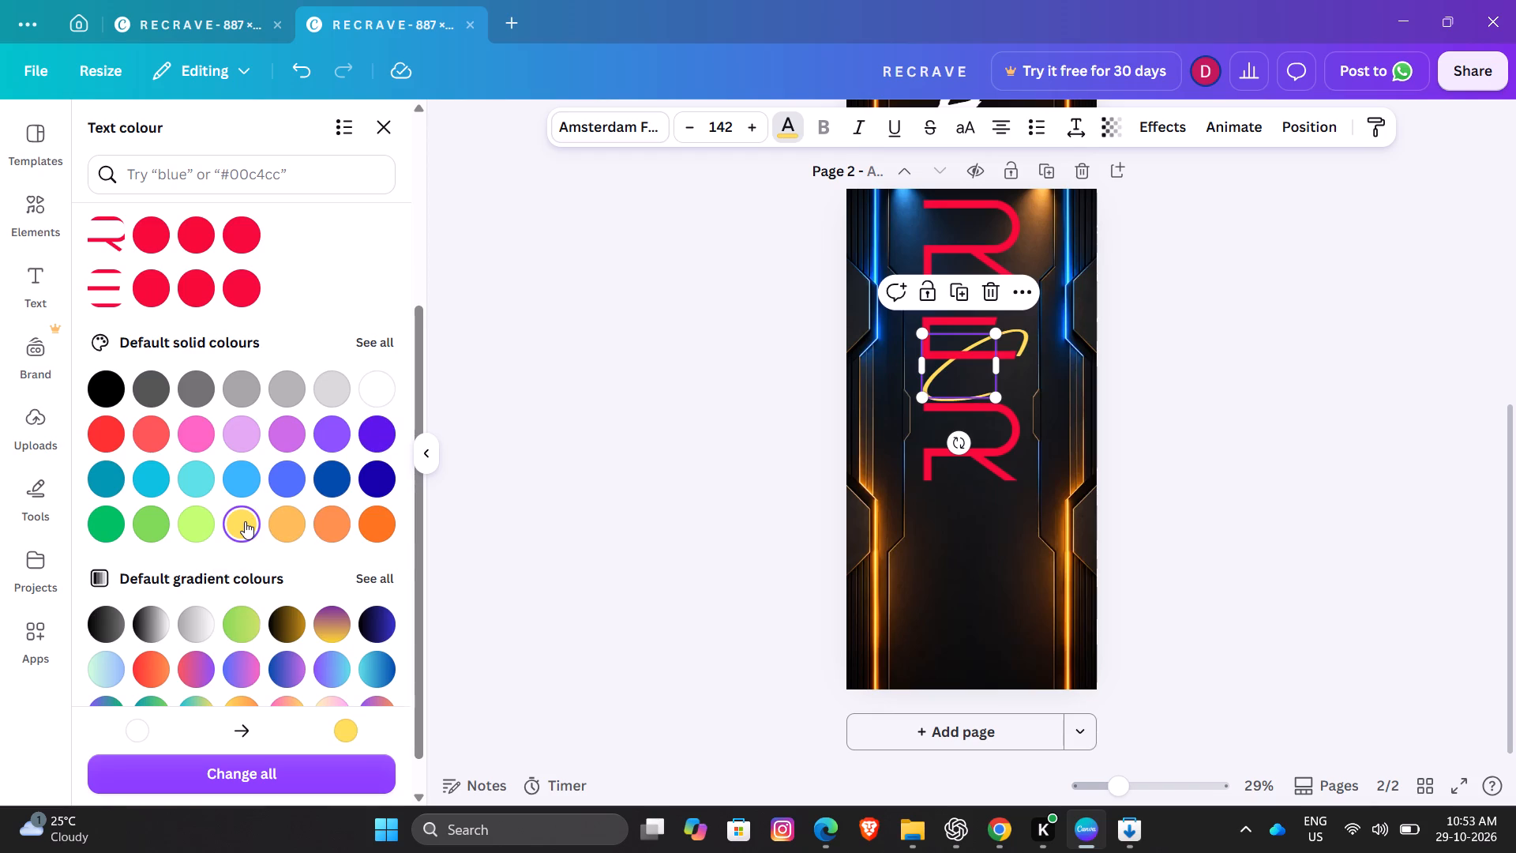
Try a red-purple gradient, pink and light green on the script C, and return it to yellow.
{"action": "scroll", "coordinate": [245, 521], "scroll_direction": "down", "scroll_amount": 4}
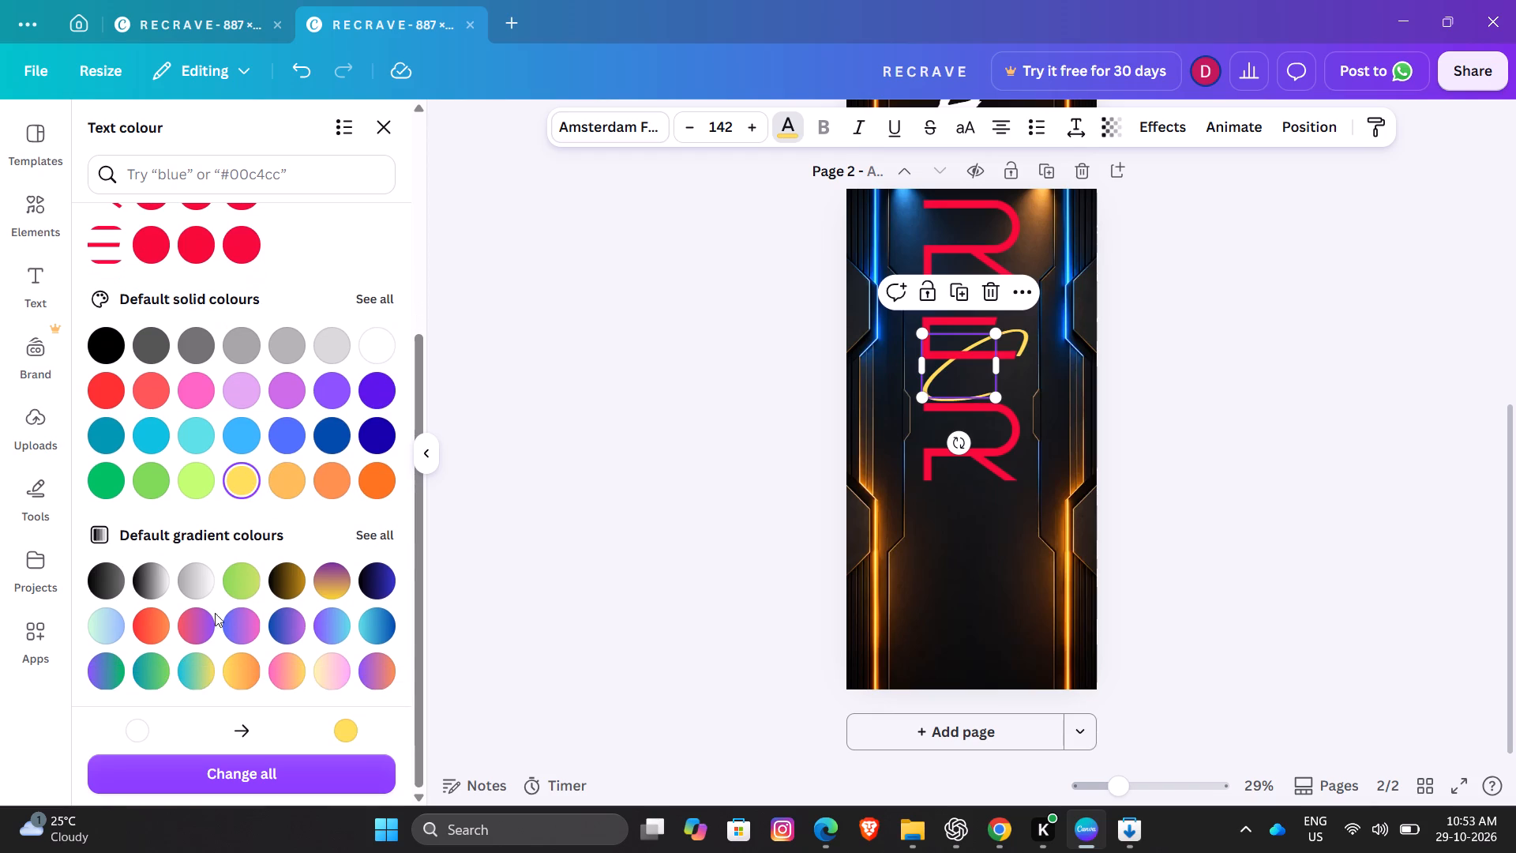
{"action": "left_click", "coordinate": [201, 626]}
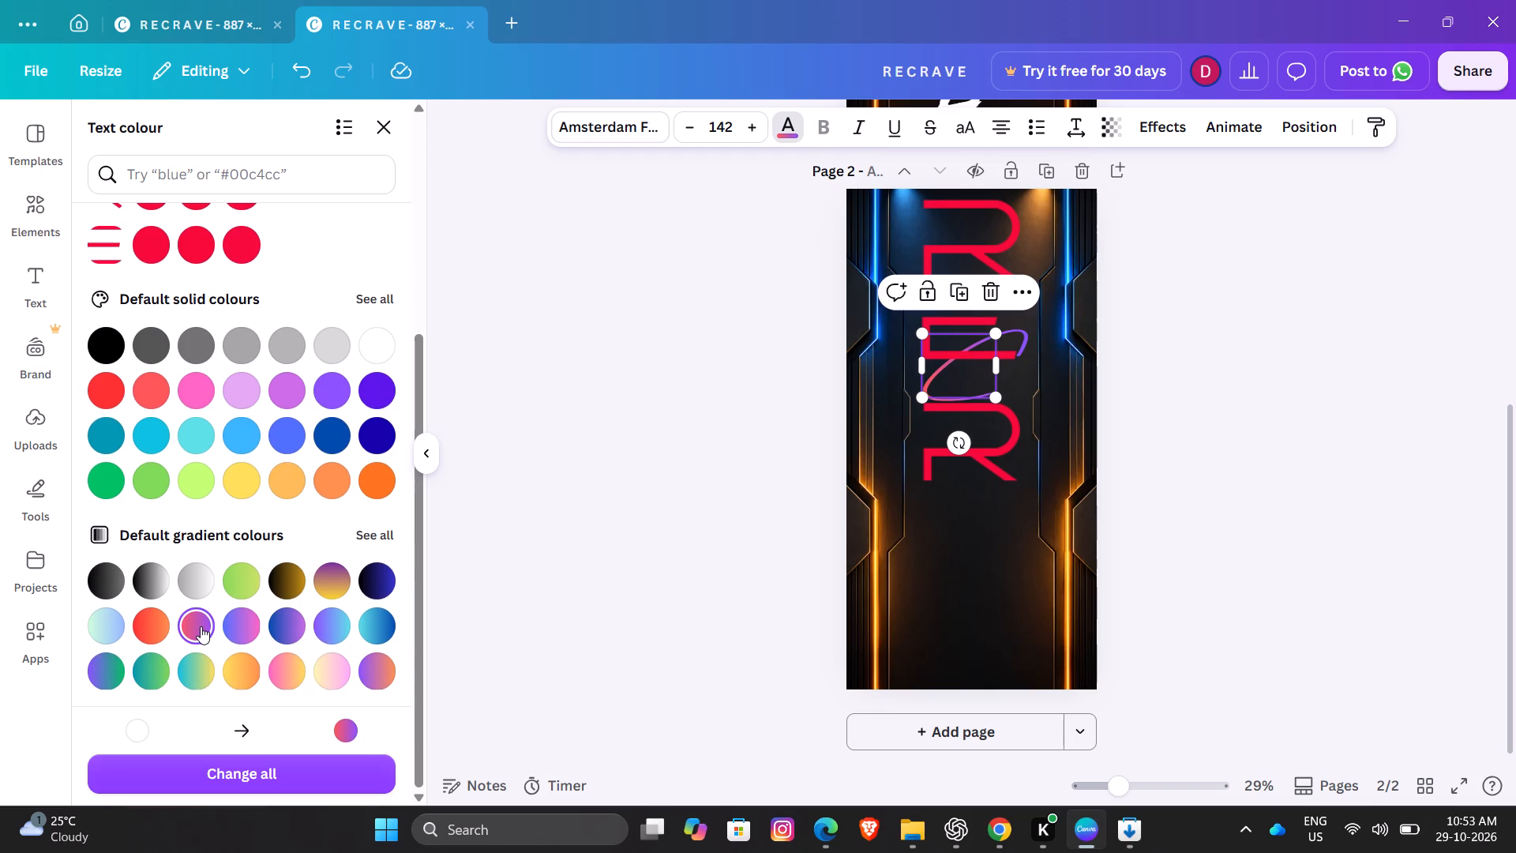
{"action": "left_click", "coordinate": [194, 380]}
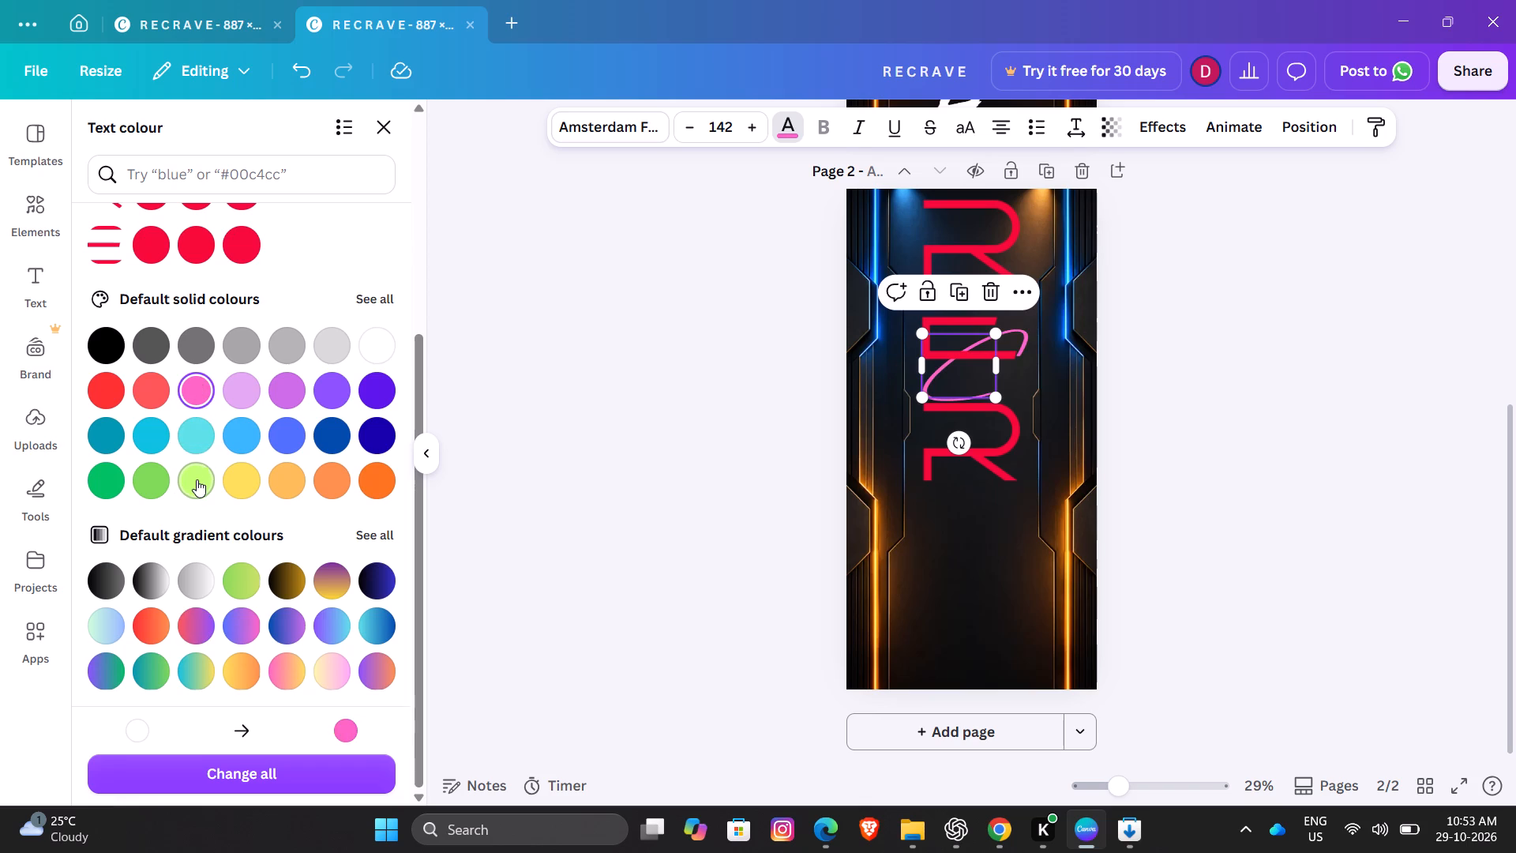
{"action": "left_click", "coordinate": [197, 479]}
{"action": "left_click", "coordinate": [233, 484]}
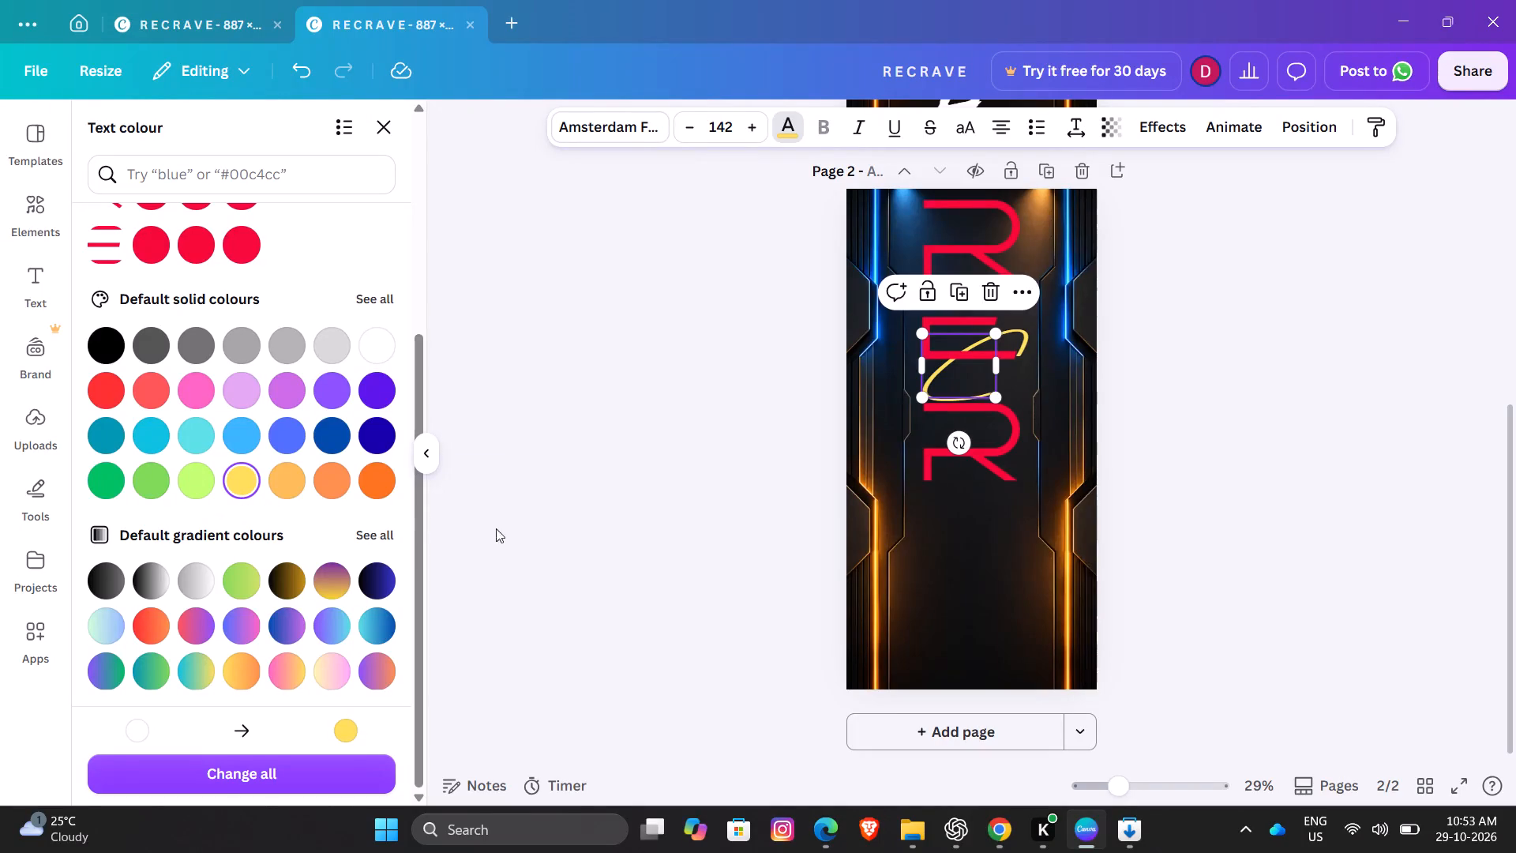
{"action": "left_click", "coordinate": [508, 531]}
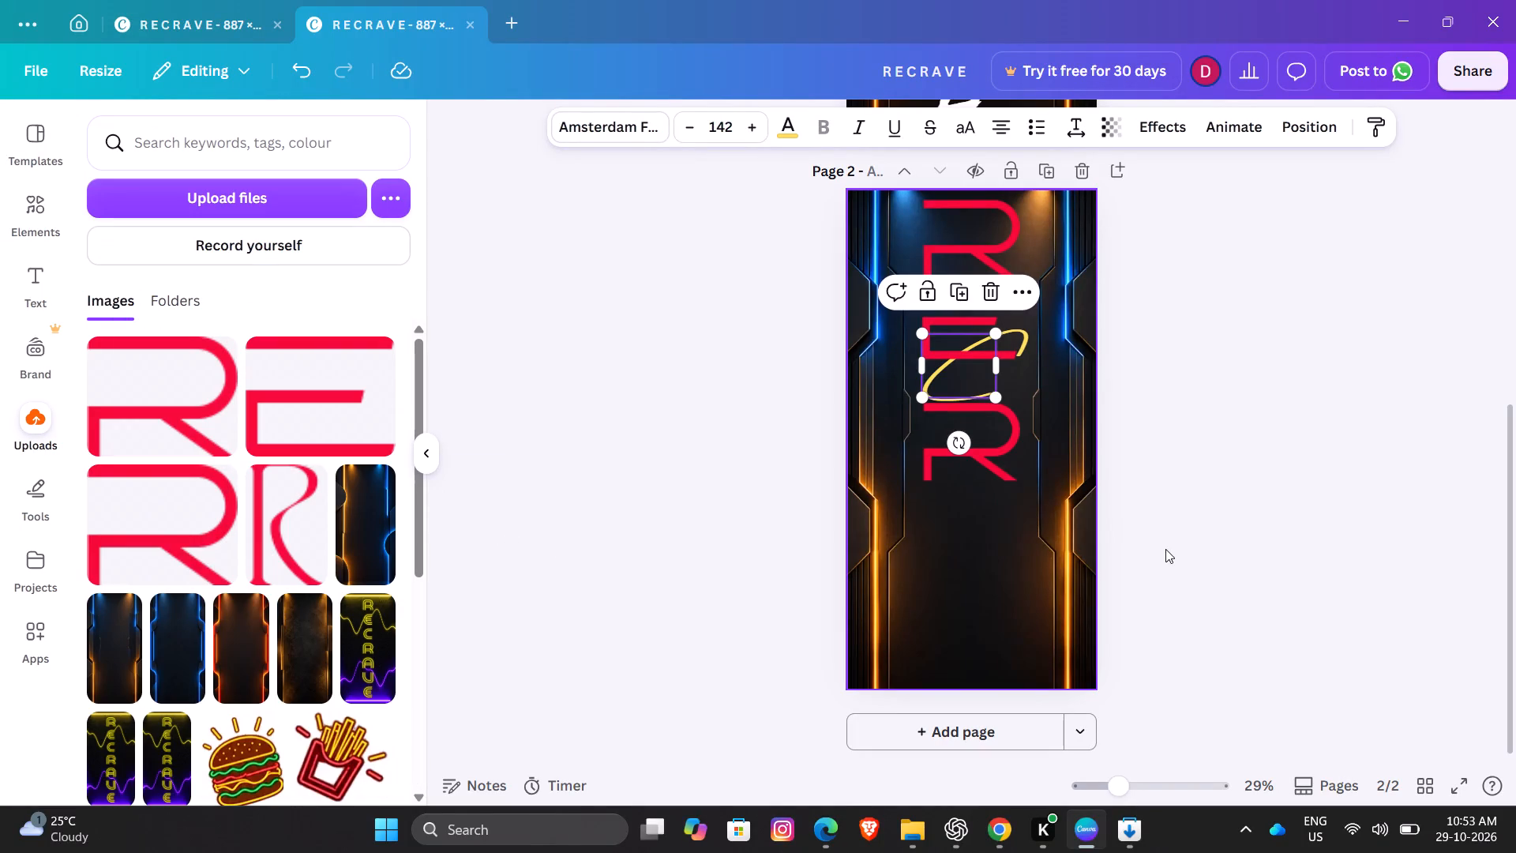
Nudge the lower red R slightly down from the script C, keeping it aligned with the letters above.
{"action": "left_click", "coordinate": [959, 563]}
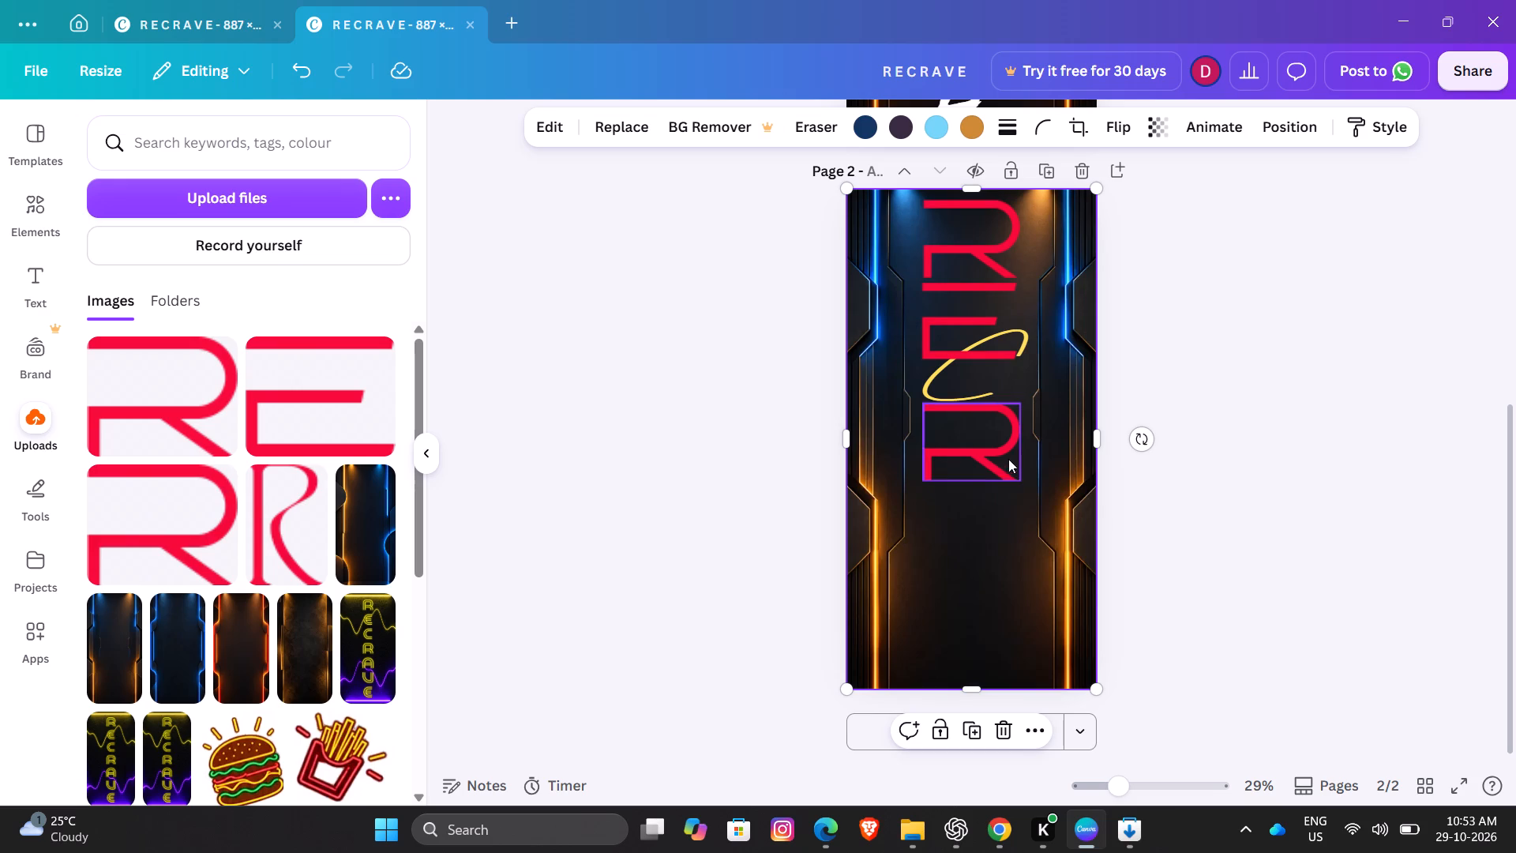
{"action": "left_click", "coordinate": [954, 443]}
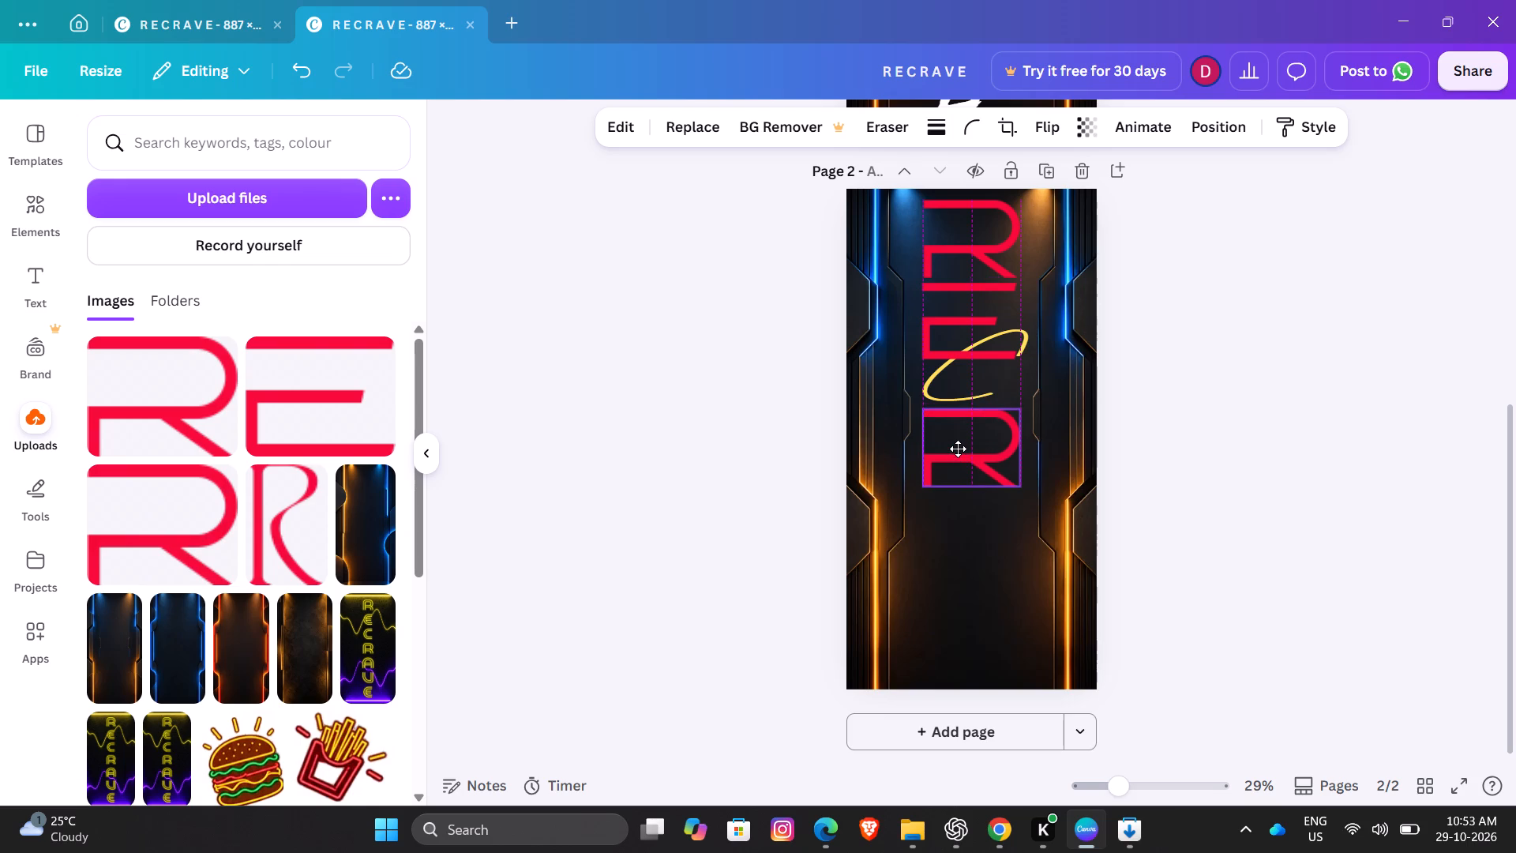
{"action": "left_click", "coordinate": [1254, 465]}
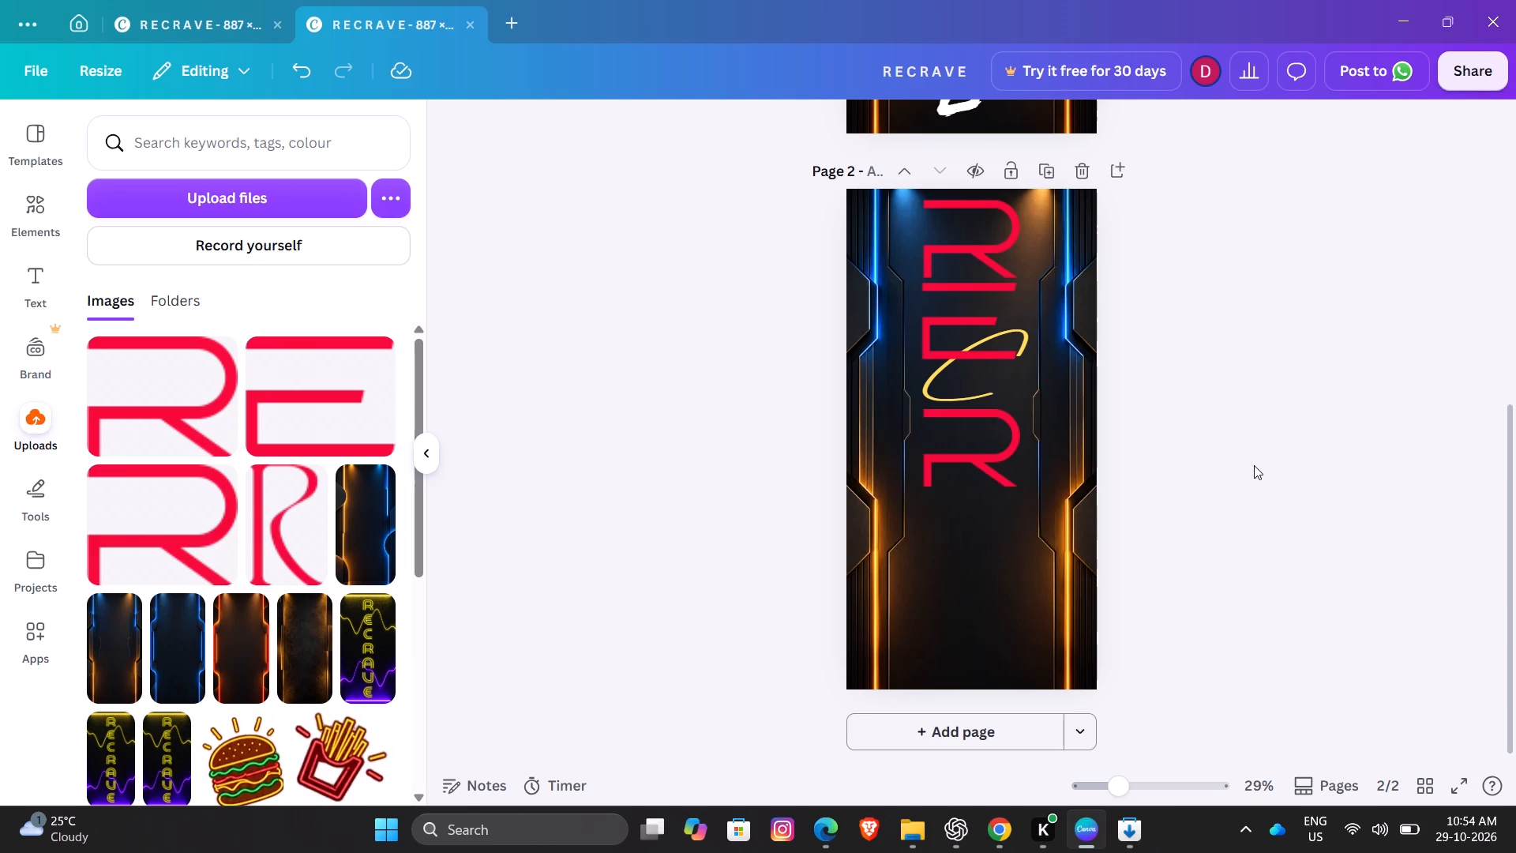
Switch to the 1001 Fonts page in Chrome, set the Fauna Thin sample text to A and copy the previewed letter as an image.
{"action": "left_click", "coordinate": [995, 834]}
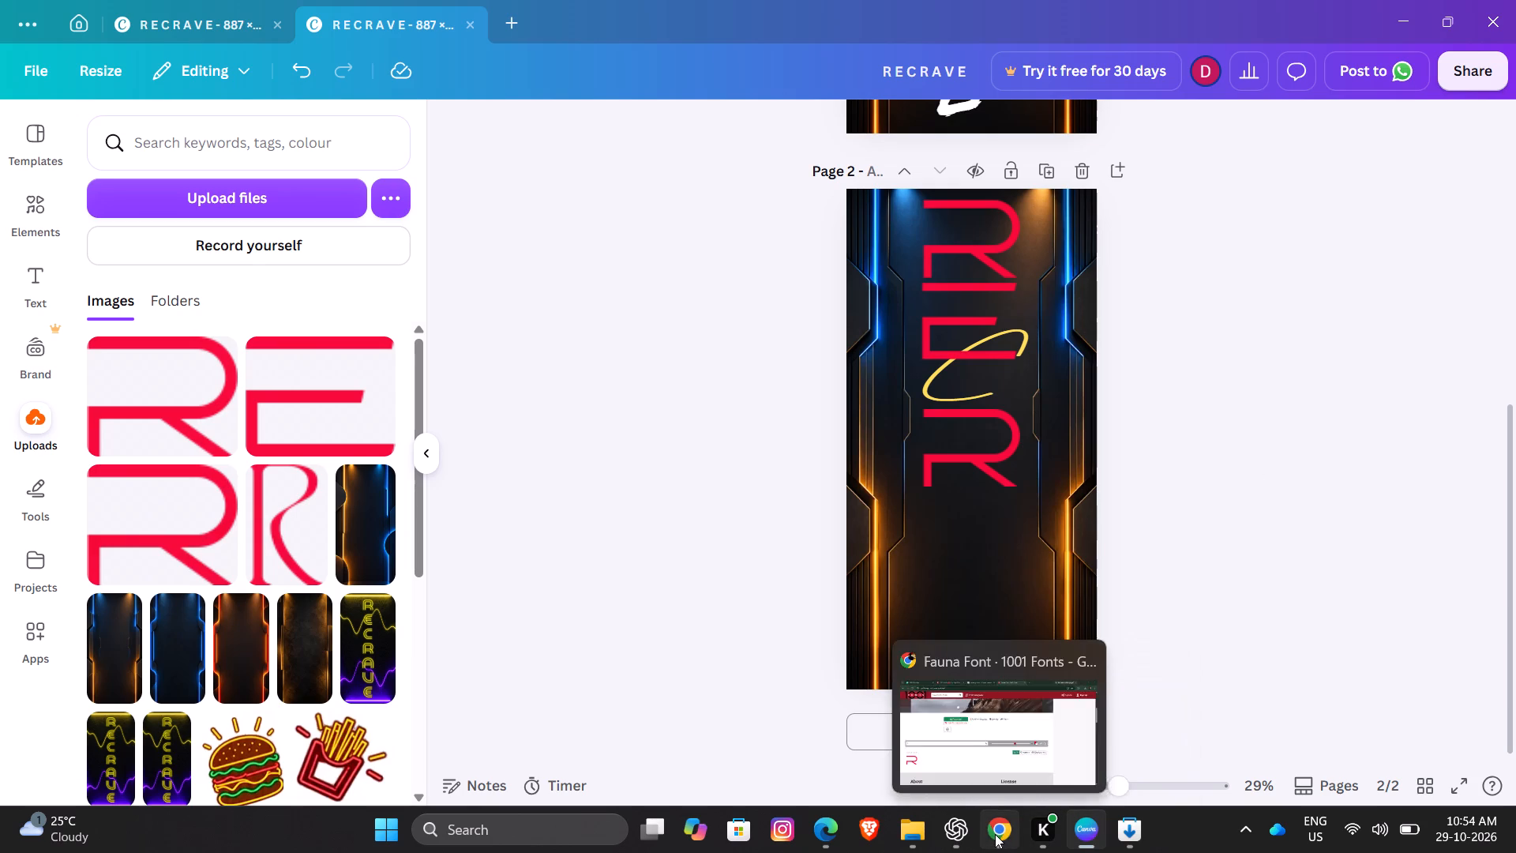
{"action": "left_click", "coordinate": [662, 493]}
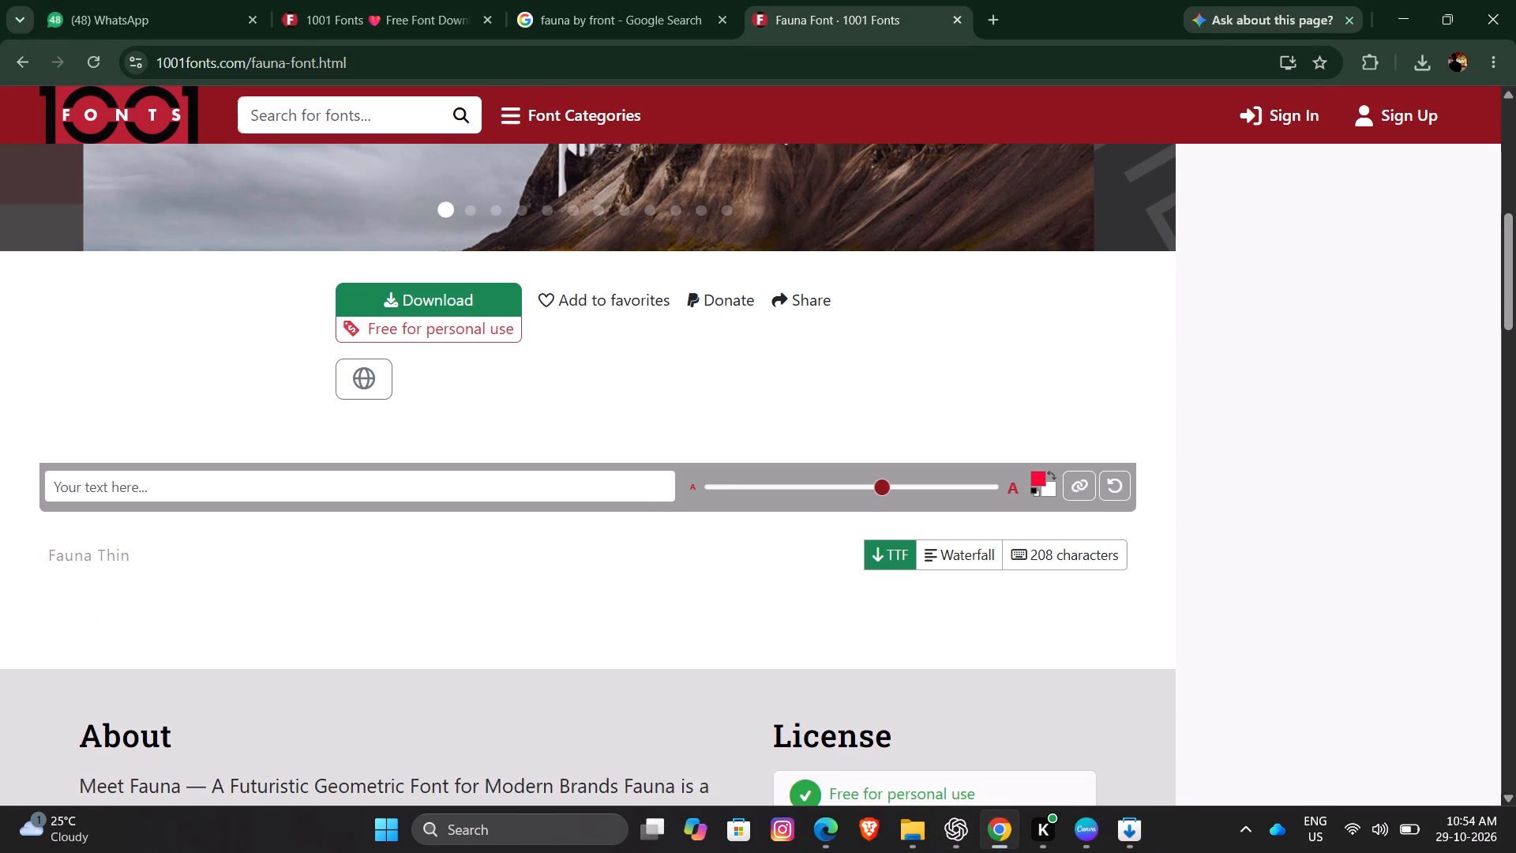
{"action": "key", "text": "a"}
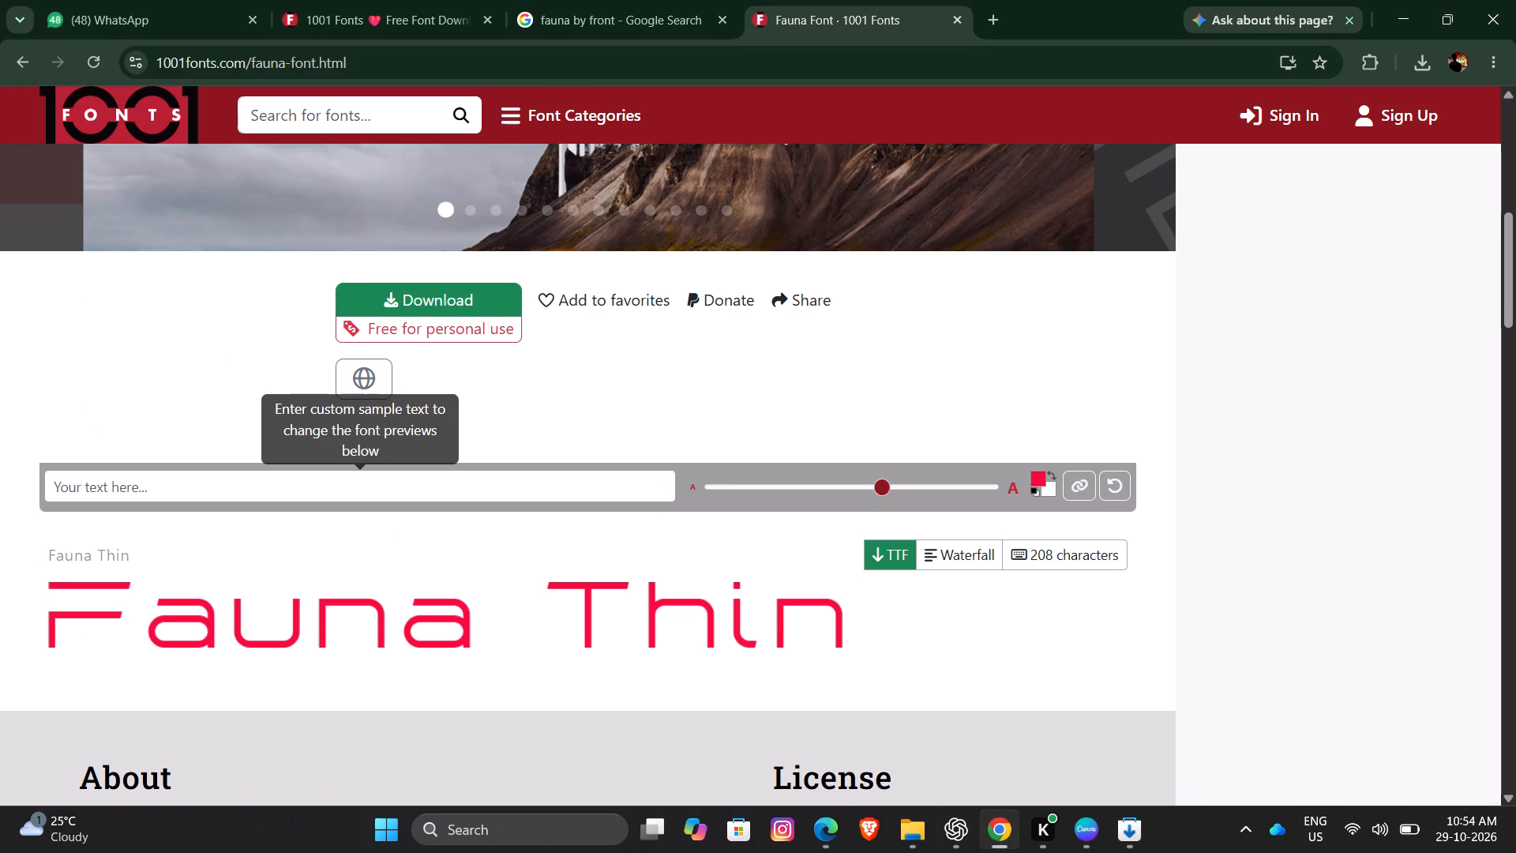
{"action": "left_click", "coordinate": [586, 474]}
{"action": "key", "text": "a"}
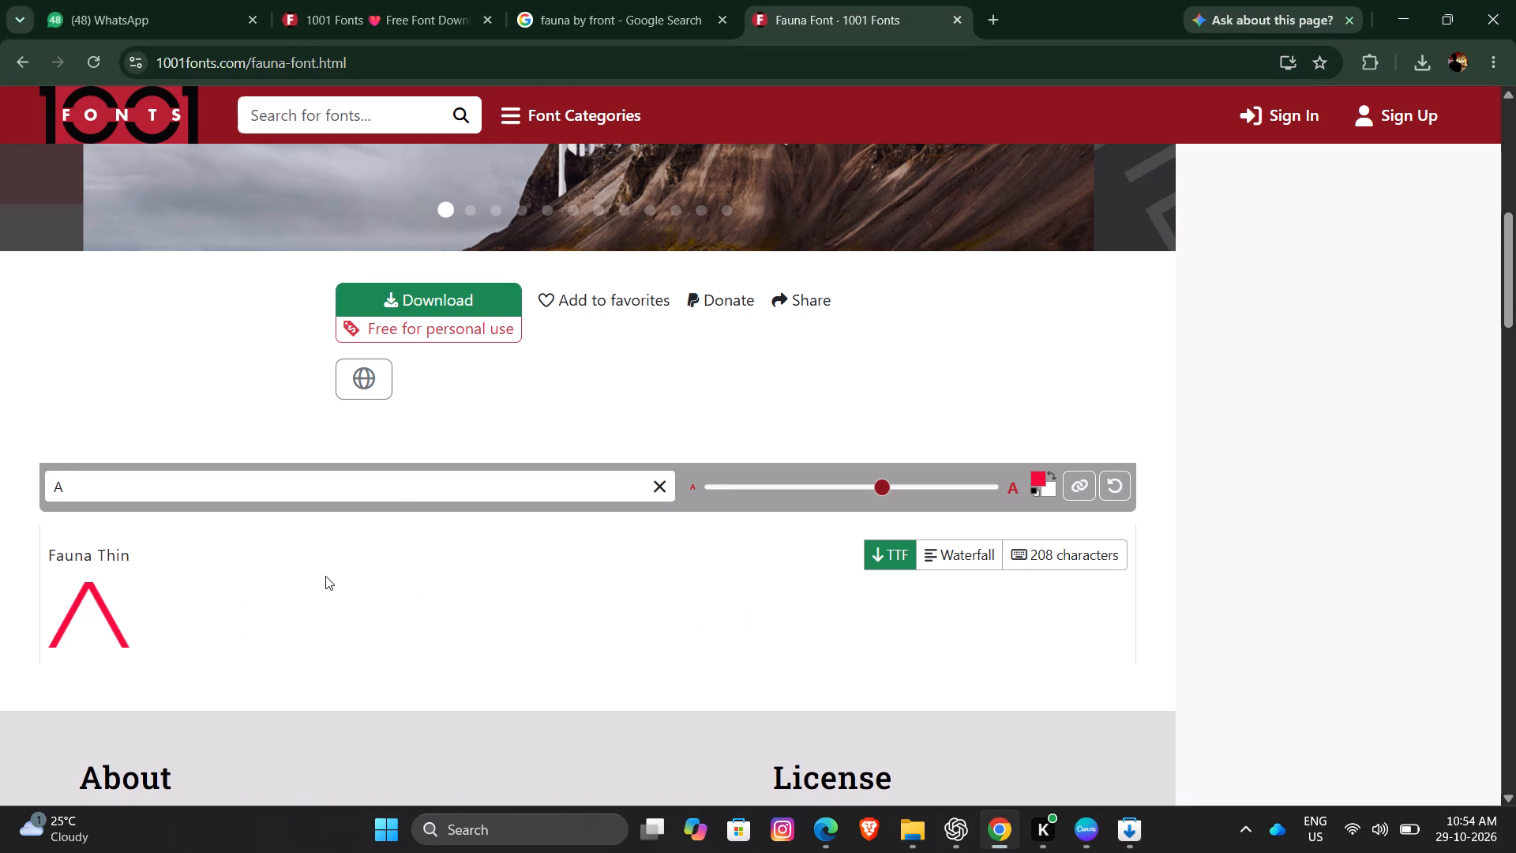
{"action": "right_click", "coordinate": [102, 610]}
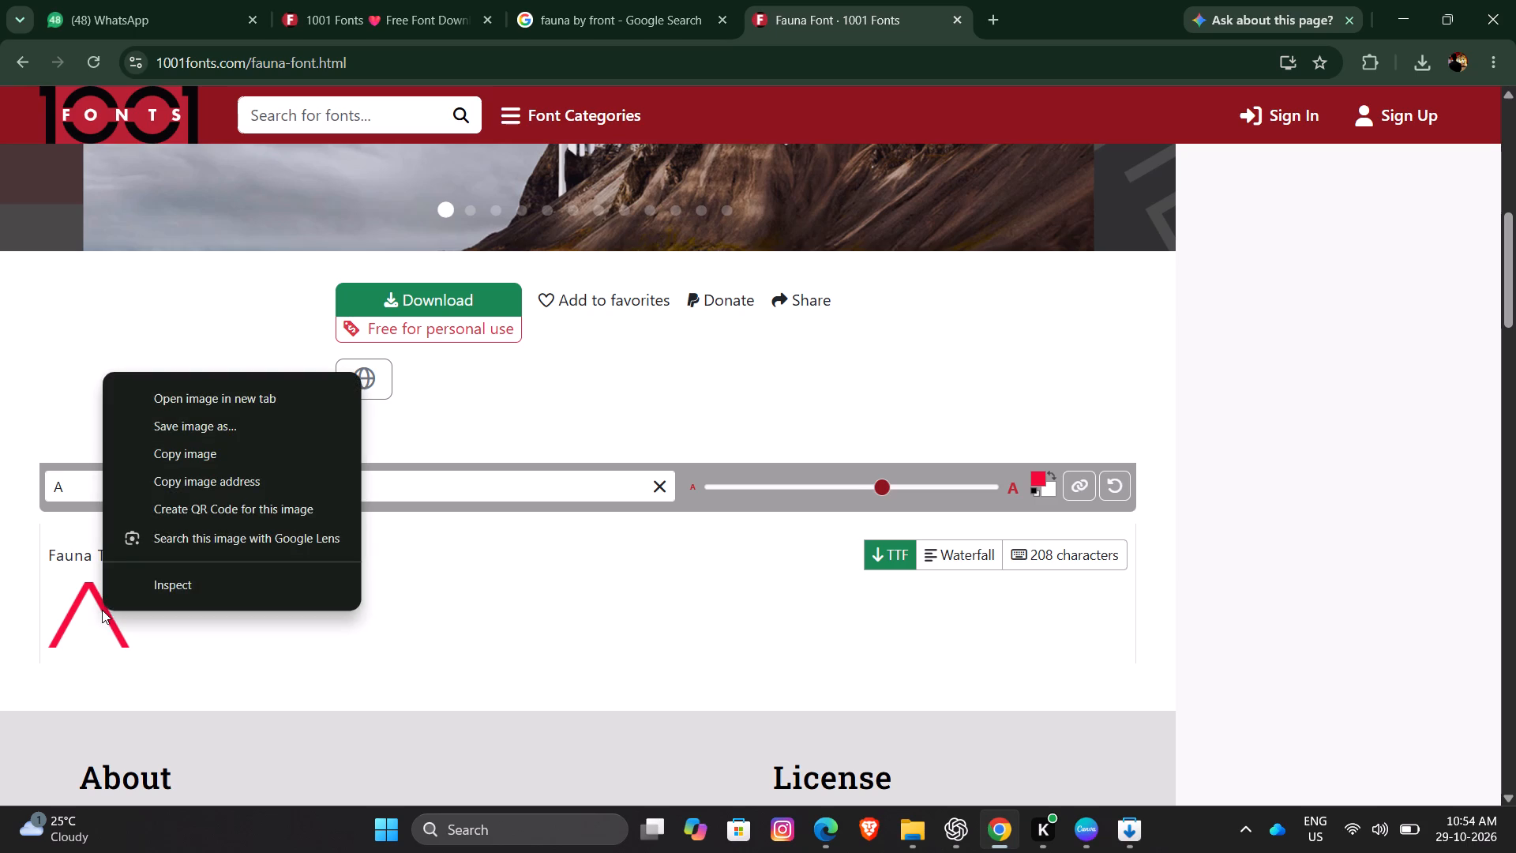
{"action": "left_click", "coordinate": [225, 451]}
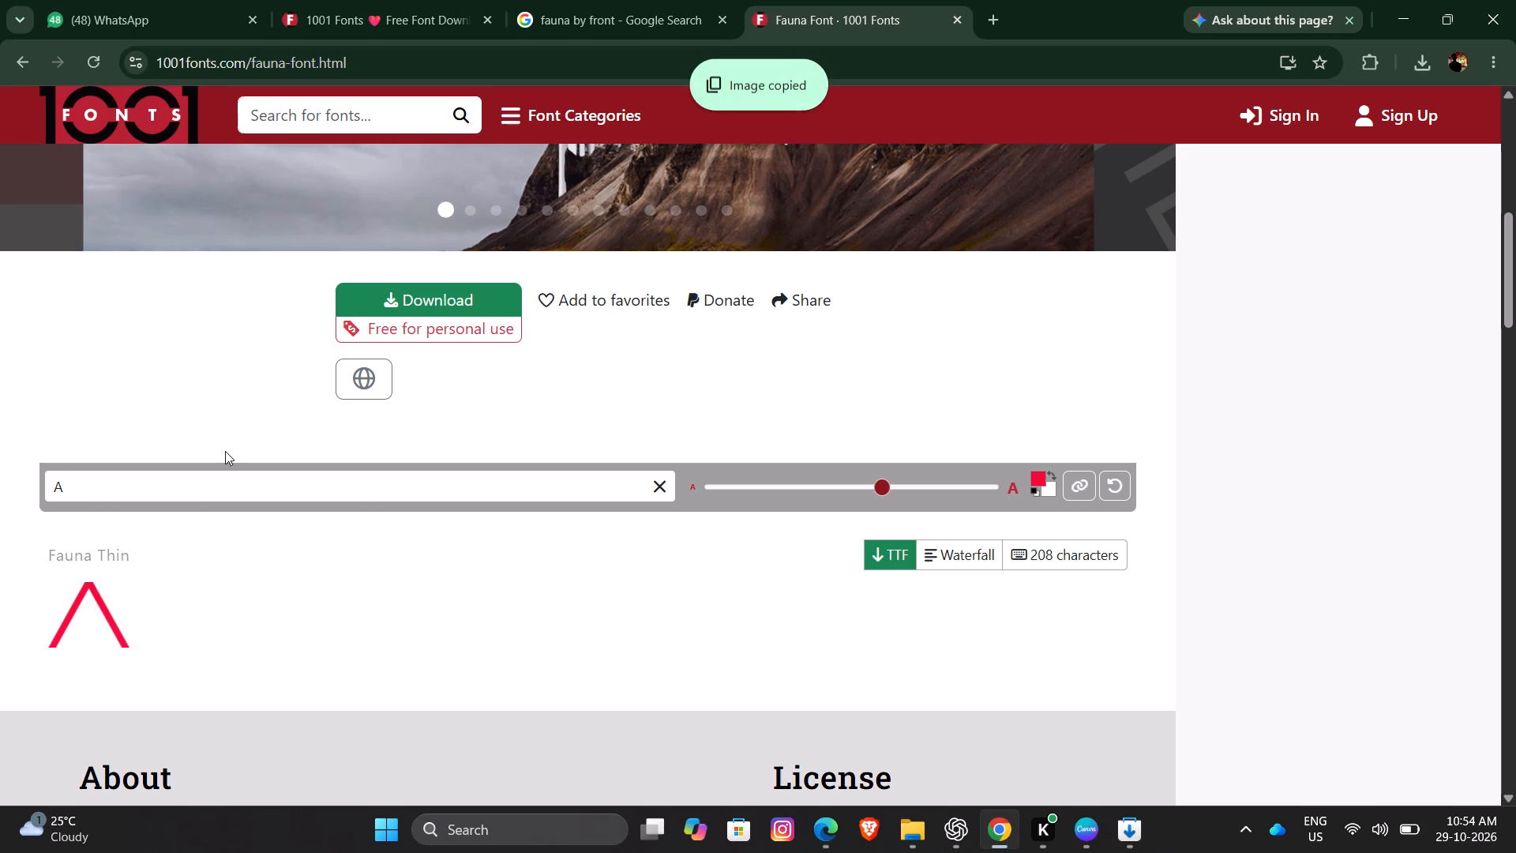
Switch to Canva, paste the copied red A image onto page 2 and move it directly below the lower R.
{"action": "left_click", "coordinate": [1079, 834]}
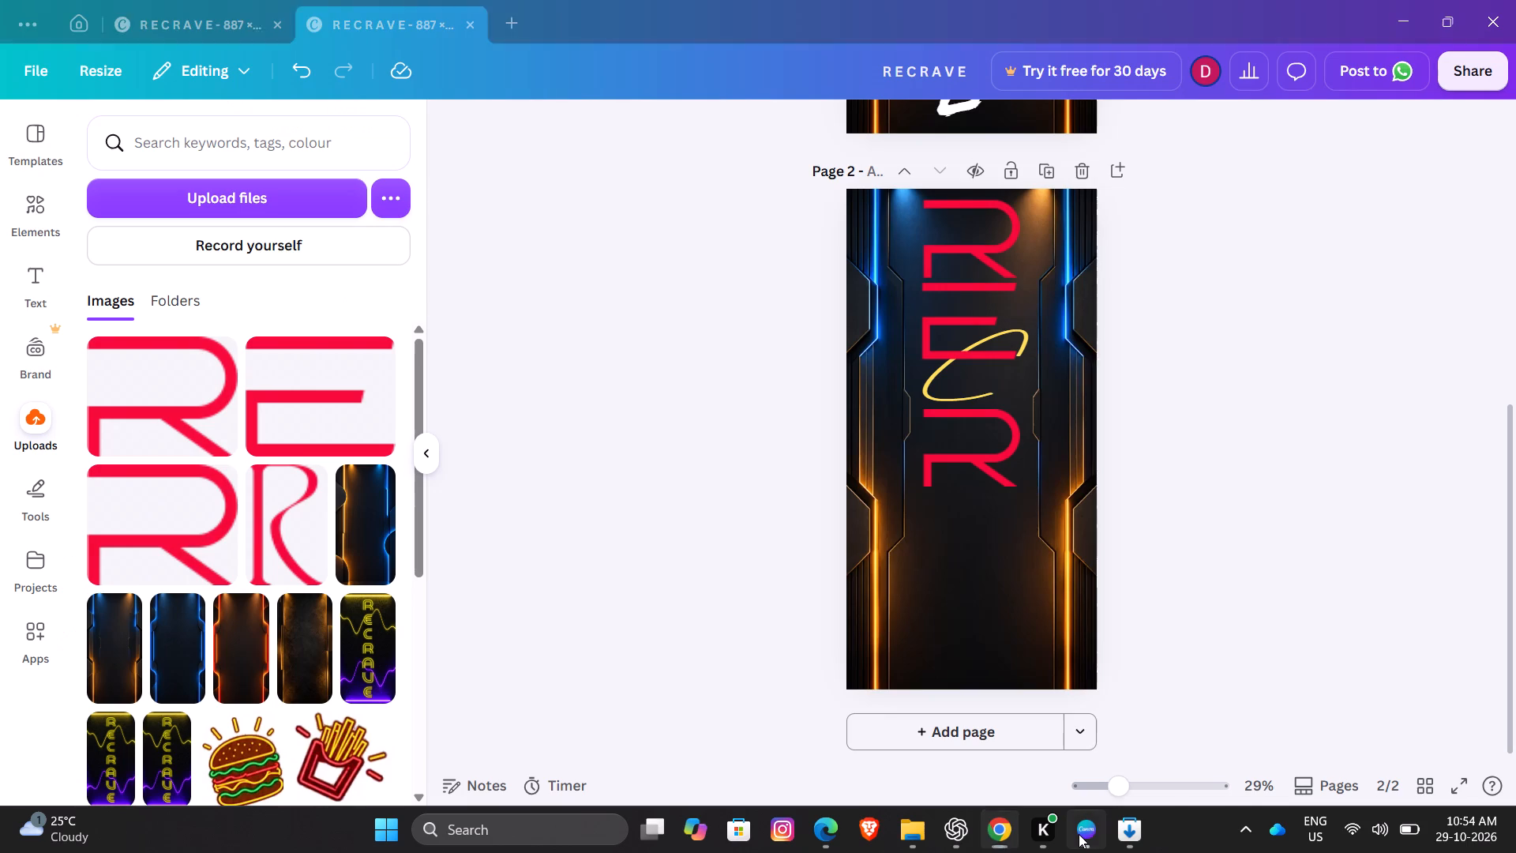
{"action": "right_click", "coordinate": [944, 570]}
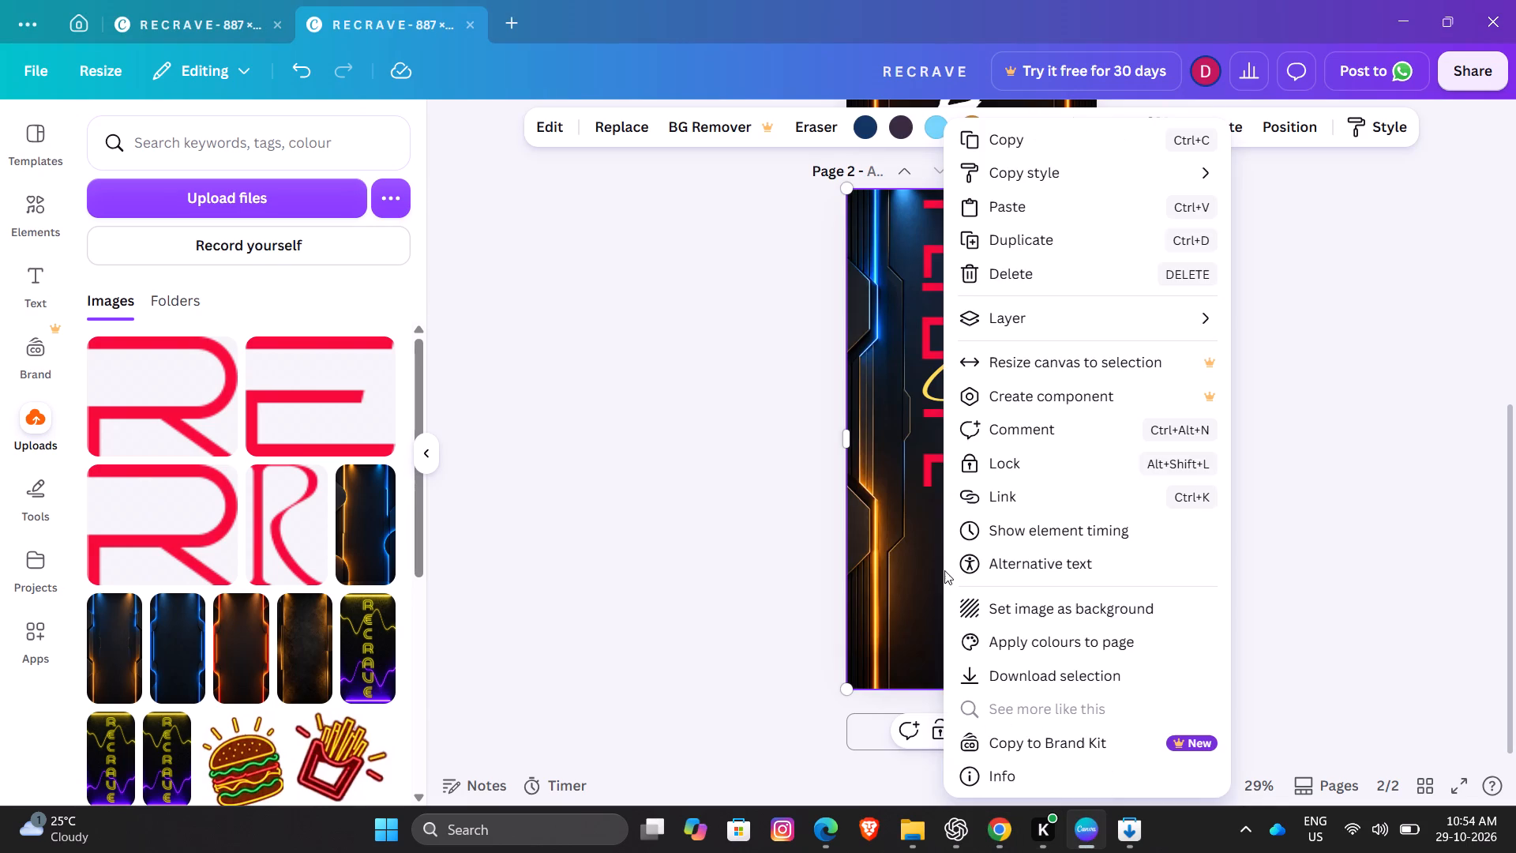
{"action": "left_click", "coordinate": [1004, 209]}
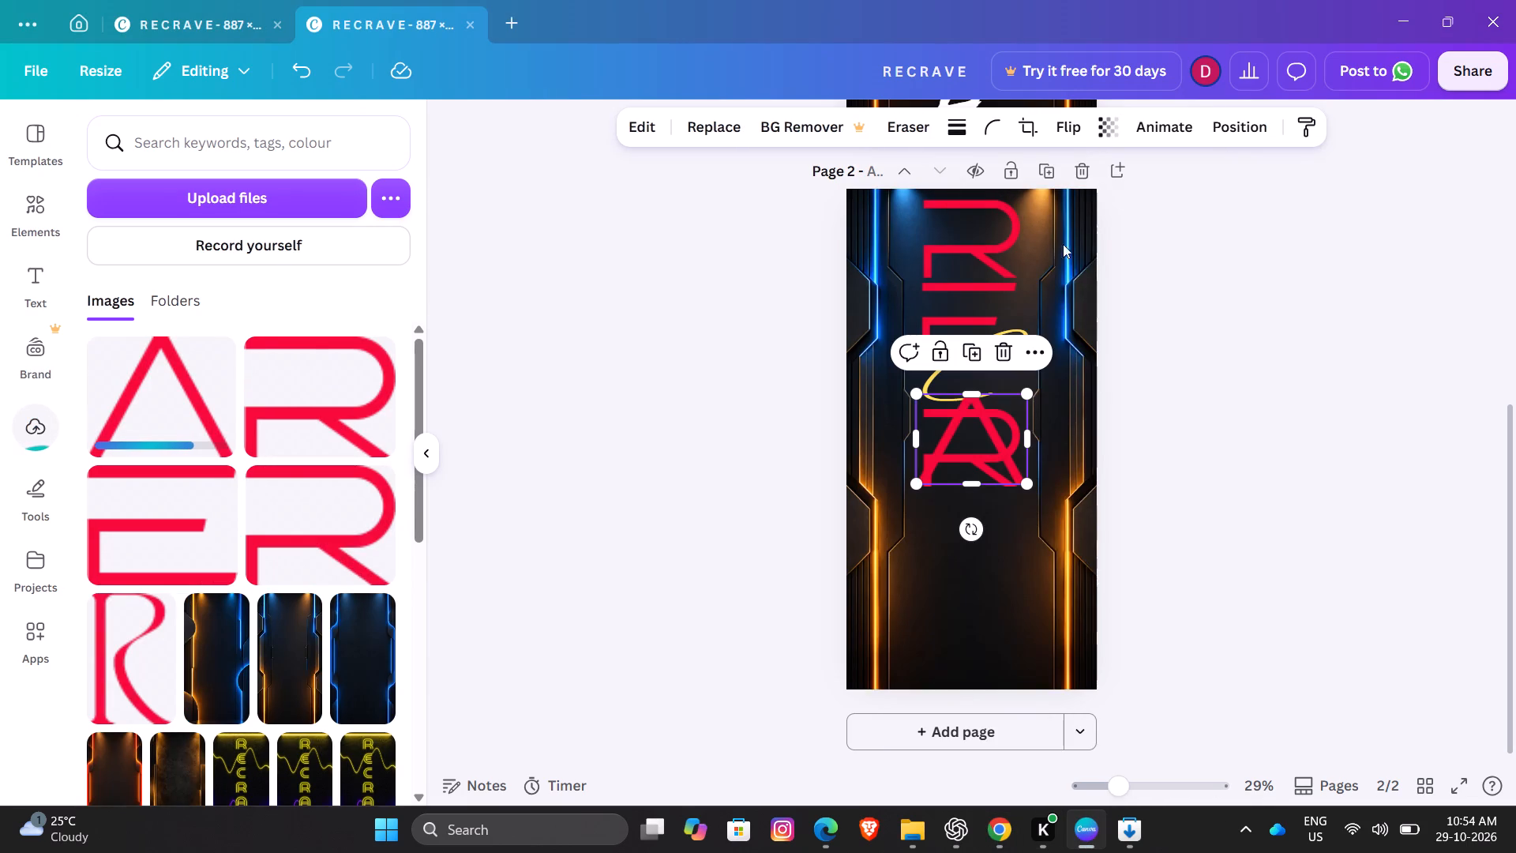
{"action": "left_click_drag", "start_coordinate": [984, 439], "coordinate": [984, 529]}
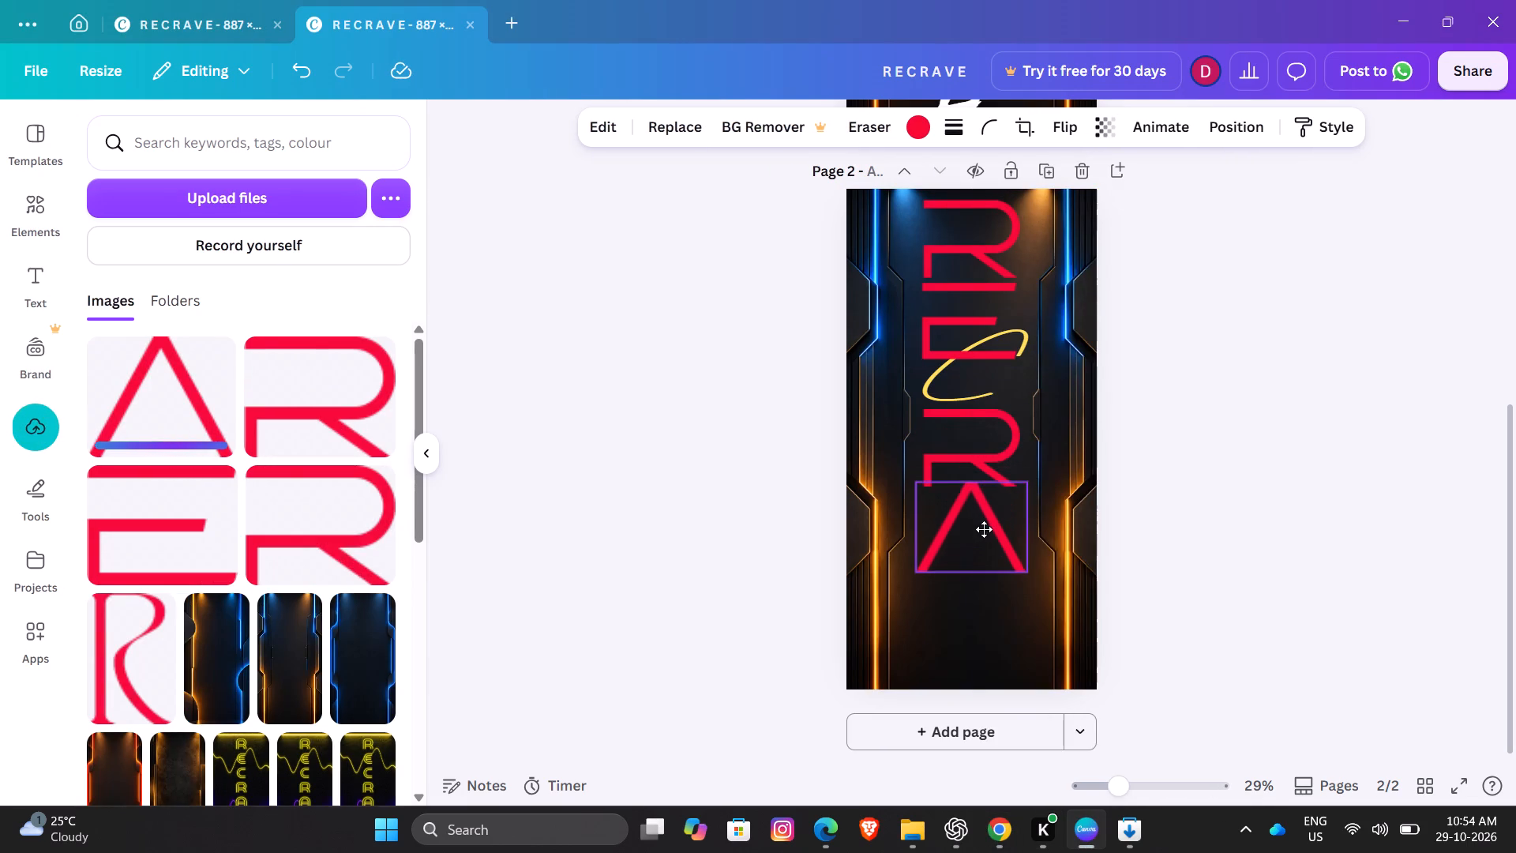
Shrink the red A and move it up directly beneath the lower red R.
{"action": "left_click_drag", "start_coordinate": [984, 529], "coordinate": [983, 533]}
{"action": "left_click_drag", "start_coordinate": [1023, 573], "coordinate": [1022, 571]}
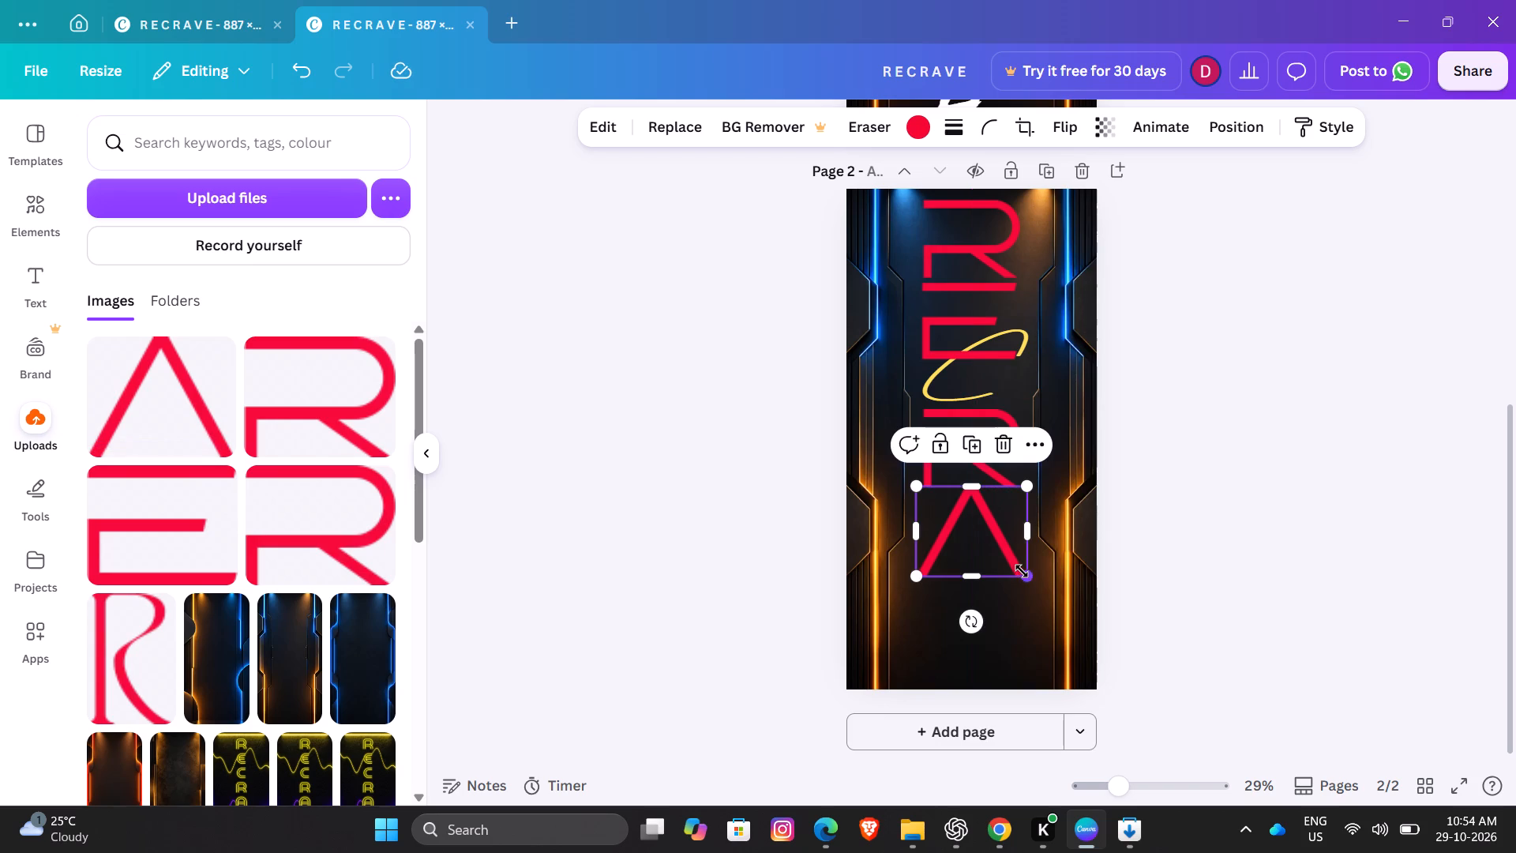
{"action": "left_click_drag", "start_coordinate": [1022, 571], "coordinate": [1007, 539]}
{"action": "left_click_drag", "start_coordinate": [964, 525], "coordinate": [963, 513]}
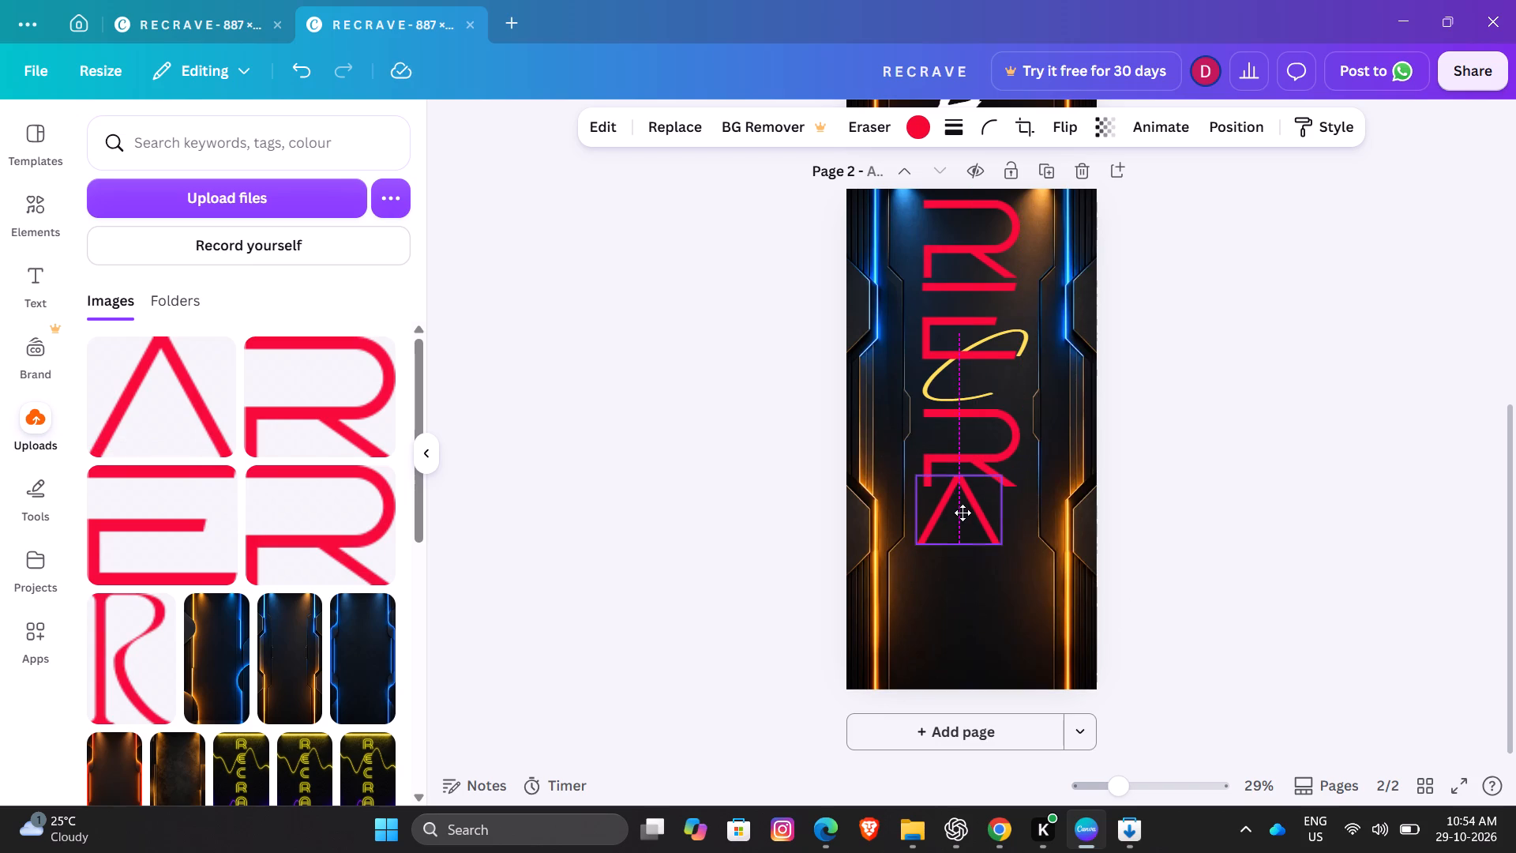
{"action": "left_click_drag", "start_coordinate": [963, 513], "coordinate": [963, 511]}
{"action": "left_click", "coordinate": [1184, 475]}
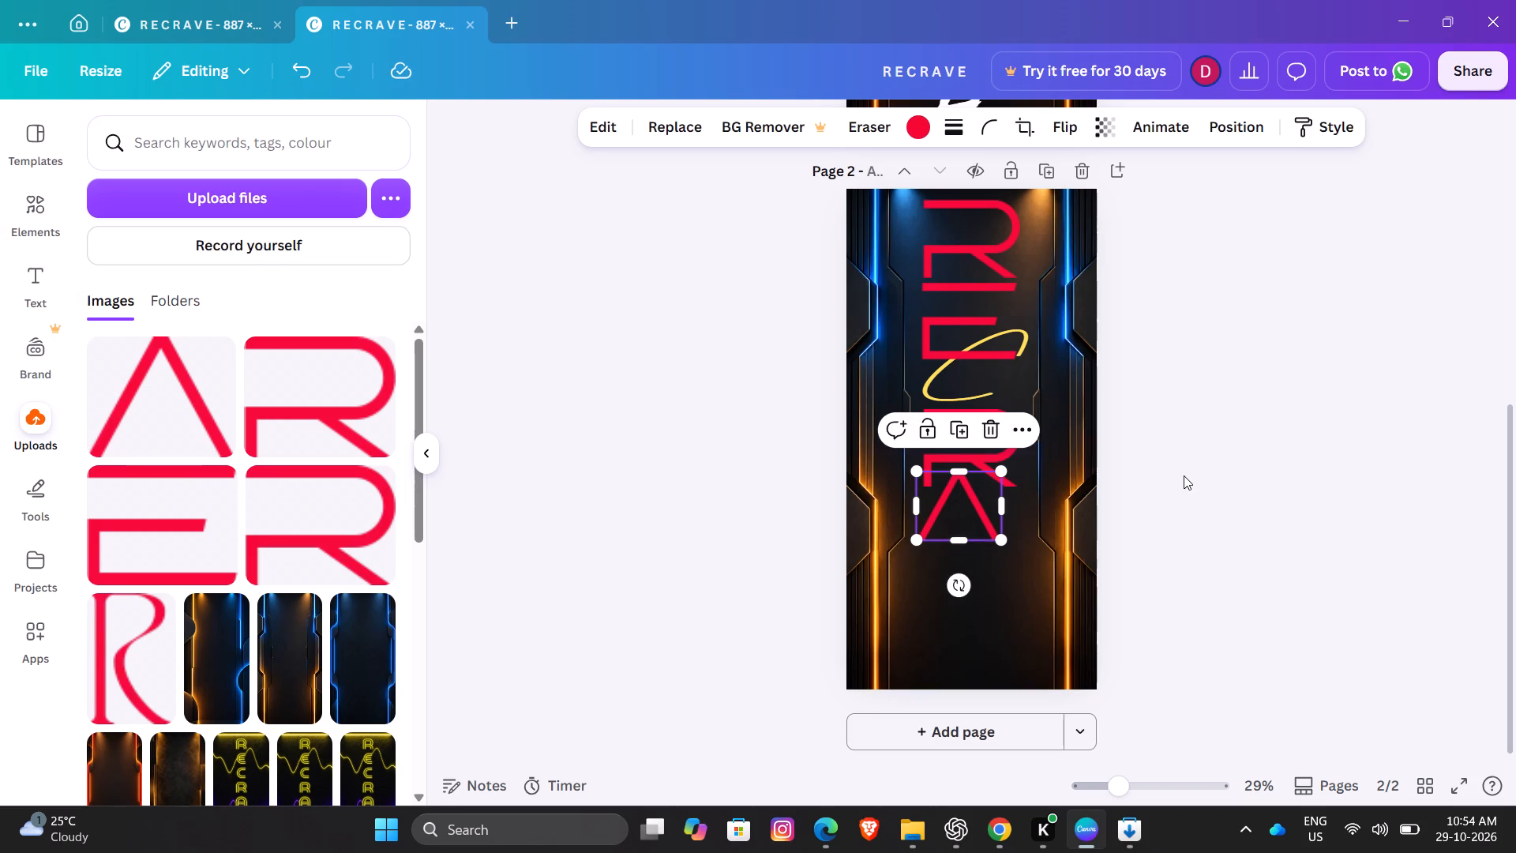
Scale the top red R down slightly to about 318 px wide, keeping its proportions.
{"action": "left_click", "coordinate": [986, 236]}
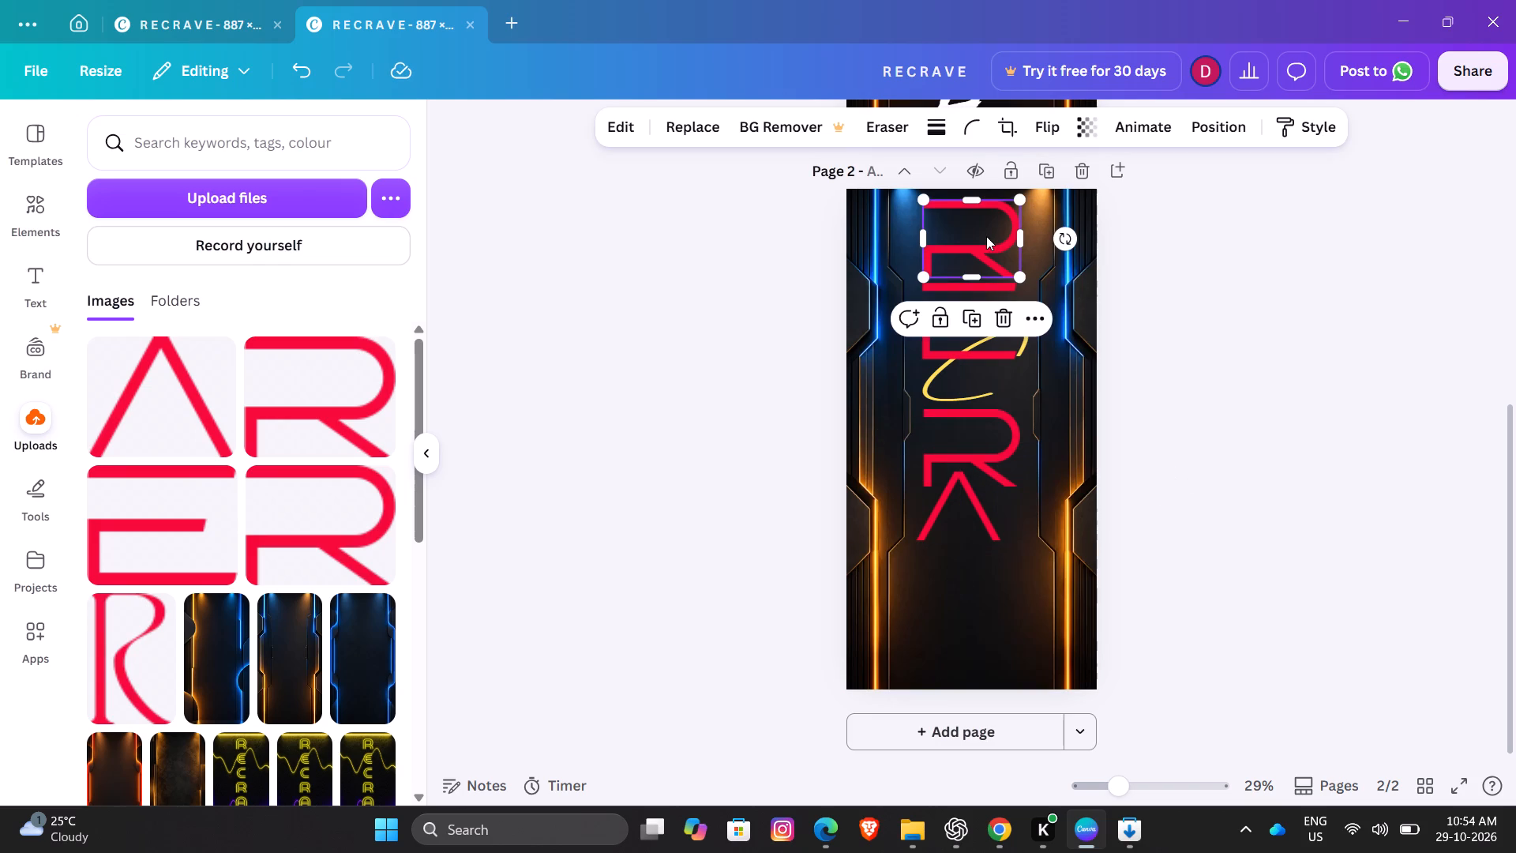
{"action": "left_click_drag", "start_coordinate": [1021, 274], "coordinate": [1010, 271]}
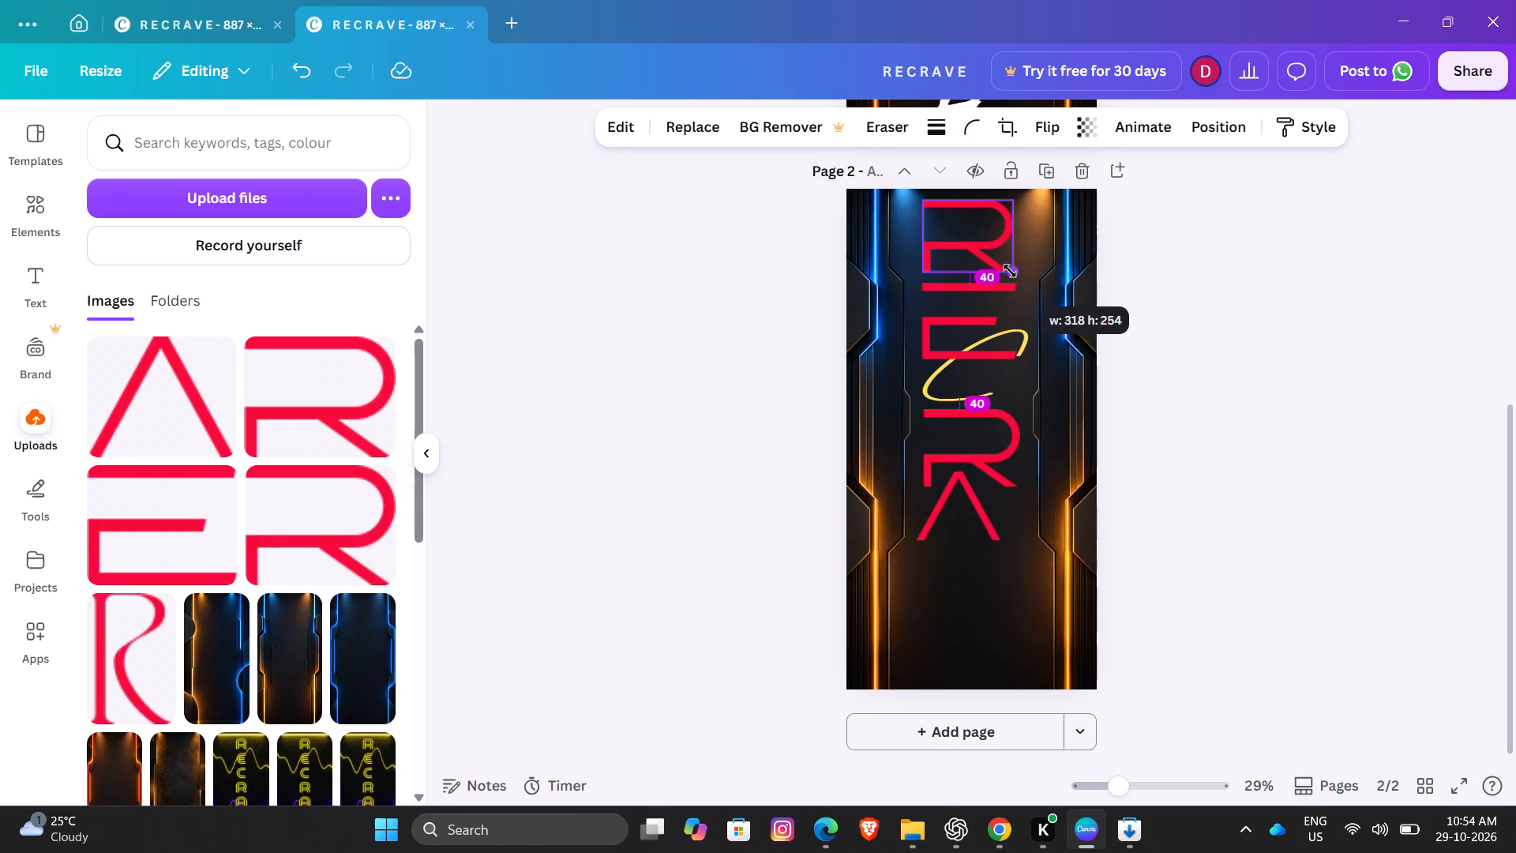
{"action": "left_click_drag", "start_coordinate": [1010, 271], "coordinate": [1008, 270]}
{"action": "left_click", "coordinate": [1176, 345]}
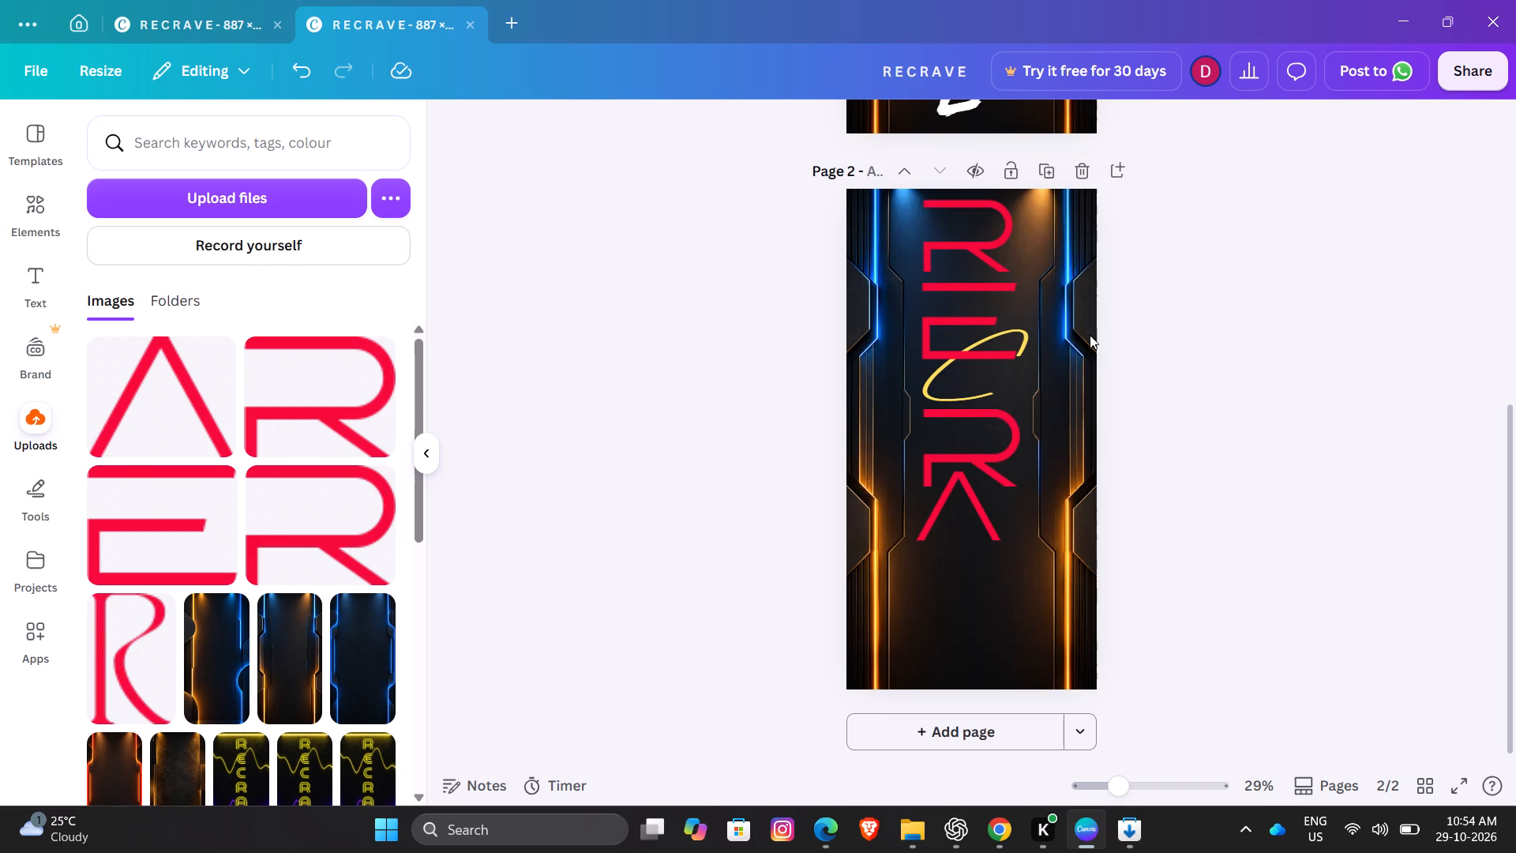
Scale the red E down to about 323 by 257 px and position it just below the top R, edges aligned.
{"action": "left_click", "coordinate": [984, 314]}
{"action": "left_click_drag", "start_coordinate": [1019, 356], "coordinate": [993, 334]}
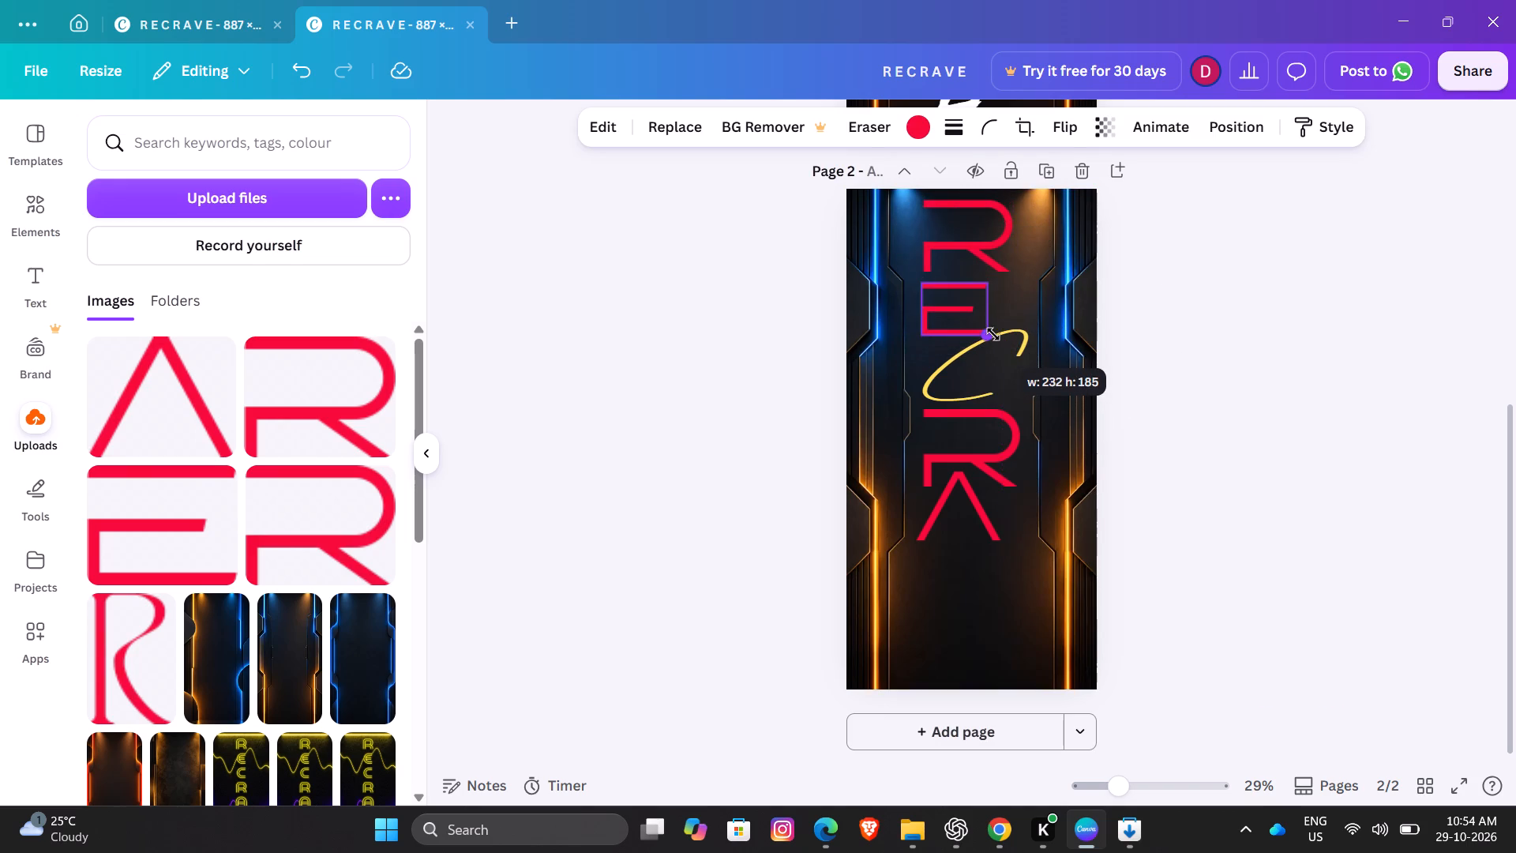
{"action": "left_click_drag", "start_coordinate": [993, 334], "coordinate": [980, 306]}
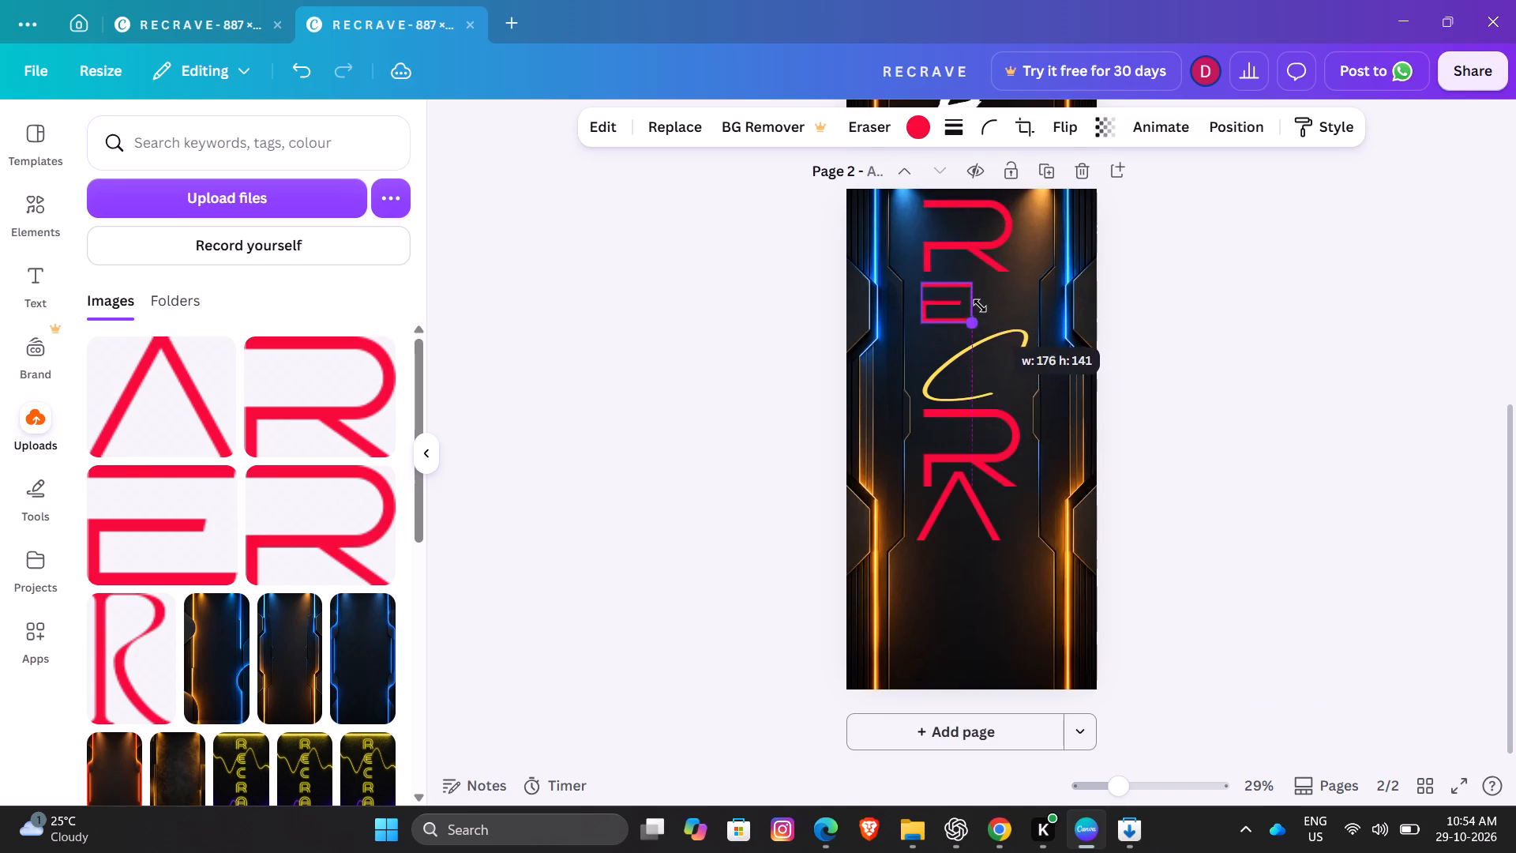
{"action": "left_click_drag", "start_coordinate": [980, 306], "coordinate": [989, 351]}
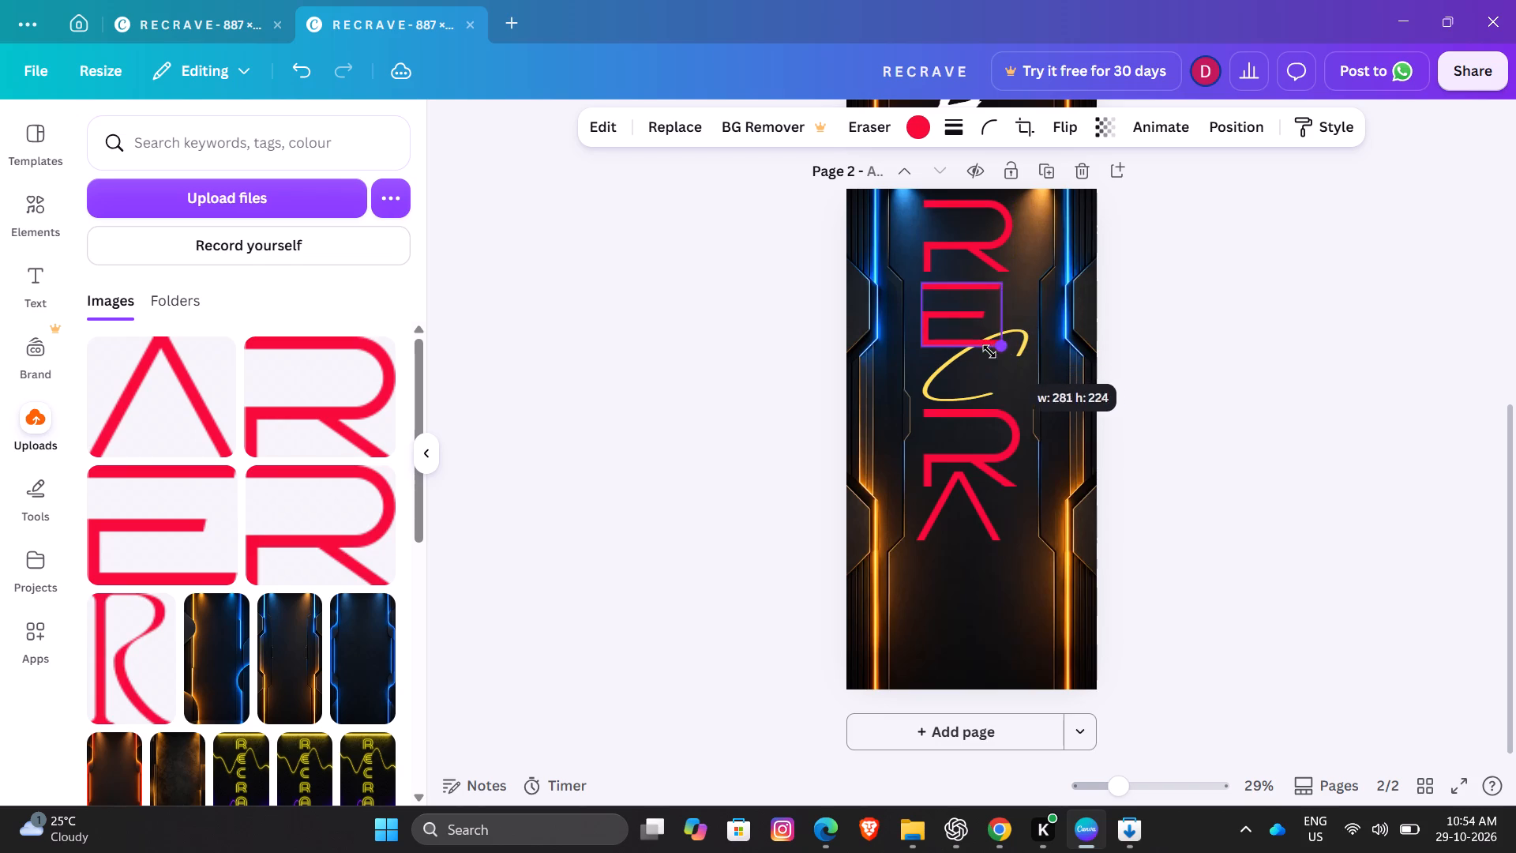
{"action": "left_click_drag", "start_coordinate": [989, 351], "coordinate": [1010, 356]}
{"action": "left_click_drag", "start_coordinate": [978, 330], "coordinate": [976, 321]}
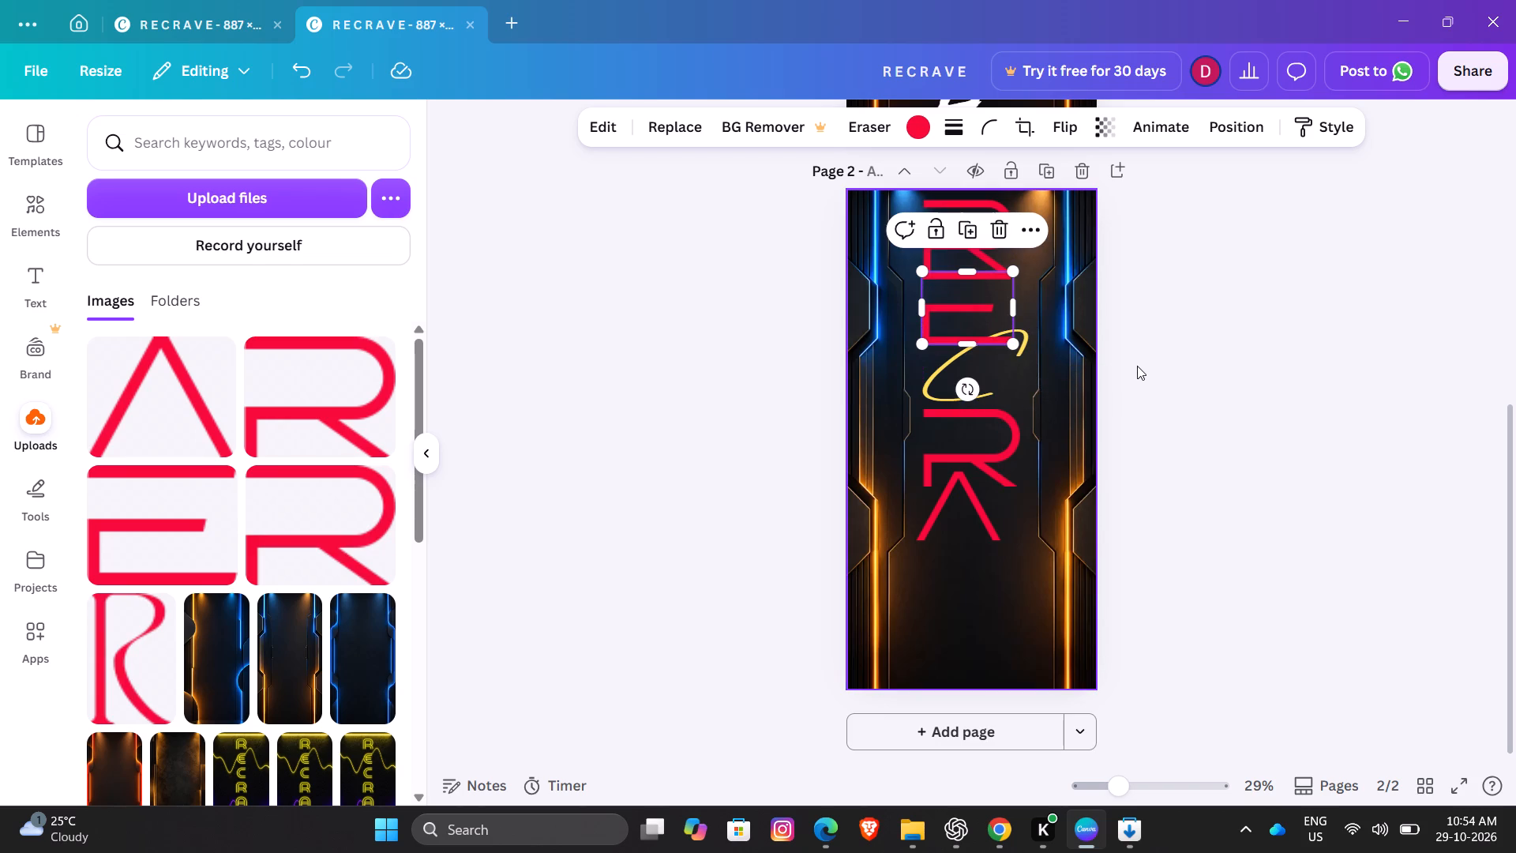
{"action": "left_click", "coordinate": [1137, 366]}
{"action": "left_click_drag", "start_coordinate": [986, 304], "coordinate": [985, 311]}
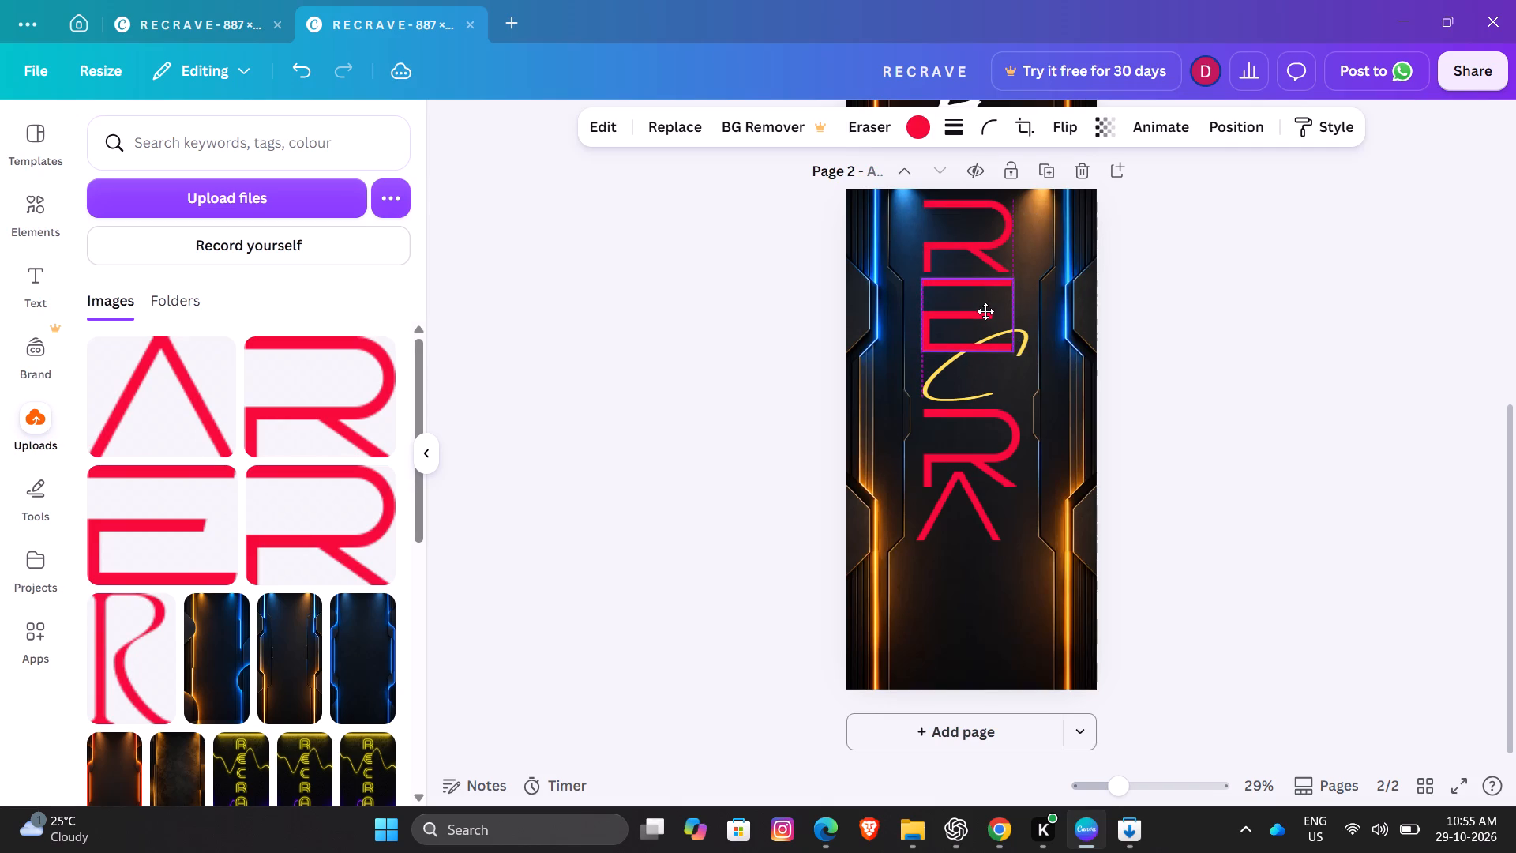
{"action": "left_click_drag", "start_coordinate": [985, 311], "coordinate": [984, 312]}
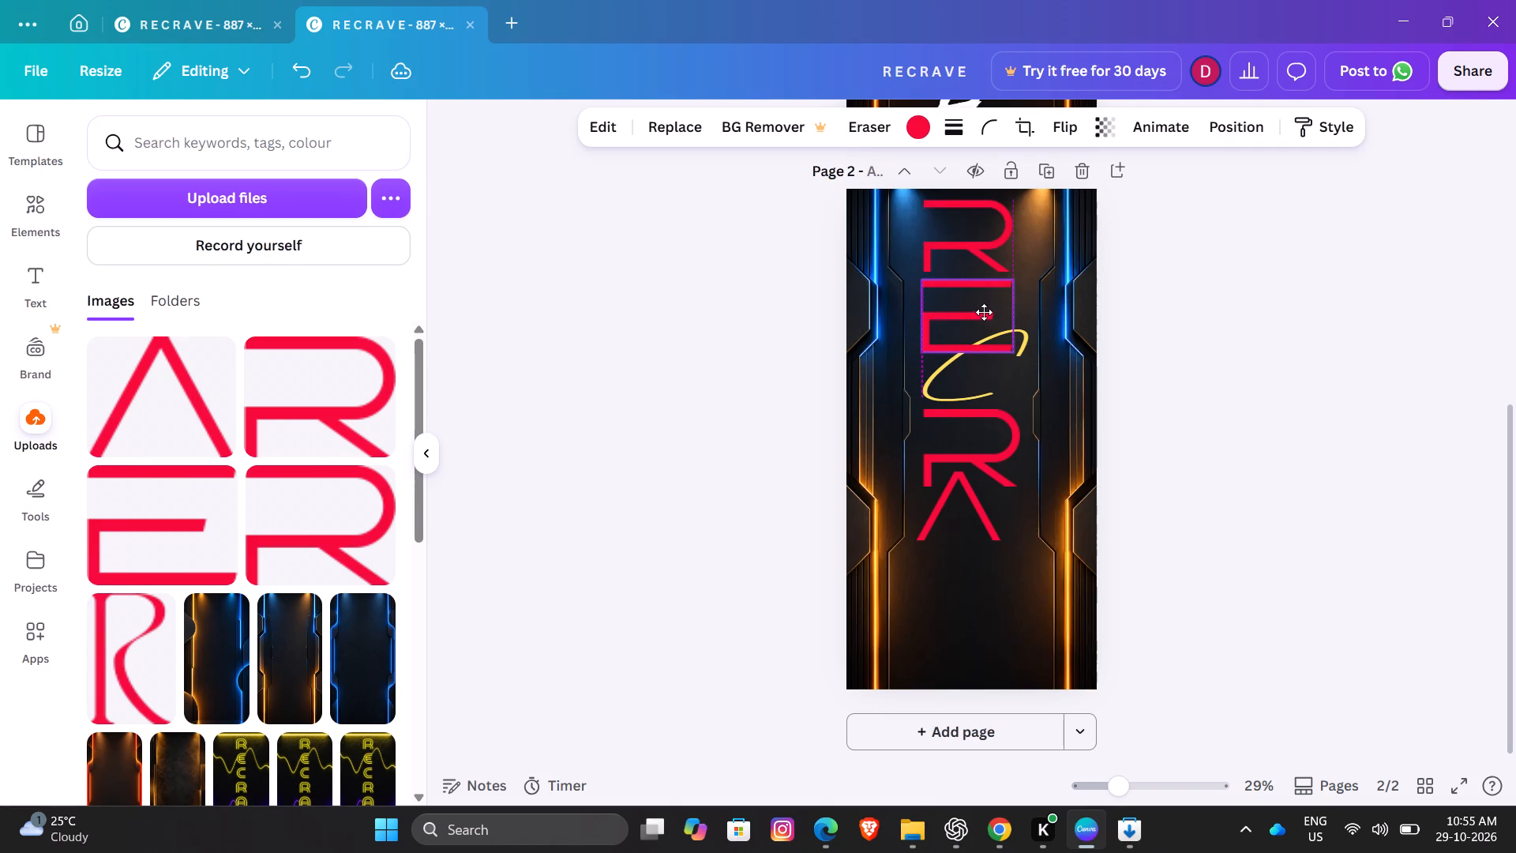
{"action": "left_click_drag", "start_coordinate": [984, 312], "coordinate": [985, 311]}
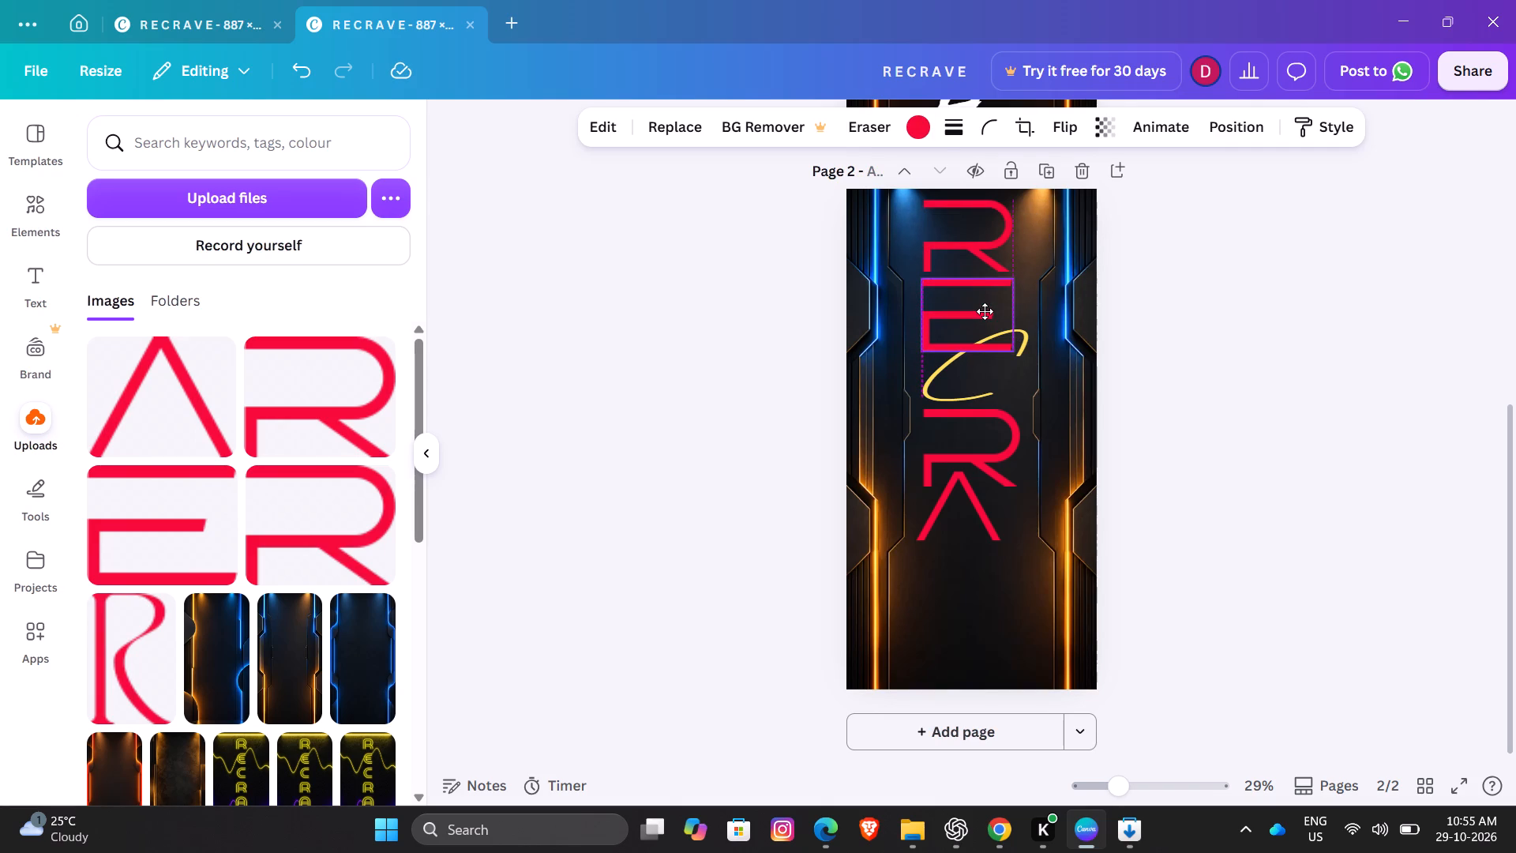
{"action": "left_click_drag", "start_coordinate": [985, 311], "coordinate": [985, 311]}
{"action": "left_click", "coordinate": [1162, 328]}
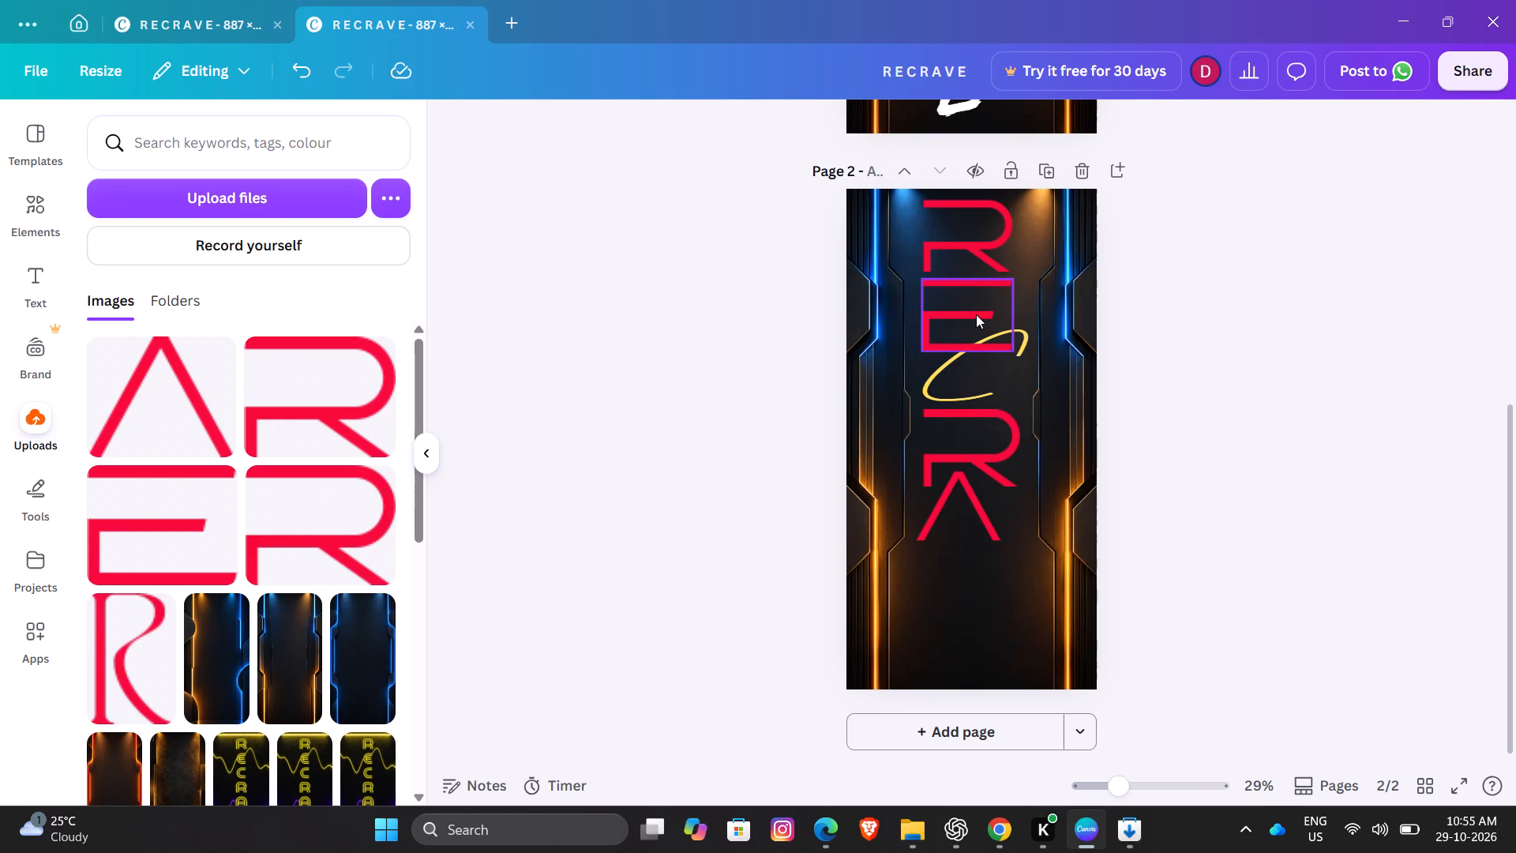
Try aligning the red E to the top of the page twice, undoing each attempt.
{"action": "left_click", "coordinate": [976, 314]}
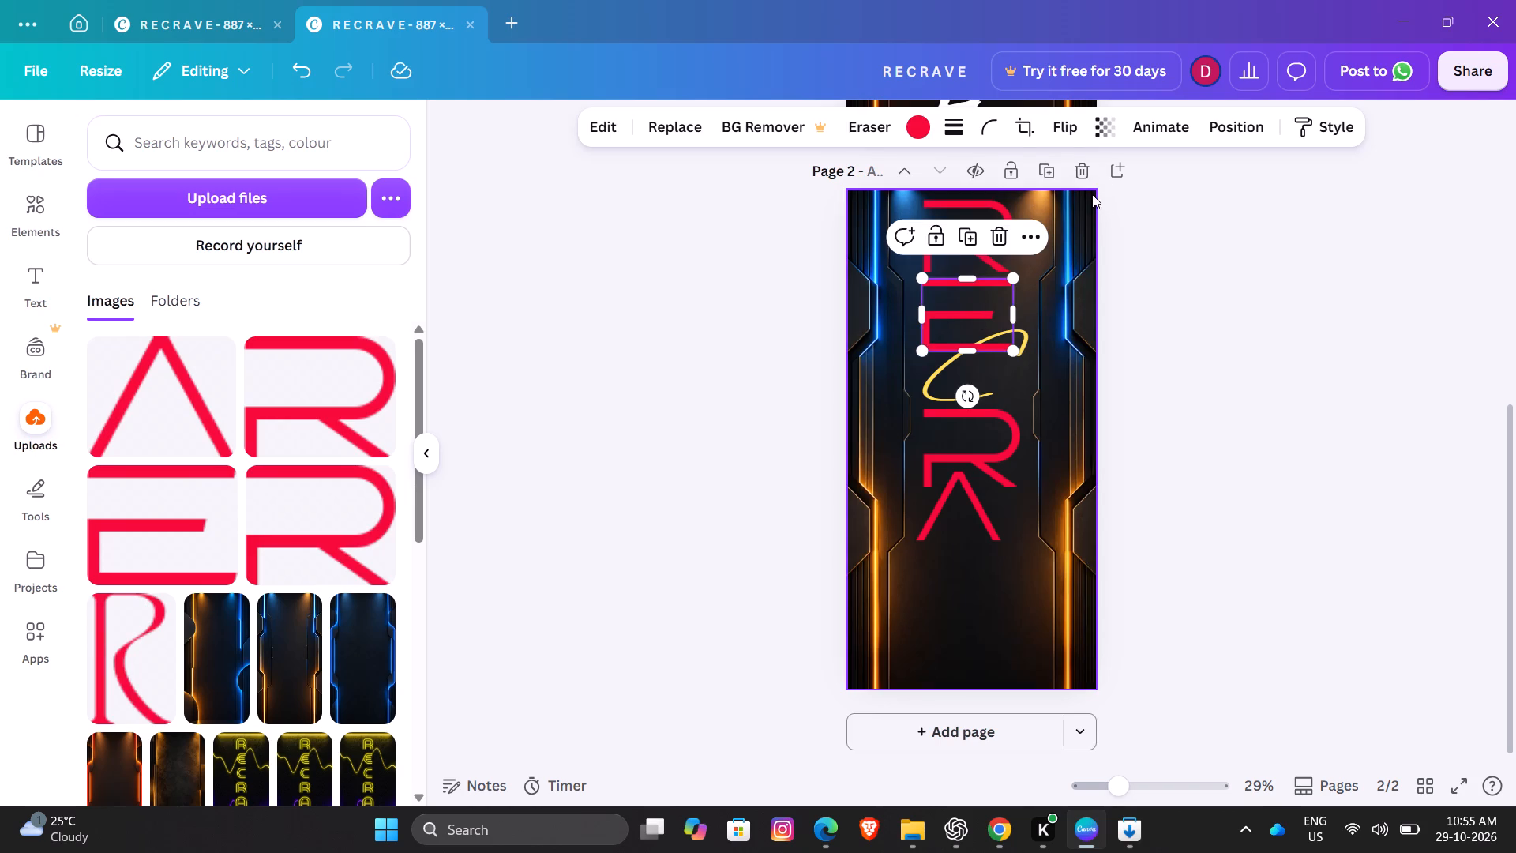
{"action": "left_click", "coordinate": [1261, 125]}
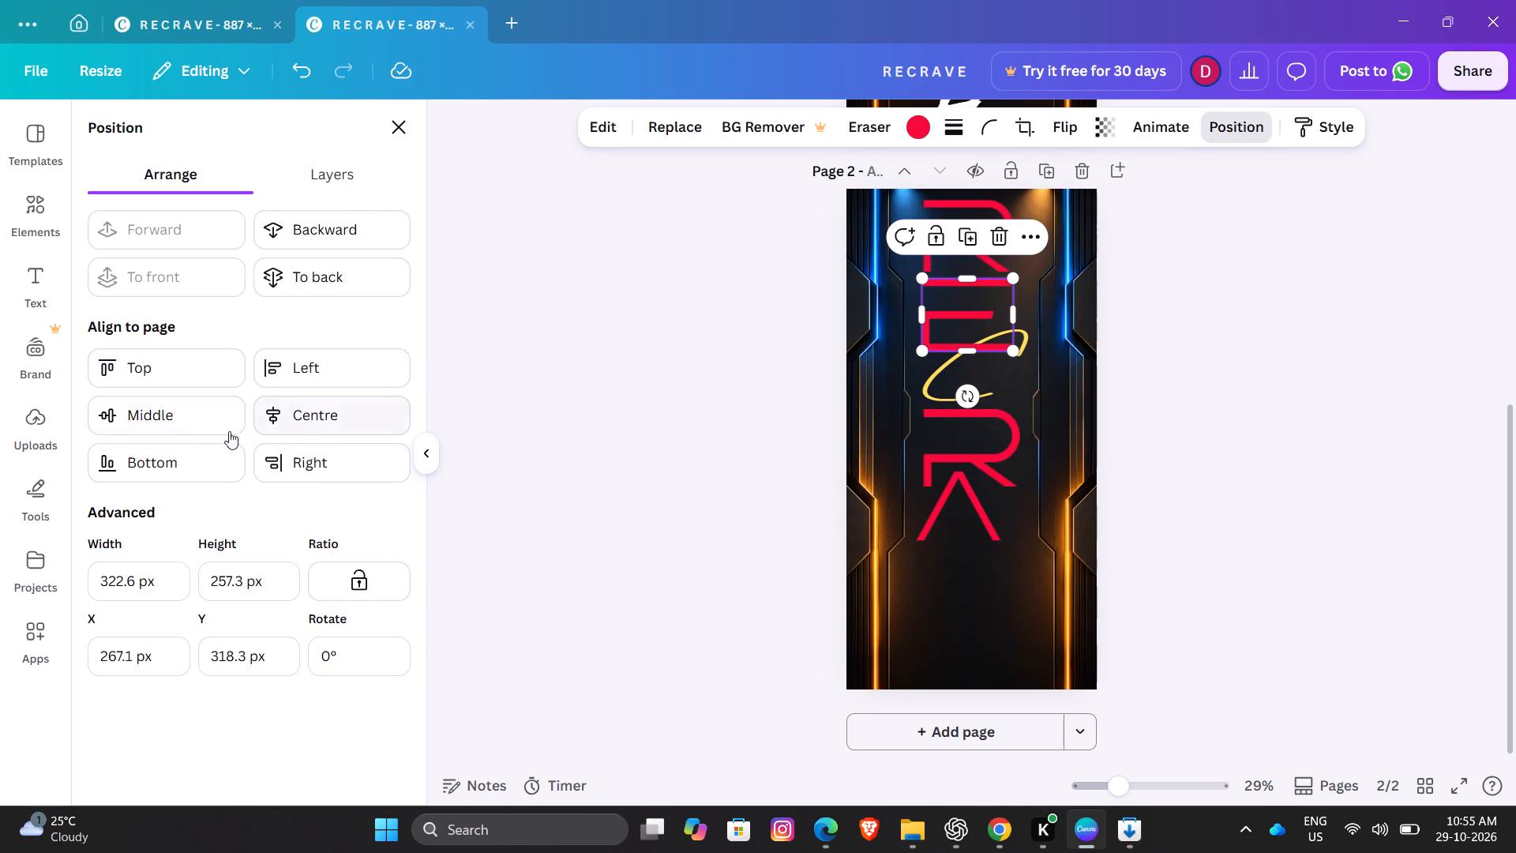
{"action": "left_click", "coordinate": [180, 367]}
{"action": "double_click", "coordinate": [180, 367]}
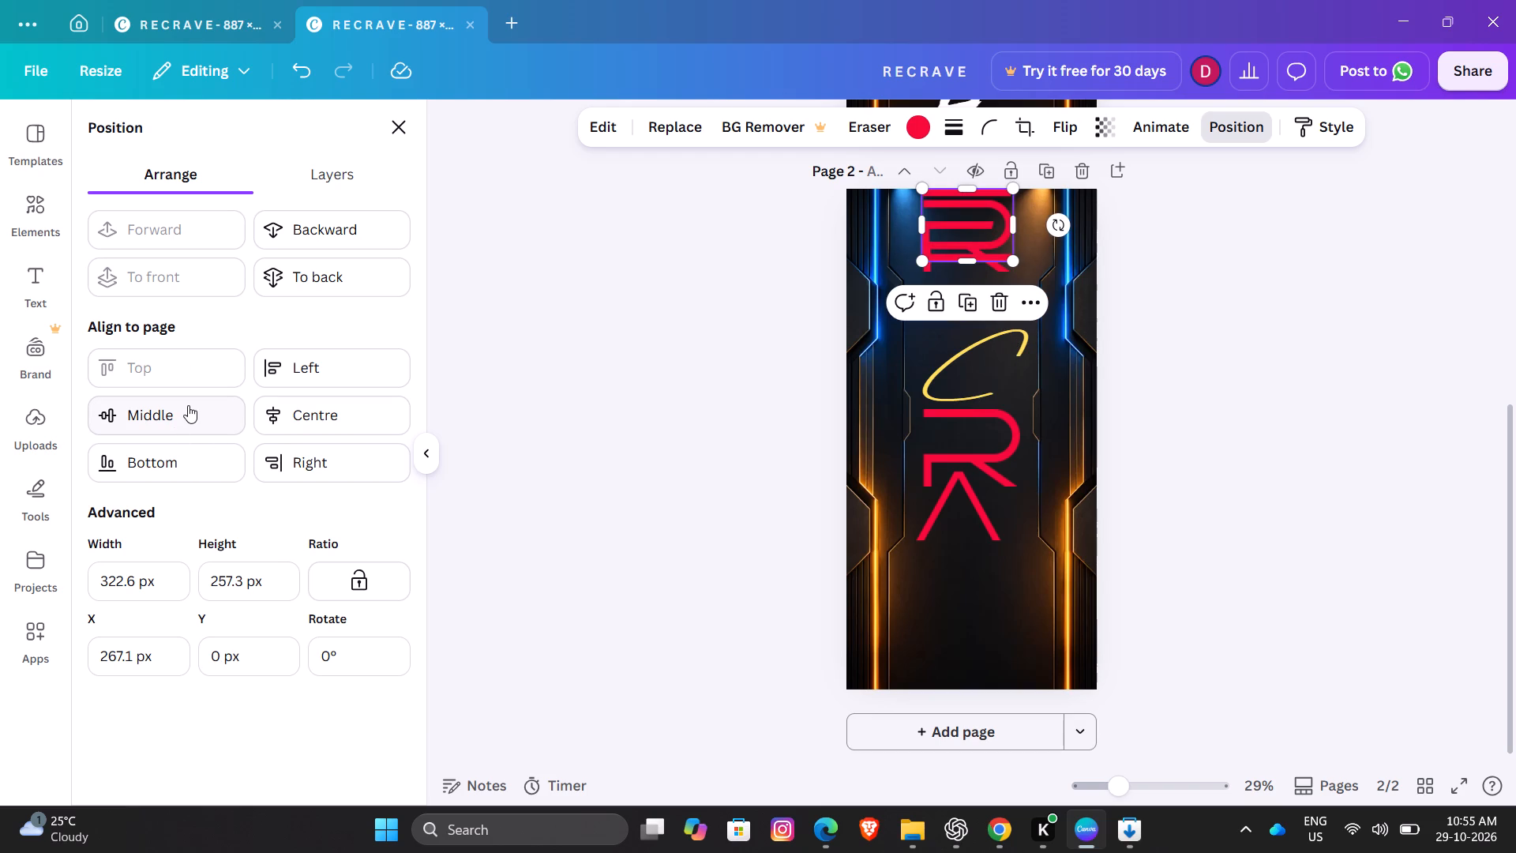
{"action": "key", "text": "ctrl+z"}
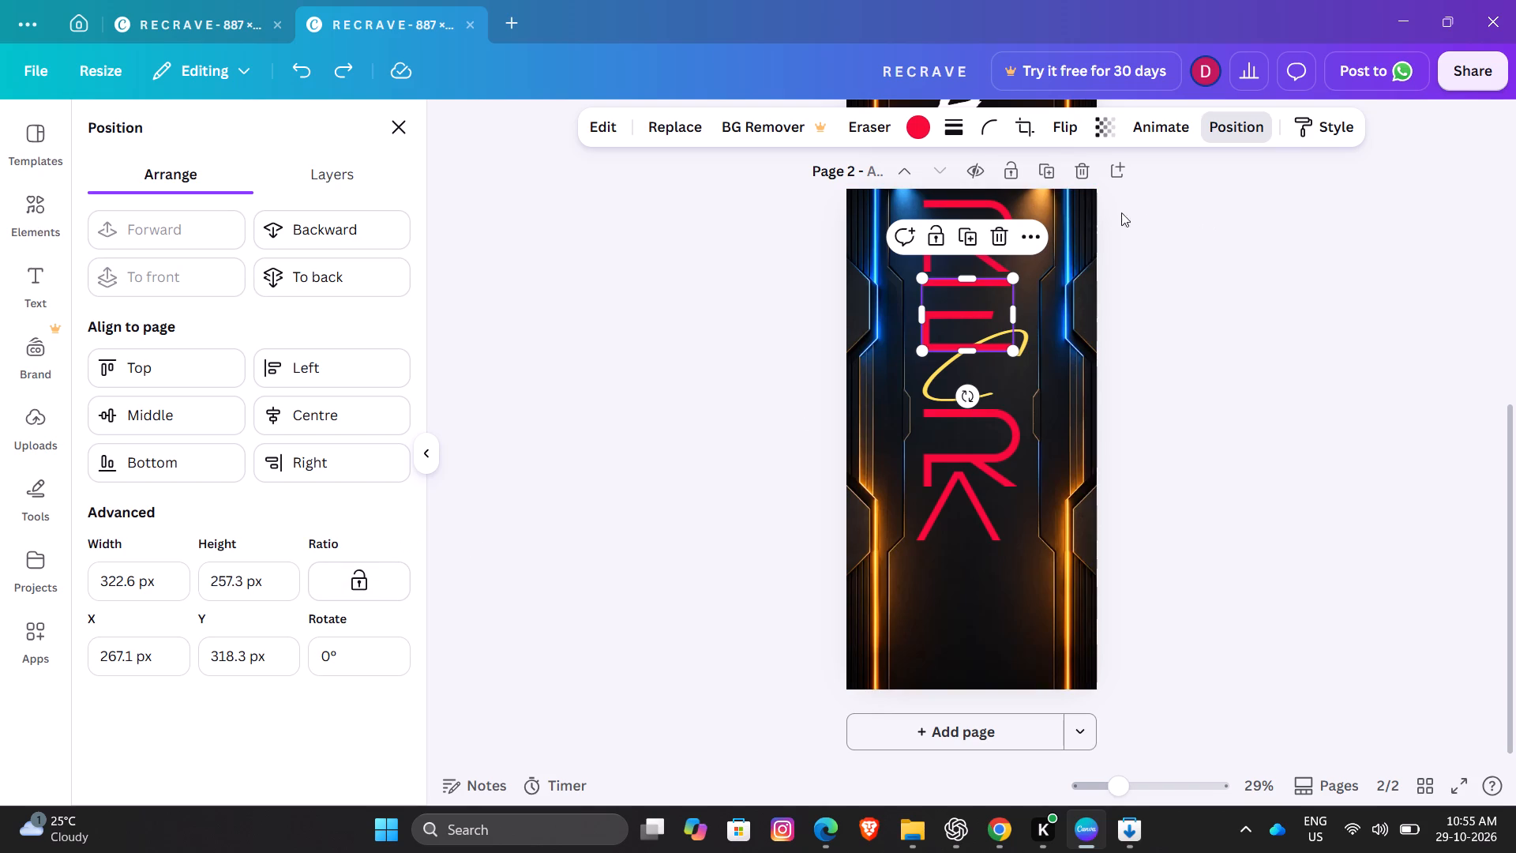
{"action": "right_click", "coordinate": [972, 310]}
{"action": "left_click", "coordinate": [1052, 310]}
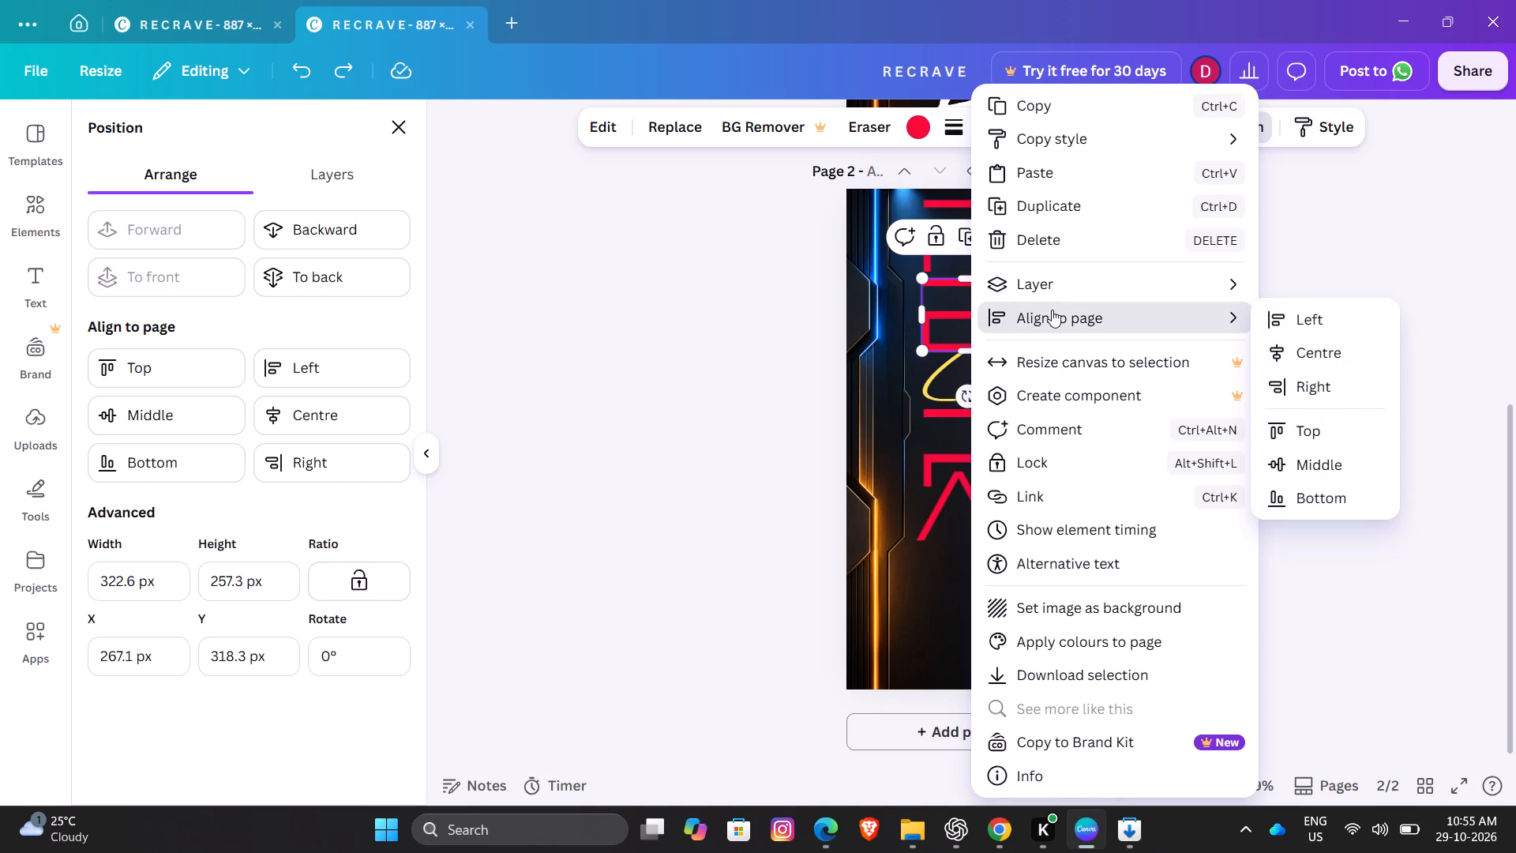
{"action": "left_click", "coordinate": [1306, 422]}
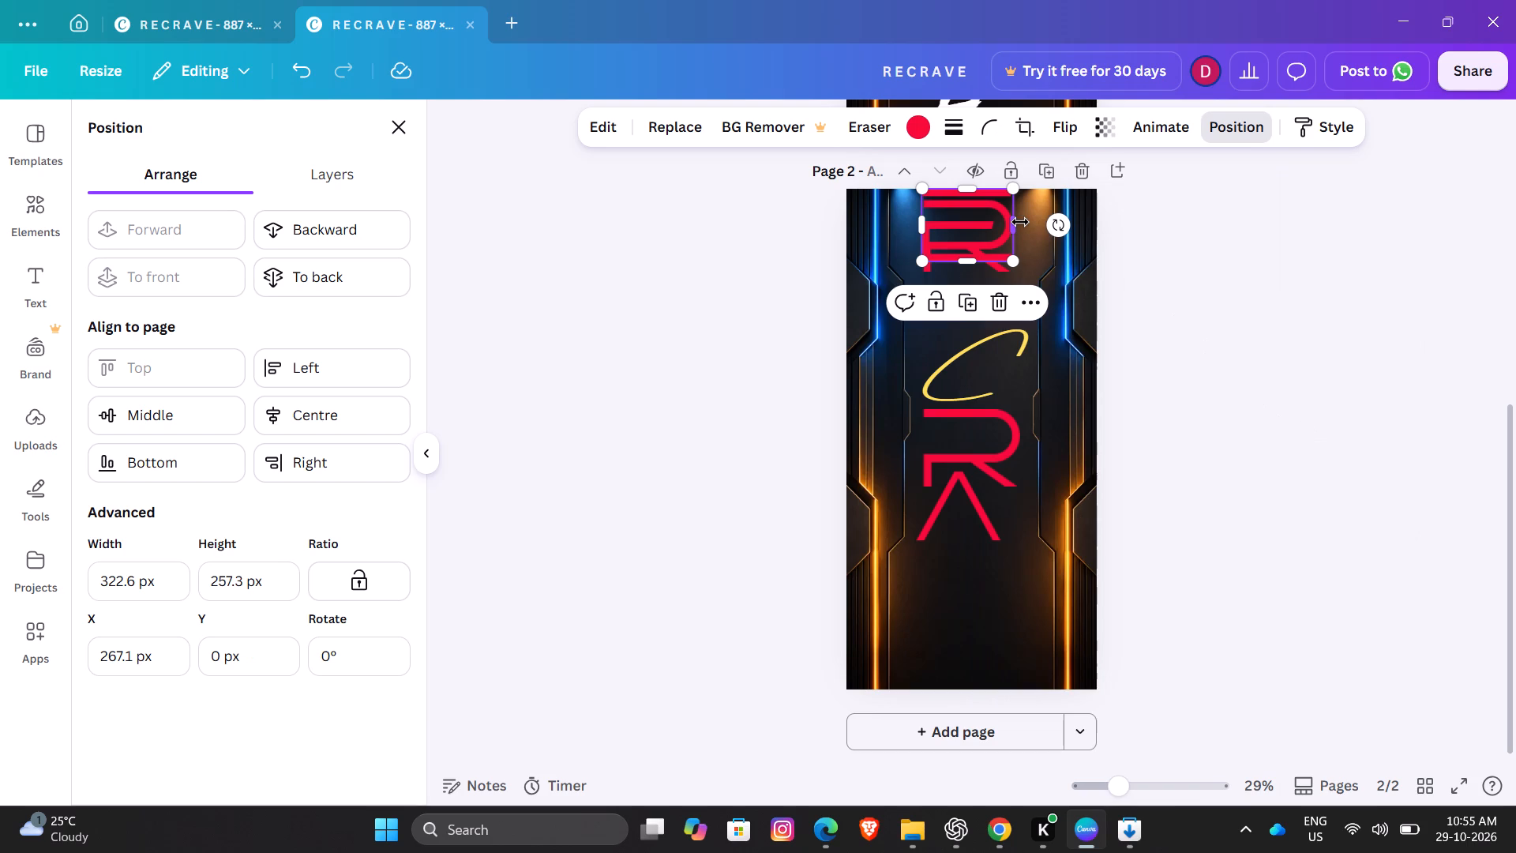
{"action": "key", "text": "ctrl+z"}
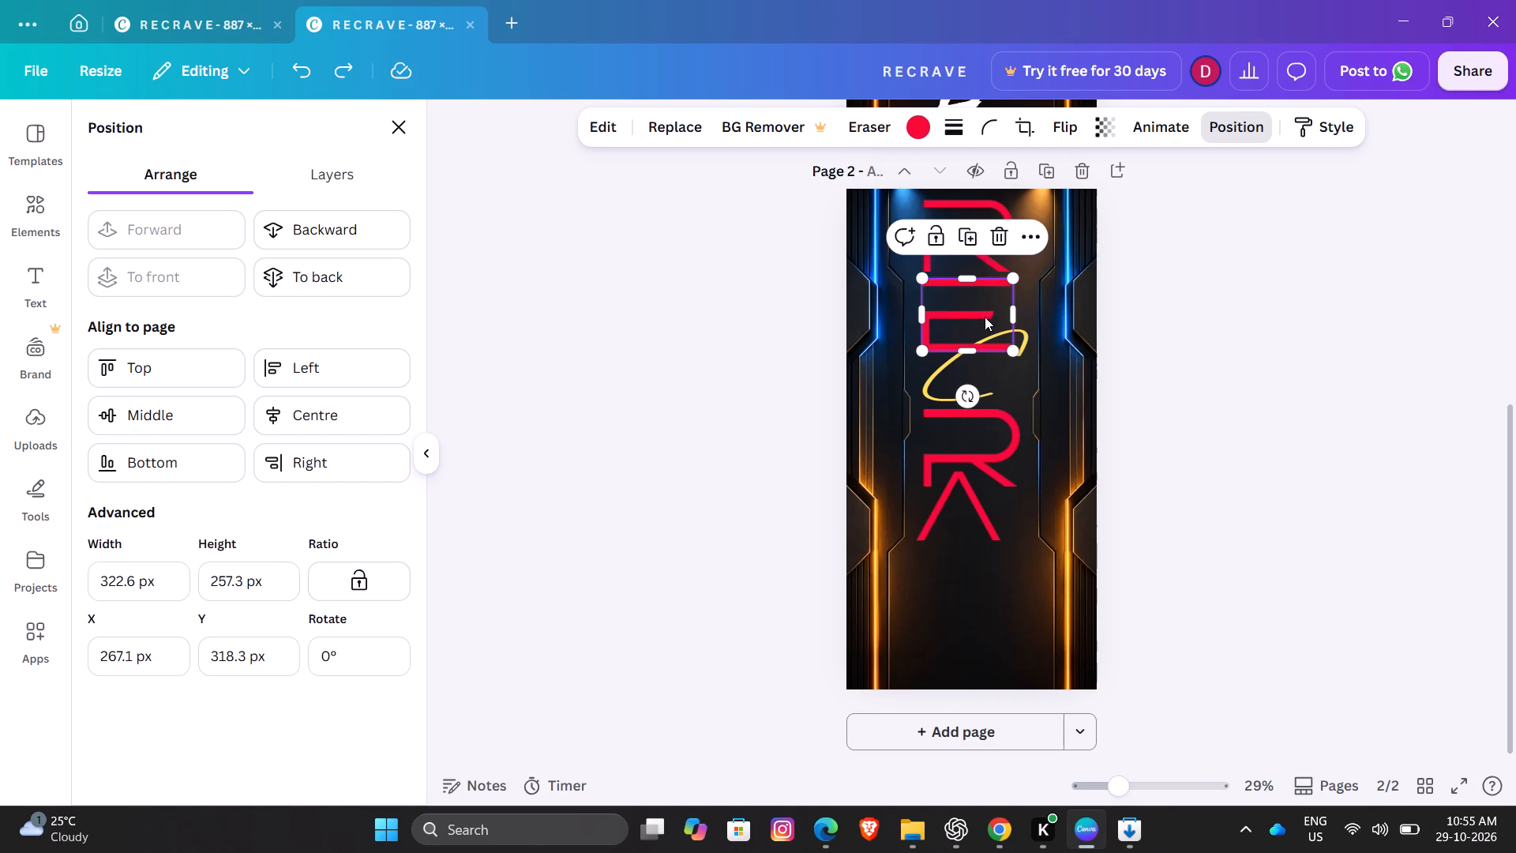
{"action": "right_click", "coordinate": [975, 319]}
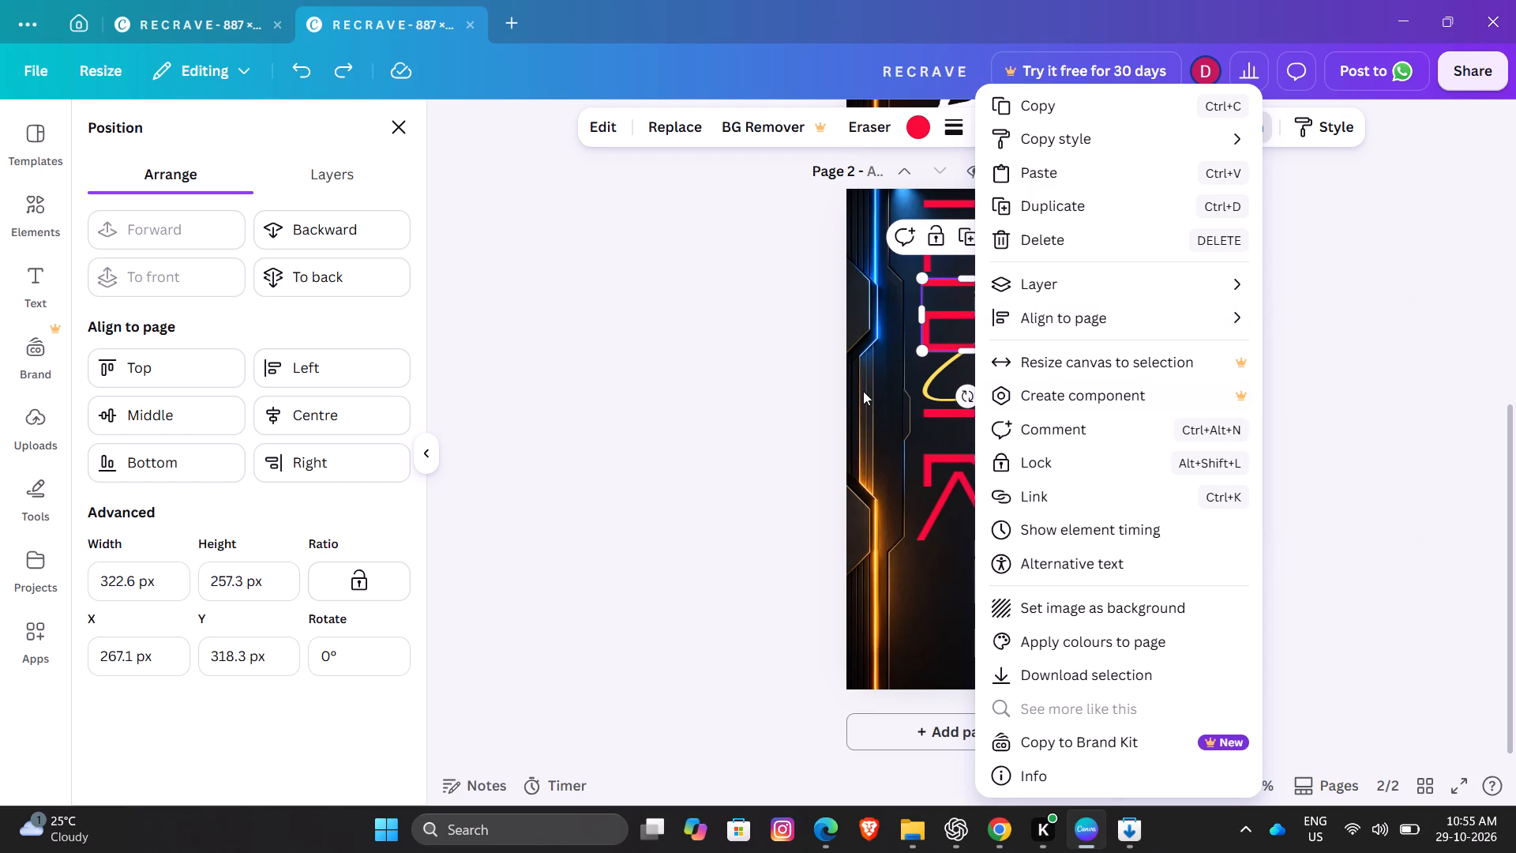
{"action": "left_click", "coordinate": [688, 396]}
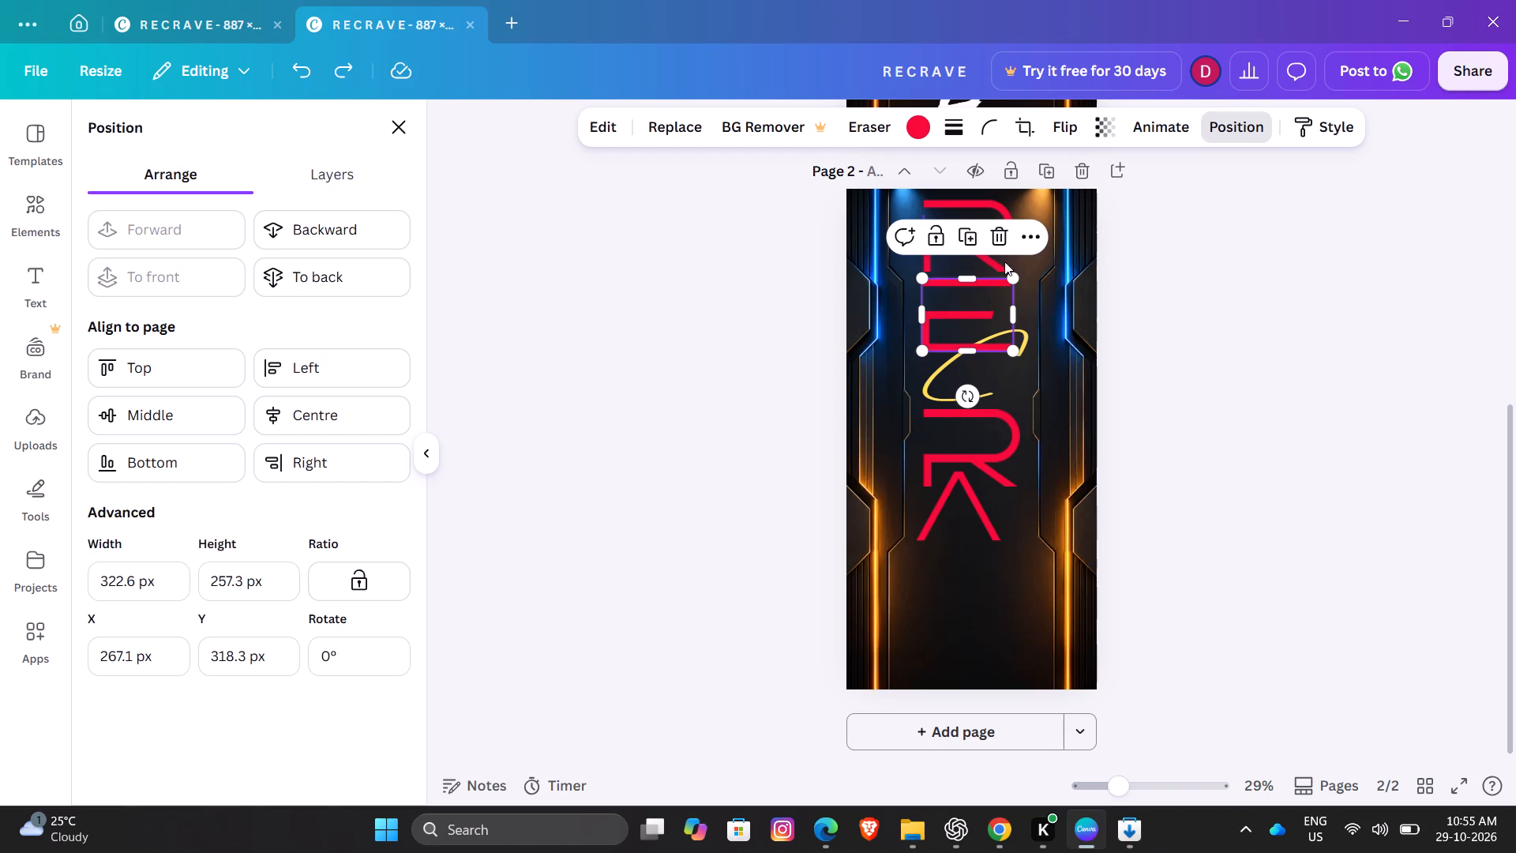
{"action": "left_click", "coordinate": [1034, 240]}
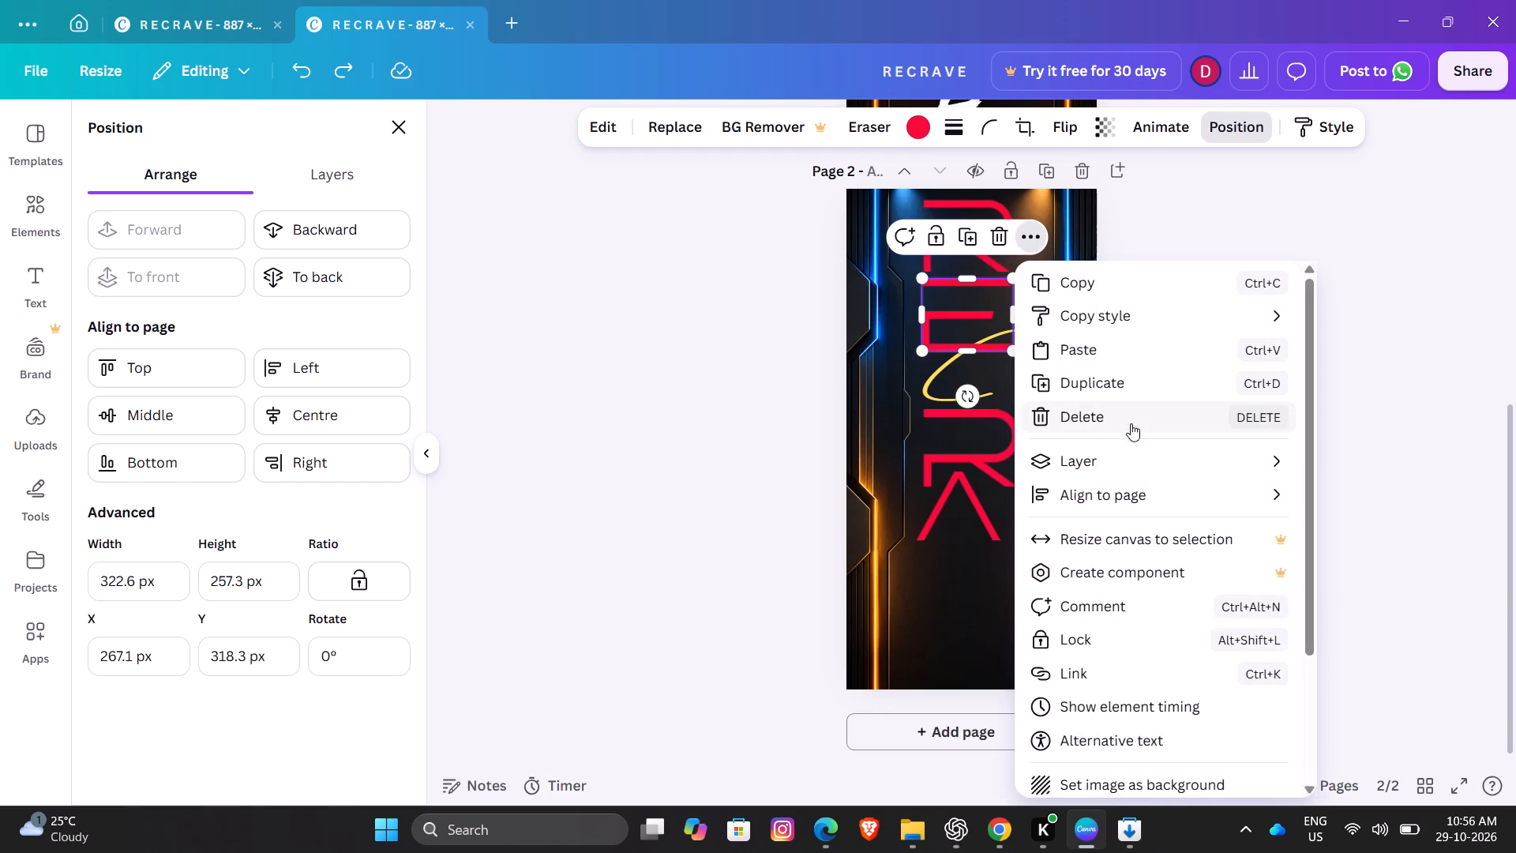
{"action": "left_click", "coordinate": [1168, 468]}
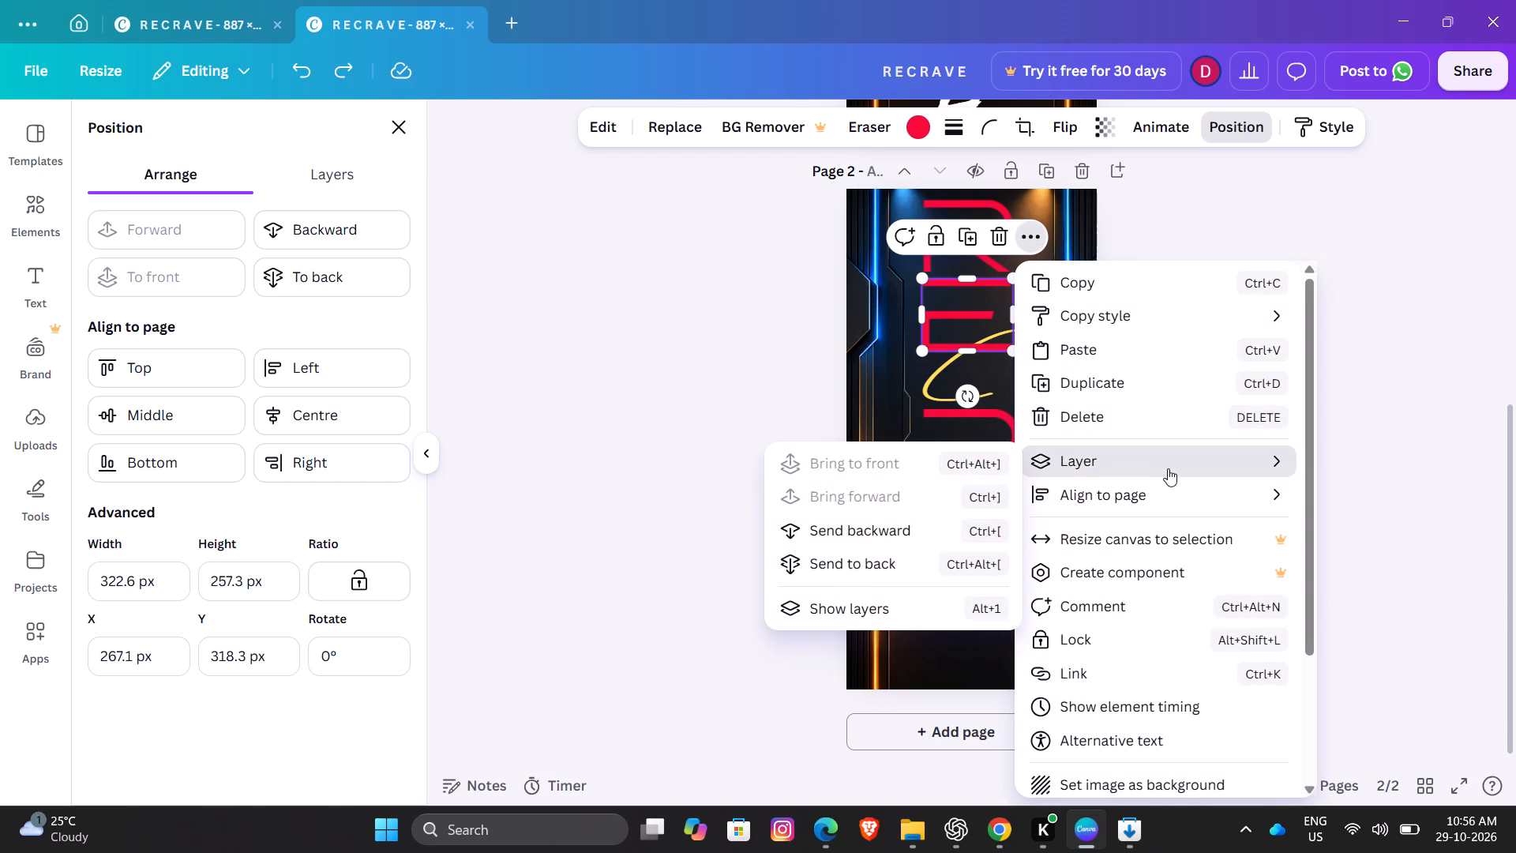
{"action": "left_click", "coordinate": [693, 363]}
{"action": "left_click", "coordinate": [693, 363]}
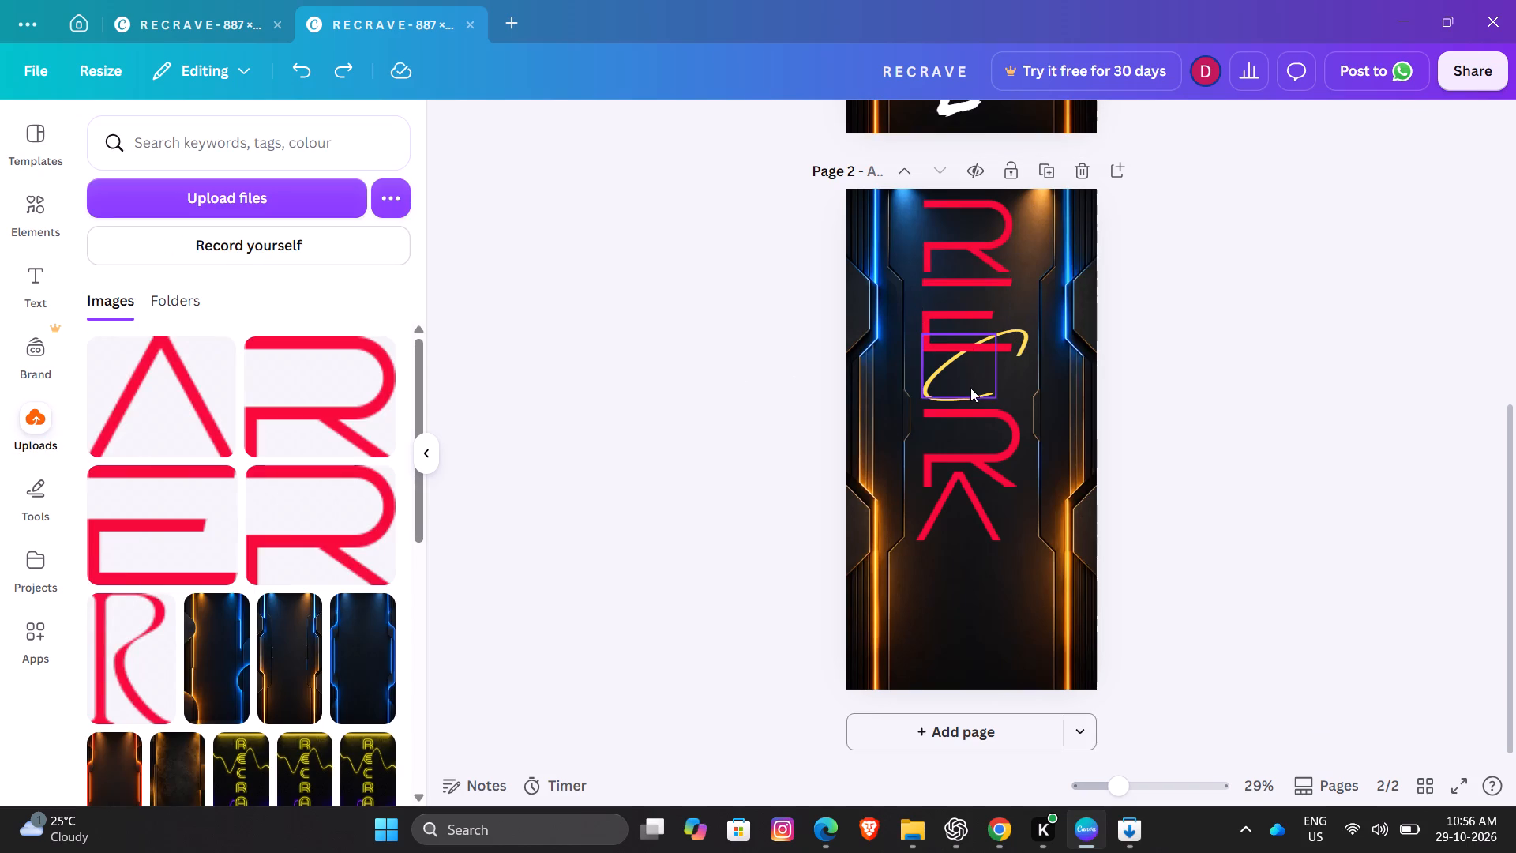
Move the yellow script C up and slightly left so it overlaps the lower part of the red E.
{"action": "left_click_drag", "start_coordinate": [970, 388], "coordinate": [966, 381]}
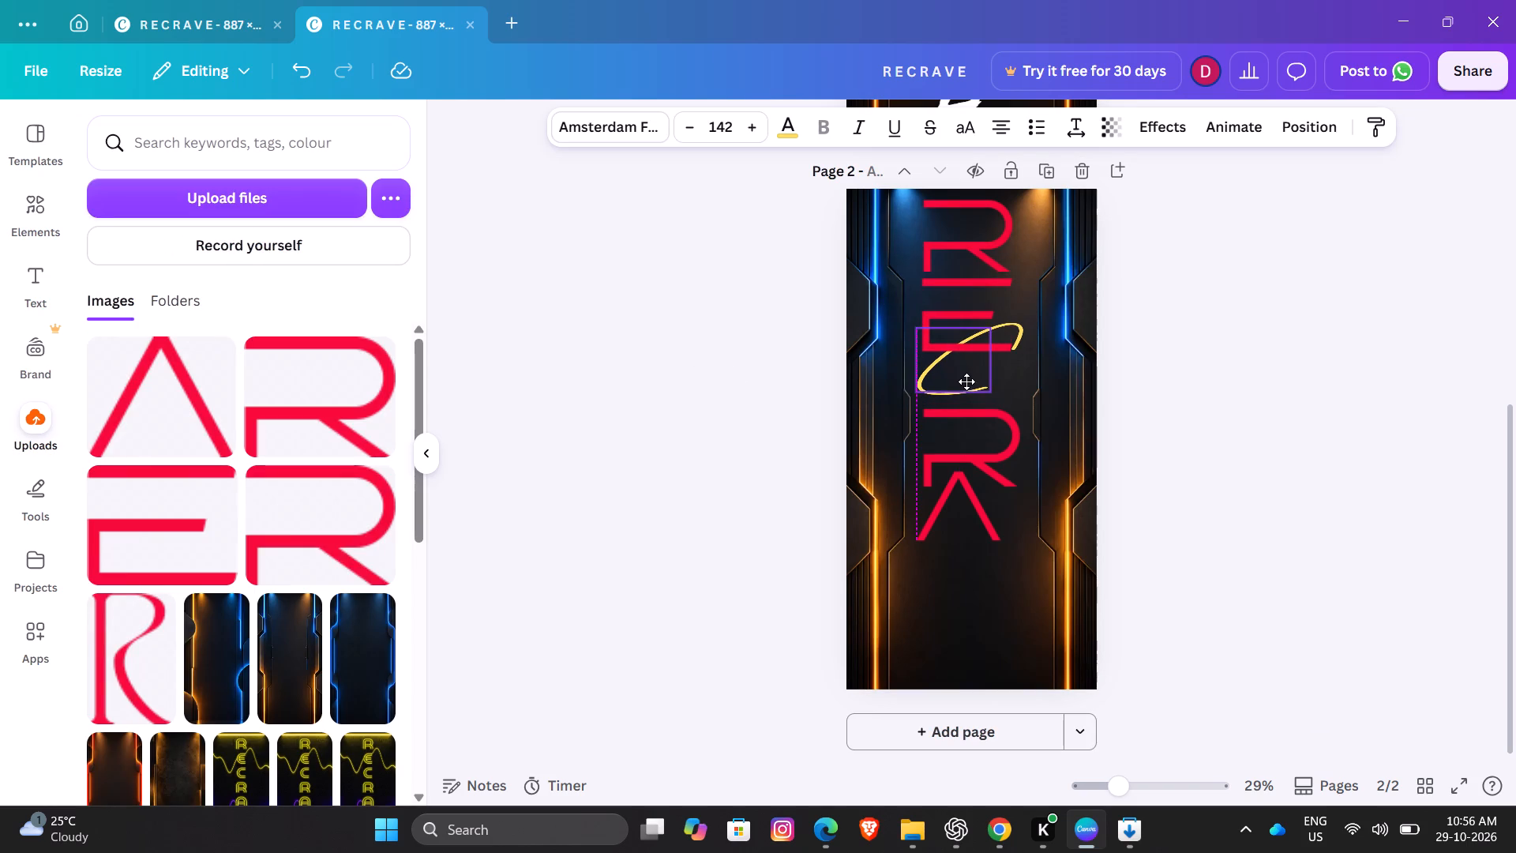
{"action": "left_click_drag", "start_coordinate": [966, 381], "coordinate": [966, 375]}
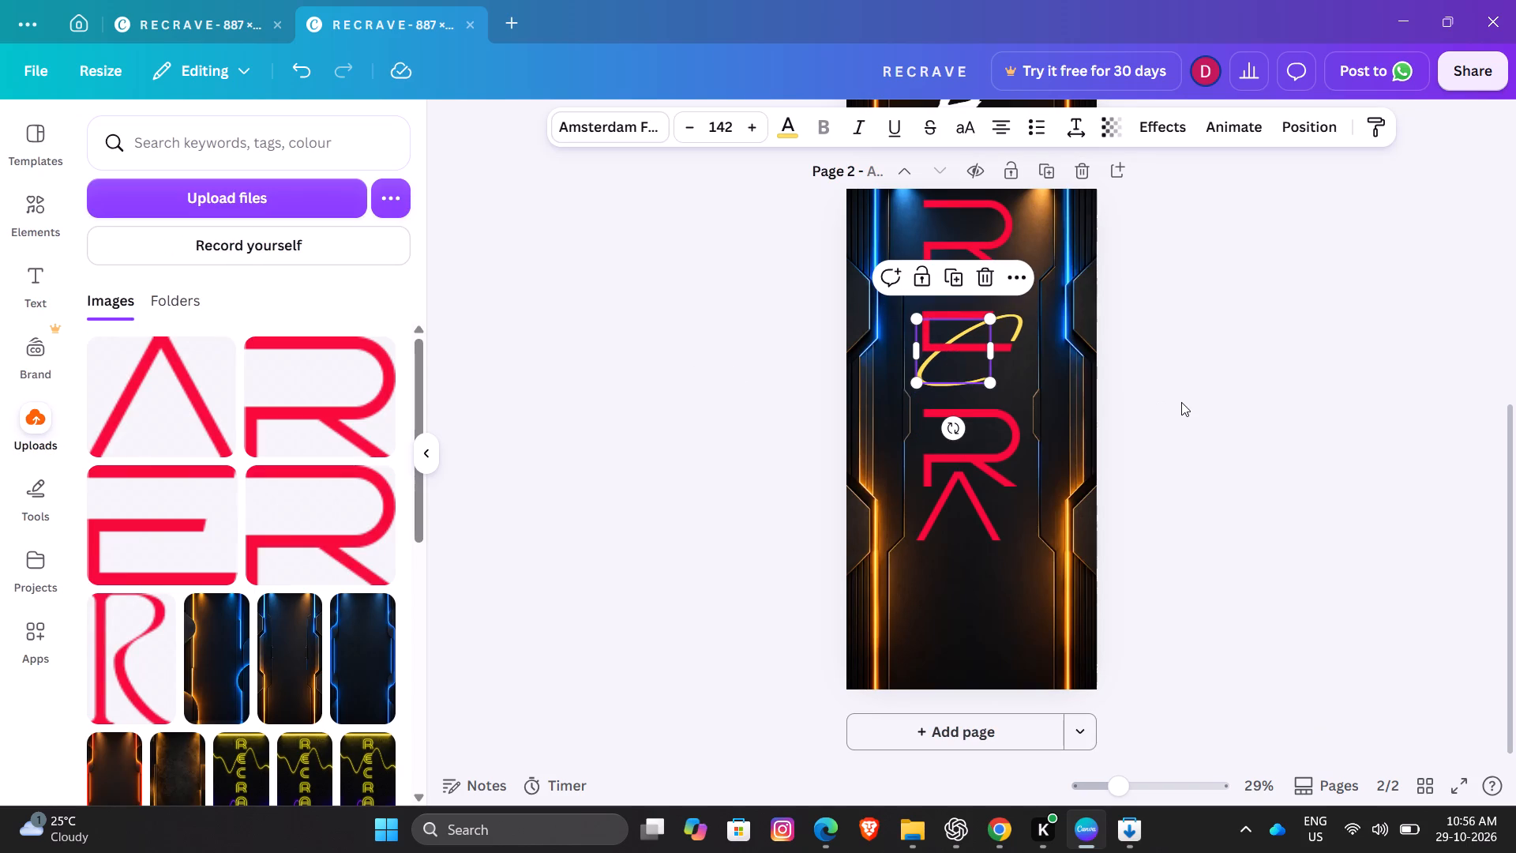
{"action": "left_click", "coordinate": [1183, 402]}
Replace the lower red R with a duplicate of the resized top R, placed between the script C and the A.
{"action": "left_click_drag", "start_coordinate": [985, 418], "coordinate": [985, 406]}
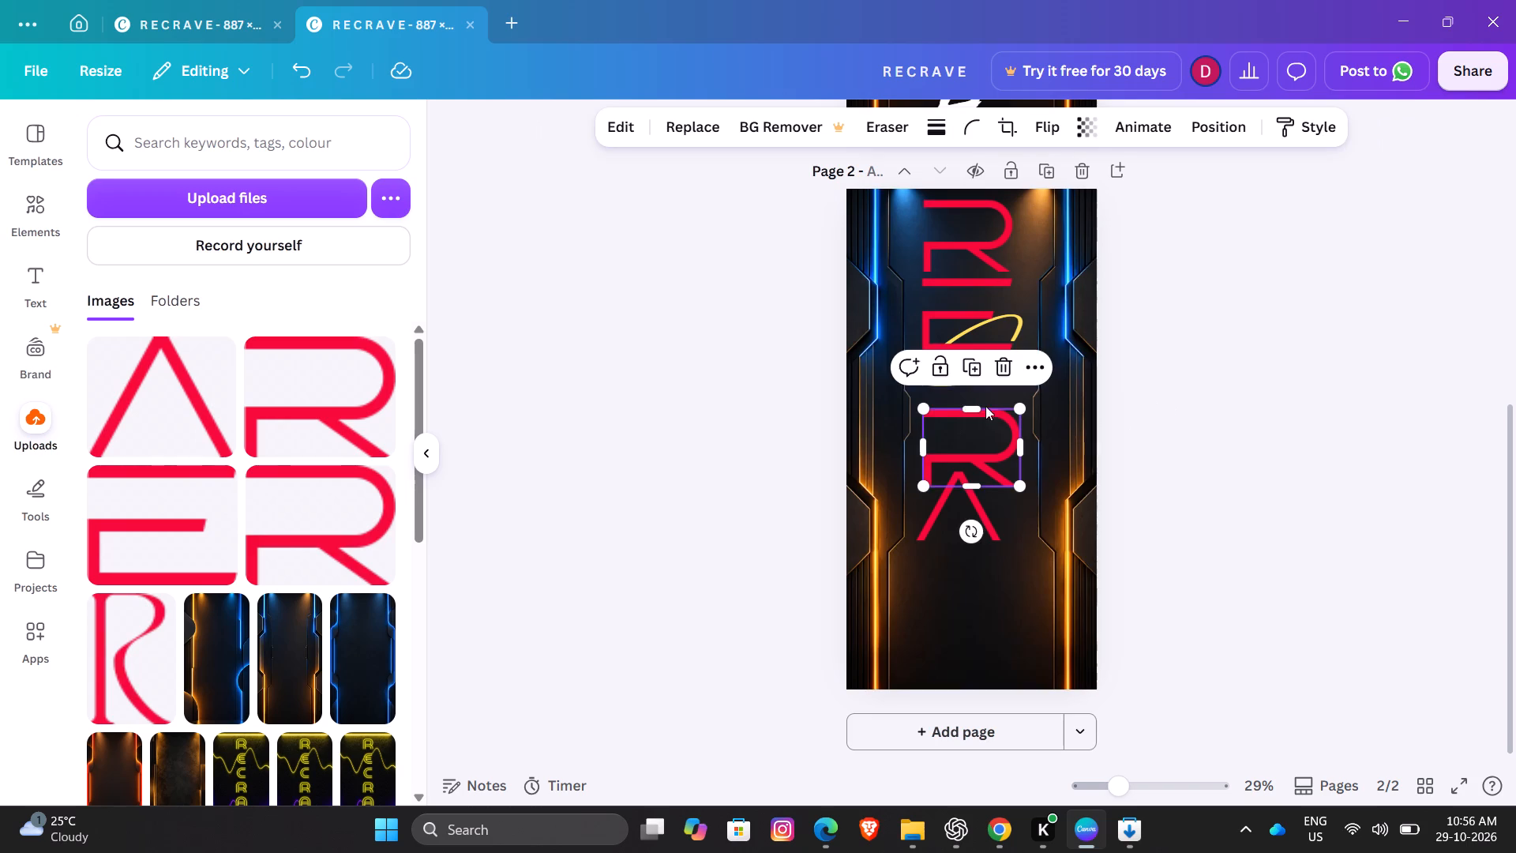
{"action": "left_click_drag", "start_coordinate": [985, 406], "coordinate": [985, 399]}
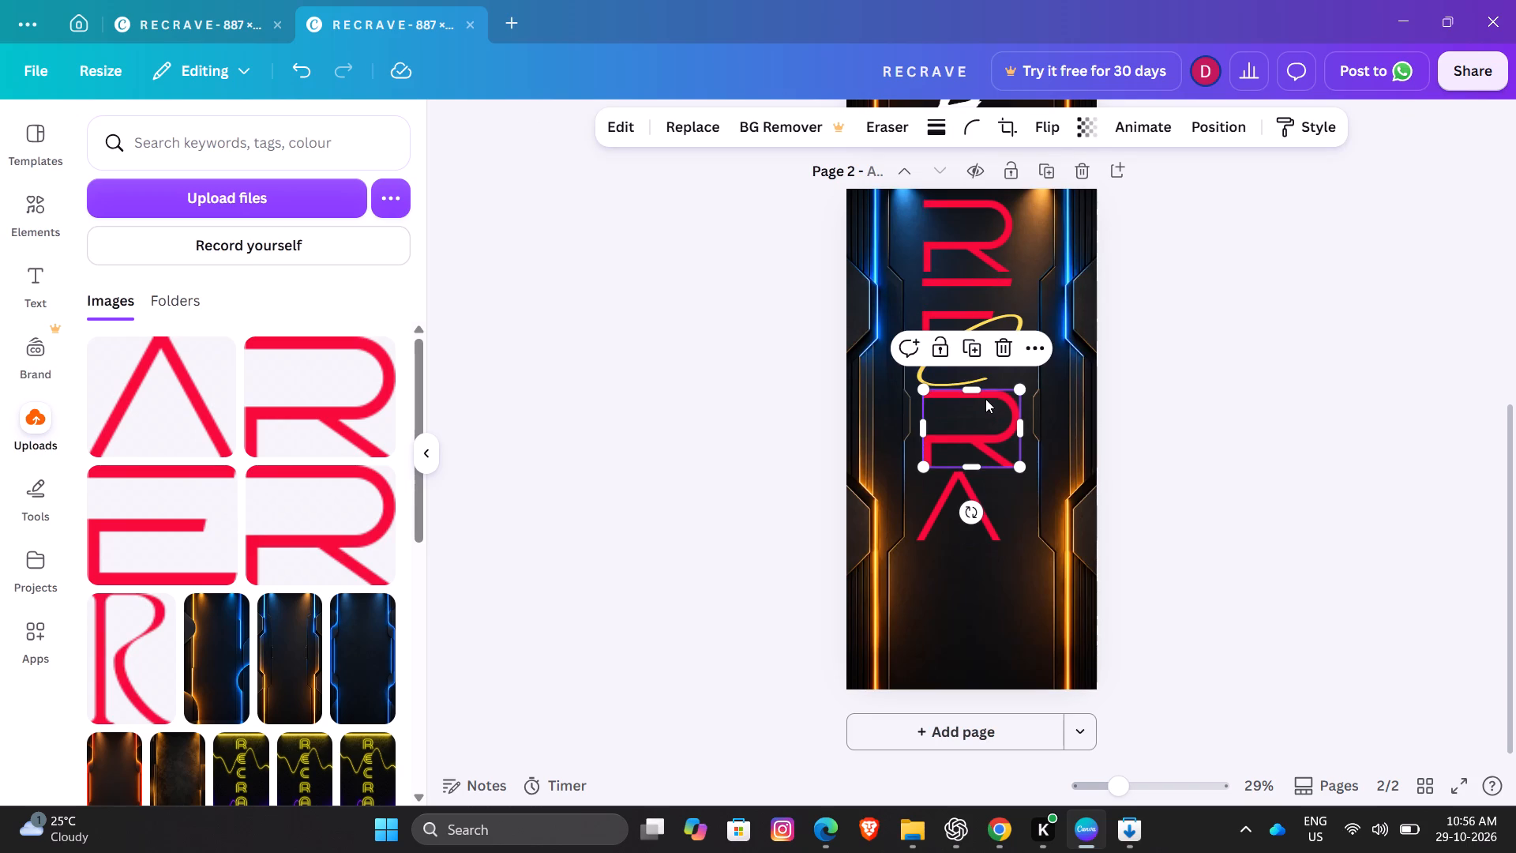
{"action": "left_click", "coordinate": [1003, 359]}
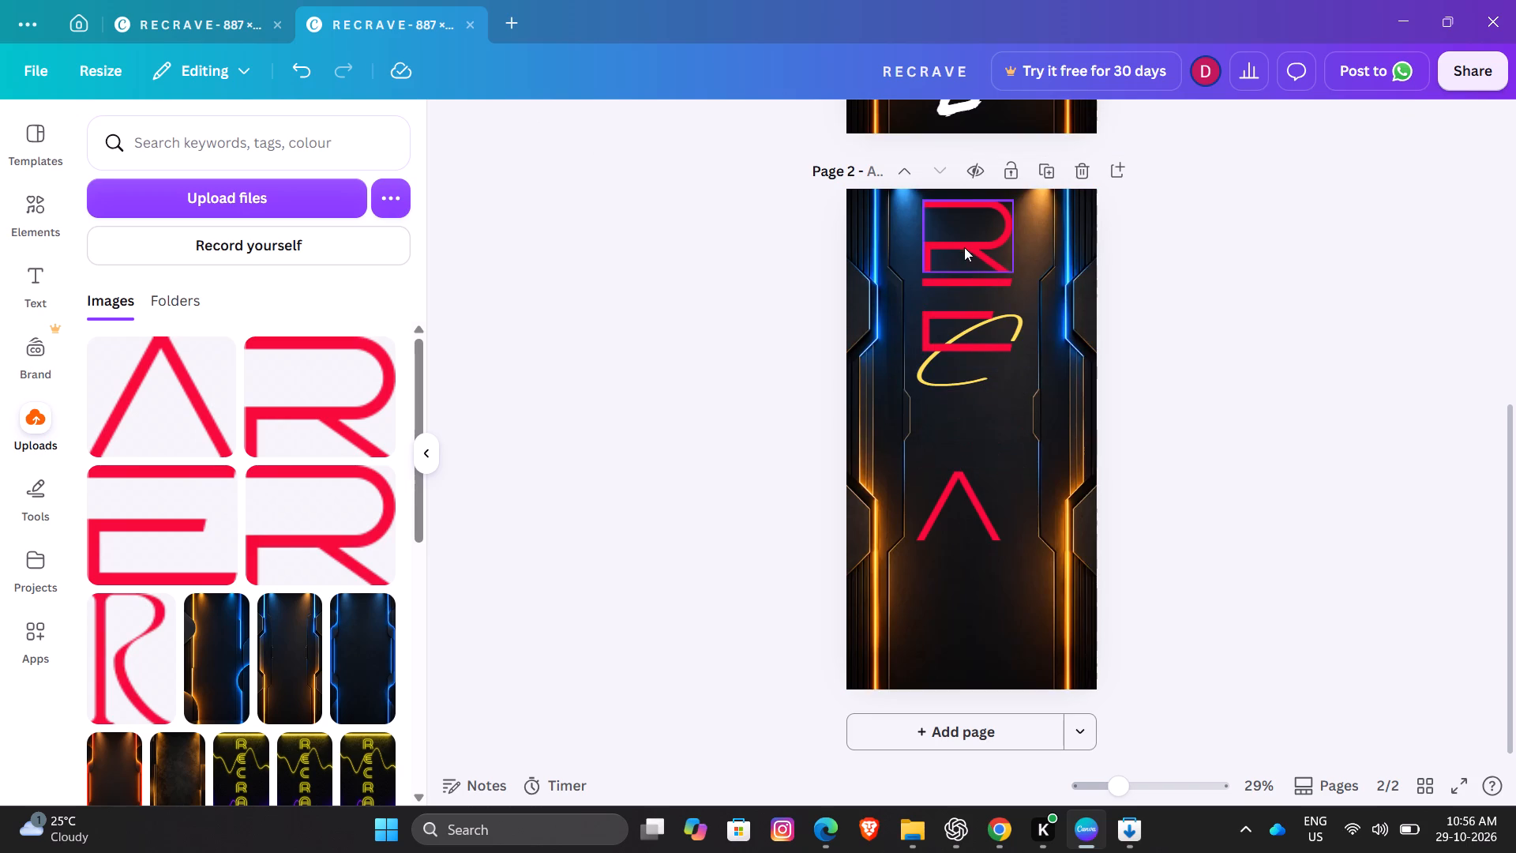
{"action": "left_click", "coordinate": [964, 244]}
{"action": "left_click", "coordinate": [973, 306]}
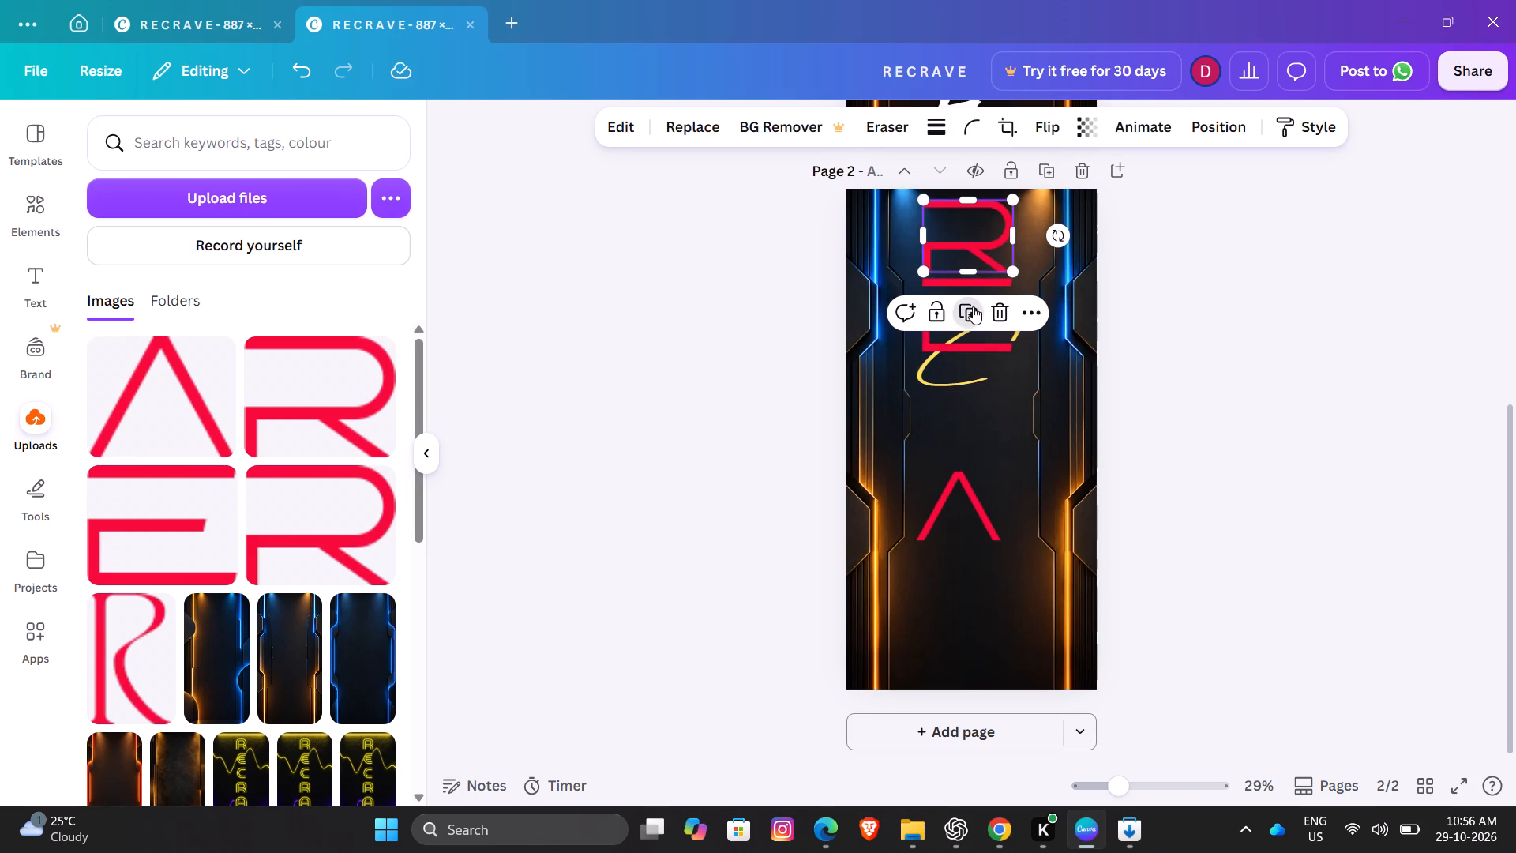
{"action": "left_click_drag", "start_coordinate": [967, 239], "coordinate": [967, 415]}
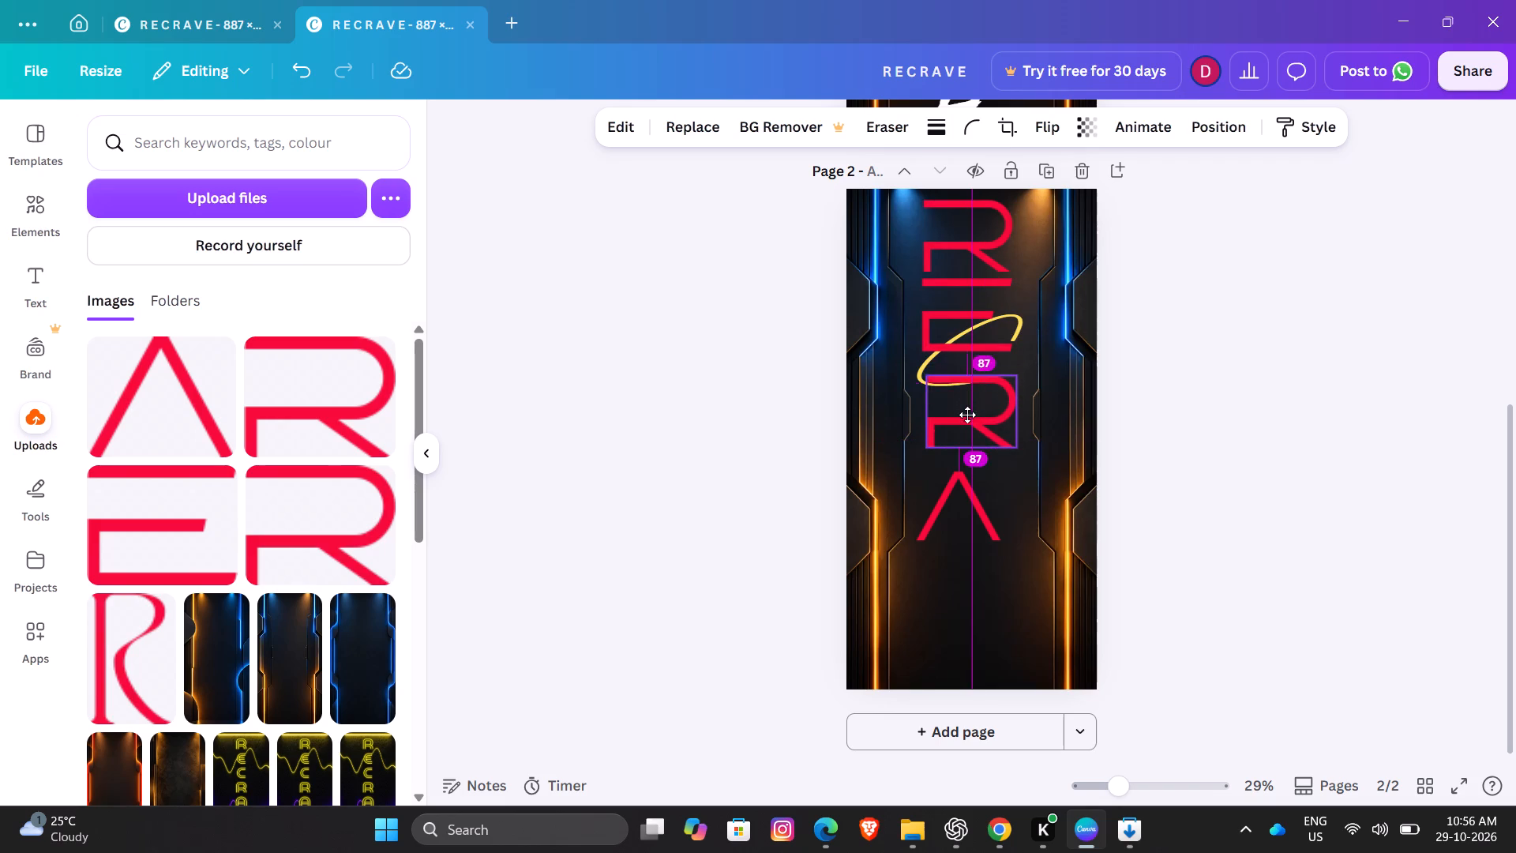
{"action": "left_click_drag", "start_coordinate": [967, 415], "coordinate": [966, 423]}
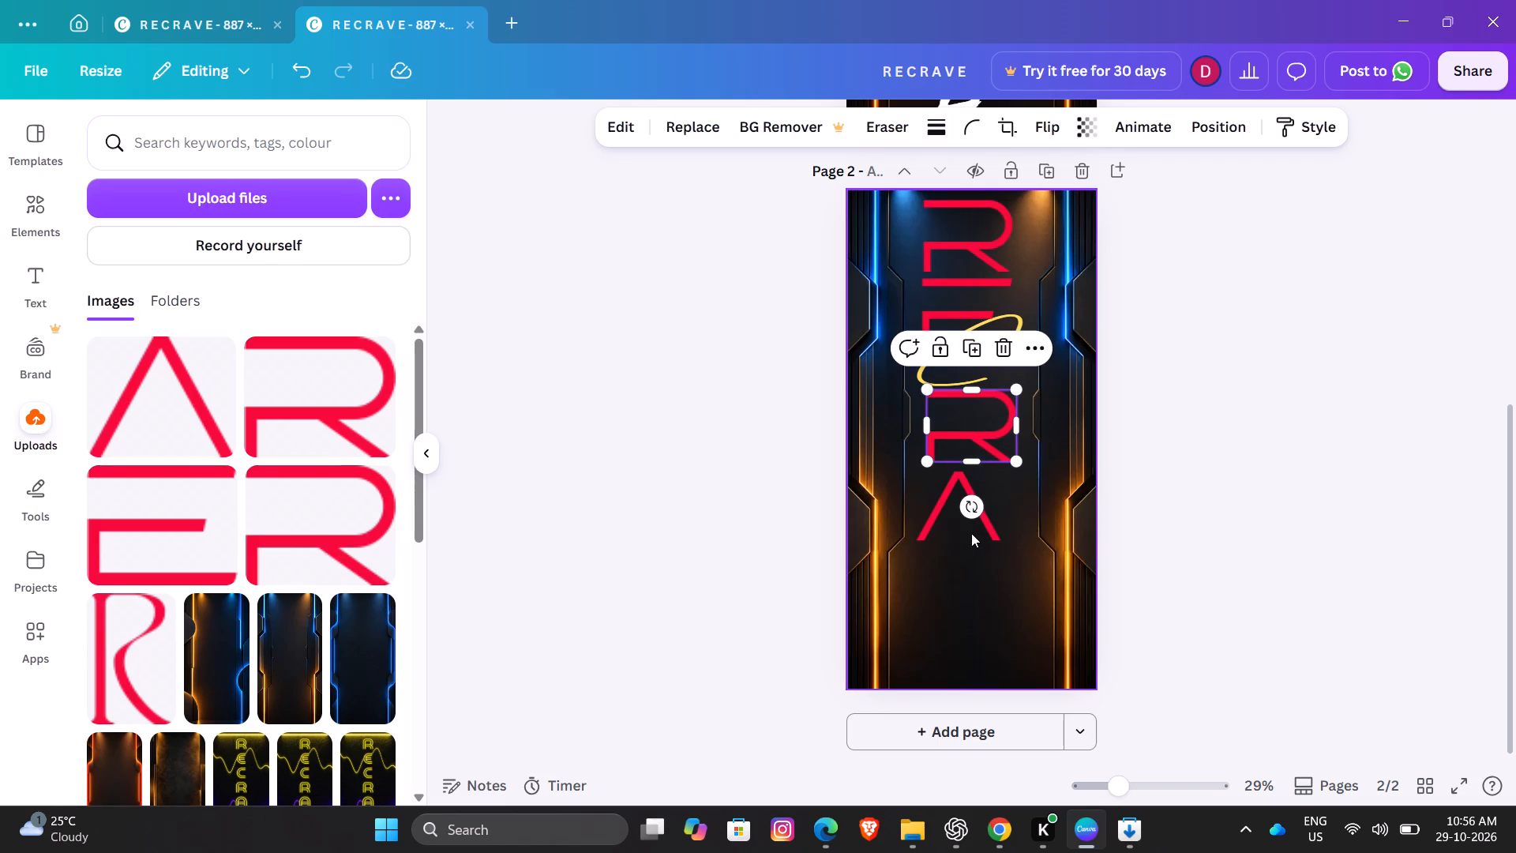
Move the red A up against the lower R and enlarge it to about 318 by 257 px, left edges aligned.
{"action": "left_click_drag", "start_coordinate": [949, 528], "coordinate": [951, 513]}
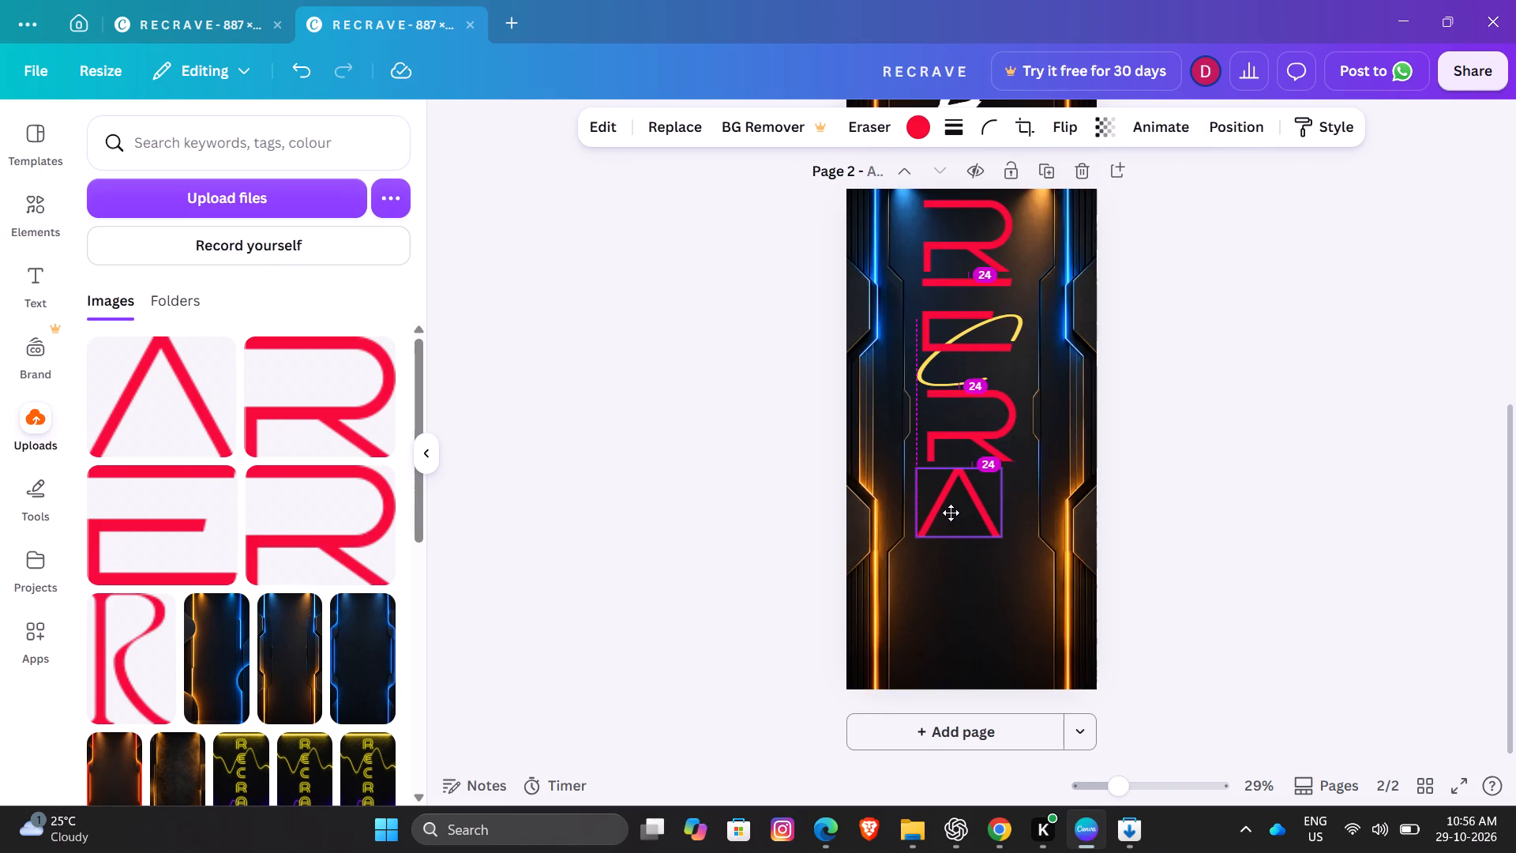
{"action": "left_click_drag", "start_coordinate": [951, 513], "coordinate": [956, 512]}
{"action": "left_click", "coordinate": [1233, 478]}
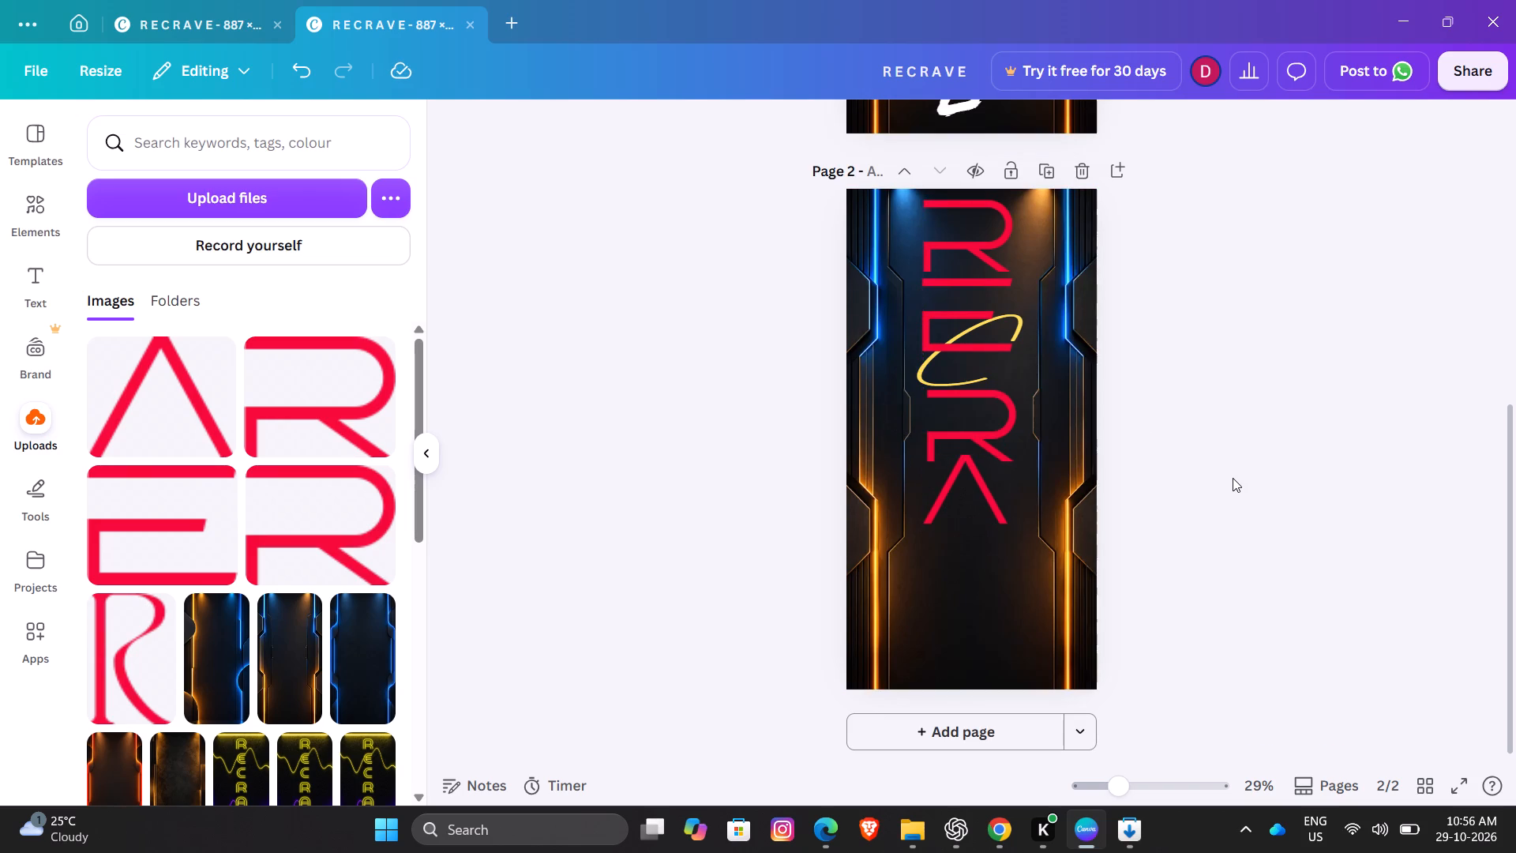
{"action": "left_click", "coordinate": [984, 411]}
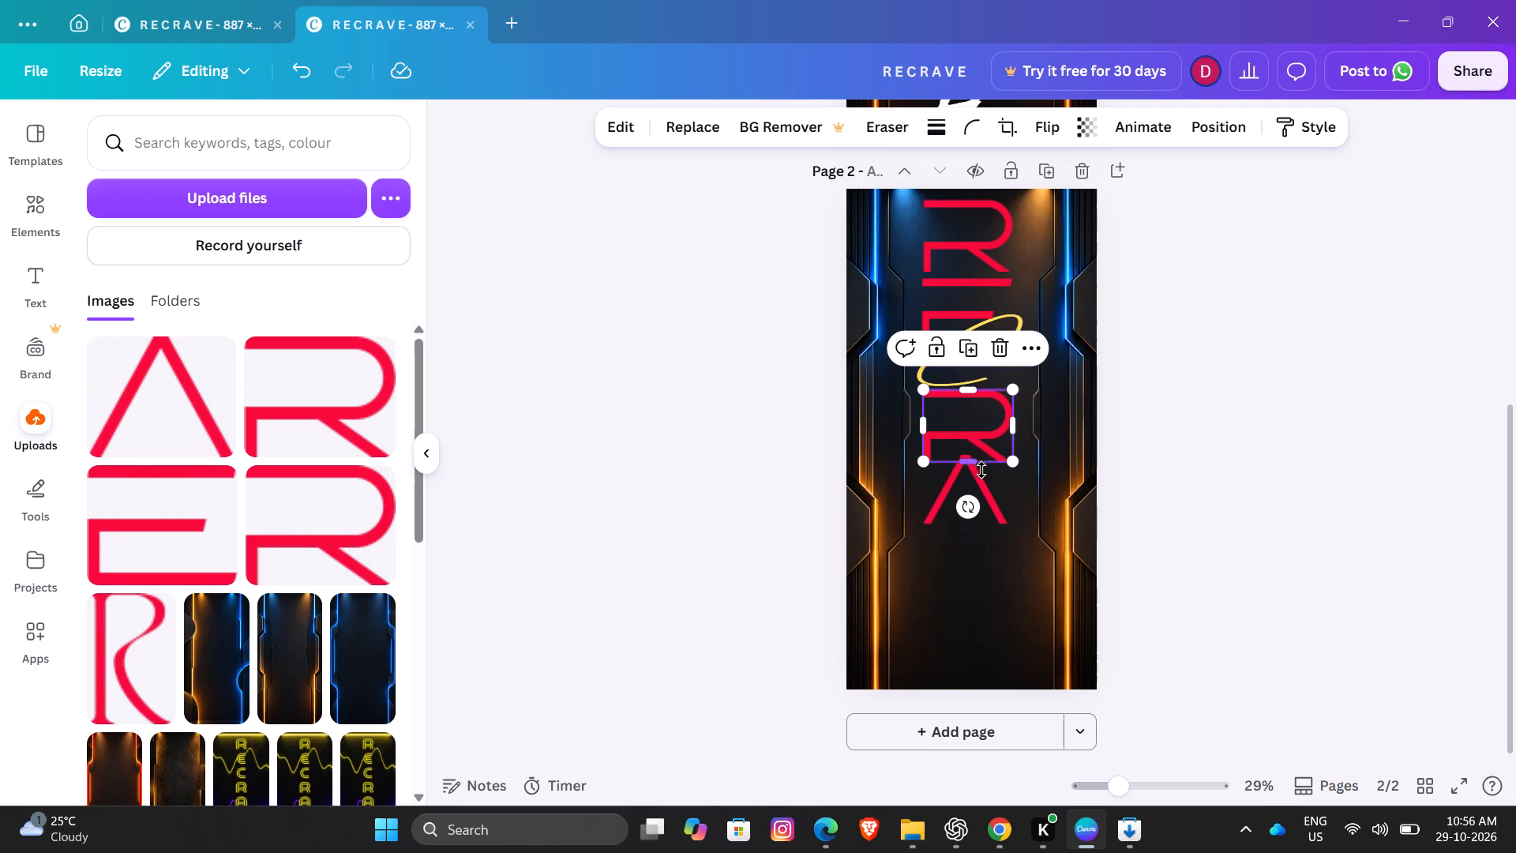
{"action": "left_click", "coordinate": [989, 490]}
{"action": "left_click", "coordinate": [1011, 519]}
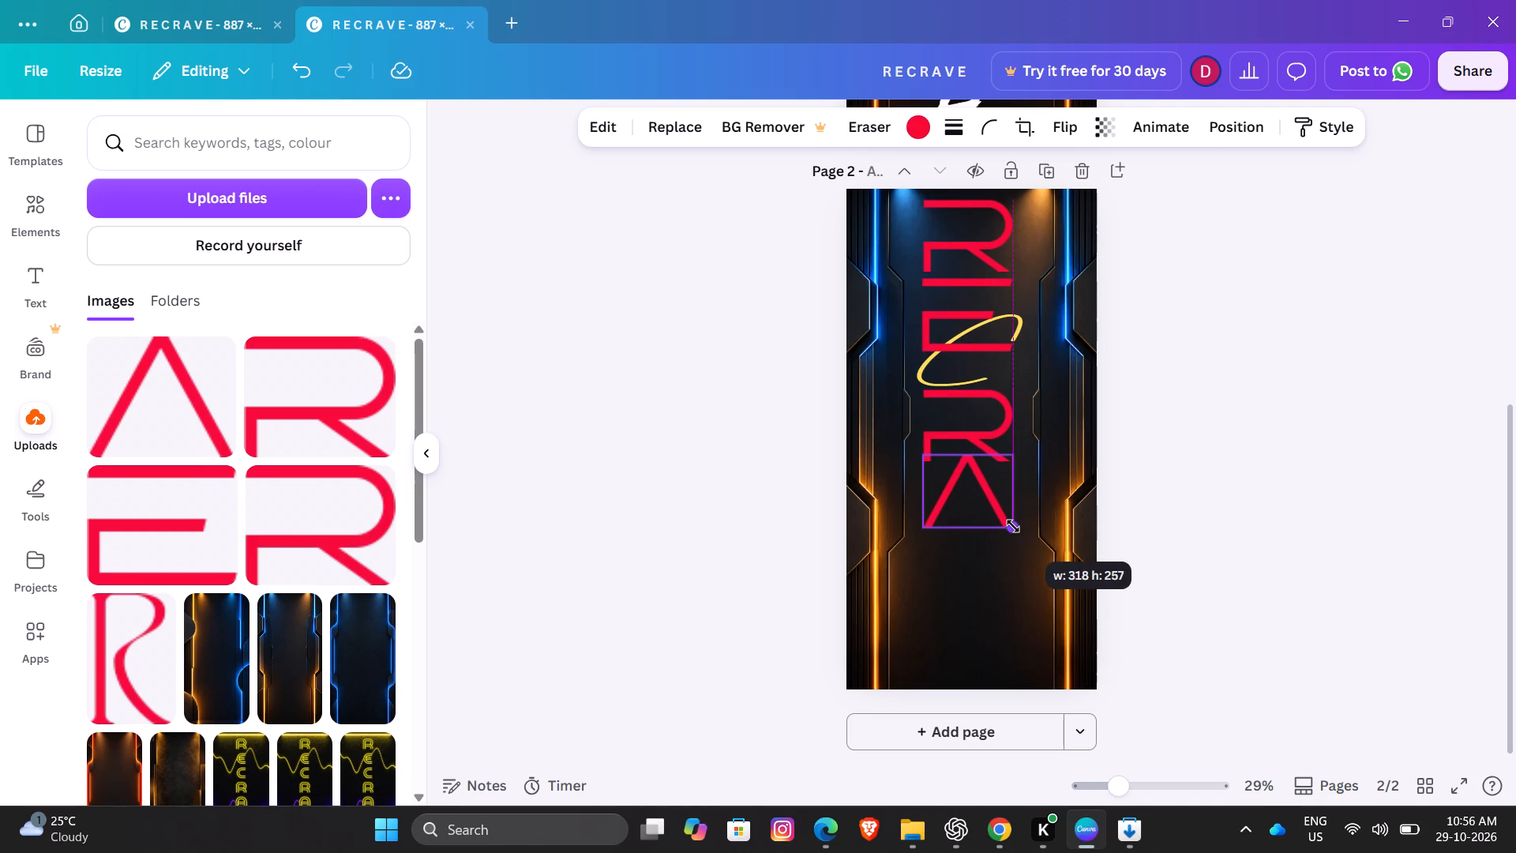
{"action": "left_click", "coordinate": [966, 492]}
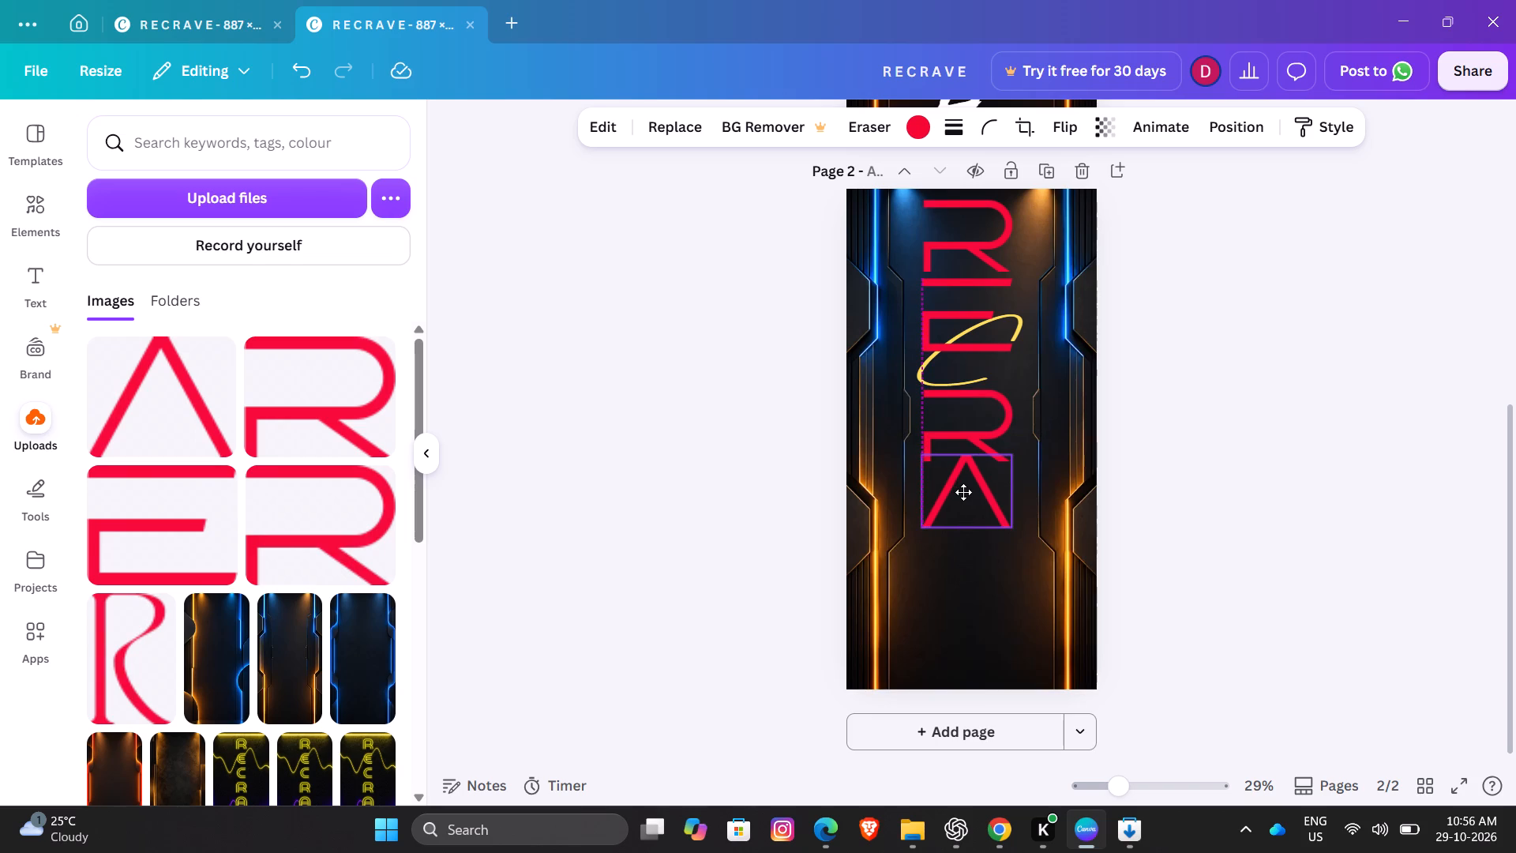
{"action": "left_click", "coordinate": [1150, 495]}
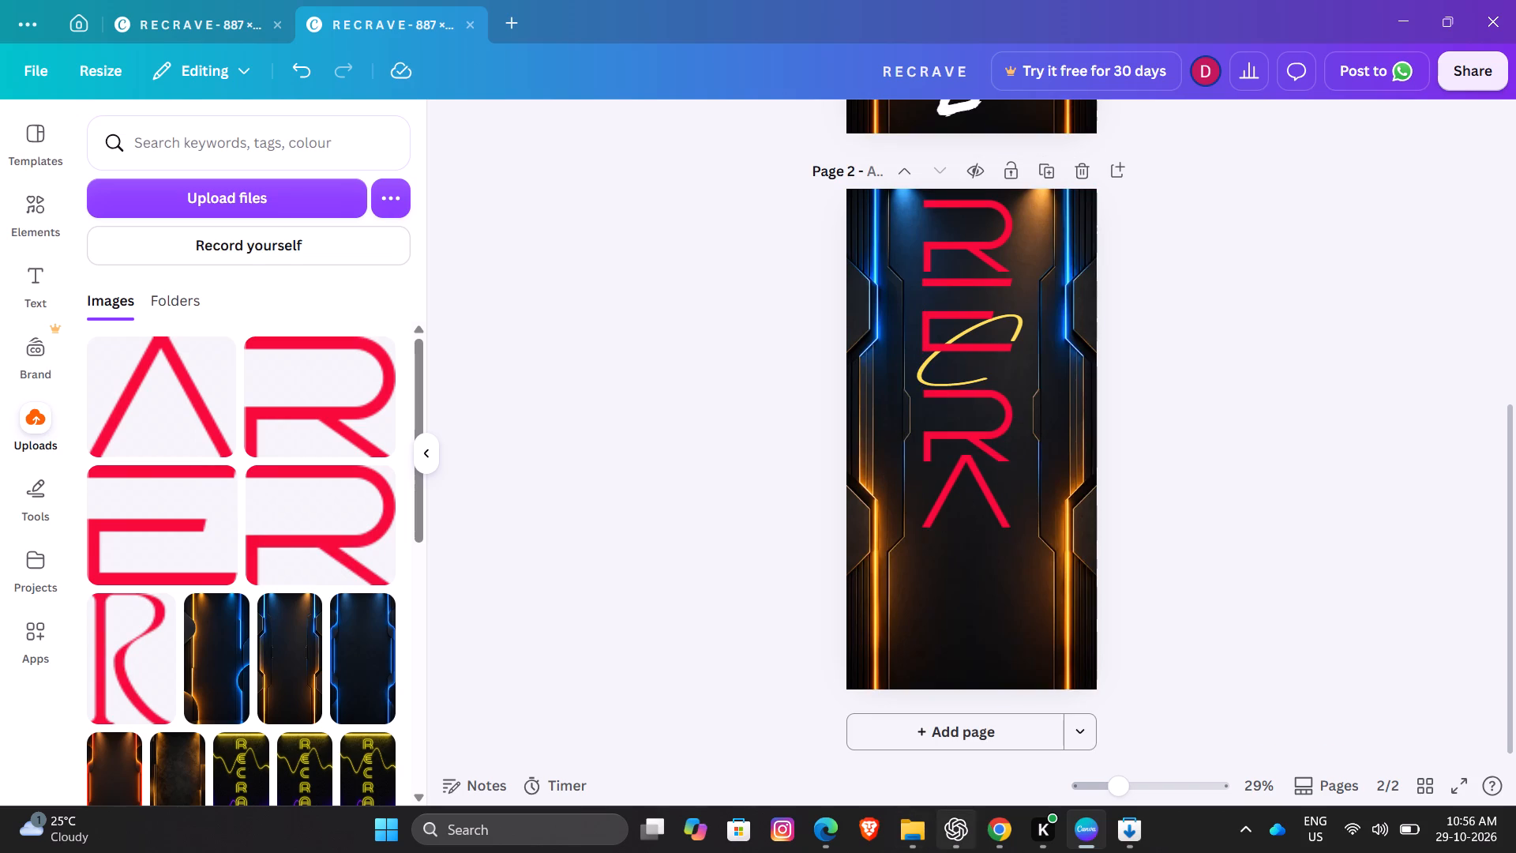
Switch to the Fauna font page in Chrome, preview the letter V, and copy its image onto page 2 in Canva.
{"action": "left_click", "coordinate": [999, 824]}
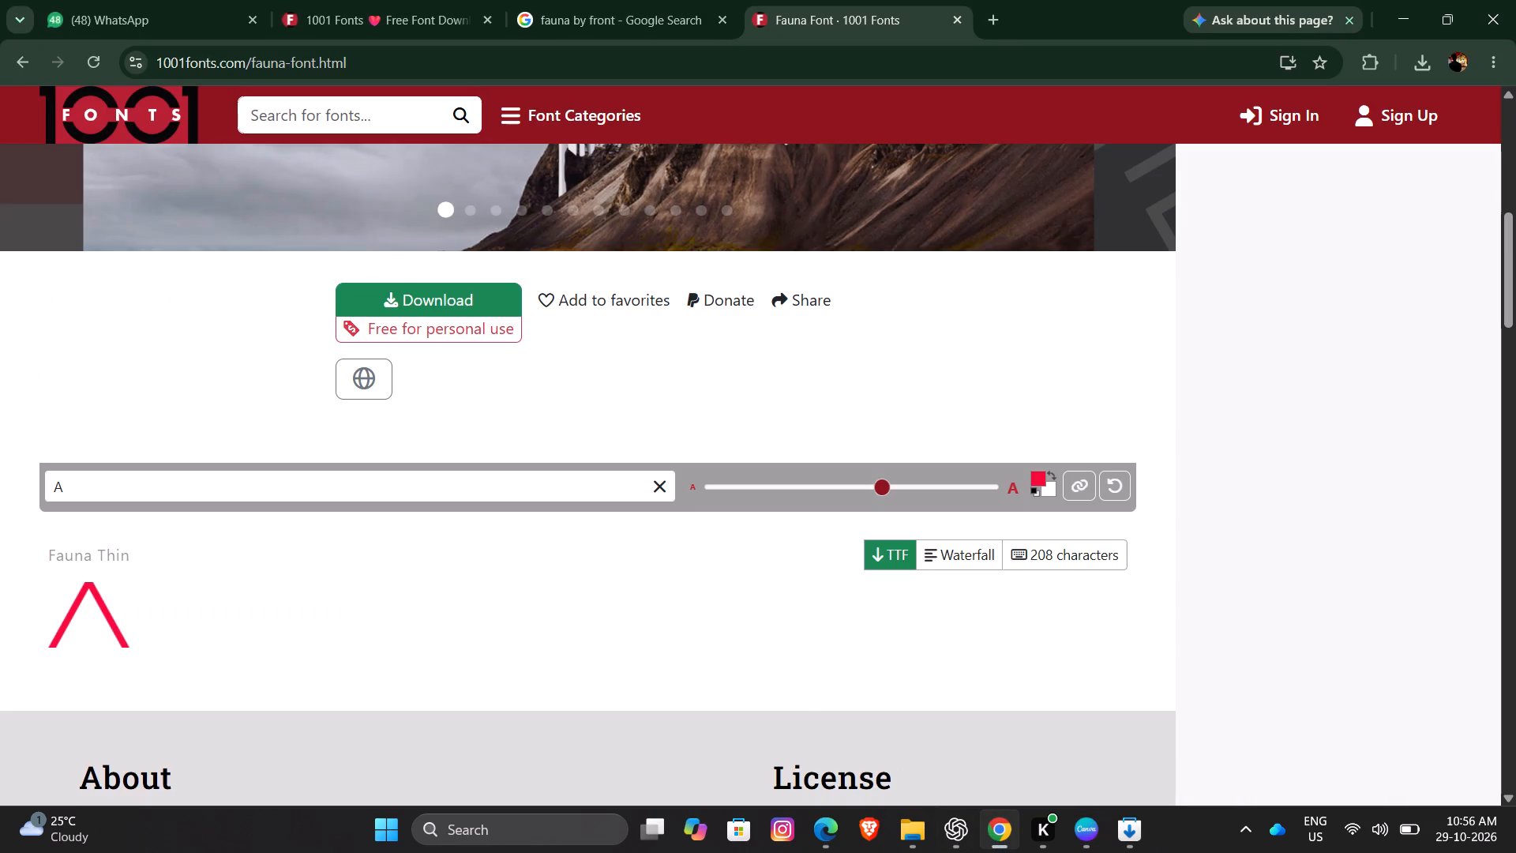
{"action": "left_click", "coordinate": [662, 489]}
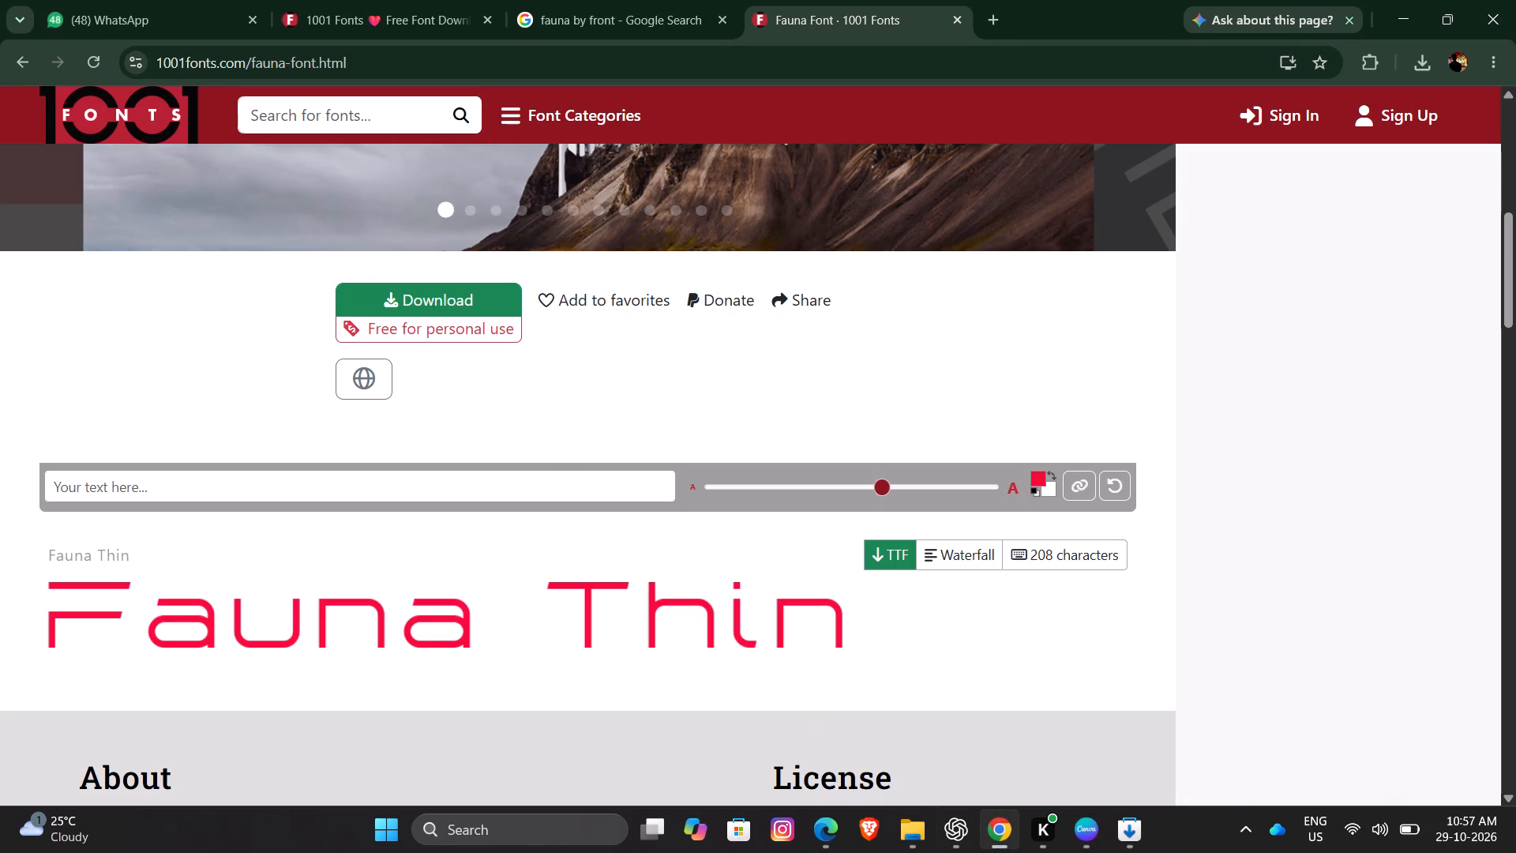
{"action": "left_click", "coordinate": [520, 483]}
{"action": "key", "text": "v"}
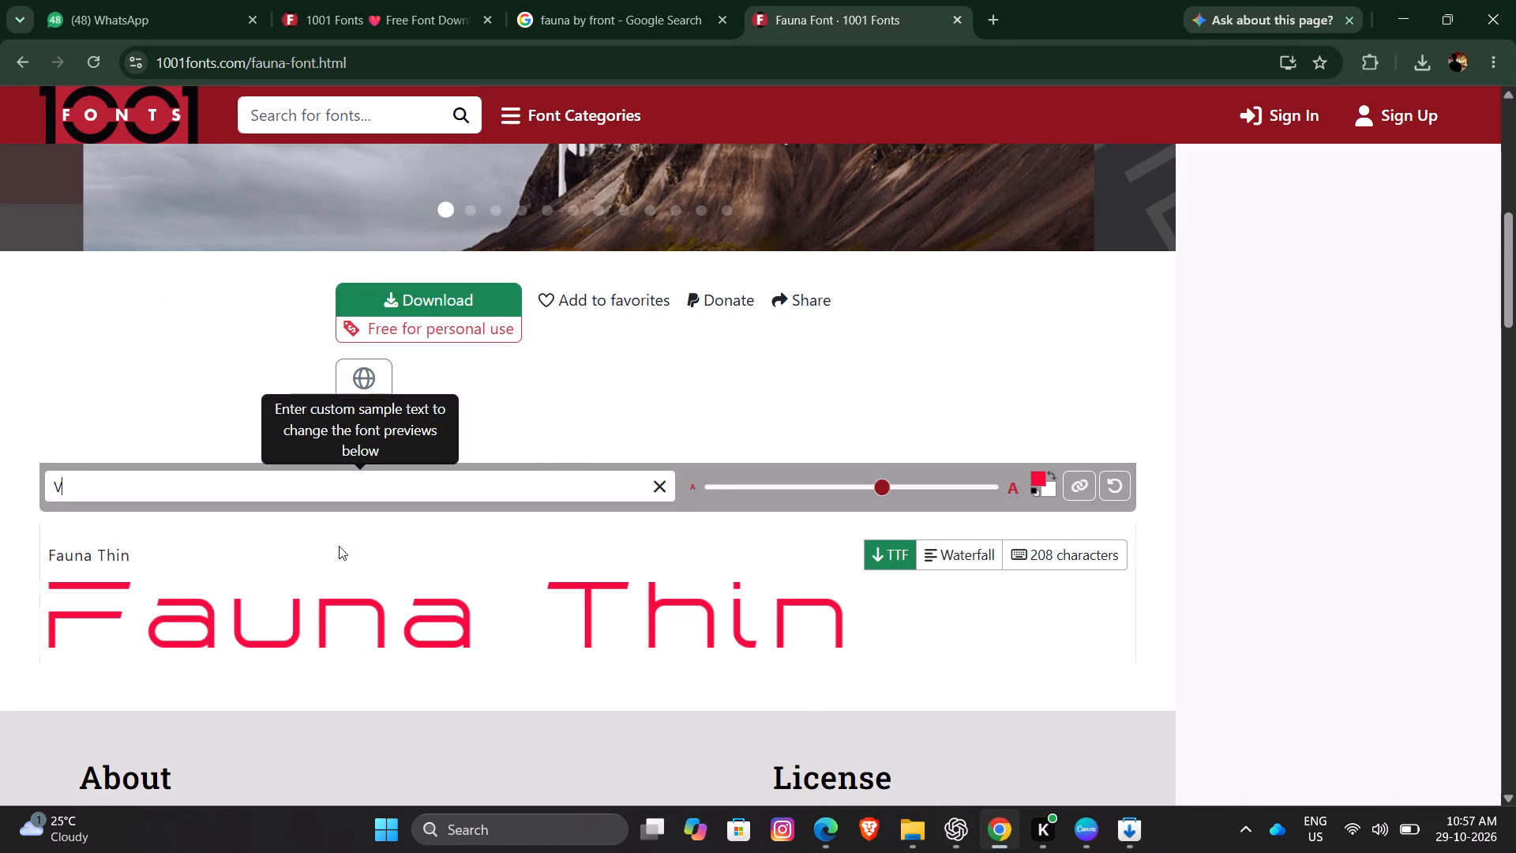
{"action": "right_click", "coordinate": [97, 602]}
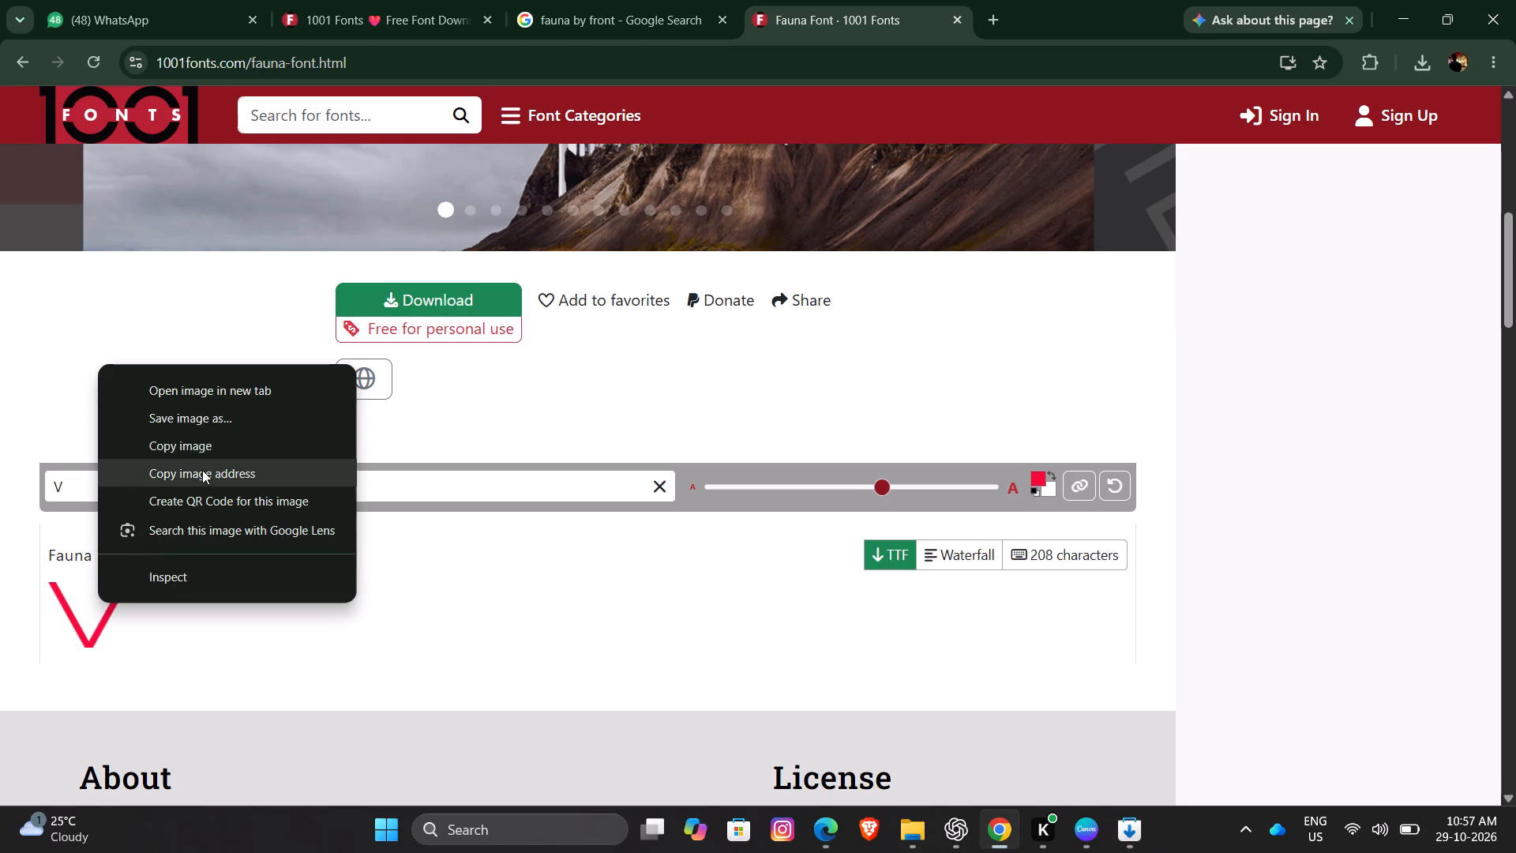
{"action": "left_click", "coordinate": [215, 447]}
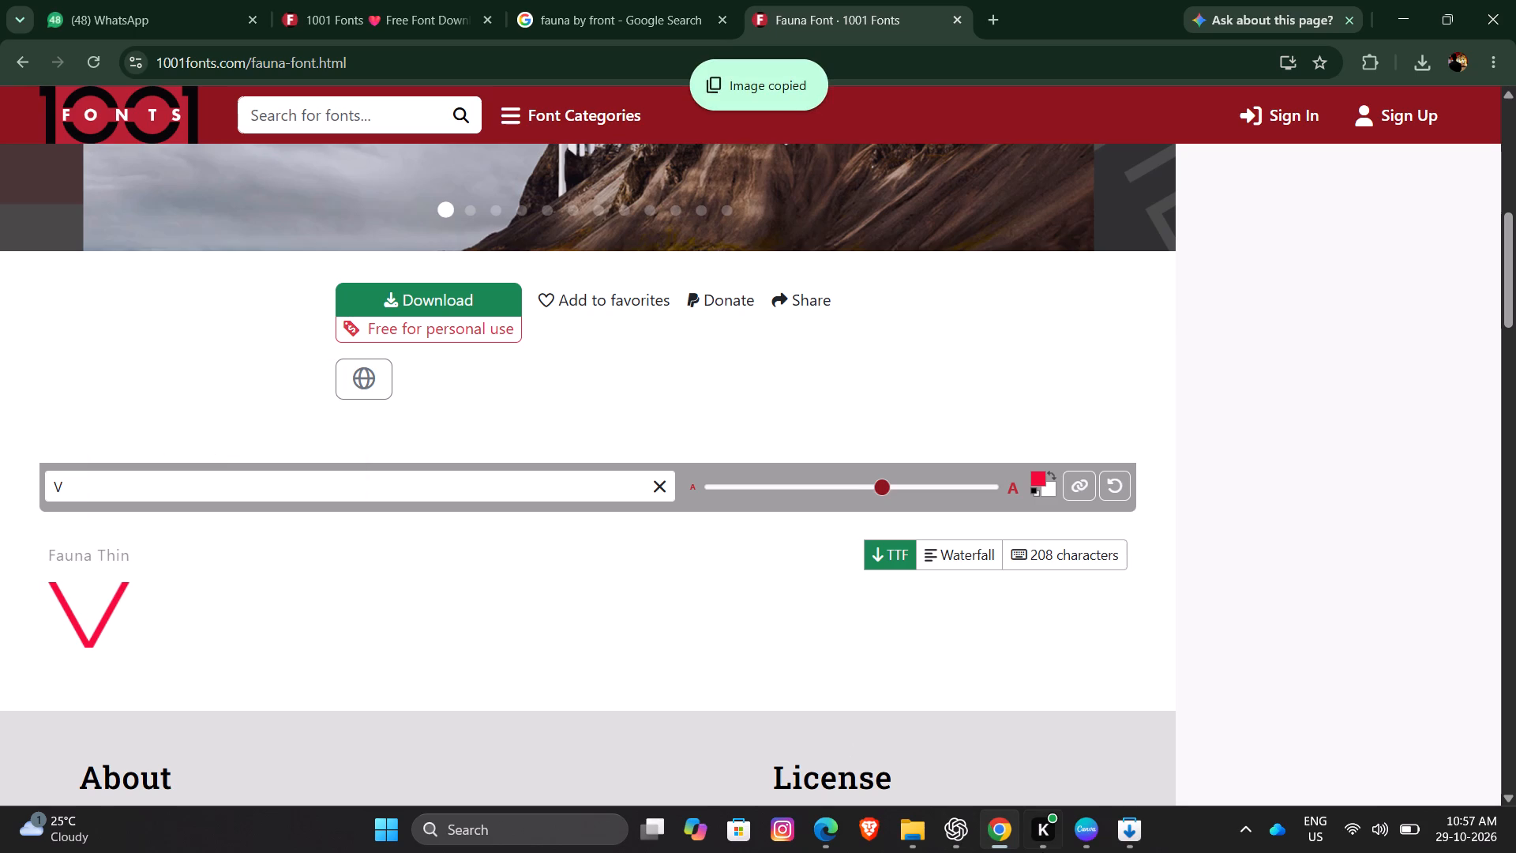
{"action": "left_click", "coordinate": [1094, 832]}
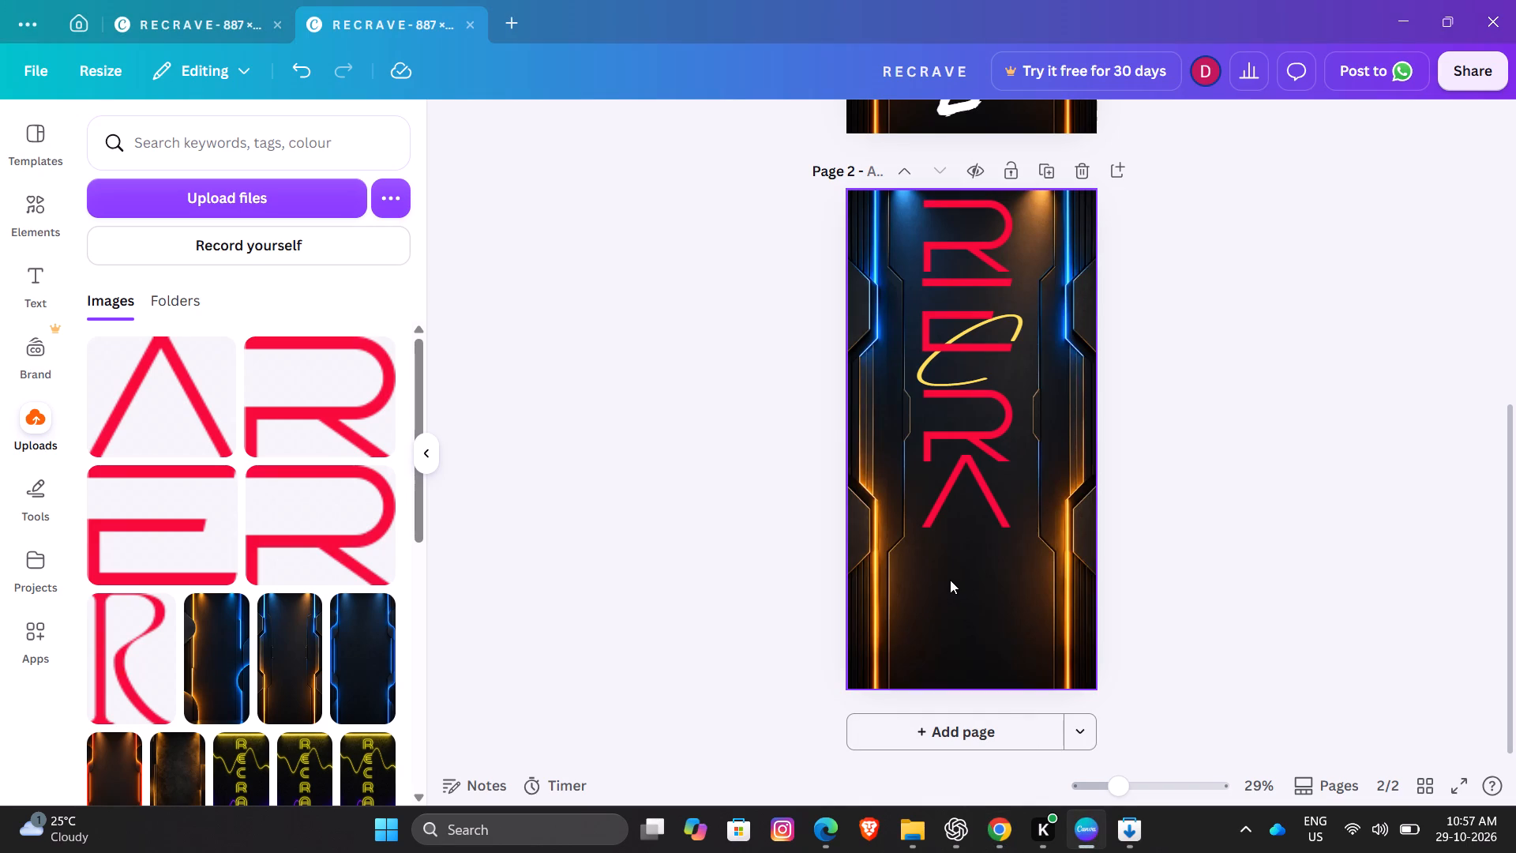
{"action": "right_click", "coordinate": [950, 580]}
{"action": "left_click", "coordinate": [1023, 191]}
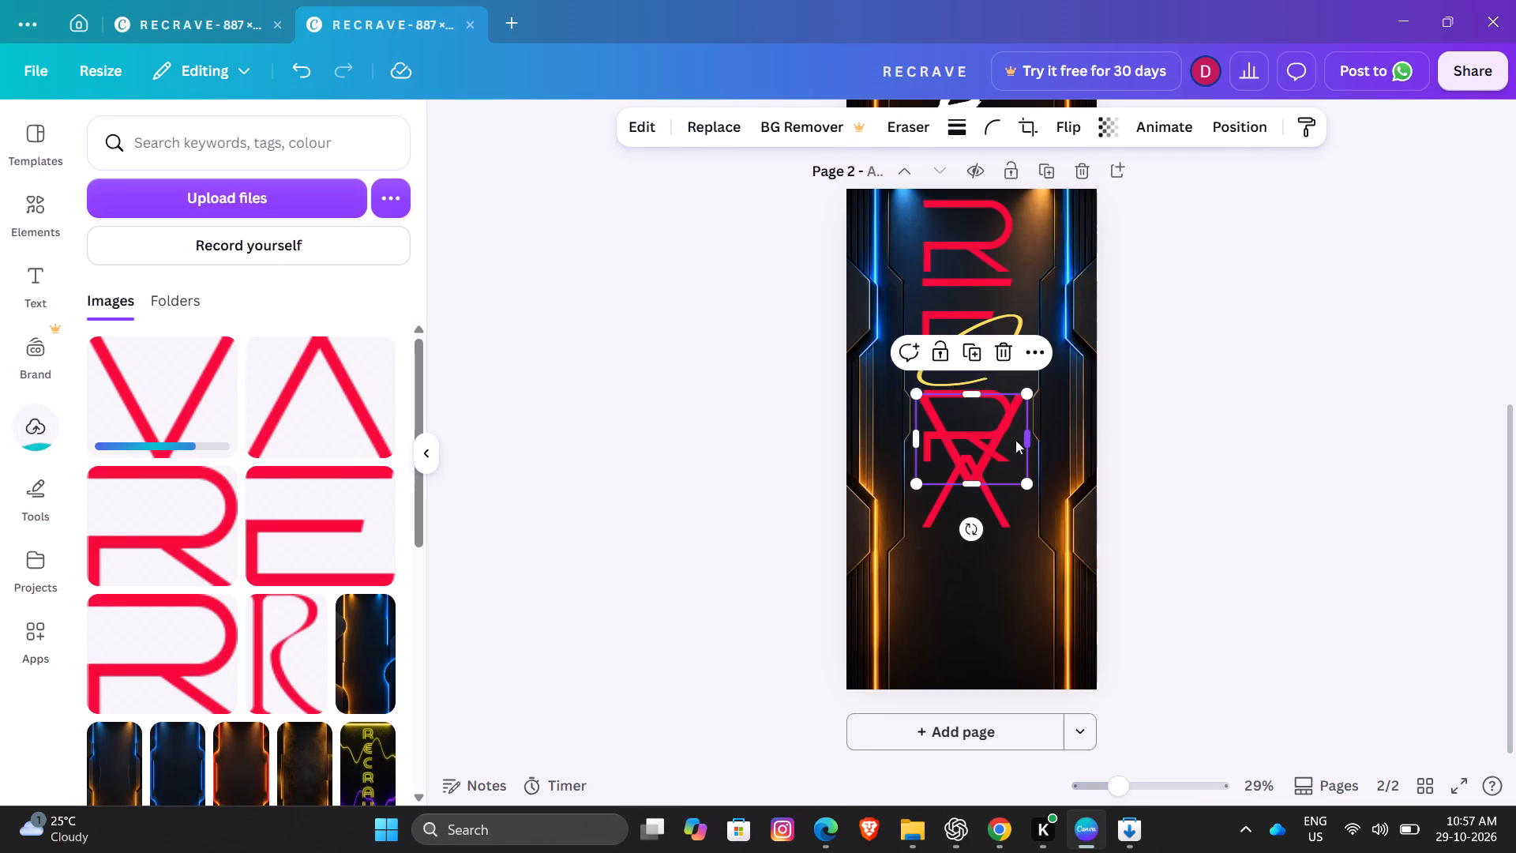
Resize the red V to match the A's width and centre it over the lower half of the A, forming a diamond overlap.
{"action": "left_click_drag", "start_coordinate": [981, 436], "coordinate": [980, 572]}
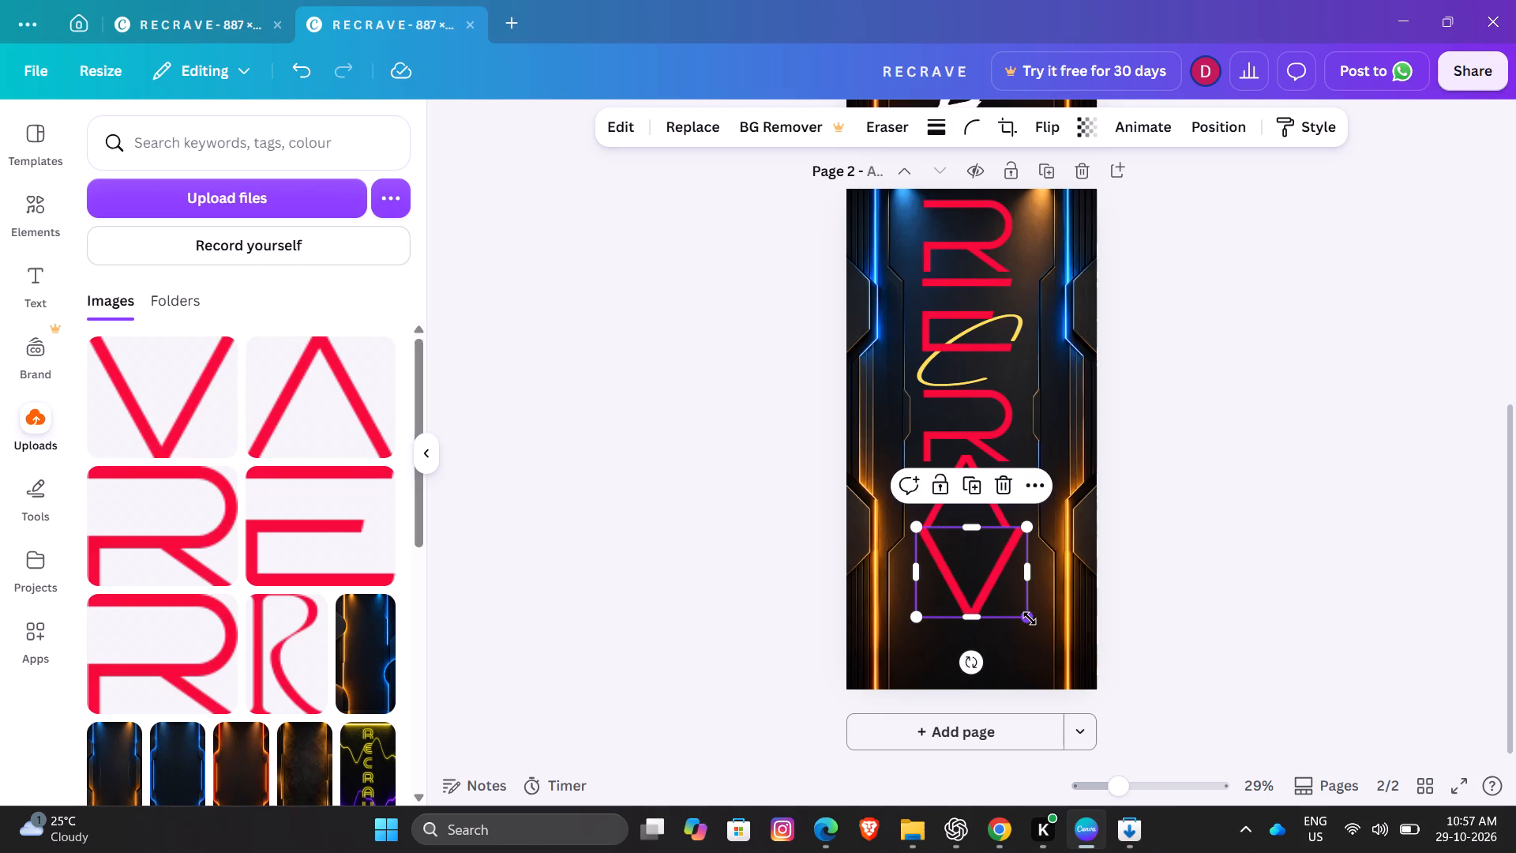
{"action": "left_click_drag", "start_coordinate": [1030, 618], "coordinate": [993, 584]}
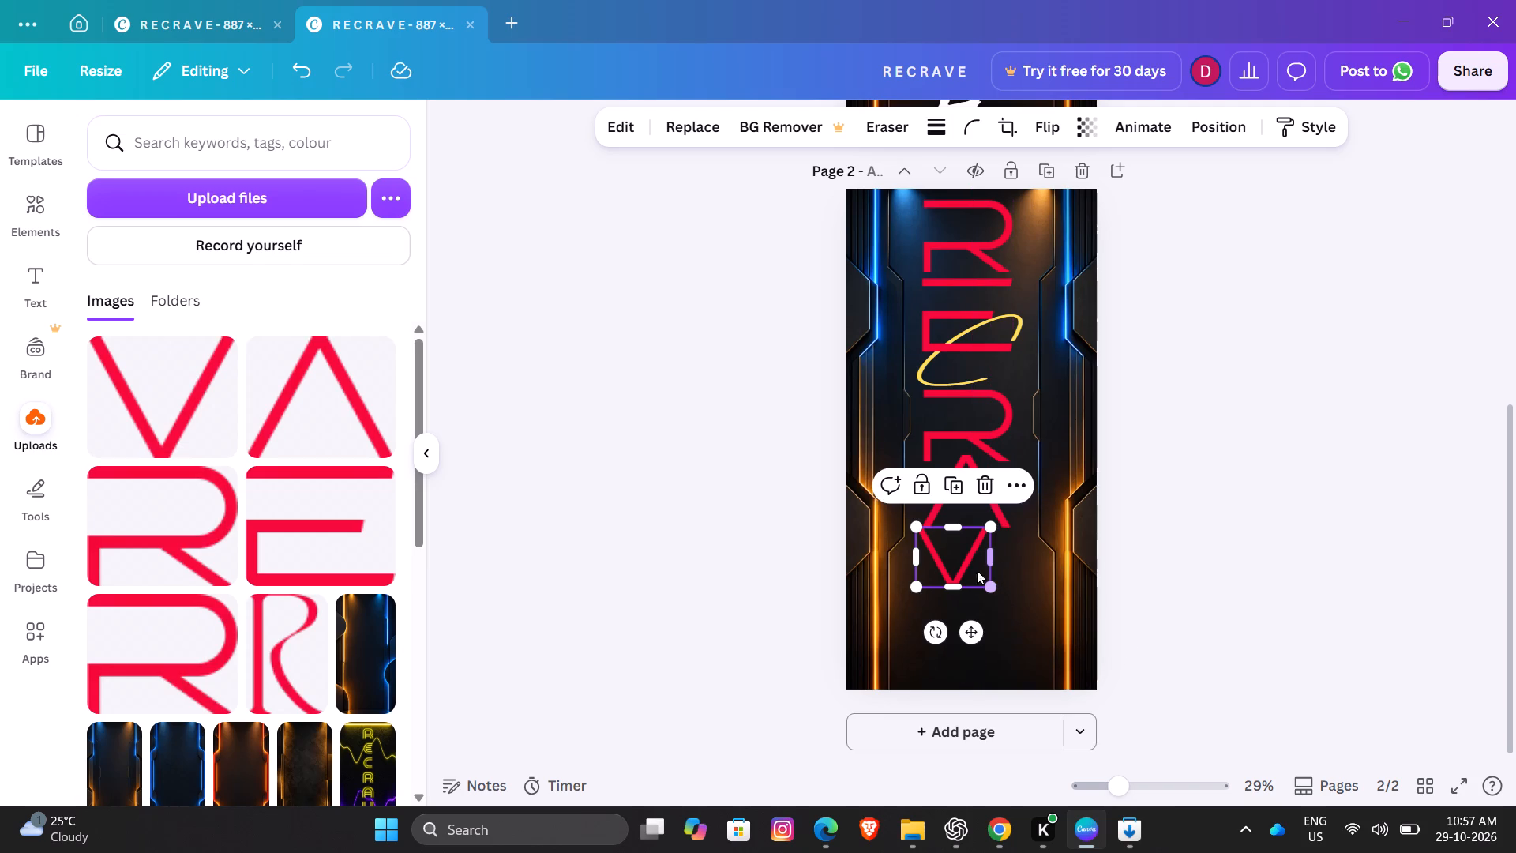
{"action": "left_click_drag", "start_coordinate": [960, 562], "coordinate": [970, 554]}
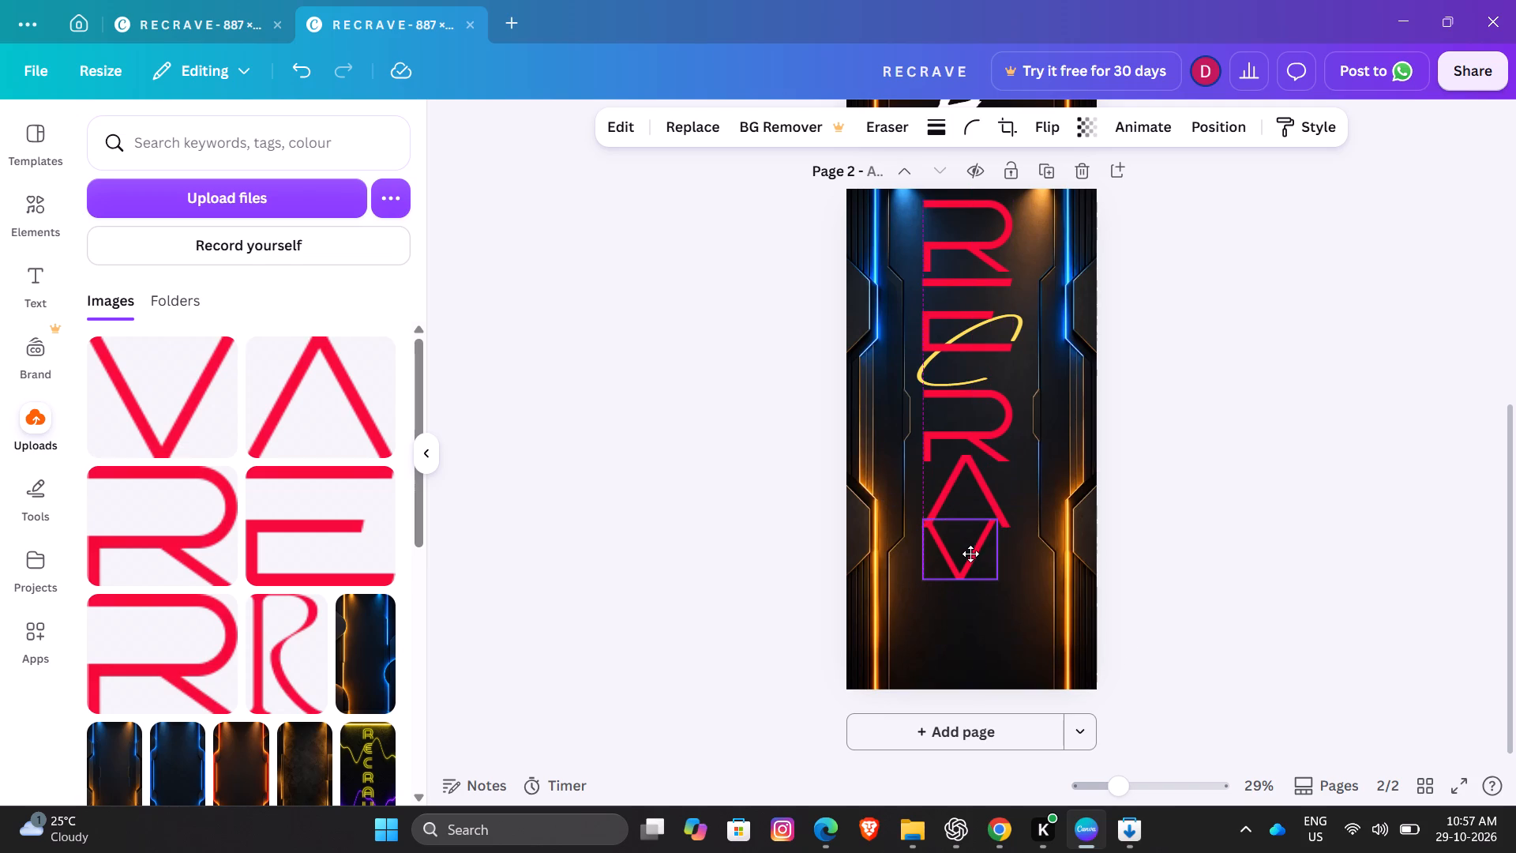
{"action": "left_click_drag", "start_coordinate": [970, 554], "coordinate": [971, 536]}
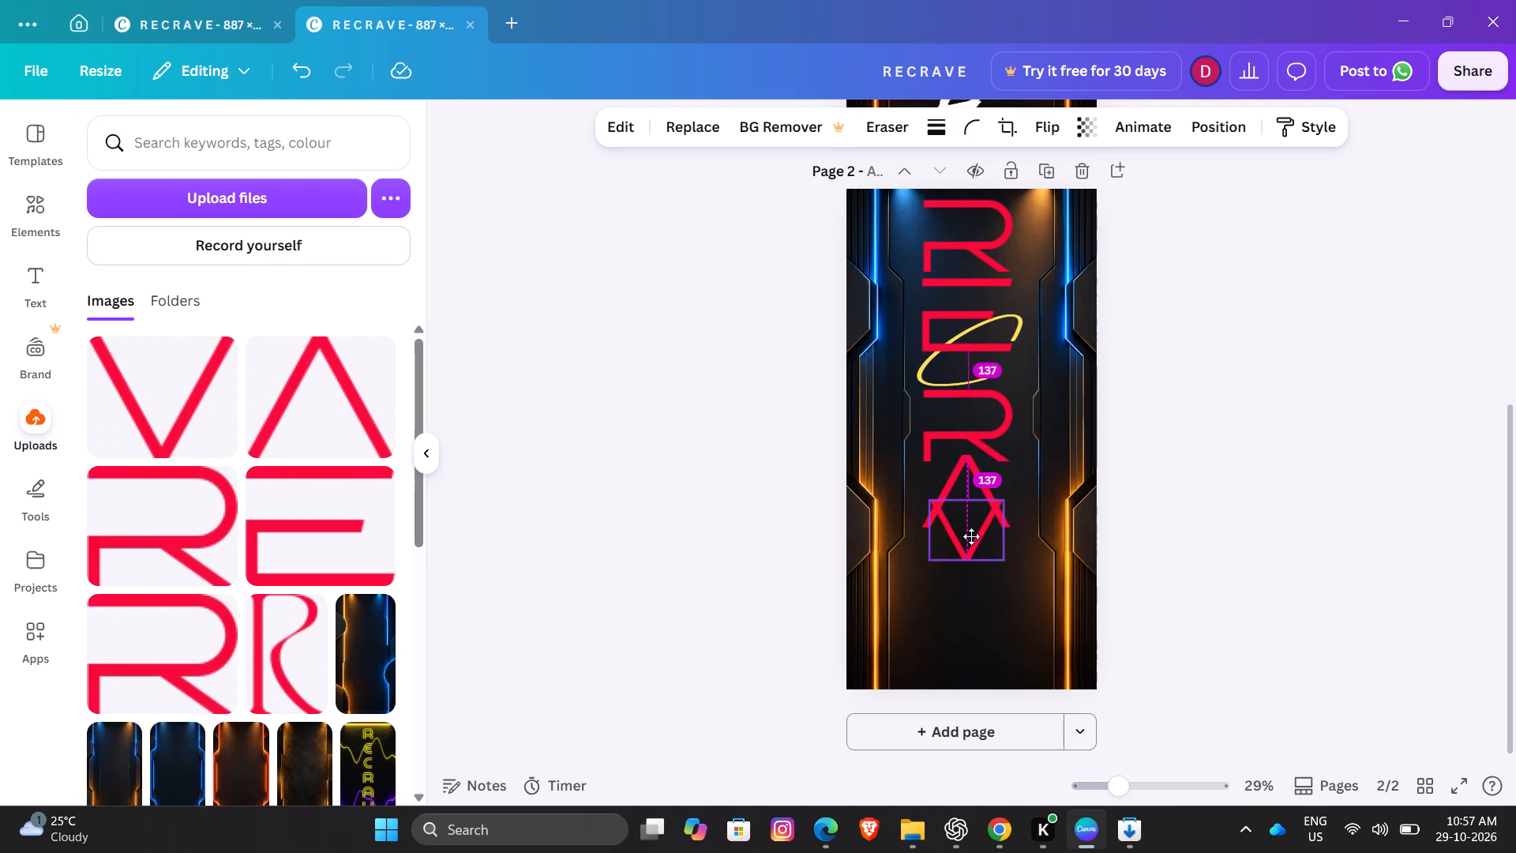
{"action": "left_click_drag", "start_coordinate": [971, 536], "coordinate": [972, 522]}
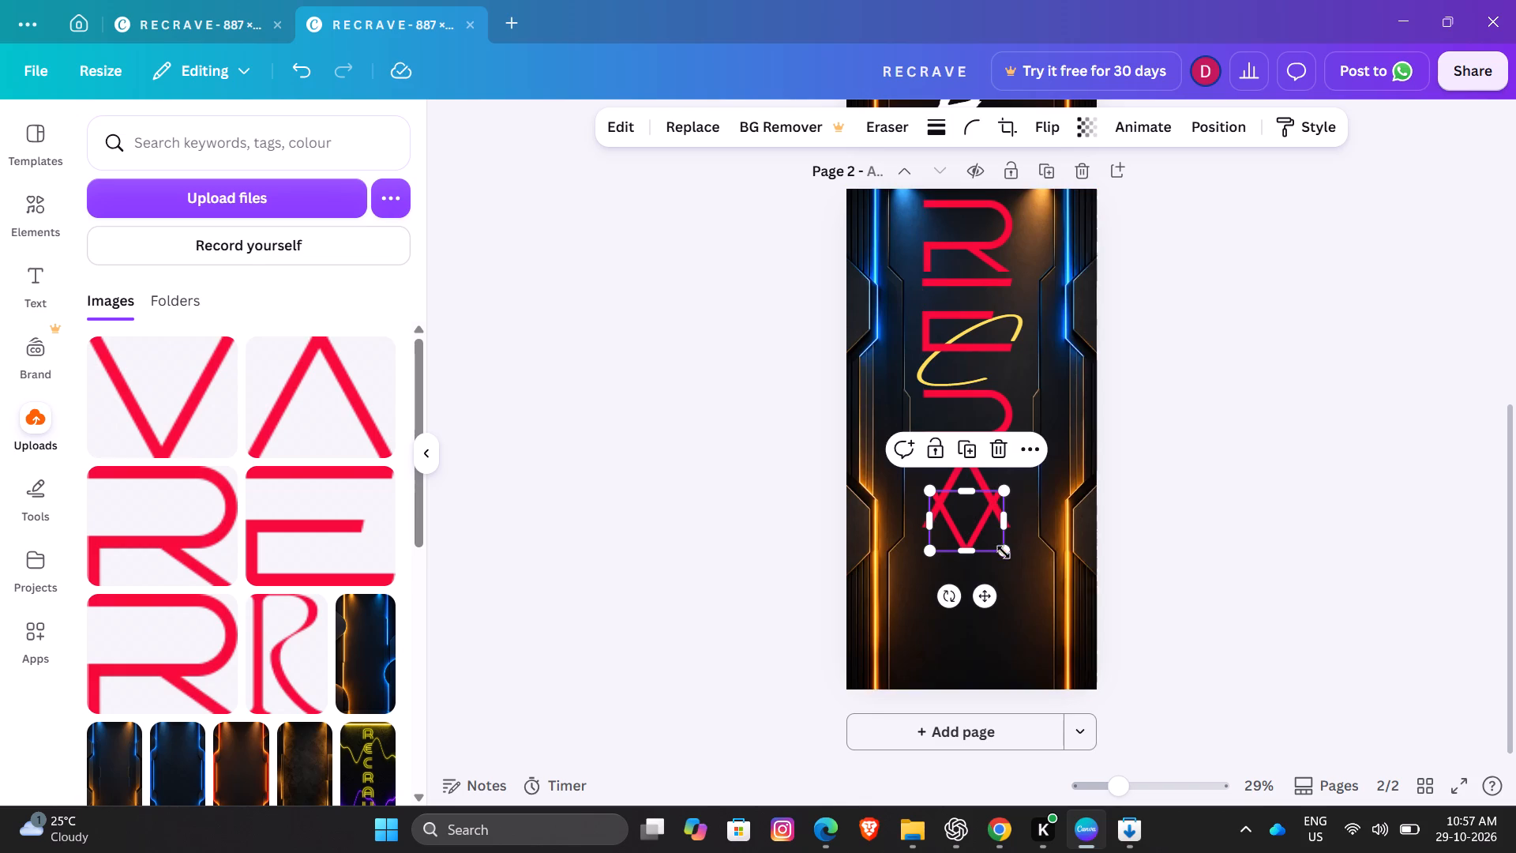
{"action": "left_click_drag", "start_coordinate": [1000, 547], "coordinate": [1015, 560]}
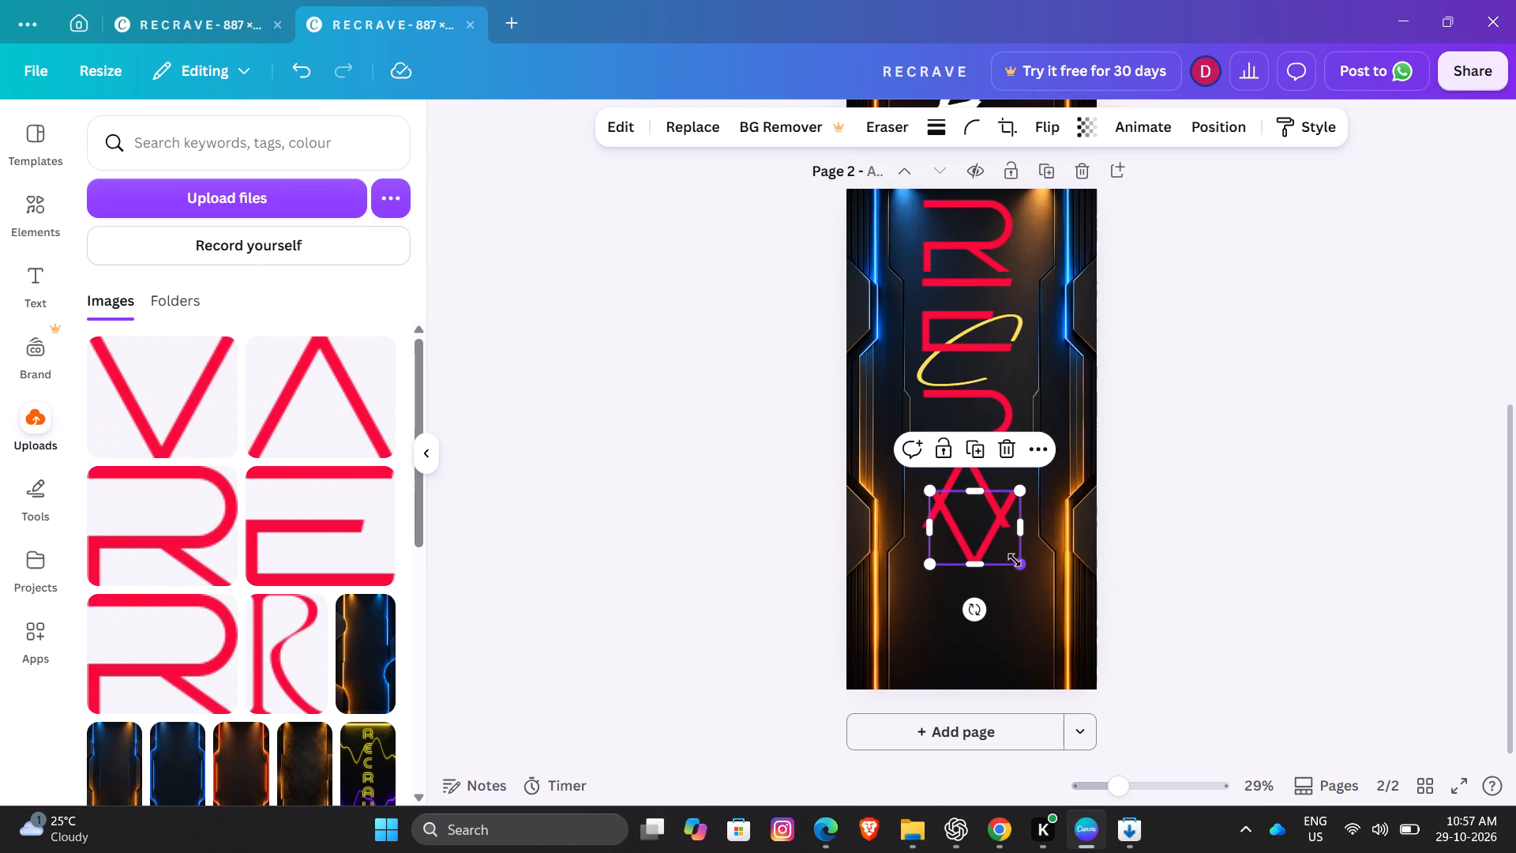
{"action": "left_click_drag", "start_coordinate": [983, 537], "coordinate": [970, 537]}
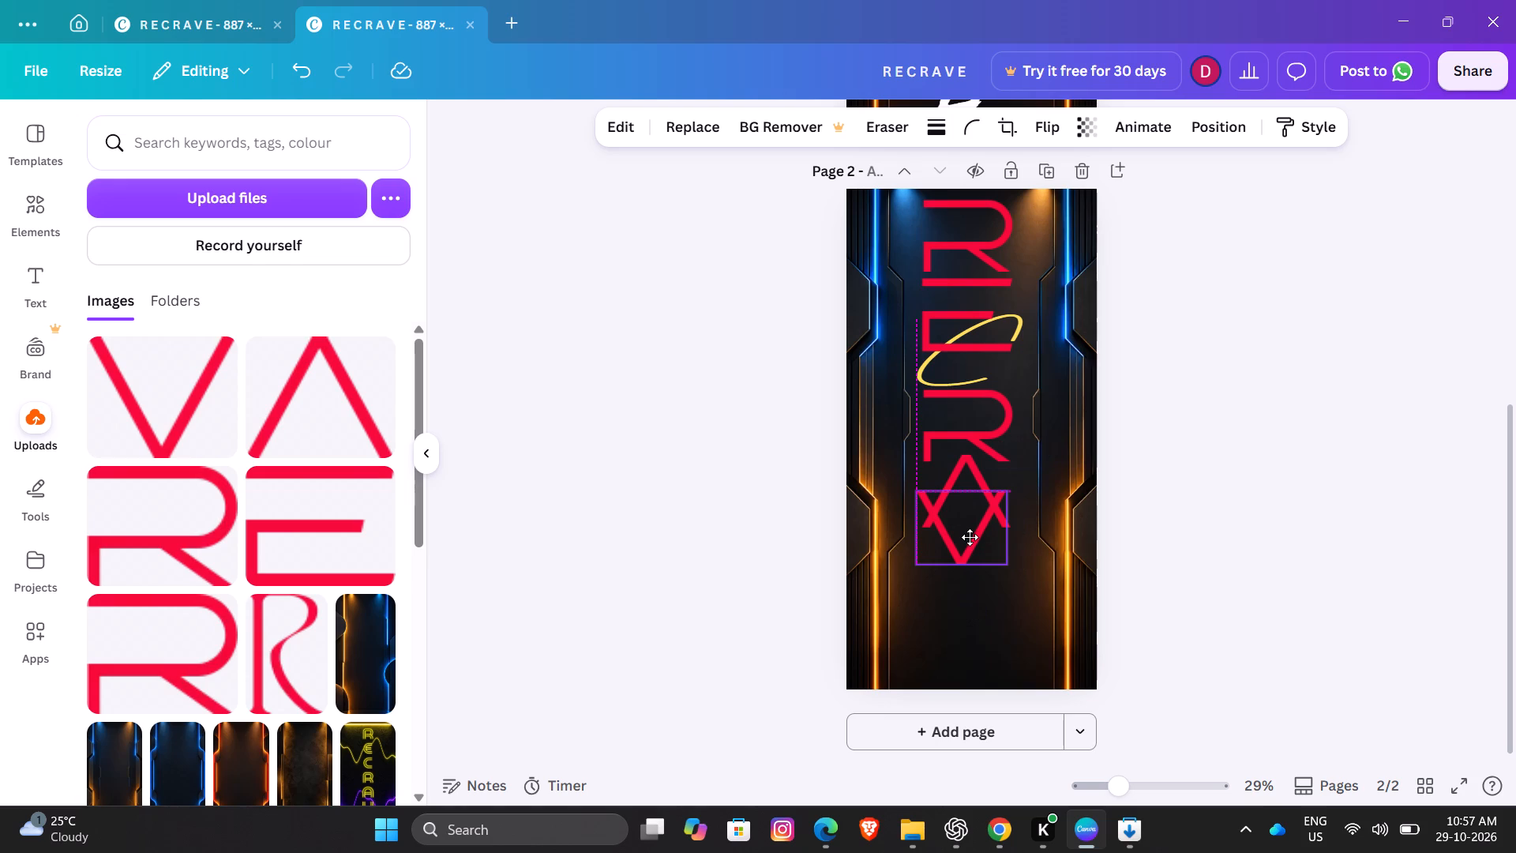
{"action": "left_click_drag", "start_coordinate": [970, 537], "coordinate": [974, 538]}
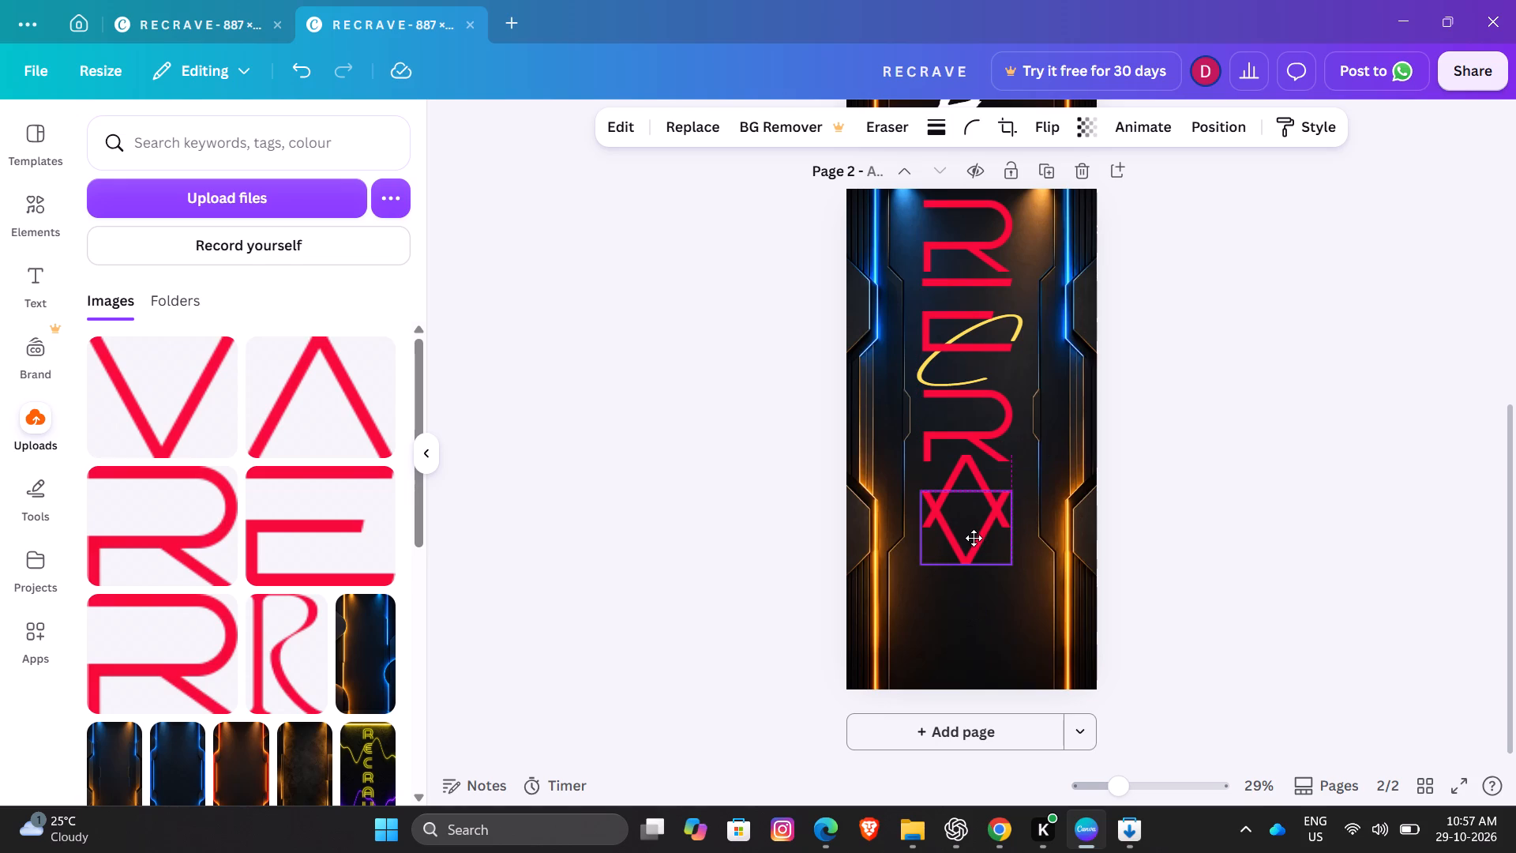
{"action": "left_click_drag", "start_coordinate": [974, 538], "coordinate": [974, 538]}
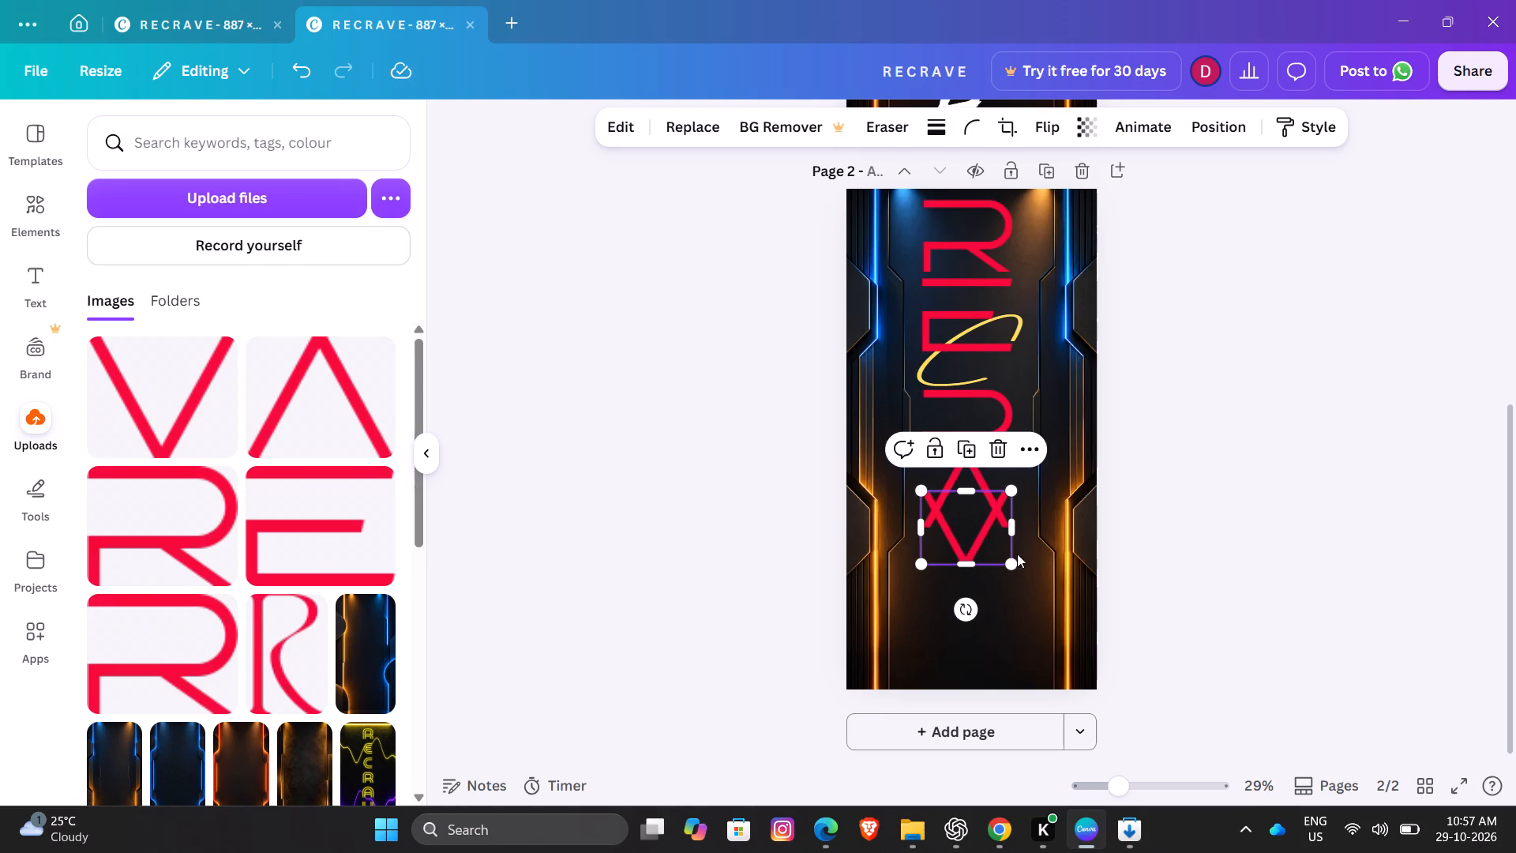
{"action": "left_click", "coordinate": [1197, 599]}
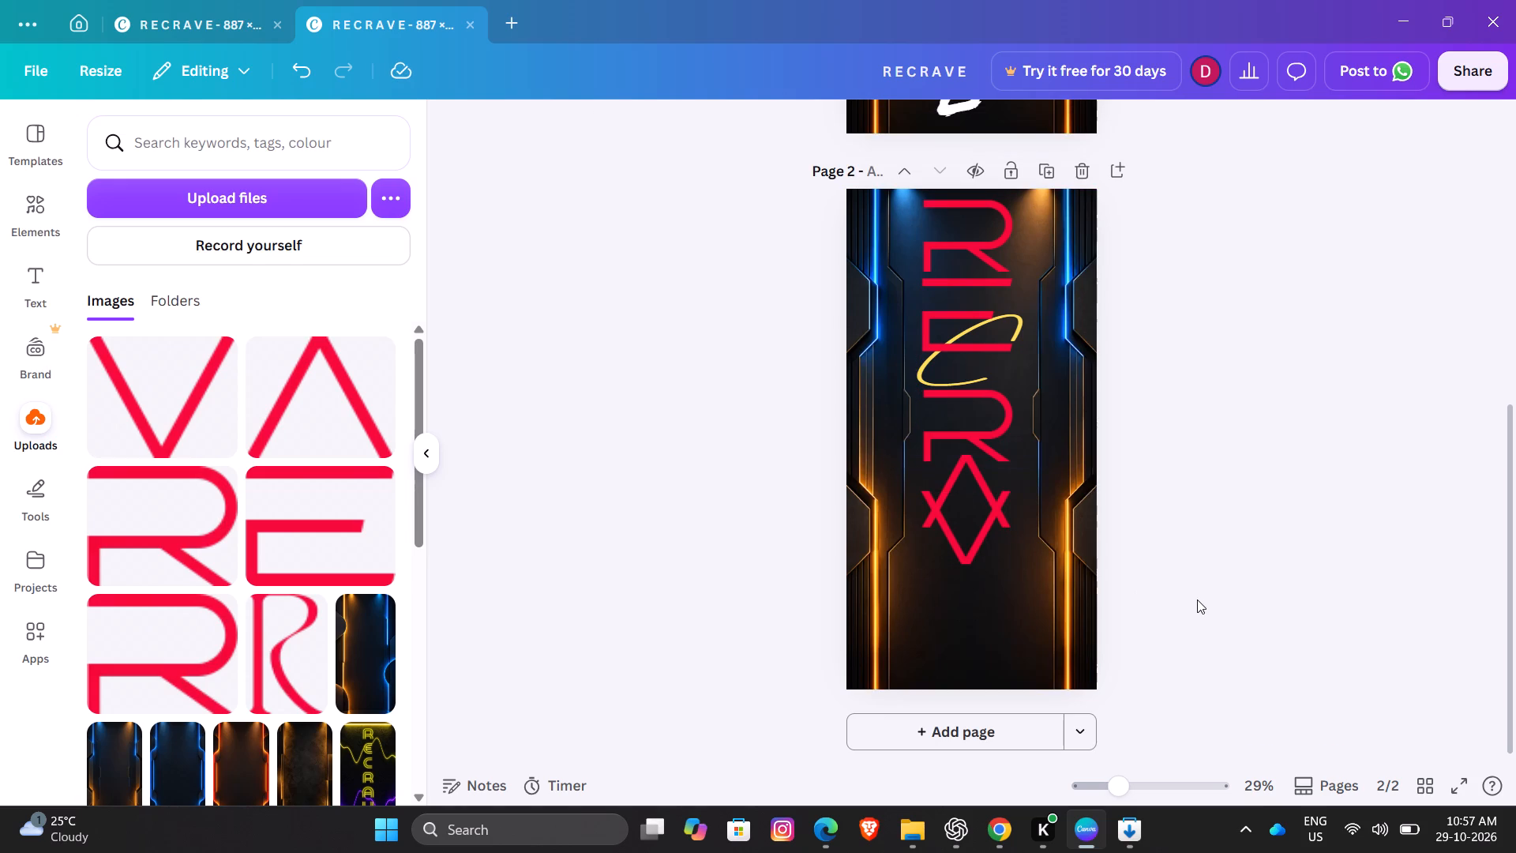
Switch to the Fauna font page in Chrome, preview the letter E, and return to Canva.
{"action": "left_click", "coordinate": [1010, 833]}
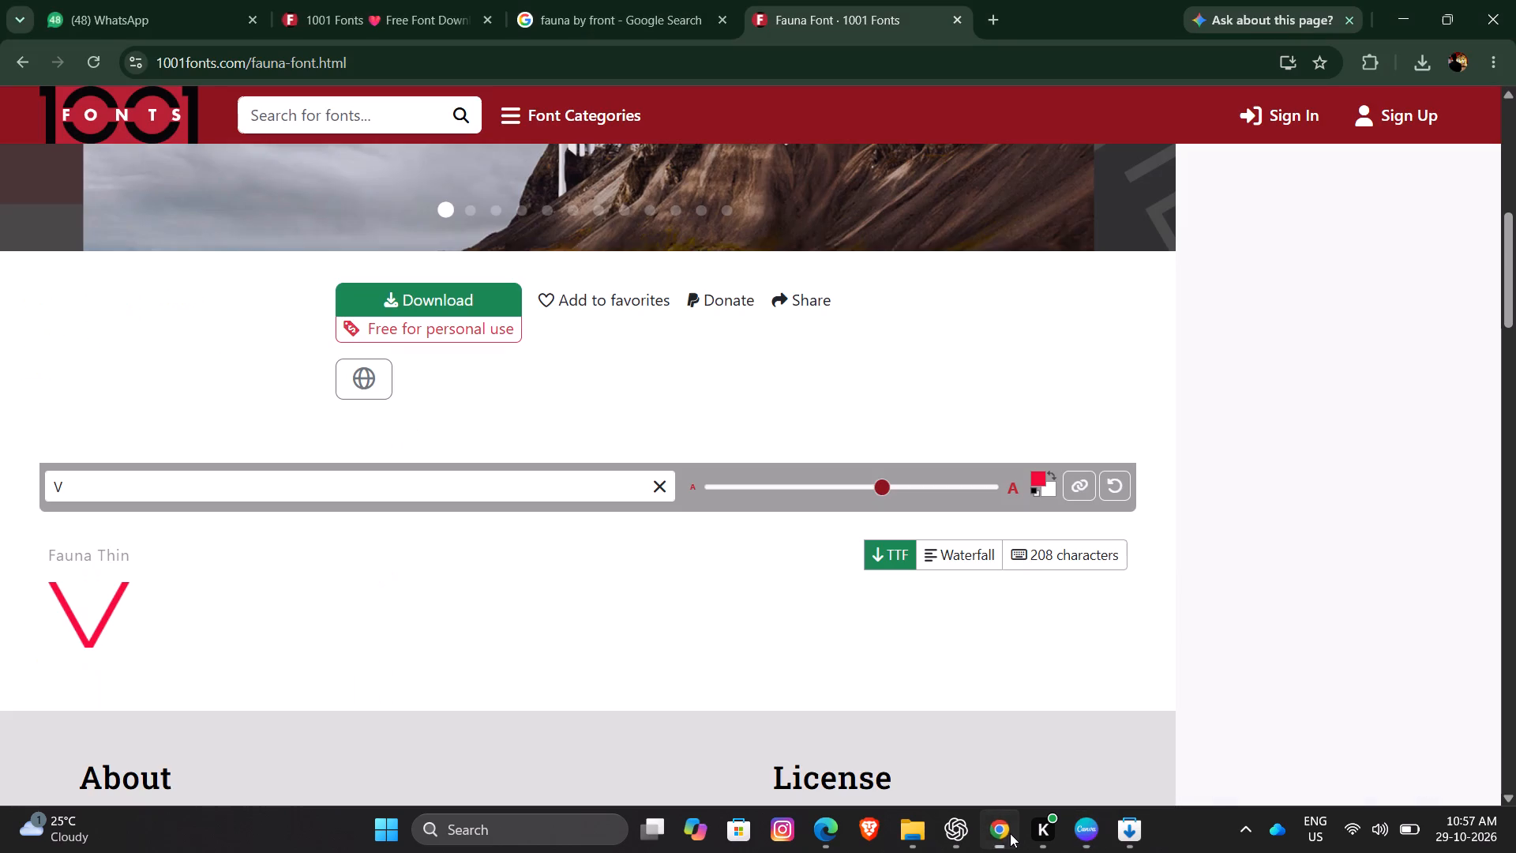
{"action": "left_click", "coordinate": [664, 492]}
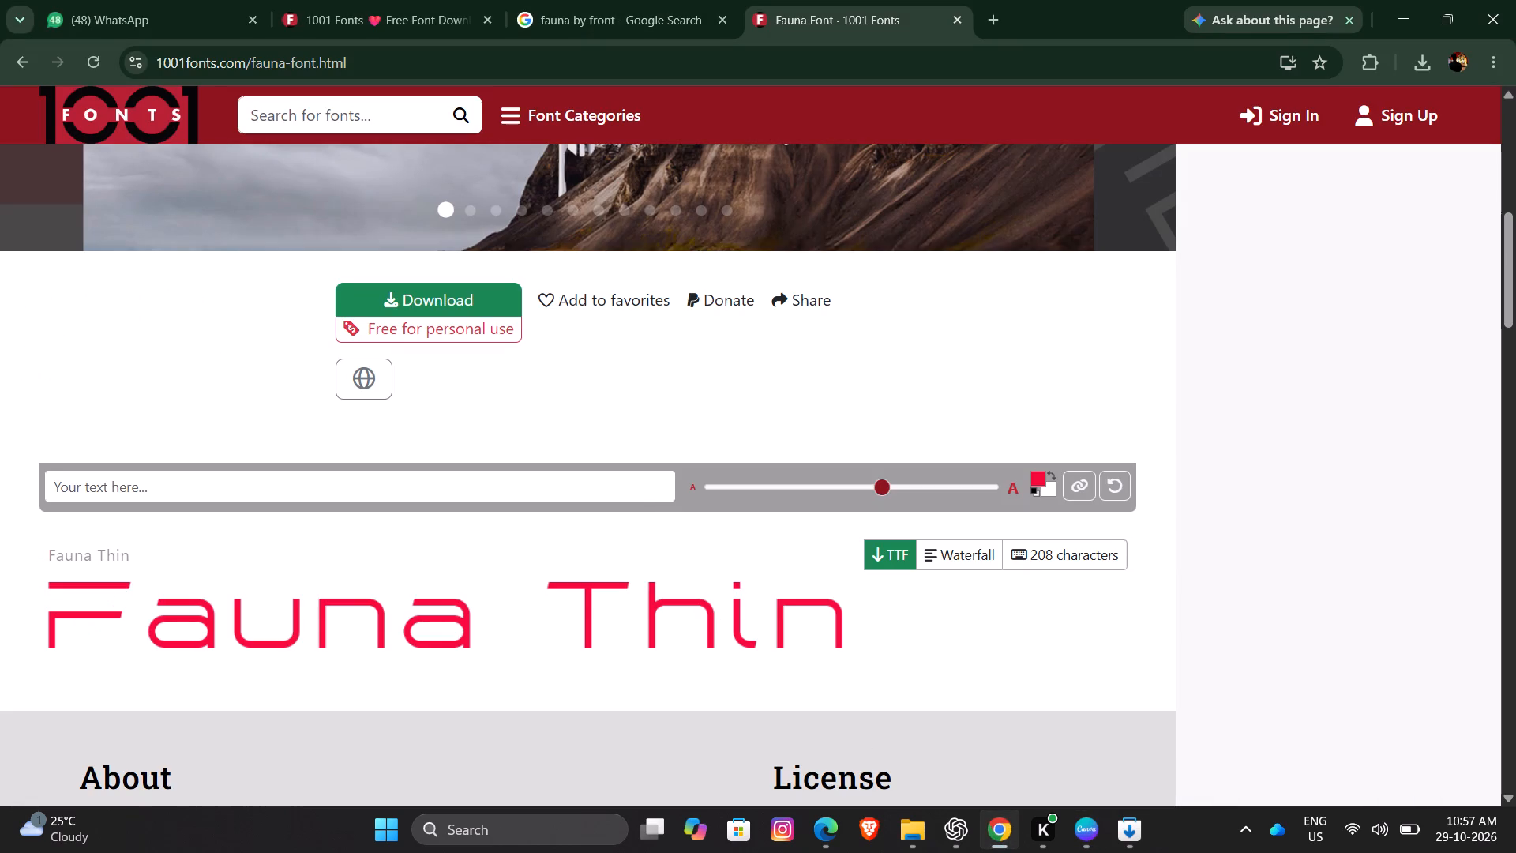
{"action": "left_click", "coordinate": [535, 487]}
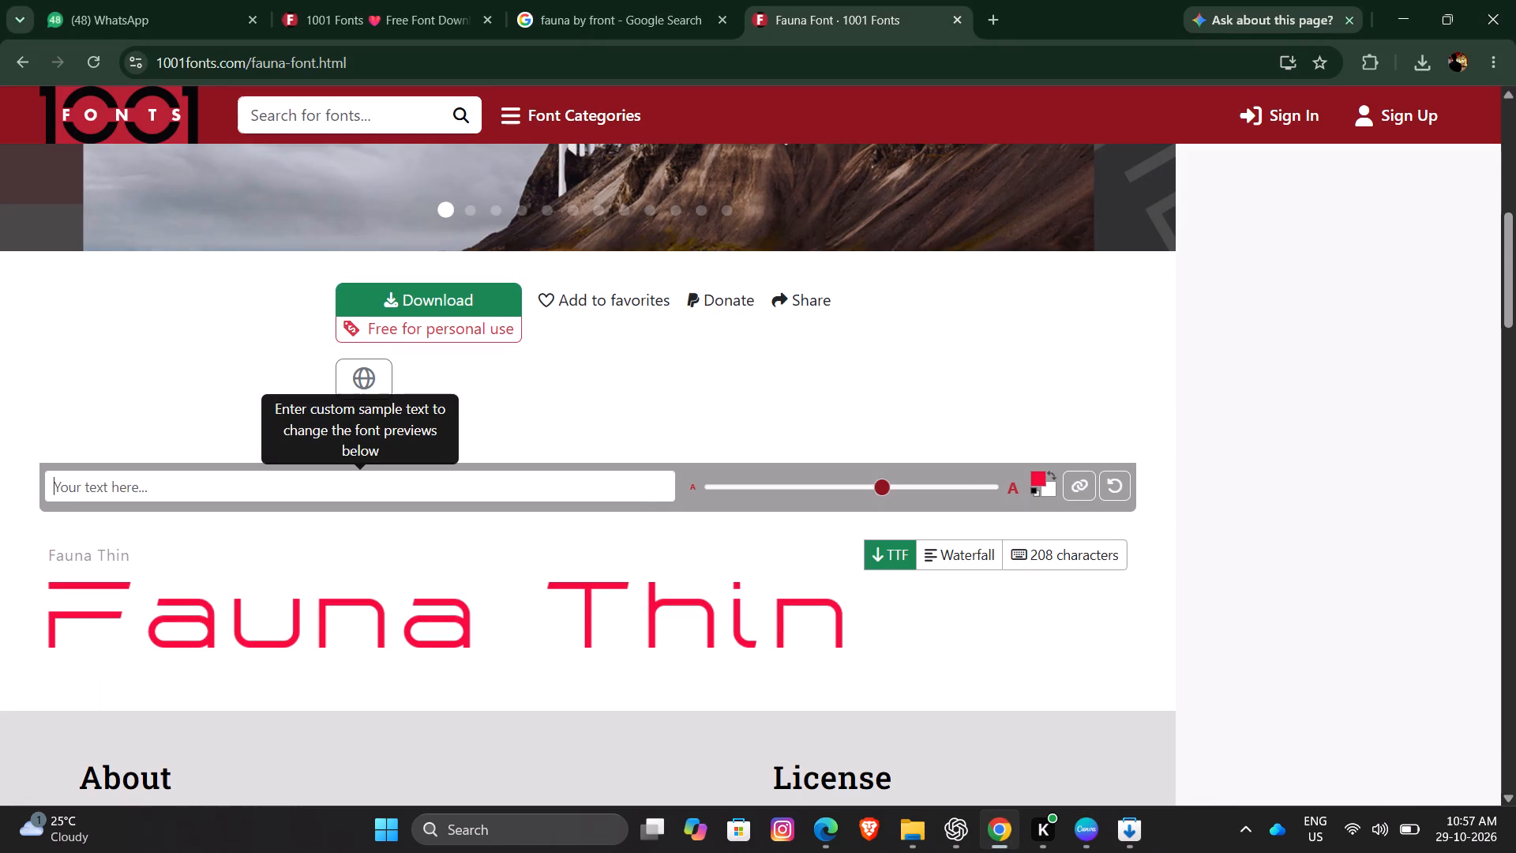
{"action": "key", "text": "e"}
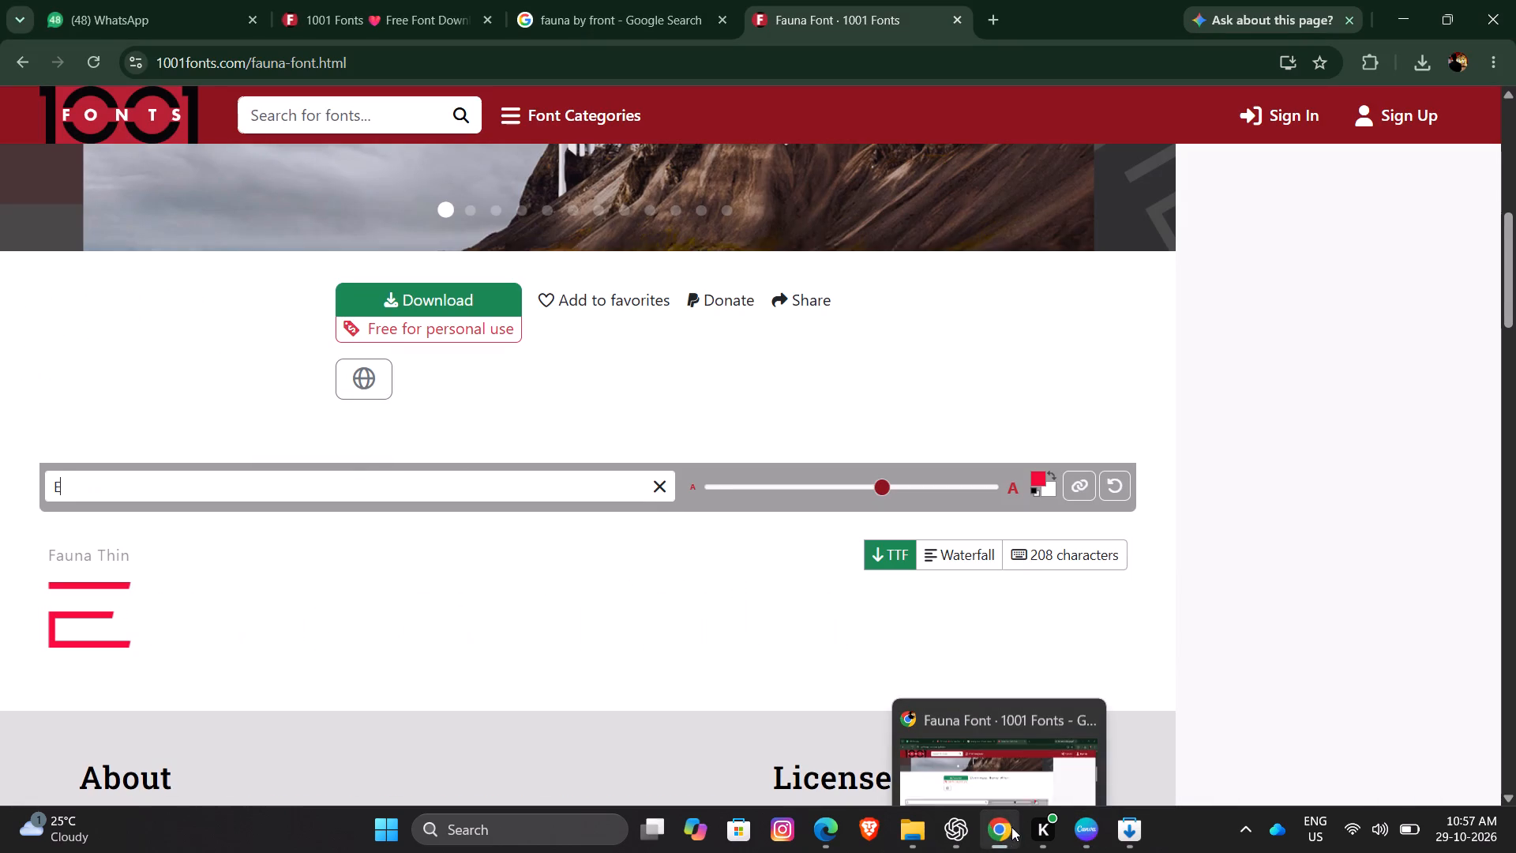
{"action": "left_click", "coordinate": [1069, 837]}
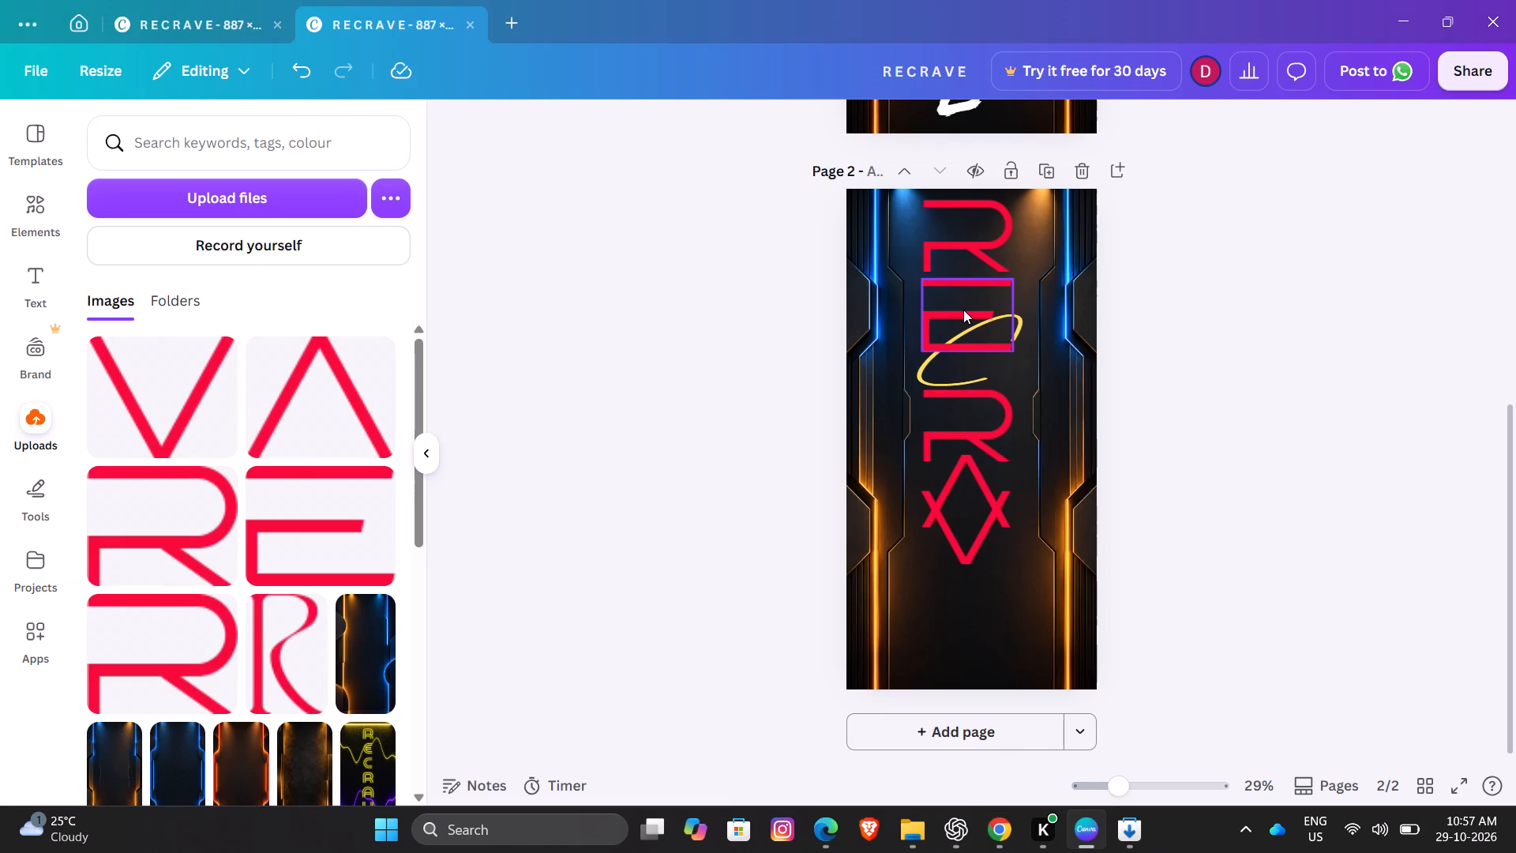
Duplicate the red E and place the copy near the bottom of page 2, below the V and horizontally centred.
{"action": "right_click", "coordinate": [963, 310]}
{"action": "left_click", "coordinate": [946, 304]}
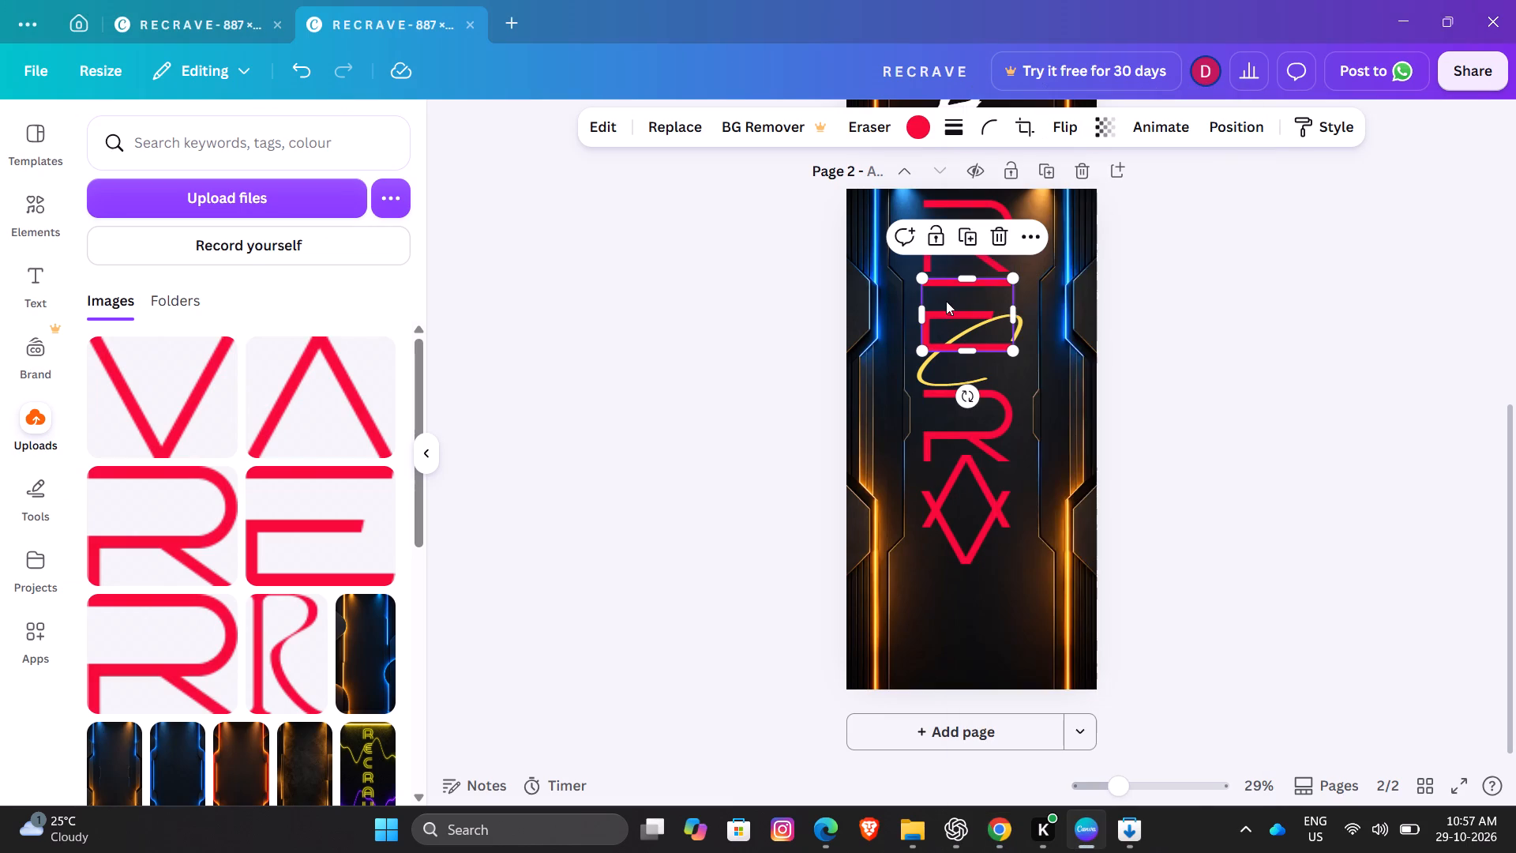
{"action": "left_click", "coordinate": [970, 244]}
{"action": "left_click_drag", "start_coordinate": [970, 306], "coordinate": [967, 477]}
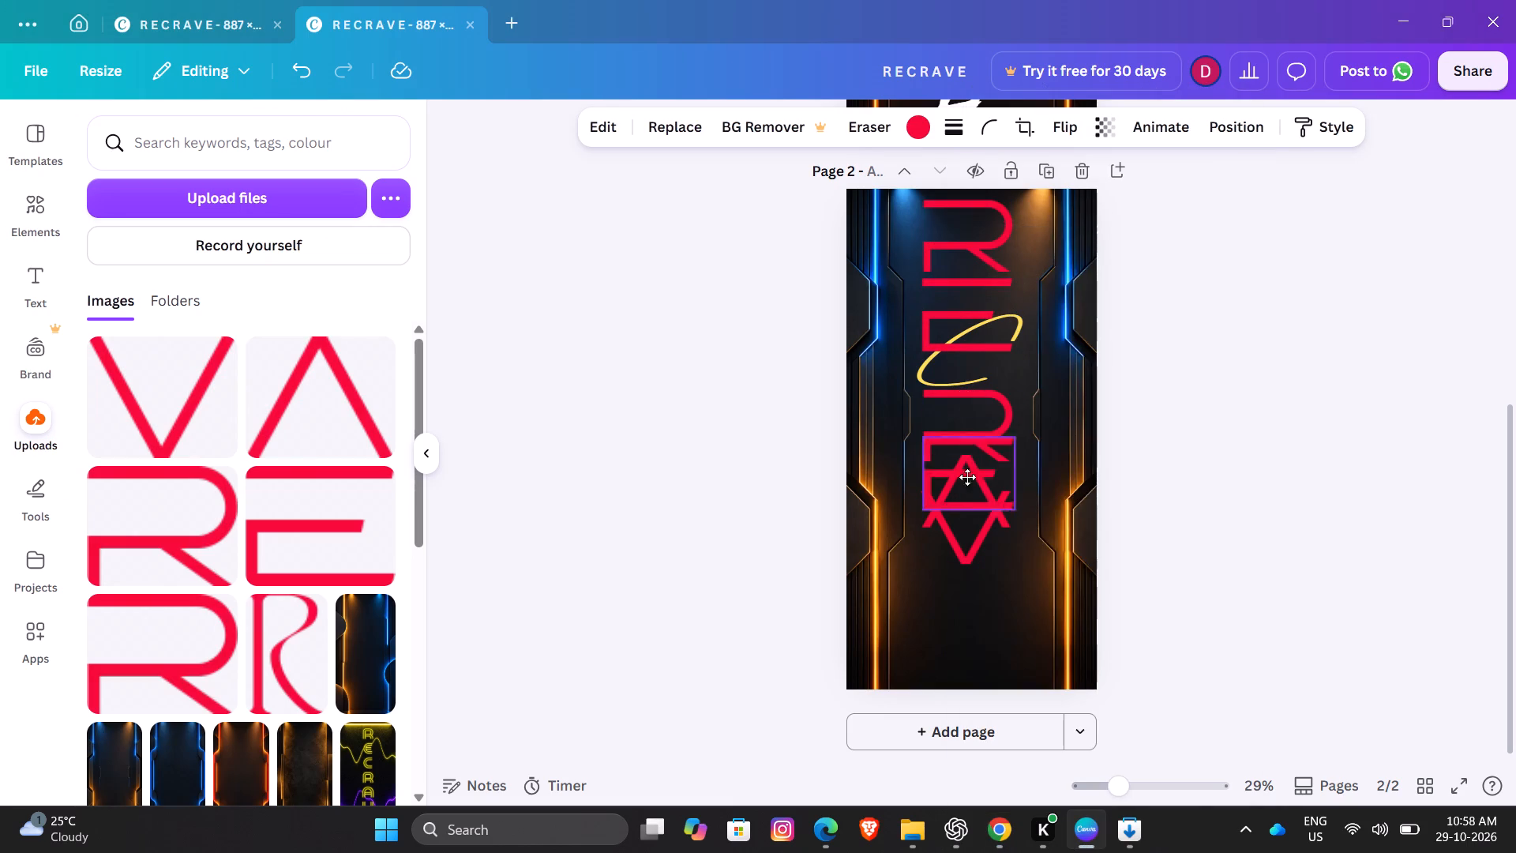
{"action": "left_click_drag", "start_coordinate": [967, 477], "coordinate": [976, 611]}
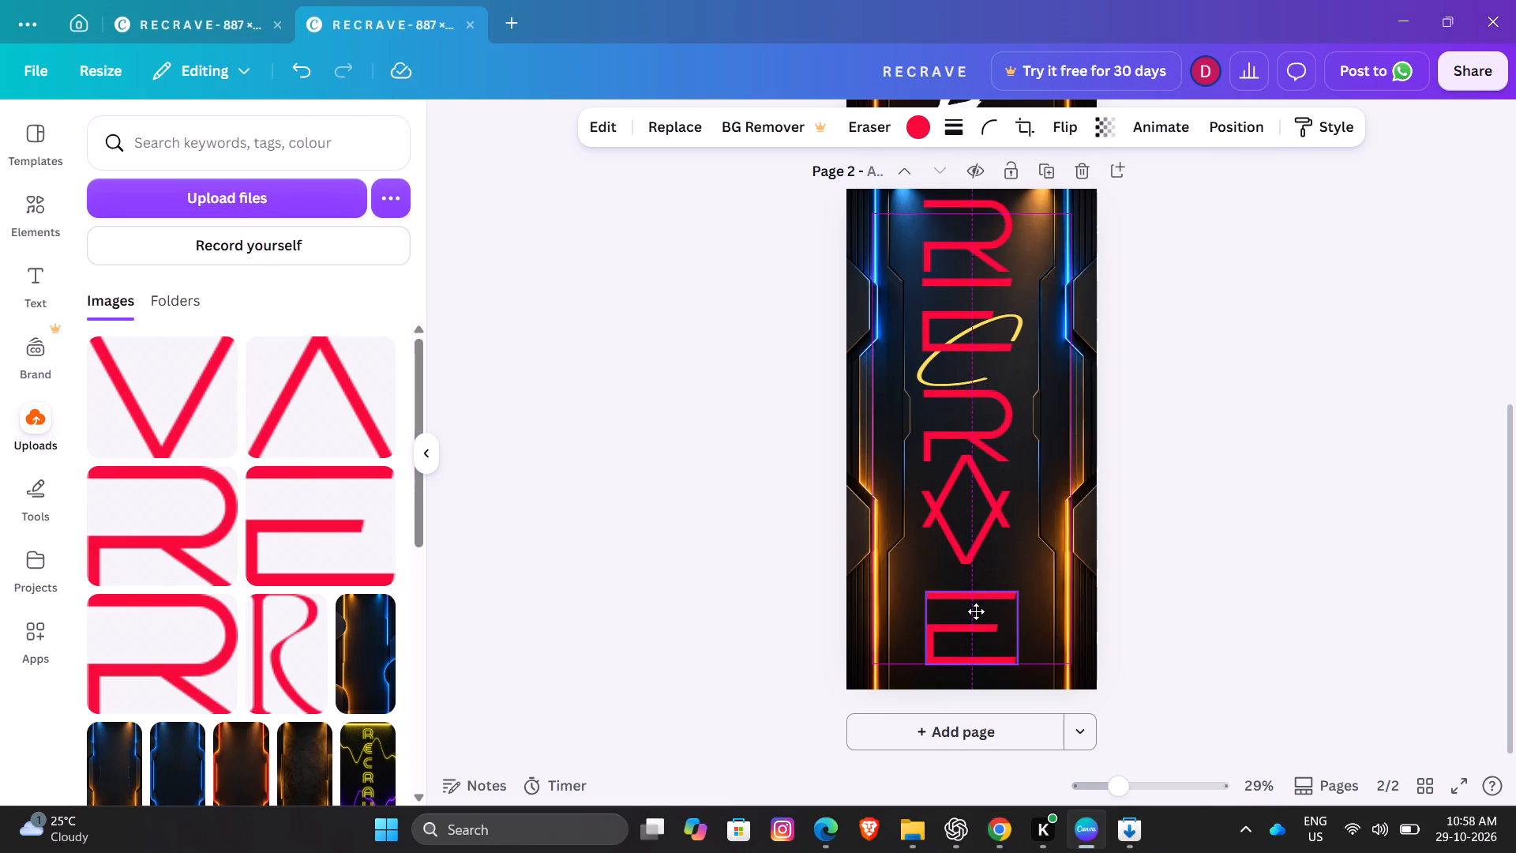
{"action": "left_click_drag", "start_coordinate": [976, 611], "coordinate": [978, 614]}
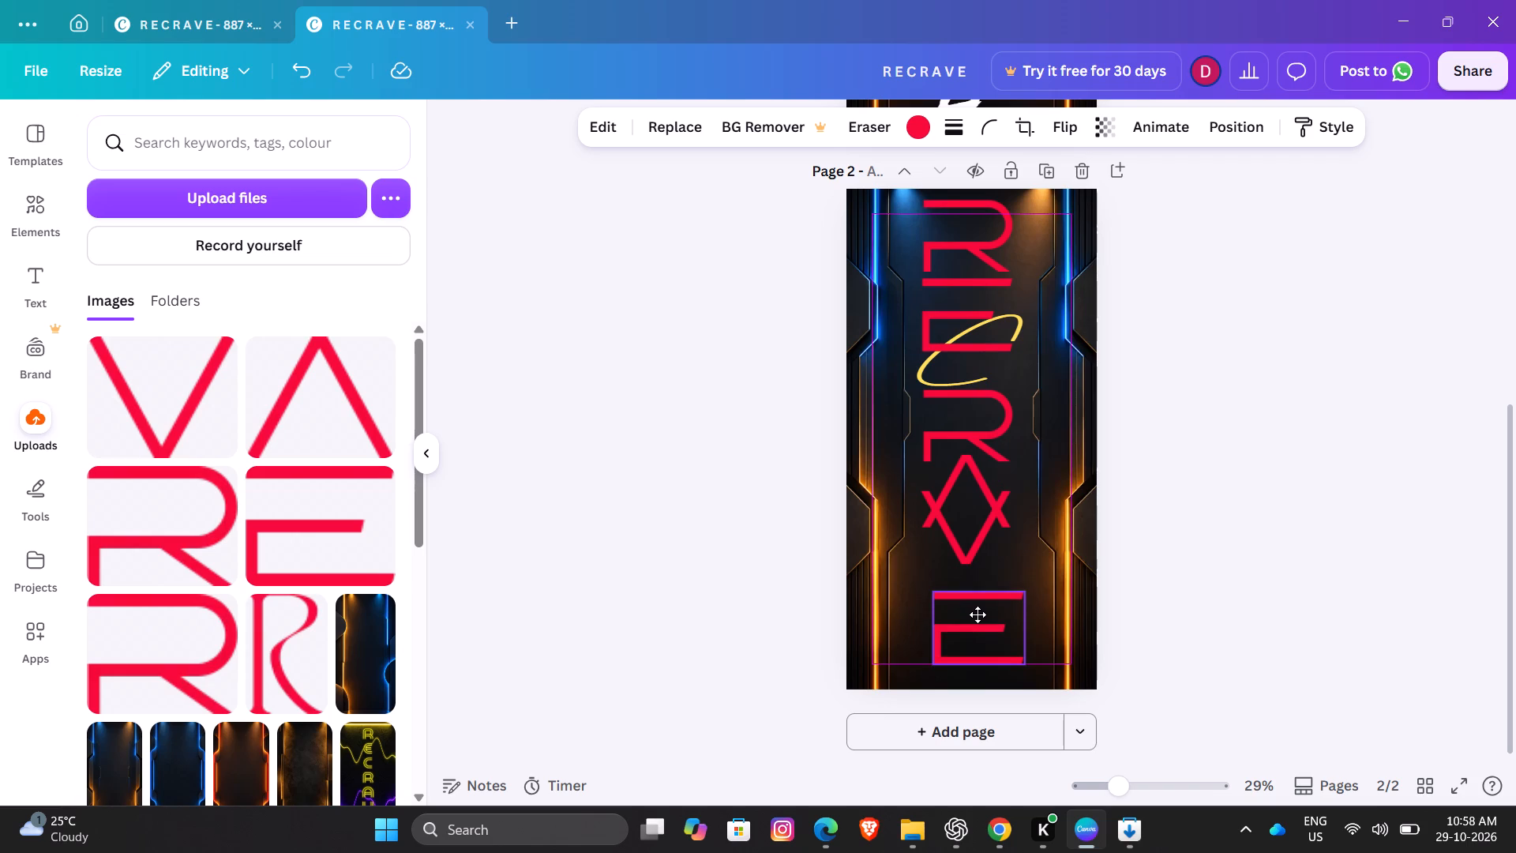
{"action": "left_click_drag", "start_coordinate": [978, 614], "coordinate": [976, 628]}
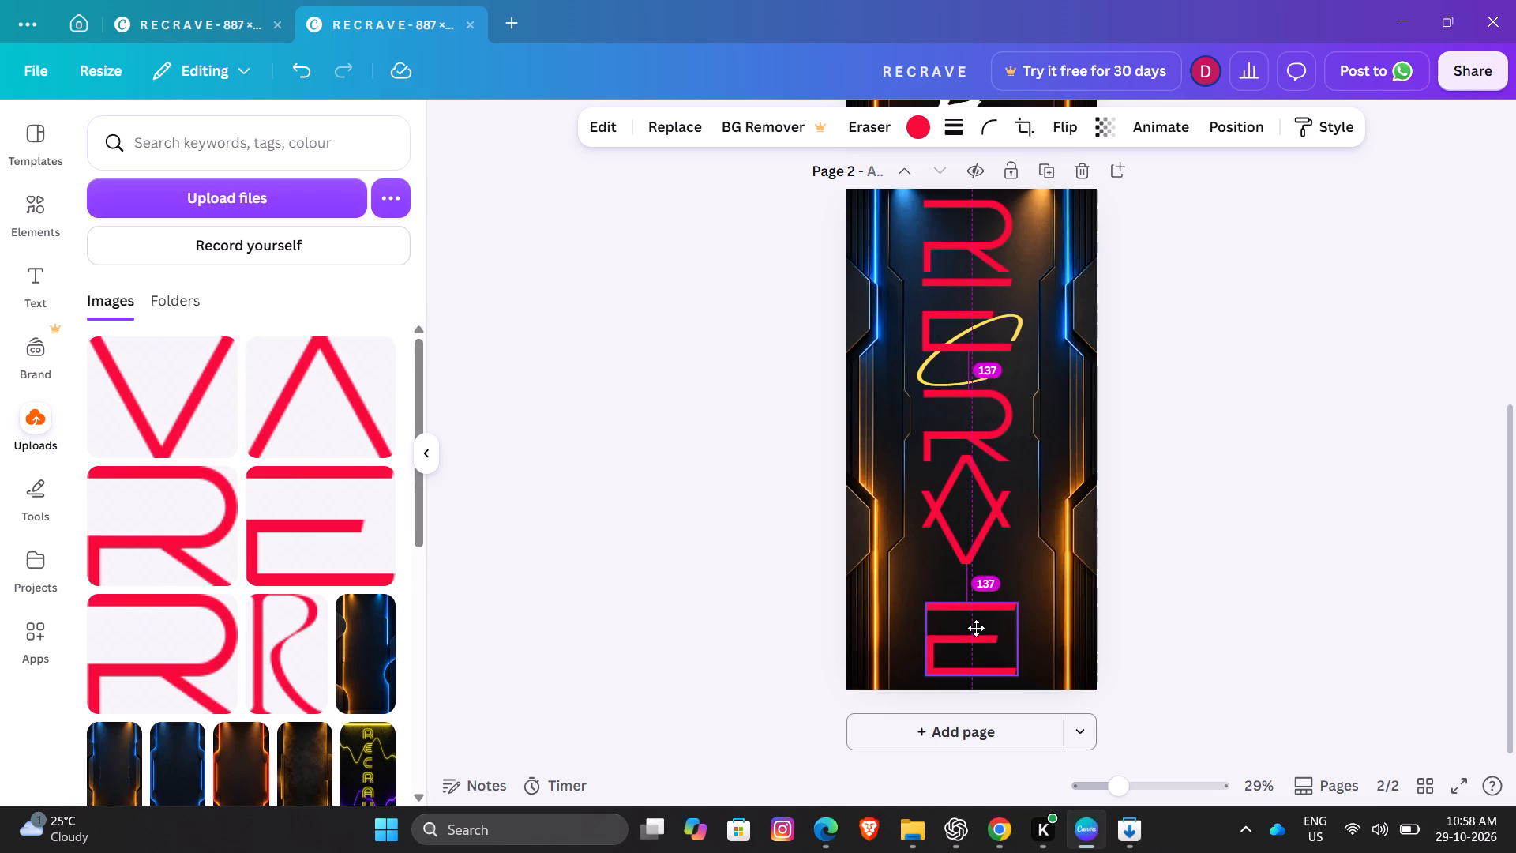
{"action": "left_click_drag", "start_coordinate": [976, 628], "coordinate": [970, 628]}
{"action": "left_click_drag", "start_coordinate": [970, 628], "coordinate": [970, 628]}
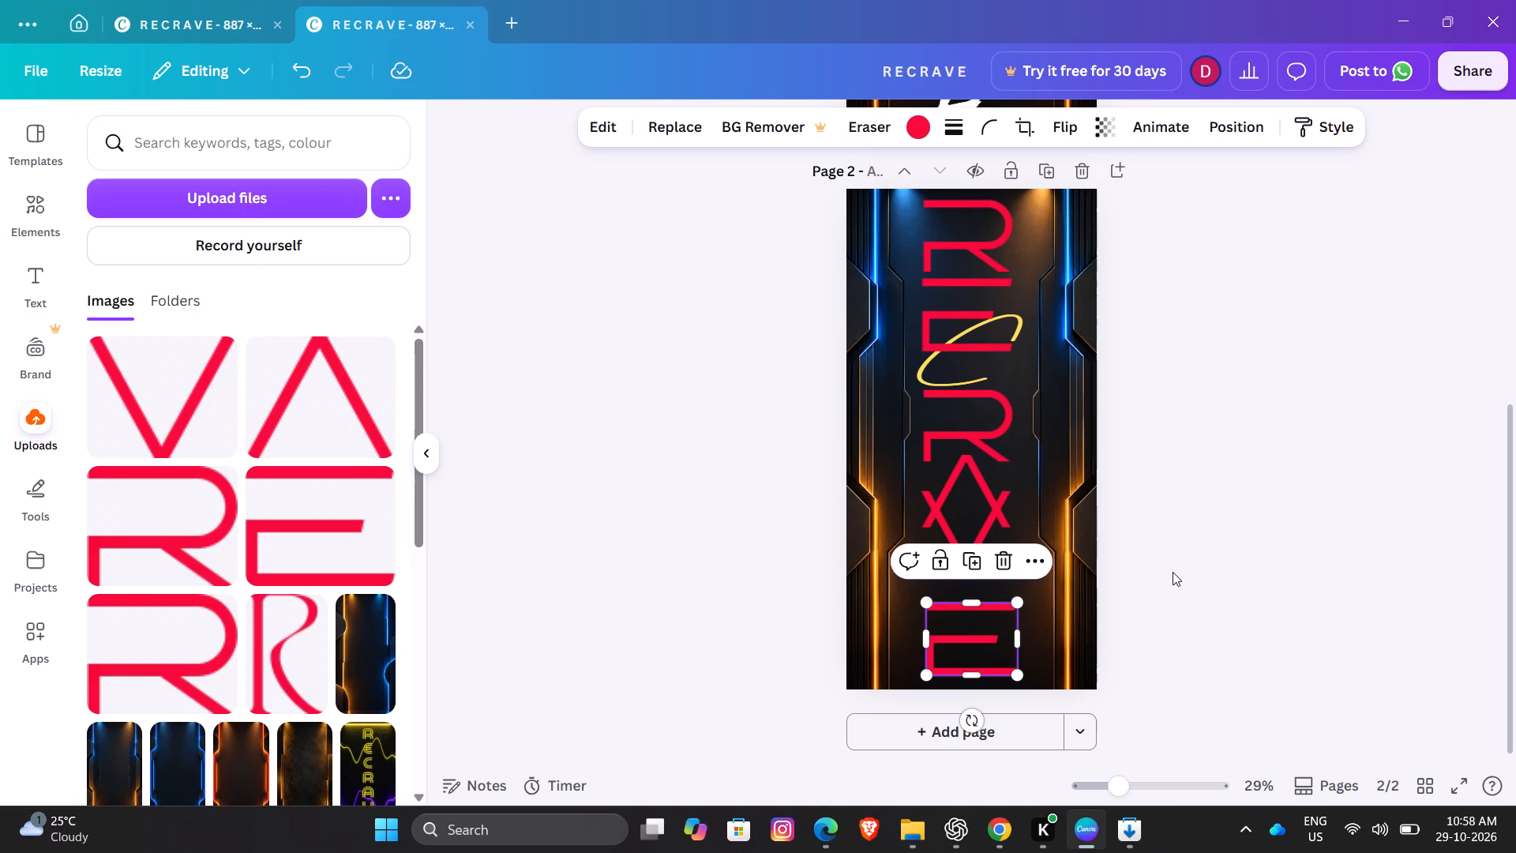
Move the red V down so its arms meet the base of the A, just above the bottom E.
{"action": "left_click", "coordinate": [1173, 572]}
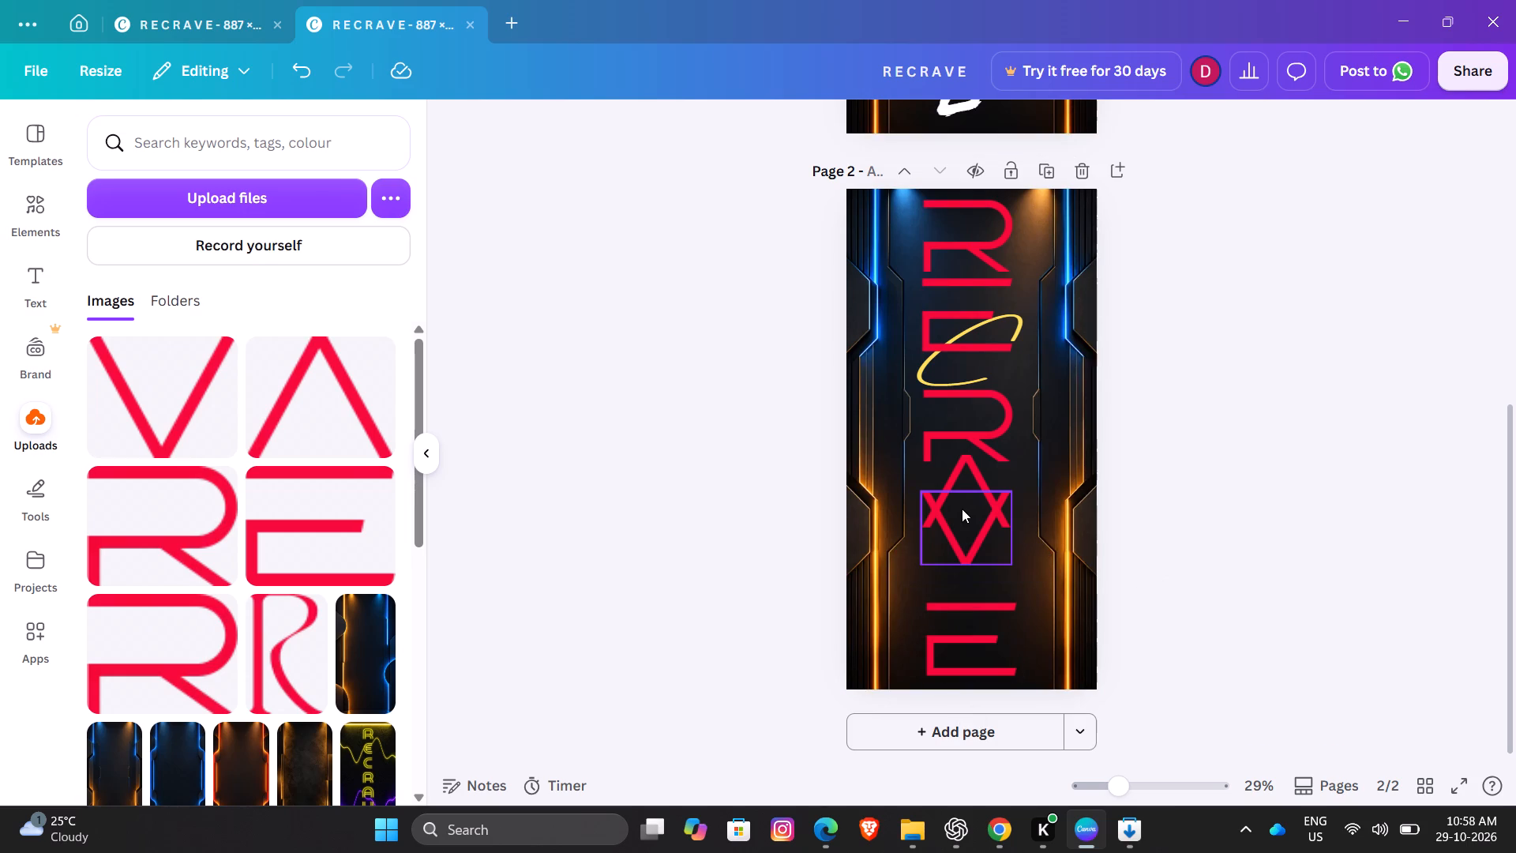
{"action": "left_click", "coordinate": [962, 509]}
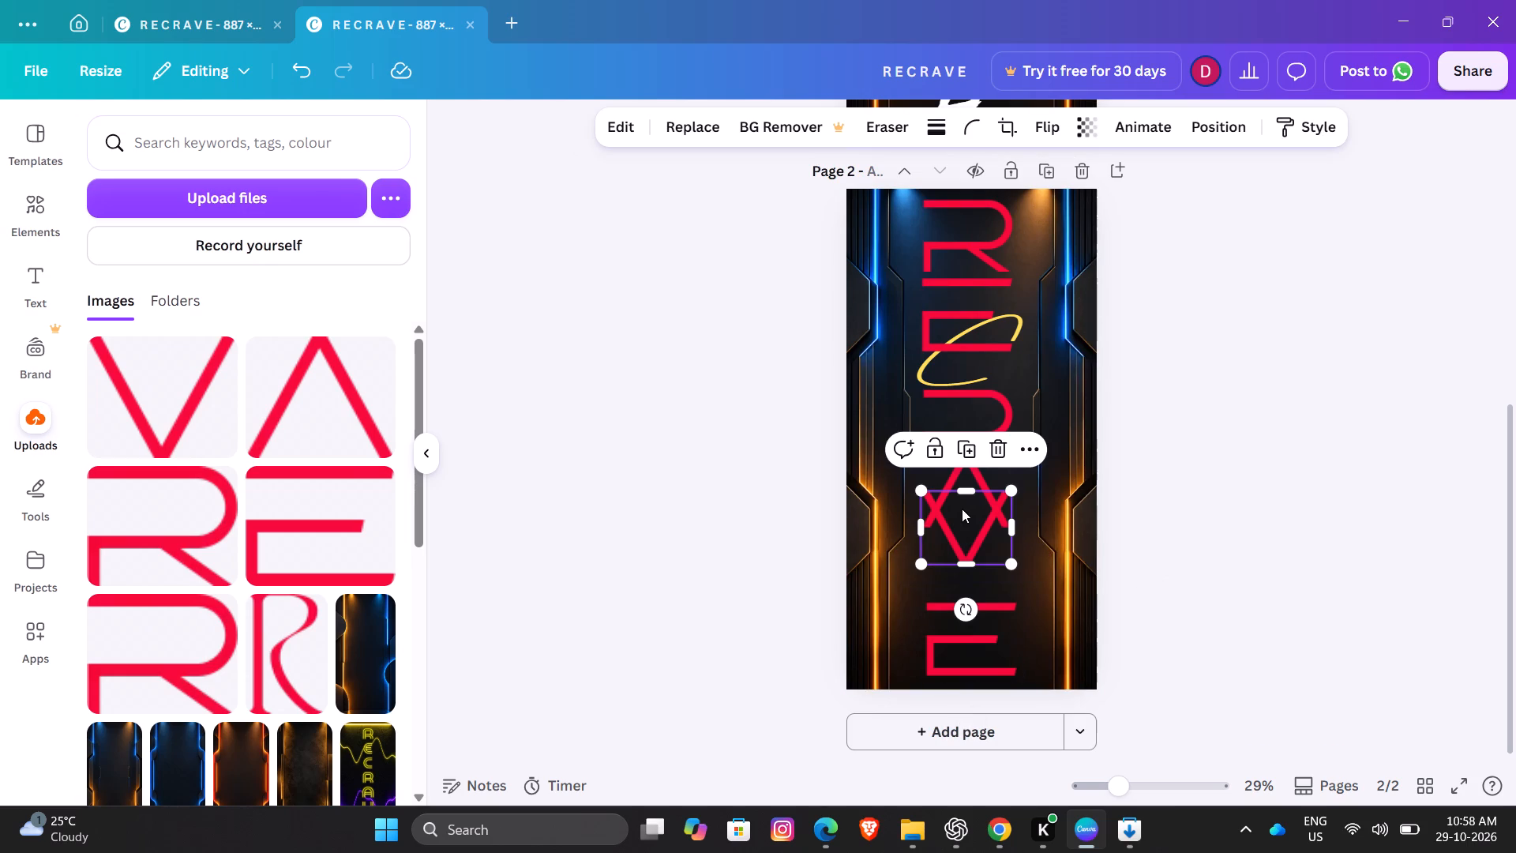
{"action": "left_click_drag", "start_coordinate": [962, 509], "coordinate": [959, 544]}
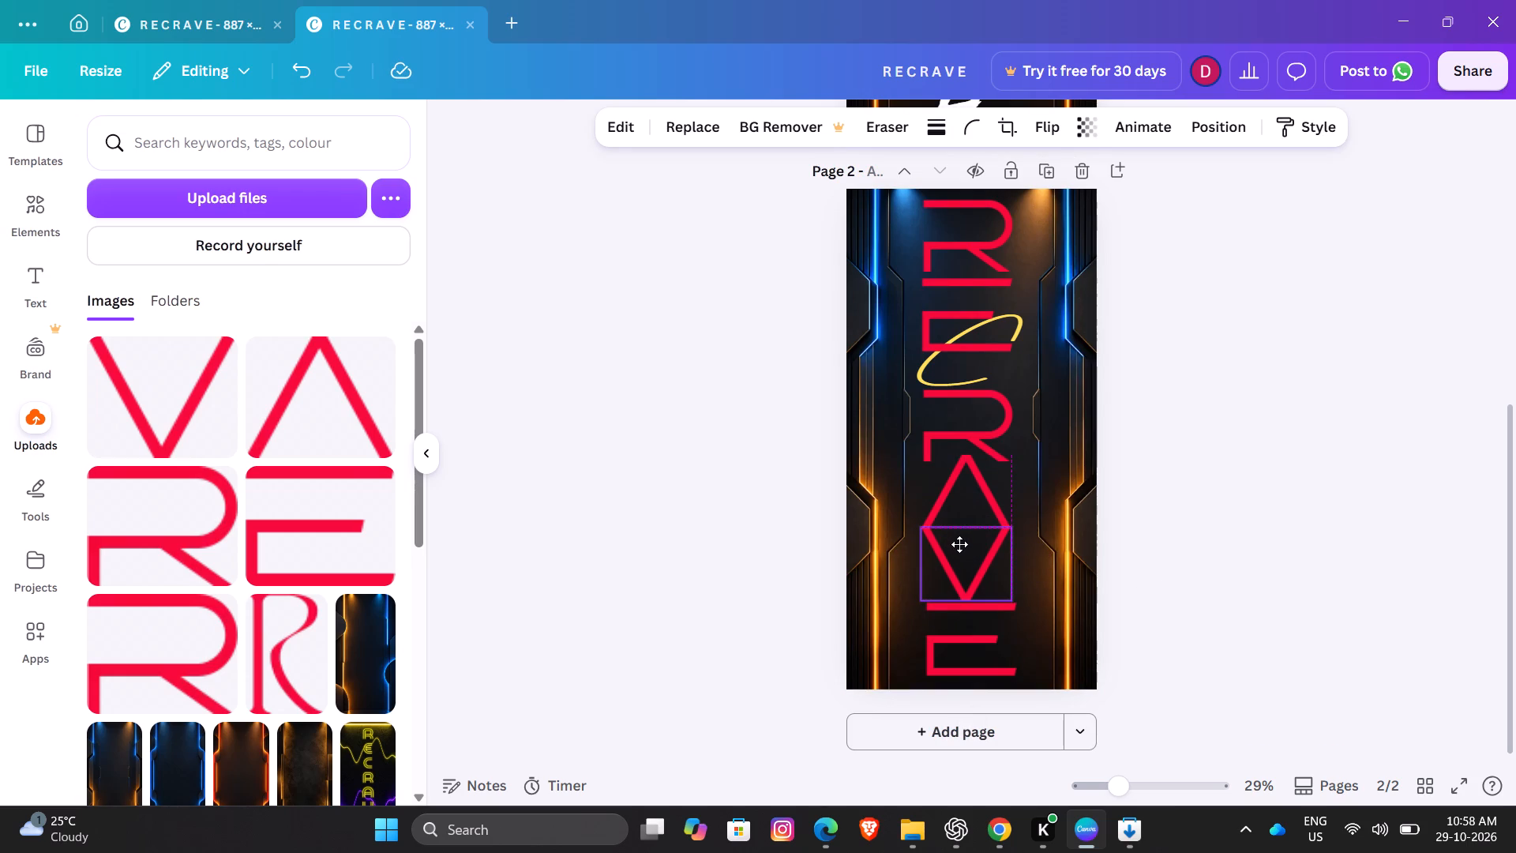
{"action": "left_click_drag", "start_coordinate": [959, 544], "coordinate": [959, 539]}
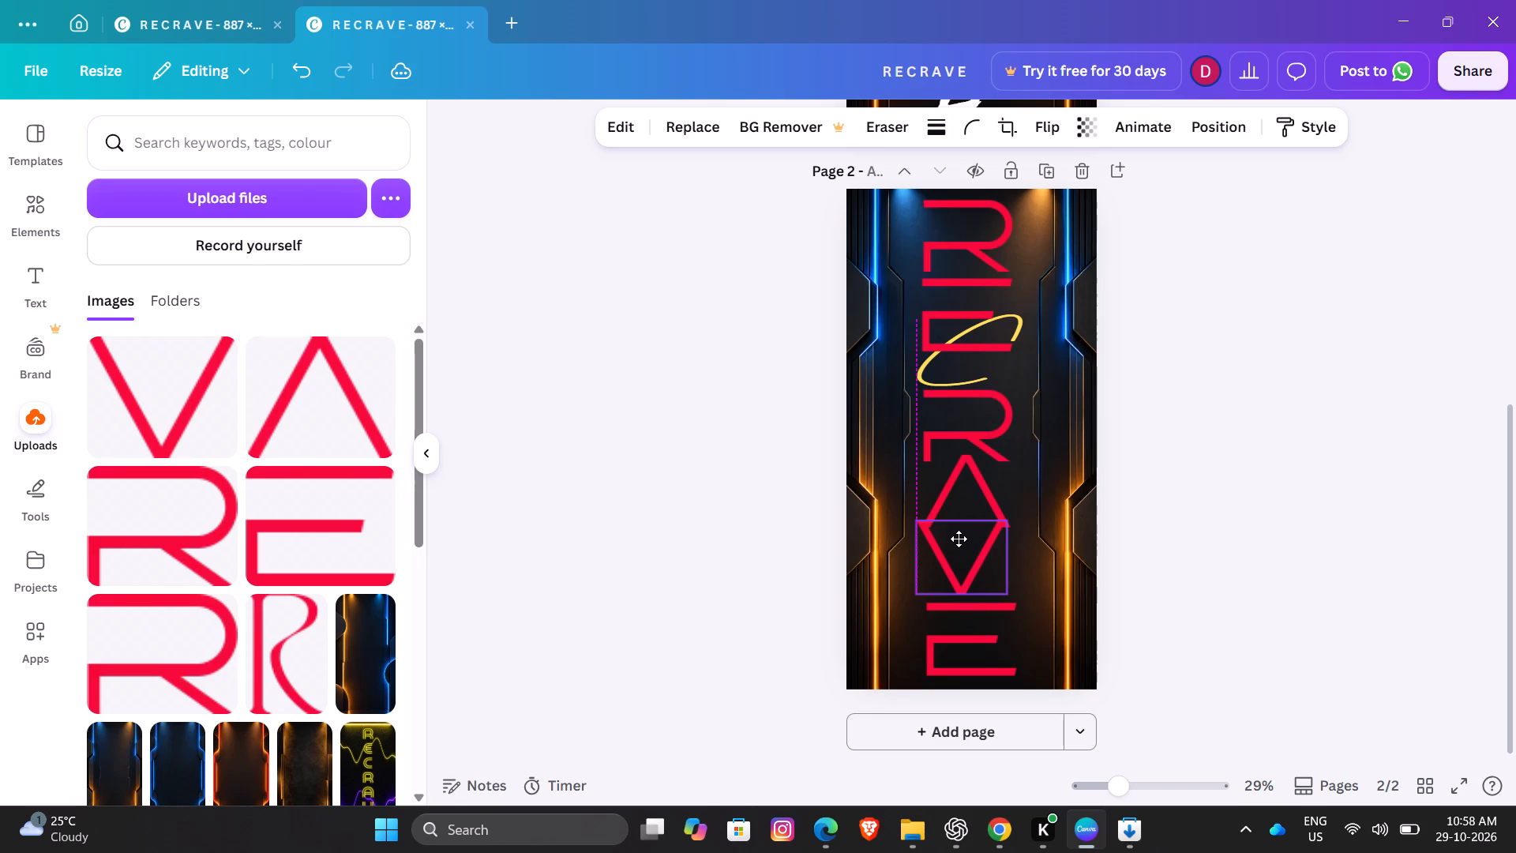
{"action": "left_click_drag", "start_coordinate": [959, 539], "coordinate": [961, 539]}
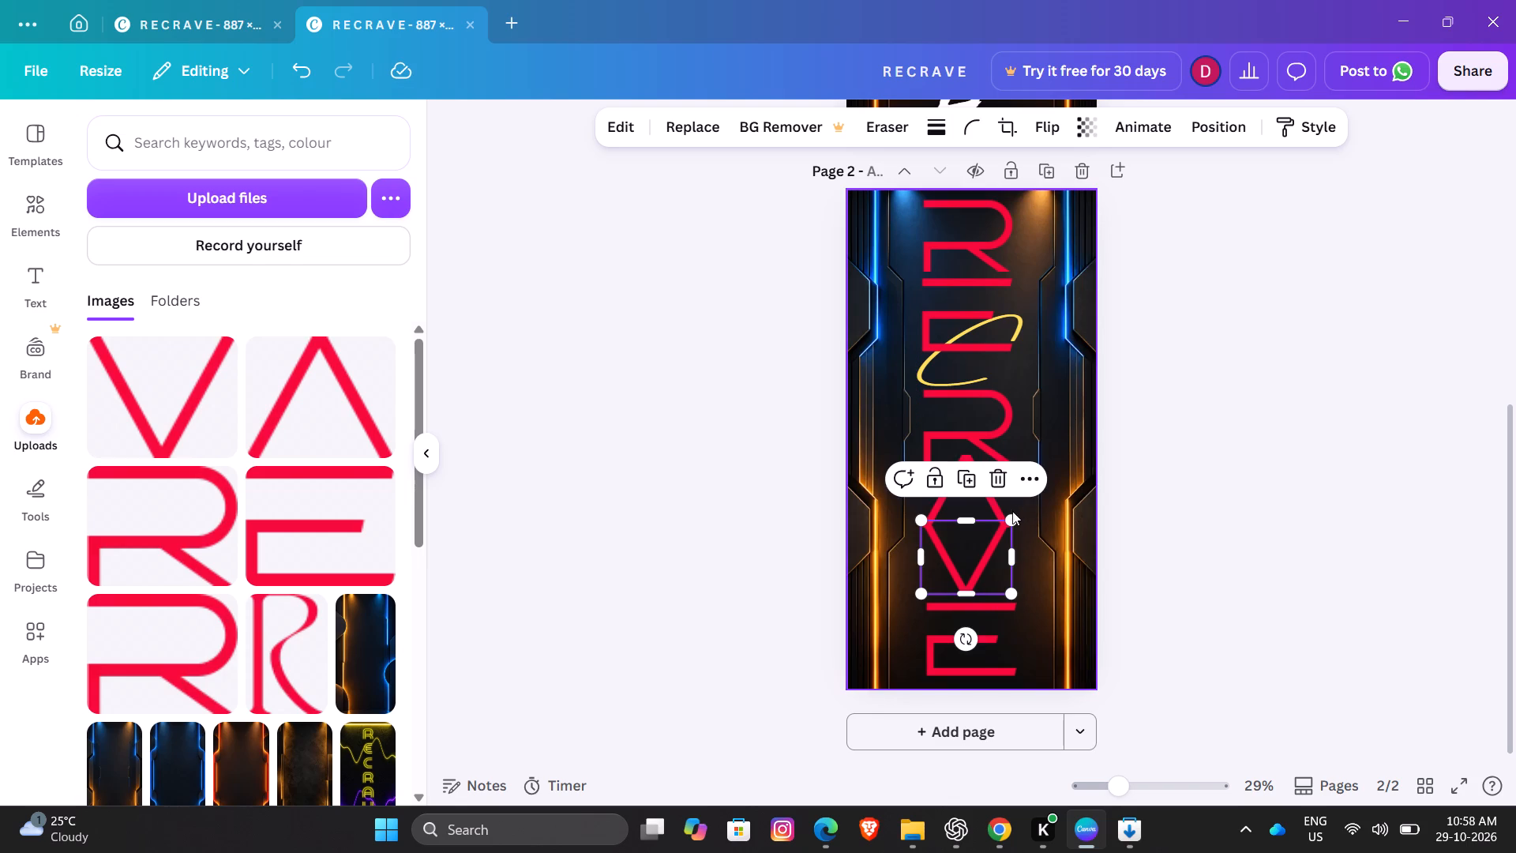
Enlarge the red V slightly, compare it against the A and R, and centre it between the A and bottom E.
{"action": "left_click_drag", "start_coordinate": [1010, 513], "coordinate": [1016, 502]}
{"action": "left_click_drag", "start_coordinate": [979, 552], "coordinate": [981, 504]}
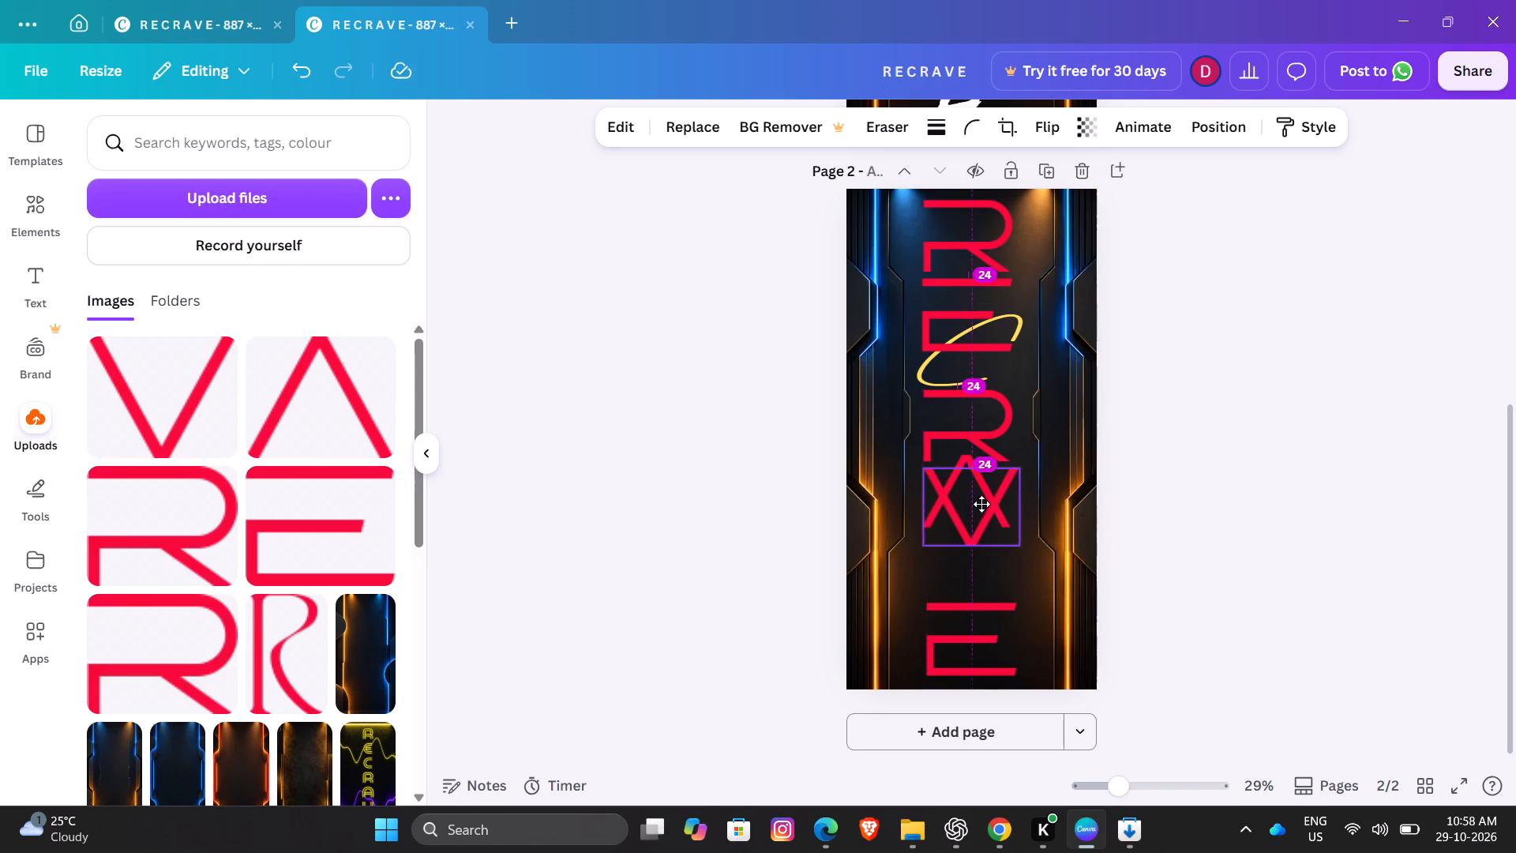
{"action": "left_click_drag", "start_coordinate": [981, 504], "coordinate": [978, 479]}
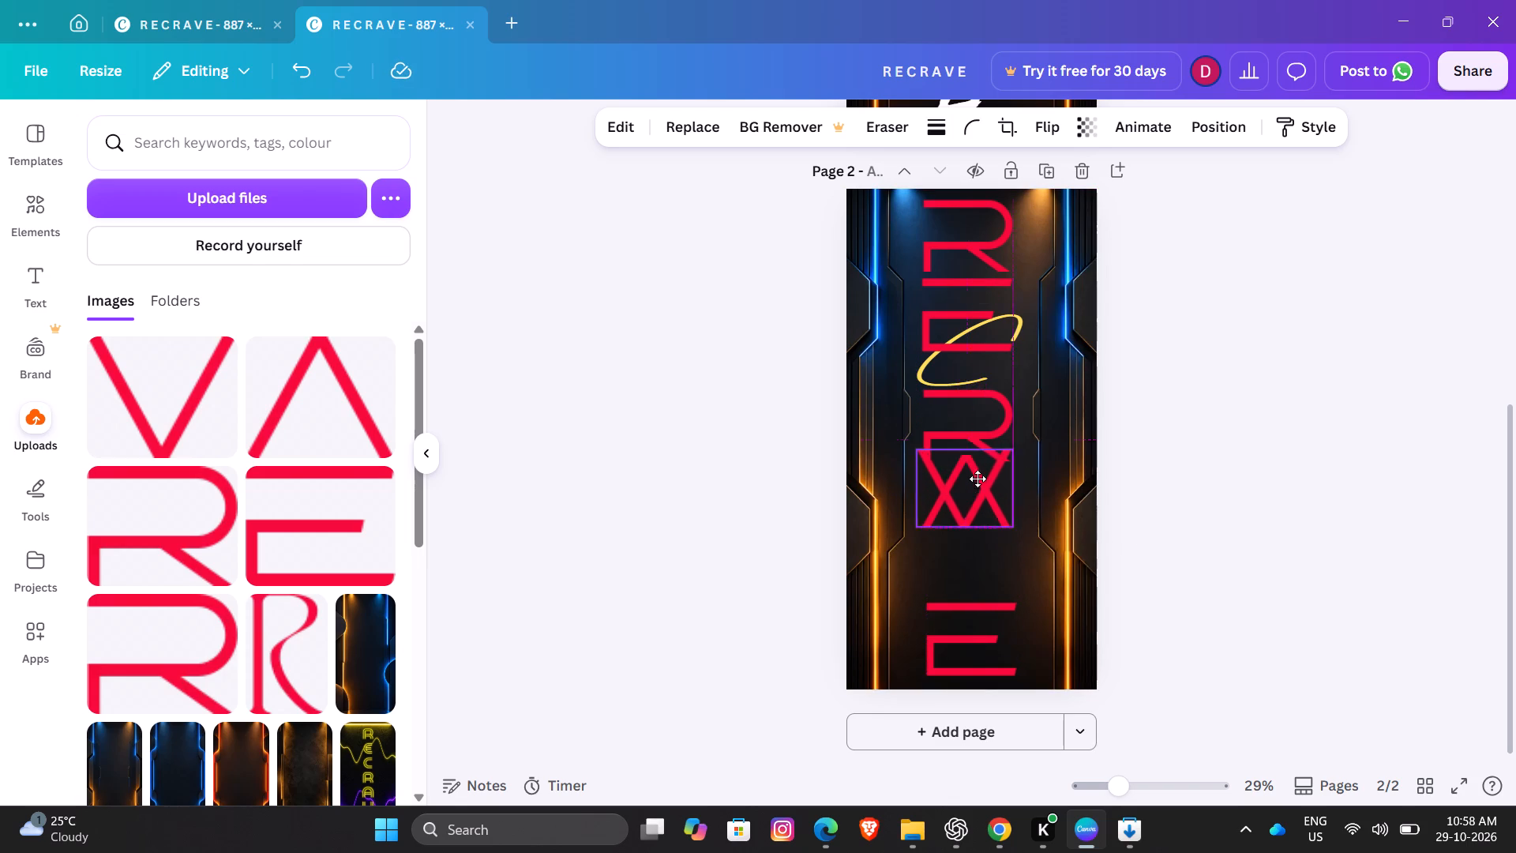
{"action": "left_click_drag", "start_coordinate": [978, 479], "coordinate": [970, 426]}
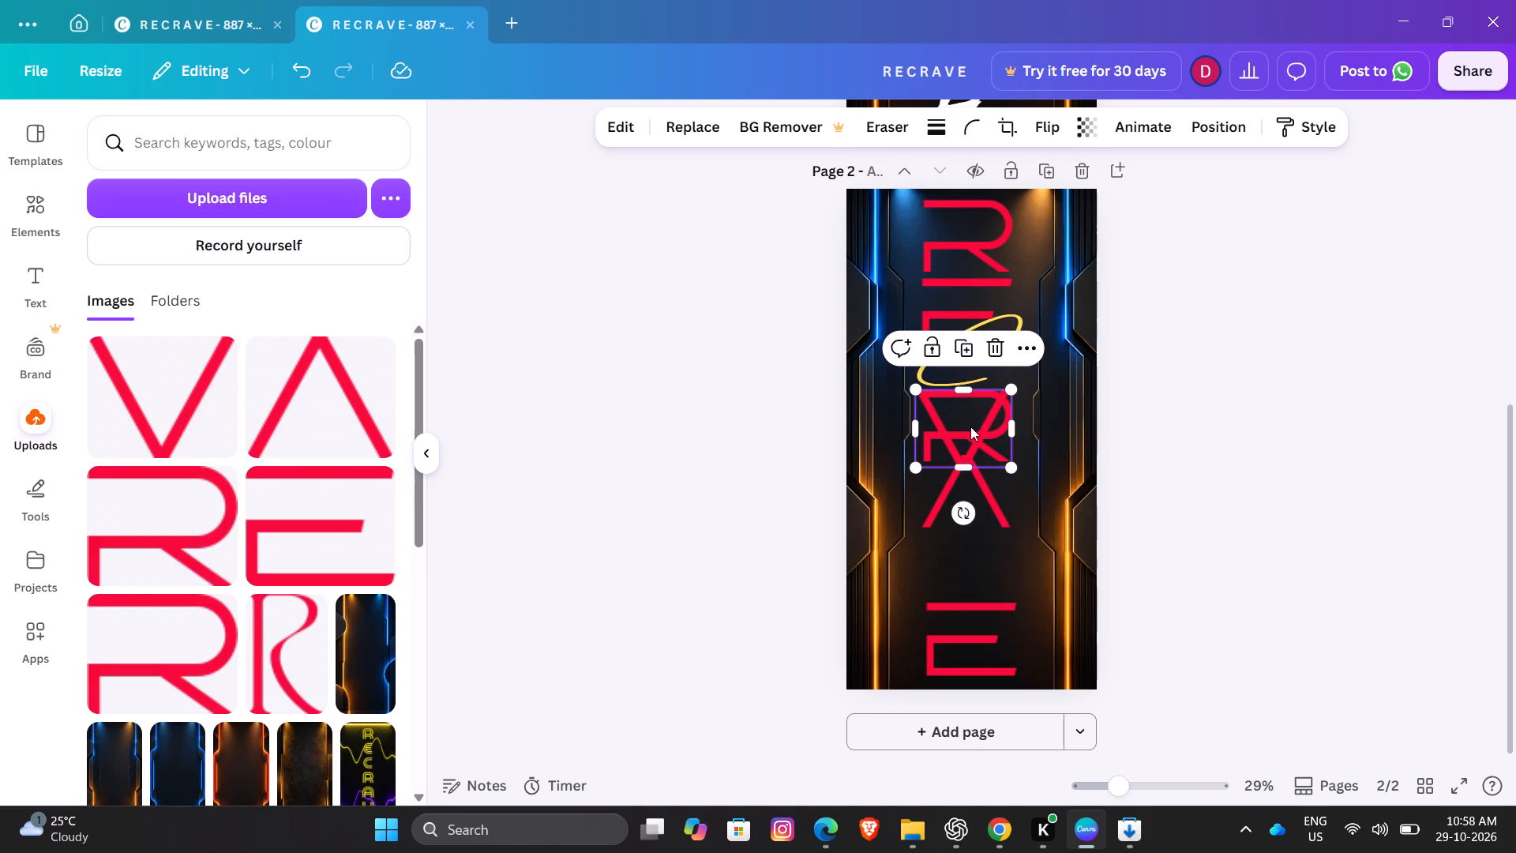
{"action": "left_click_drag", "start_coordinate": [1011, 462], "coordinate": [1023, 470]}
{"action": "left_click_drag", "start_coordinate": [1023, 470], "coordinate": [1008, 472]}
{"action": "left_click_drag", "start_coordinate": [968, 431], "coordinate": [981, 564]}
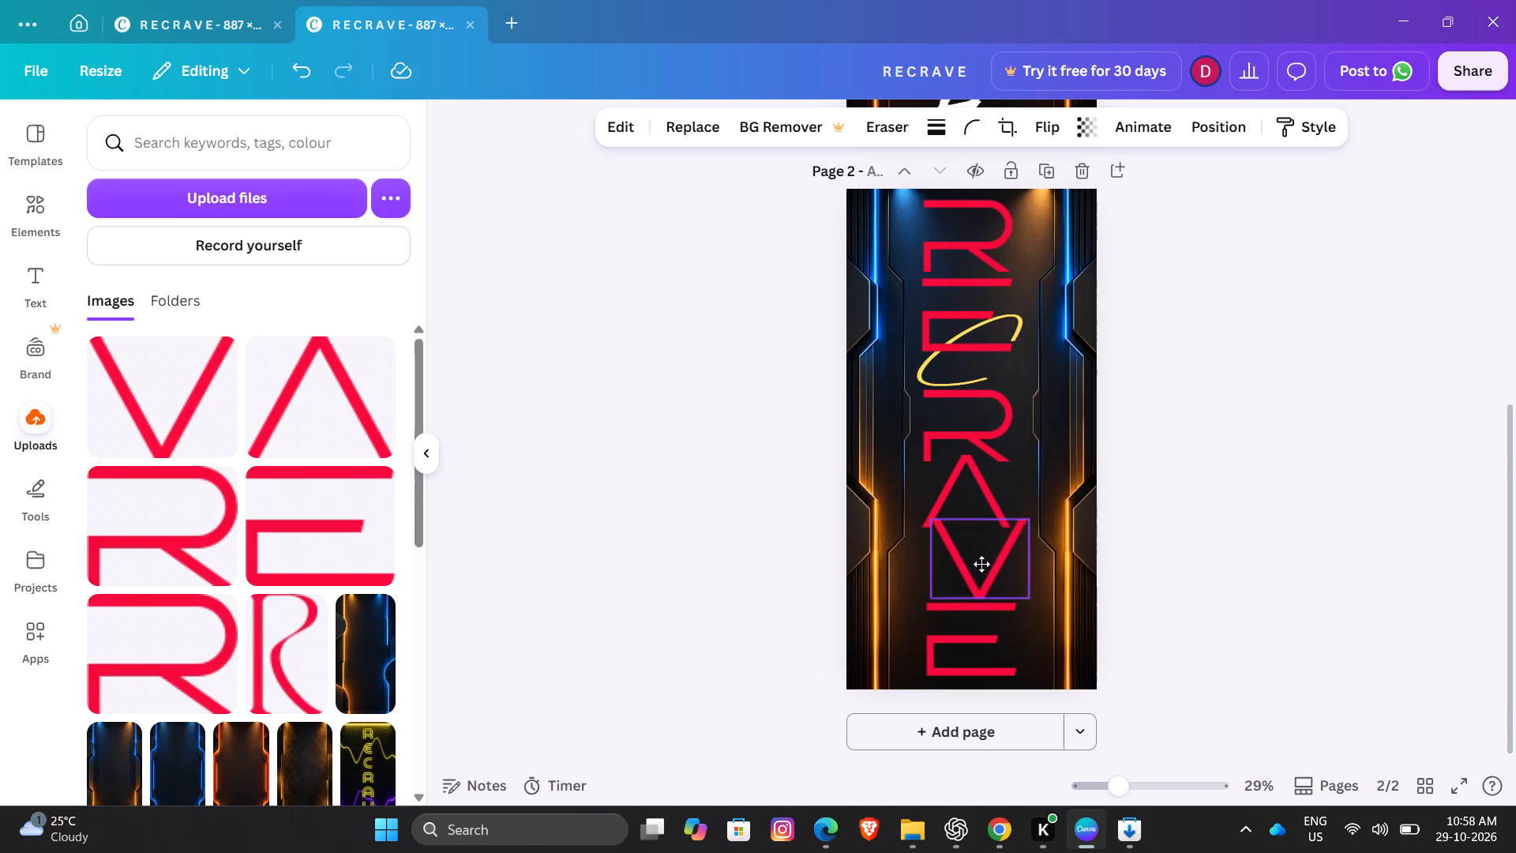
{"action": "left_click_drag", "start_coordinate": [981, 564], "coordinate": [970, 561]}
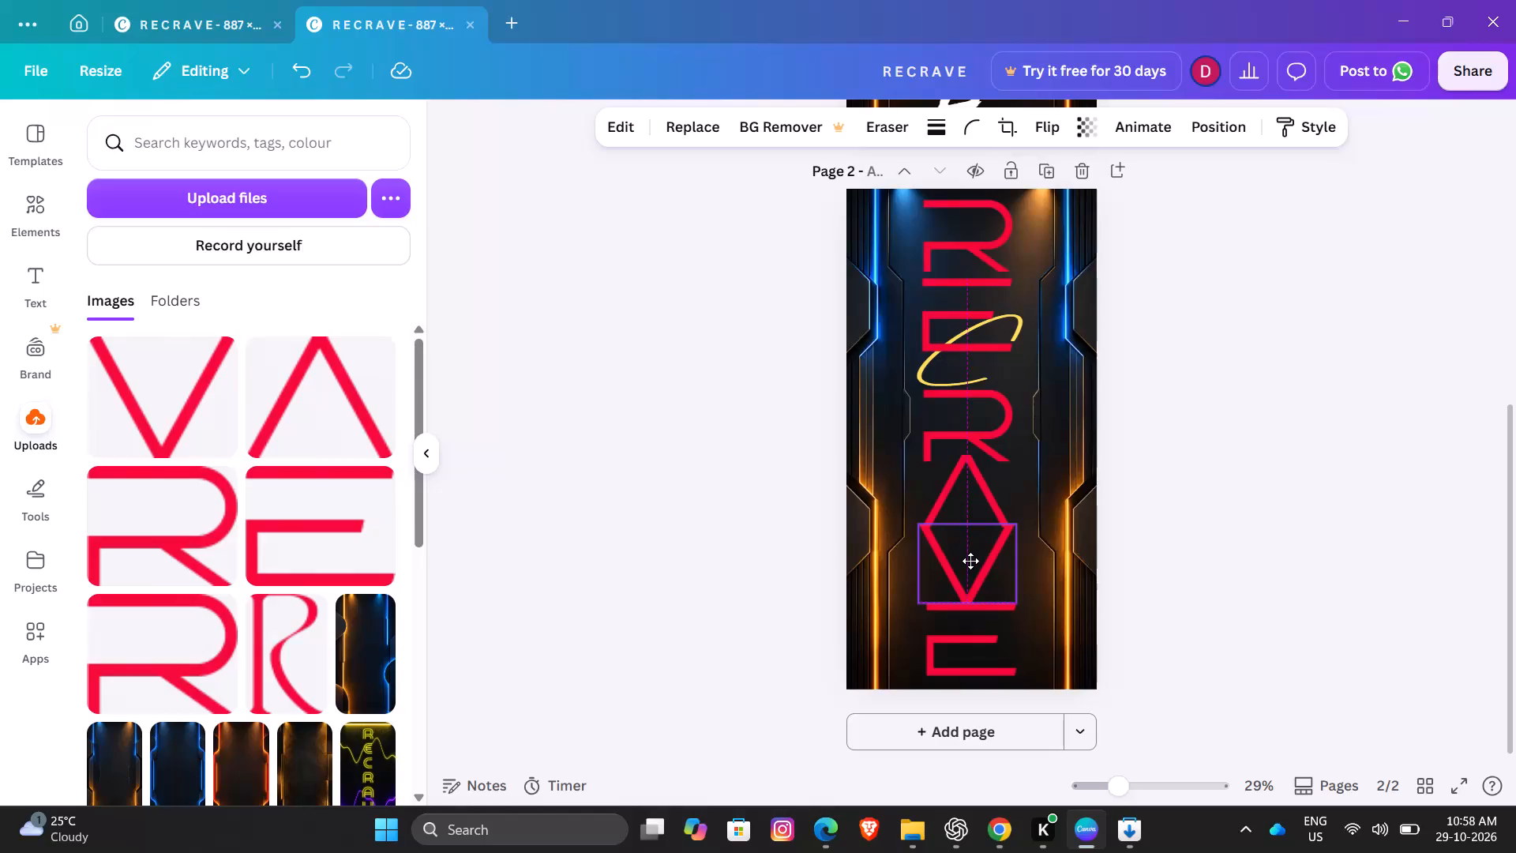
{"action": "left_click_drag", "start_coordinate": [970, 561], "coordinate": [970, 557]}
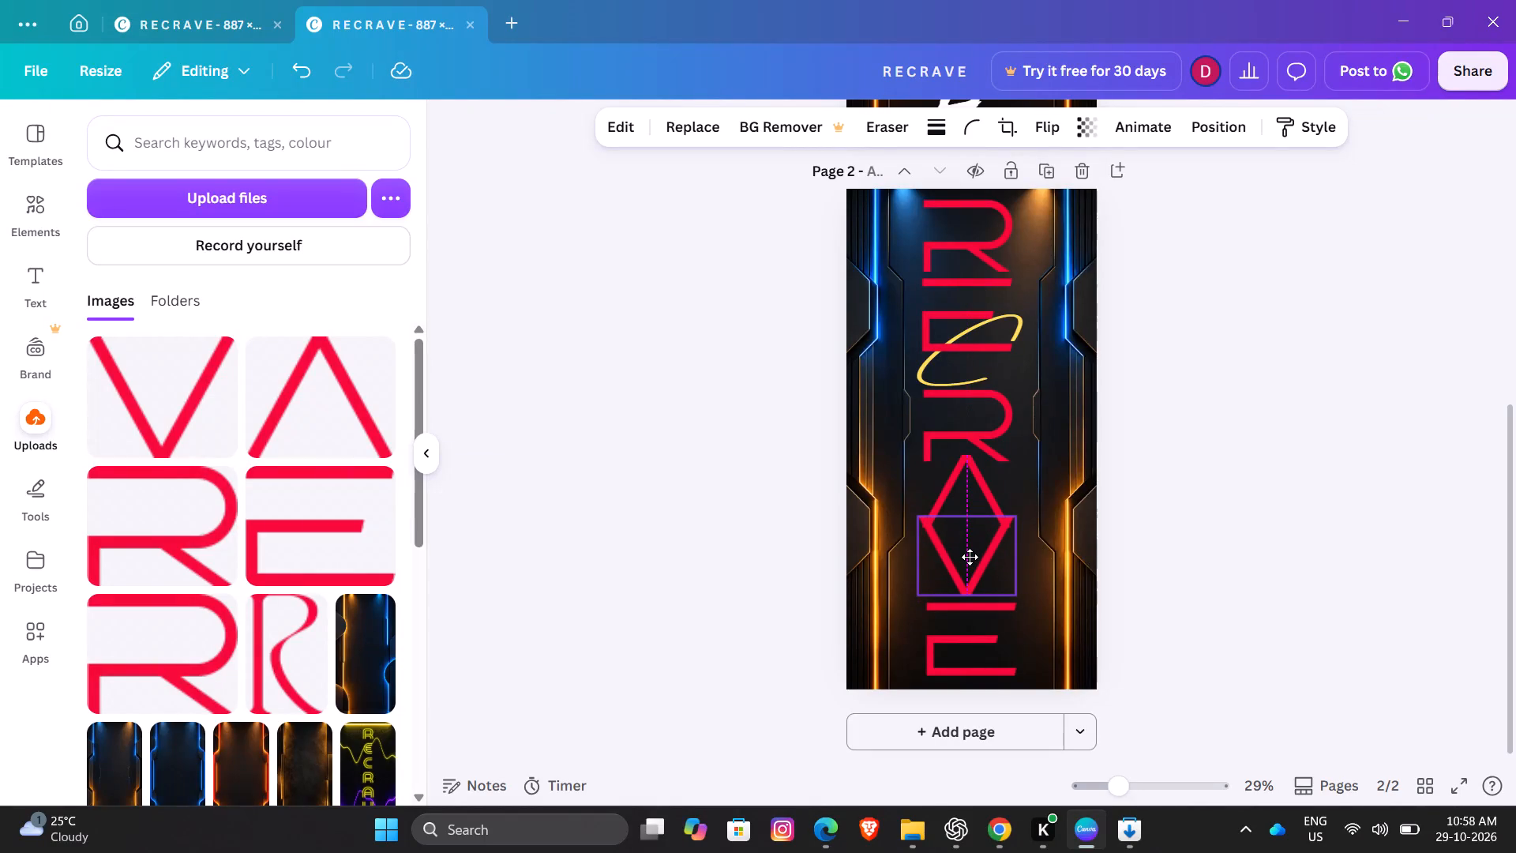
{"action": "left_click_drag", "start_coordinate": [970, 557], "coordinate": [970, 556]}
{"action": "left_click", "coordinate": [1175, 449]}
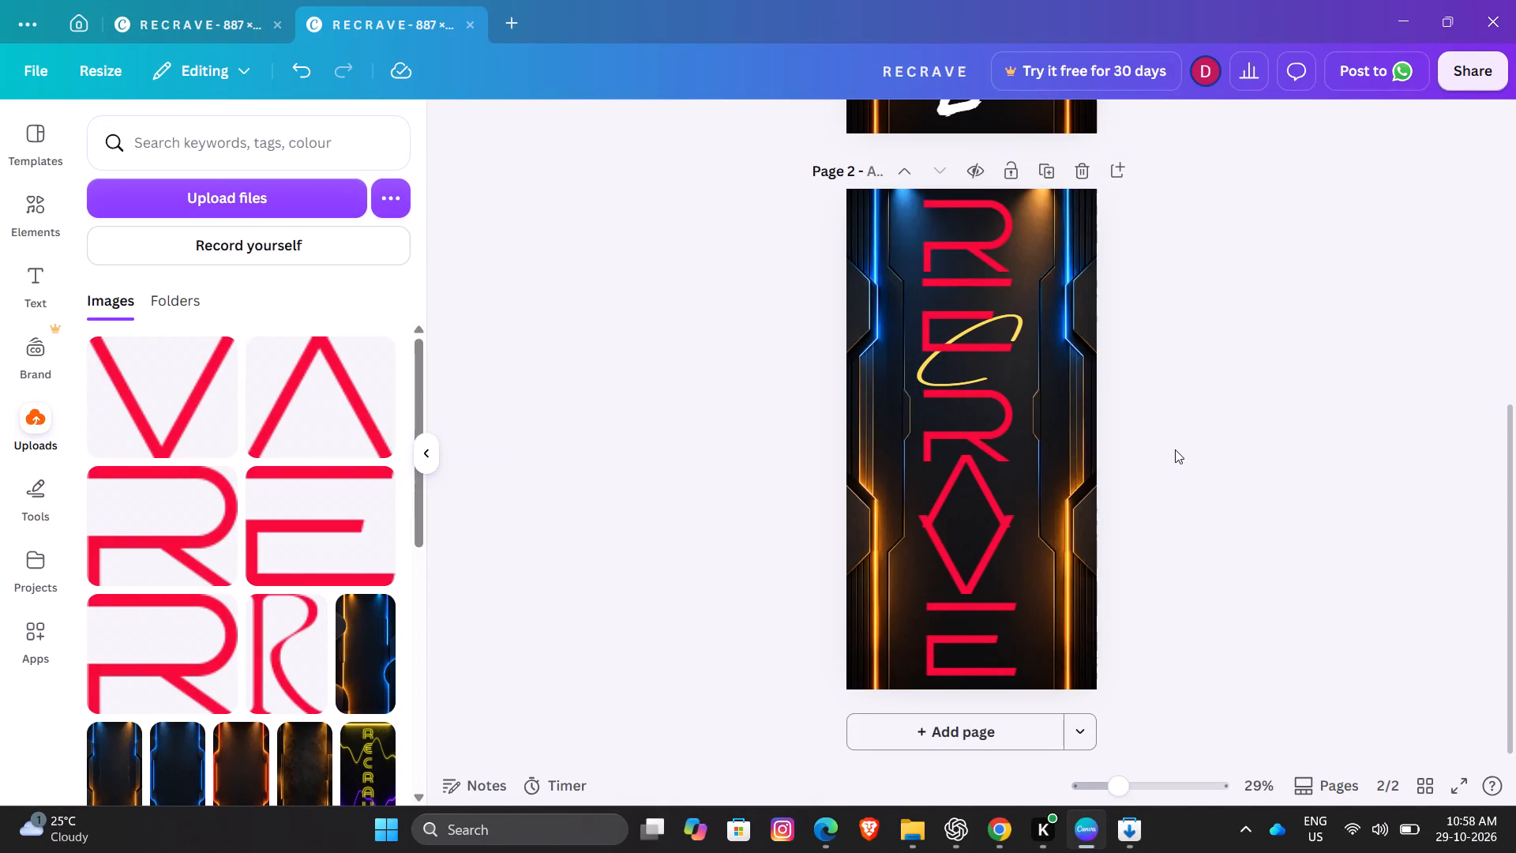
Resize the red A to about 332 × 268 to match the V, and overlap its legs with the V's arms, forming a diamond.
{"action": "left_click", "coordinate": [972, 489]}
{"action": "left_click_drag", "start_coordinate": [972, 489], "coordinate": [970, 557]}
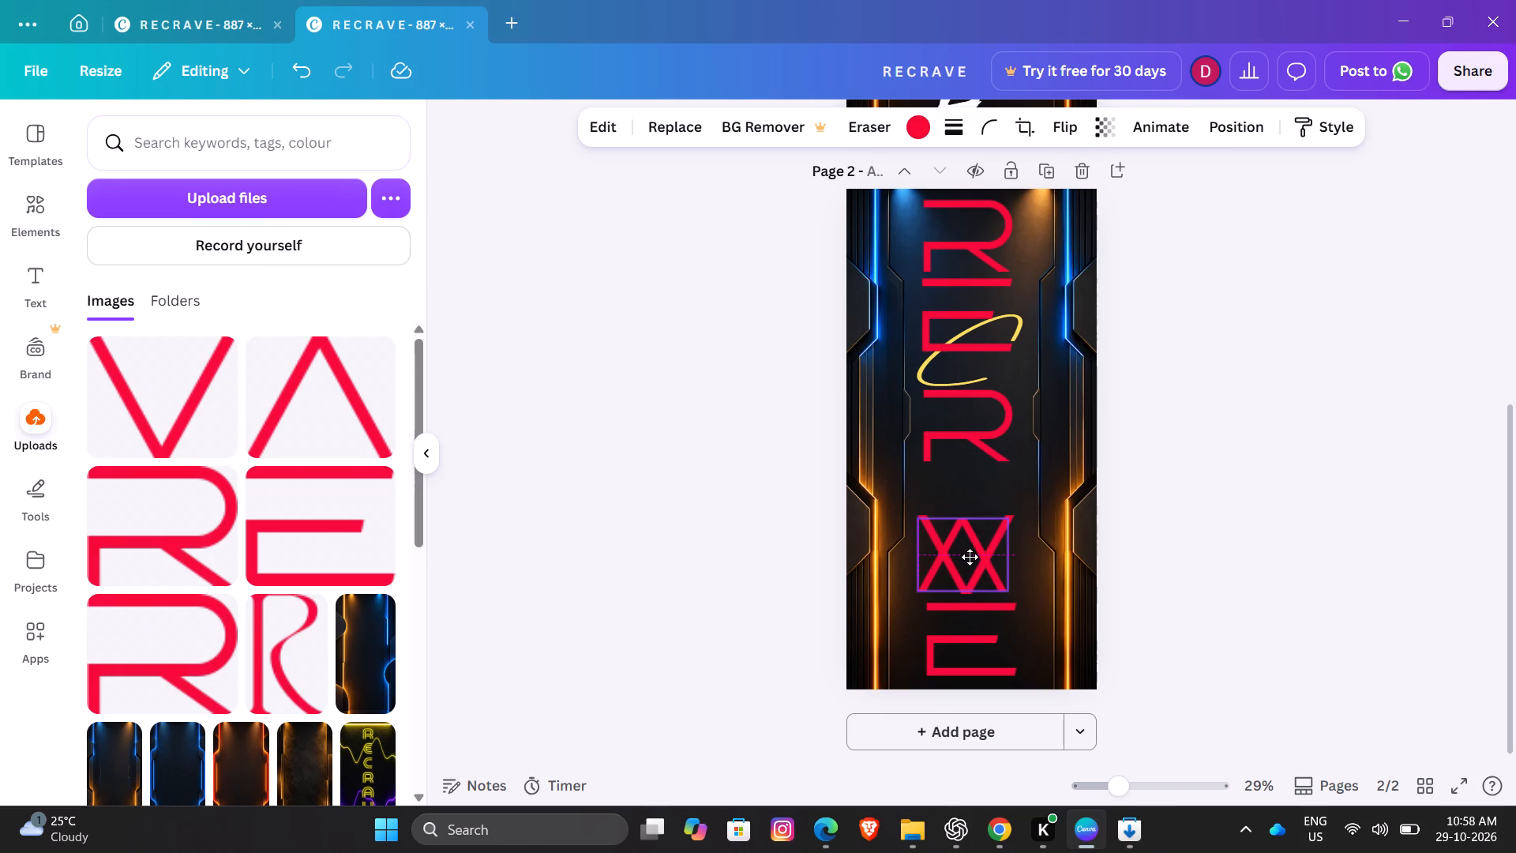
{"action": "left_click_drag", "start_coordinate": [970, 557], "coordinate": [967, 554]}
{"action": "left_click_drag", "start_coordinate": [1007, 588], "coordinate": [1019, 596]}
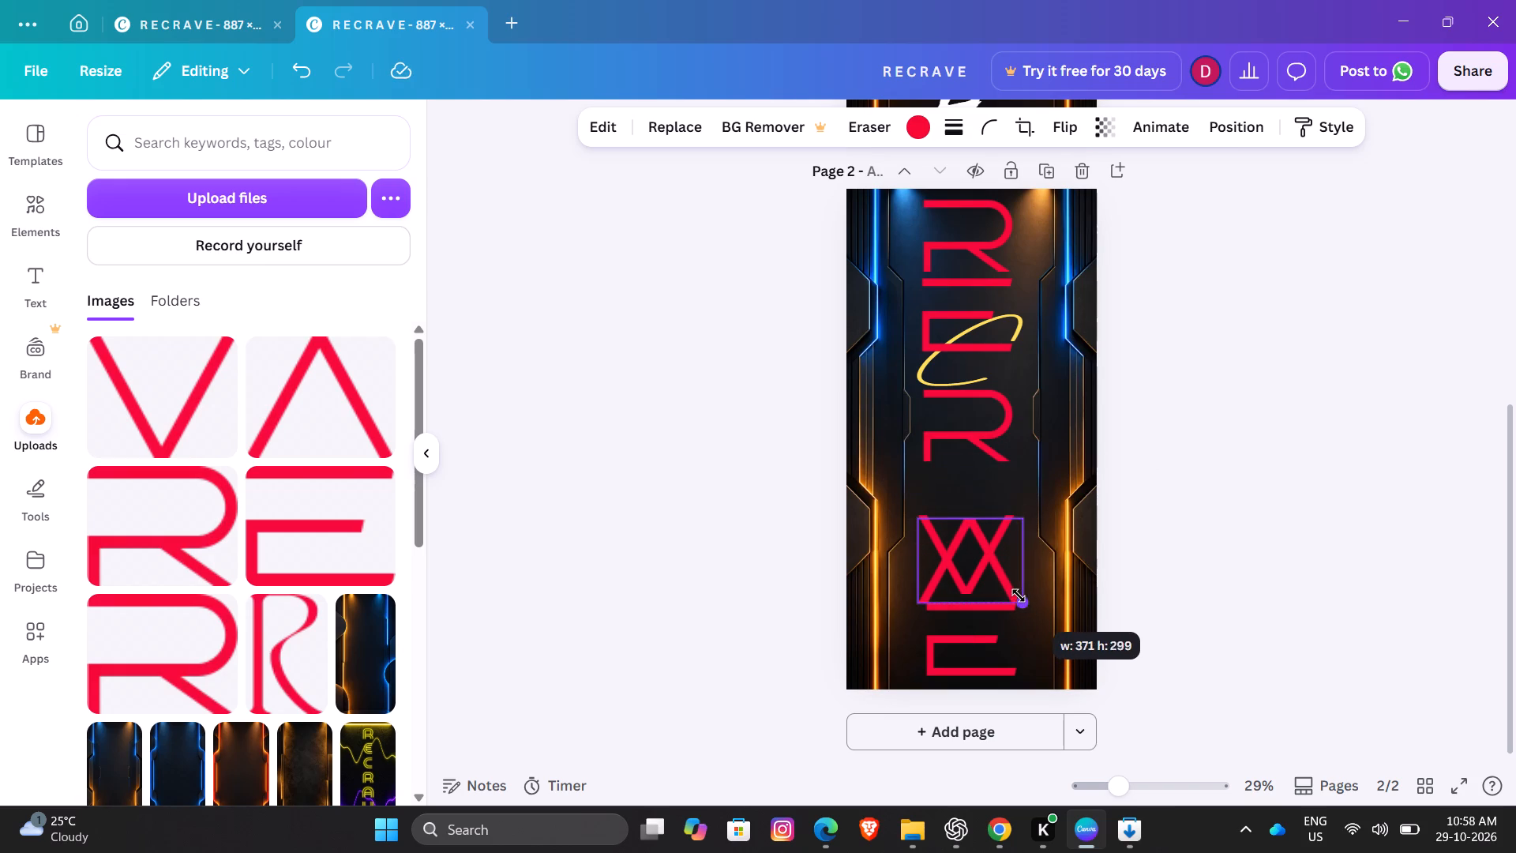
{"action": "left_click_drag", "start_coordinate": [1019, 596], "coordinate": [1011, 590]}
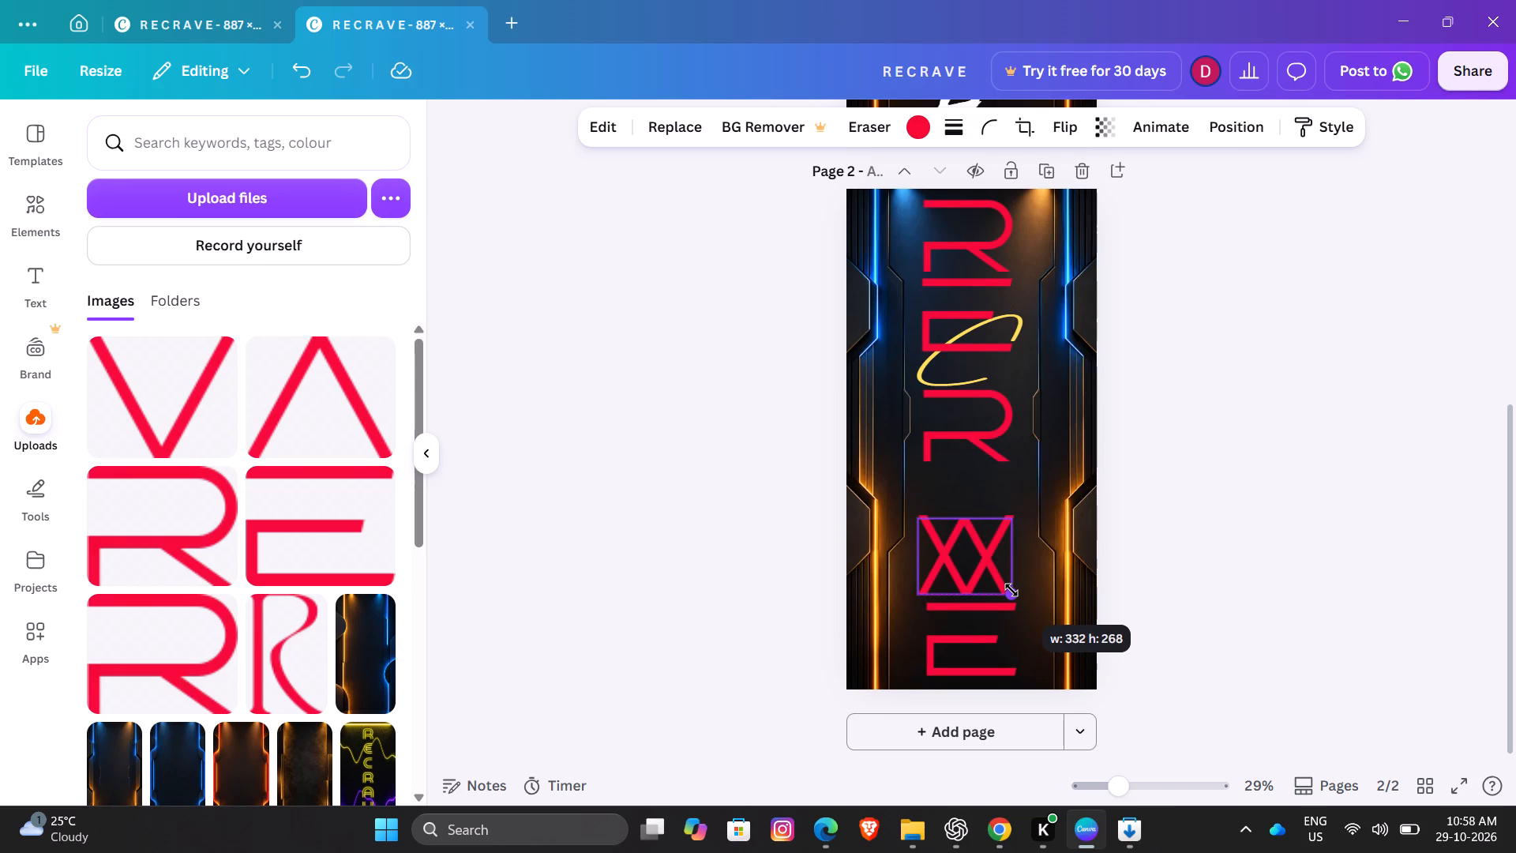
{"action": "left_click_drag", "start_coordinate": [1011, 590], "coordinate": [1015, 590]}
{"action": "left_click_drag", "start_coordinate": [963, 563], "coordinate": [963, 503]}
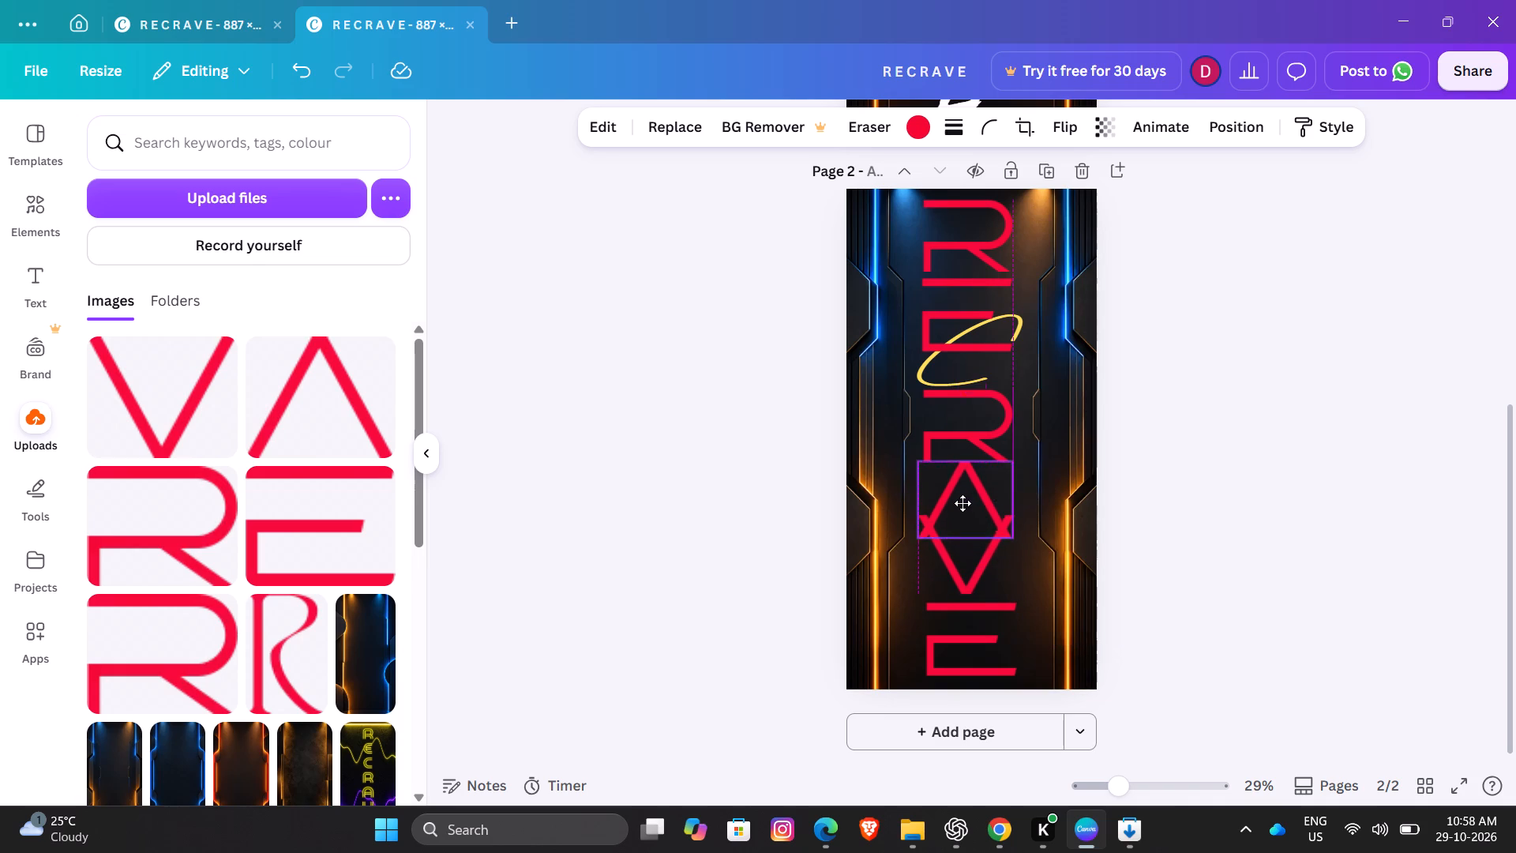
{"action": "left_click_drag", "start_coordinate": [963, 503], "coordinate": [963, 500]}
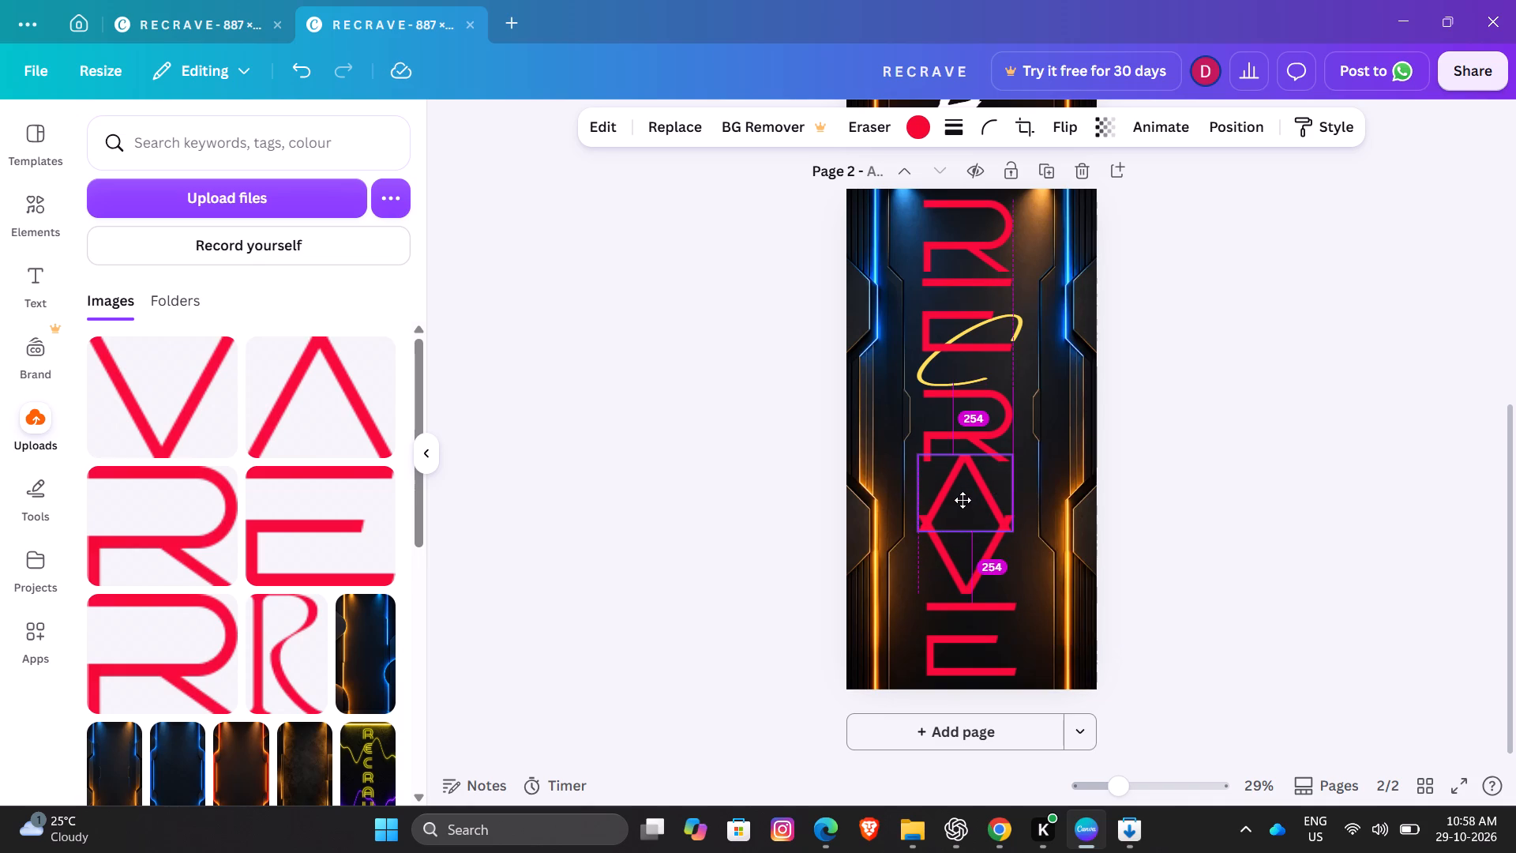
{"action": "left_click_drag", "start_coordinate": [963, 500], "coordinate": [961, 505]}
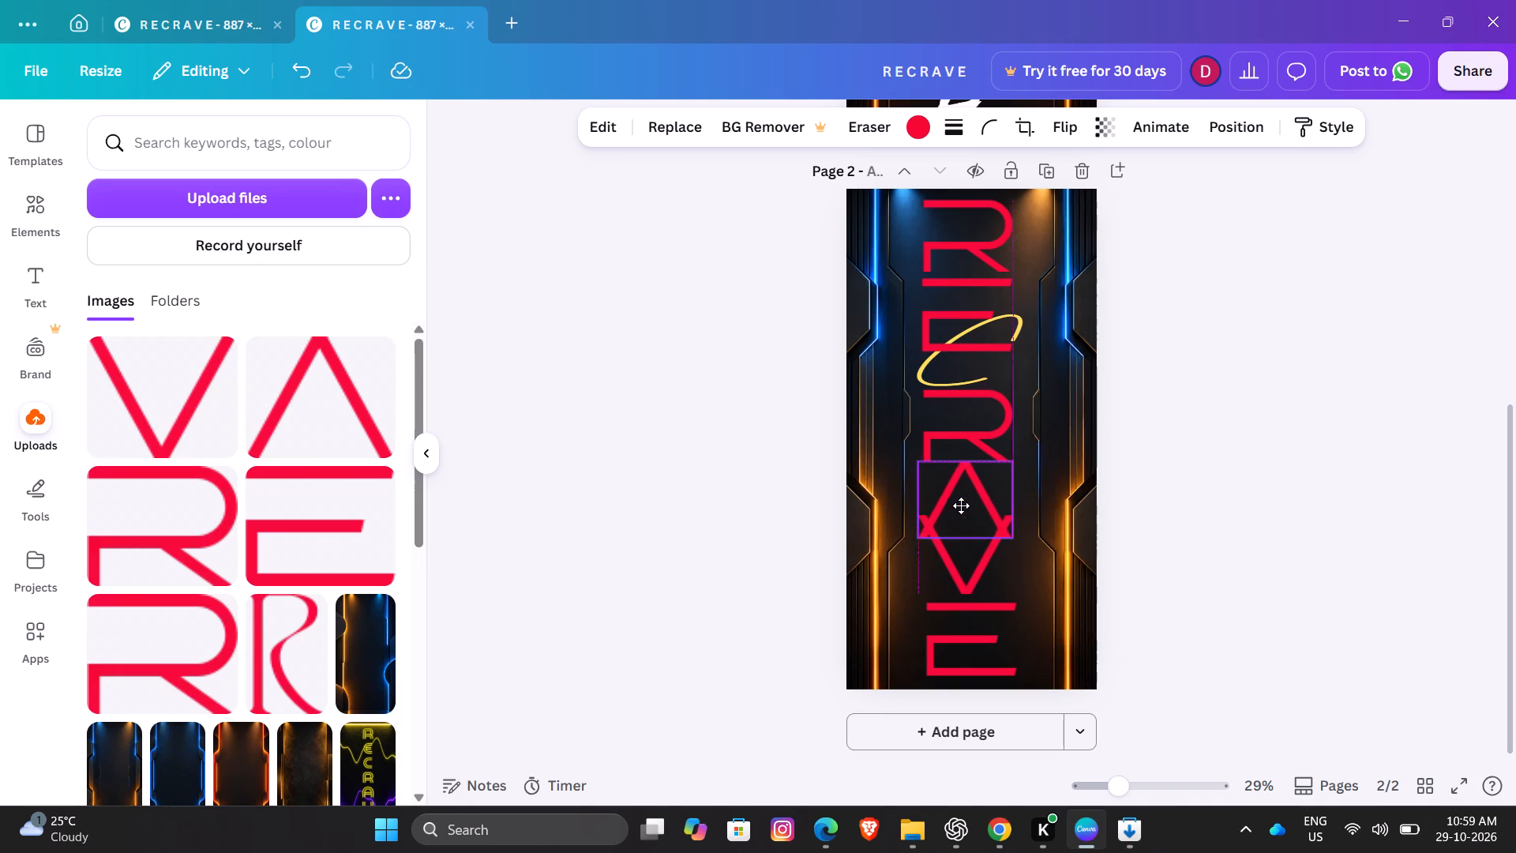
{"action": "left_click_drag", "start_coordinate": [961, 505], "coordinate": [959, 518]}
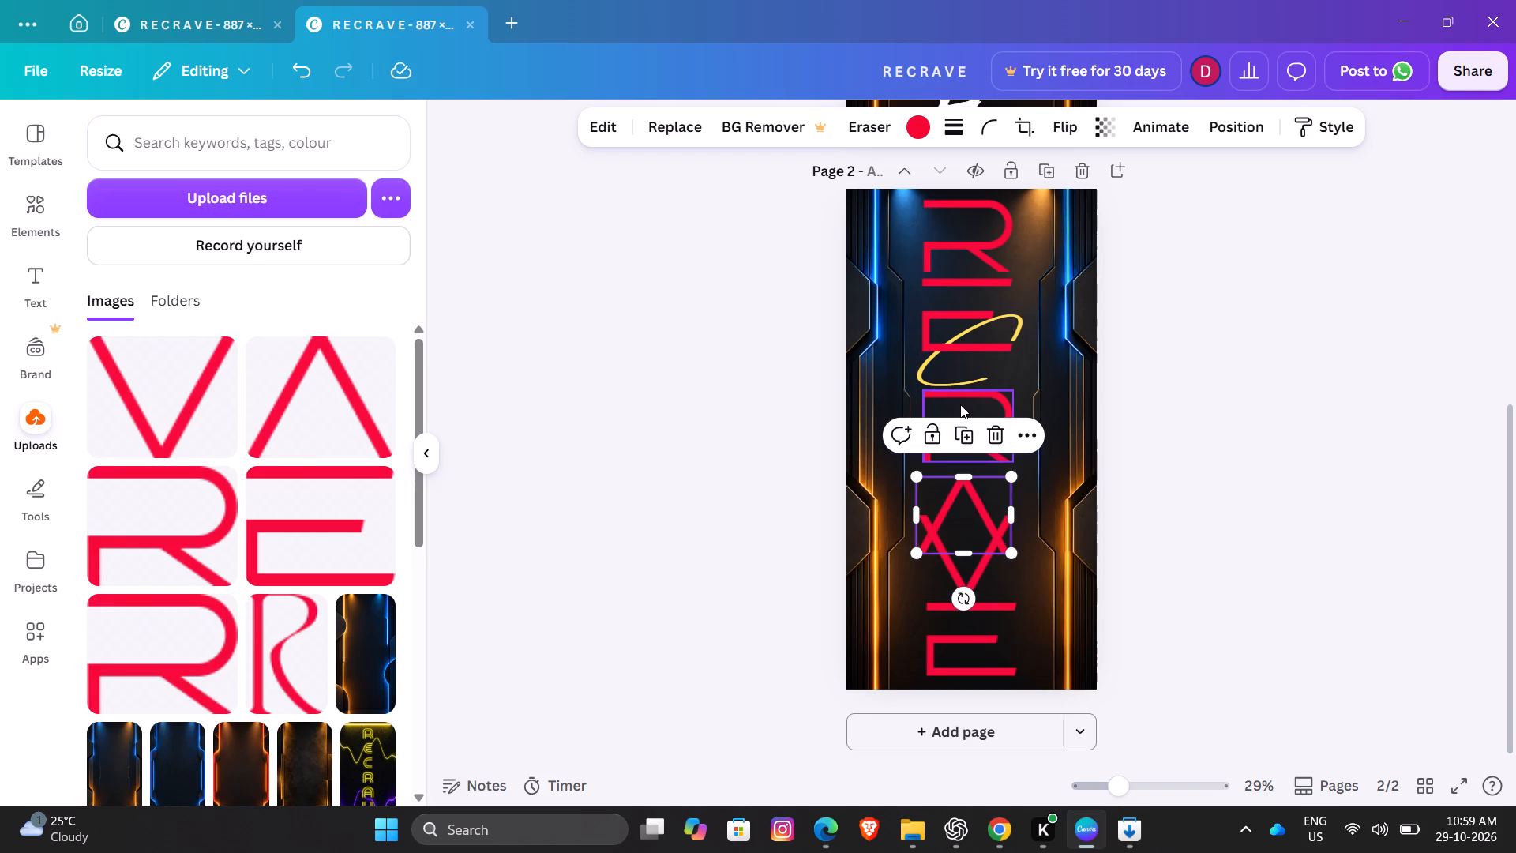
Move the lower red R down slightly so it sits just above the tip of the A.
{"action": "left_click_drag", "start_coordinate": [960, 404], "coordinate": [958, 417]}
{"action": "left_click", "coordinate": [1169, 444]}
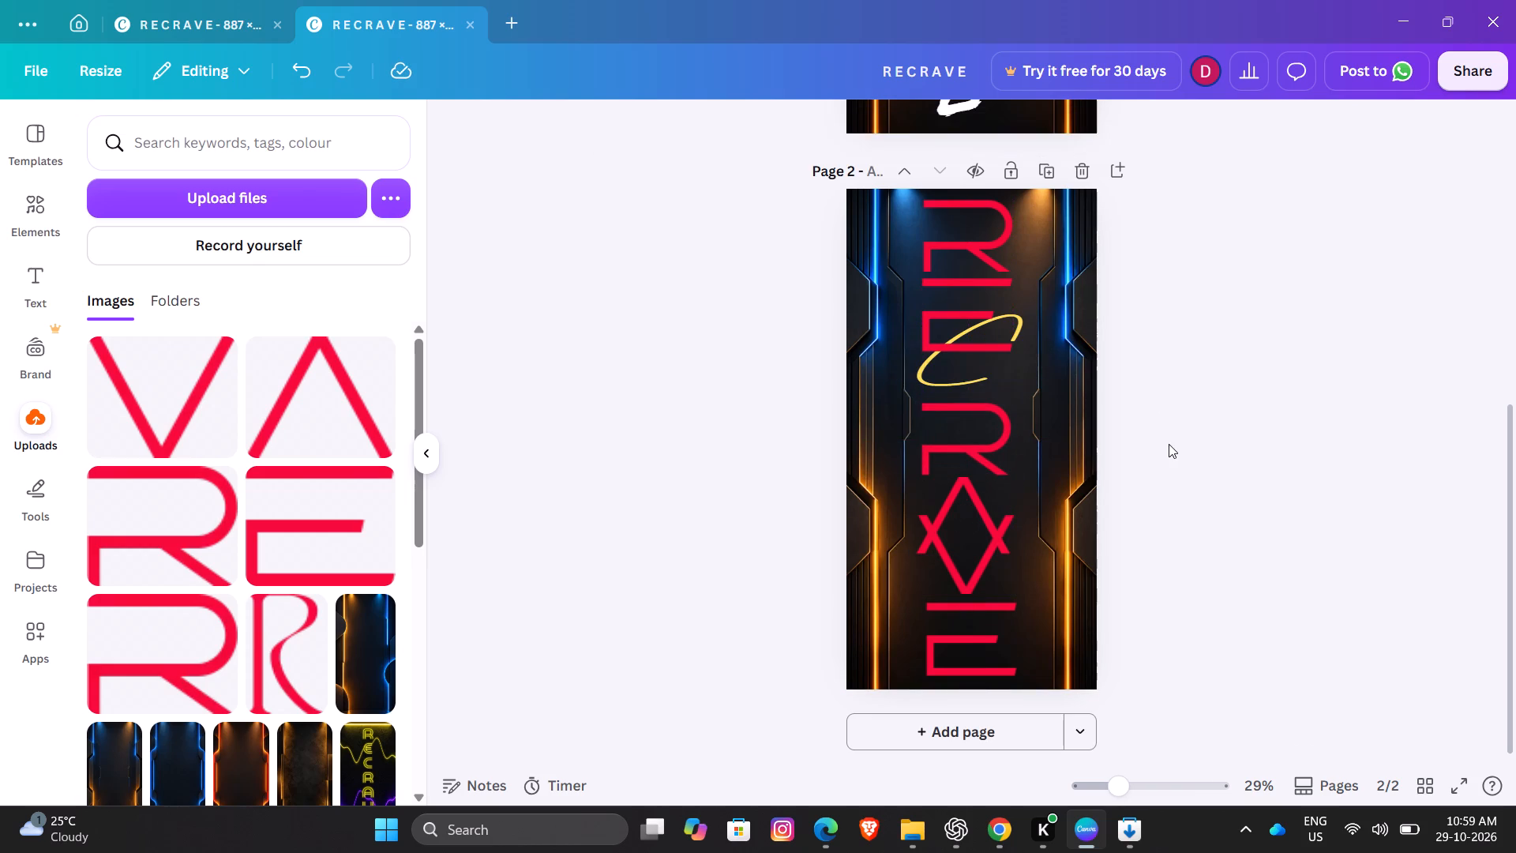
Enlarge the yellow script C to font size 203 and centre it across the upper E, filling the gap above the lower R.
{"action": "left_click_drag", "start_coordinate": [974, 371], "coordinate": [974, 383]}
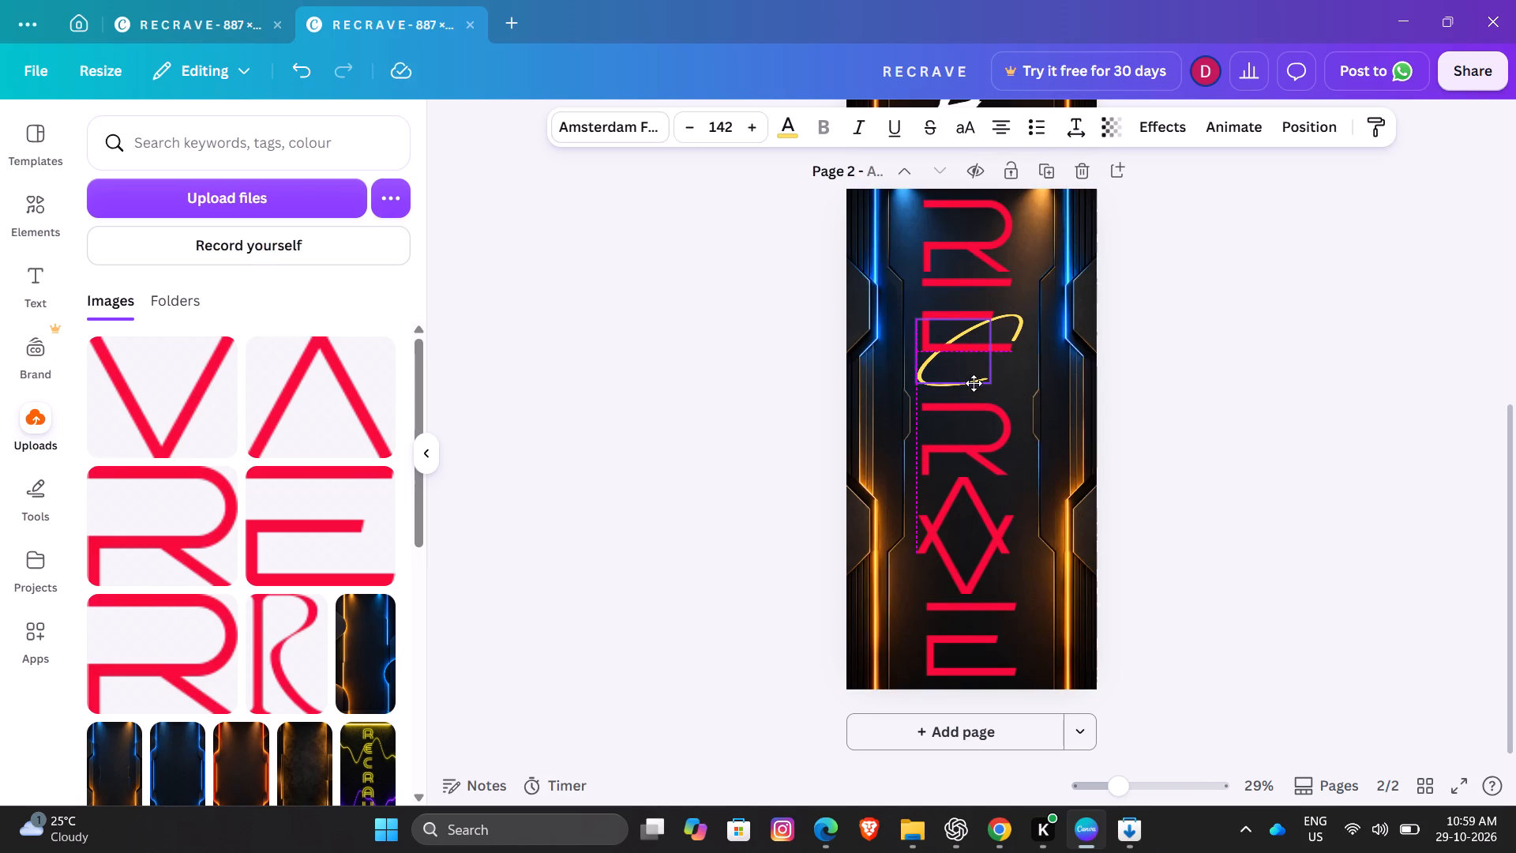
{"action": "left_click_drag", "start_coordinate": [974, 383], "coordinate": [968, 381]}
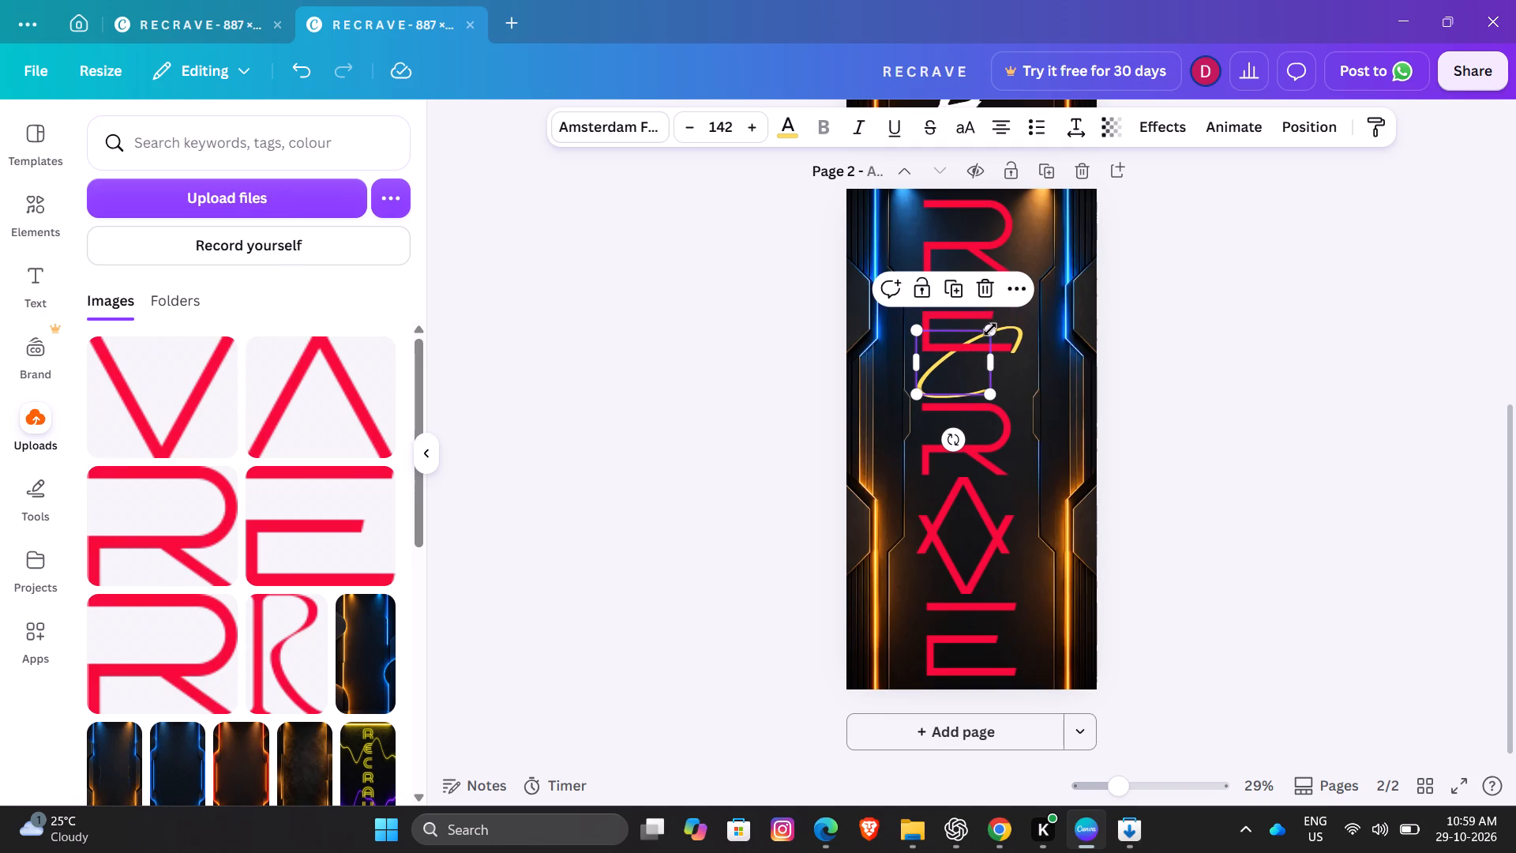
{"action": "left_click_drag", "start_coordinate": [989, 323], "coordinate": [1003, 275]}
{"action": "left_click_drag", "start_coordinate": [981, 364], "coordinate": [959, 363]}
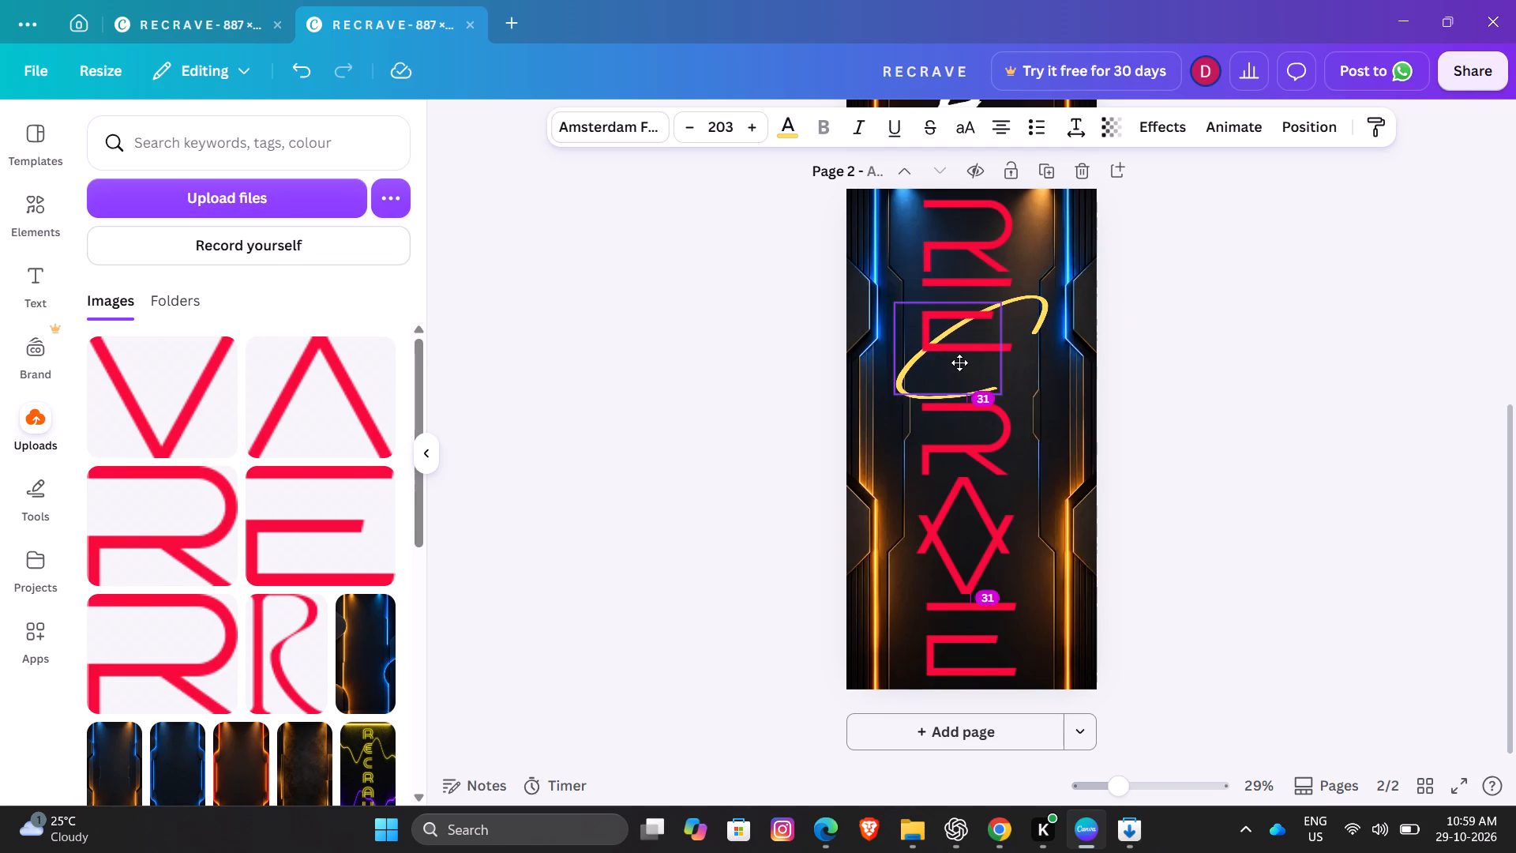
{"action": "left_click_drag", "start_coordinate": [959, 363], "coordinate": [966, 360]}
{"action": "left_click_drag", "start_coordinate": [985, 366], "coordinate": [965, 366]}
{"action": "left_click", "coordinate": [1276, 445]}
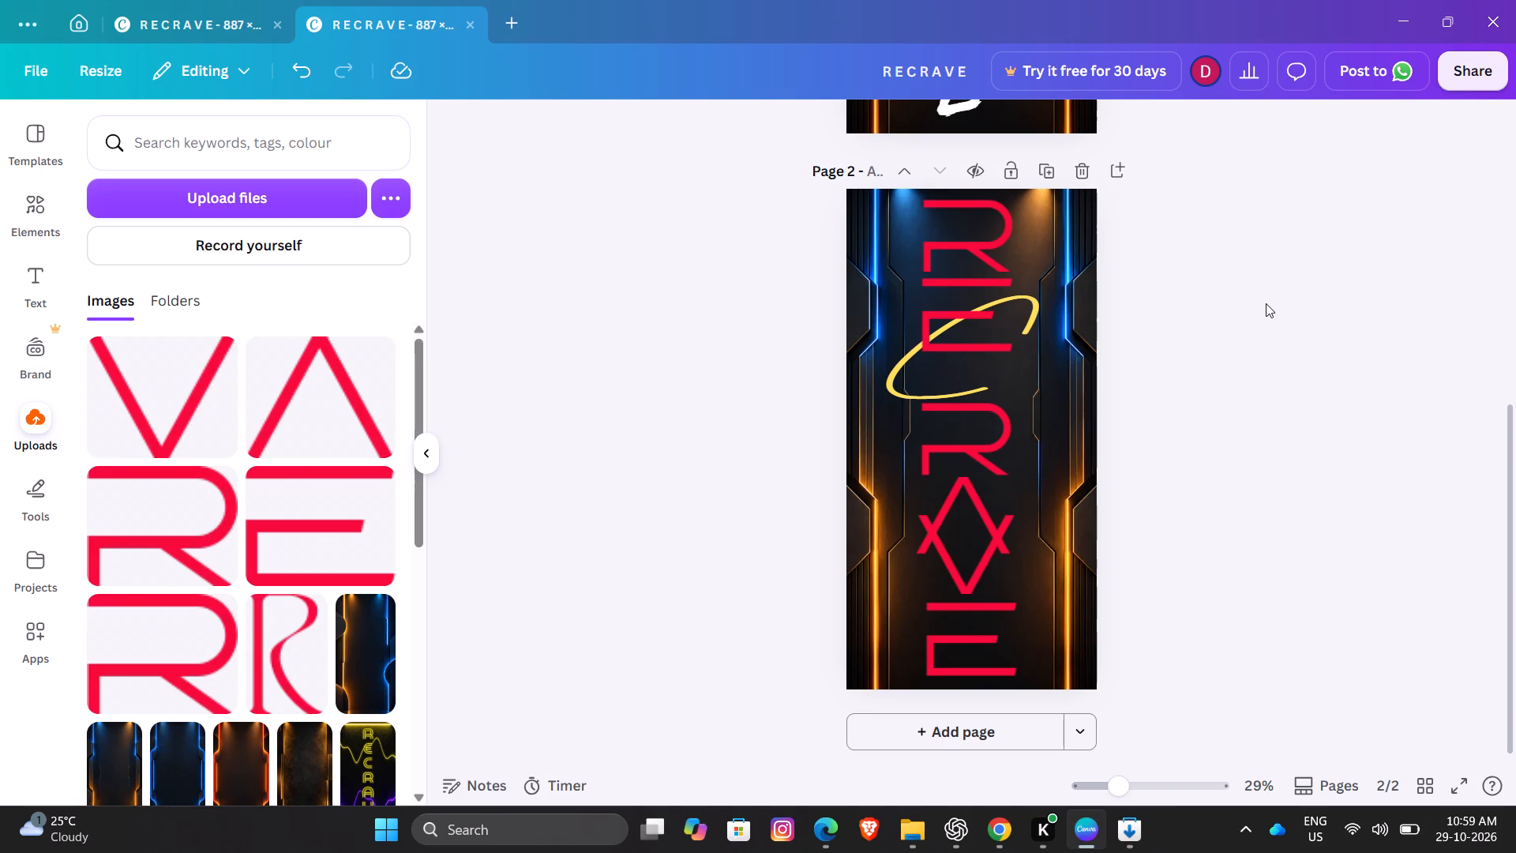
{"action": "left_click", "coordinate": [1168, 520]}
Preview page 2 in full screen, dismissing the app rating request, and return to the editor.
{"action": "left_click", "coordinate": [1463, 787]}
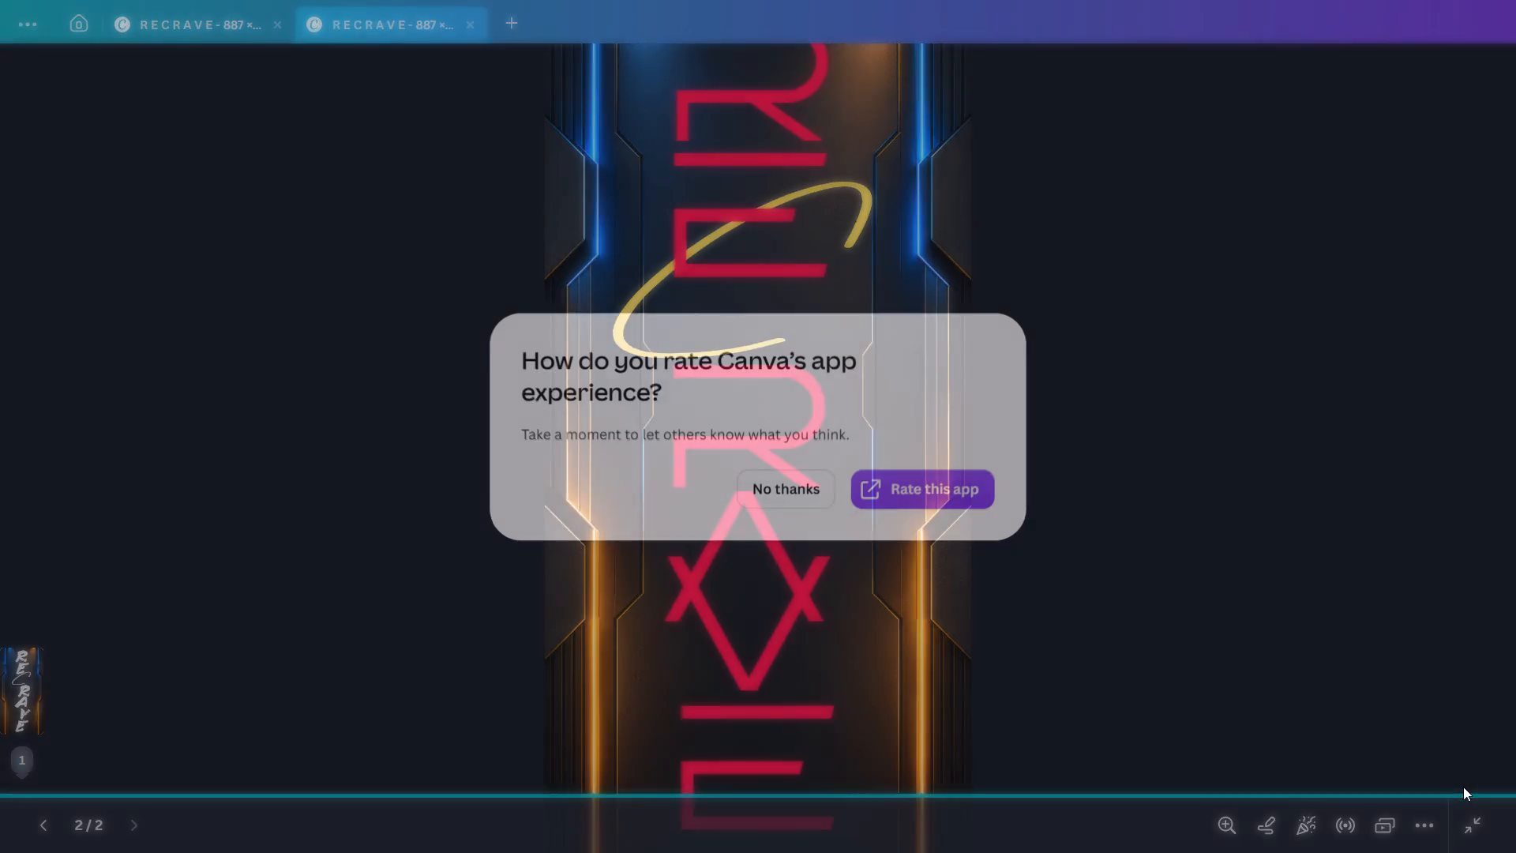
{"action": "left_click", "coordinate": [792, 485]}
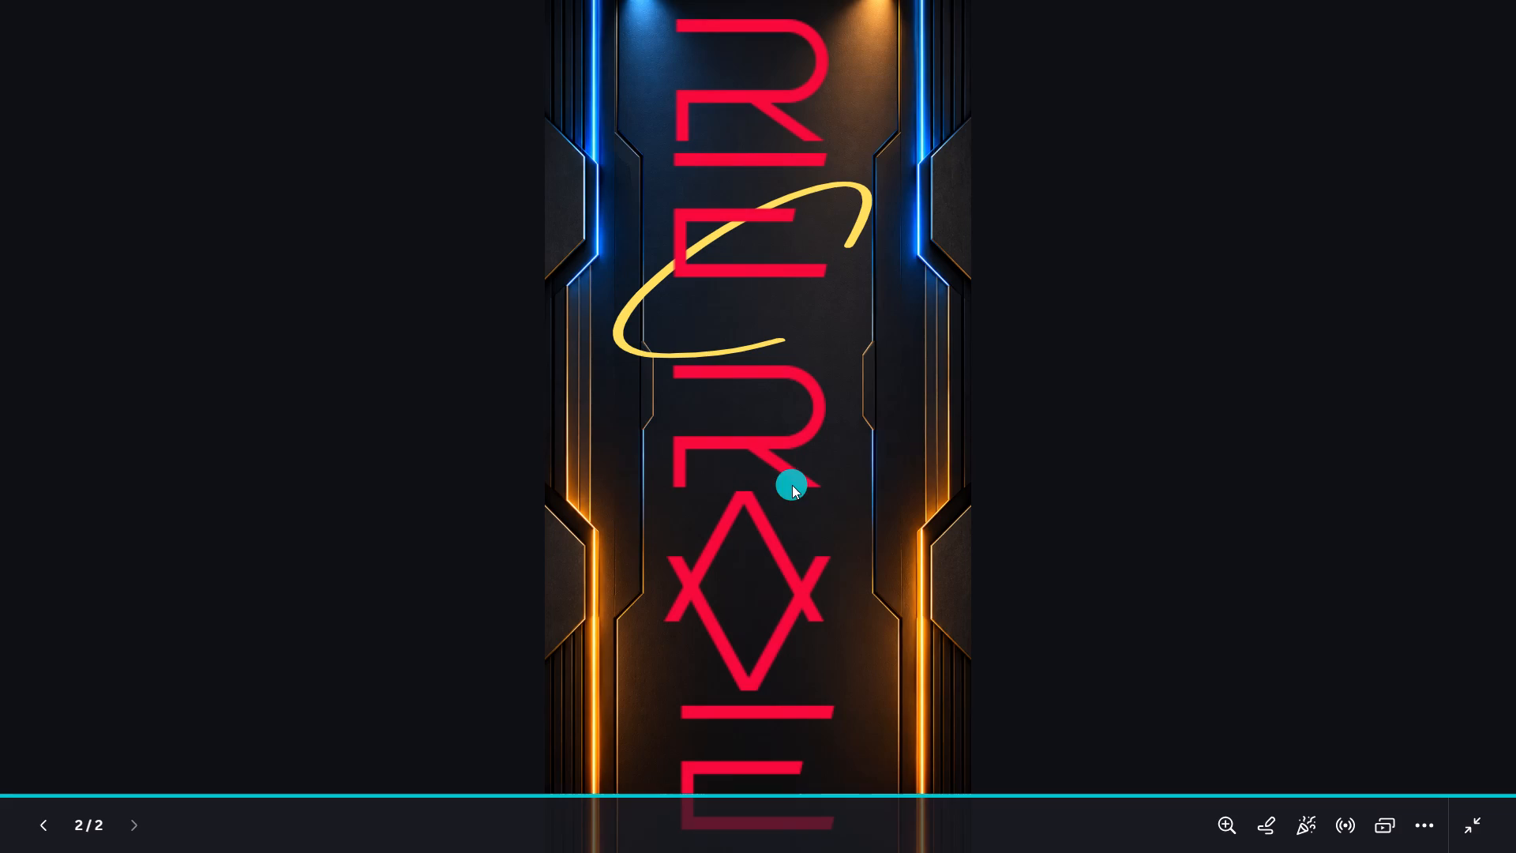
{"action": "left_click", "coordinate": [1206, 368]}
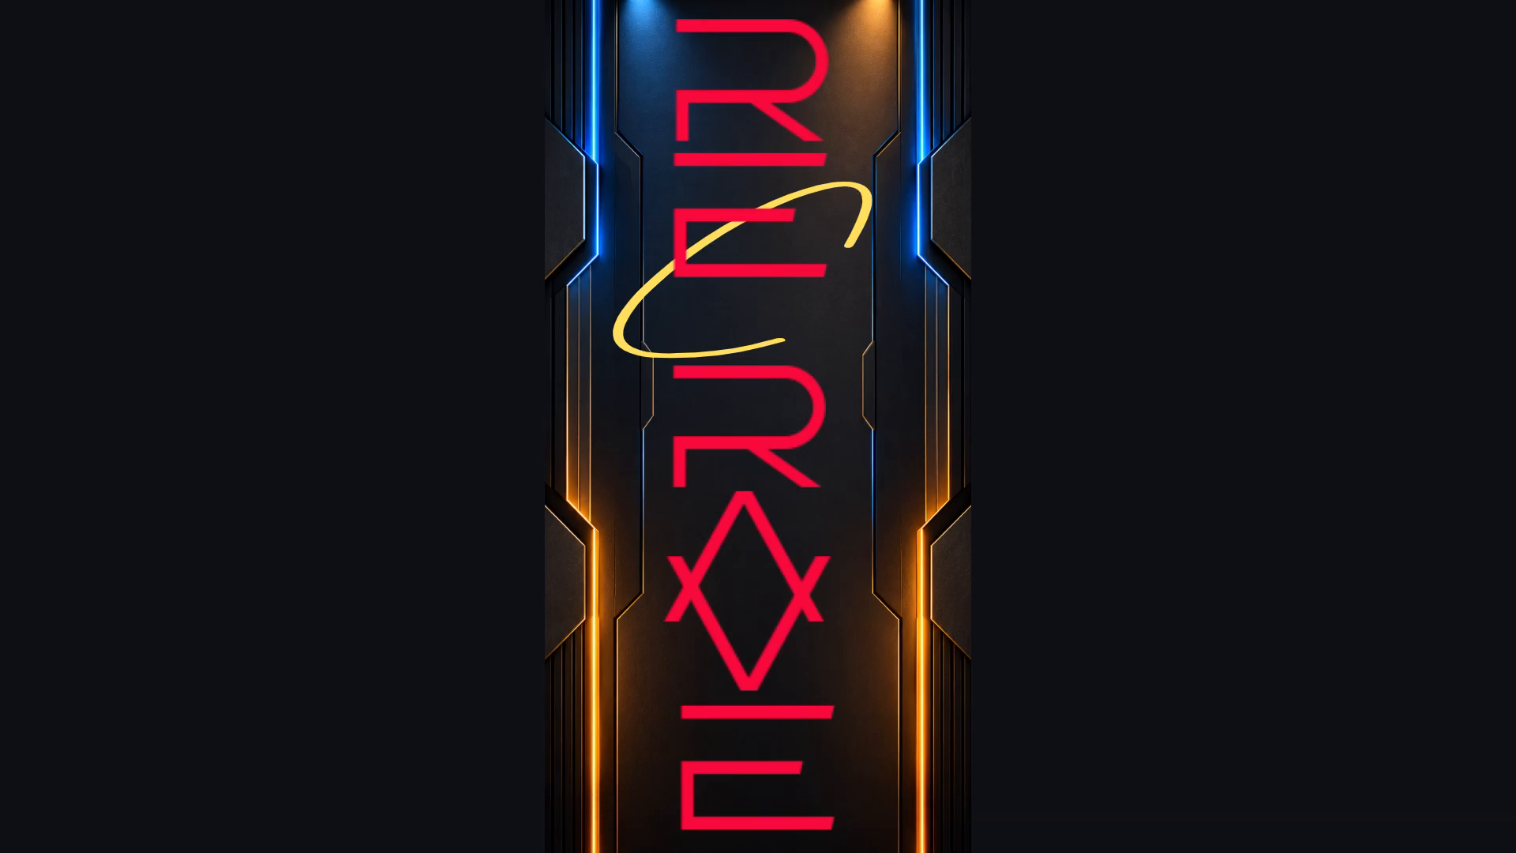
{"action": "key", "text": "Escape"}
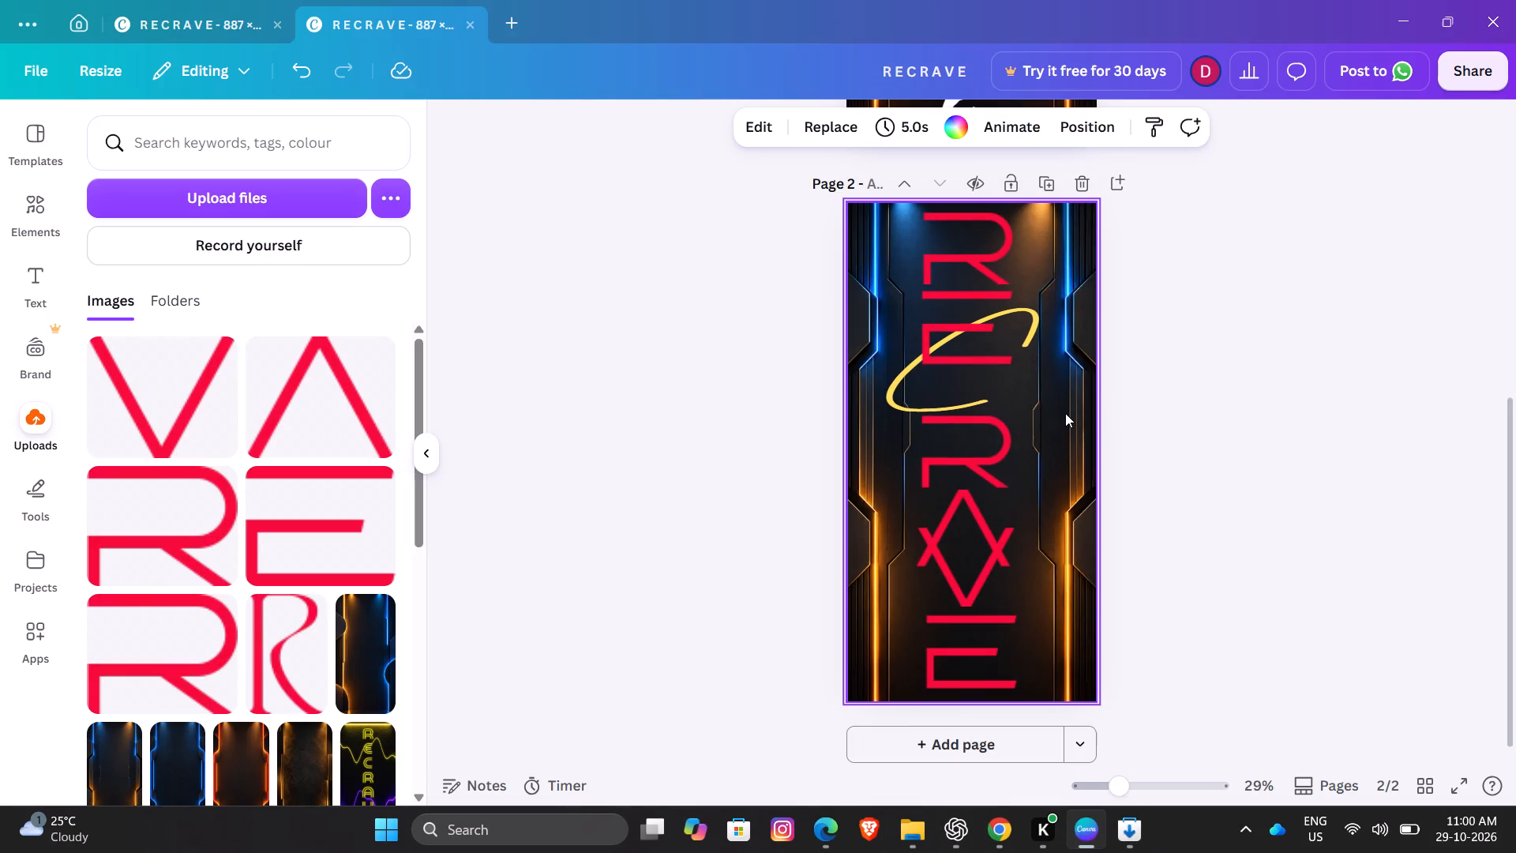
Replace page 2's background with the uploaded dark image that has curved orange neon on one side and blue on the other.
{"action": "left_click", "coordinate": [1065, 413]}
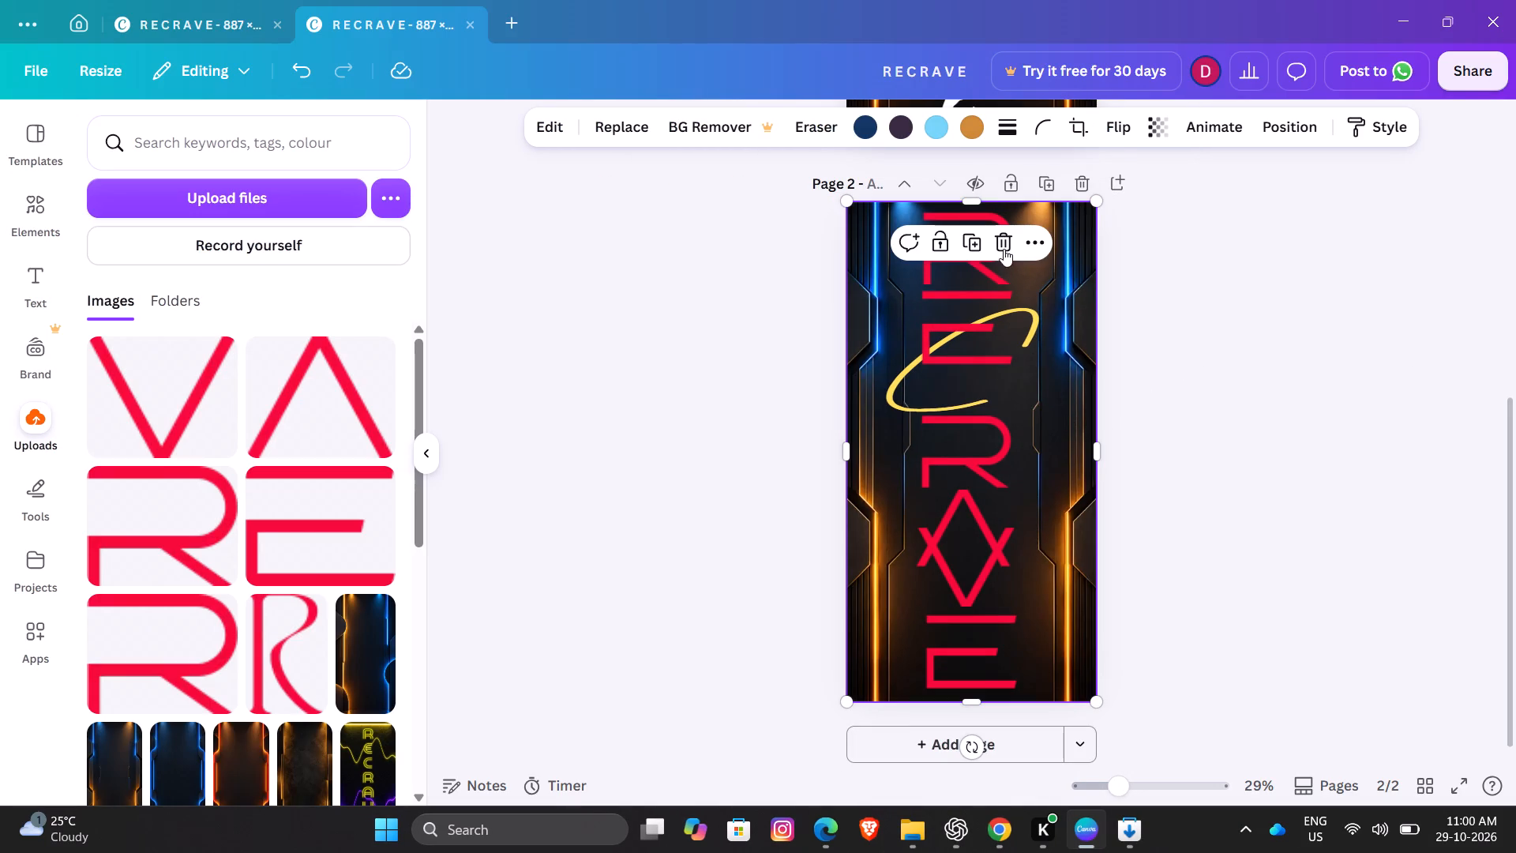
{"action": "left_click", "coordinate": [1004, 245]}
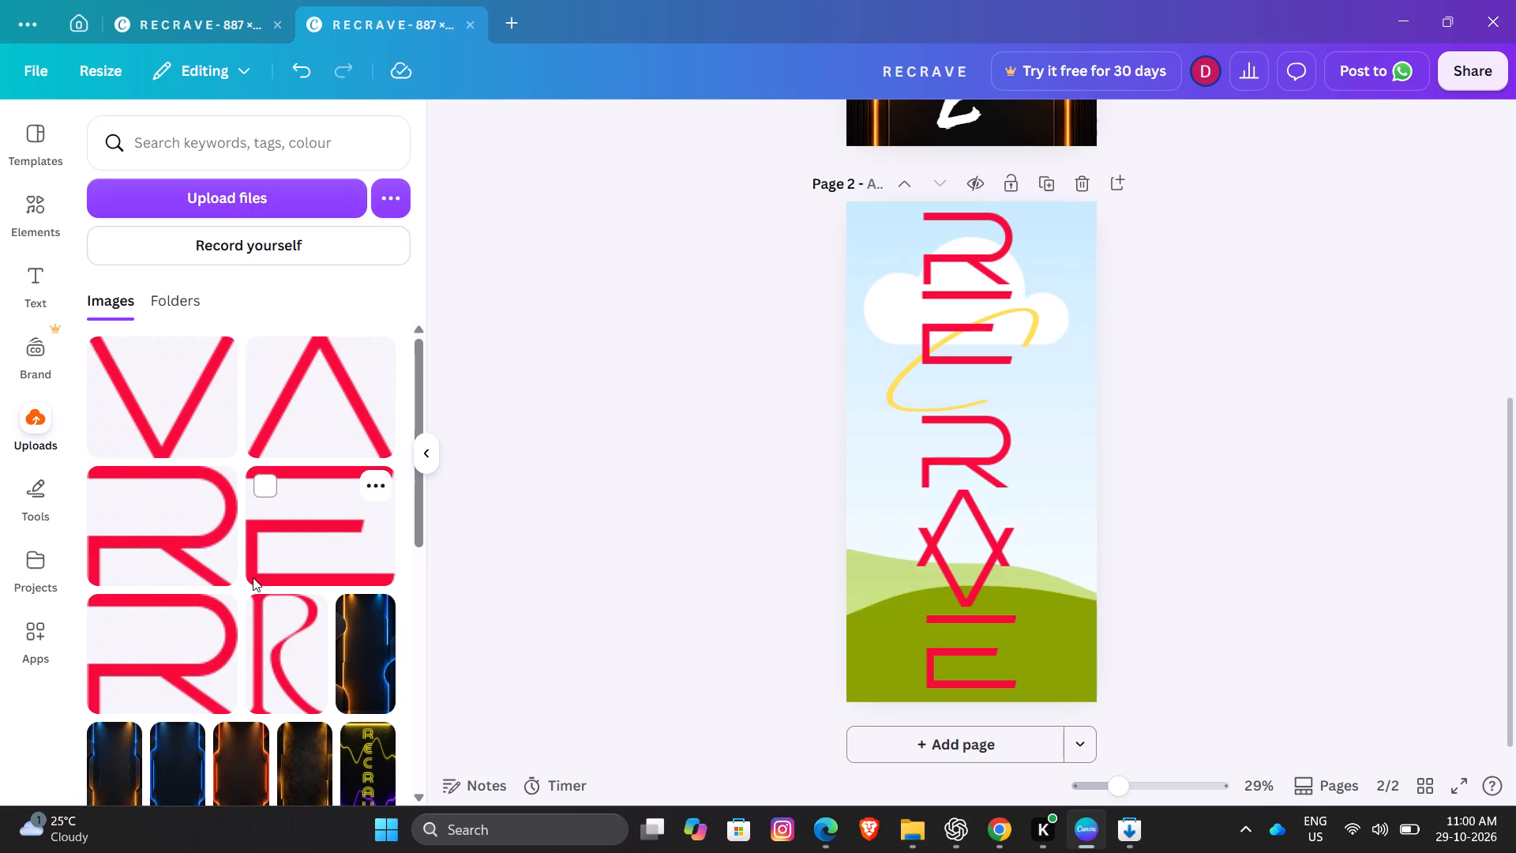
{"action": "scroll", "coordinate": [253, 577], "scroll_direction": "down", "scroll_amount": 1}
{"action": "left_click_drag", "start_coordinate": [368, 594], "coordinate": [756, 520]}
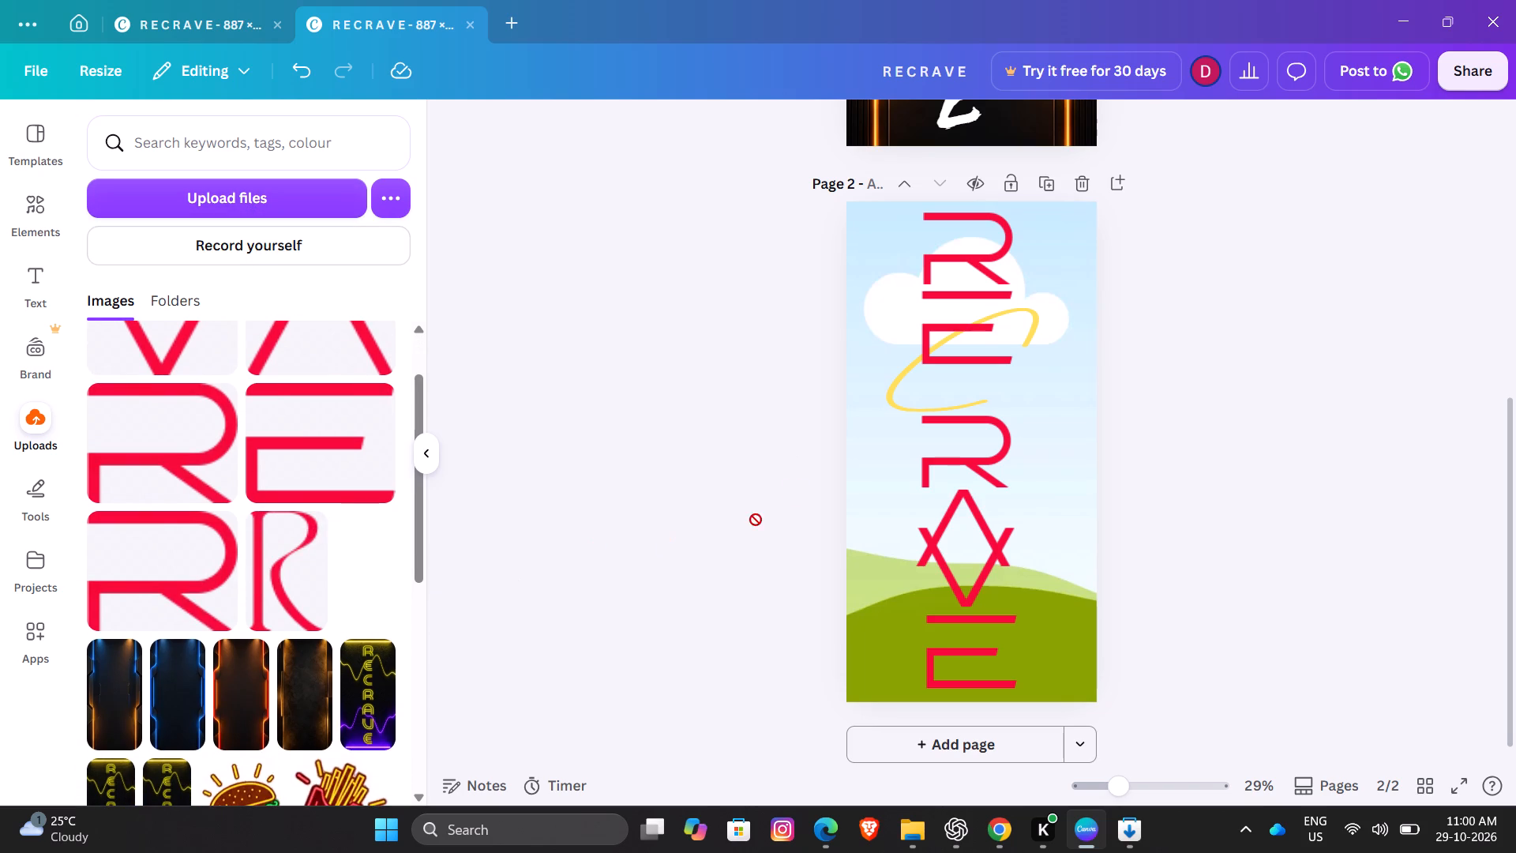
{"action": "left_click_drag", "start_coordinate": [756, 520], "coordinate": [845, 388]}
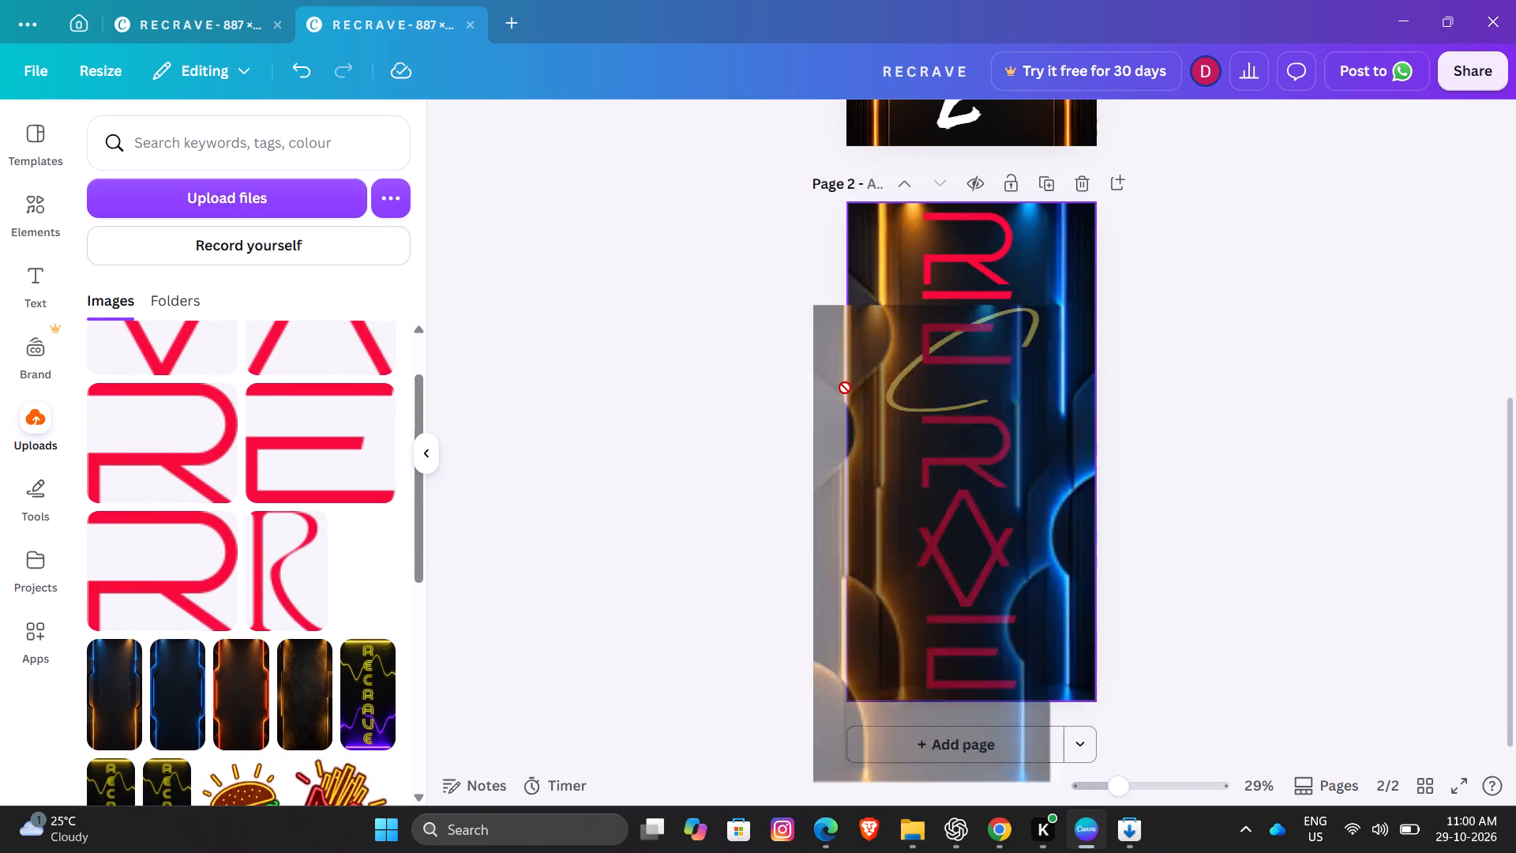
{"action": "left_click_drag", "start_coordinate": [845, 388], "coordinate": [876, 389]}
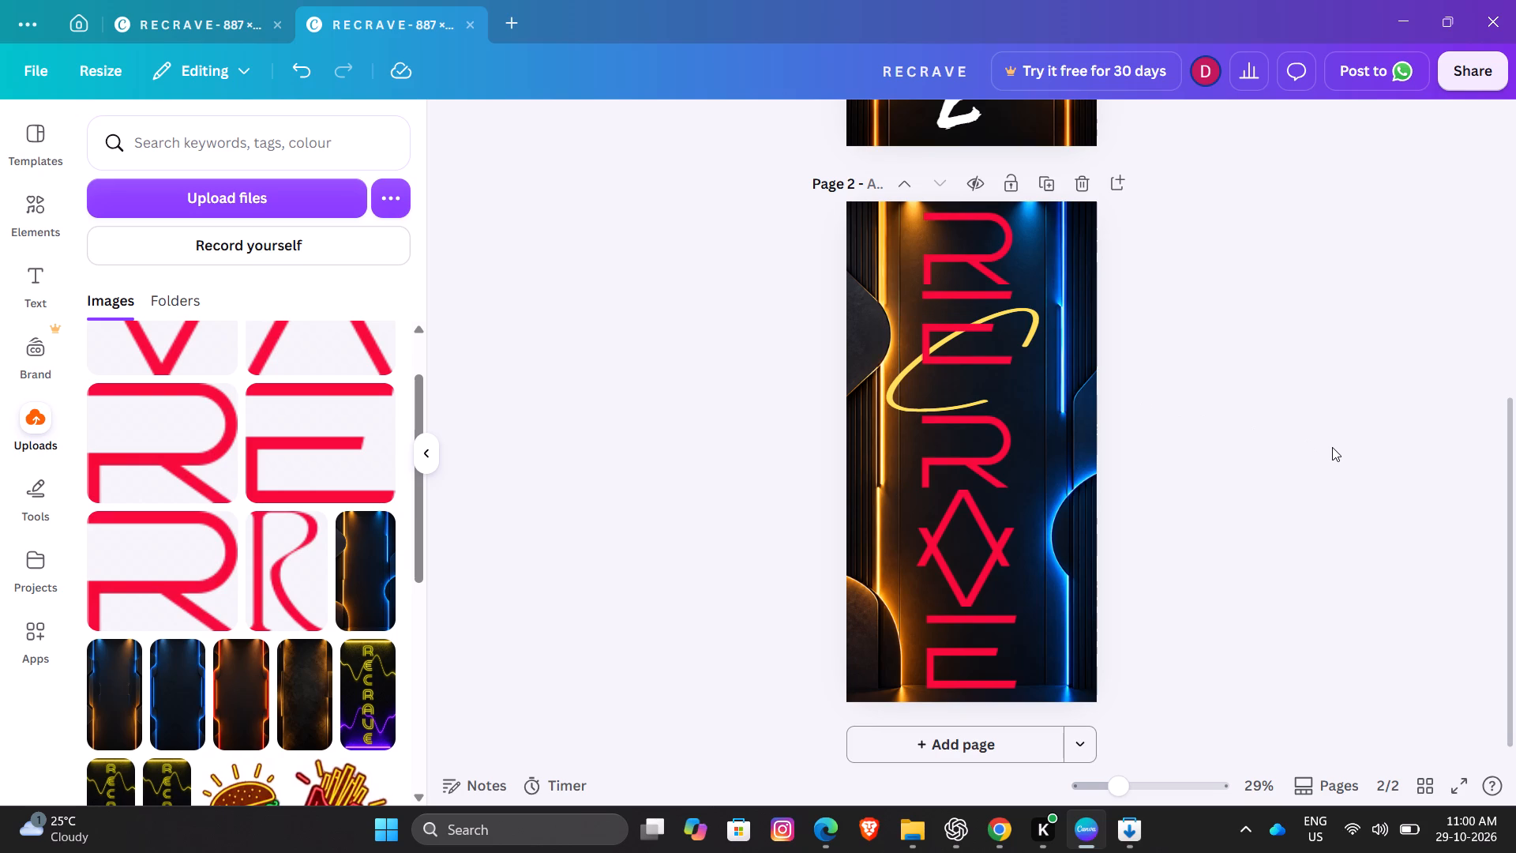
Move the yellow script C slightly up and across so it sits over the upper E, clear of the lower R.
{"action": "left_click", "coordinate": [1332, 447]}
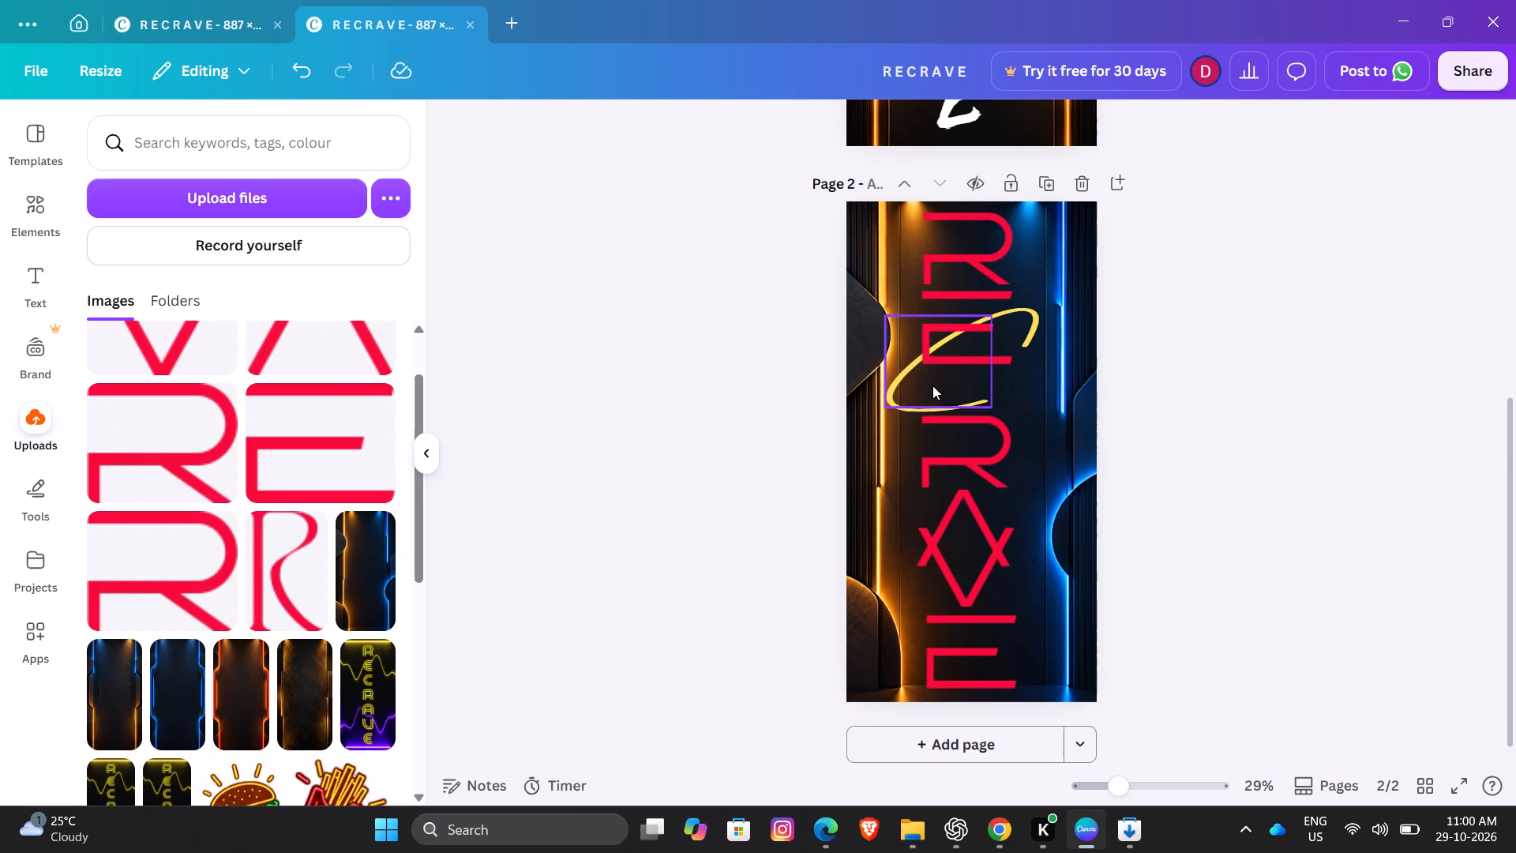
{"action": "left_click_drag", "start_coordinate": [932, 385], "coordinate": [940, 377]}
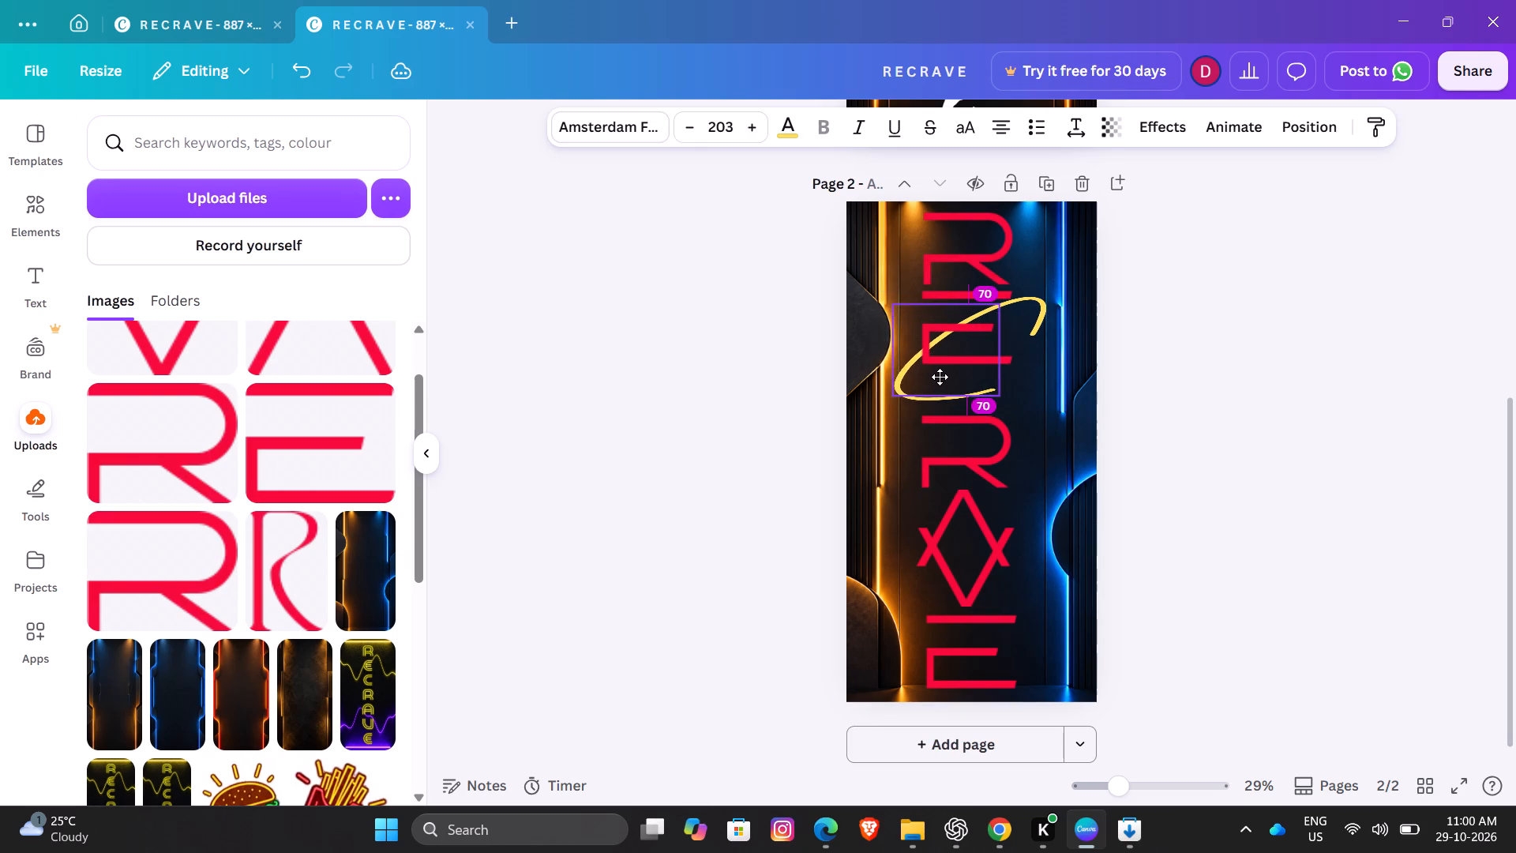
{"action": "left_click_drag", "start_coordinate": [940, 377], "coordinate": [943, 378]}
{"action": "left_click", "coordinate": [1322, 402]}
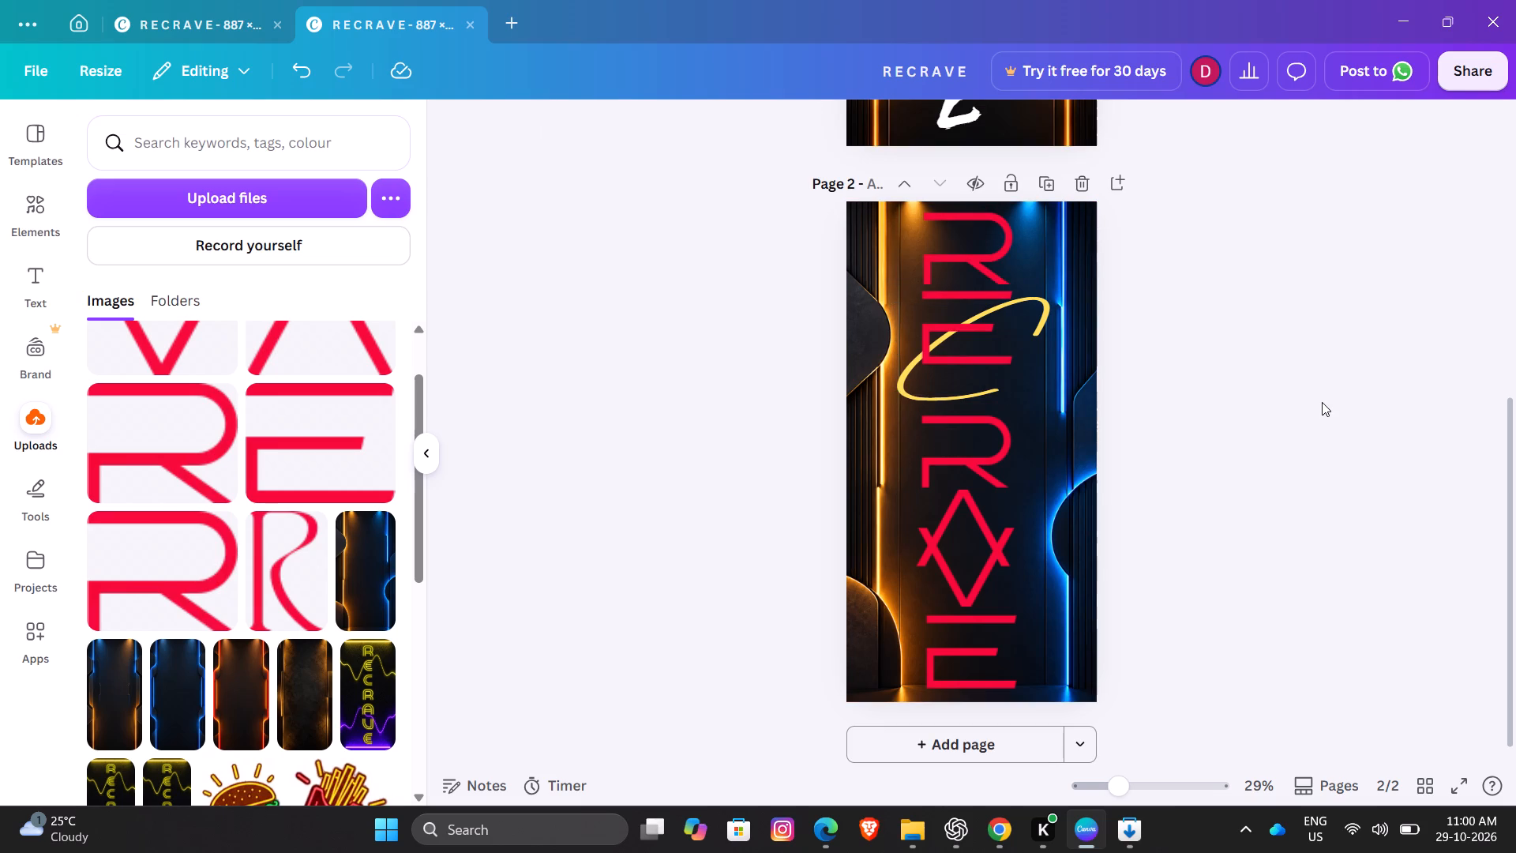
{"action": "left_click", "coordinate": [952, 378]}
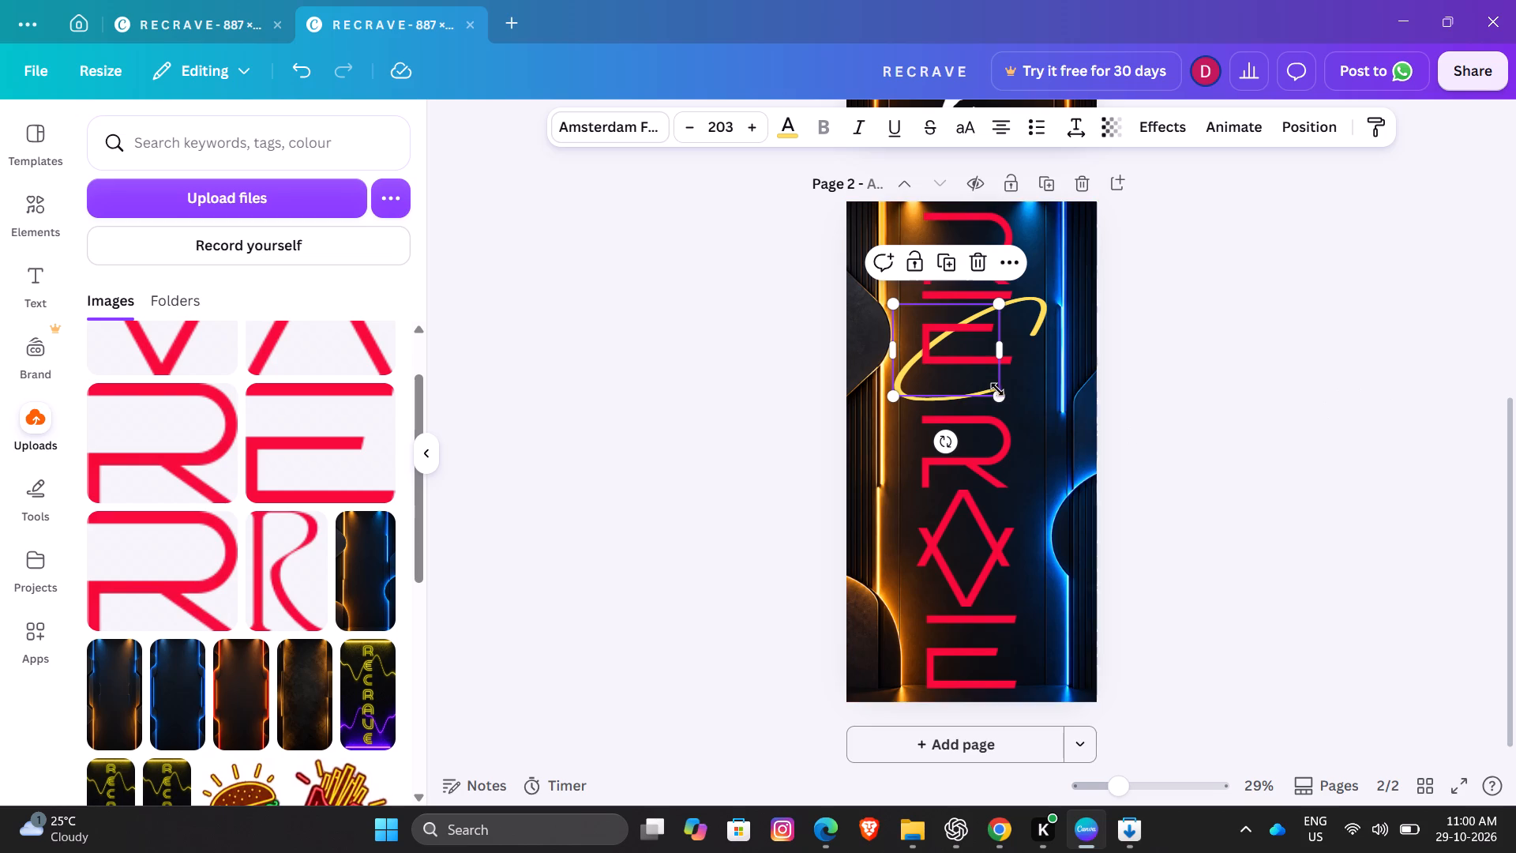
{"action": "left_click", "coordinate": [1270, 402]}
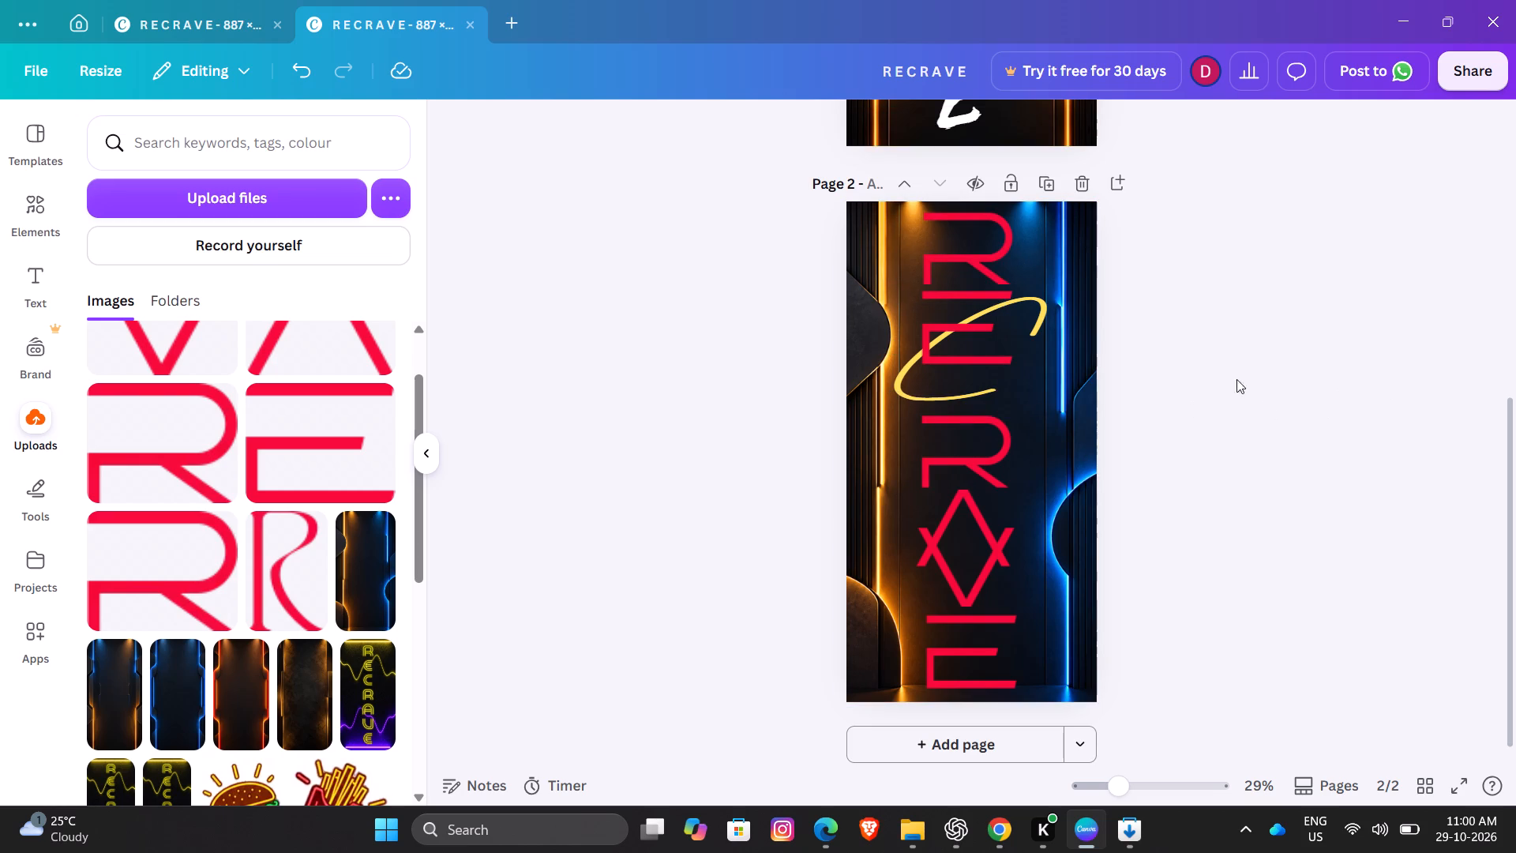
Reposition the upper red E slightly lower, centred just beneath the top R.
{"action": "left_click_drag", "start_coordinate": [976, 329], "coordinate": [976, 336]}
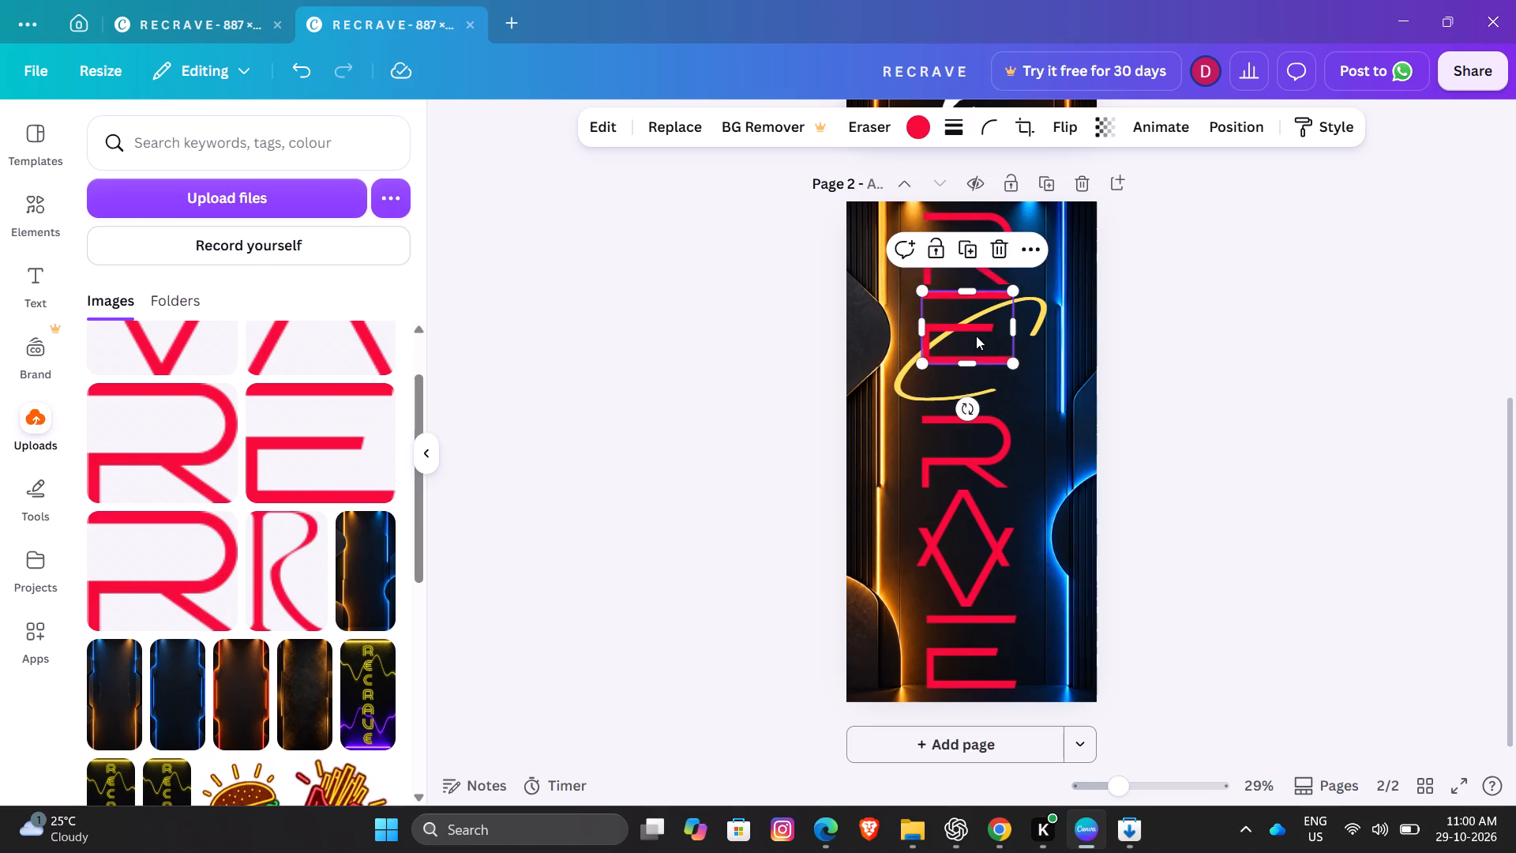
{"action": "left_click_drag", "start_coordinate": [976, 336], "coordinate": [974, 337]}
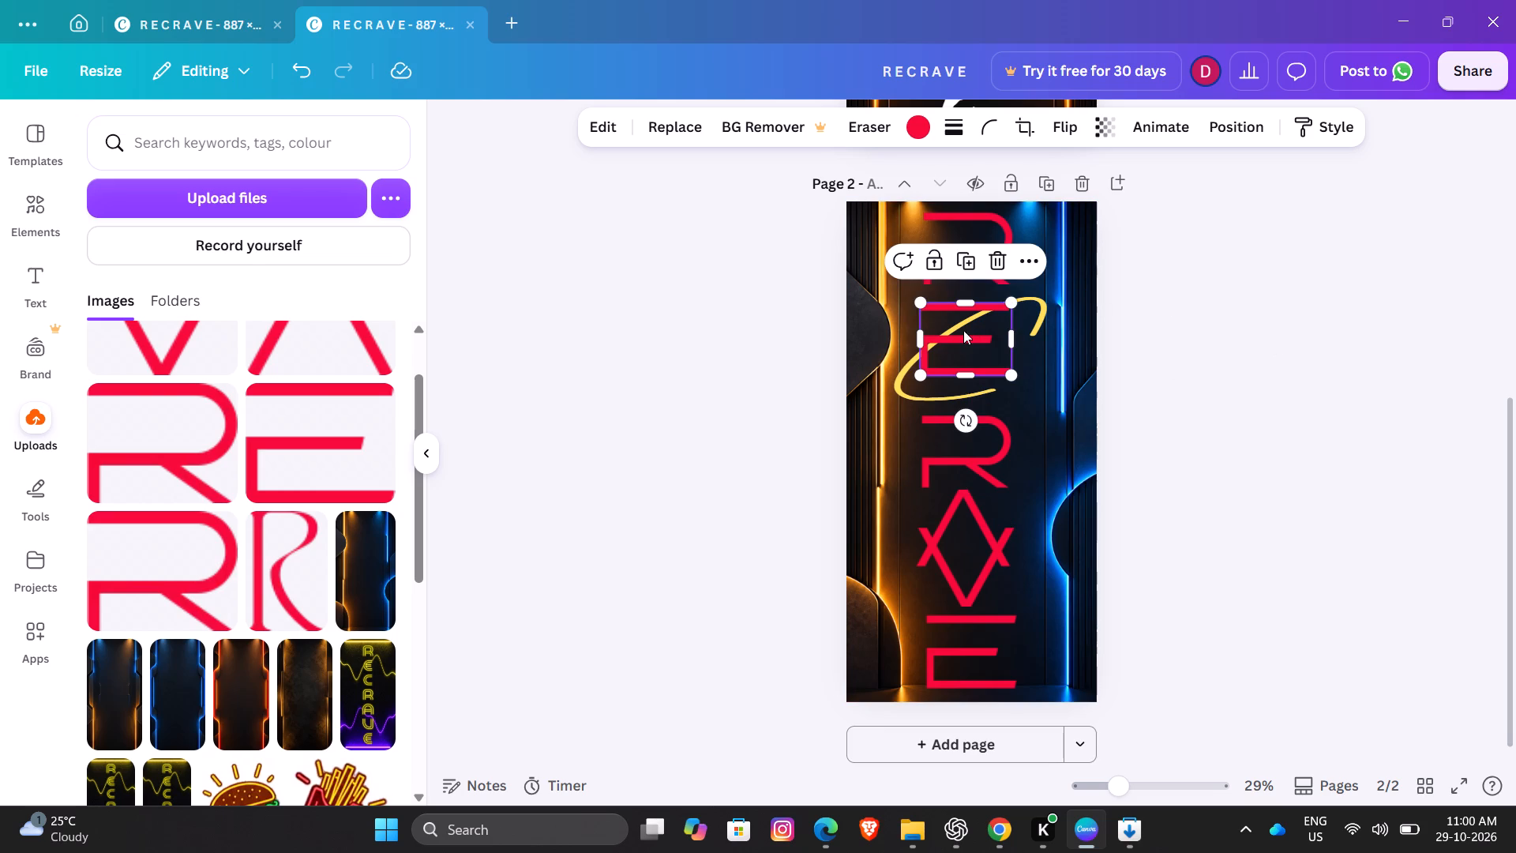
{"action": "left_click_drag", "start_coordinate": [954, 329], "coordinate": [955, 244]}
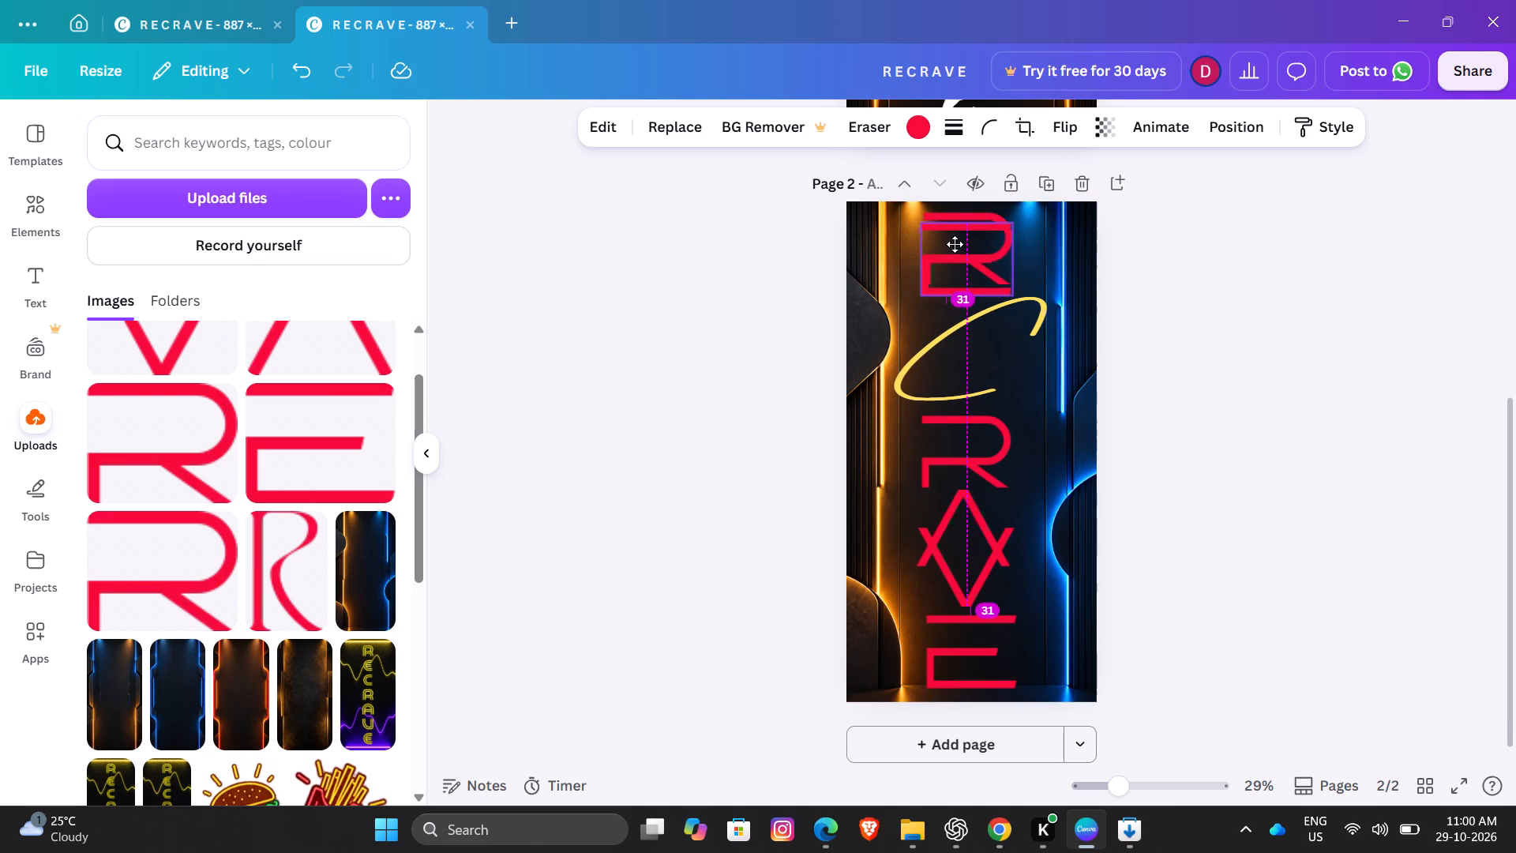
{"action": "left_click_drag", "start_coordinate": [955, 244], "coordinate": [957, 288]}
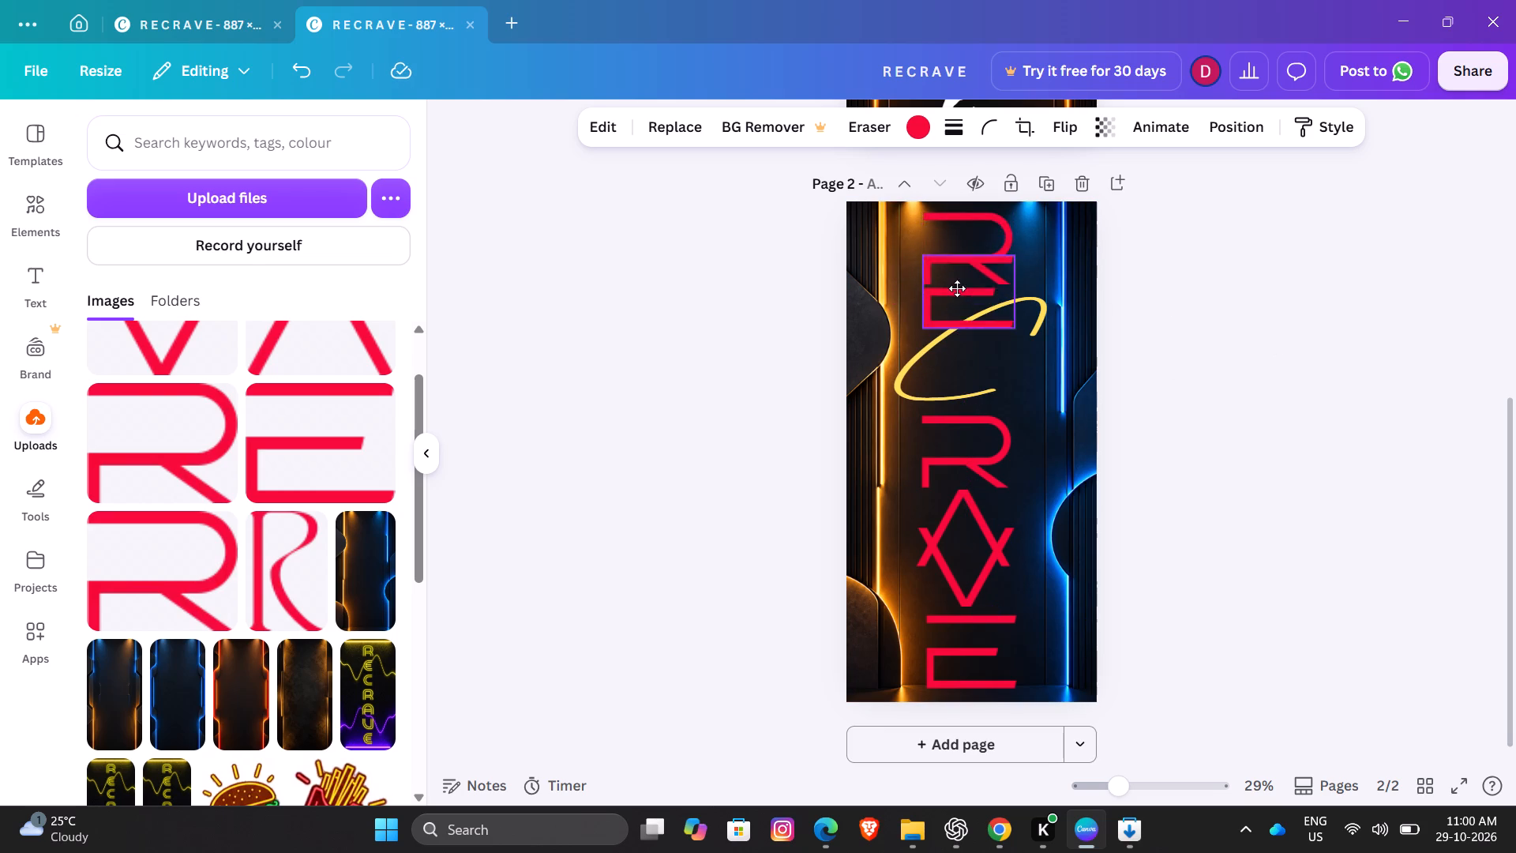
{"action": "left_click_drag", "start_coordinate": [957, 288], "coordinate": [953, 306]}
{"action": "left_click_drag", "start_coordinate": [953, 306], "coordinate": [953, 317]}
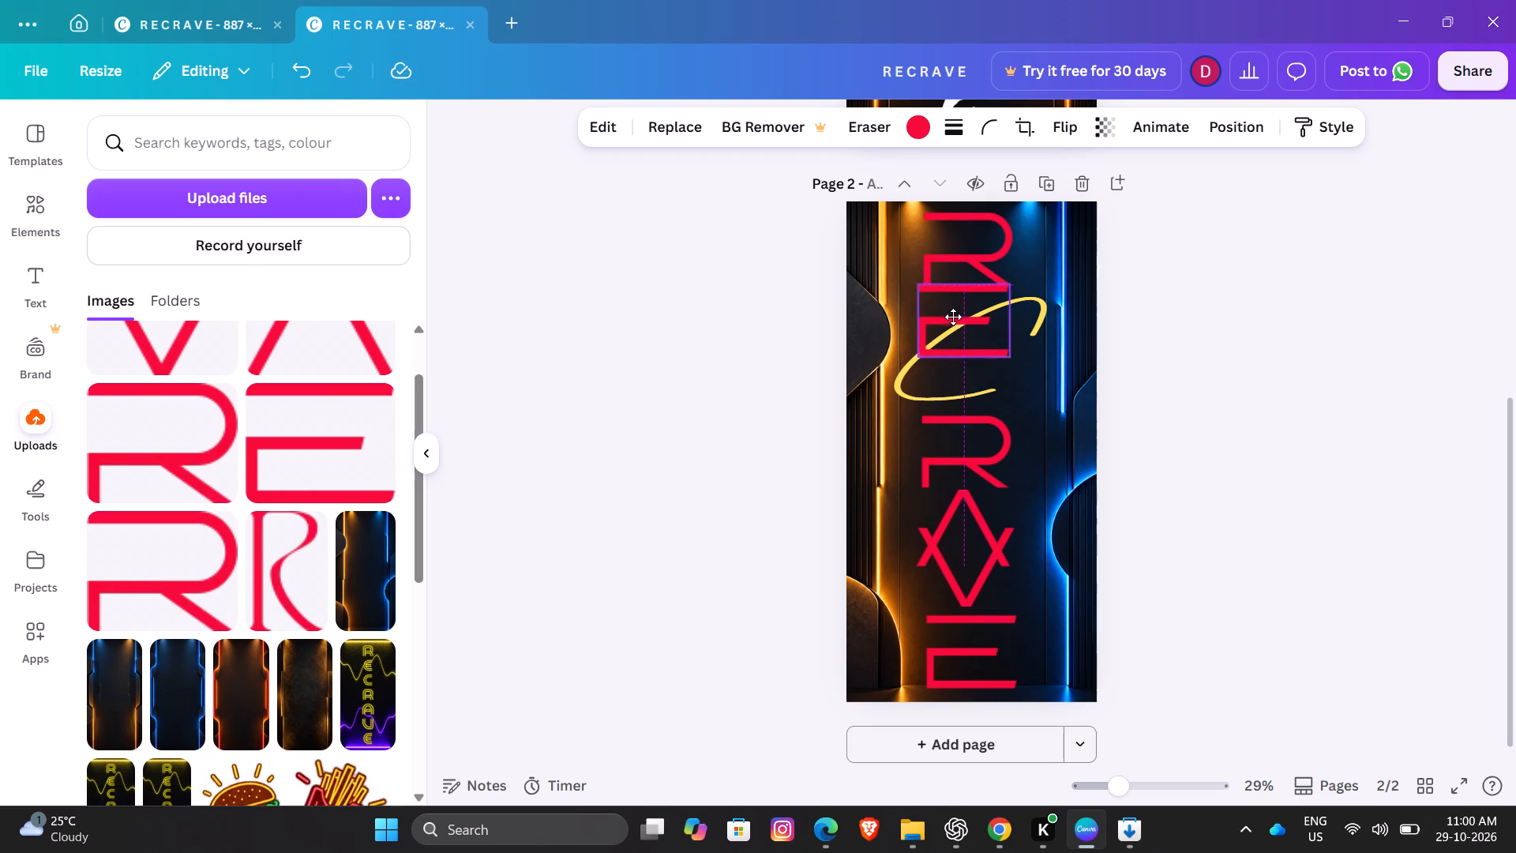
{"action": "left_click_drag", "start_coordinate": [953, 317], "coordinate": [955, 321]}
{"action": "left_click", "coordinate": [1229, 379]}
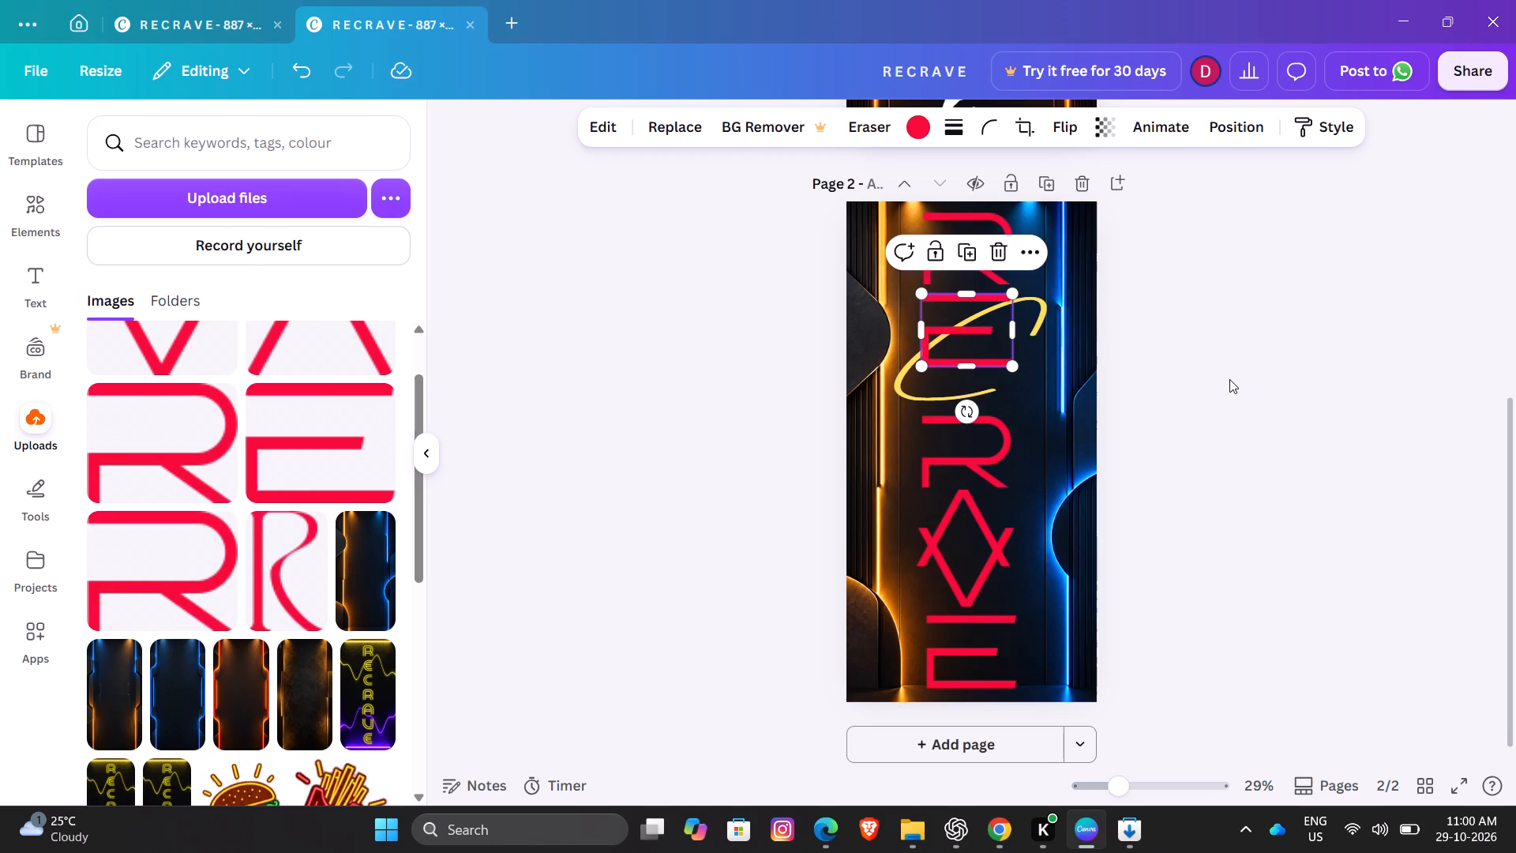
Enlarge the yellow script C to font size 215 and place it across the upper E, just above the lower R.
{"action": "left_click", "coordinate": [942, 386]}
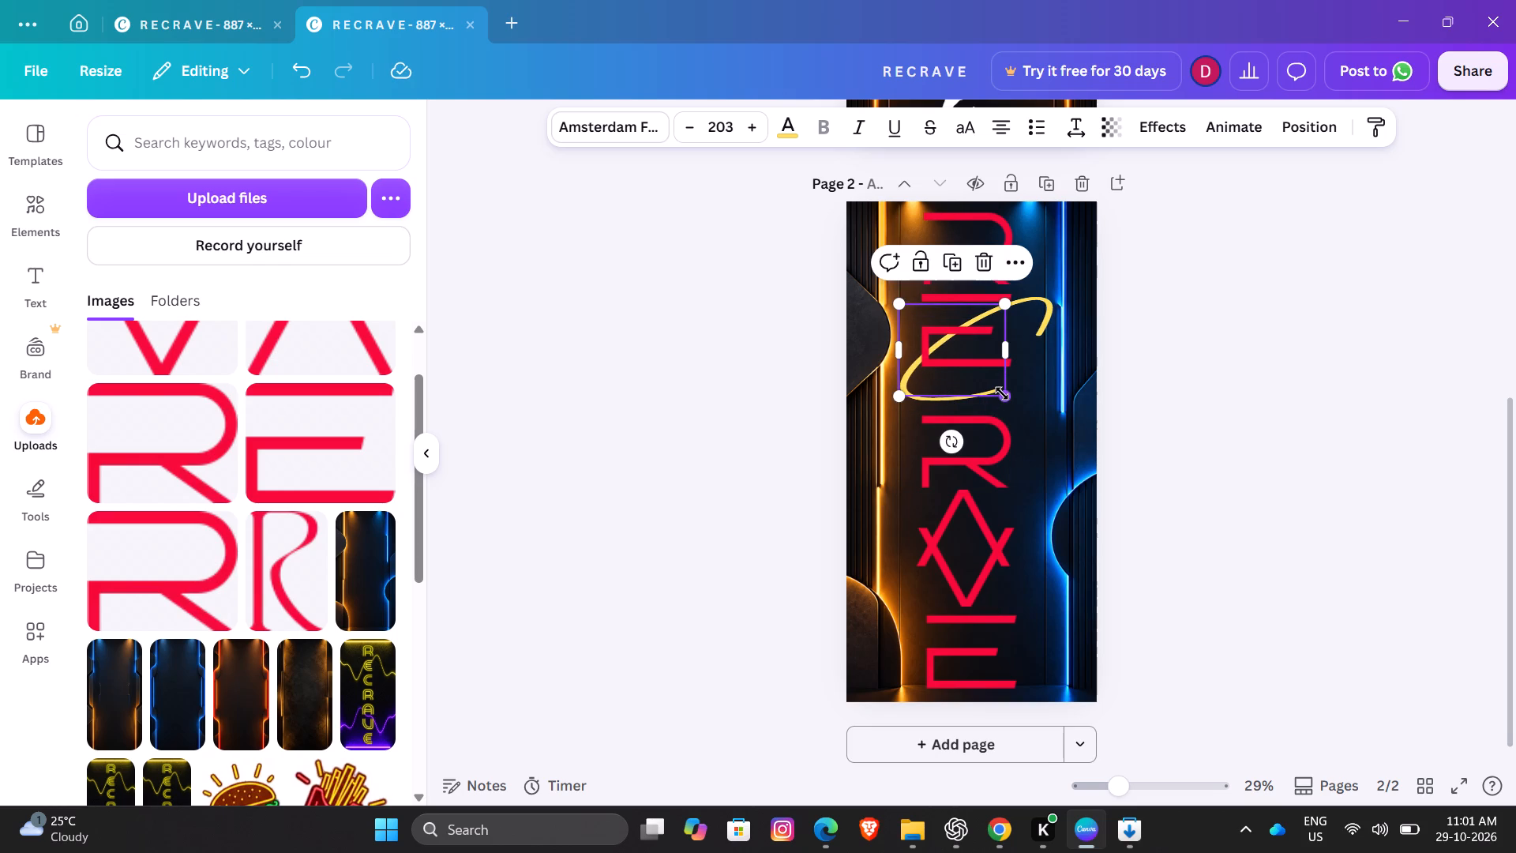
{"action": "left_click", "coordinate": [1002, 393]}
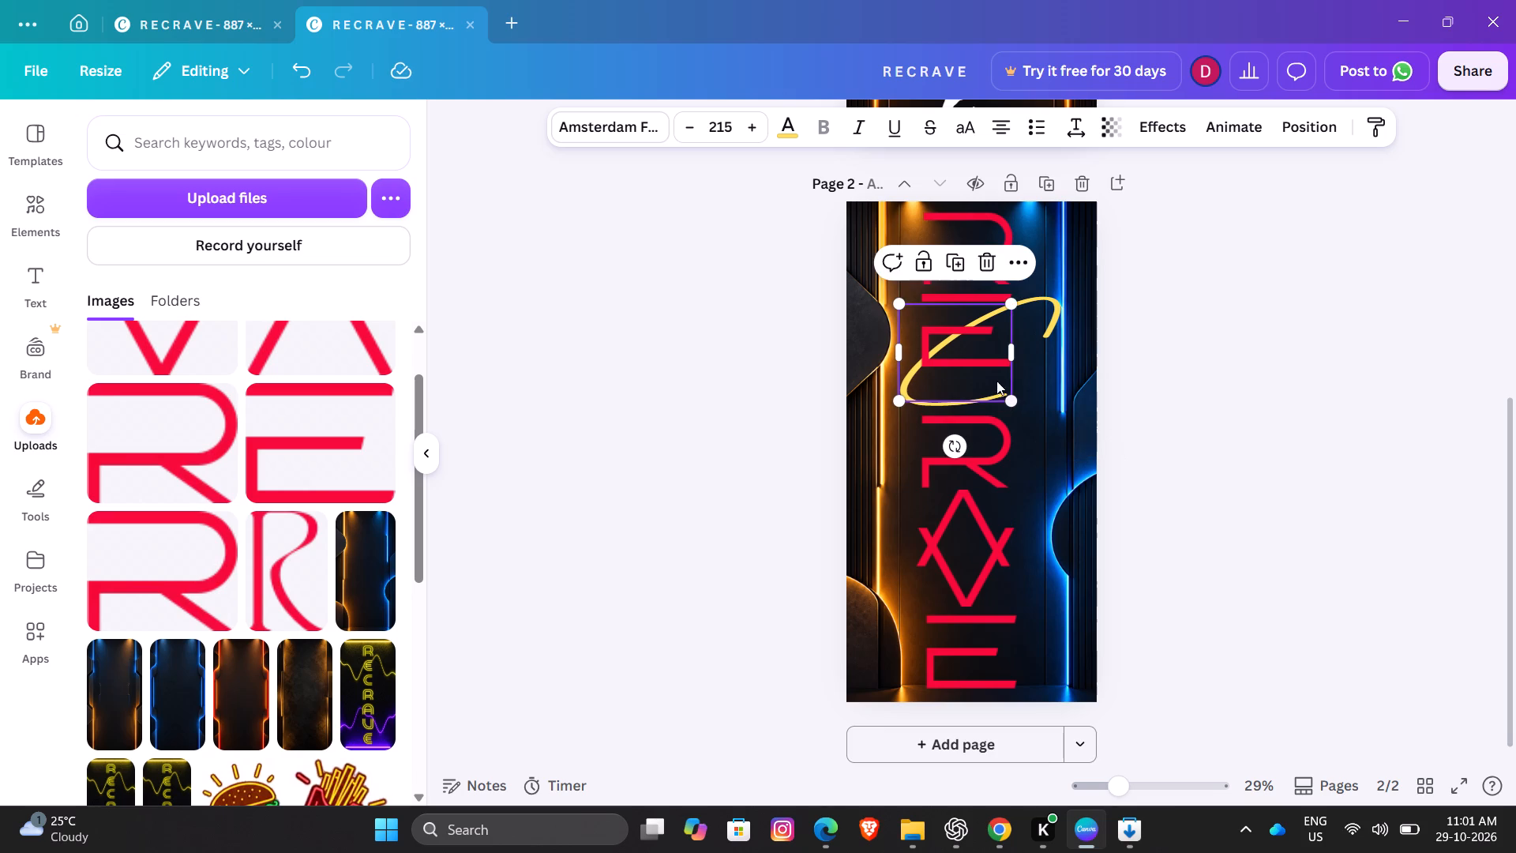
{"action": "left_click_drag", "start_coordinate": [967, 378], "coordinate": [961, 383]}
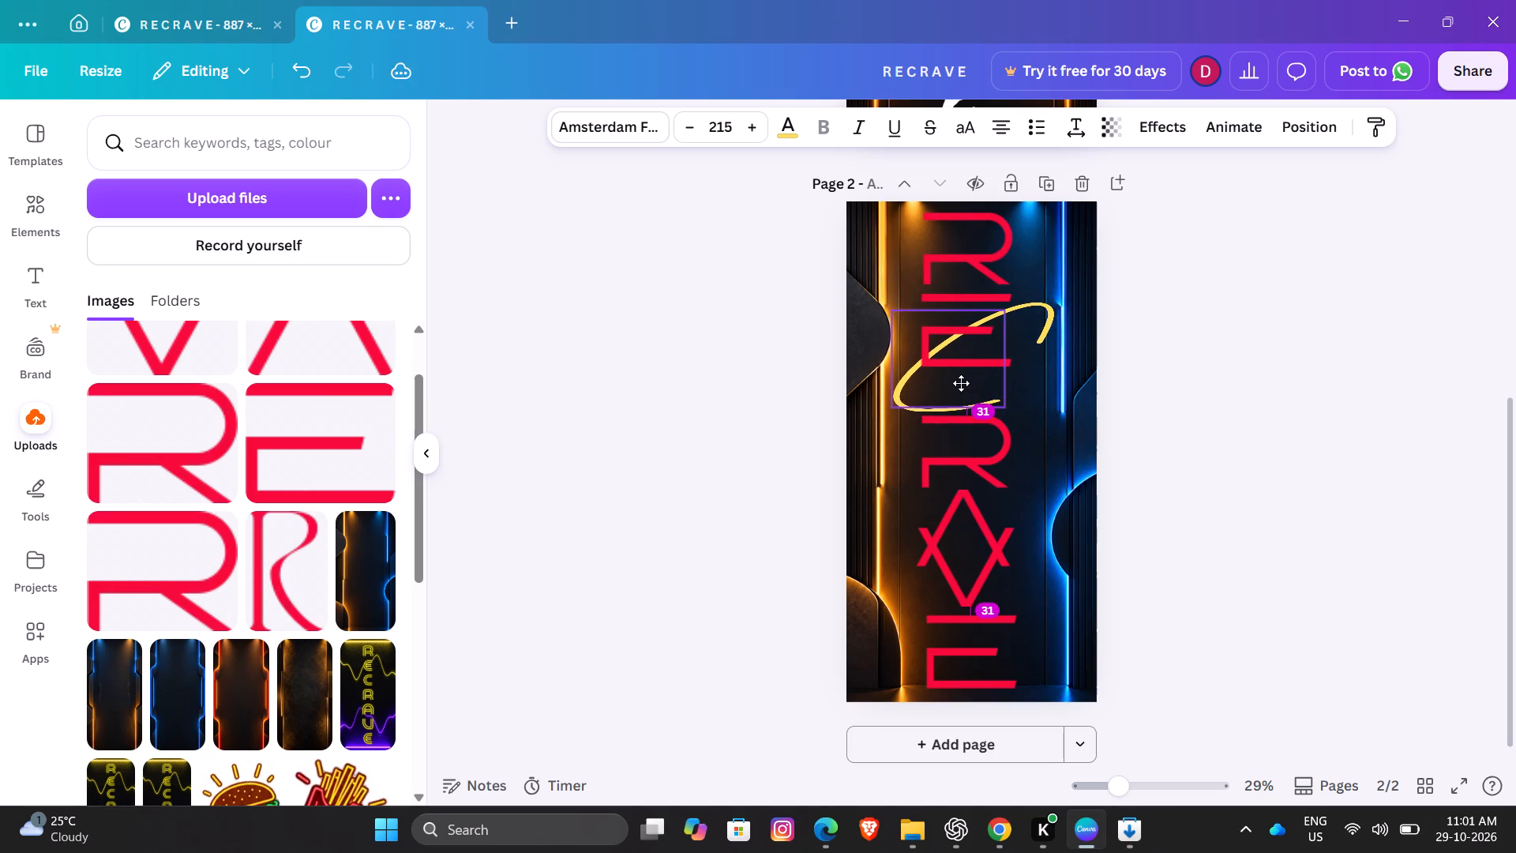
{"action": "left_click_drag", "start_coordinate": [961, 383], "coordinate": [958, 383]}
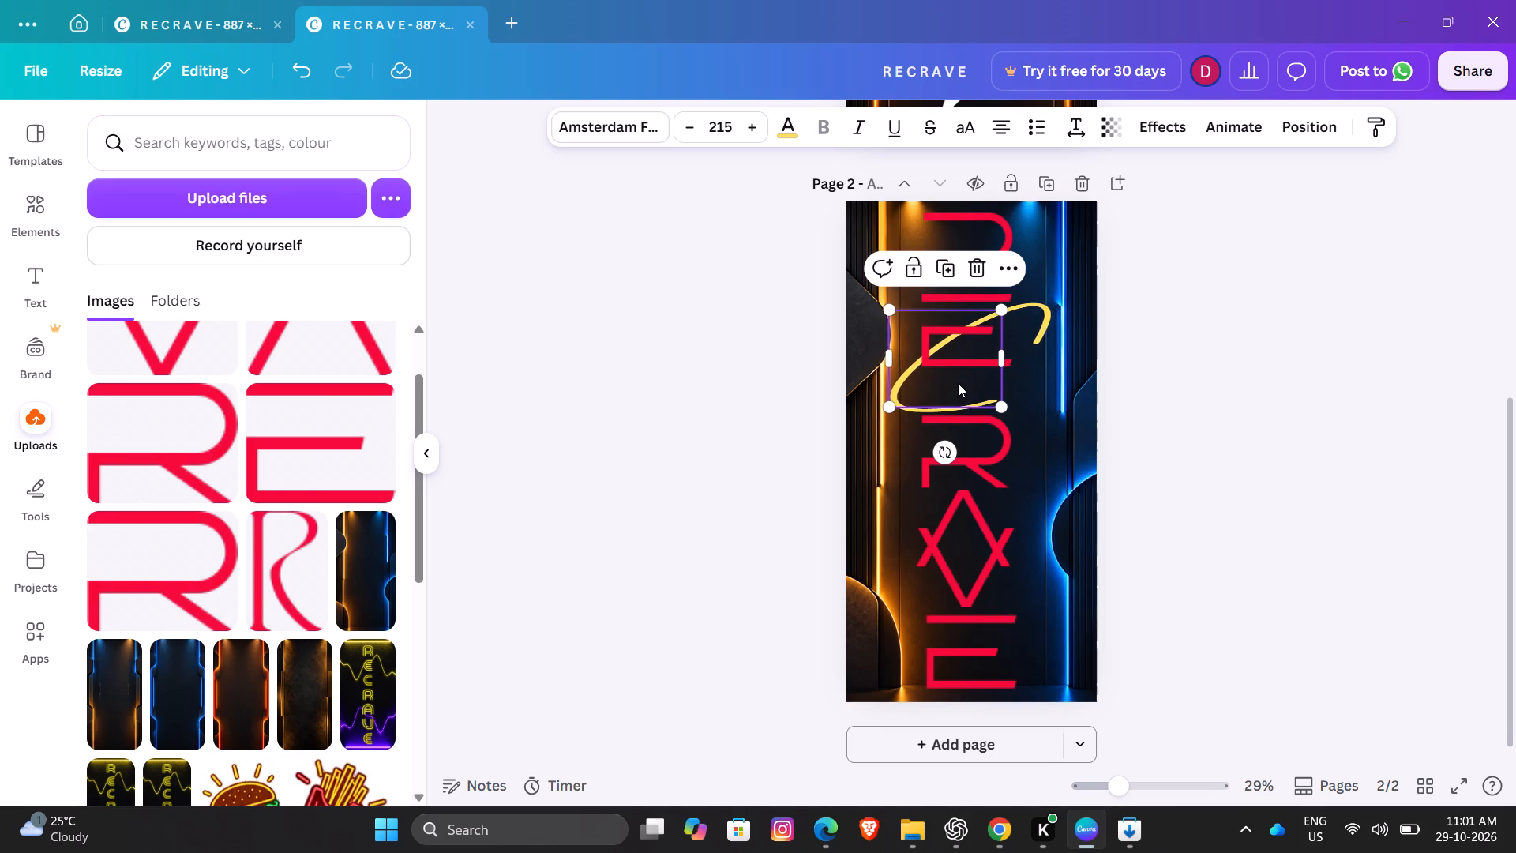
{"action": "left_click", "coordinate": [1311, 356]}
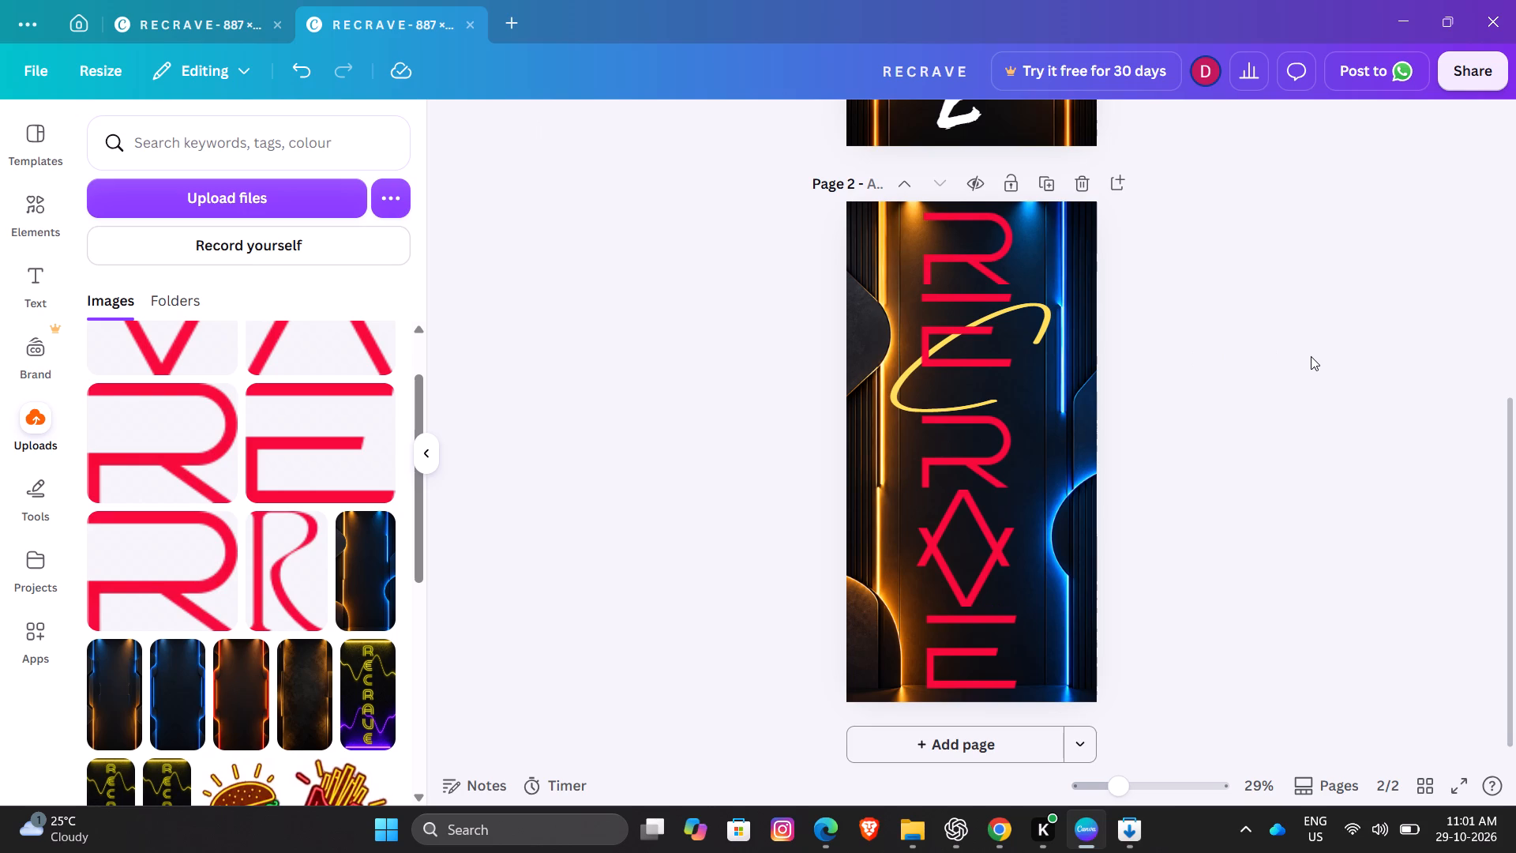
Enlarge the red A slightly and place it centred directly beneath the lower R.
{"action": "left_click", "coordinate": [974, 512]}
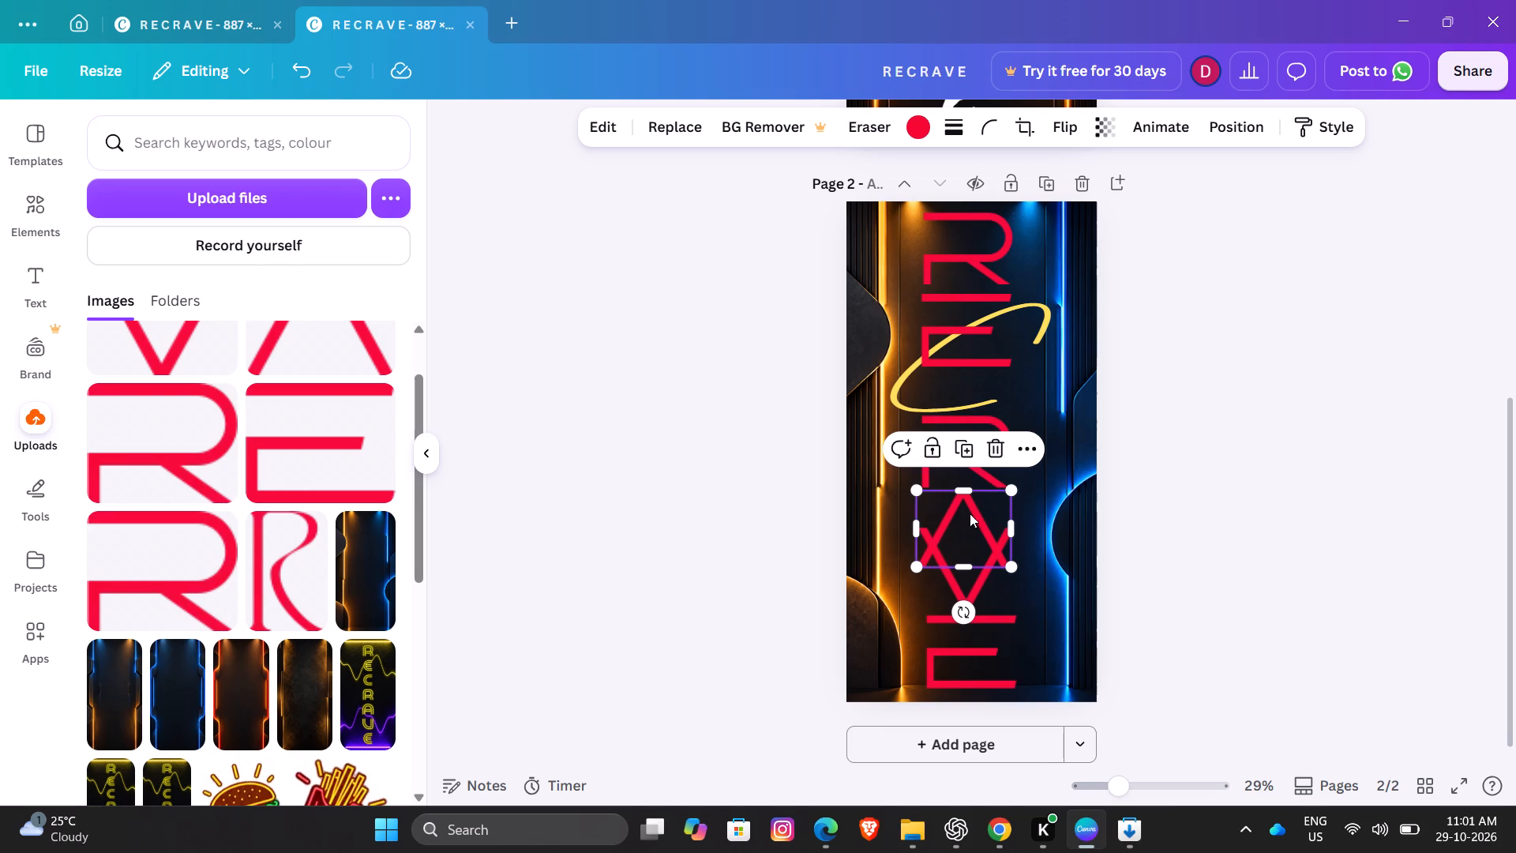
{"action": "left_click_drag", "start_coordinate": [969, 523], "coordinate": [967, 534]}
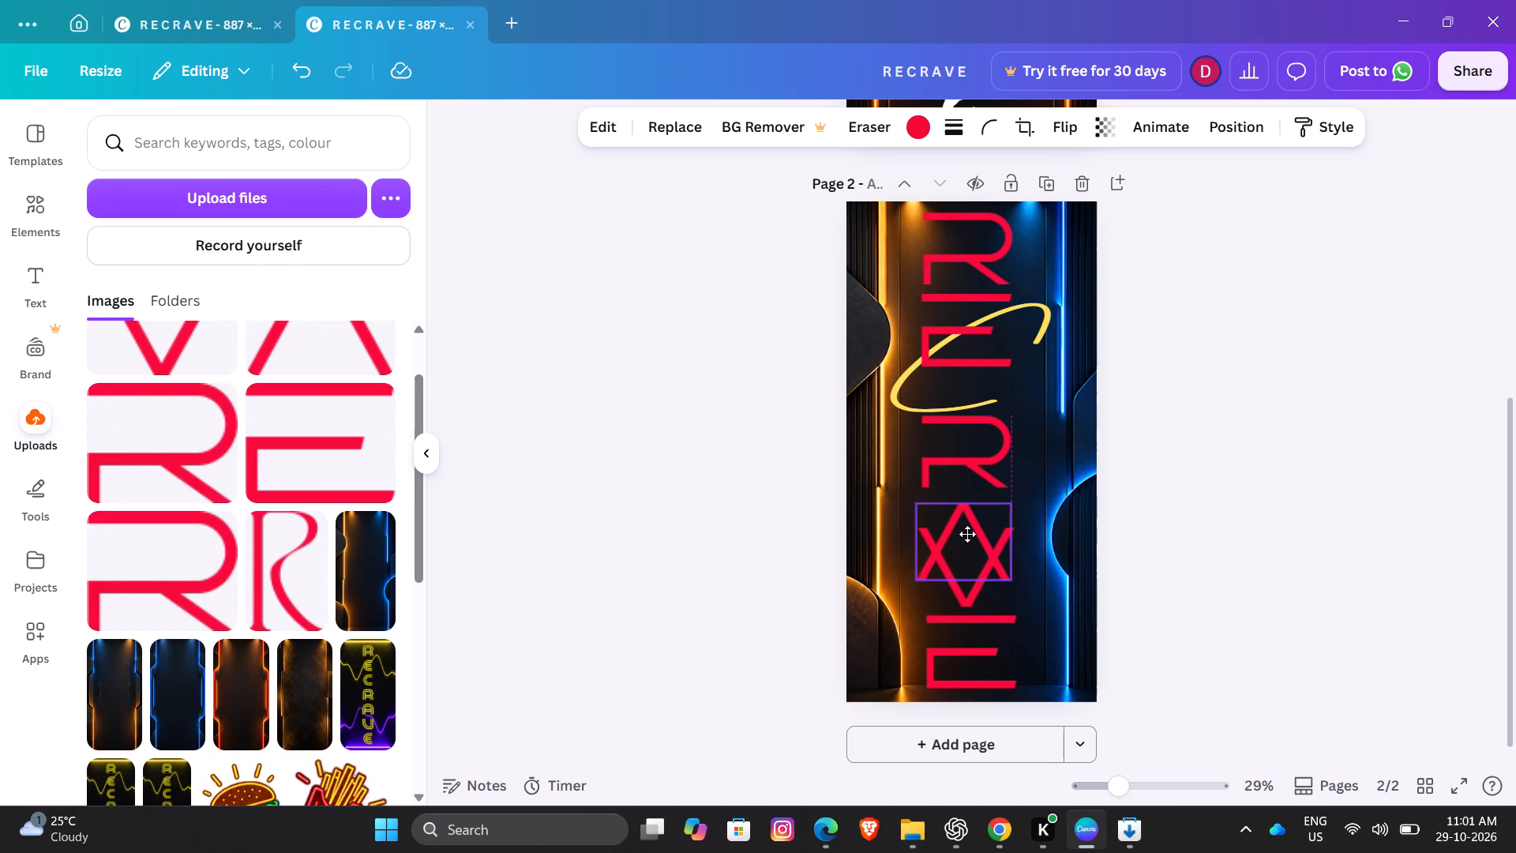
{"action": "left_click_drag", "start_coordinate": [967, 534], "coordinate": [967, 533]}
{"action": "left_click_drag", "start_coordinate": [1015, 574], "coordinate": [1021, 577]}
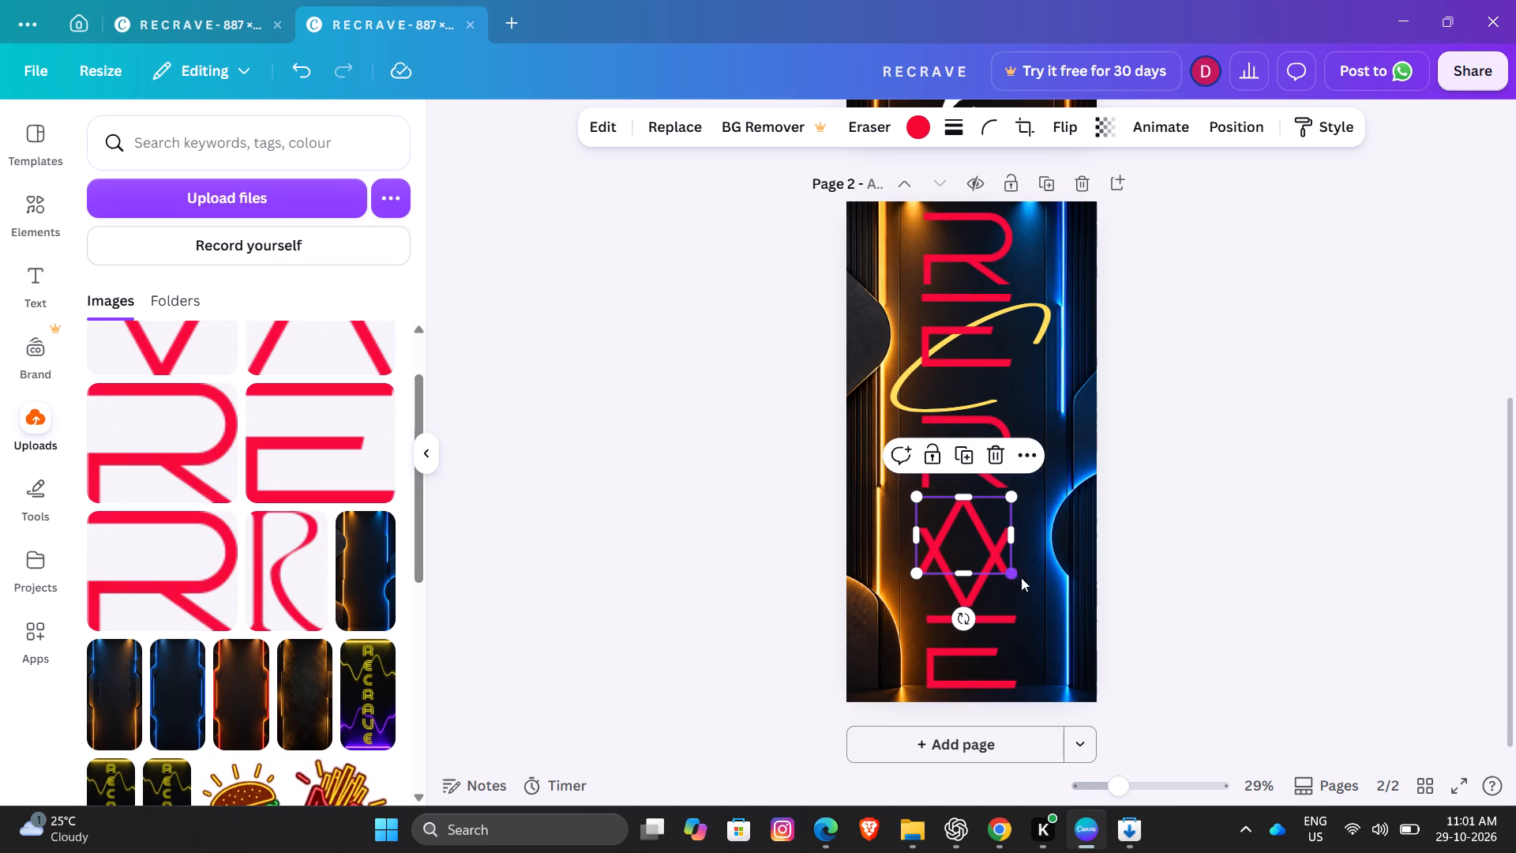
{"action": "left_click_drag", "start_coordinate": [1021, 577], "coordinate": [1034, 587]}
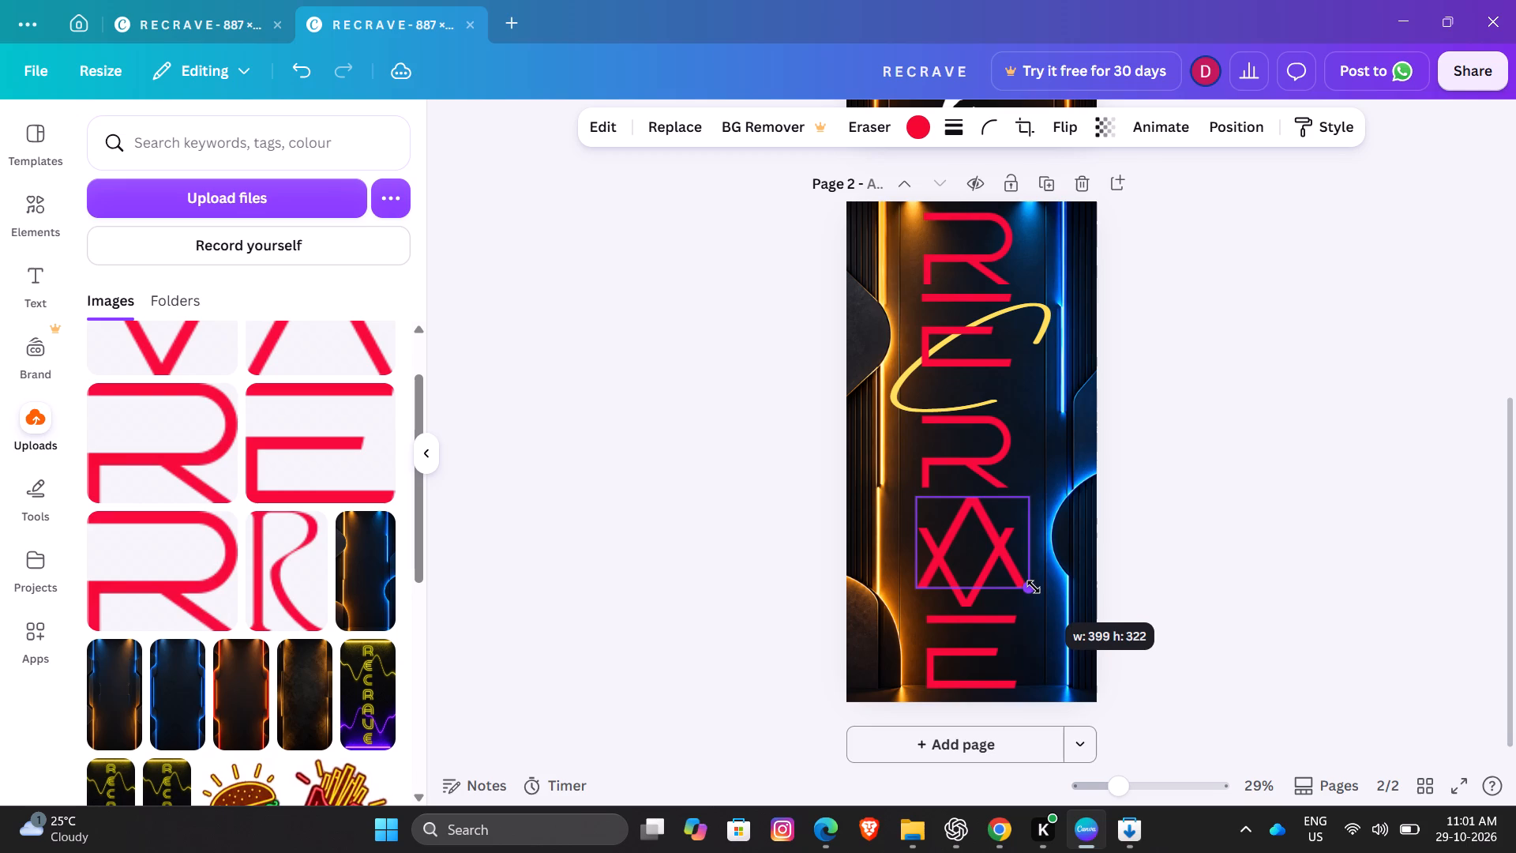
{"action": "left_click_drag", "start_coordinate": [1034, 587], "coordinate": [1014, 582]}
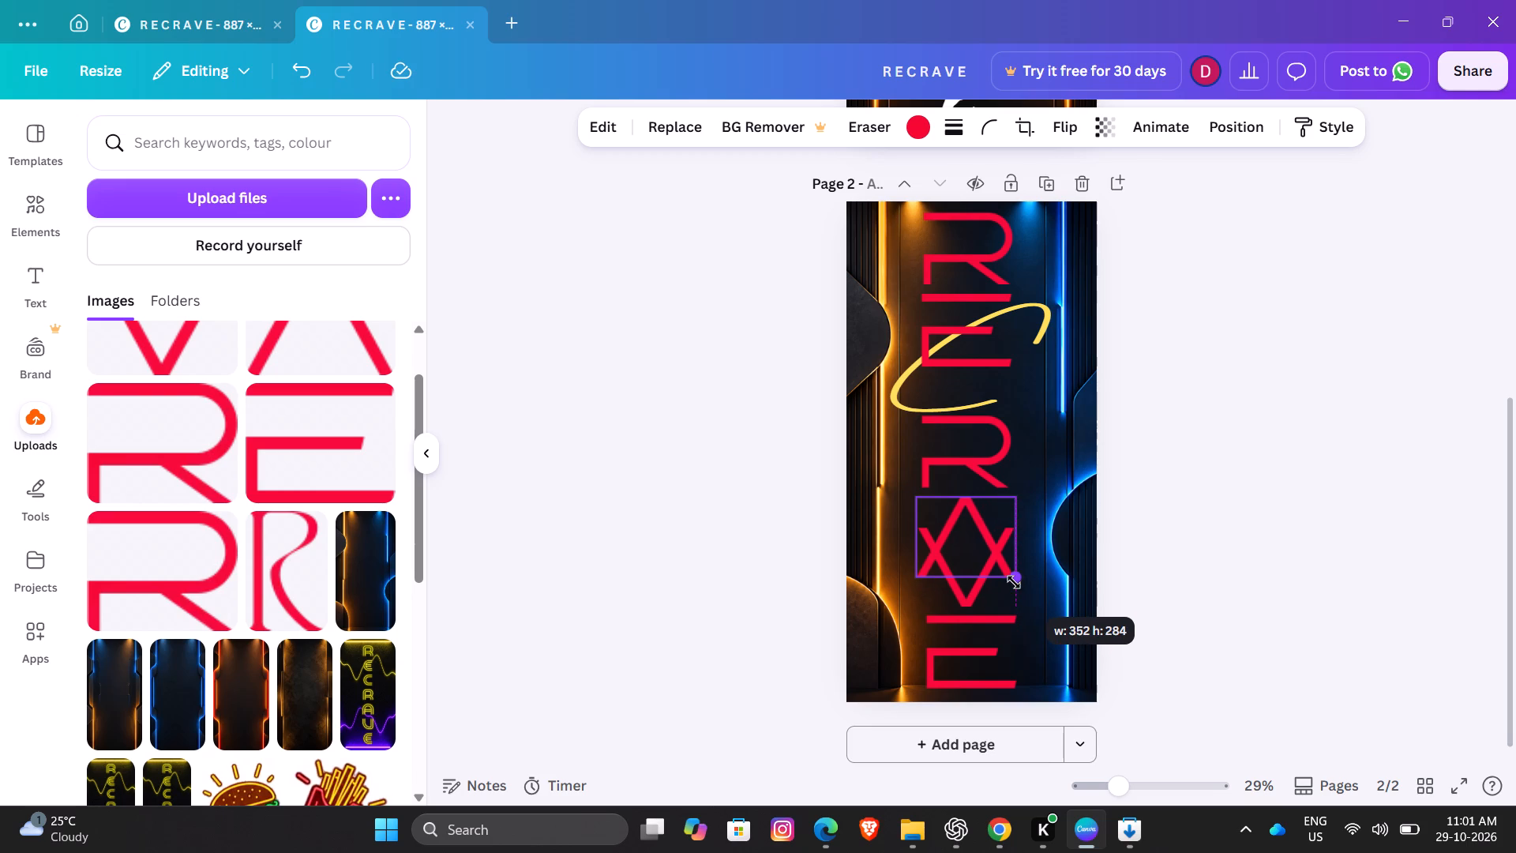
{"action": "left_click_drag", "start_coordinate": [1014, 582], "coordinate": [1024, 580]}
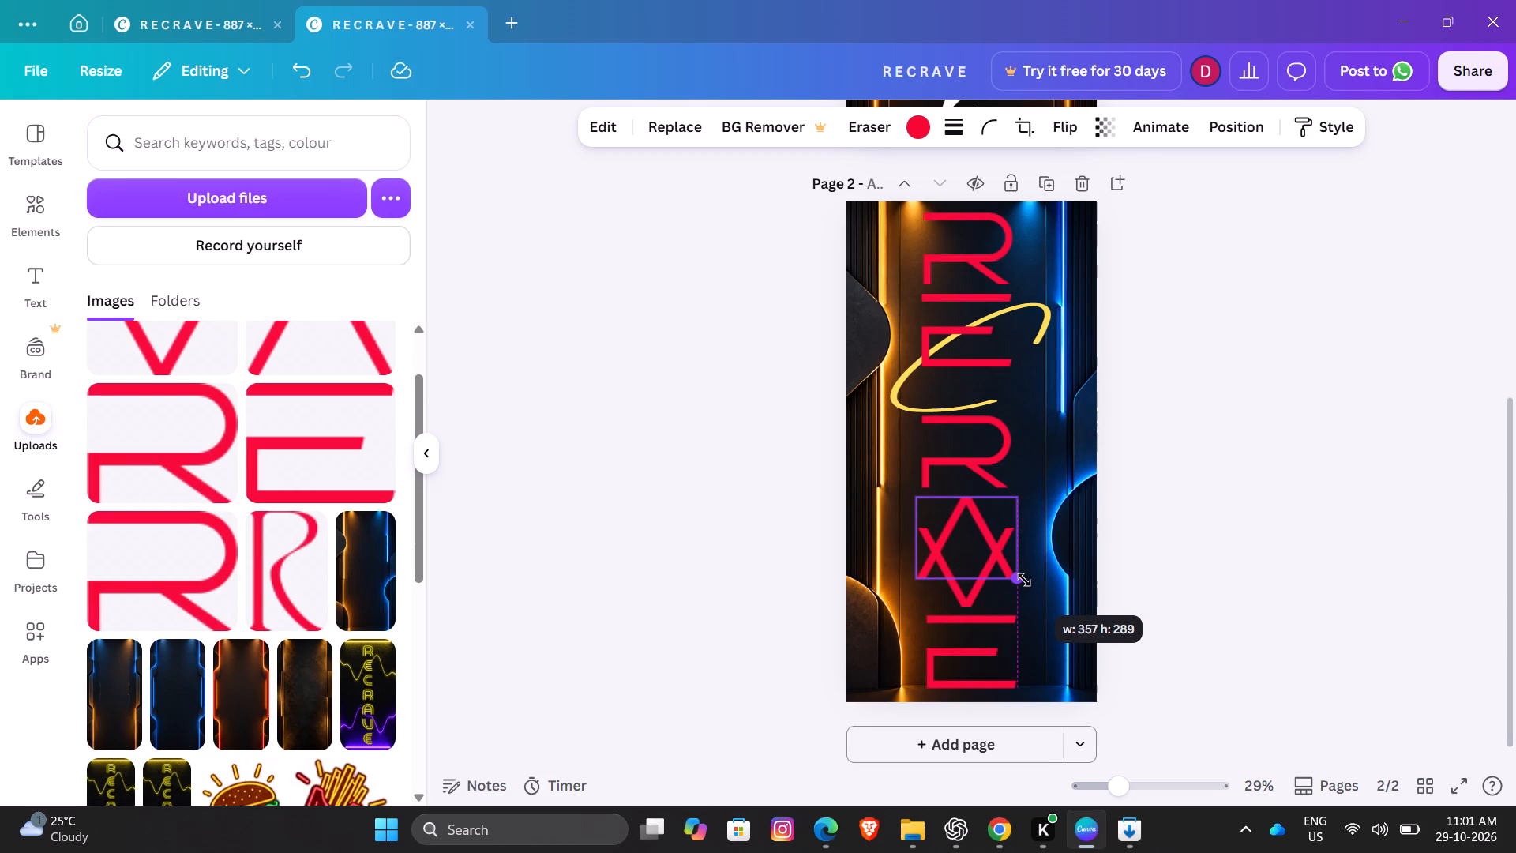
{"action": "left_click_drag", "start_coordinate": [1024, 580], "coordinate": [1027, 583]}
{"action": "left_click_drag", "start_coordinate": [978, 547], "coordinate": [970, 535]}
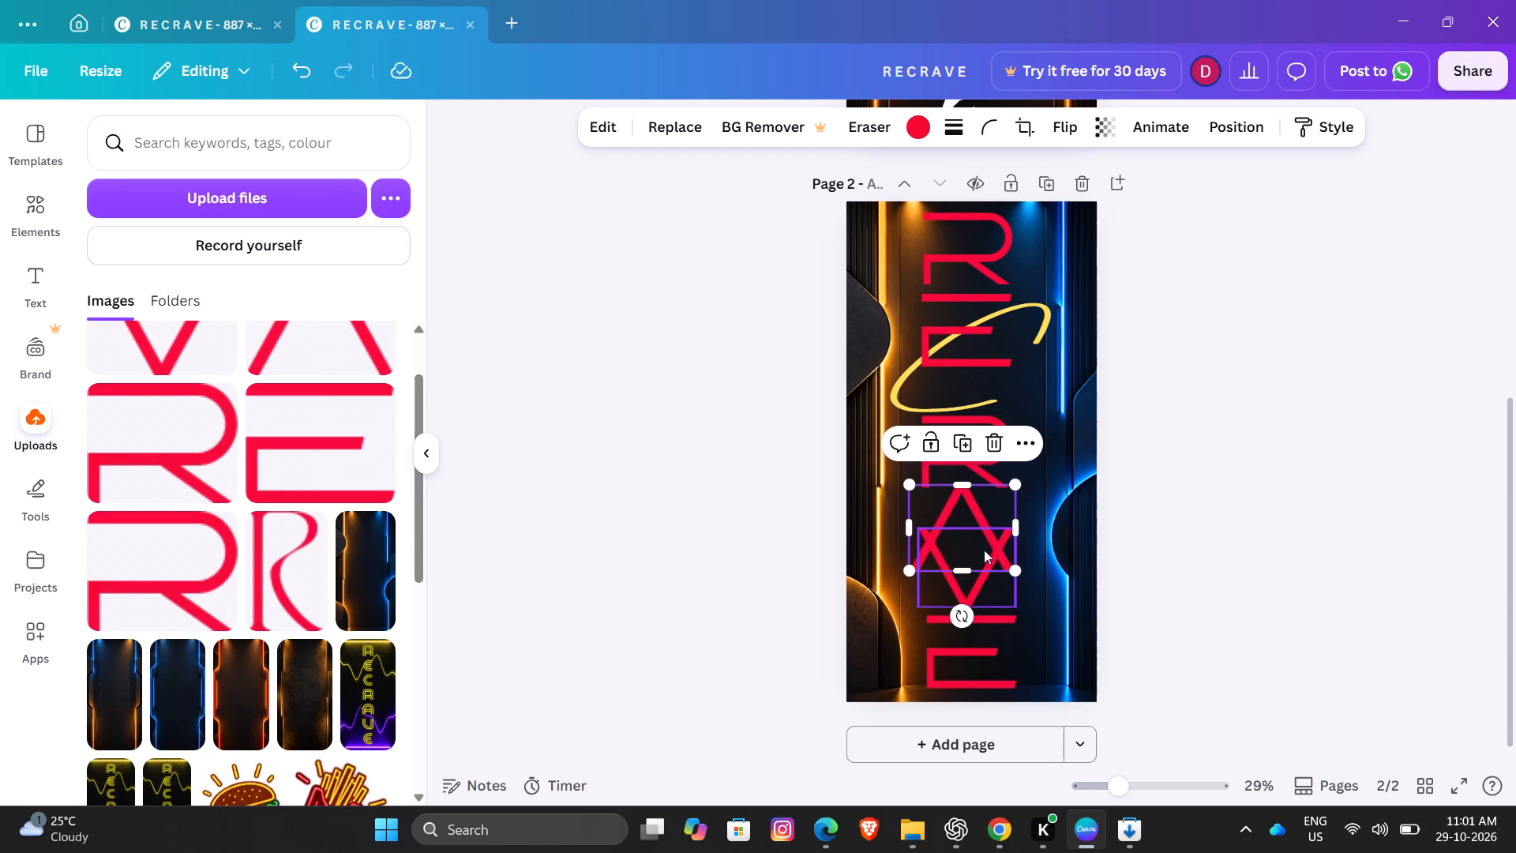
Enlarge the red V to about 412 × 332 and centre it horizontally over the red A.
{"action": "left_click_drag", "start_coordinate": [981, 594], "coordinate": [988, 577]}
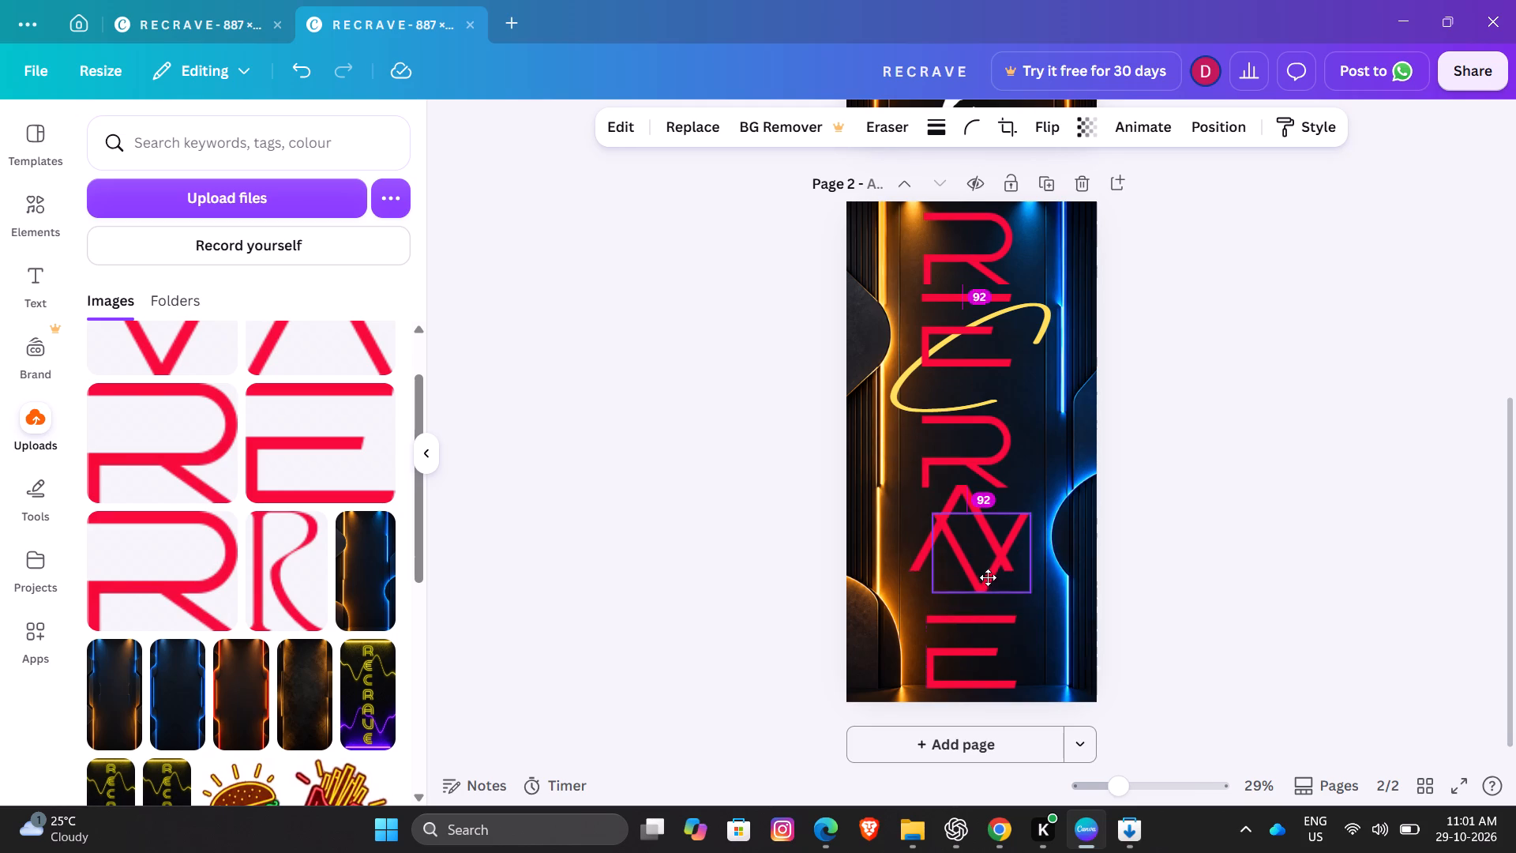
{"action": "left_click_drag", "start_coordinate": [988, 577], "coordinate": [974, 576]}
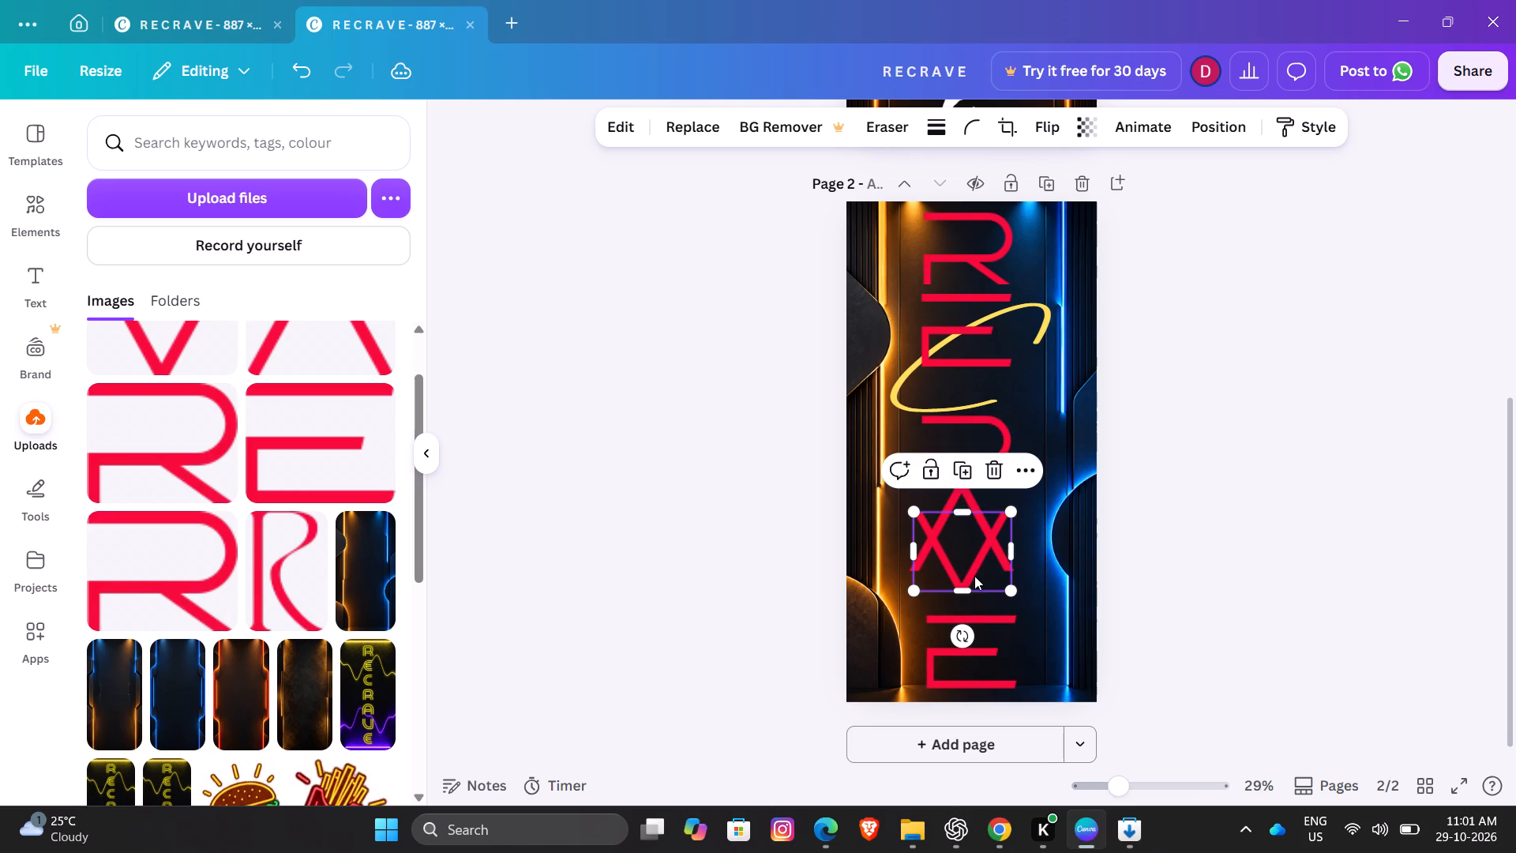
{"action": "left_click_drag", "start_coordinate": [1008, 515], "coordinate": [1015, 502]}
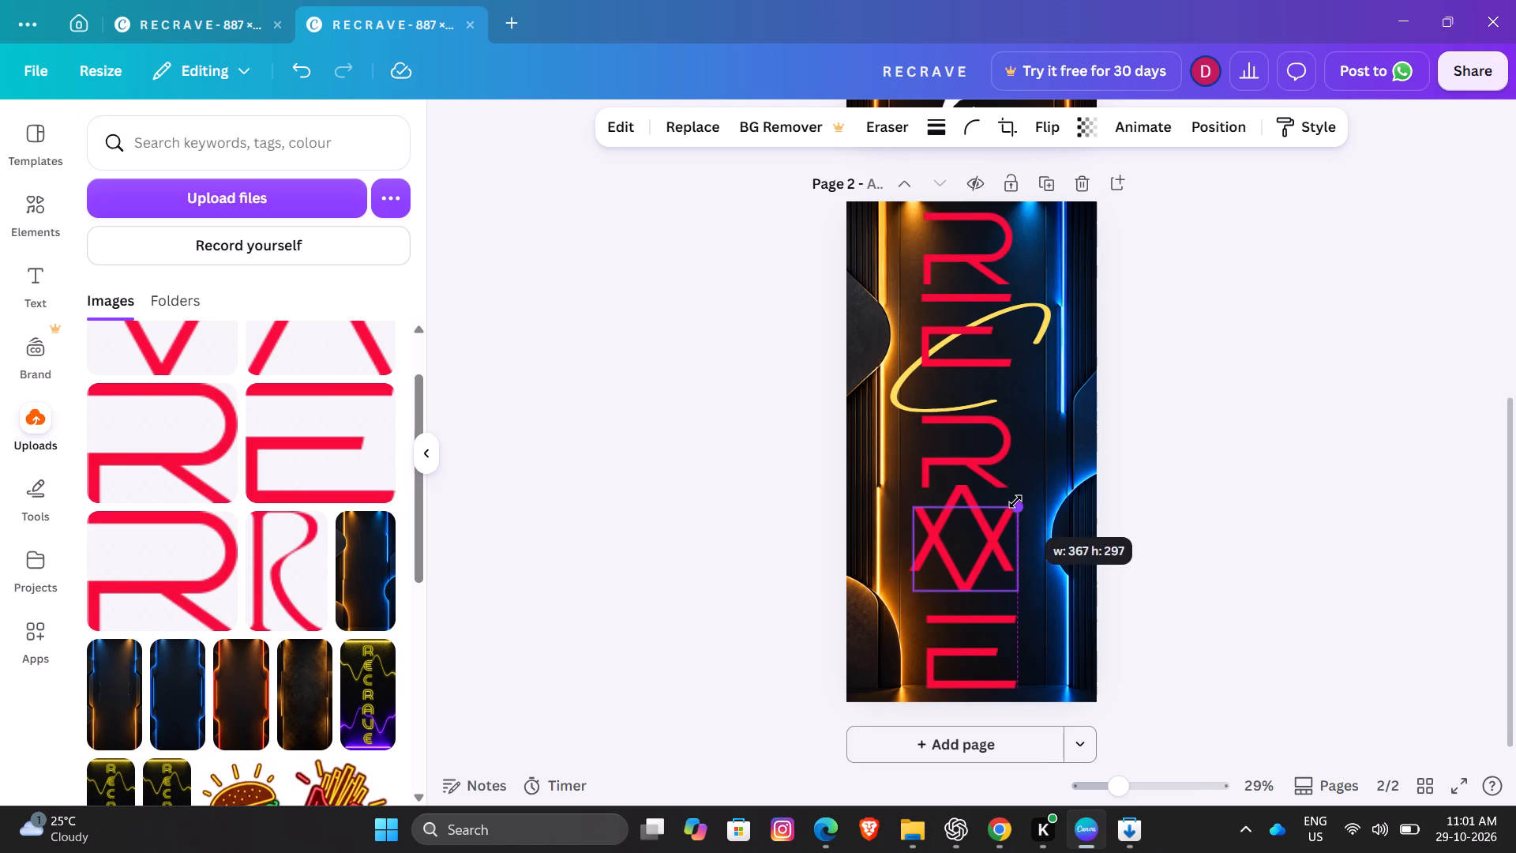
{"action": "left_click_drag", "start_coordinate": [1015, 502], "coordinate": [1021, 494]}
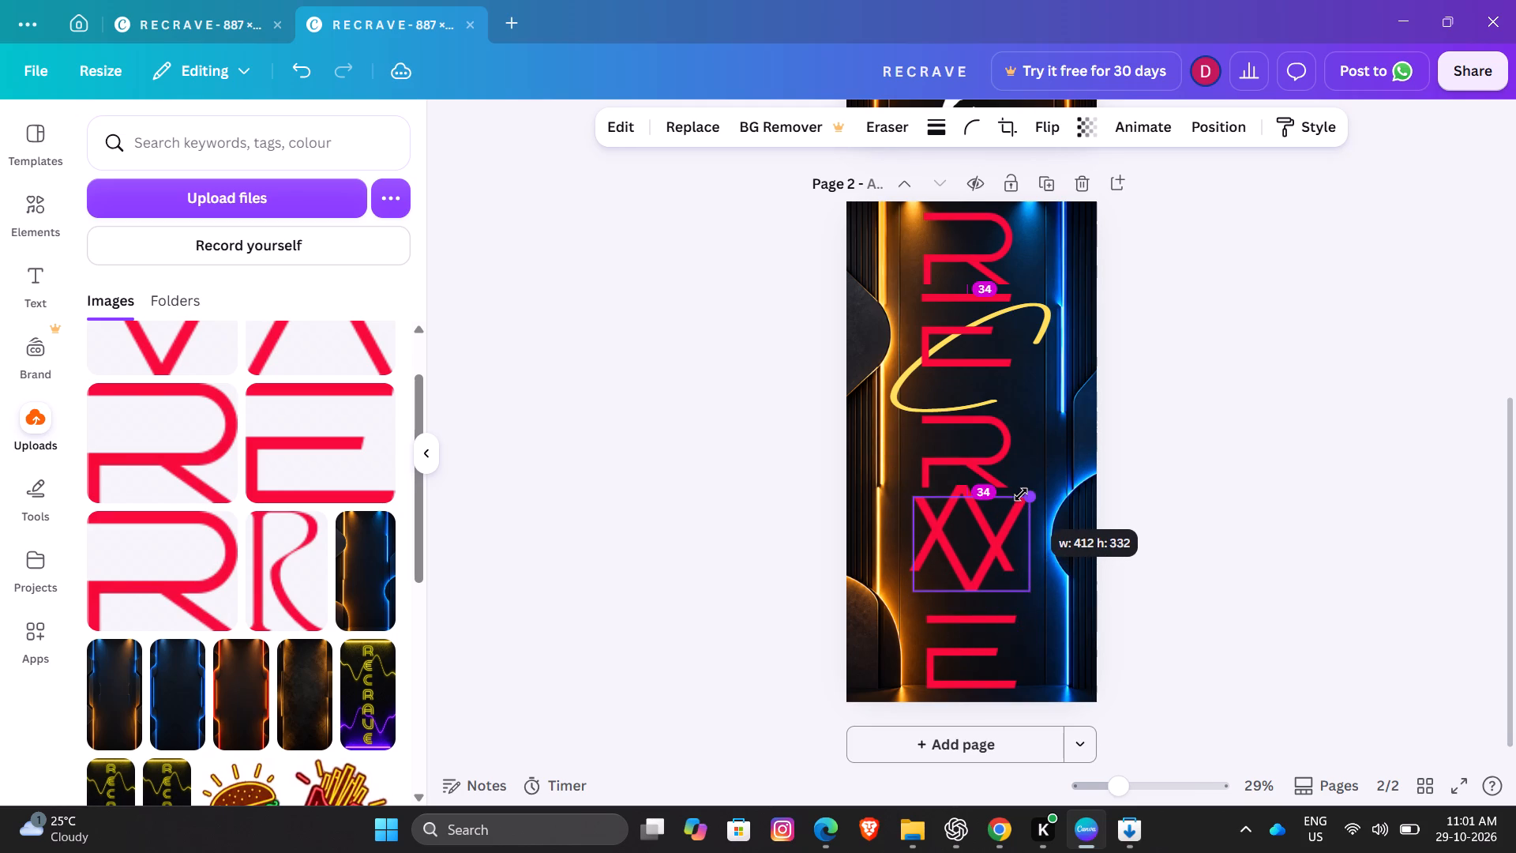
{"action": "left_click_drag", "start_coordinate": [1021, 494], "coordinate": [1022, 494]}
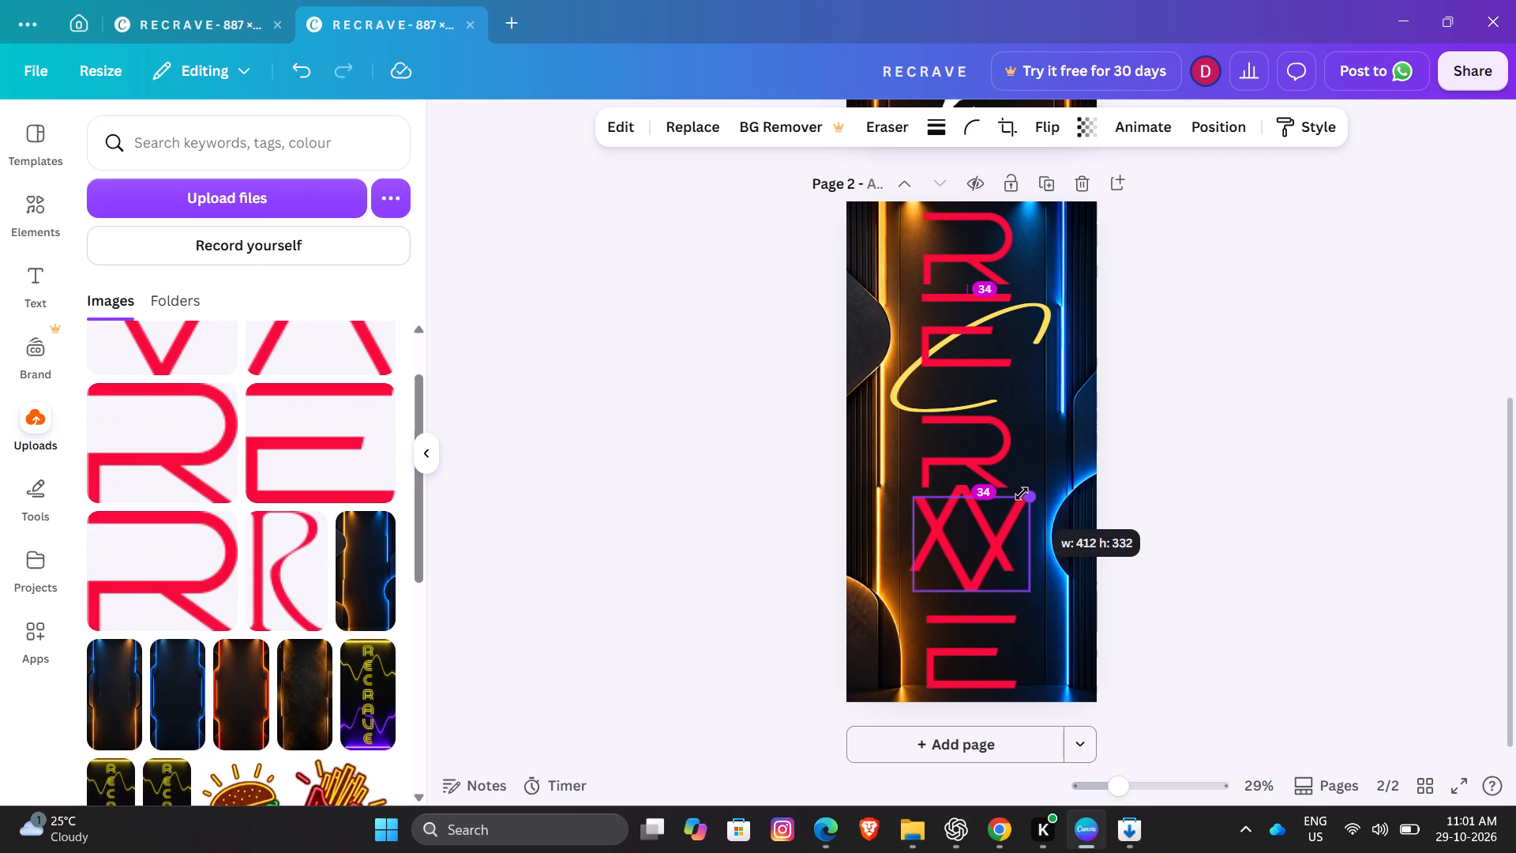
{"action": "left_click_drag", "start_coordinate": [1022, 494], "coordinate": [1035, 487]}
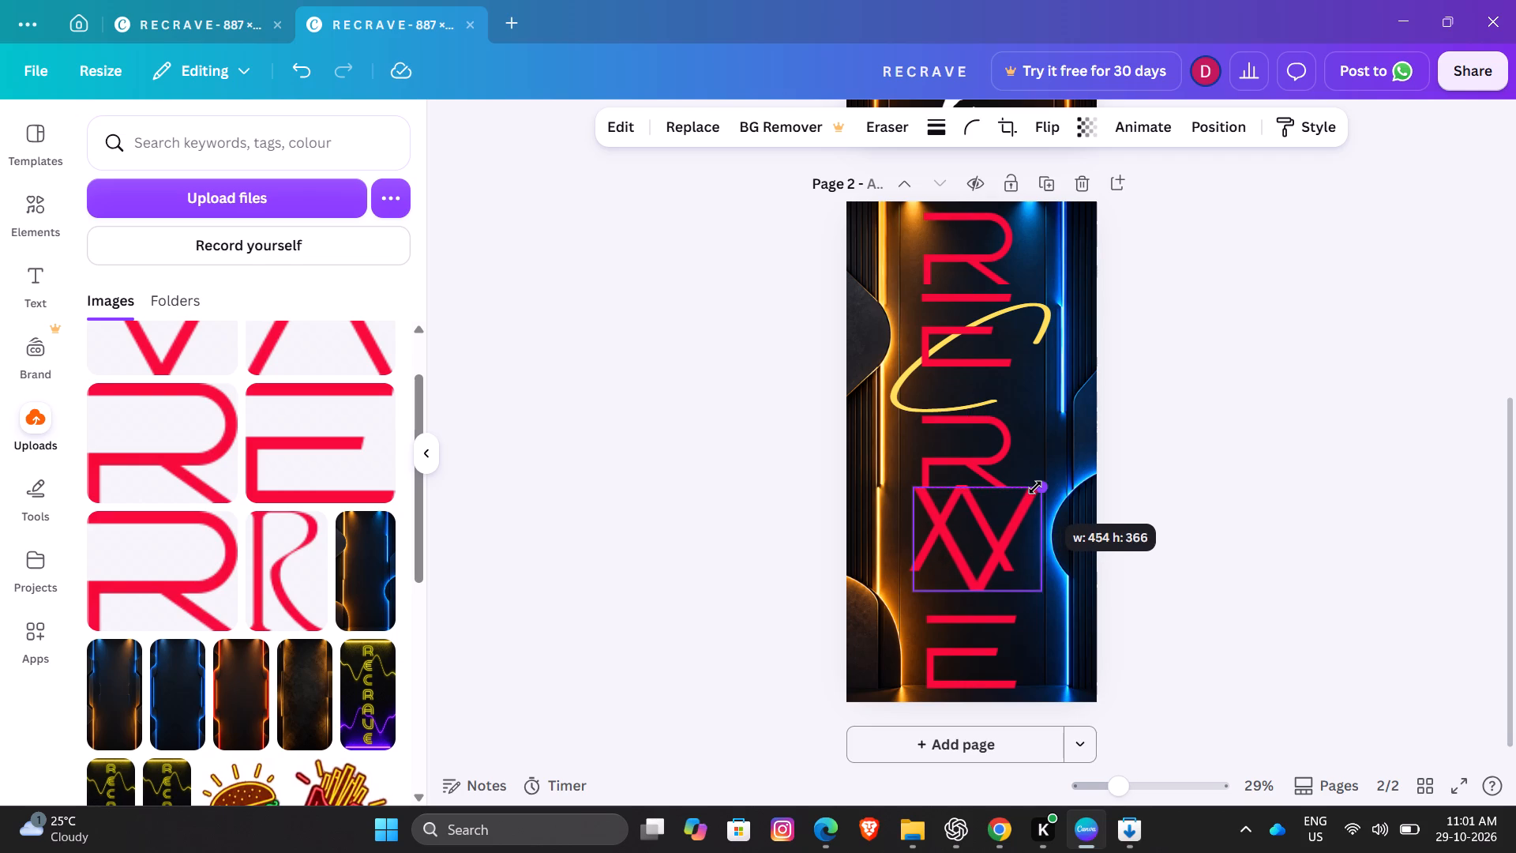
{"action": "left_click_drag", "start_coordinate": [1035, 487], "coordinate": [1015, 490]}
{"action": "left_click_drag", "start_coordinate": [959, 552], "coordinate": [946, 552]}
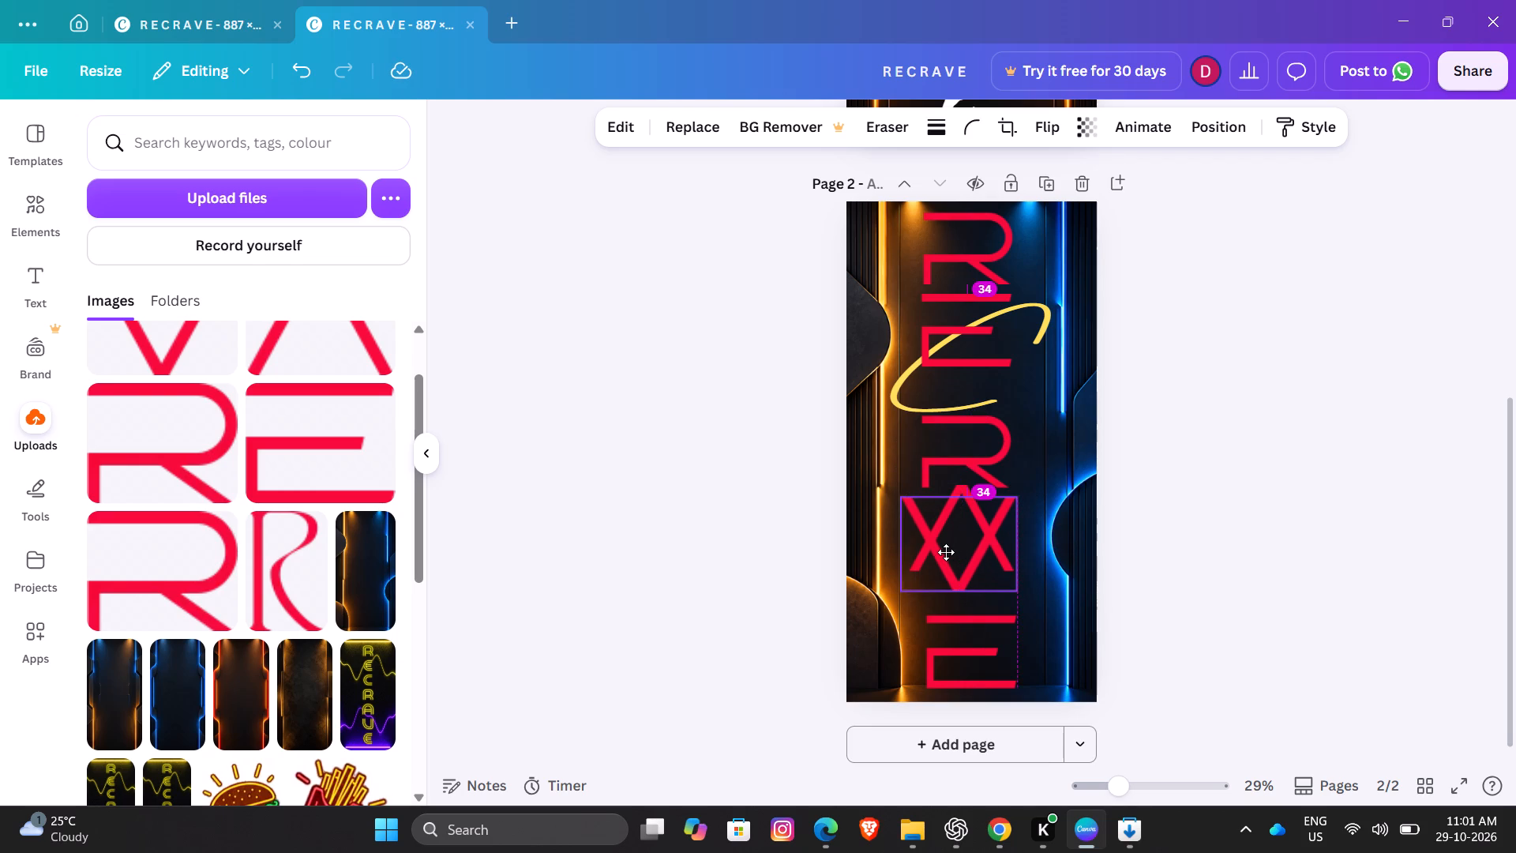
{"action": "left_click_drag", "start_coordinate": [946, 552], "coordinate": [947, 552]}
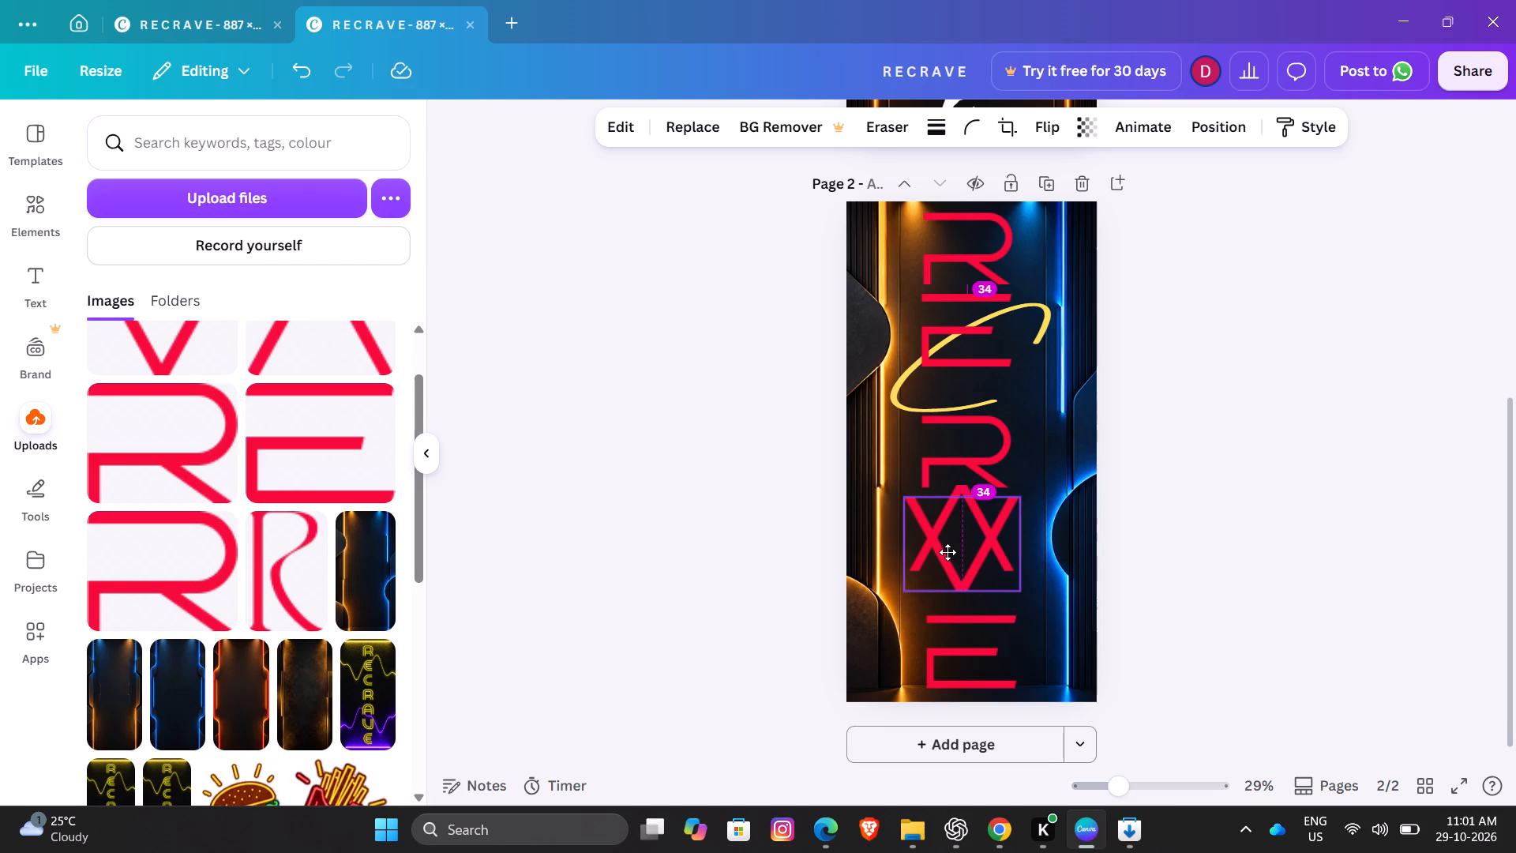
{"action": "left_click_drag", "start_coordinate": [947, 552], "coordinate": [947, 552]}
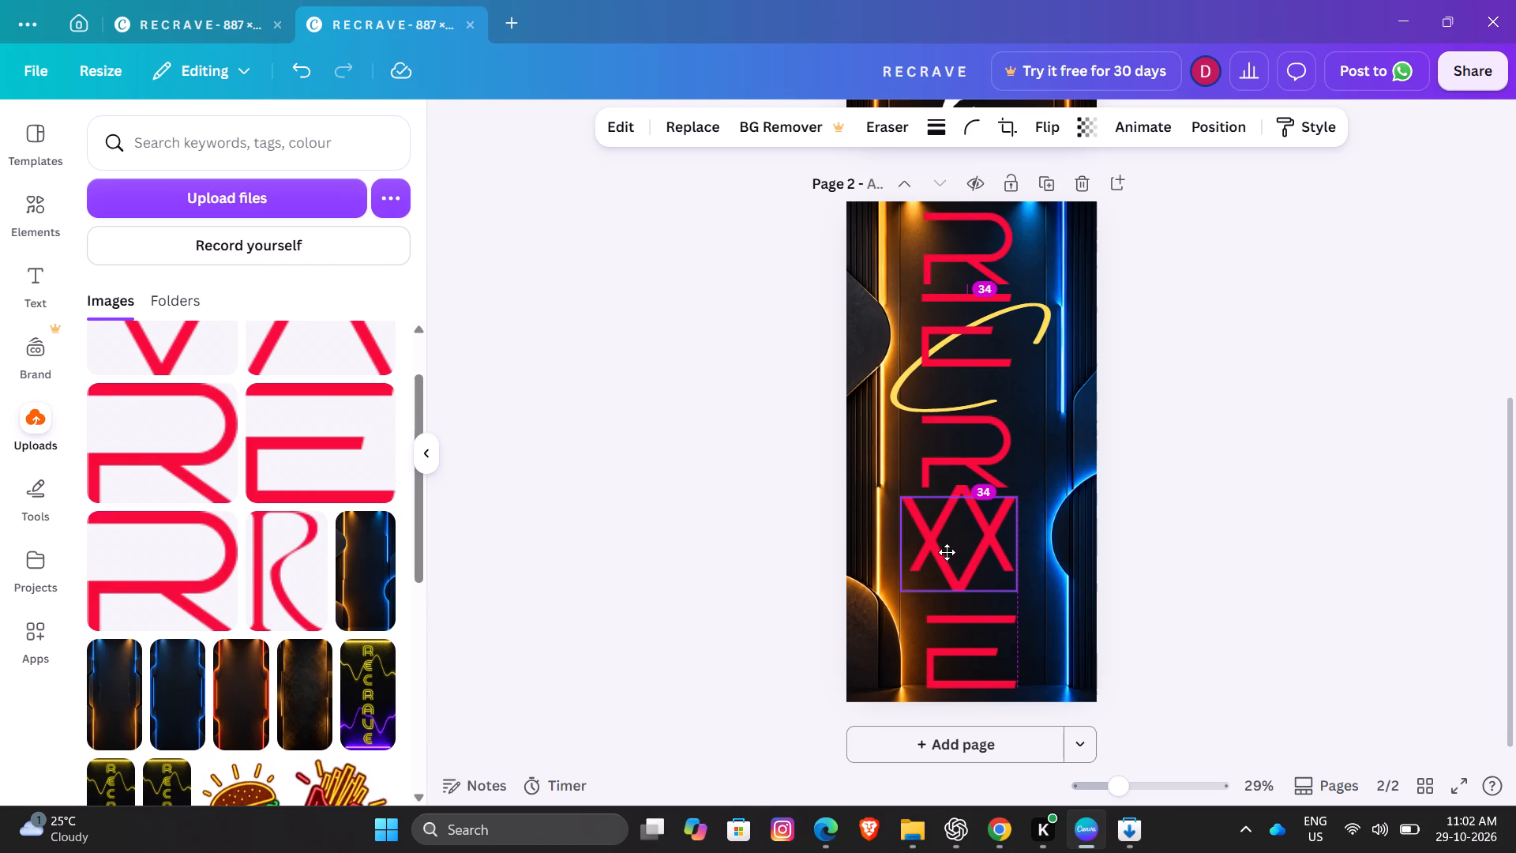
{"action": "left_click_drag", "start_coordinate": [947, 552], "coordinate": [947, 552]}
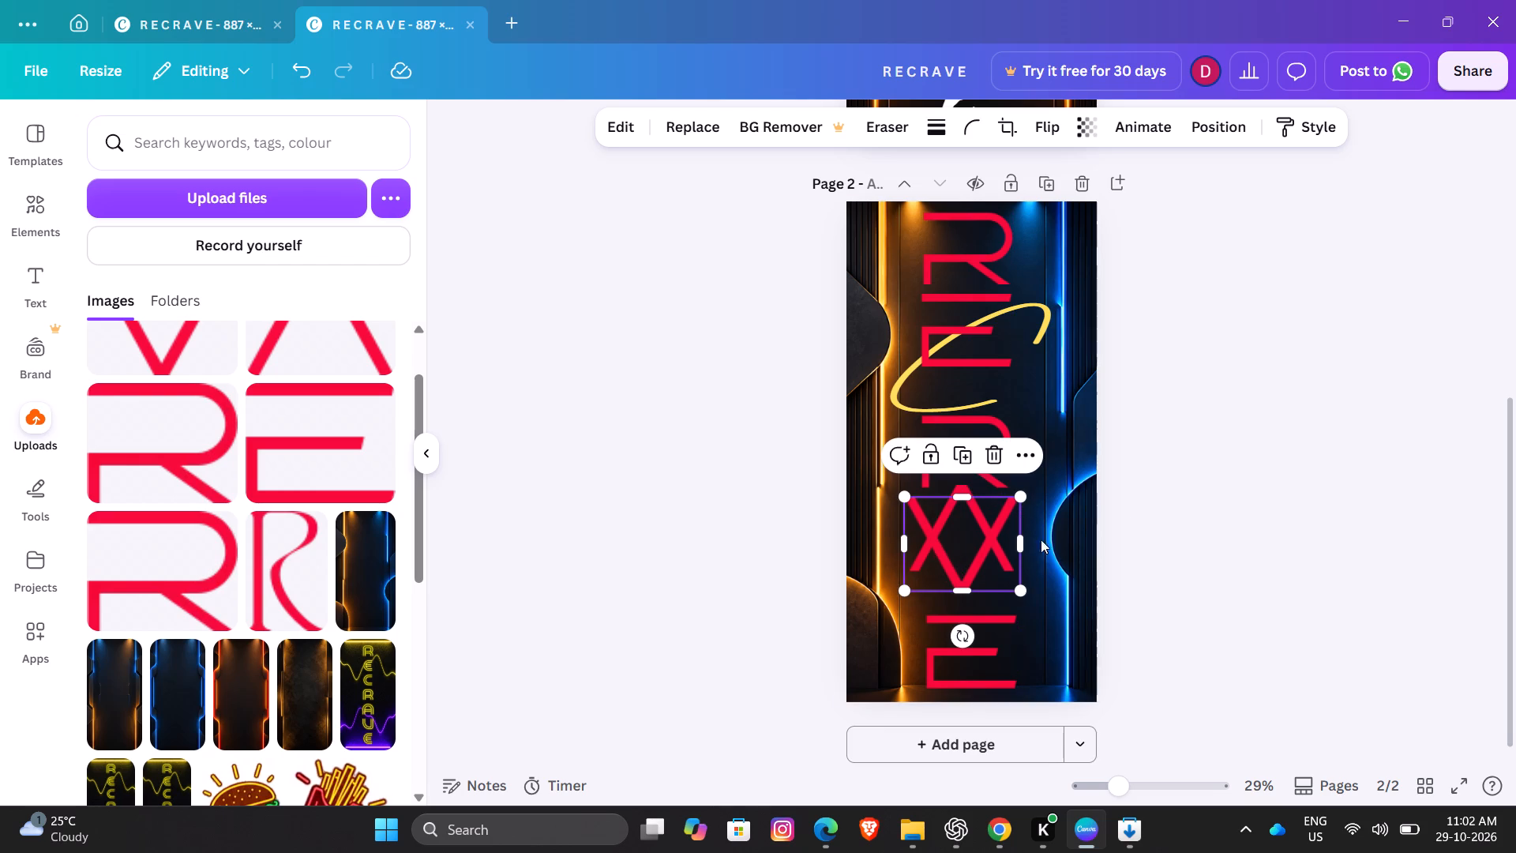
{"action": "left_click", "coordinate": [1189, 501]}
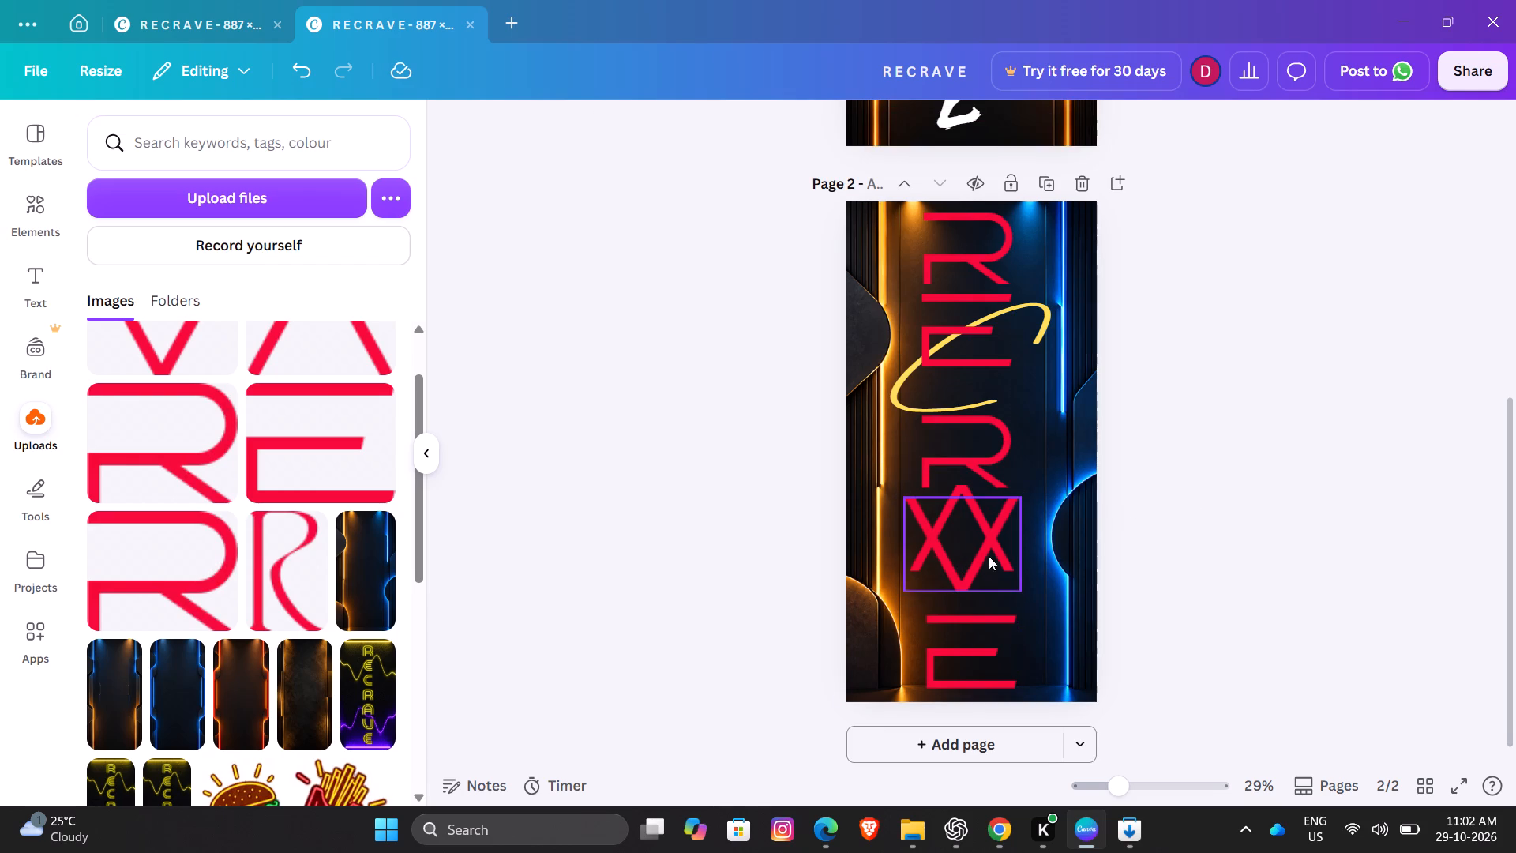
Lower the red V, keeping it centred, so its point sits just above the bottom E.
{"action": "left_click_drag", "start_coordinate": [966, 552], "coordinate": [966, 560]}
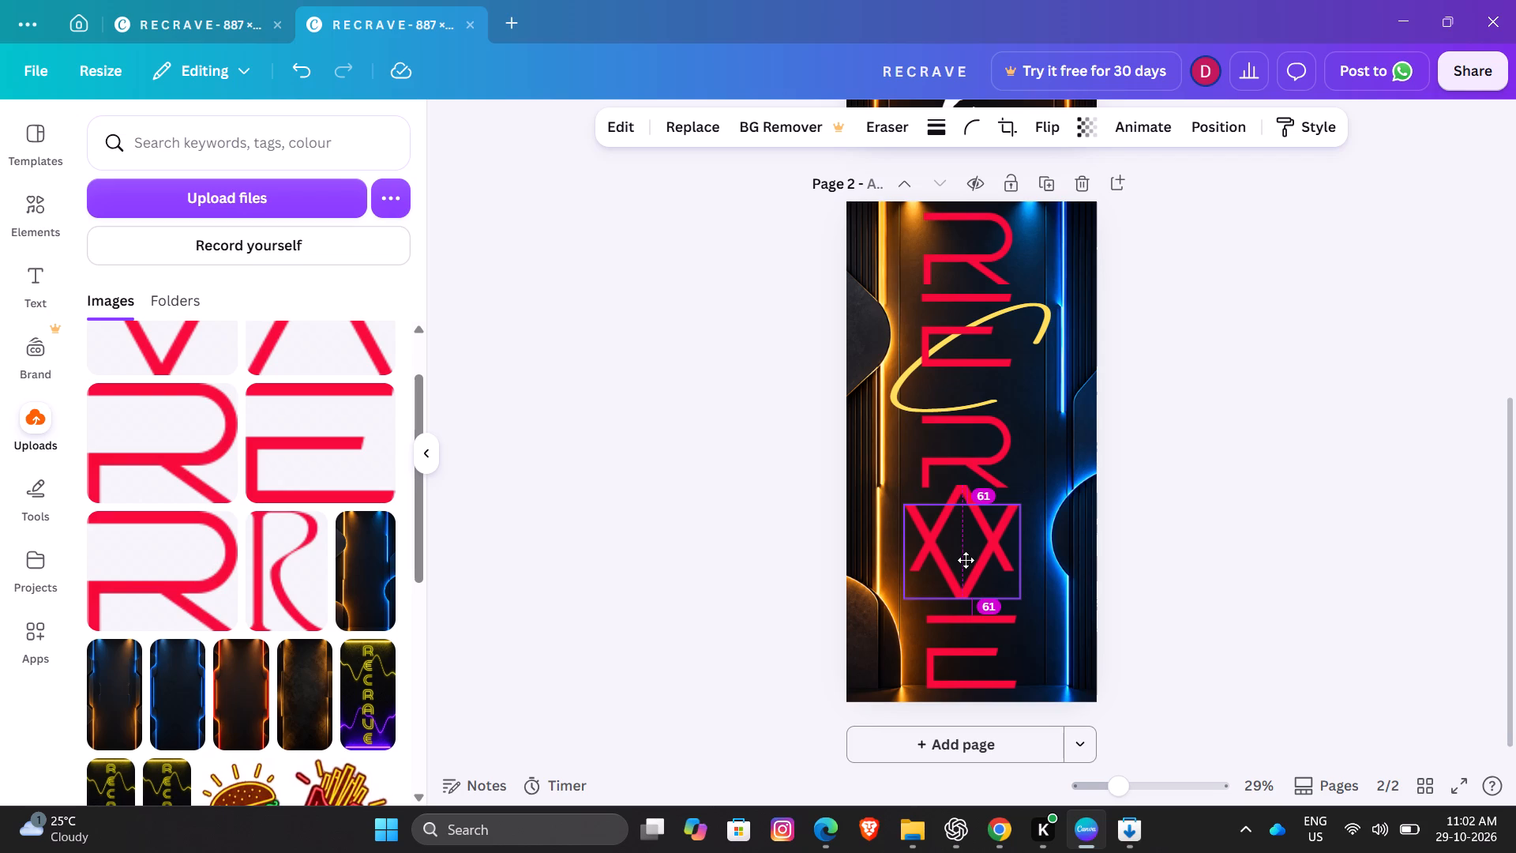
{"action": "left_click_drag", "start_coordinate": [966, 560], "coordinate": [966, 566]}
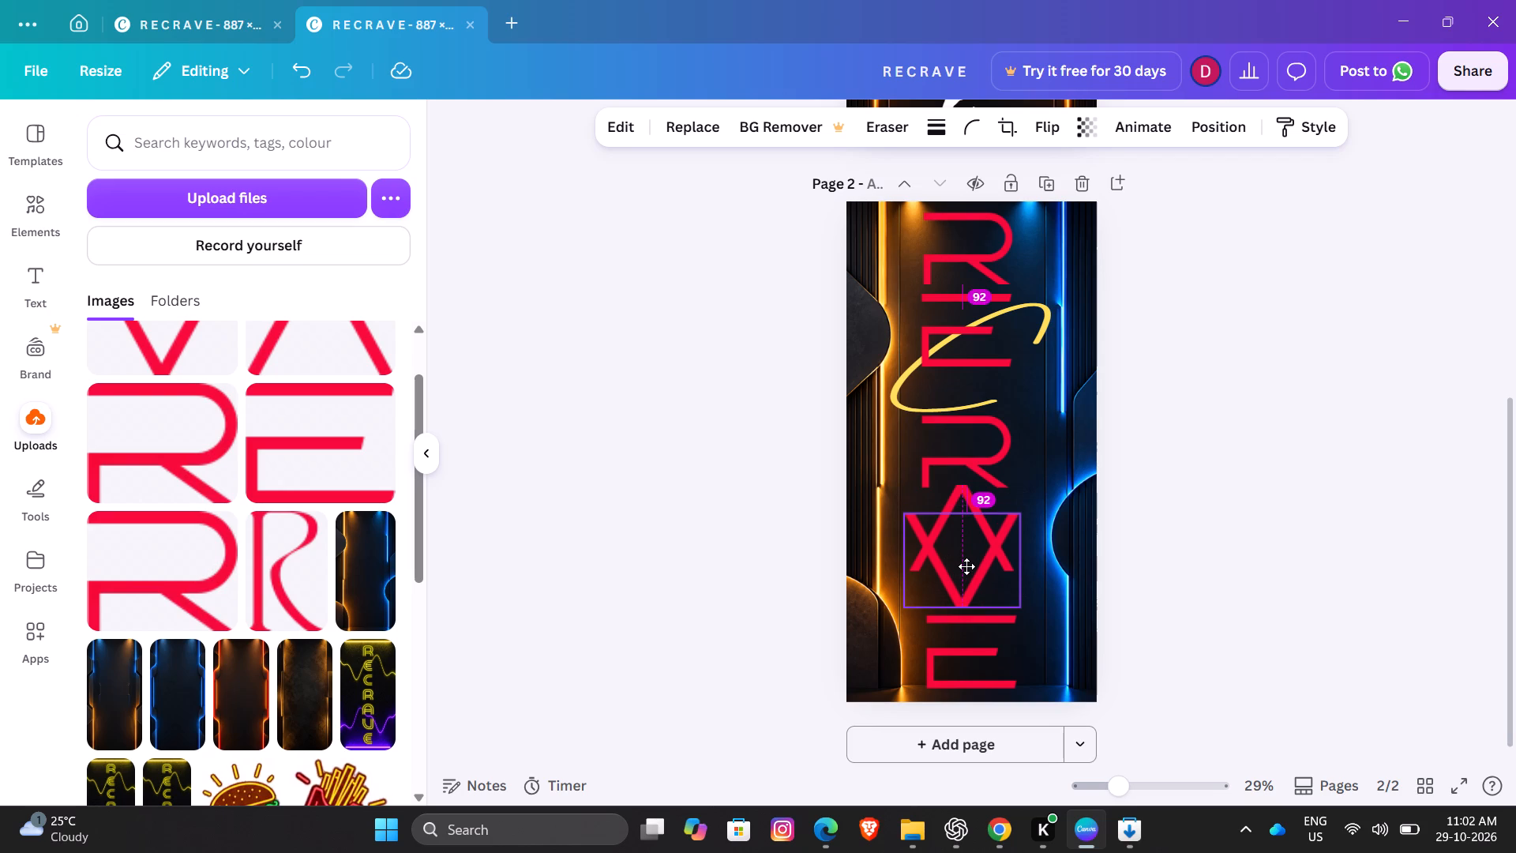
{"action": "left_click_drag", "start_coordinate": [966, 566], "coordinate": [967, 566]}
{"action": "left_click", "coordinate": [1232, 498]}
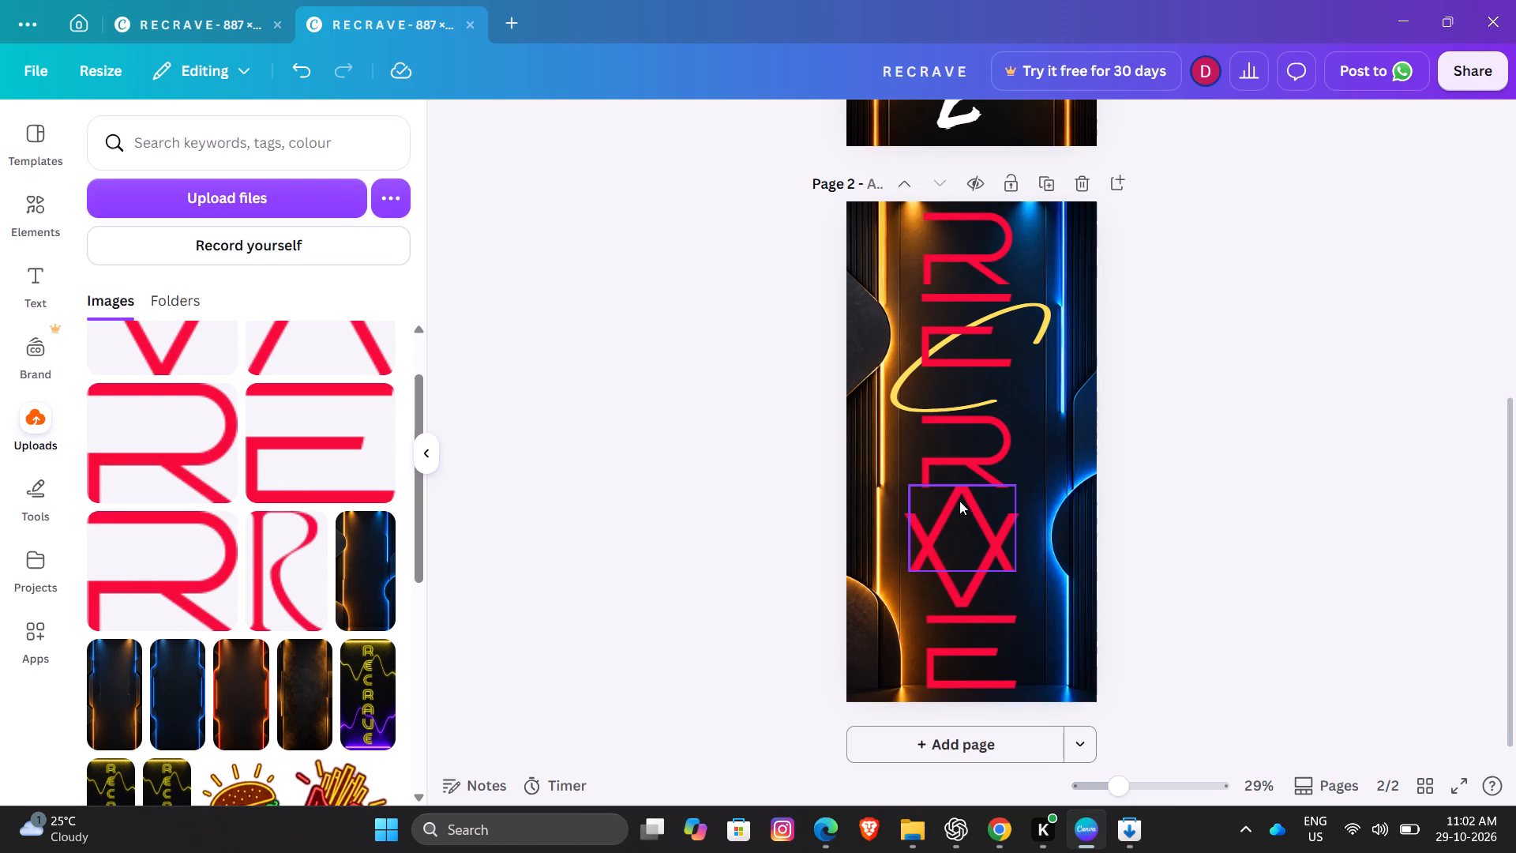
Move the red A up against the lower R and enlarge it to roughly match the V's width, forming a diamond with it.
{"action": "left_click_drag", "start_coordinate": [959, 501], "coordinate": [957, 489]}
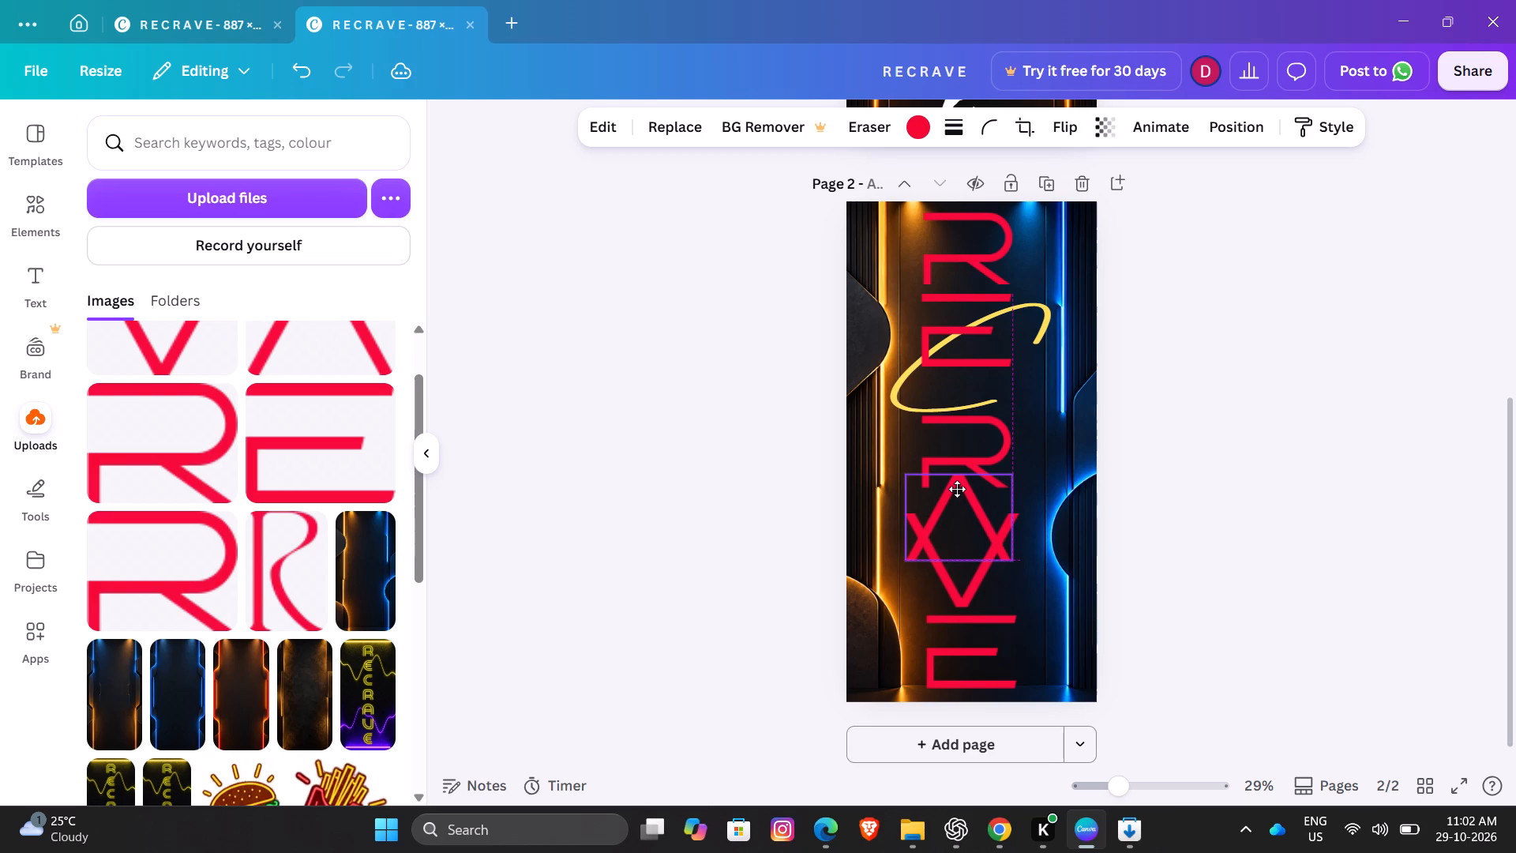
{"action": "left_click_drag", "start_coordinate": [957, 489], "coordinate": [957, 490]}
{"action": "left_click_drag", "start_coordinate": [1019, 558], "coordinate": [1036, 572]}
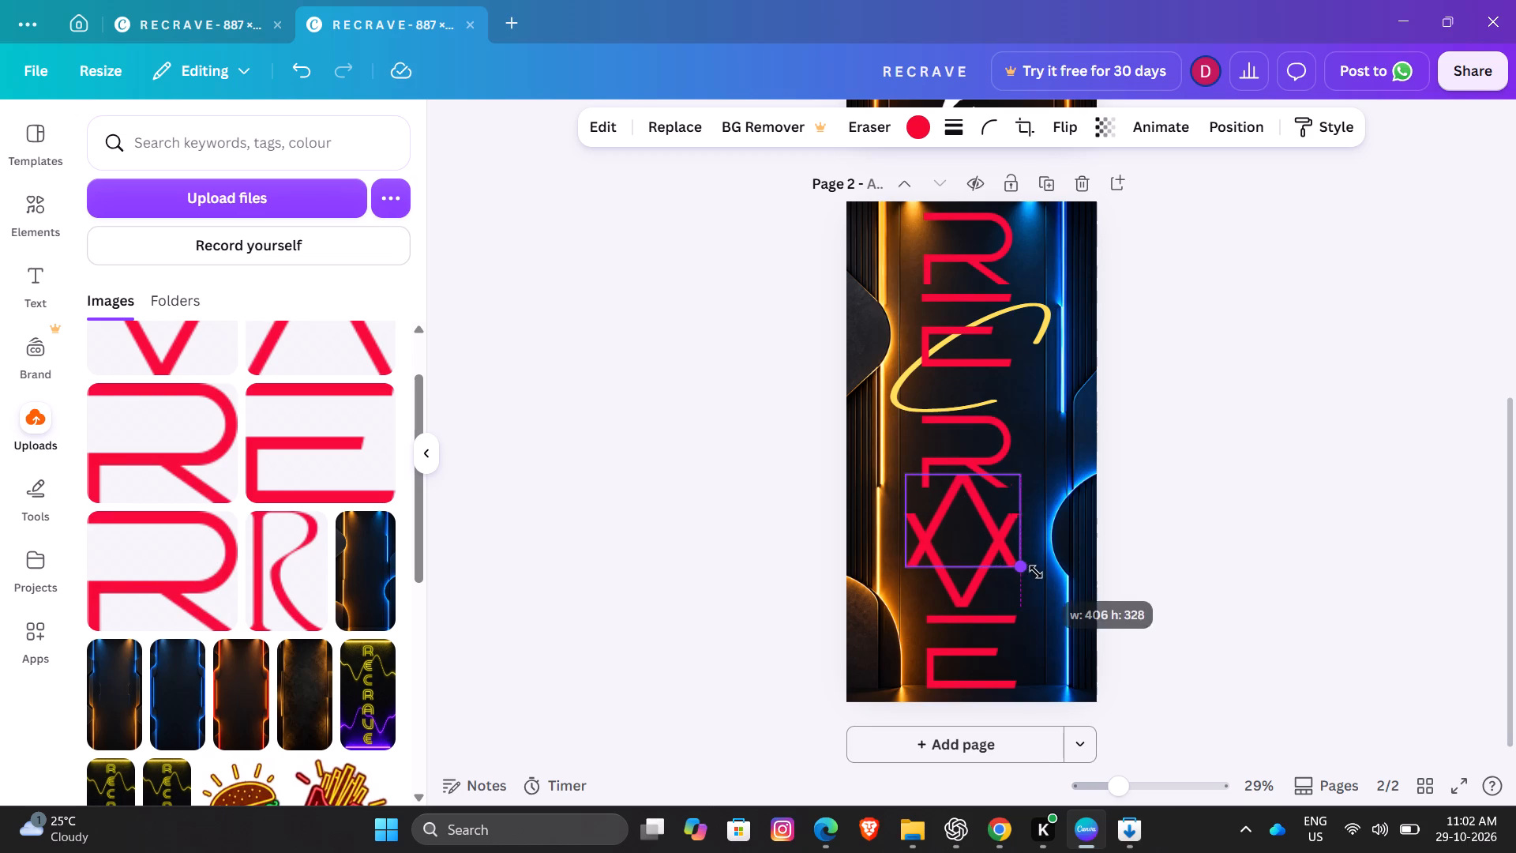
{"action": "left_click_drag", "start_coordinate": [1036, 572], "coordinate": [1011, 559]}
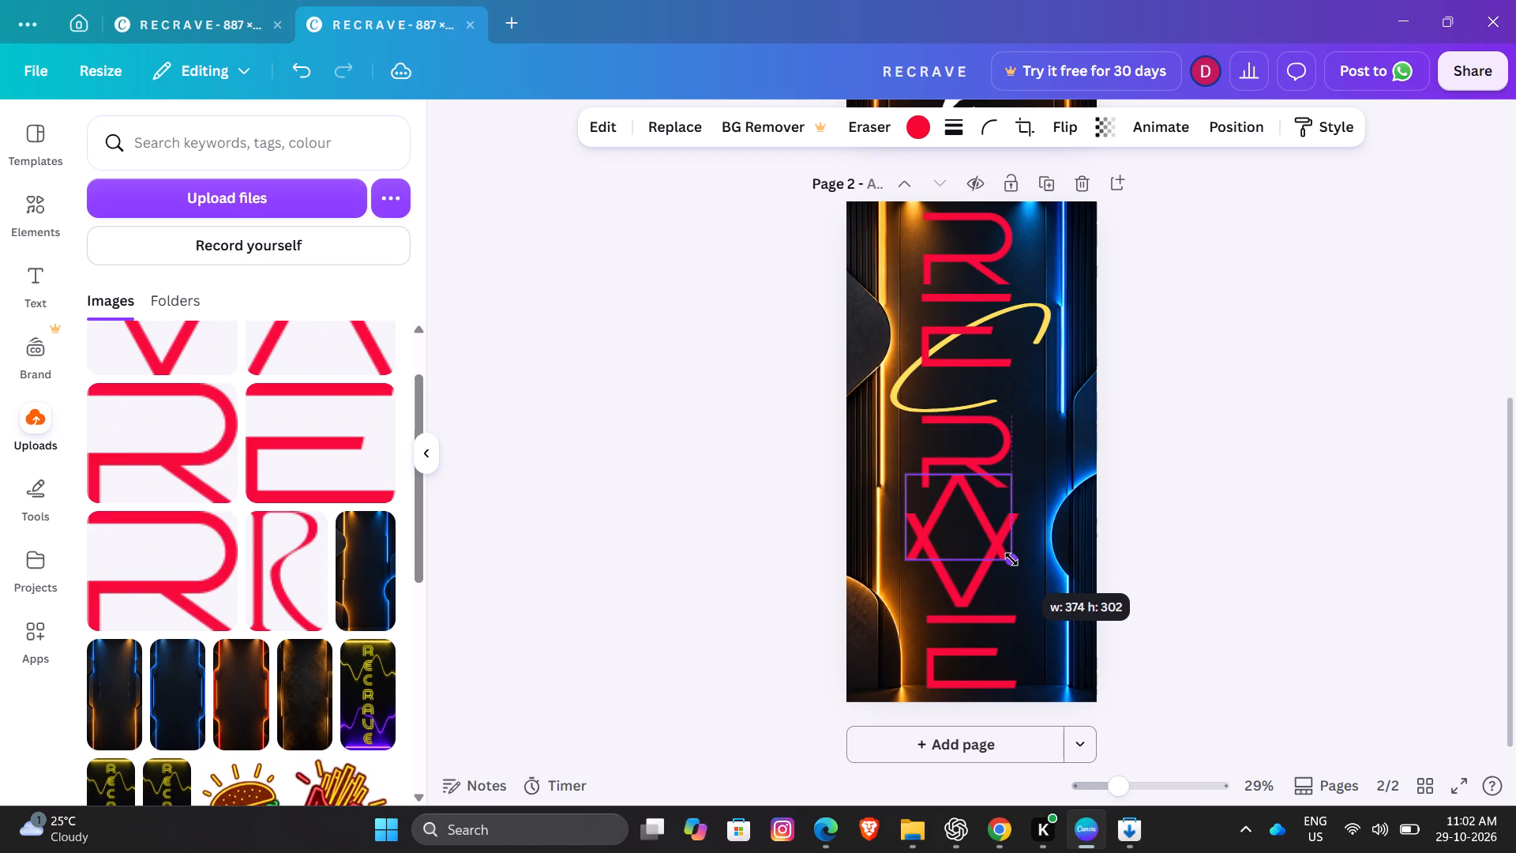
{"action": "left_click_drag", "start_coordinate": [1011, 559], "coordinate": [1023, 568]}
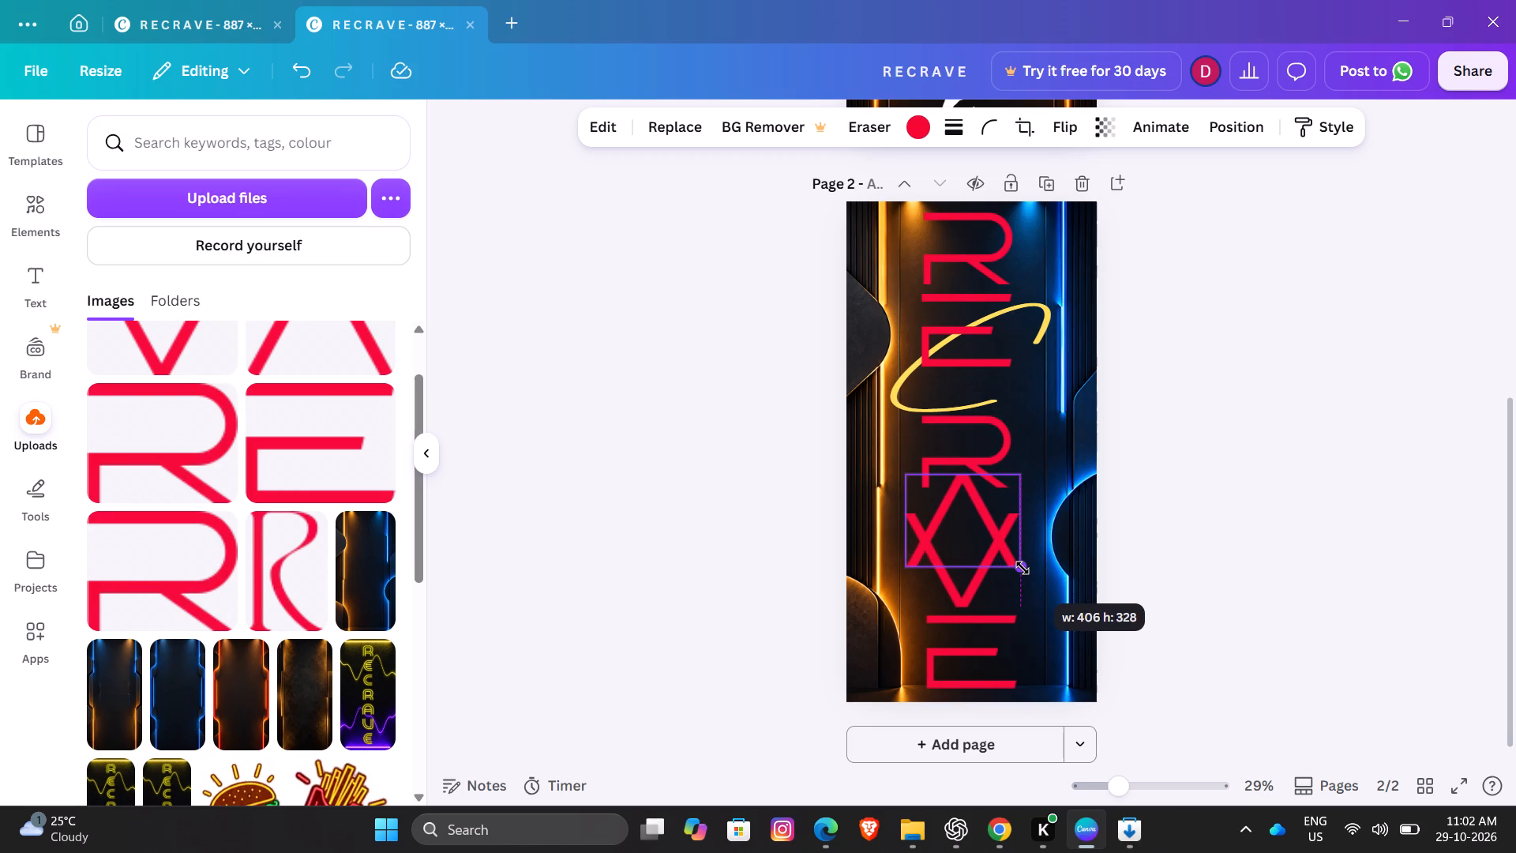
{"action": "left_click_drag", "start_coordinate": [1023, 568], "coordinate": [1025, 594]}
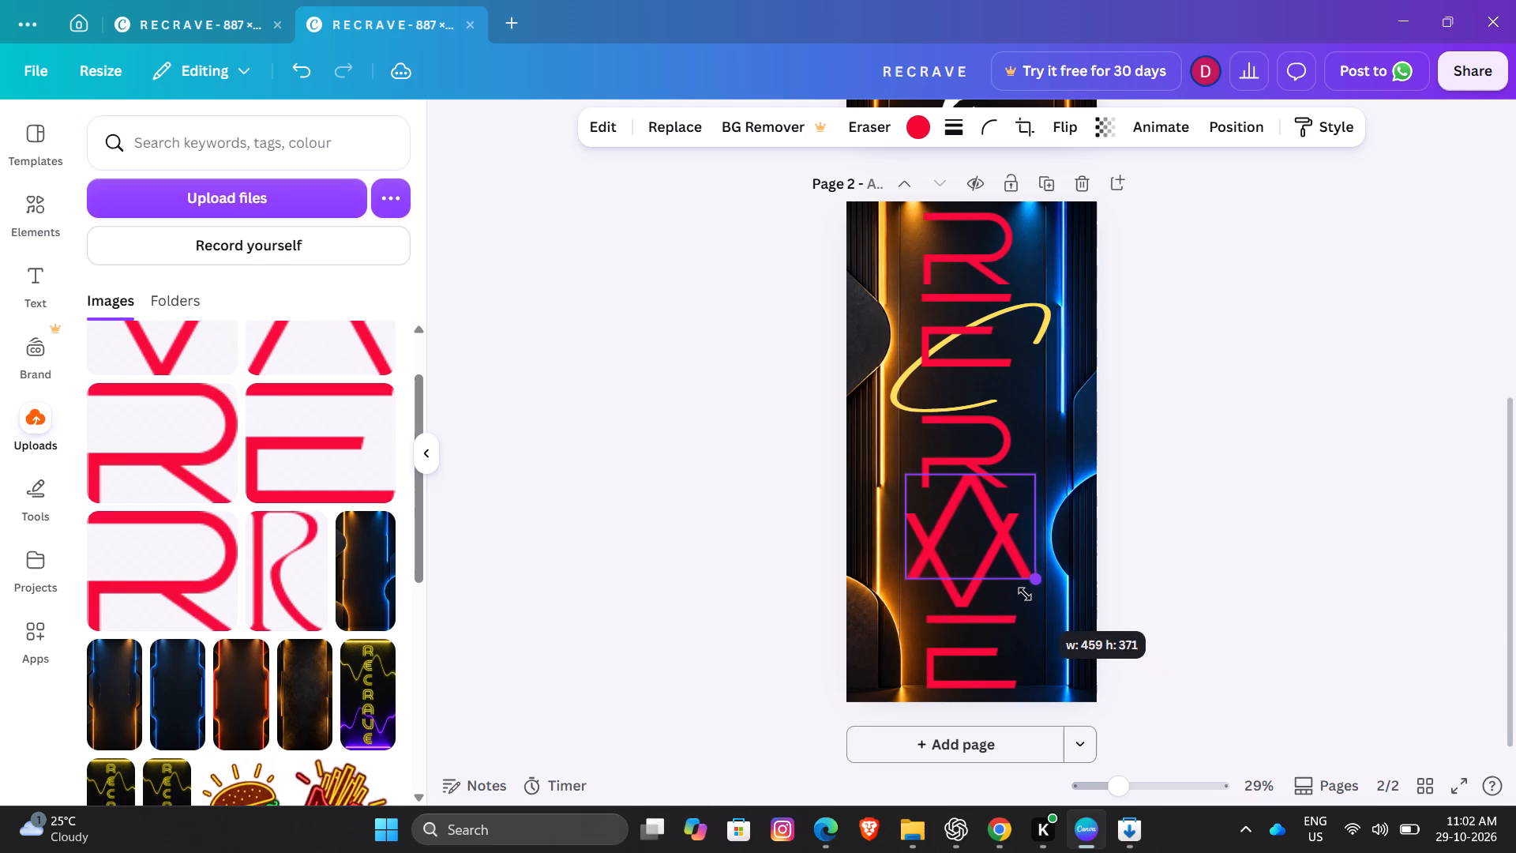
{"action": "left_click_drag", "start_coordinate": [1025, 594], "coordinate": [1023, 592]}
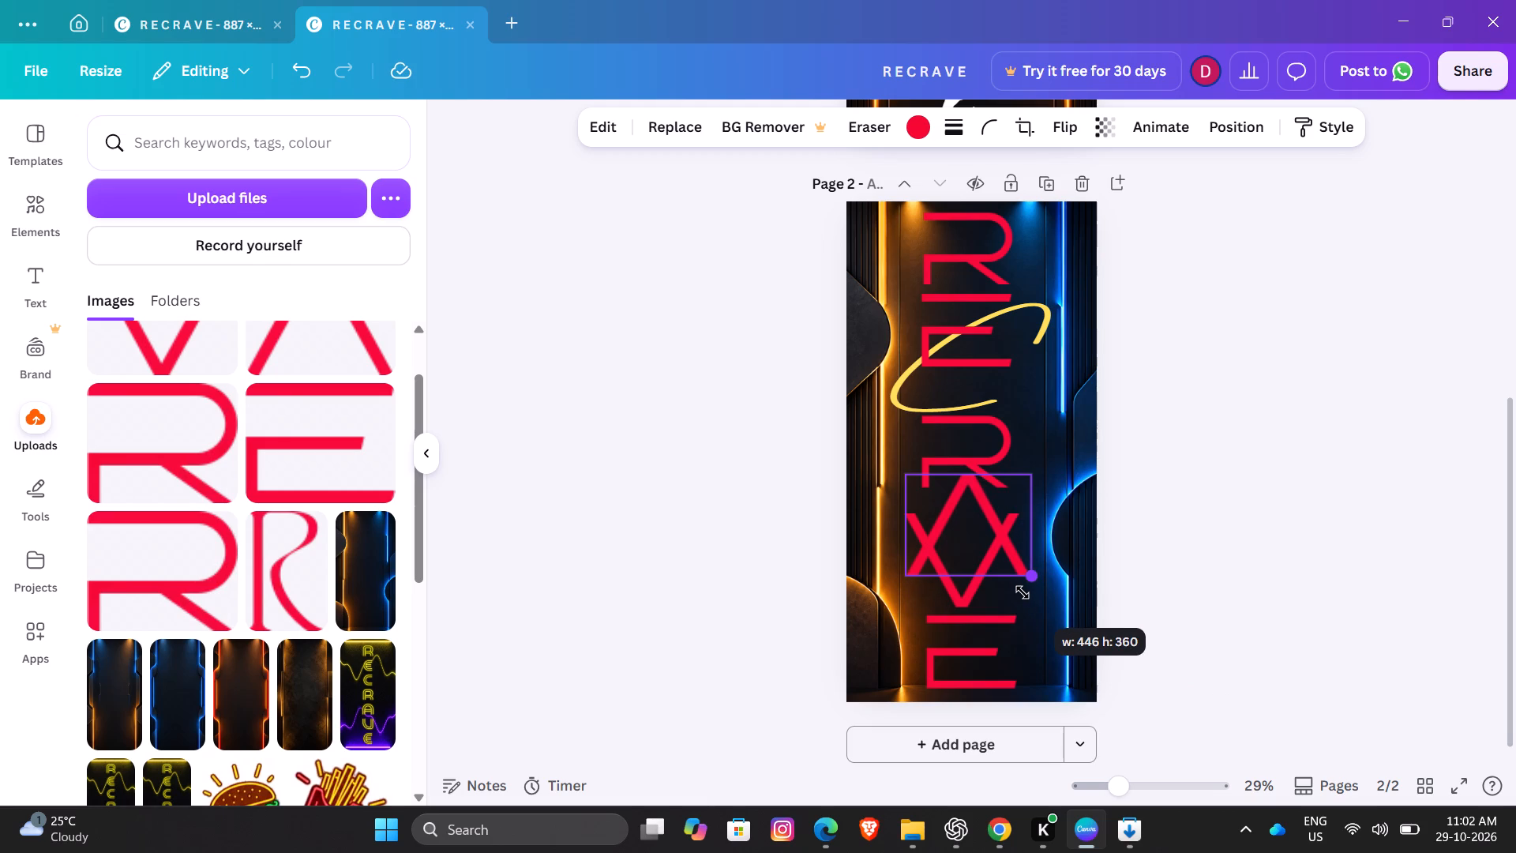
{"action": "left_click_drag", "start_coordinate": [1023, 592], "coordinate": [1005, 585]}
{"action": "left_click", "coordinate": [1215, 498]}
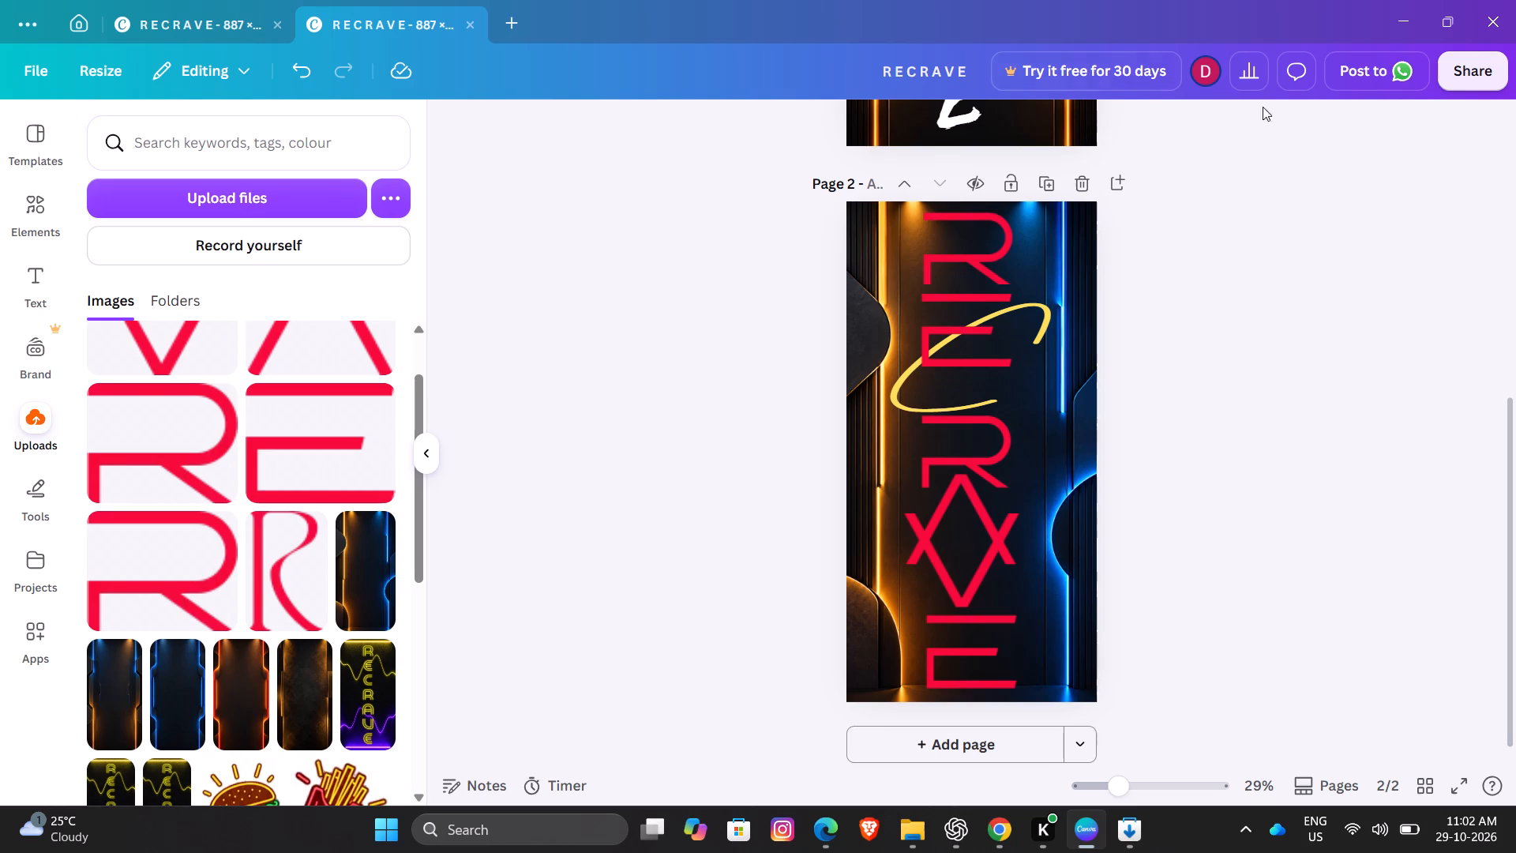
Download all pages as PNG at 887 × 1,774 px and save the RECRAVE ZIP file in the Downloads folder.
{"action": "left_click", "coordinate": [1448, 62]}
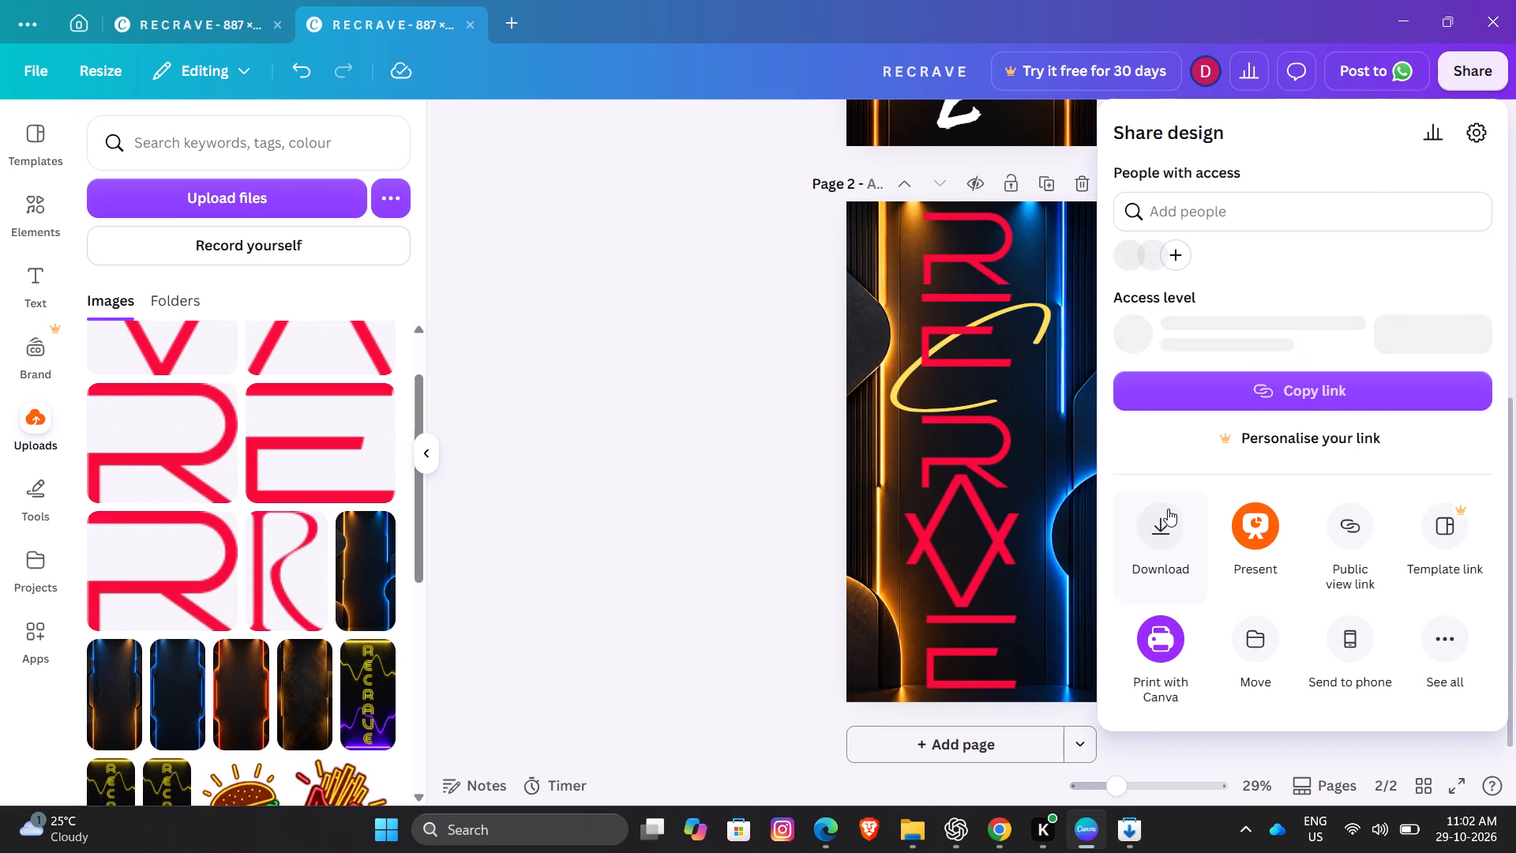
{"action": "left_click", "coordinate": [1162, 516]}
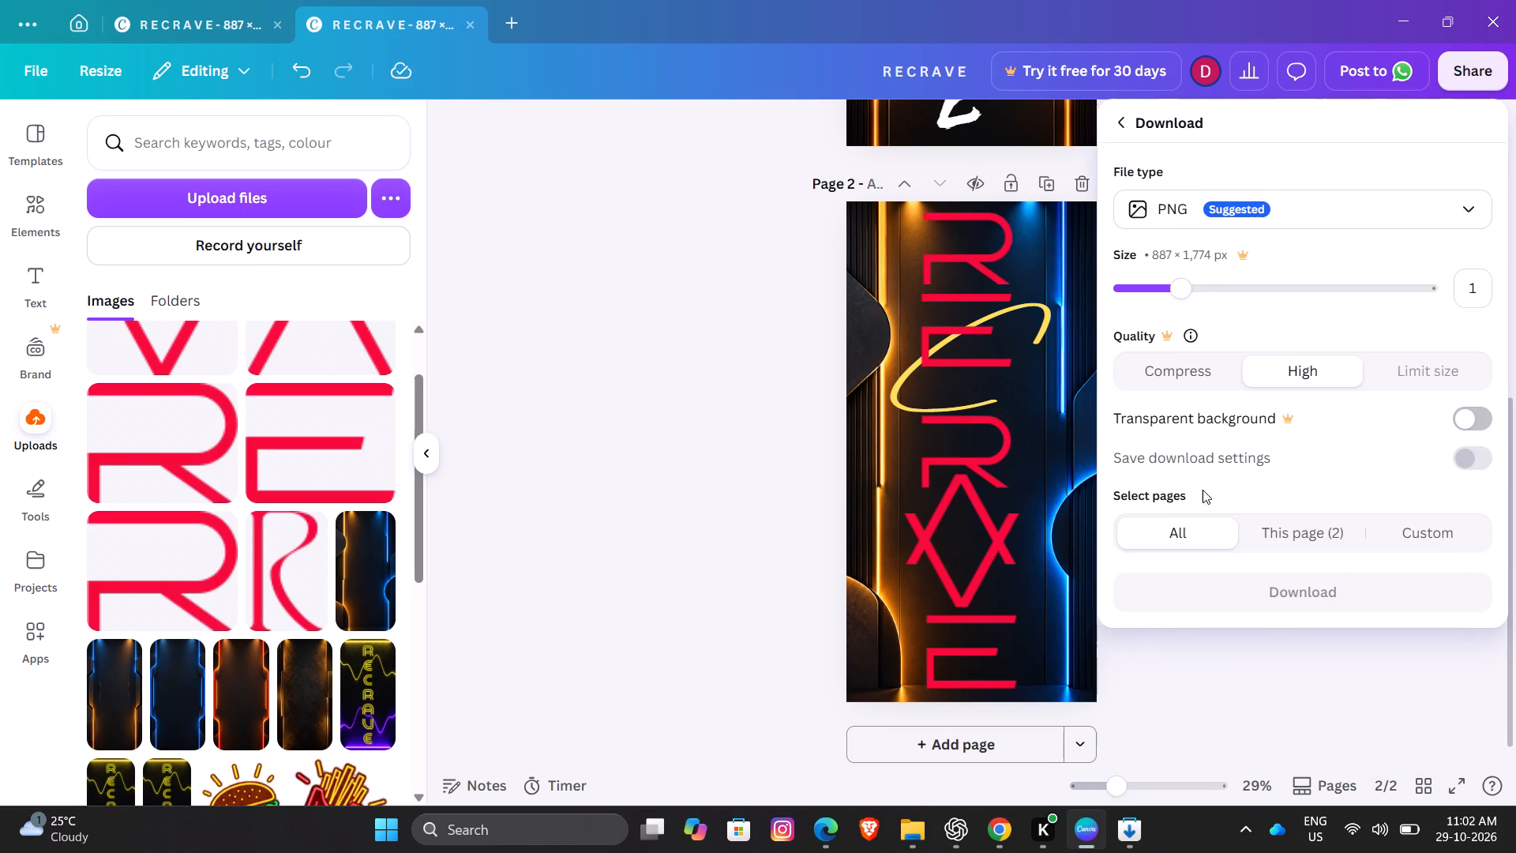
{"action": "left_click", "coordinate": [1323, 596]}
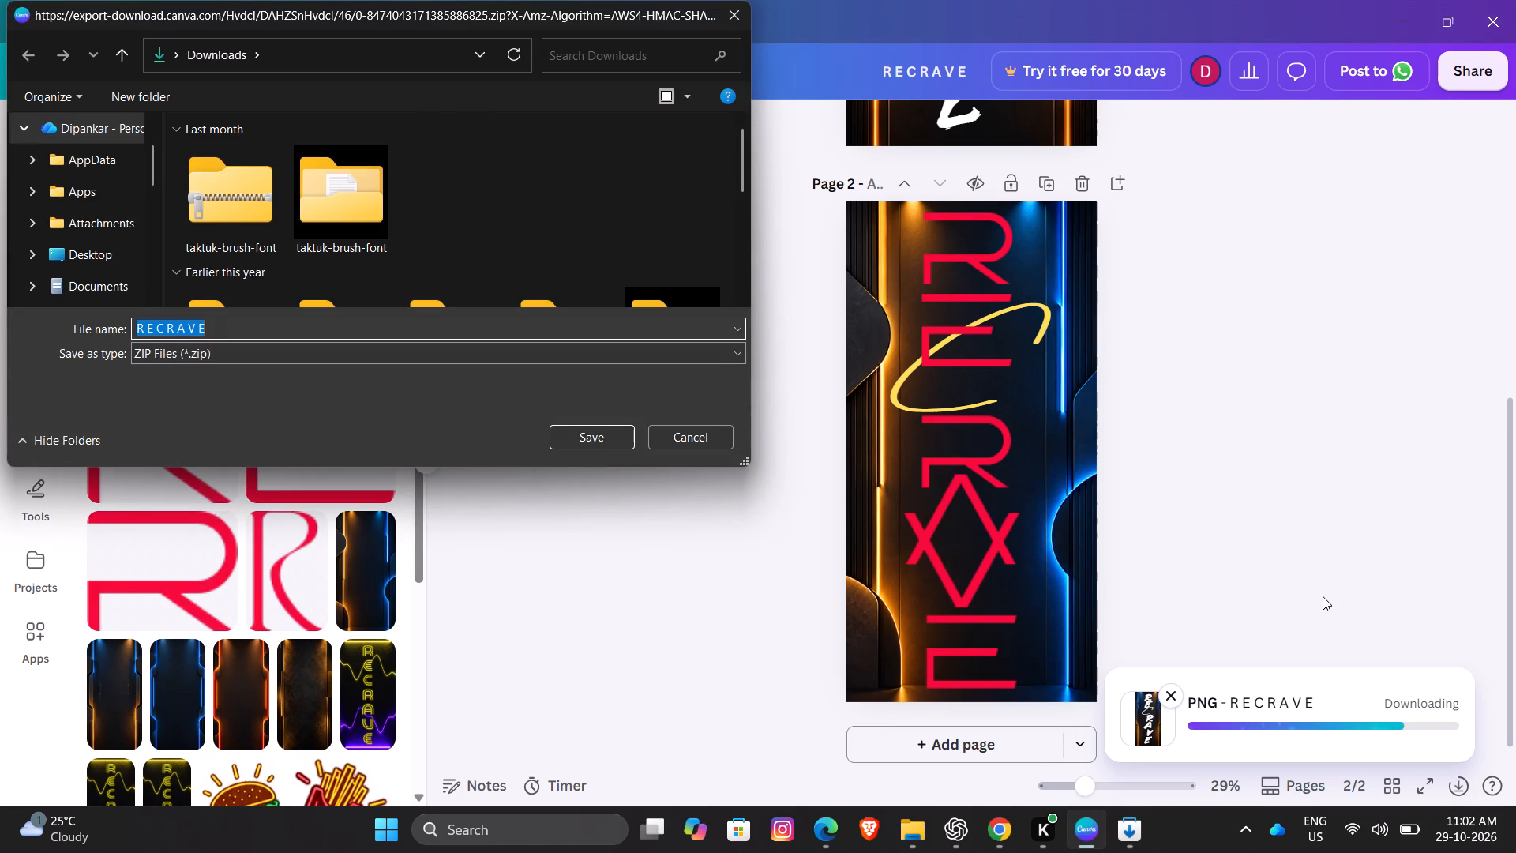
{"action": "left_click", "coordinate": [595, 430]}
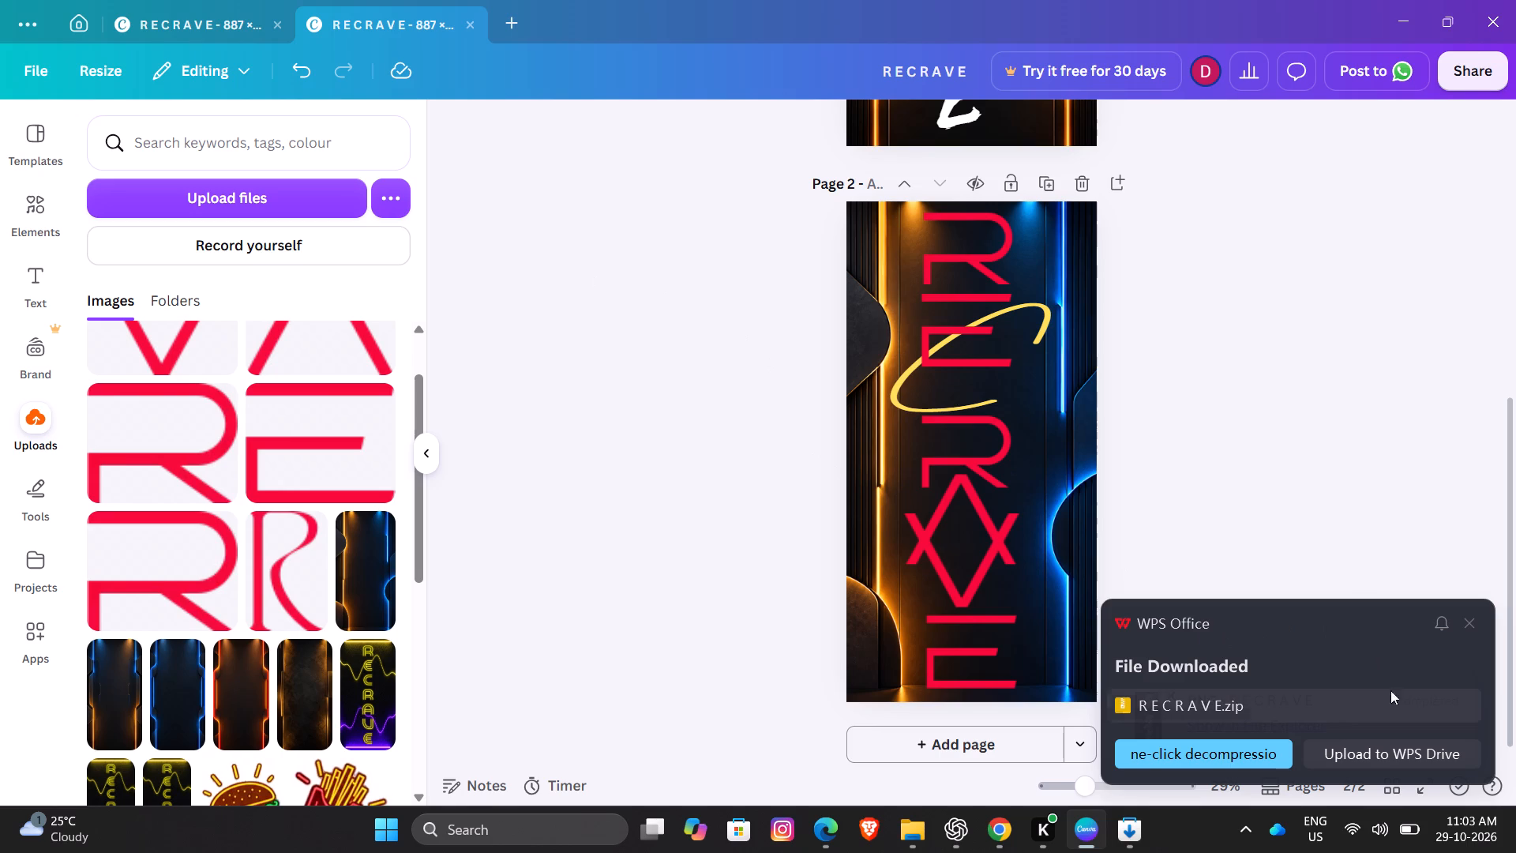
{"action": "left_click", "coordinate": [1470, 623]}
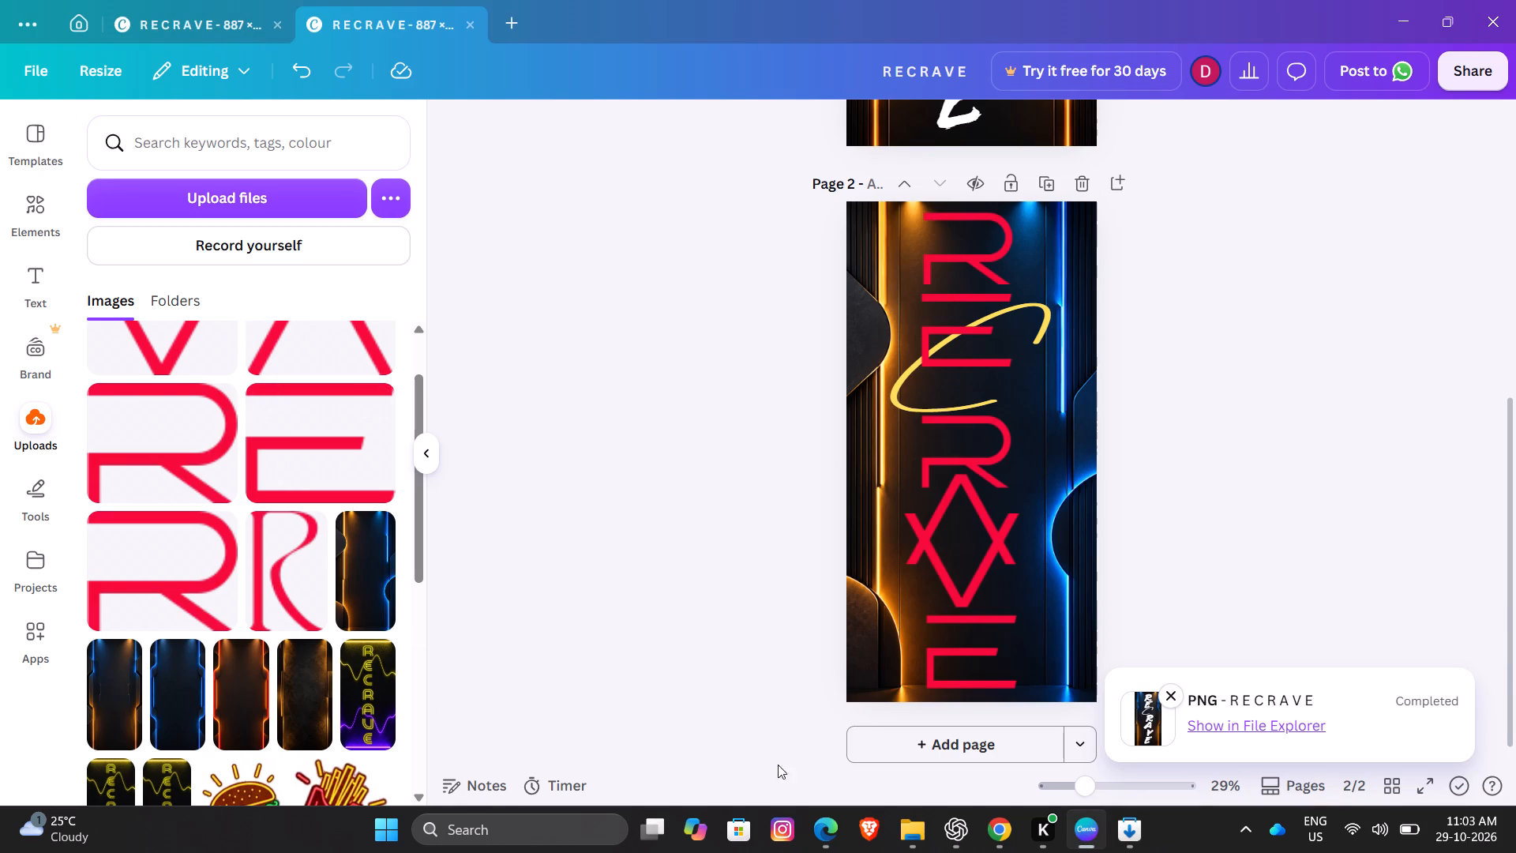
Switch to File Explorer, open the downloaded RECRAVE ZIP file, and view exported images 1 and 2.
{"action": "left_click", "coordinate": [906, 851]}
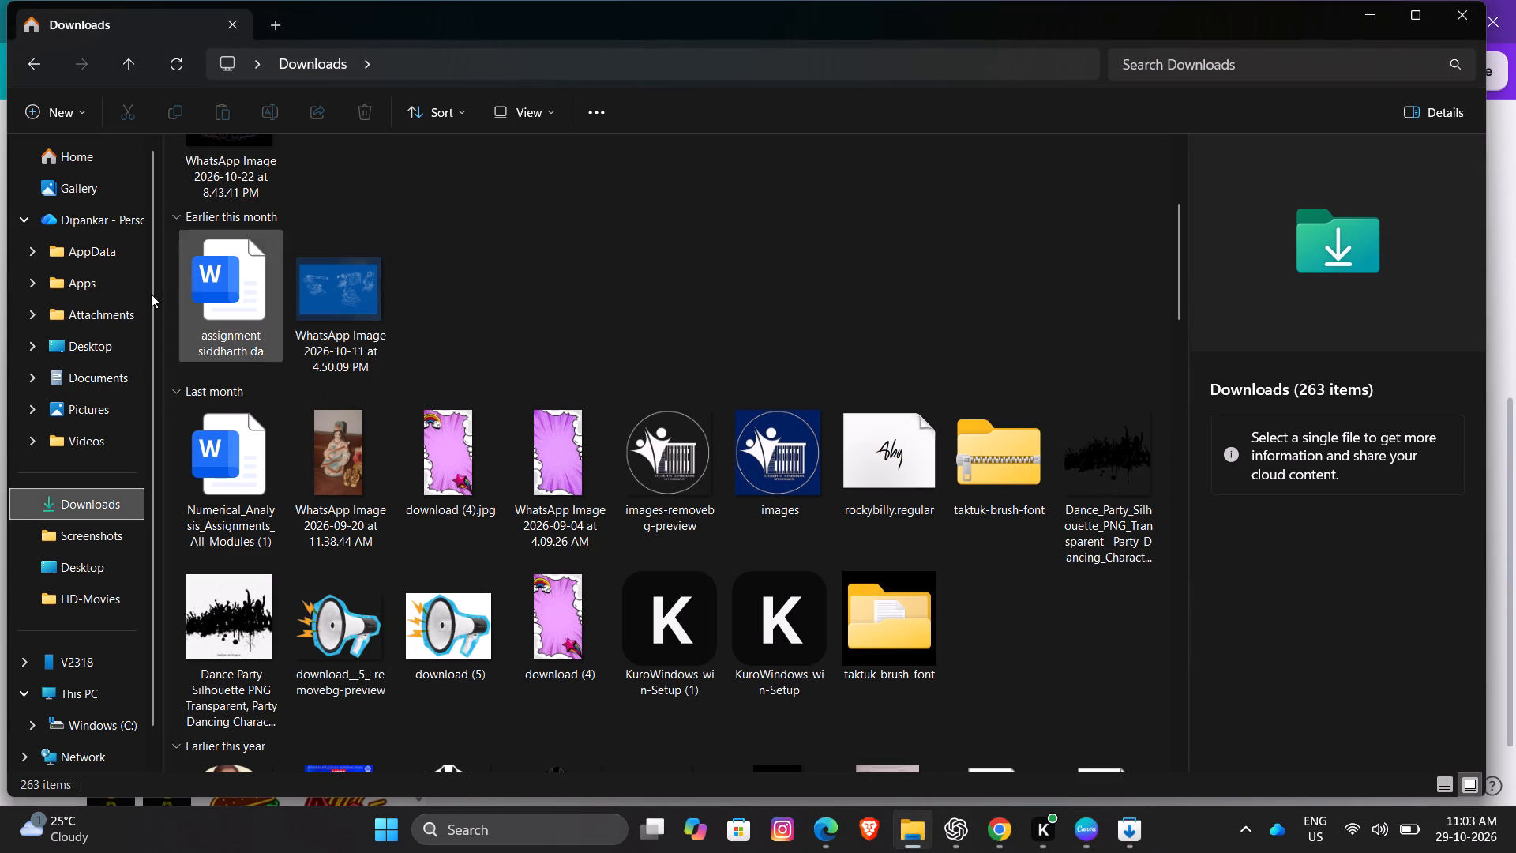
{"action": "left_click", "coordinate": [109, 504]}
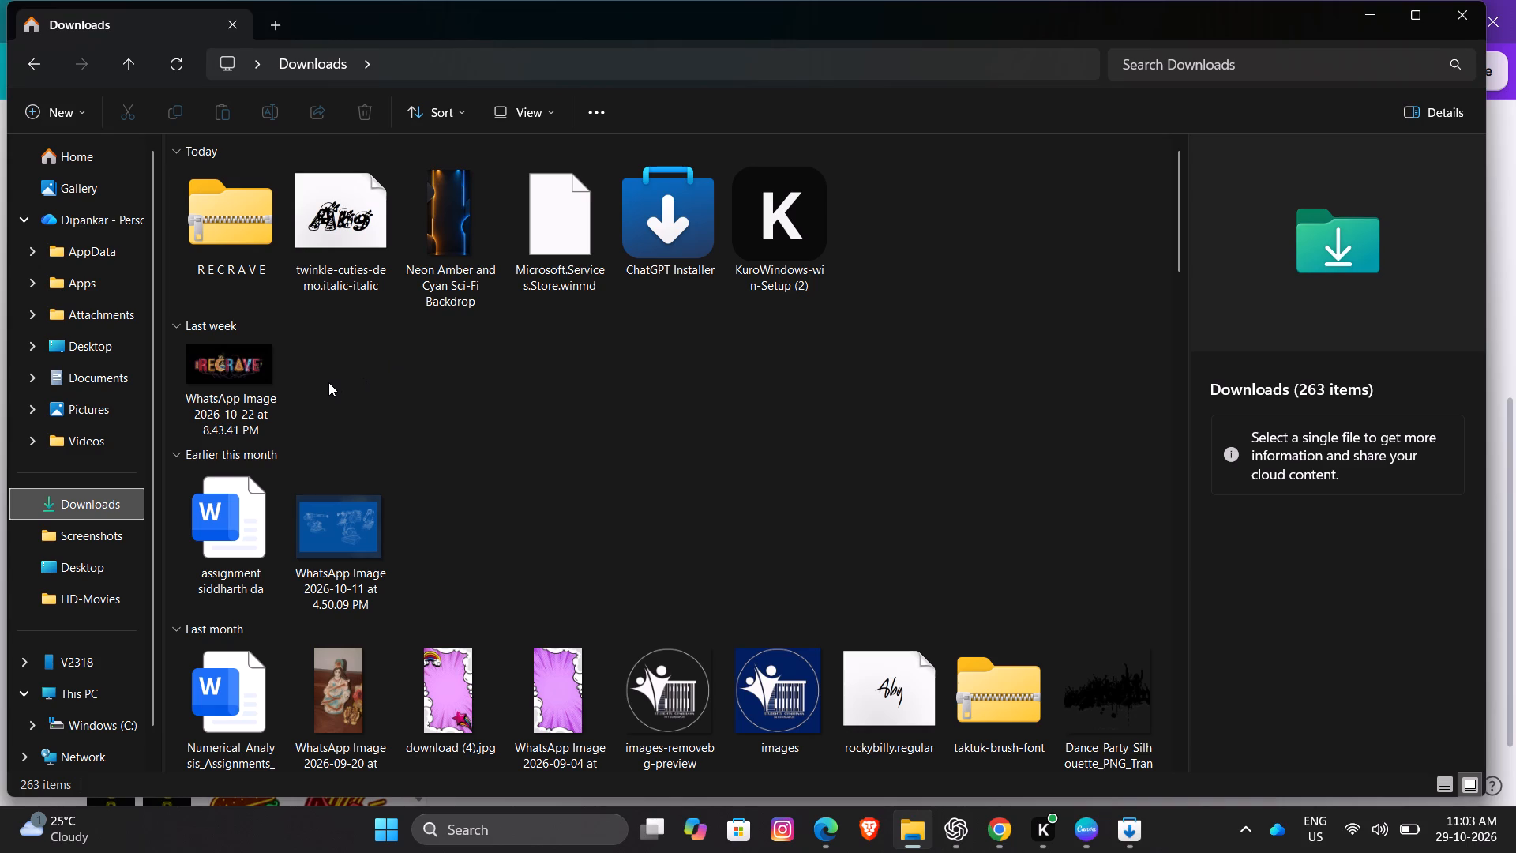
{"action": "scroll", "coordinate": [328, 382], "scroll_direction": "up", "scroll_amount": 1}
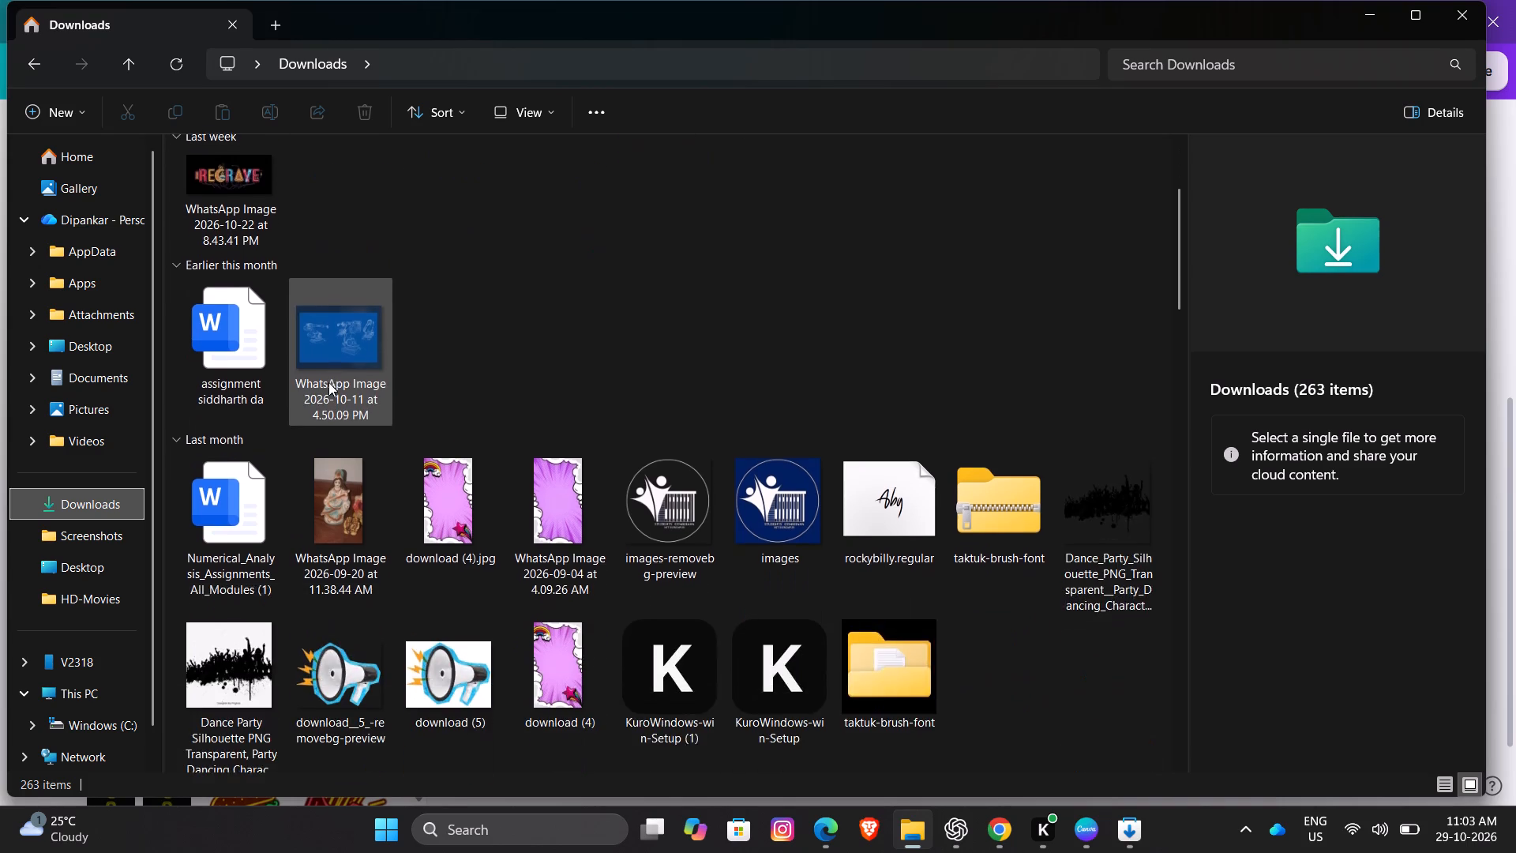
{"action": "scroll", "coordinate": [328, 382], "scroll_direction": "up", "scroll_amount": 2}
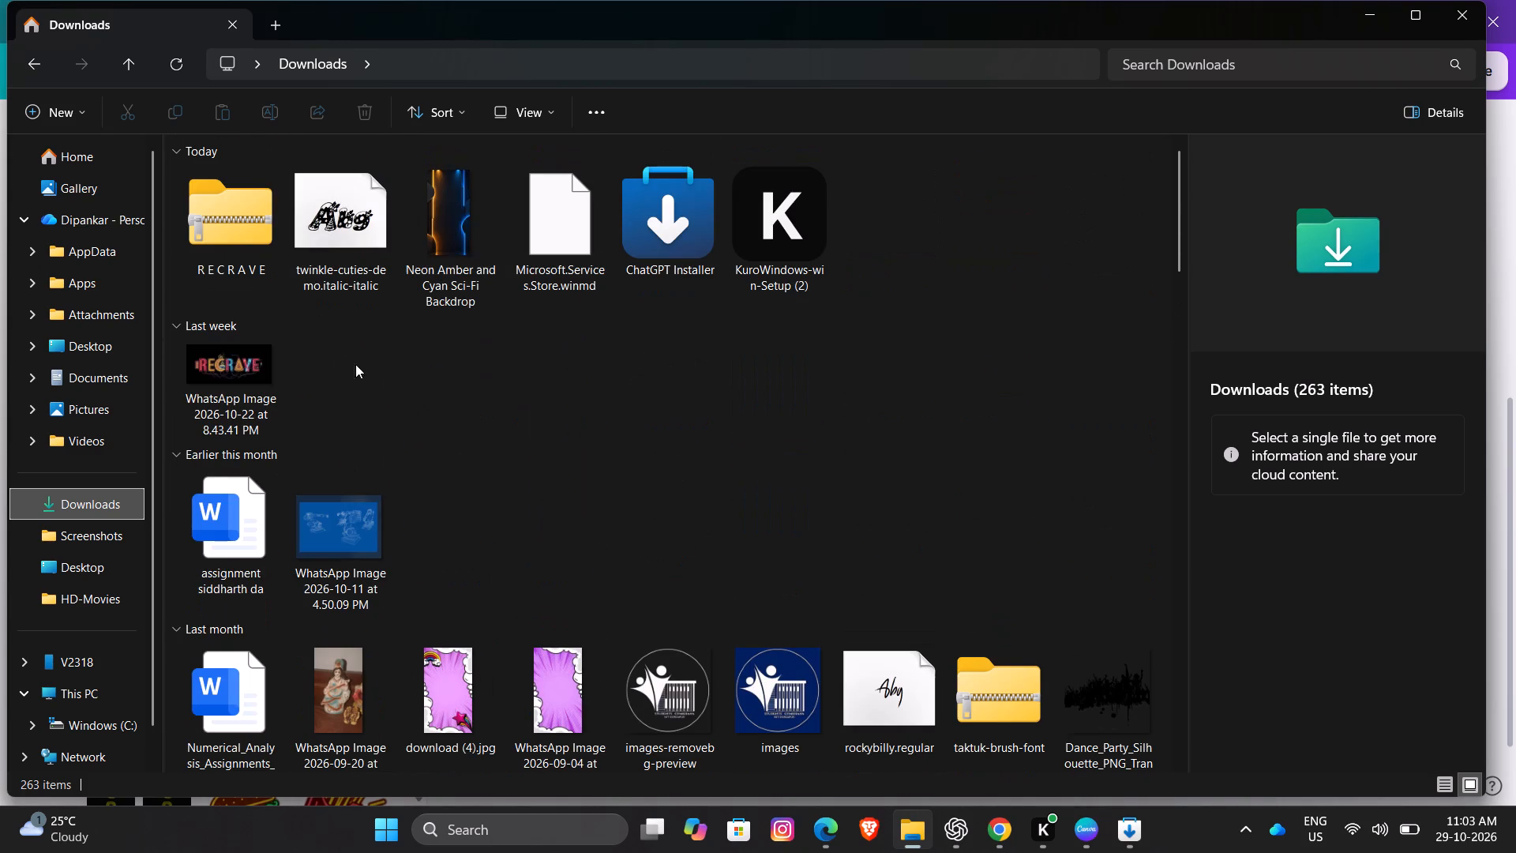
{"action": "left_click", "coordinate": [84, 160]}
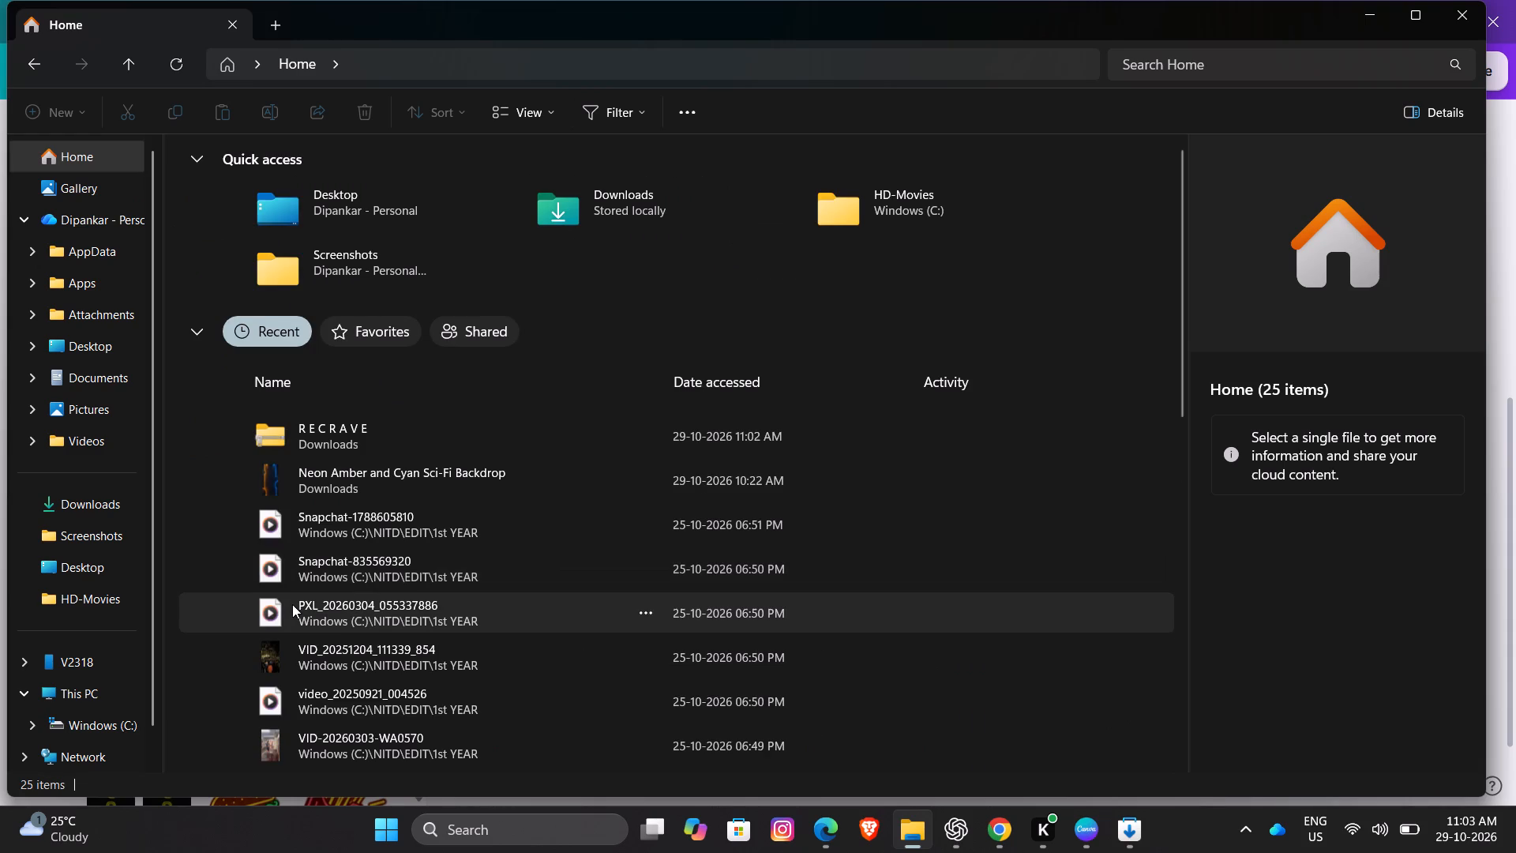
{"action": "double_click", "coordinate": [340, 441]}
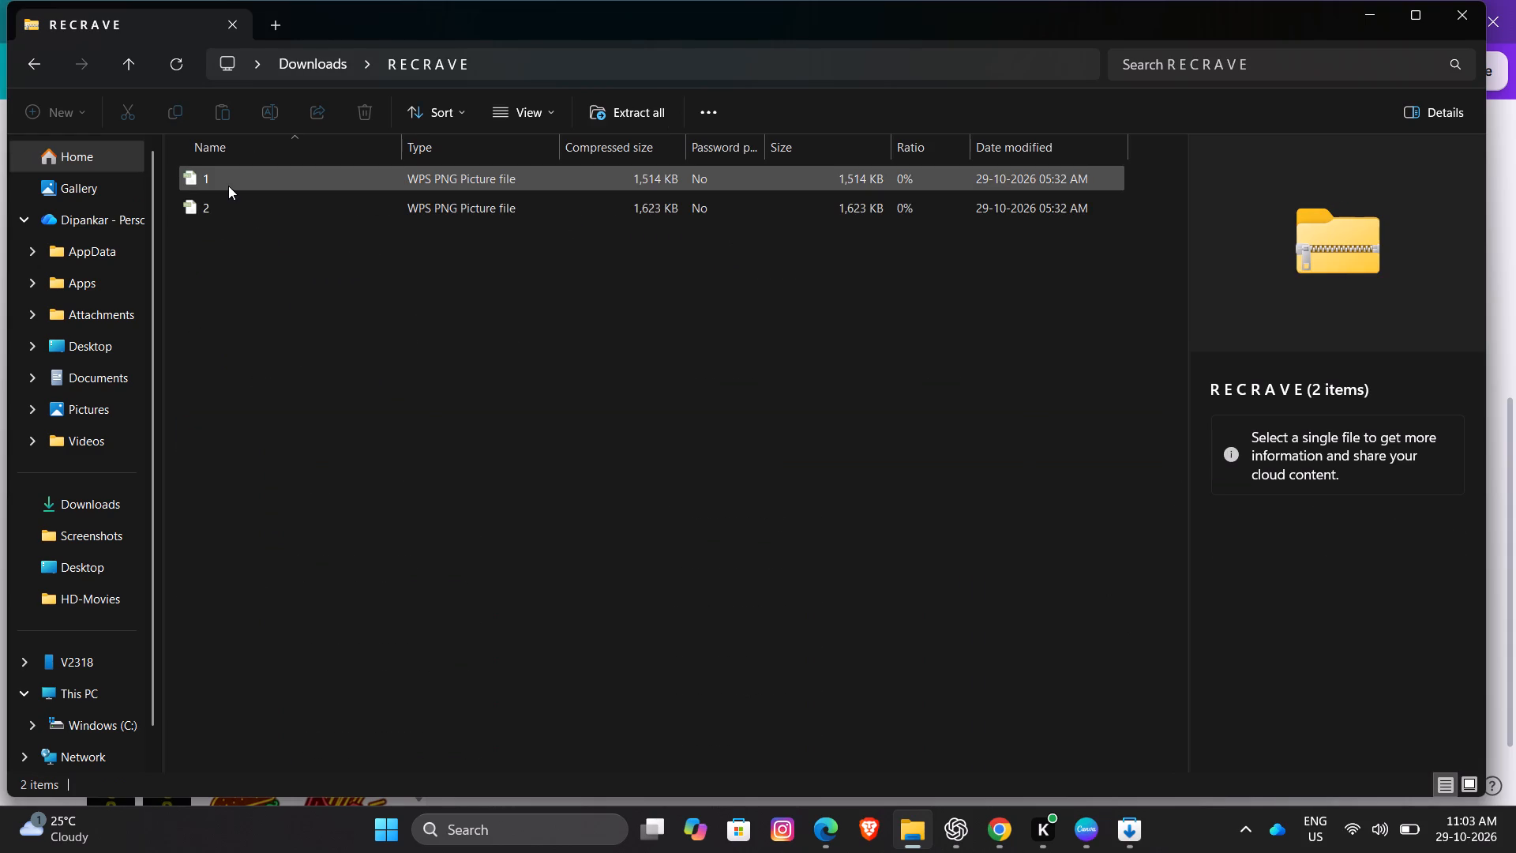
{"action": "double_click", "coordinate": [228, 186]}
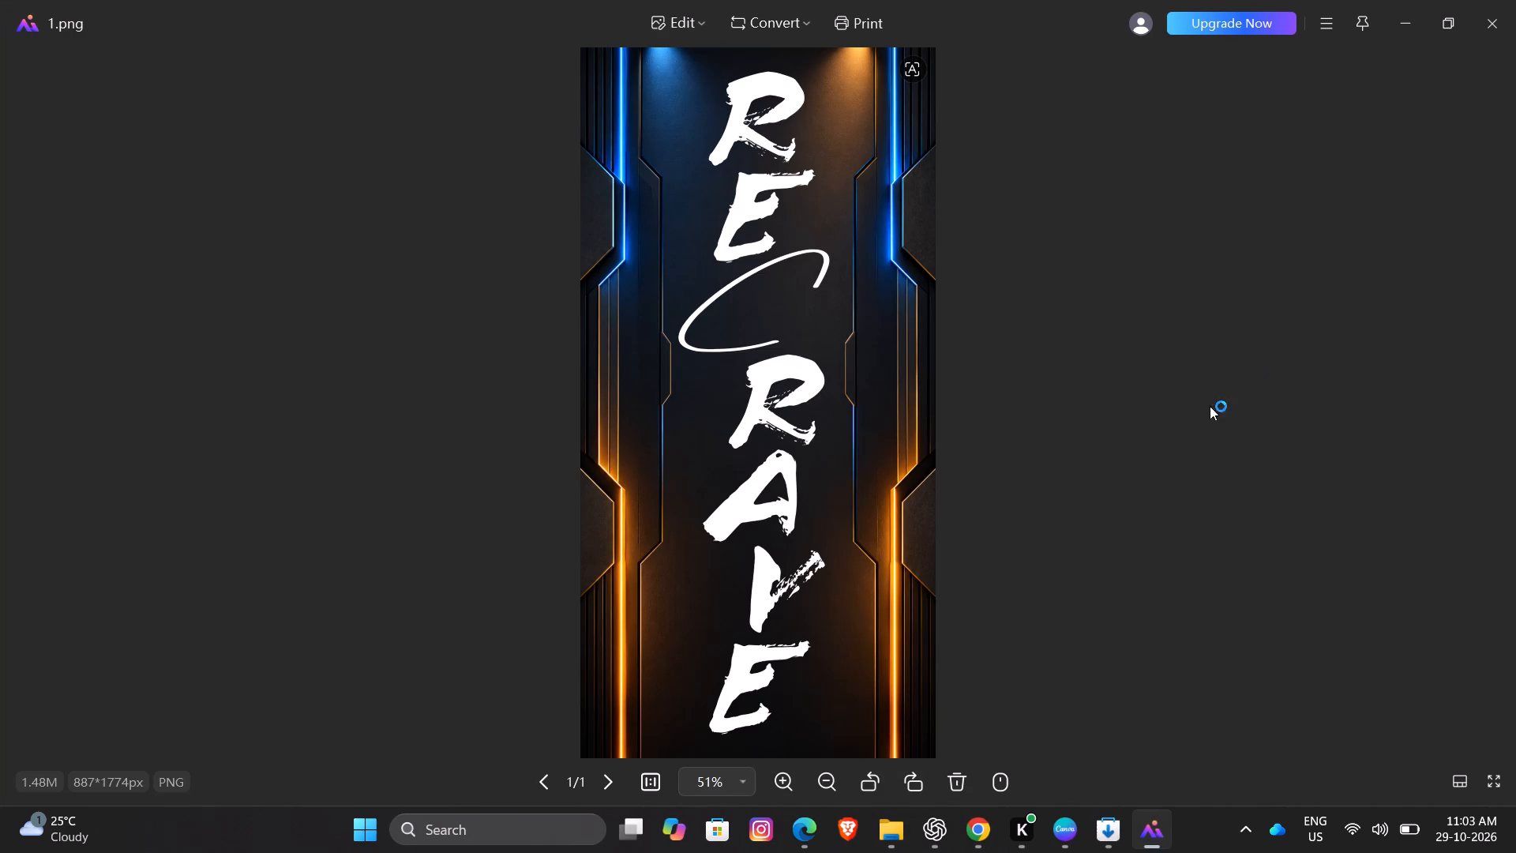
{"action": "left_click", "coordinate": [1492, 32]}
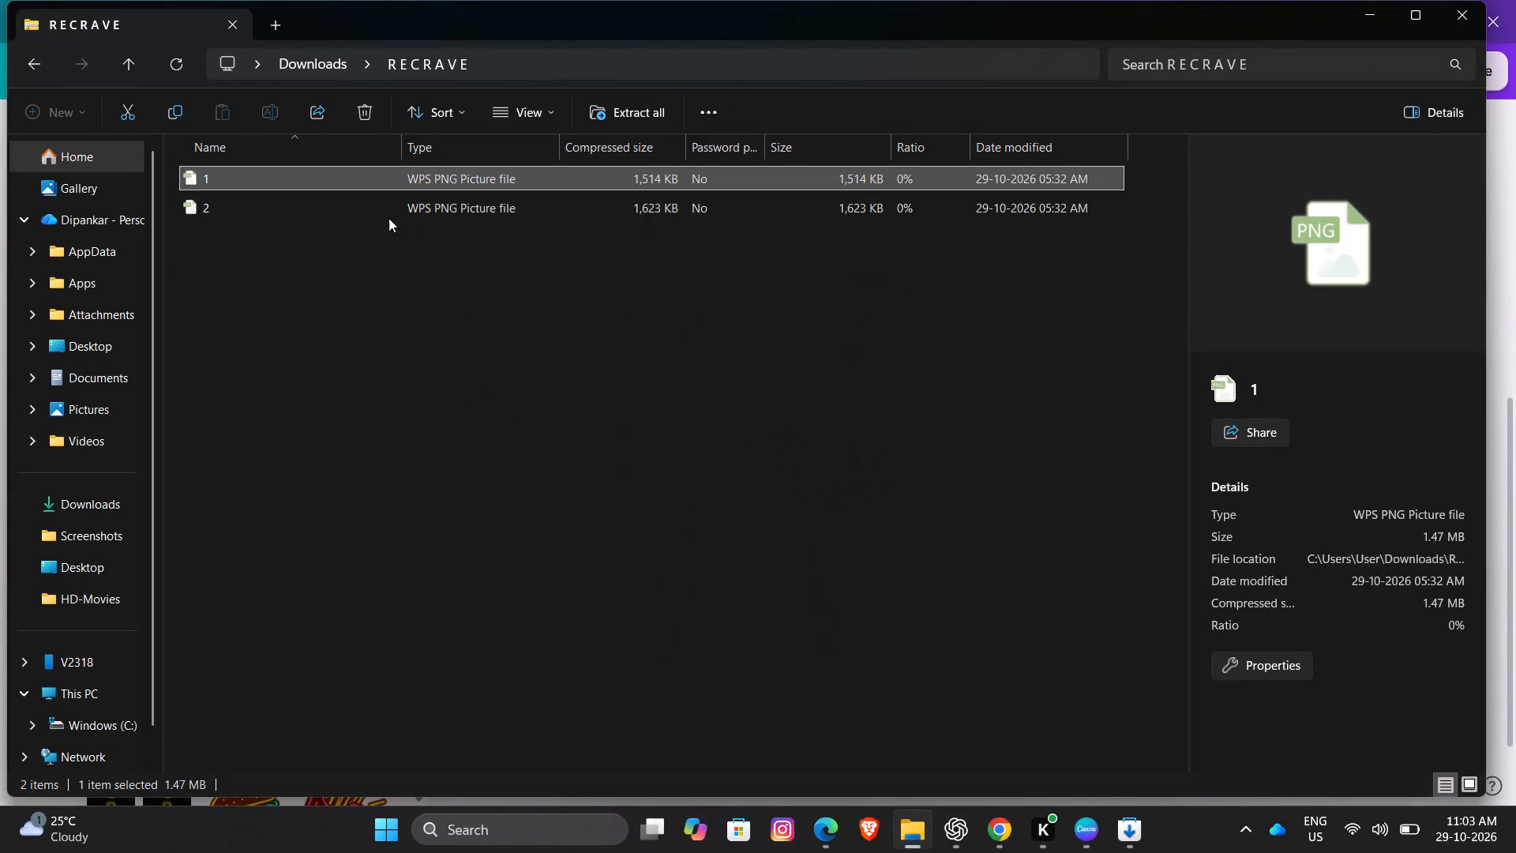
{"action": "double_click", "coordinate": [373, 212]}
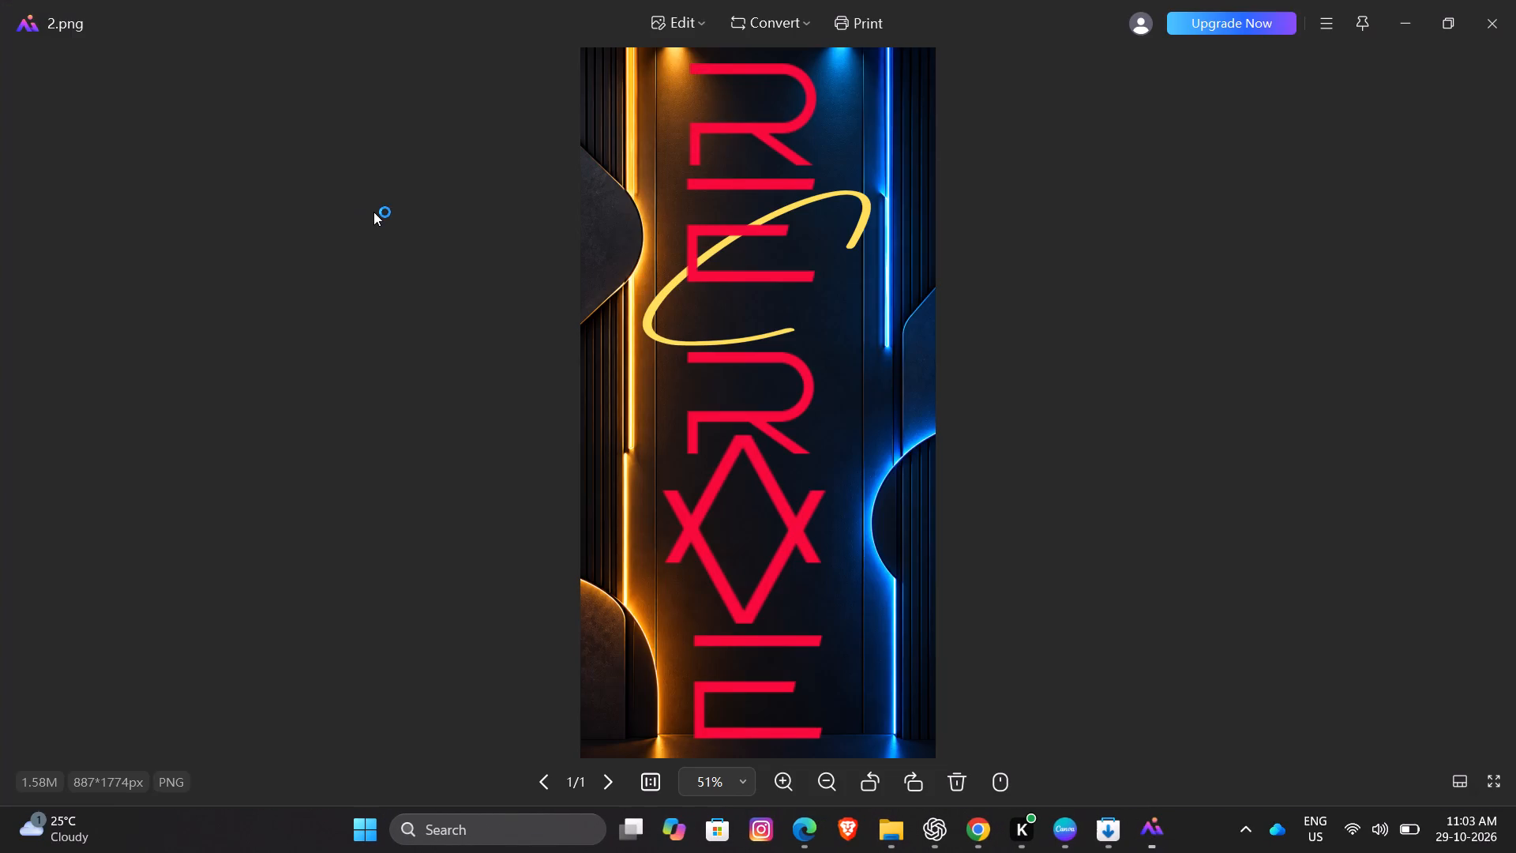
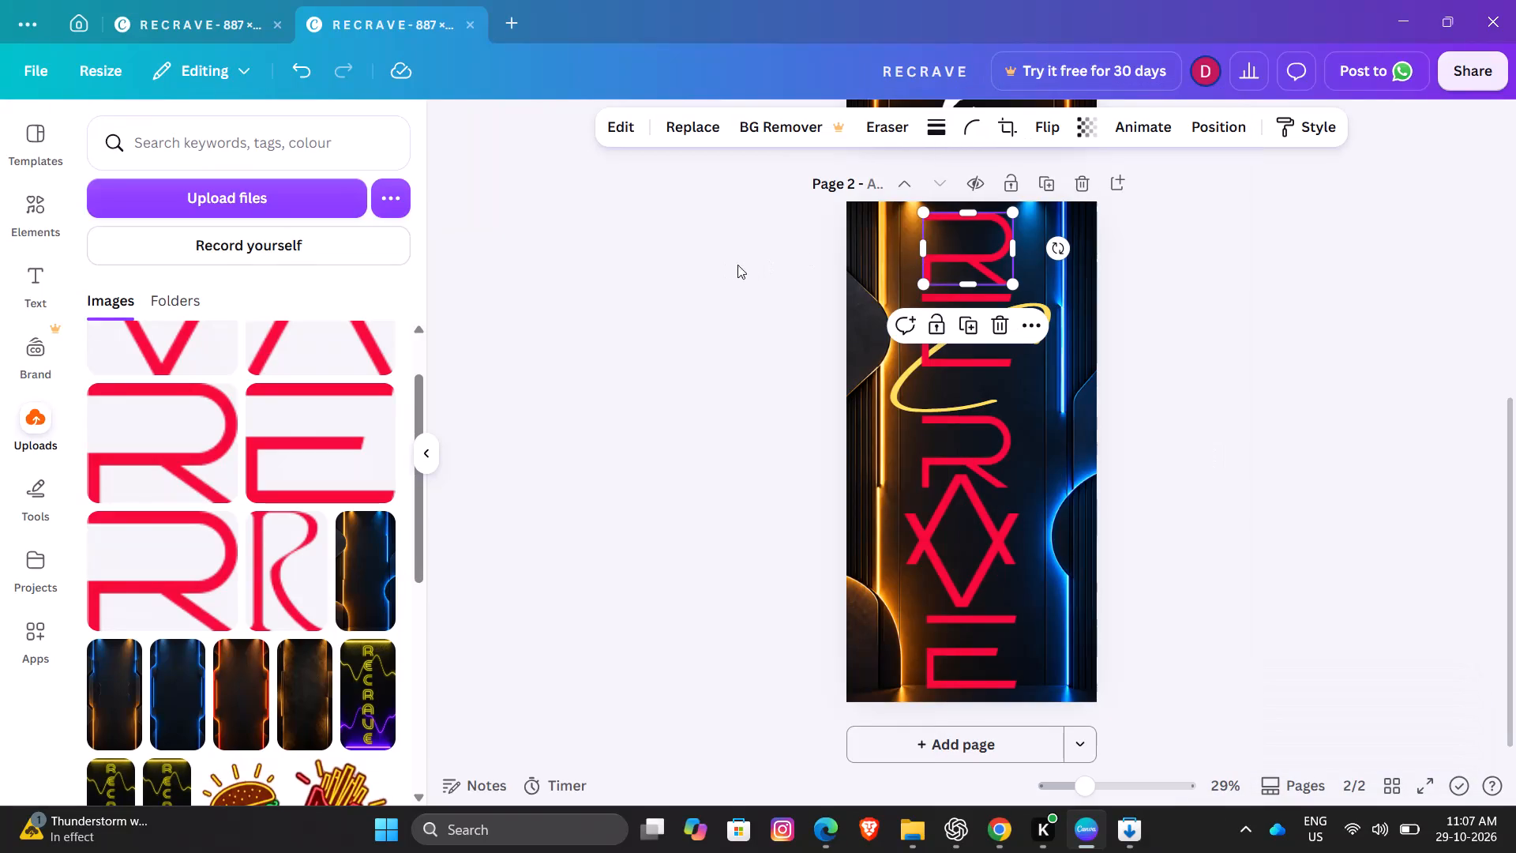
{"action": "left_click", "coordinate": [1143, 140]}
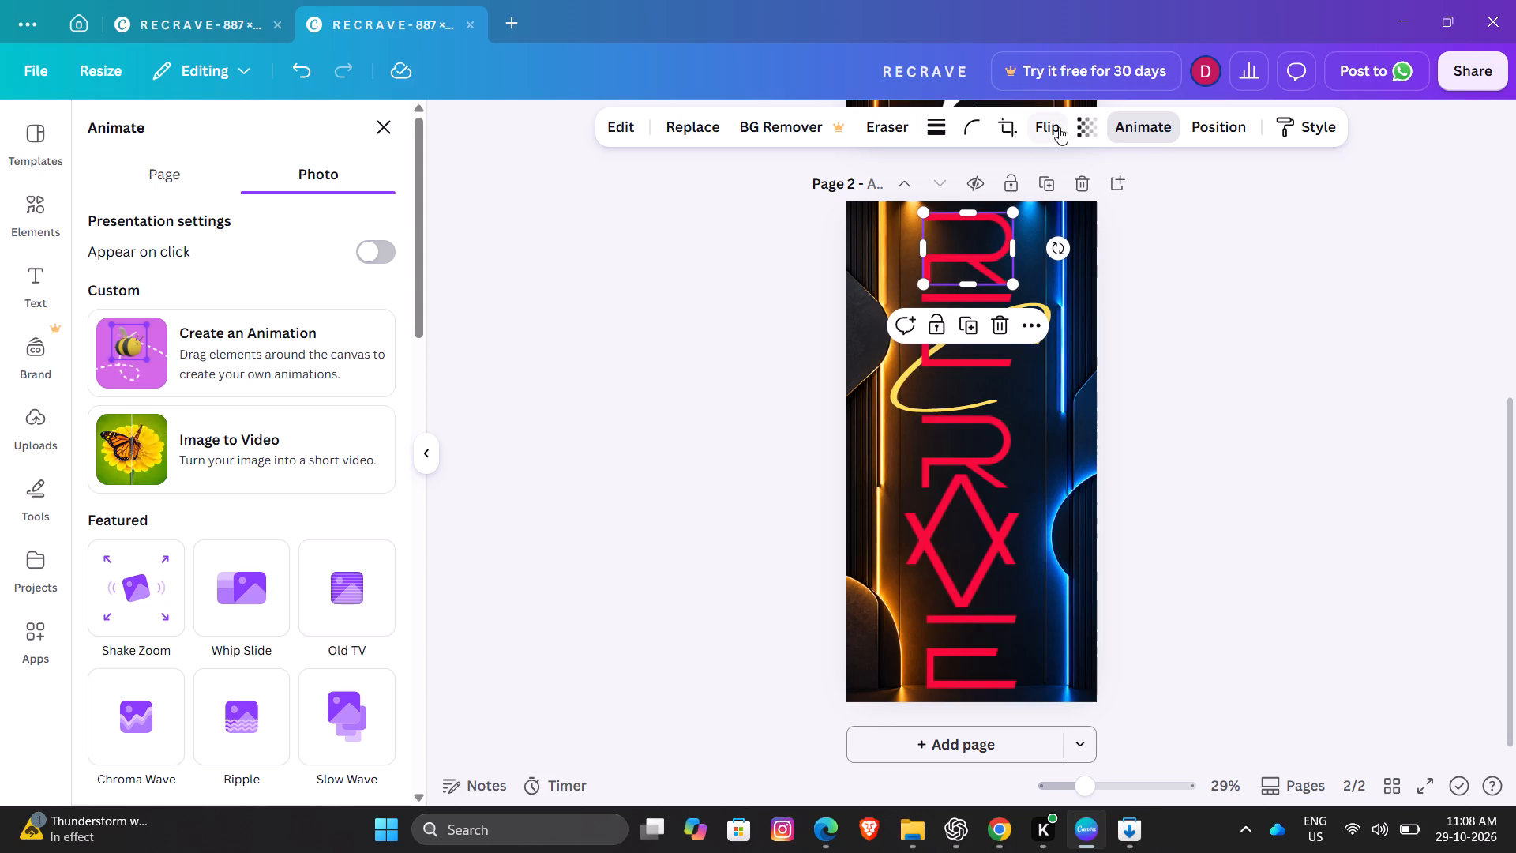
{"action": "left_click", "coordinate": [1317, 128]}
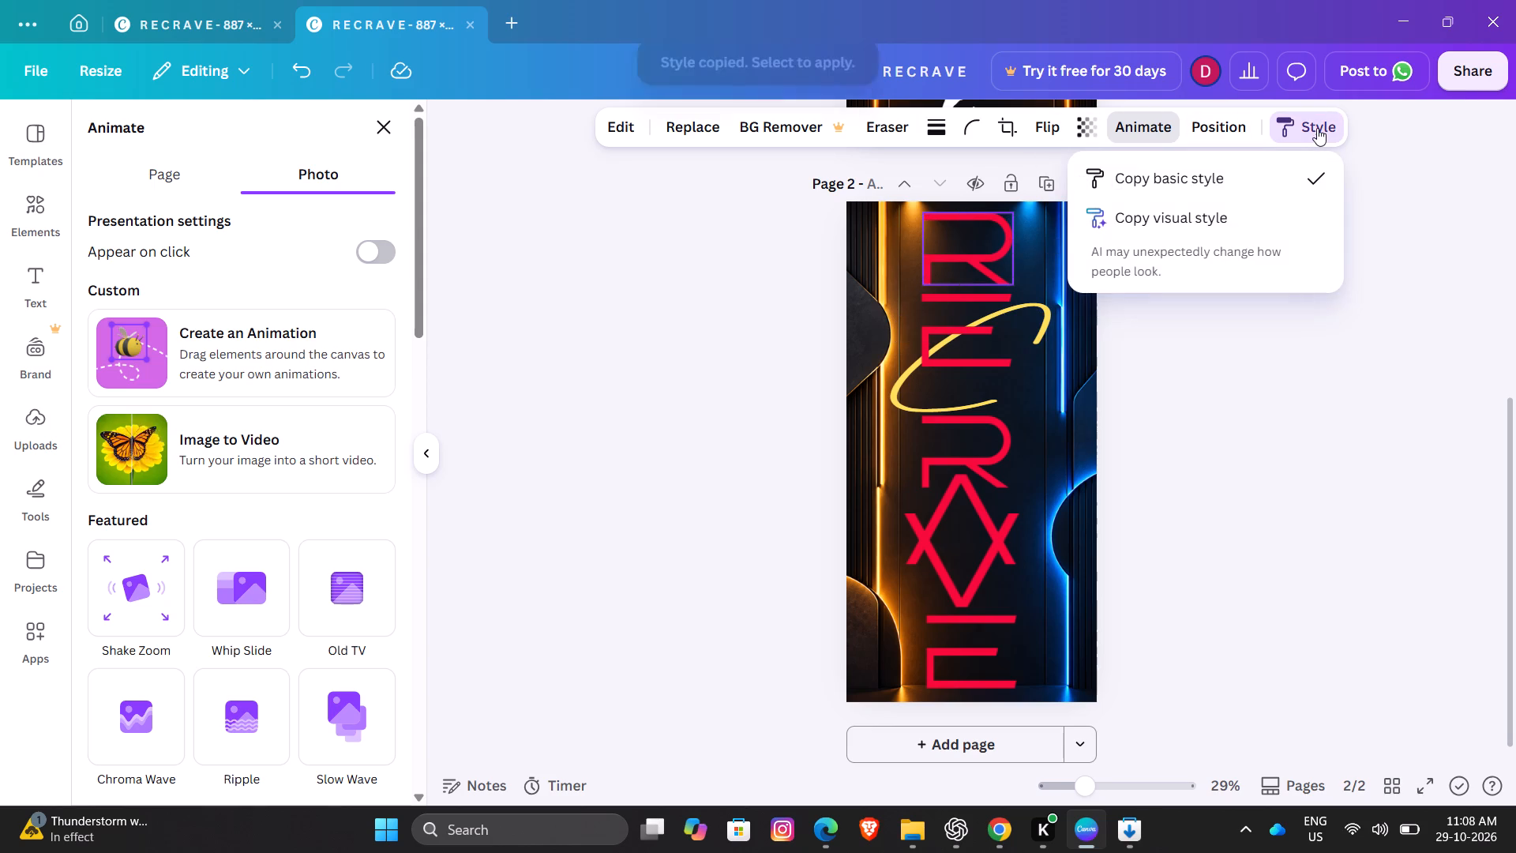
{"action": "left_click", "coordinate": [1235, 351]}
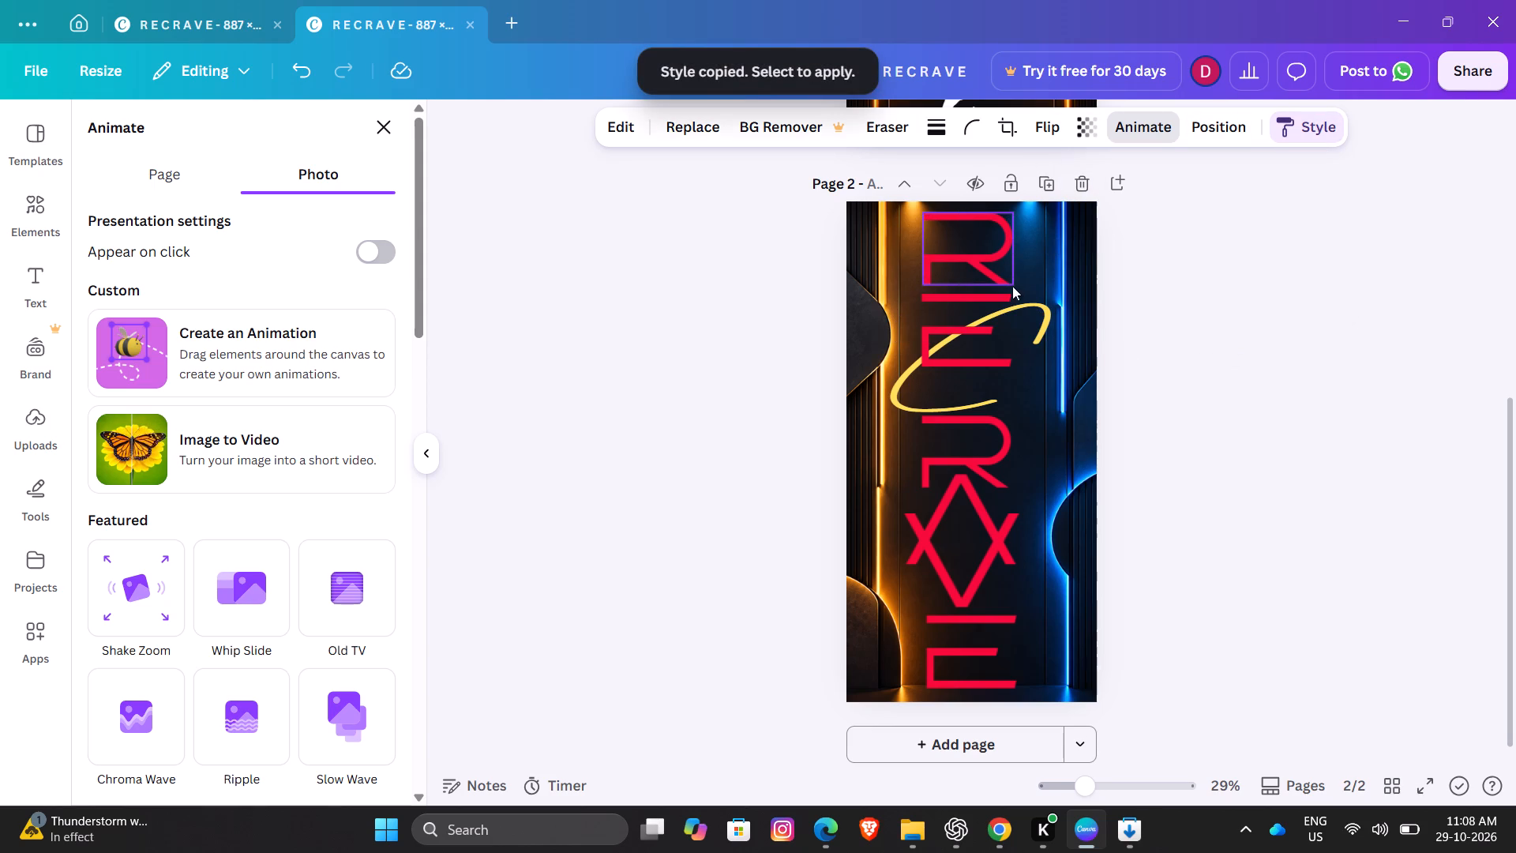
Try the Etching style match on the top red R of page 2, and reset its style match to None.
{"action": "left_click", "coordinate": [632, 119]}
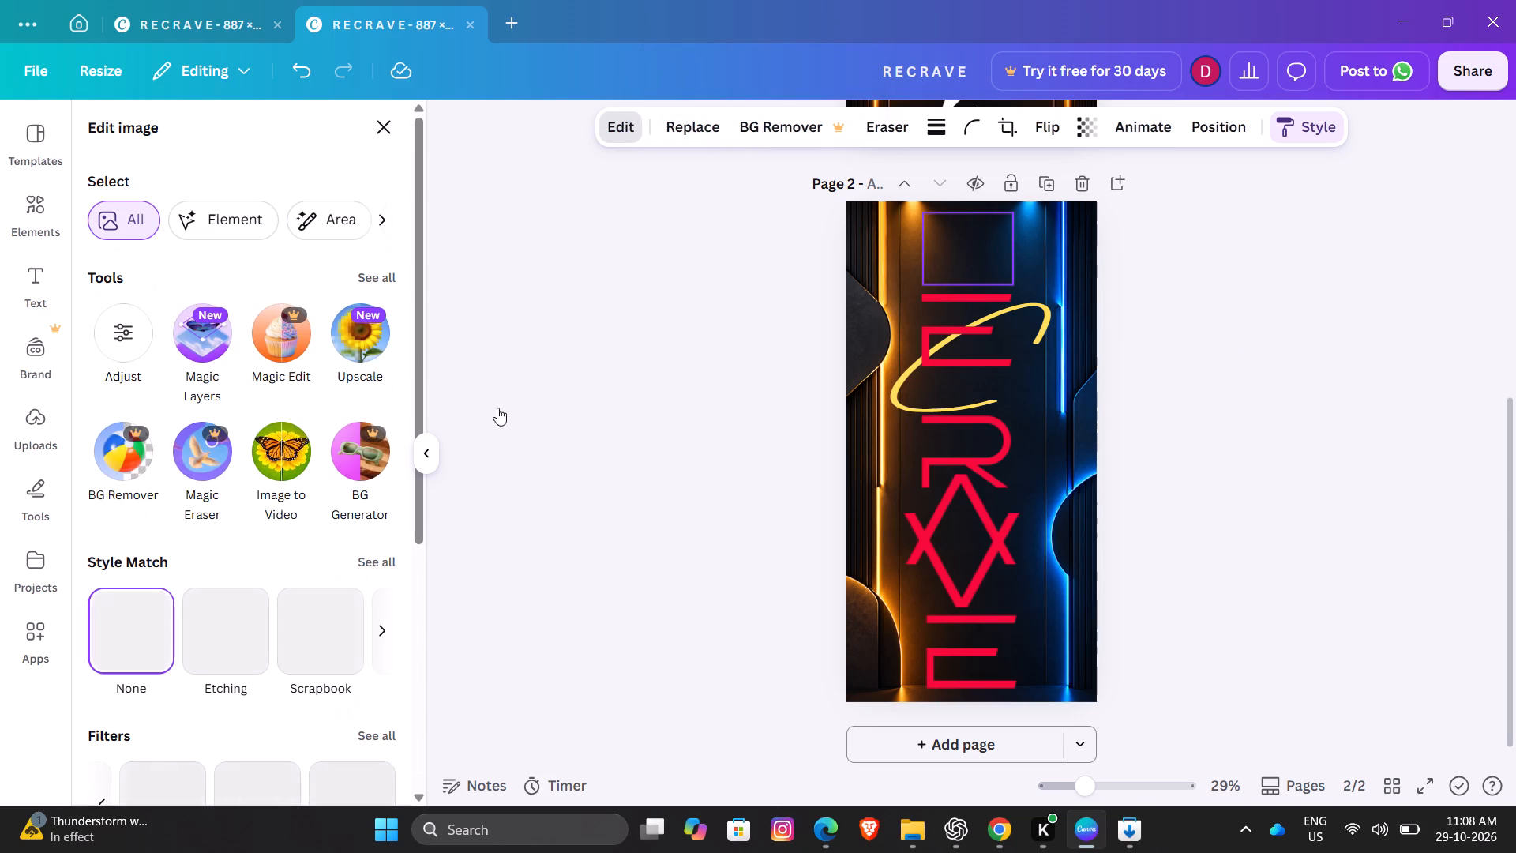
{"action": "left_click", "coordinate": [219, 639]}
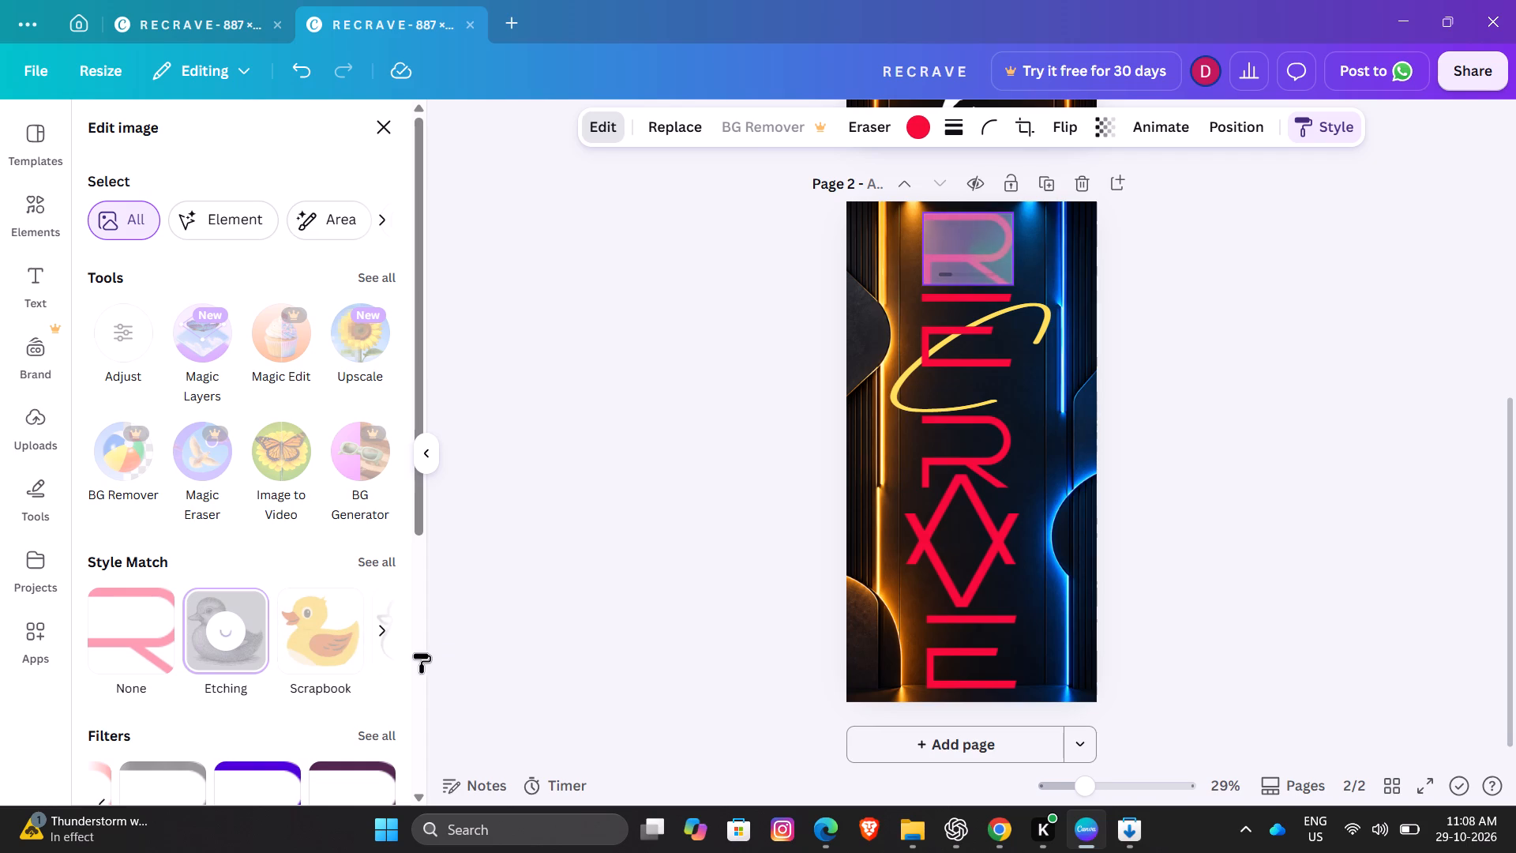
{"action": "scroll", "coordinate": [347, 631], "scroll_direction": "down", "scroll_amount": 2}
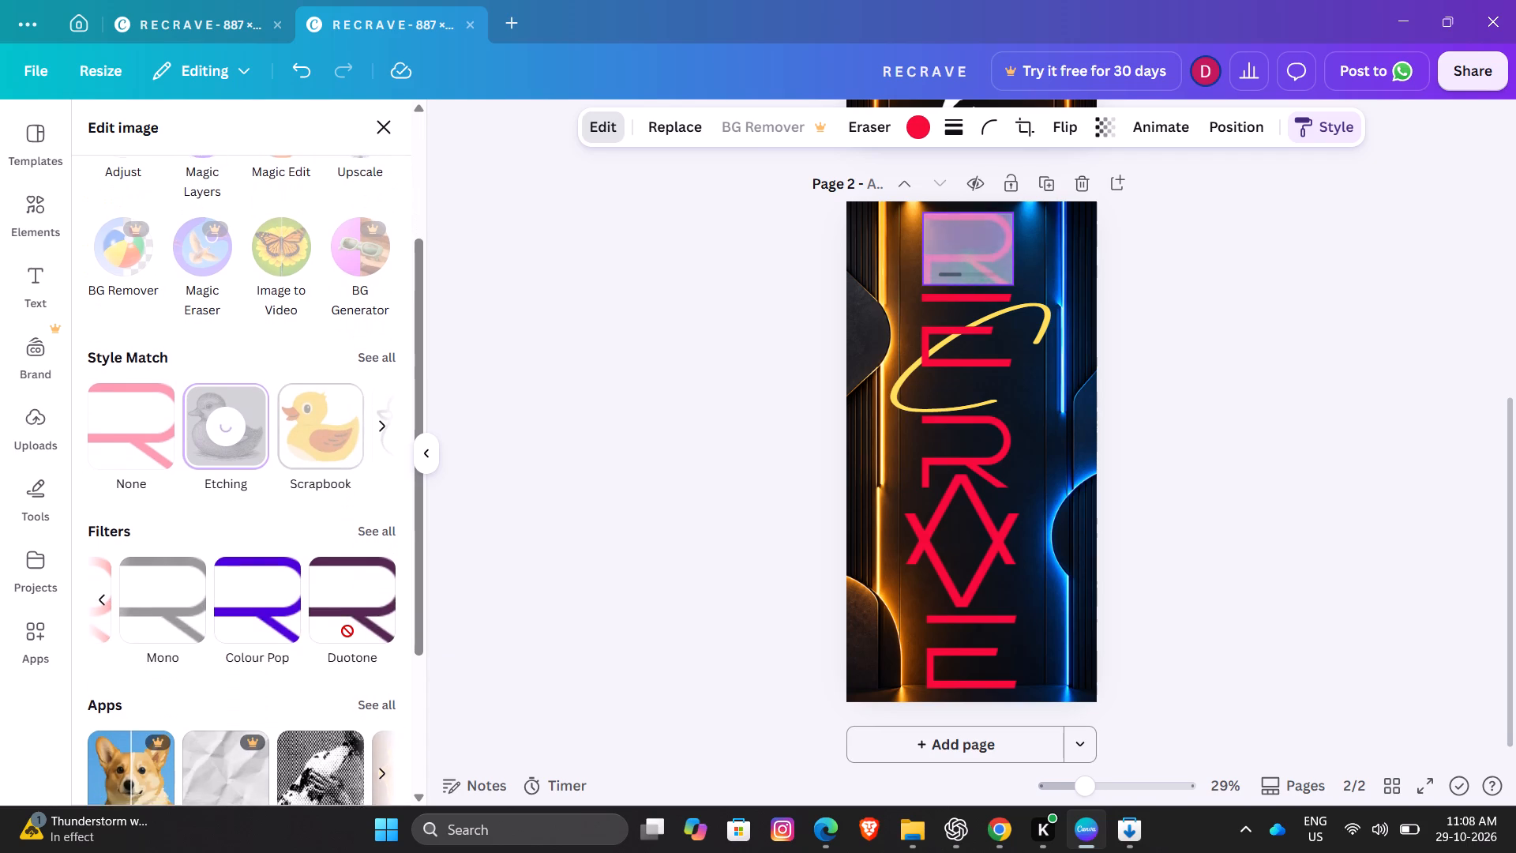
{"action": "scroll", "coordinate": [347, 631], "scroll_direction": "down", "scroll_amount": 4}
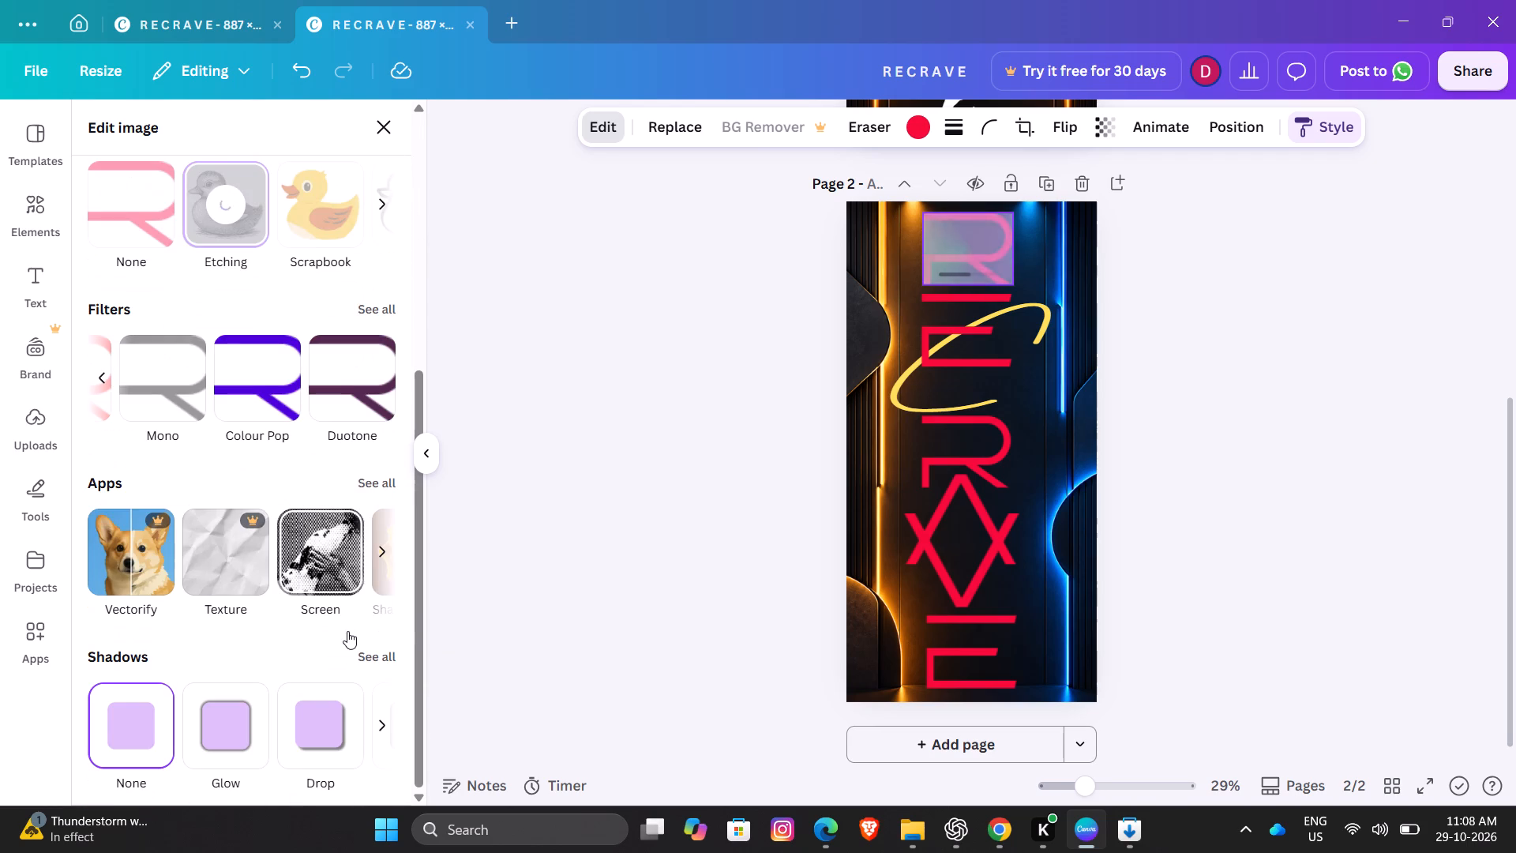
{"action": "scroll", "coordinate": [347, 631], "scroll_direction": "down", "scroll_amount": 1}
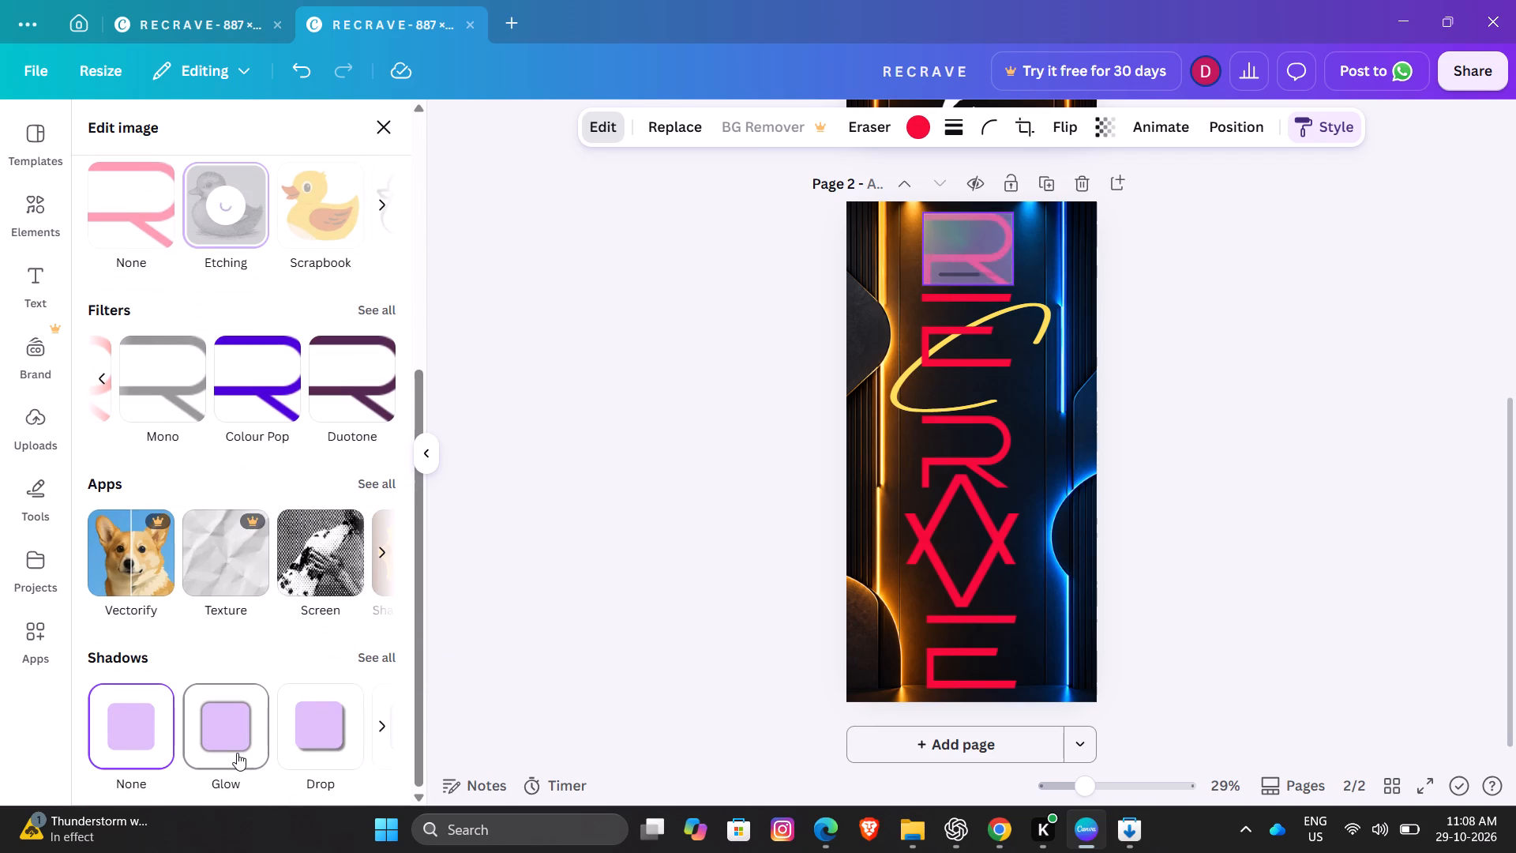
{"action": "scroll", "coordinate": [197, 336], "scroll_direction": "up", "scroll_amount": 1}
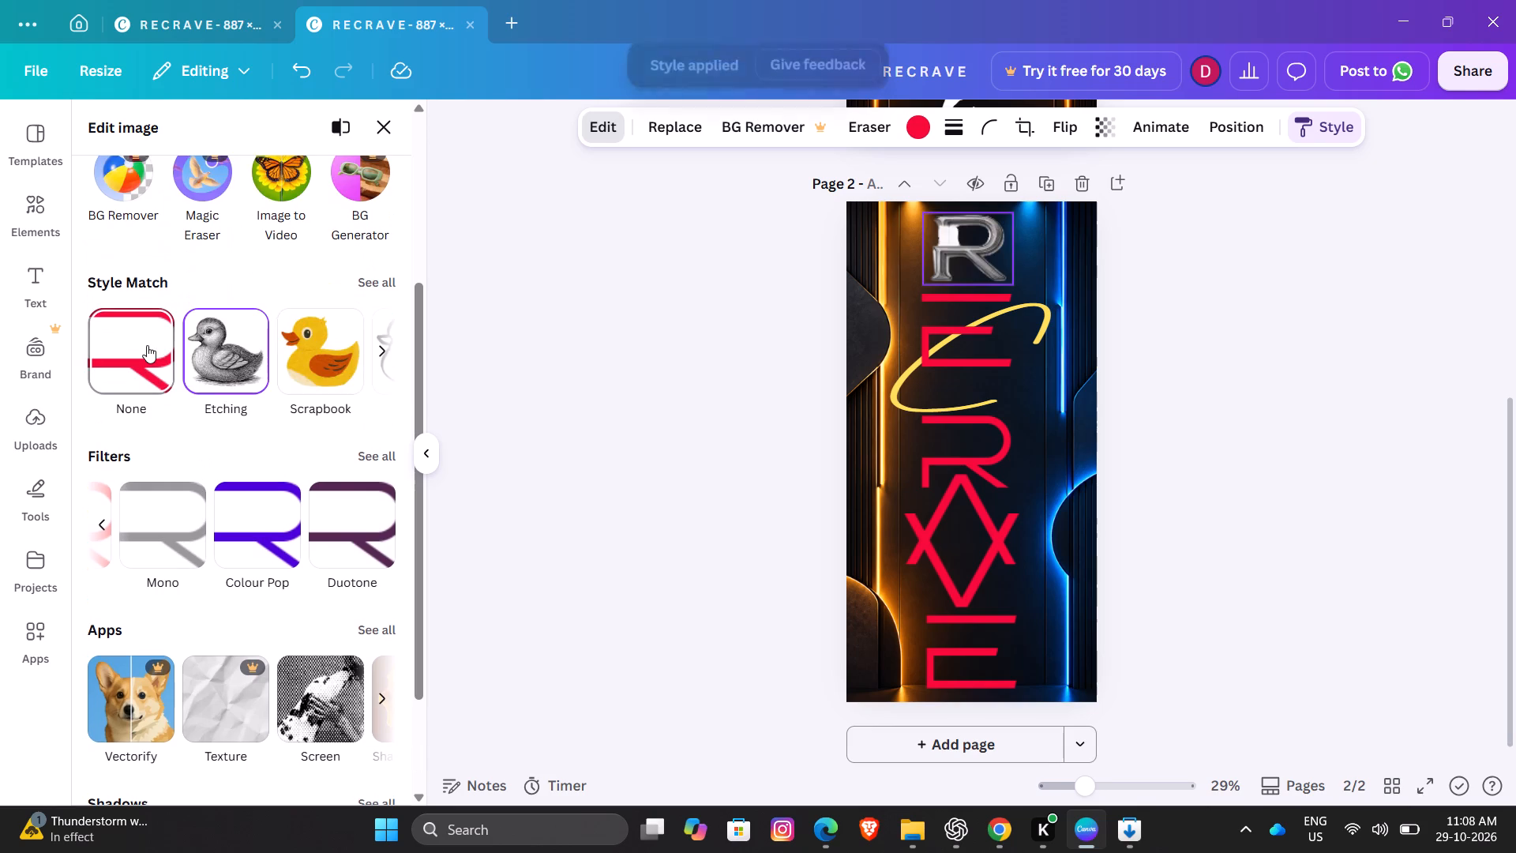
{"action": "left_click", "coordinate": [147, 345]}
Apply a Glow shadow to the top red R with size 100, blur amount 0 and intensity 100.
{"action": "scroll", "coordinate": [209, 524], "scroll_direction": "down", "scroll_amount": 3}
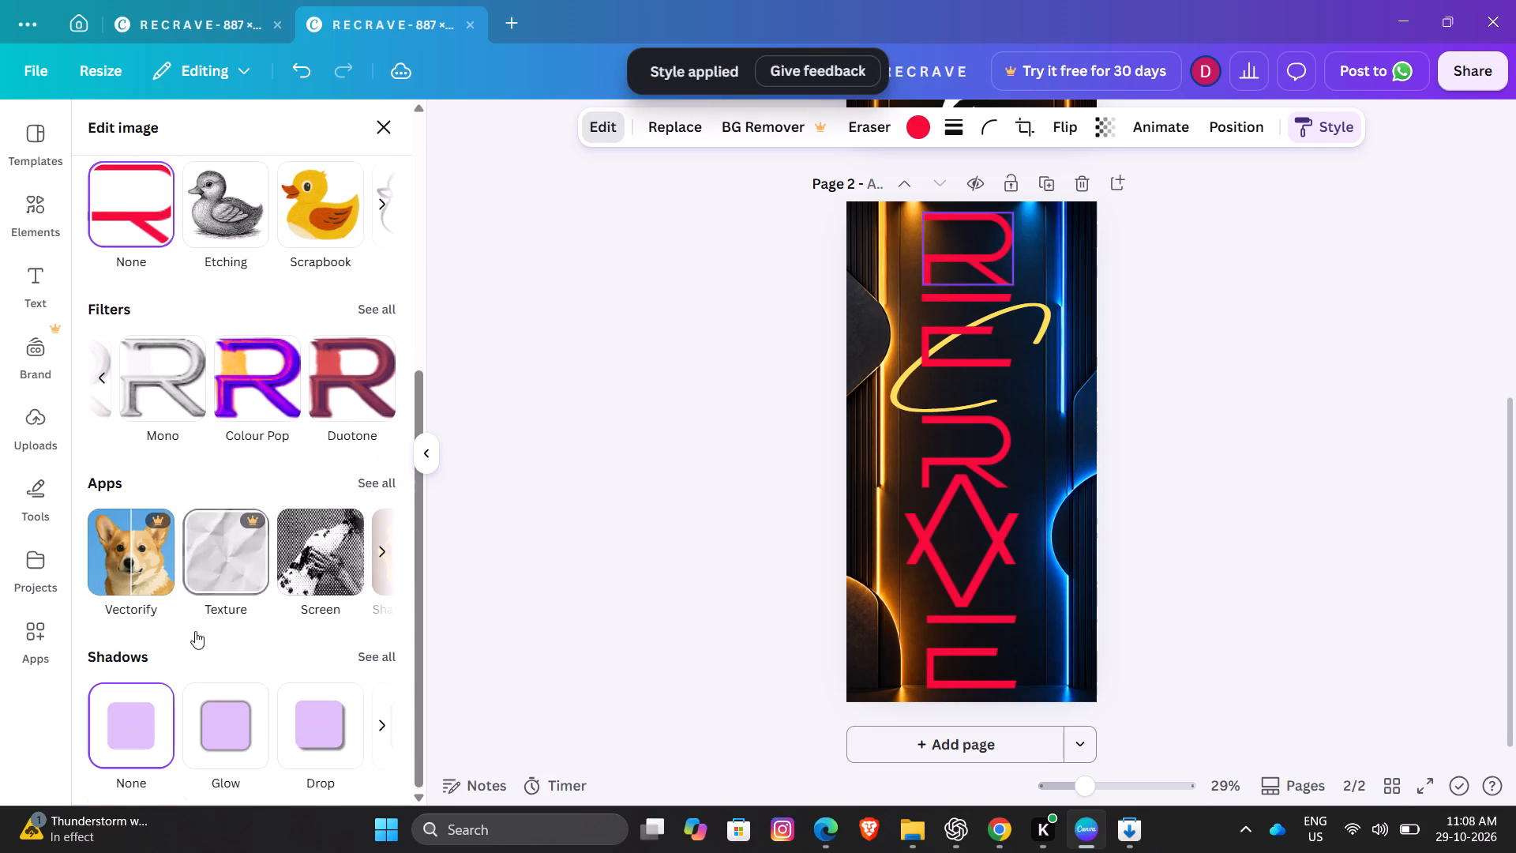
{"action": "left_click", "coordinate": [228, 720]}
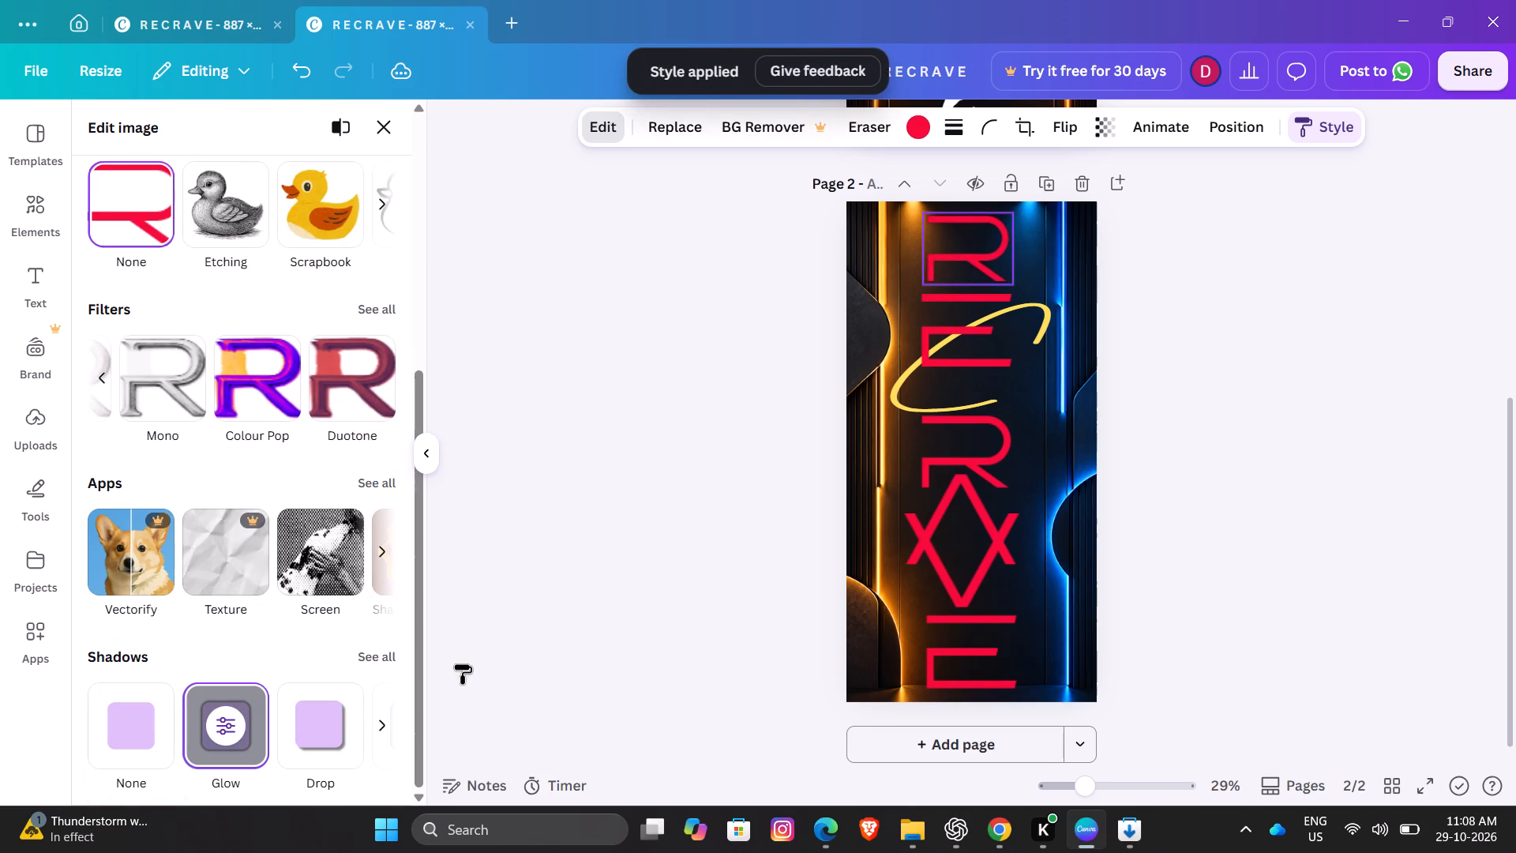
{"action": "left_click", "coordinate": [228, 725]}
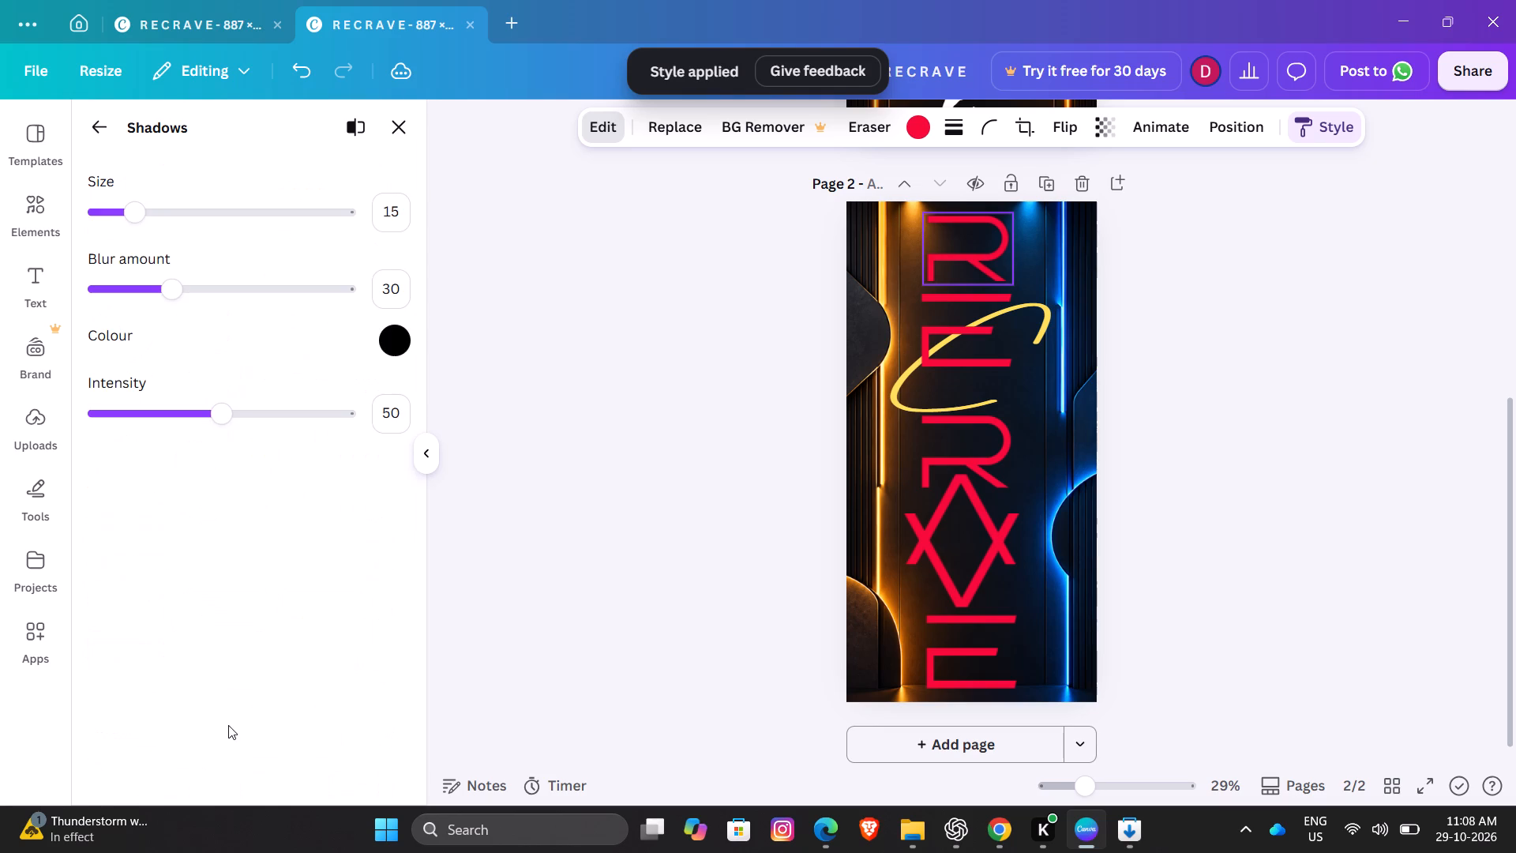
{"action": "left_click", "coordinate": [228, 725]}
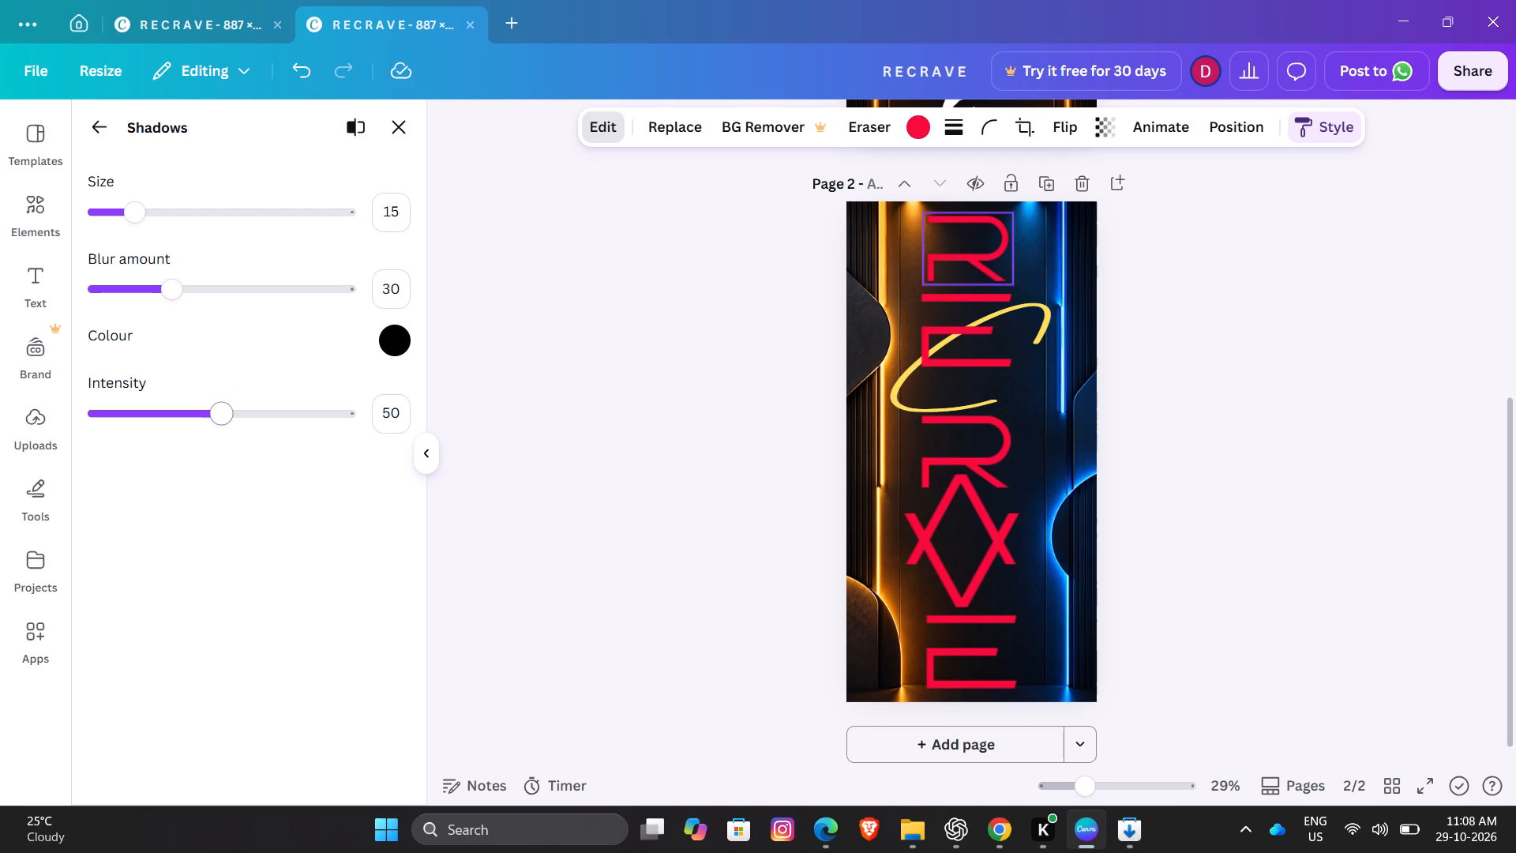
{"action": "left_click_drag", "start_coordinate": [228, 410], "coordinate": [407, 443]}
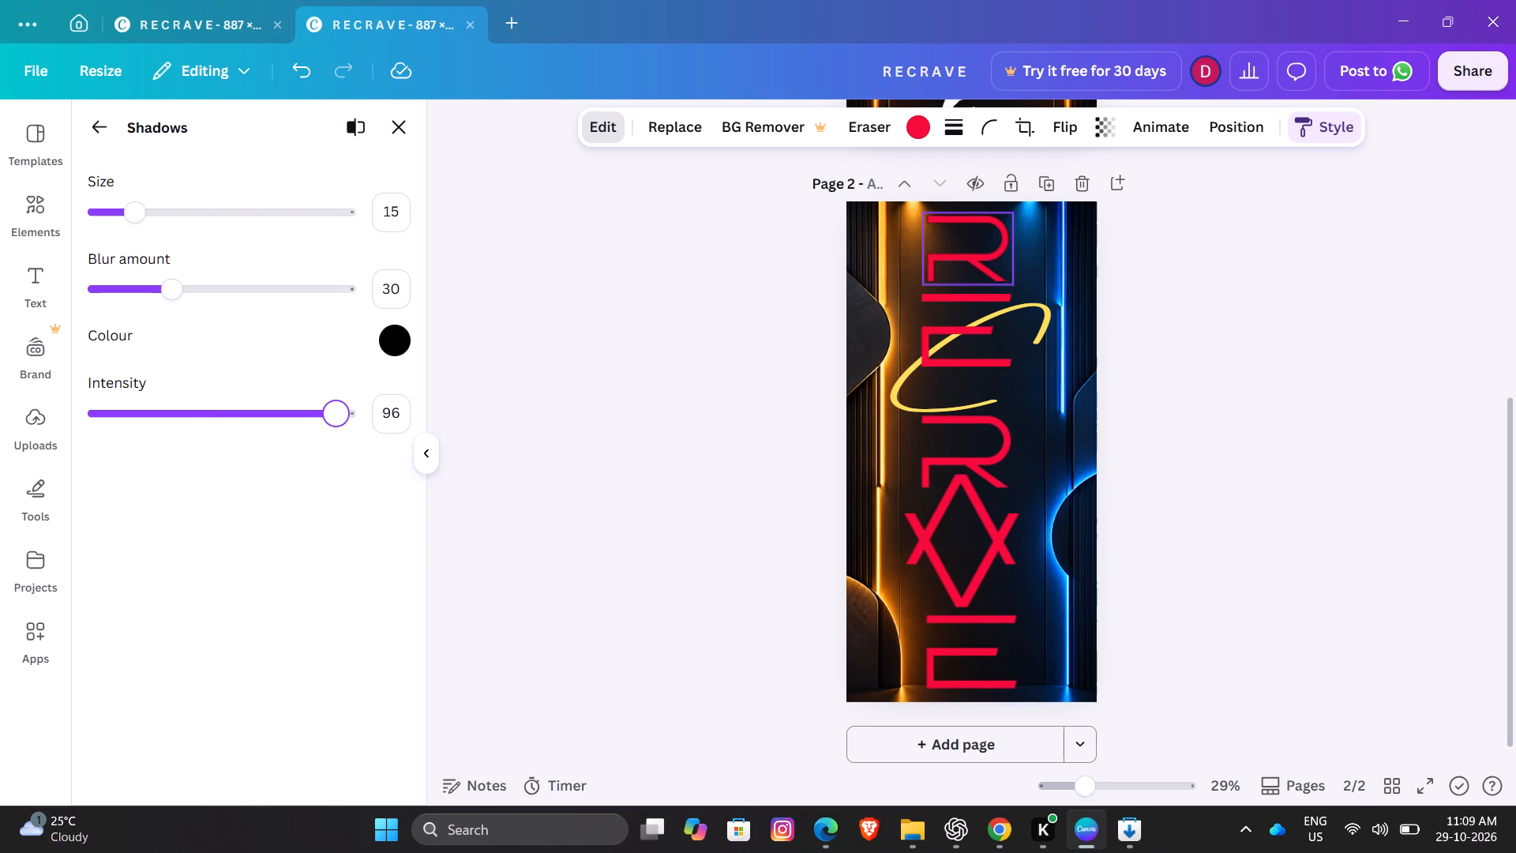
{"action": "left_click_drag", "start_coordinate": [407, 443], "coordinate": [282, 443]}
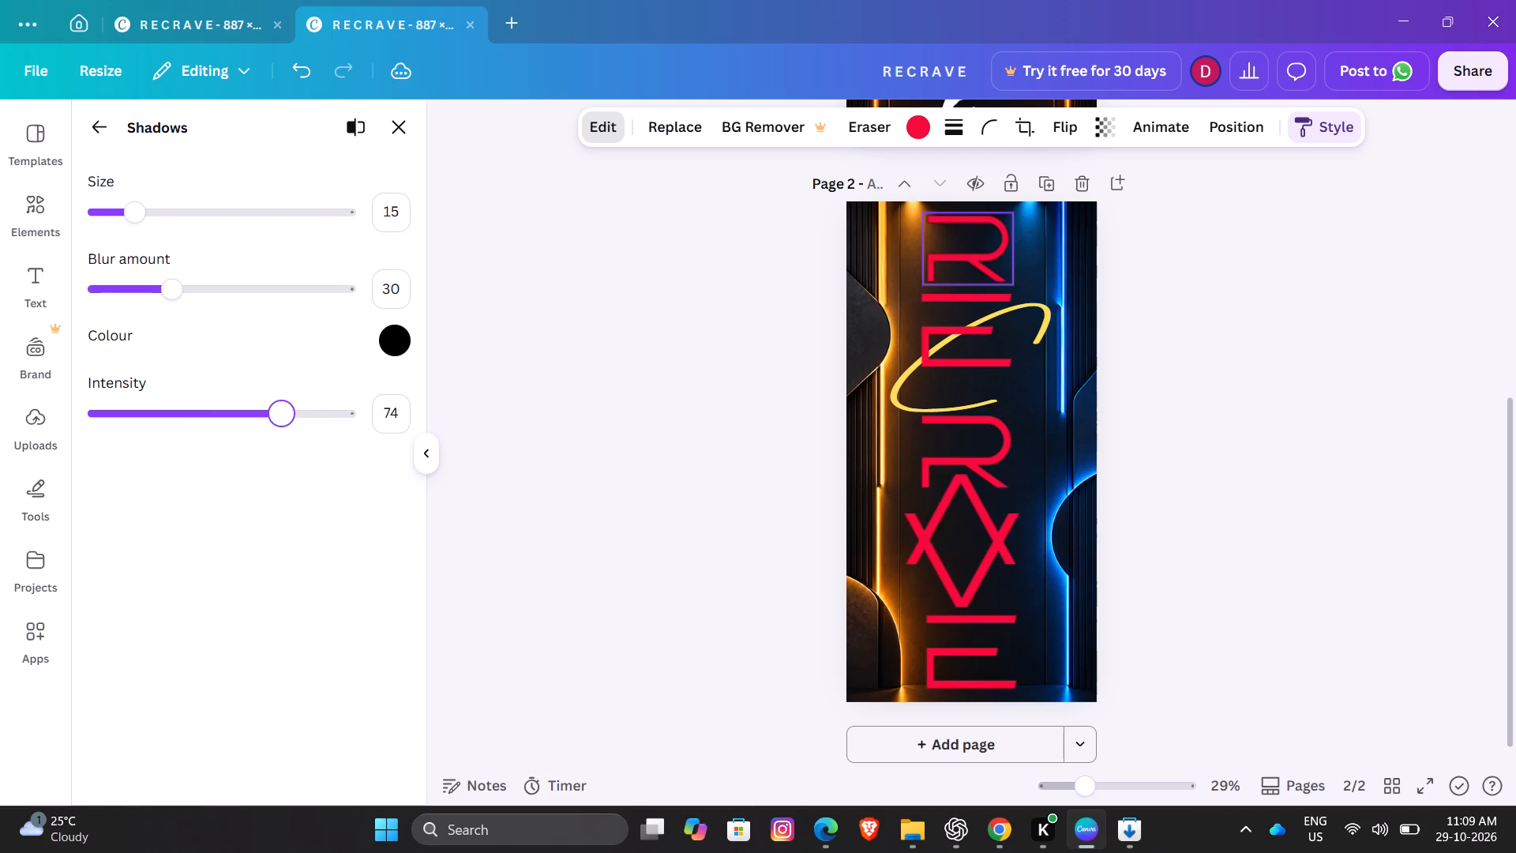
{"action": "left_click_drag", "start_coordinate": [276, 416], "coordinate": [409, 438]}
{"action": "left_click_drag", "start_coordinate": [178, 288], "coordinate": [296, 314]}
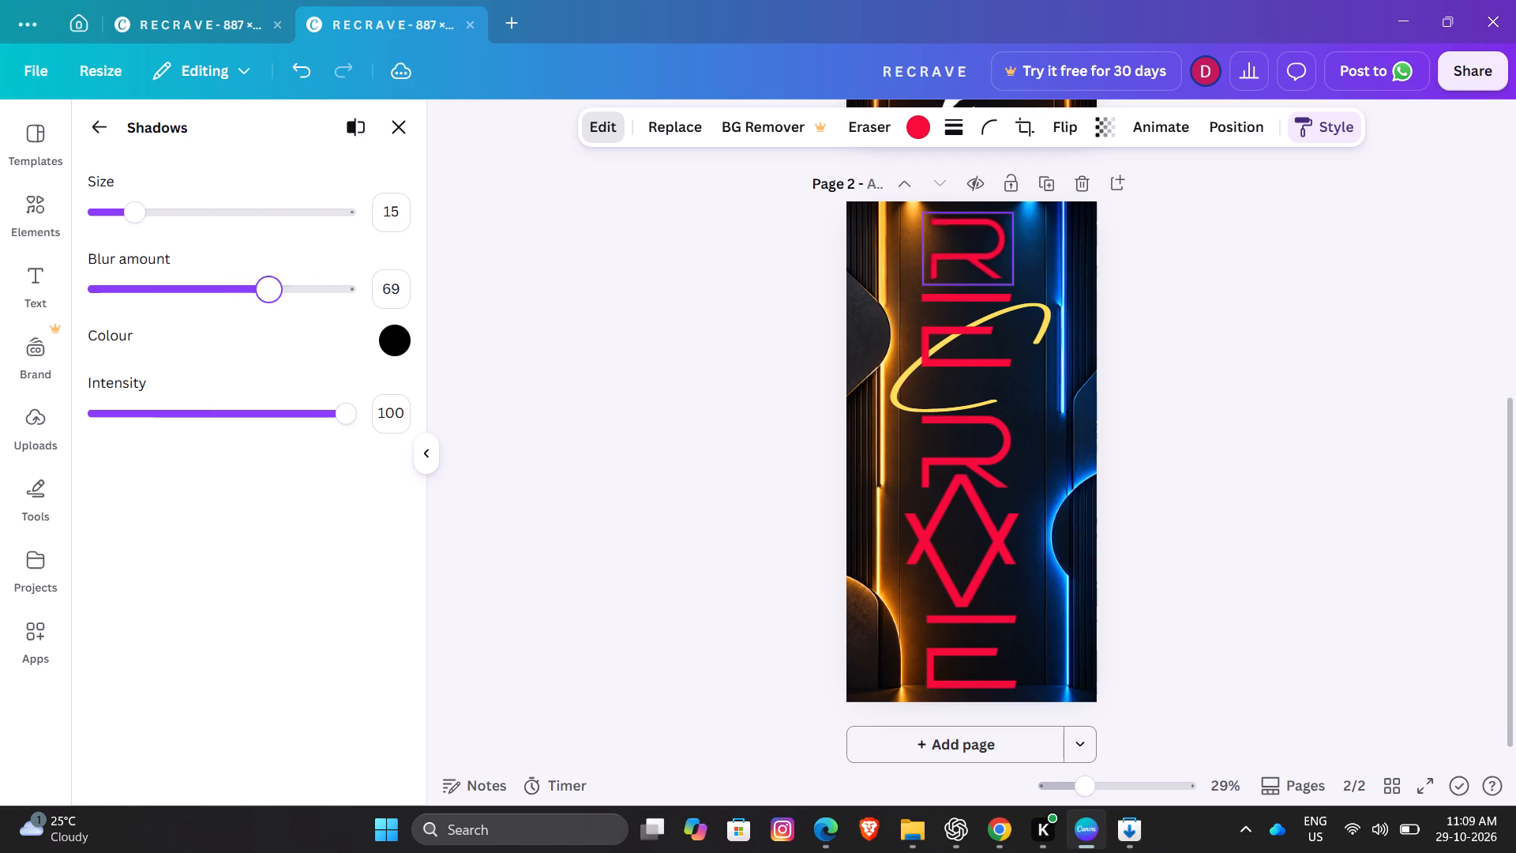
{"action": "left_click_drag", "start_coordinate": [296, 314], "coordinate": [33, 340]}
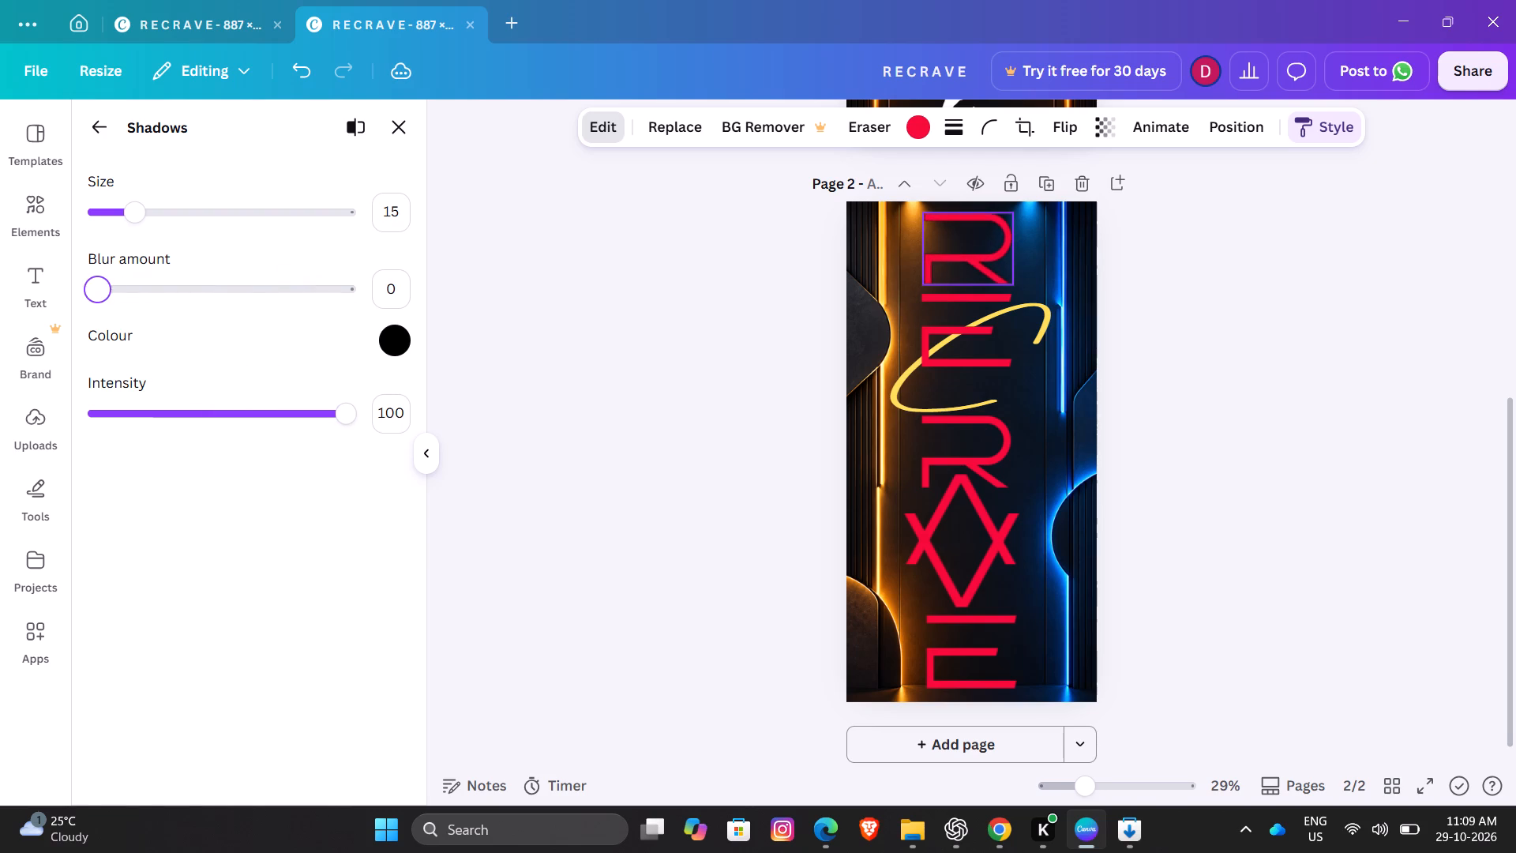
{"action": "left_click_drag", "start_coordinate": [33, 340], "coordinate": [56, 362]}
{"action": "left_click_drag", "start_coordinate": [125, 216], "coordinate": [433, 313]}
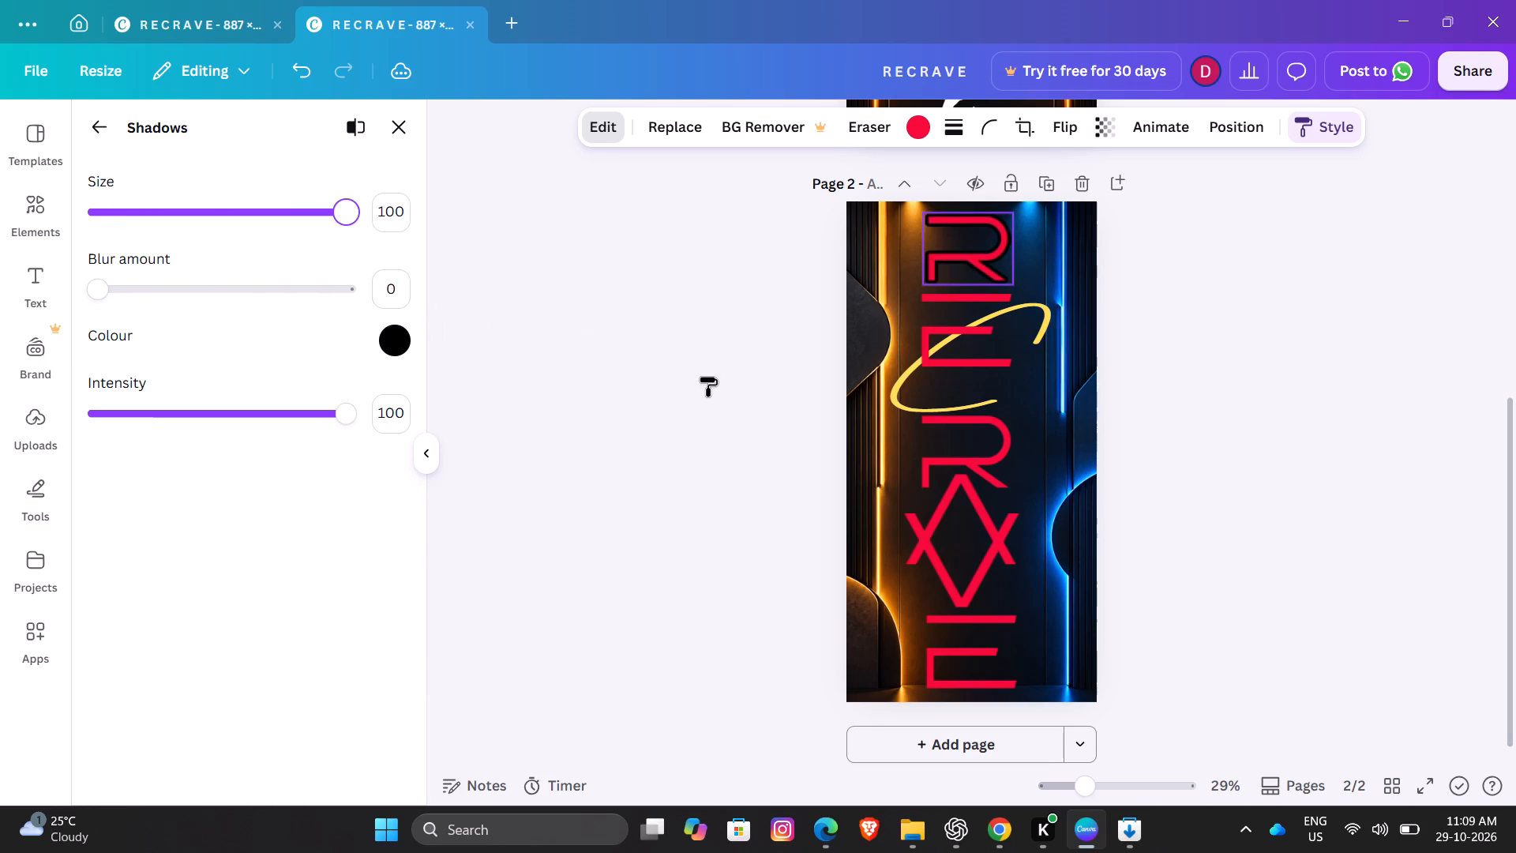
{"action": "left_click", "coordinate": [707, 377]}
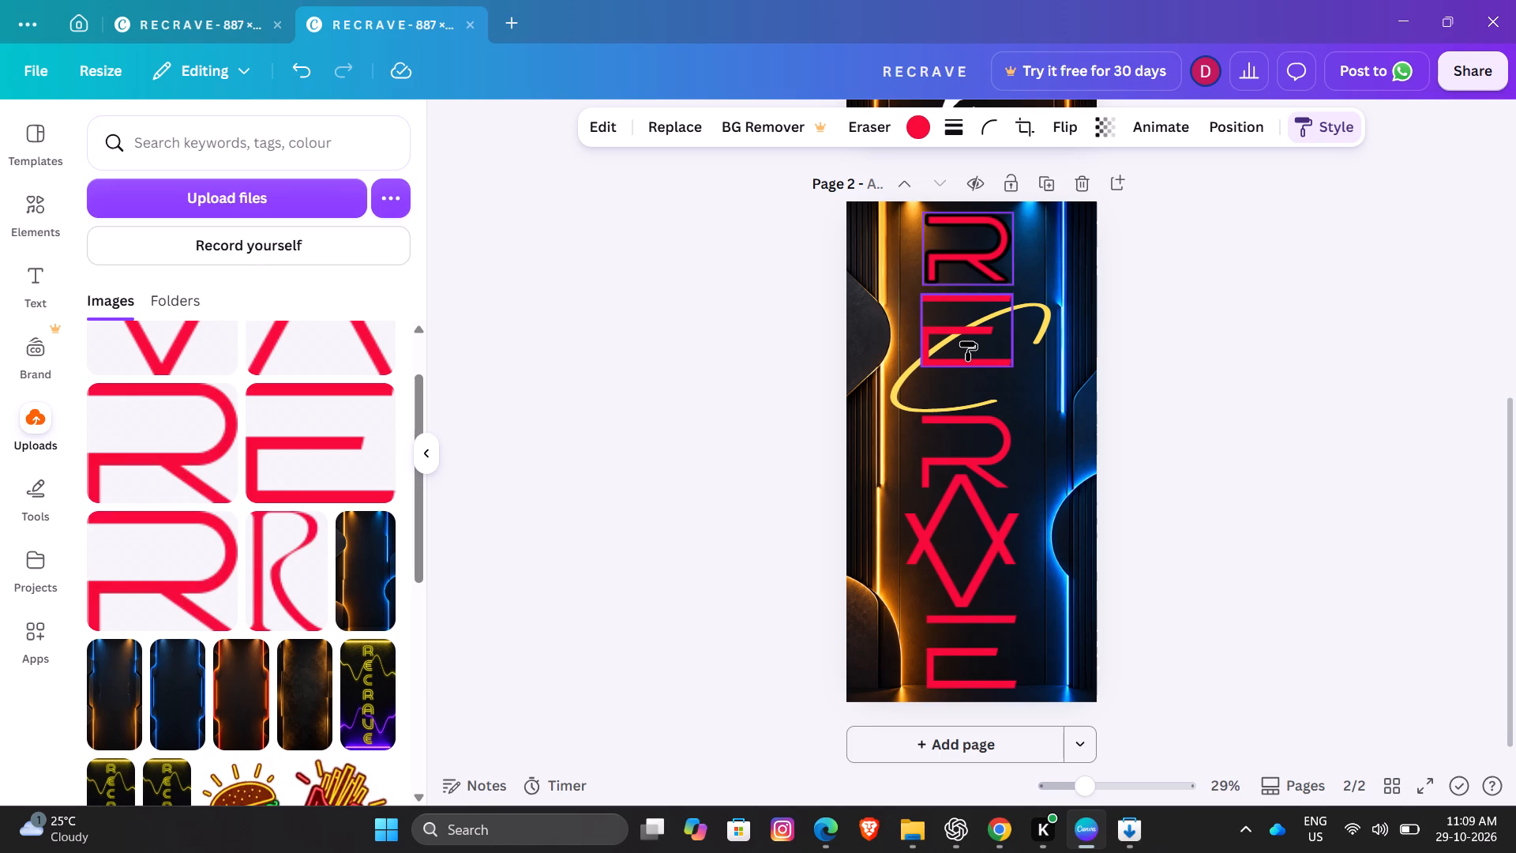
Apply a Glow shadow to the red E below the top R, with its size set to 100.
{"action": "left_click", "coordinate": [967, 341]}
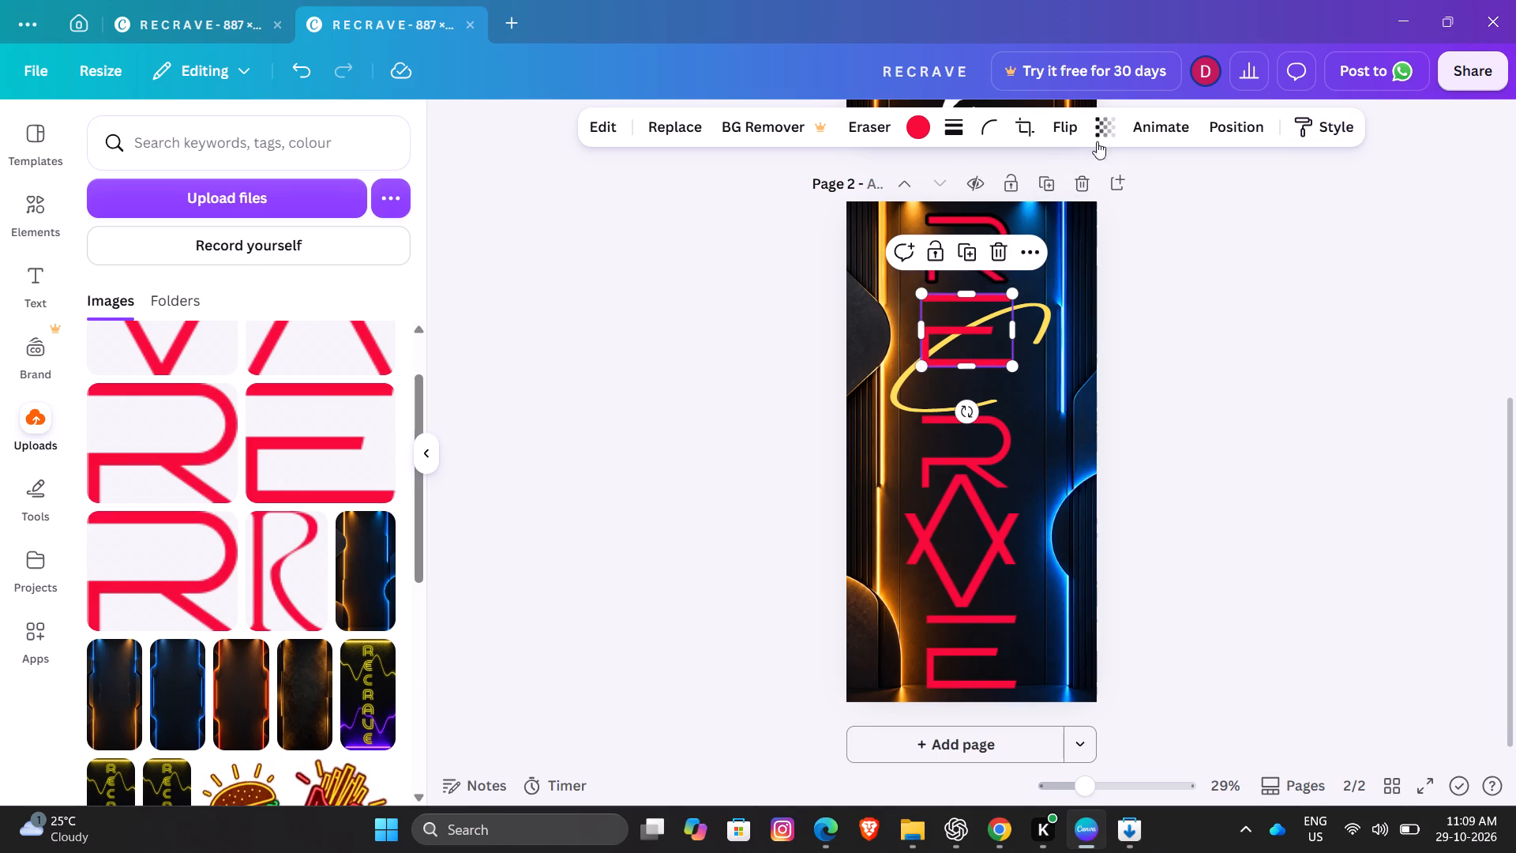
{"action": "left_click", "coordinate": [617, 121]}
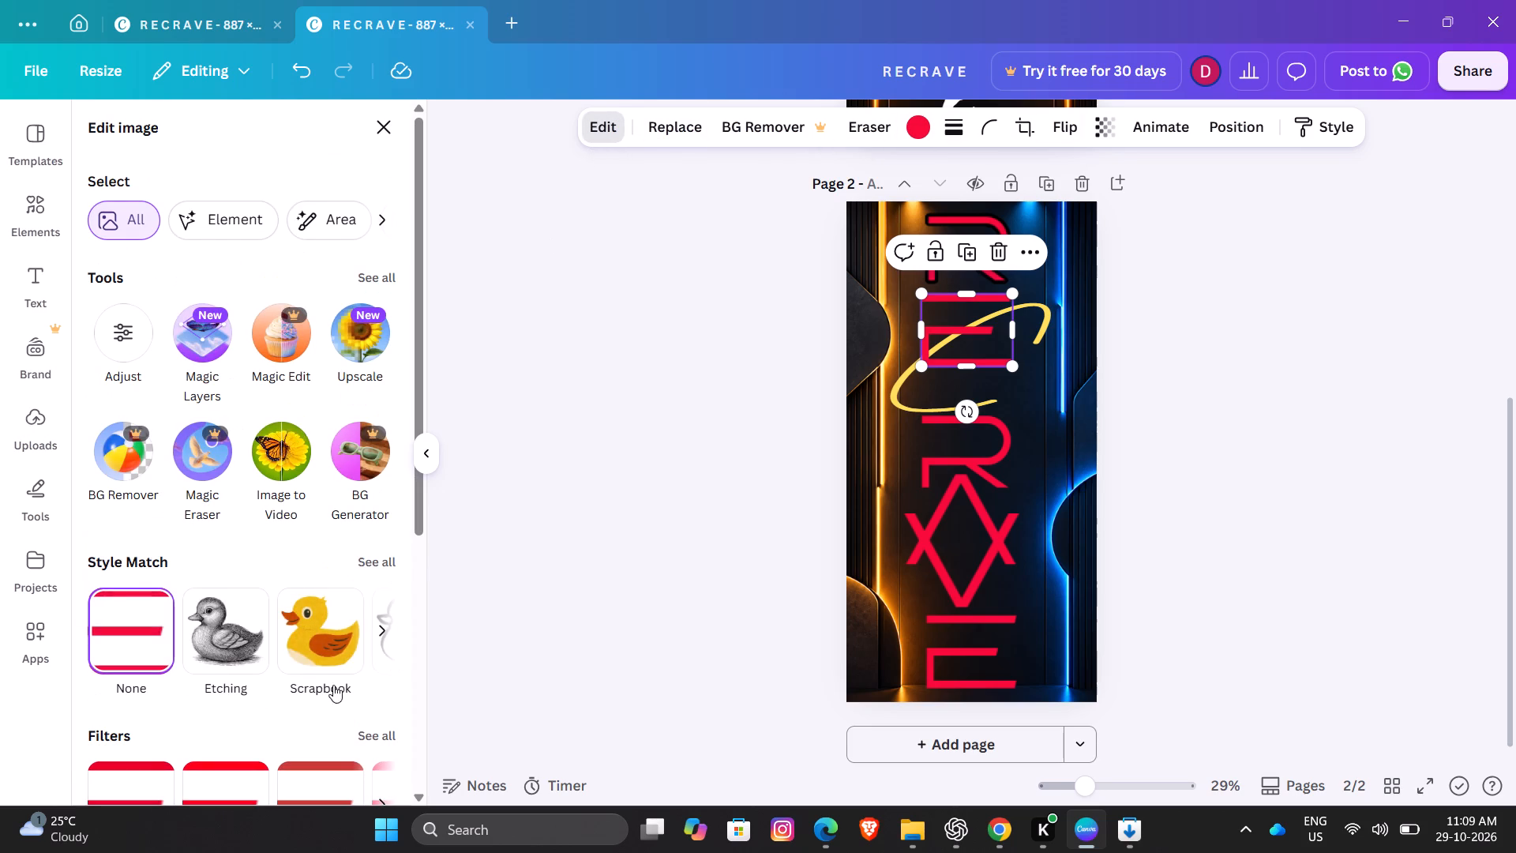
{"action": "scroll", "coordinate": [280, 738], "scroll_direction": "down", "scroll_amount": 6}
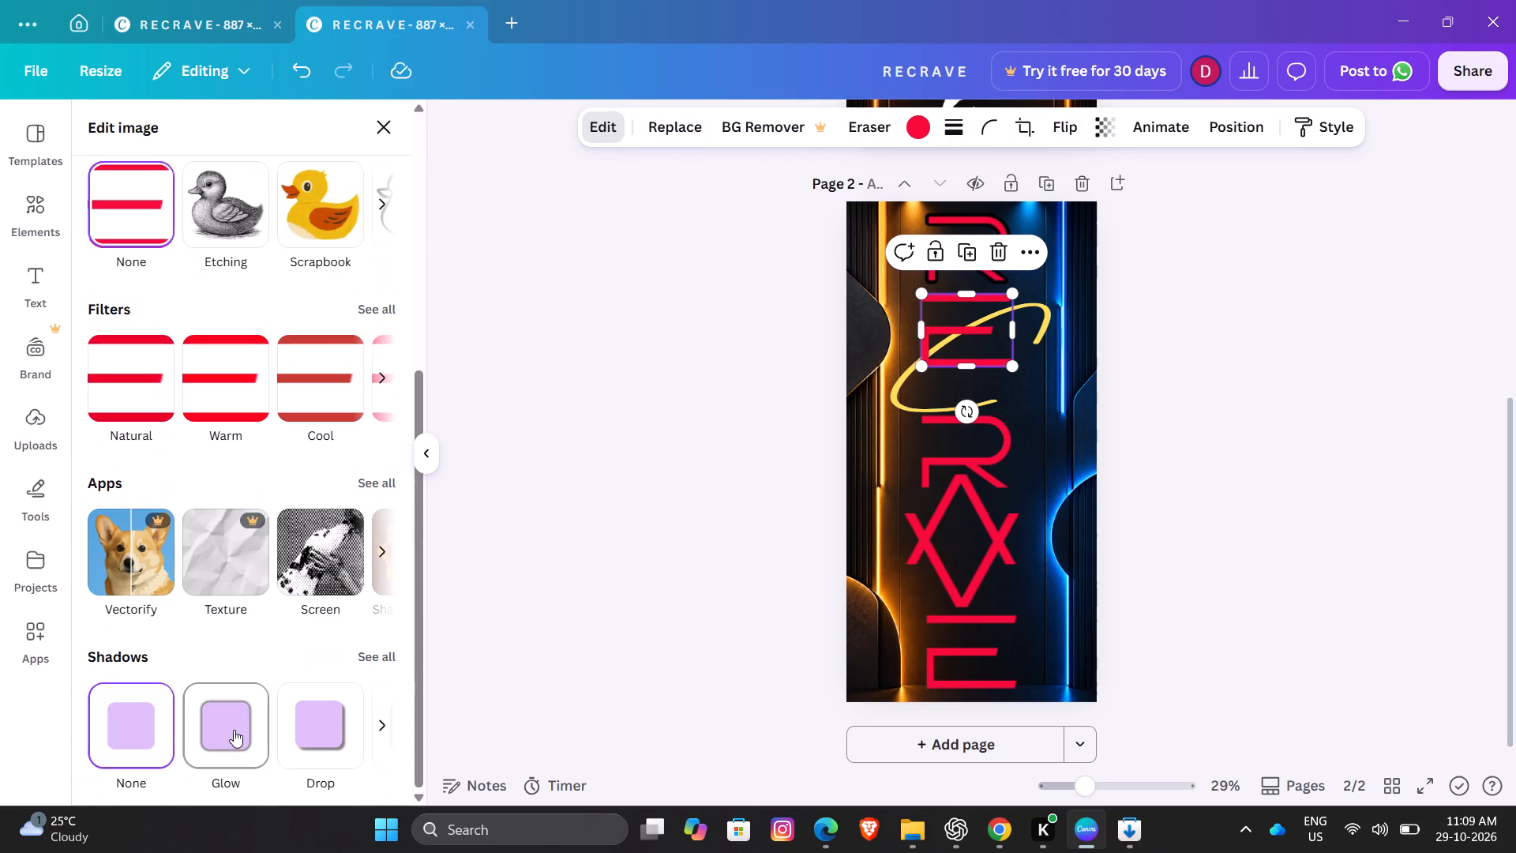
{"action": "left_click", "coordinate": [234, 730]}
{"action": "left_click", "coordinate": [225, 727]}
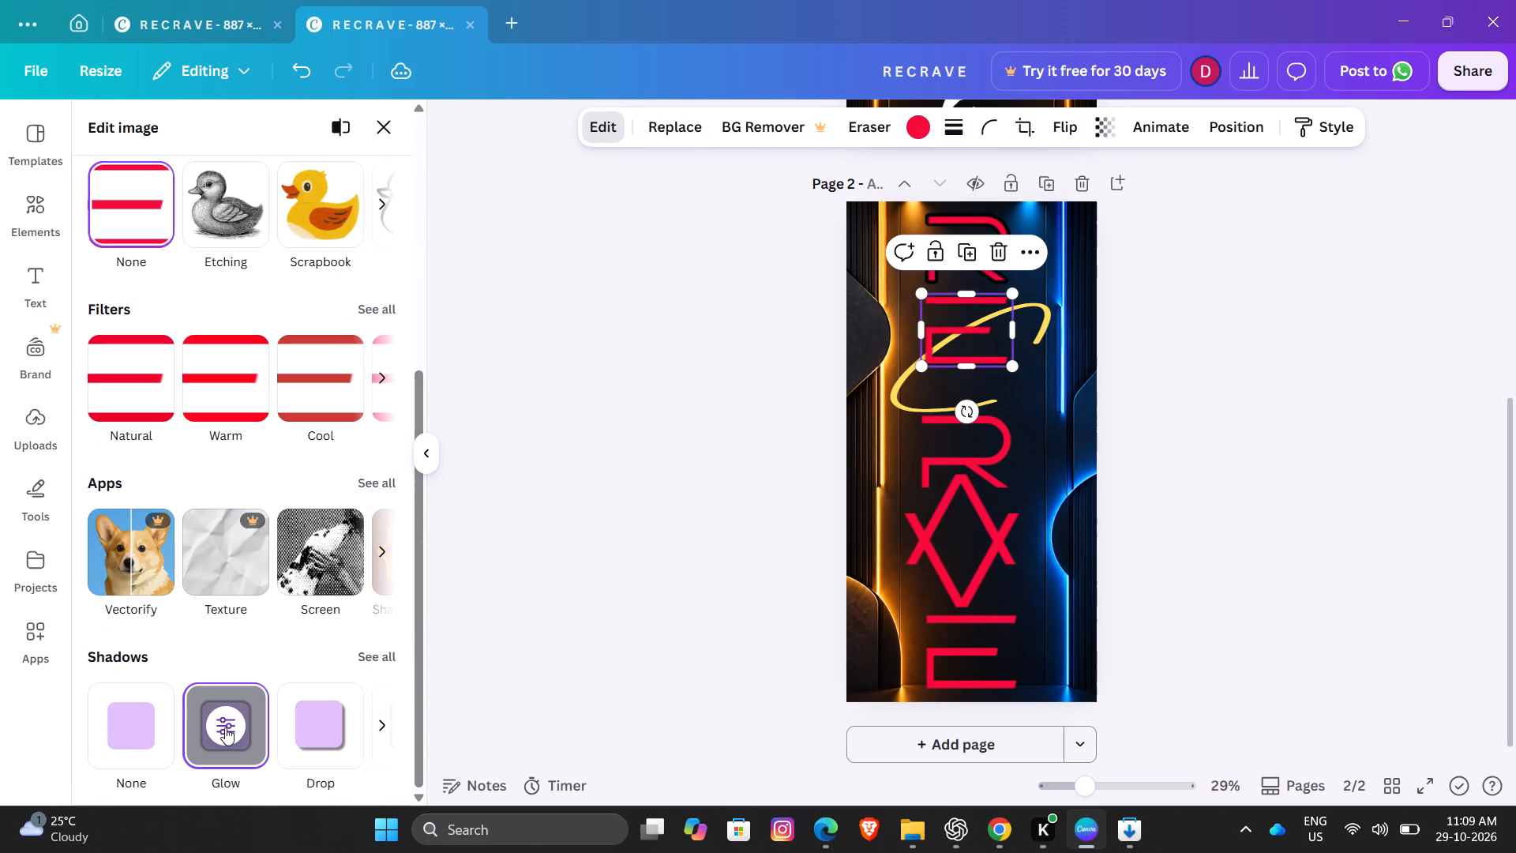
{"action": "left_click_drag", "start_coordinate": [130, 221], "coordinate": [440, 275]}
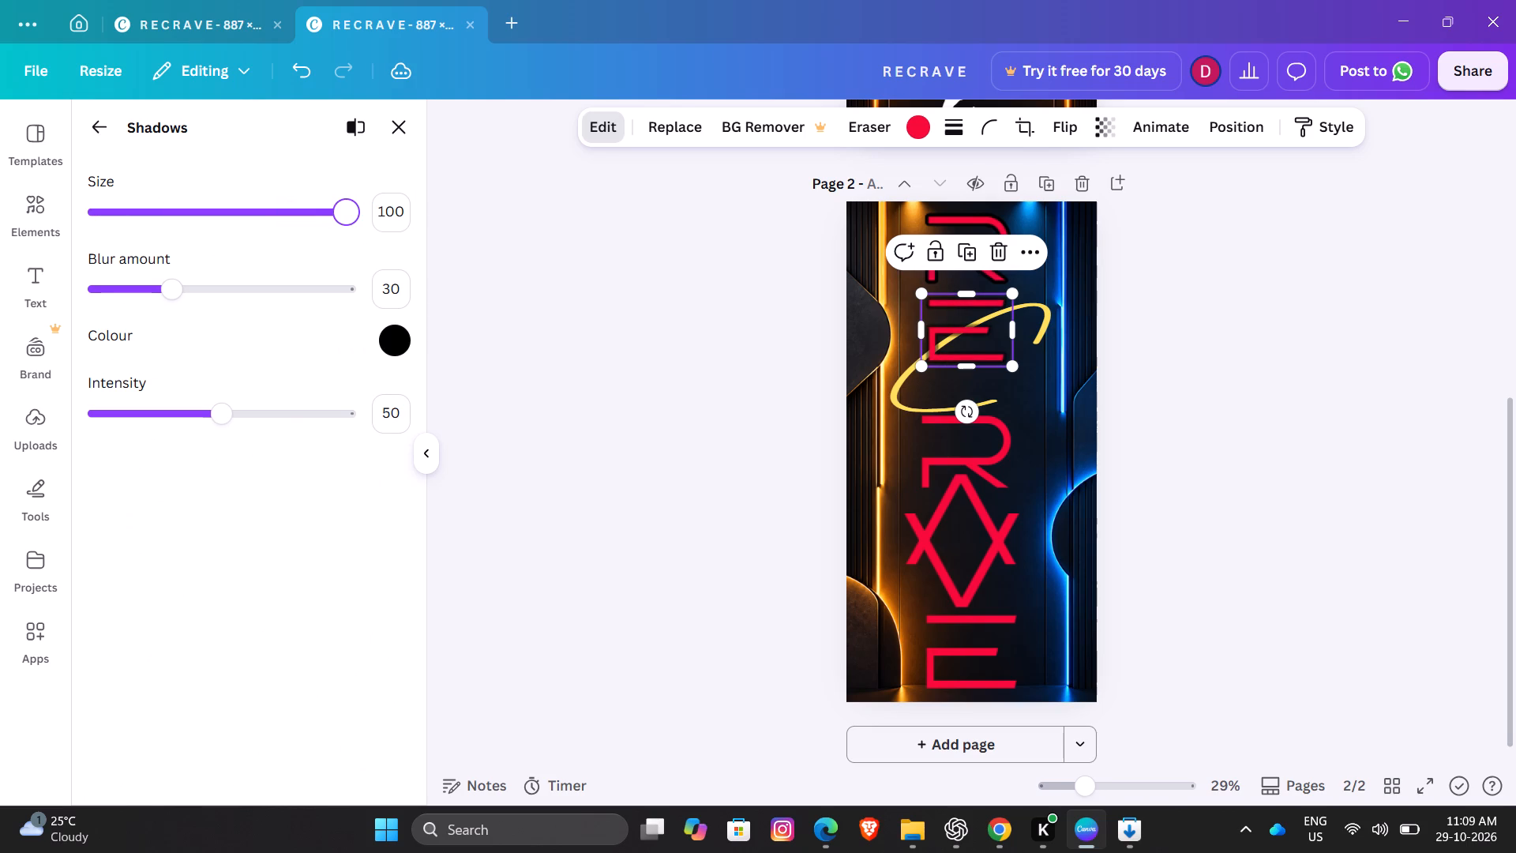
{"action": "left_click_drag", "start_coordinate": [440, 275], "coordinate": [441, 275]}
{"action": "left_click", "coordinate": [685, 312]}
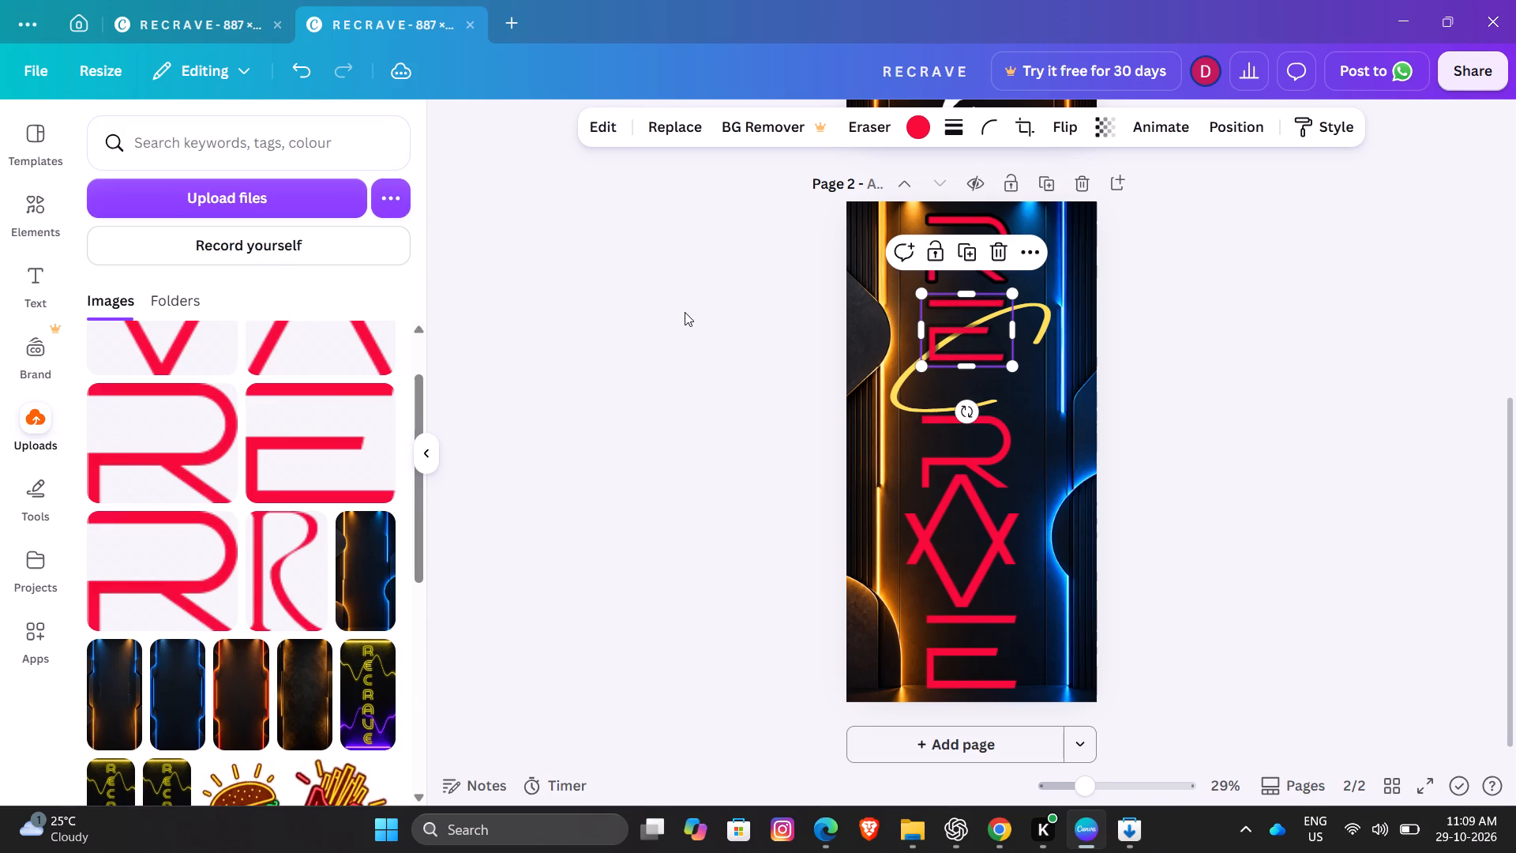
{"action": "left_click", "coordinate": [685, 312]}
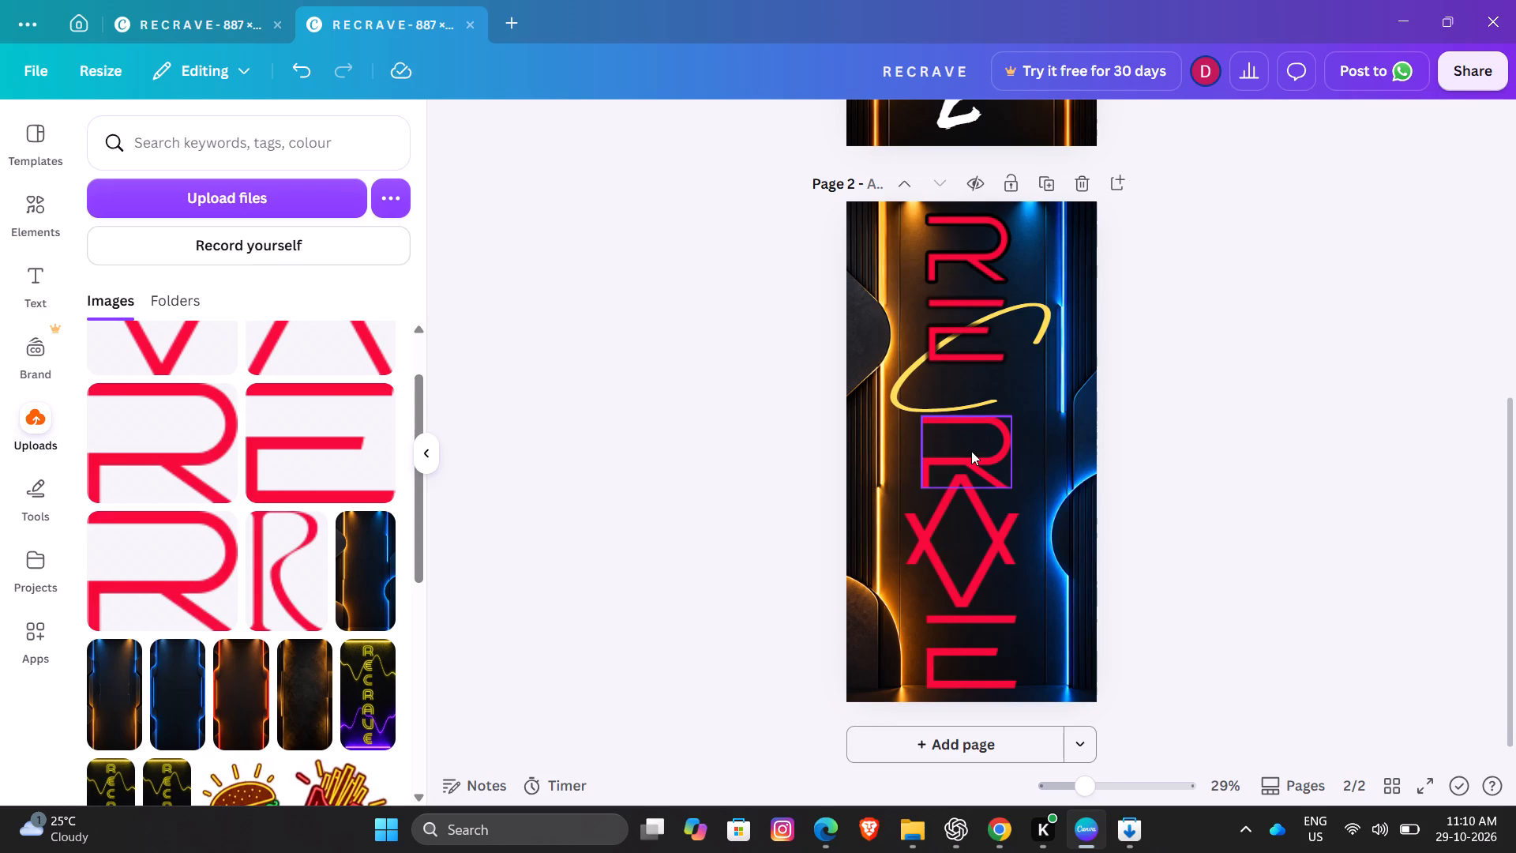
Open the colour setting of the Glow shadow on the red E below the top R of page 2.
{"action": "left_click", "coordinate": [983, 345]}
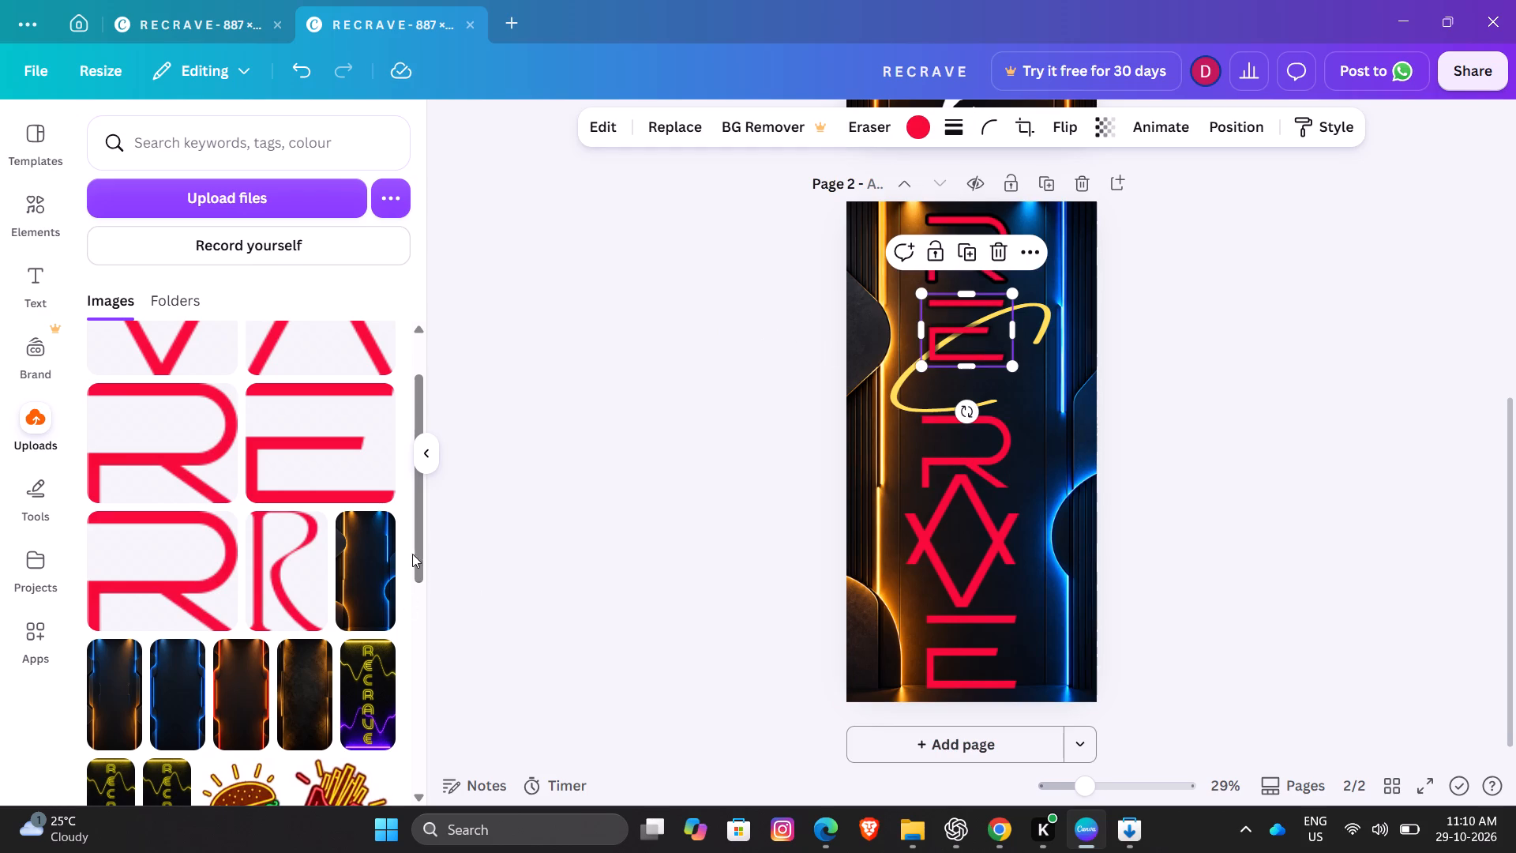
{"action": "left_click", "coordinate": [612, 122]}
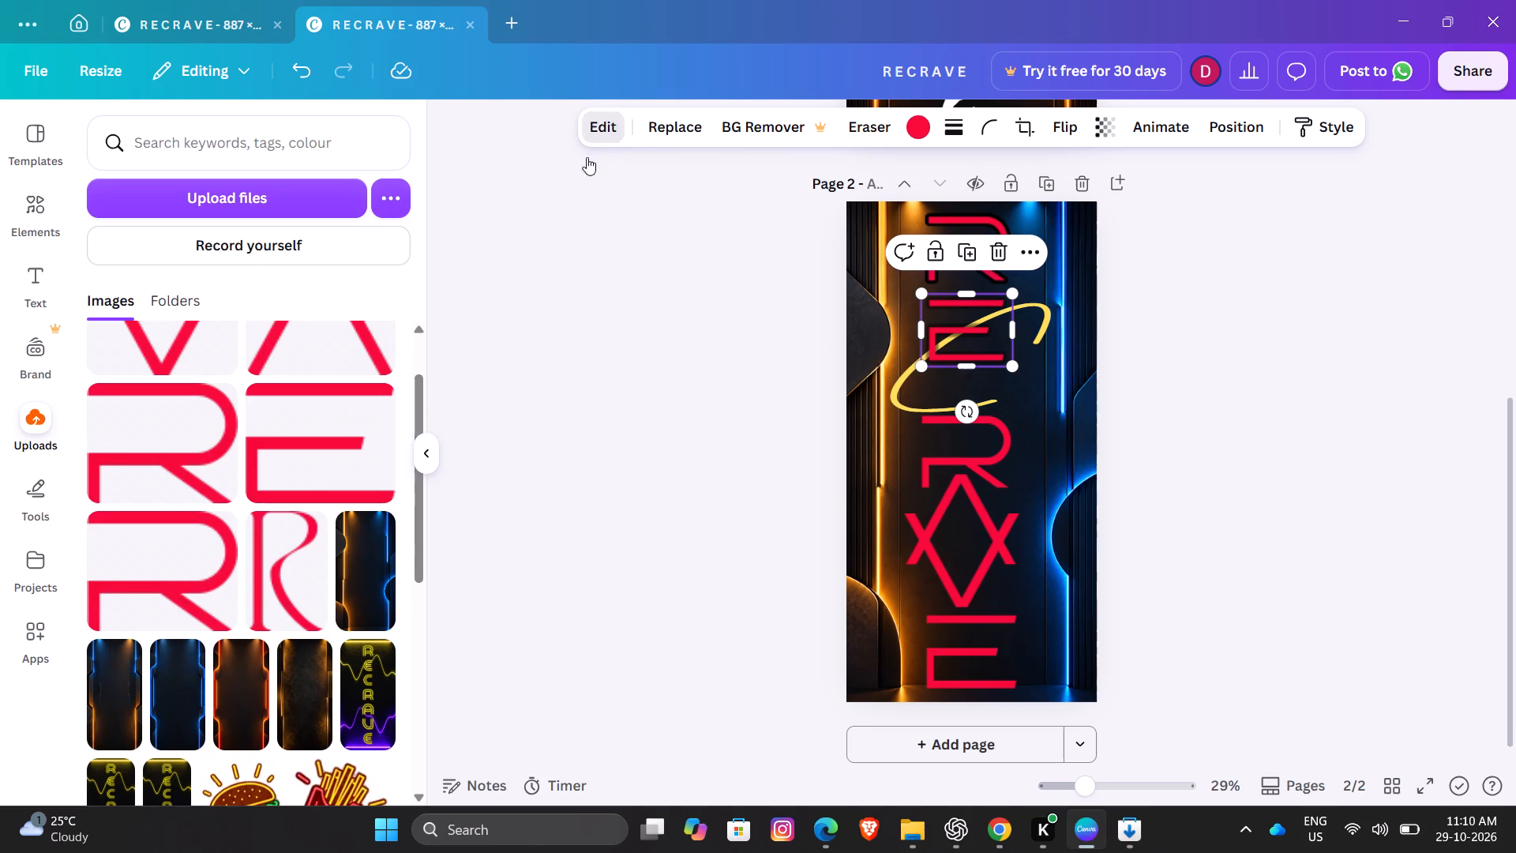
{"action": "scroll", "coordinate": [321, 599], "scroll_direction": "down", "scroll_amount": 3}
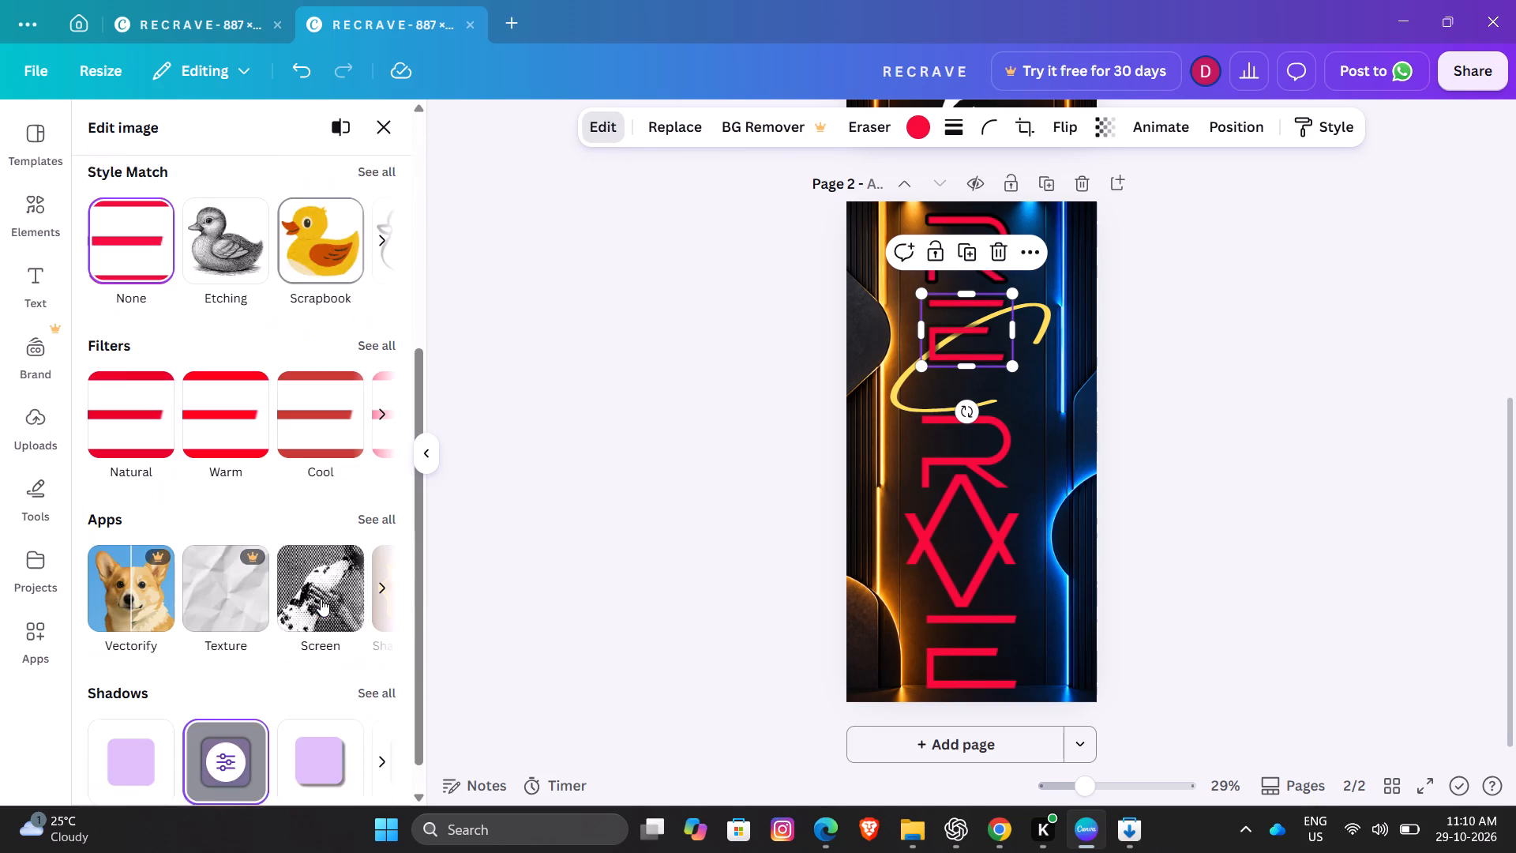
{"action": "scroll", "coordinate": [321, 599], "scroll_direction": "down", "scroll_amount": 2}
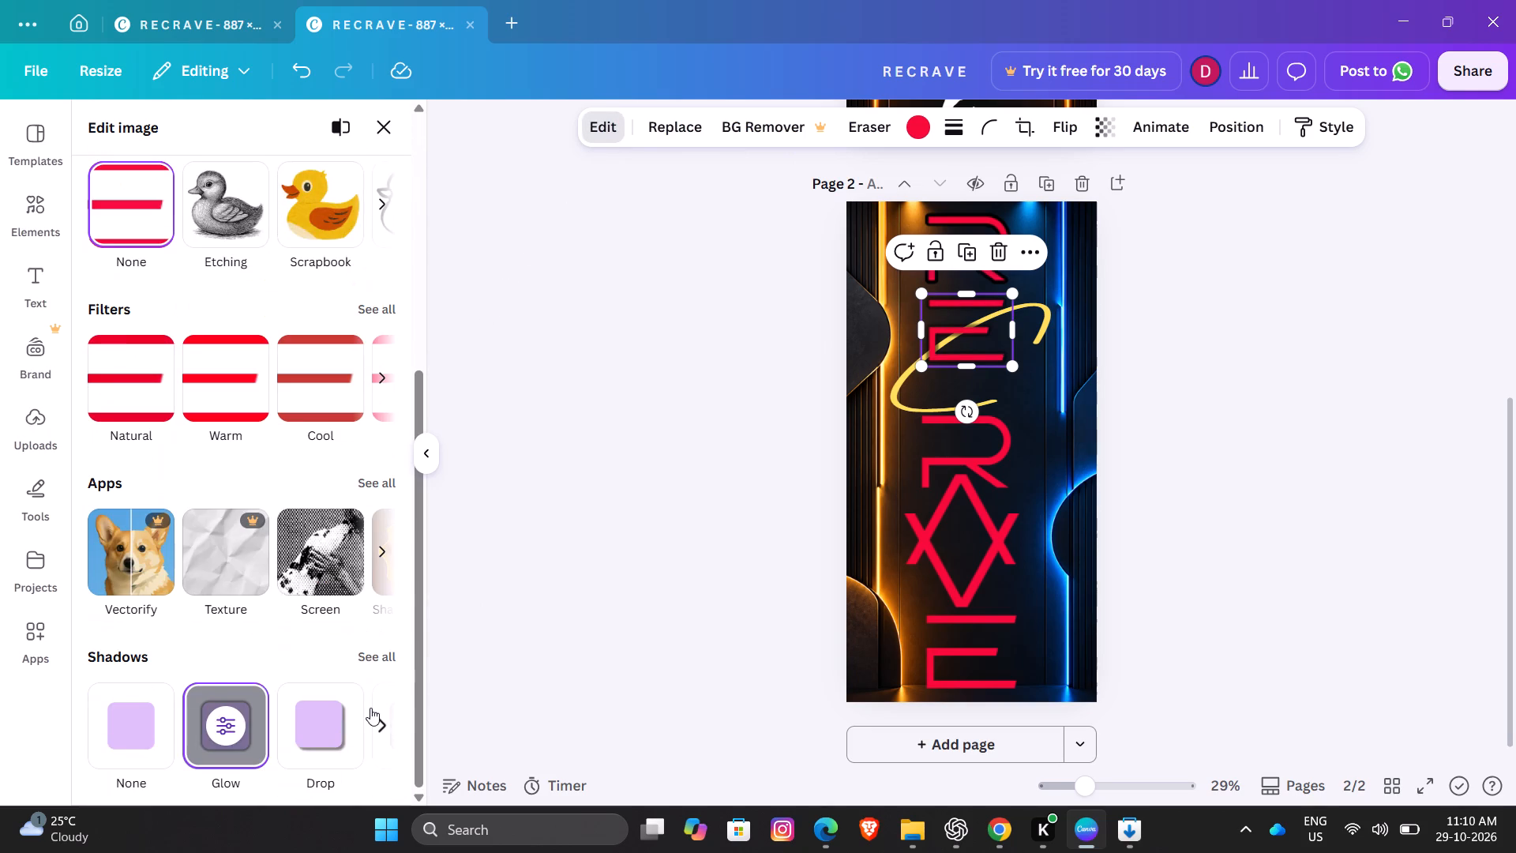
{"action": "left_click", "coordinate": [223, 723]}
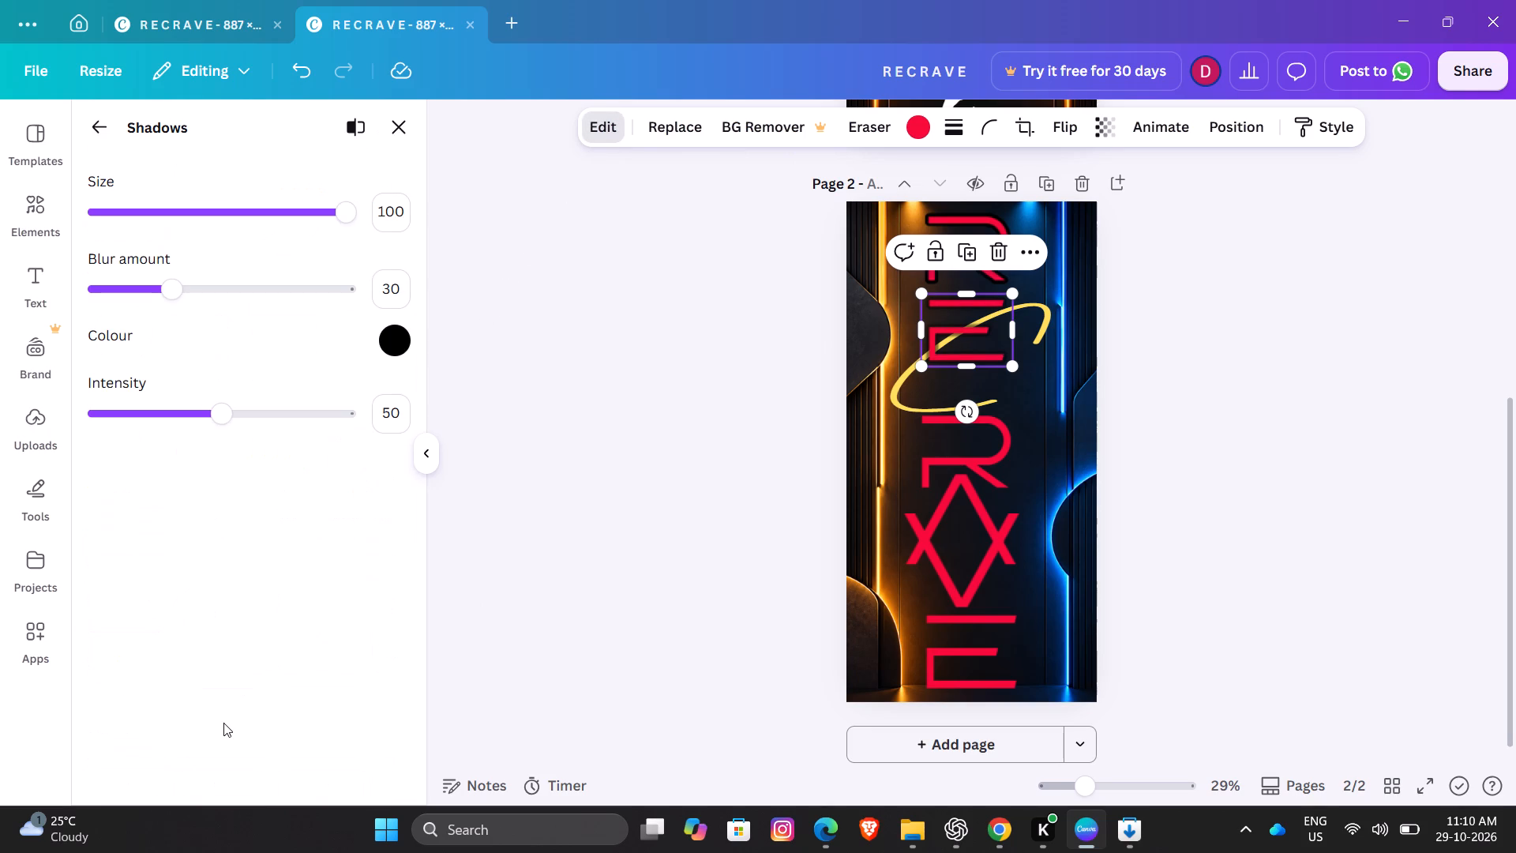
{"action": "left_click", "coordinate": [394, 345]}
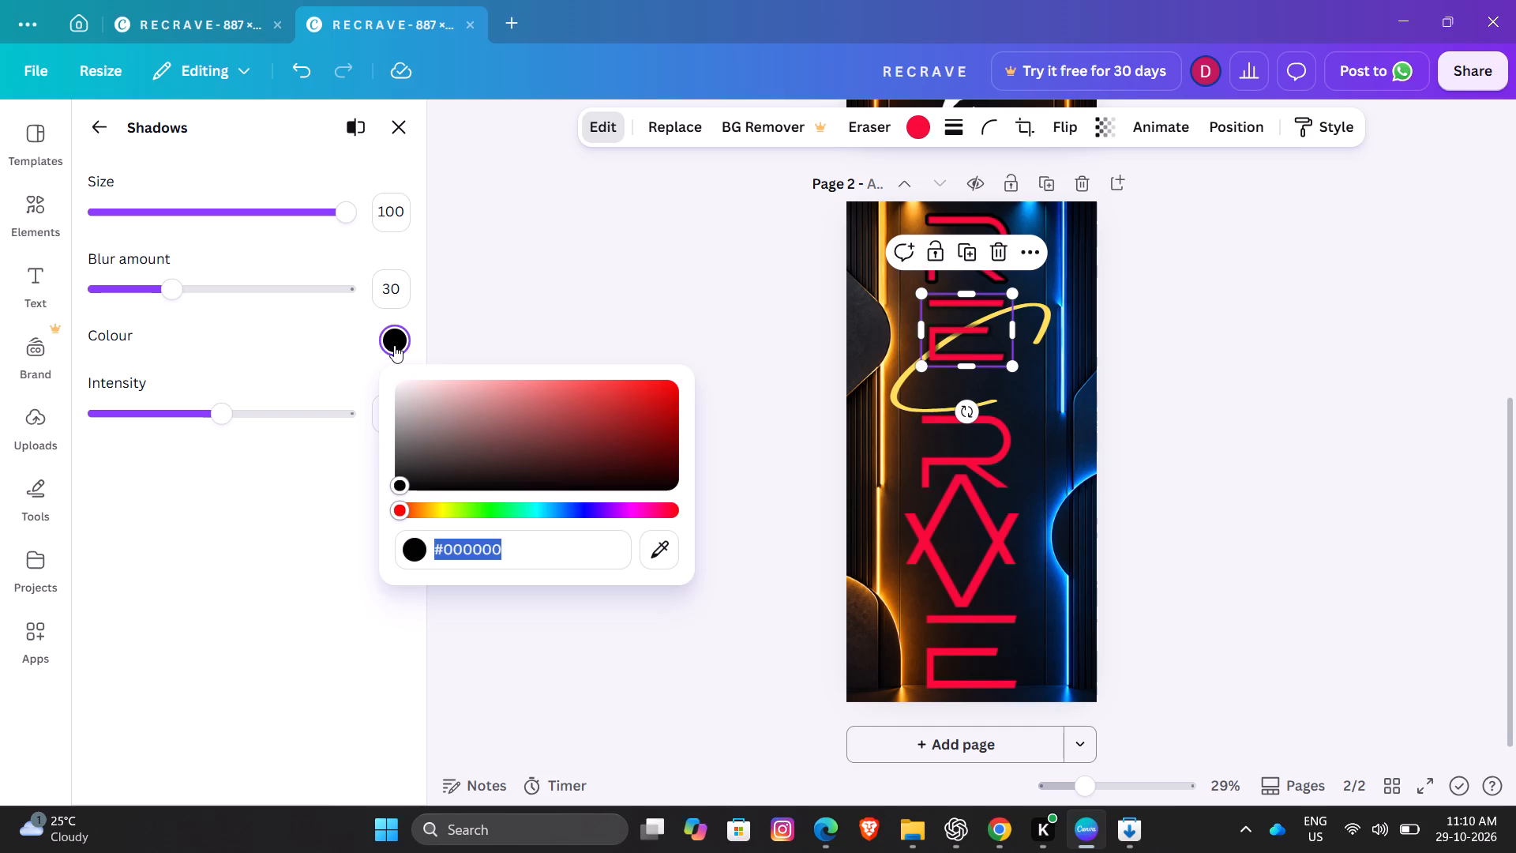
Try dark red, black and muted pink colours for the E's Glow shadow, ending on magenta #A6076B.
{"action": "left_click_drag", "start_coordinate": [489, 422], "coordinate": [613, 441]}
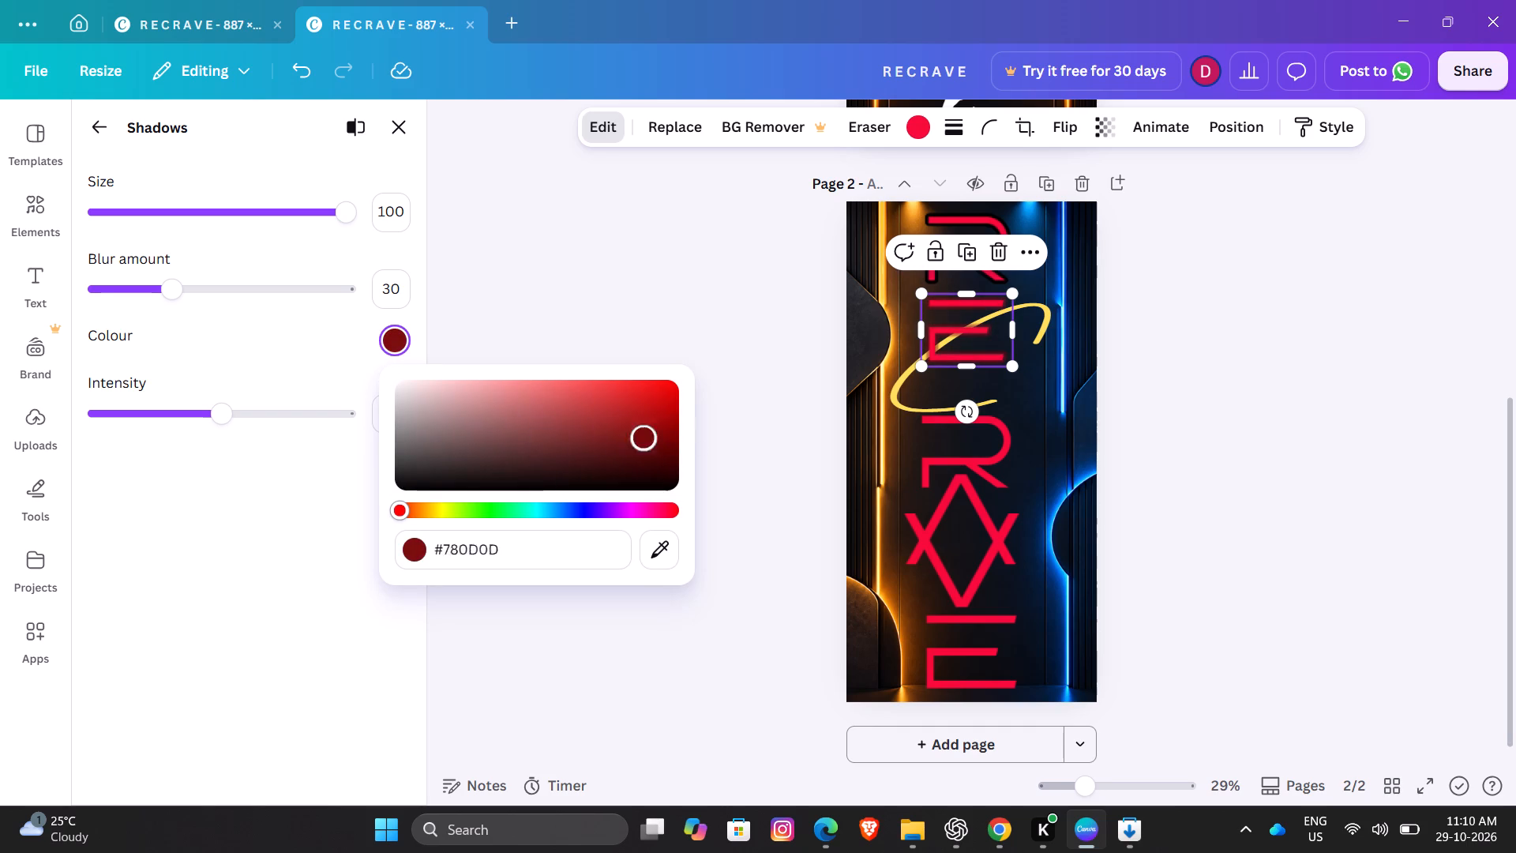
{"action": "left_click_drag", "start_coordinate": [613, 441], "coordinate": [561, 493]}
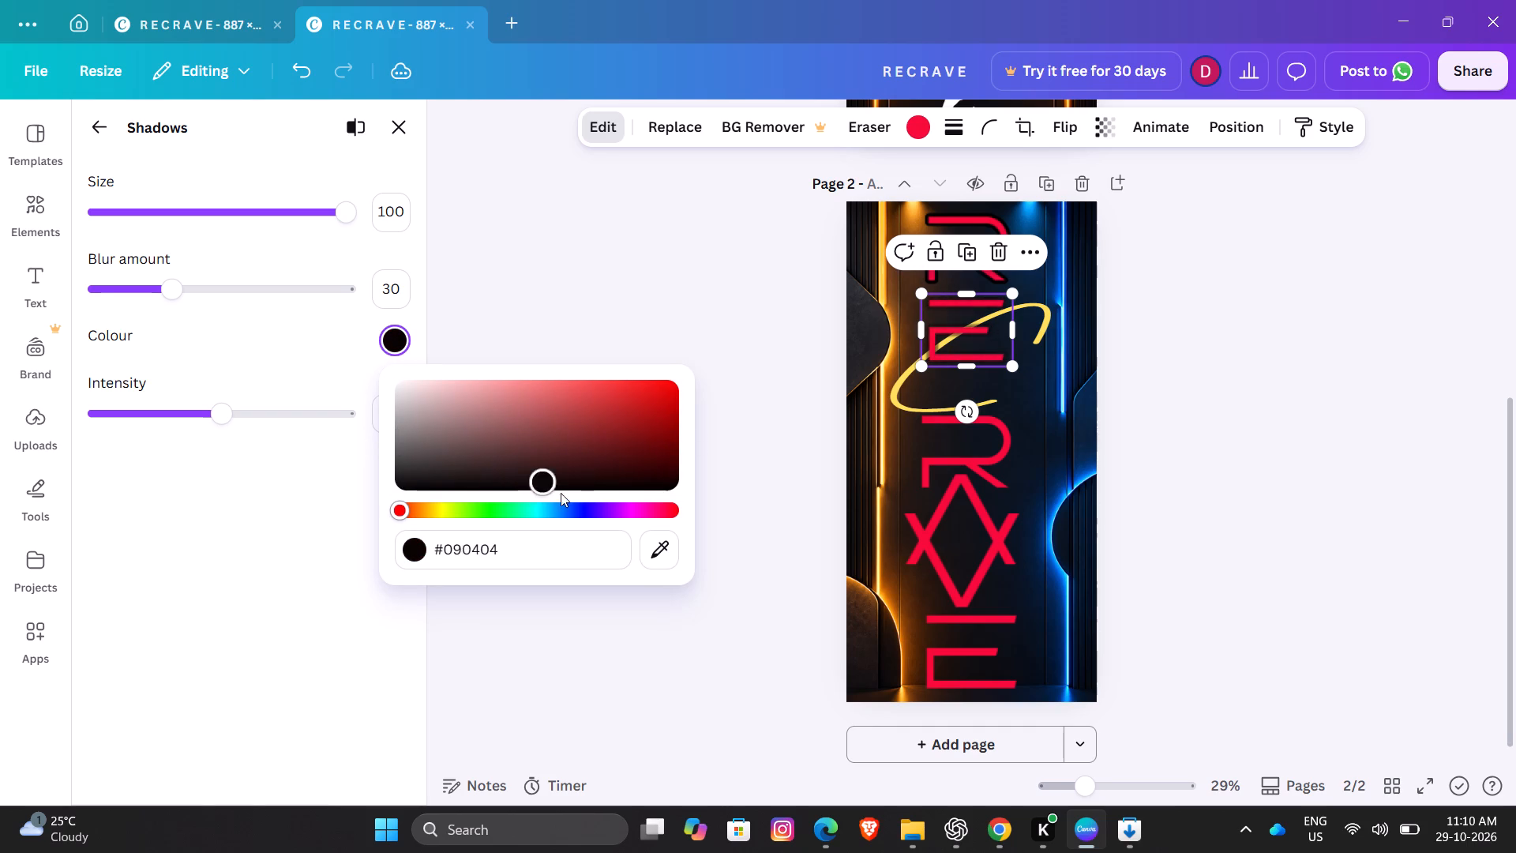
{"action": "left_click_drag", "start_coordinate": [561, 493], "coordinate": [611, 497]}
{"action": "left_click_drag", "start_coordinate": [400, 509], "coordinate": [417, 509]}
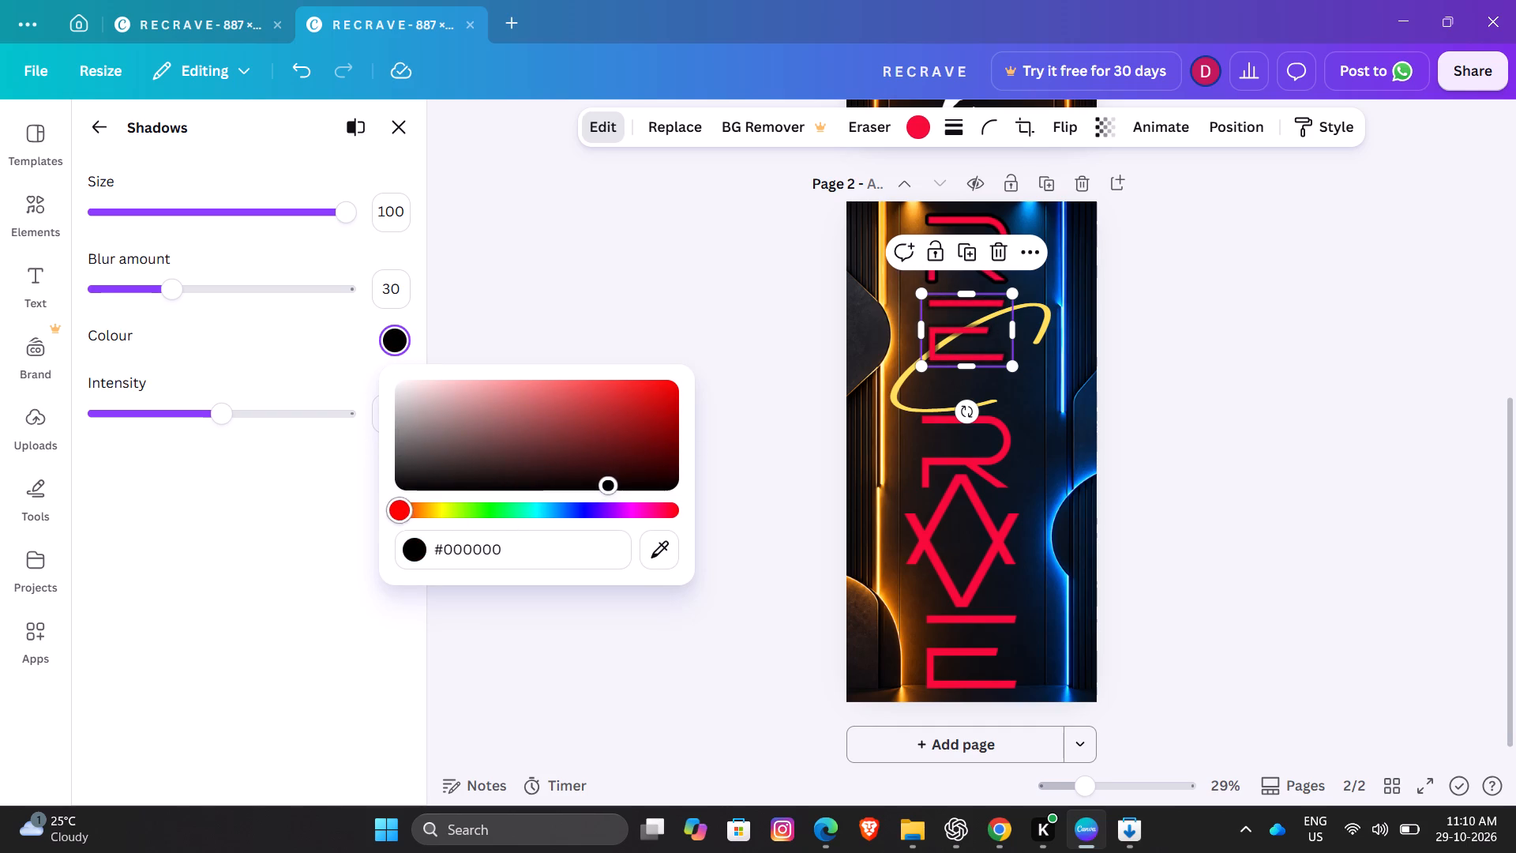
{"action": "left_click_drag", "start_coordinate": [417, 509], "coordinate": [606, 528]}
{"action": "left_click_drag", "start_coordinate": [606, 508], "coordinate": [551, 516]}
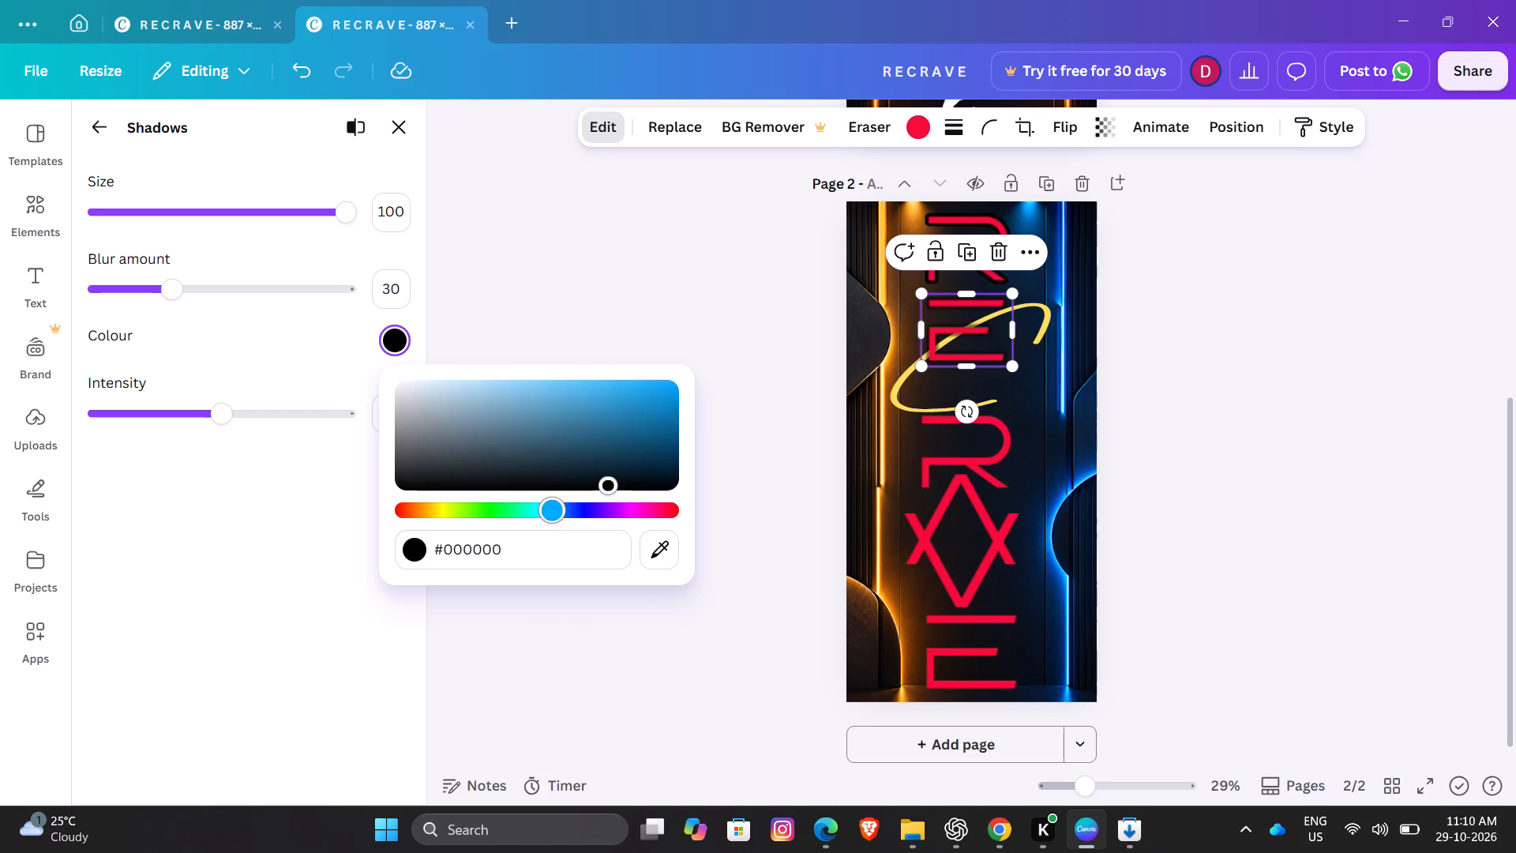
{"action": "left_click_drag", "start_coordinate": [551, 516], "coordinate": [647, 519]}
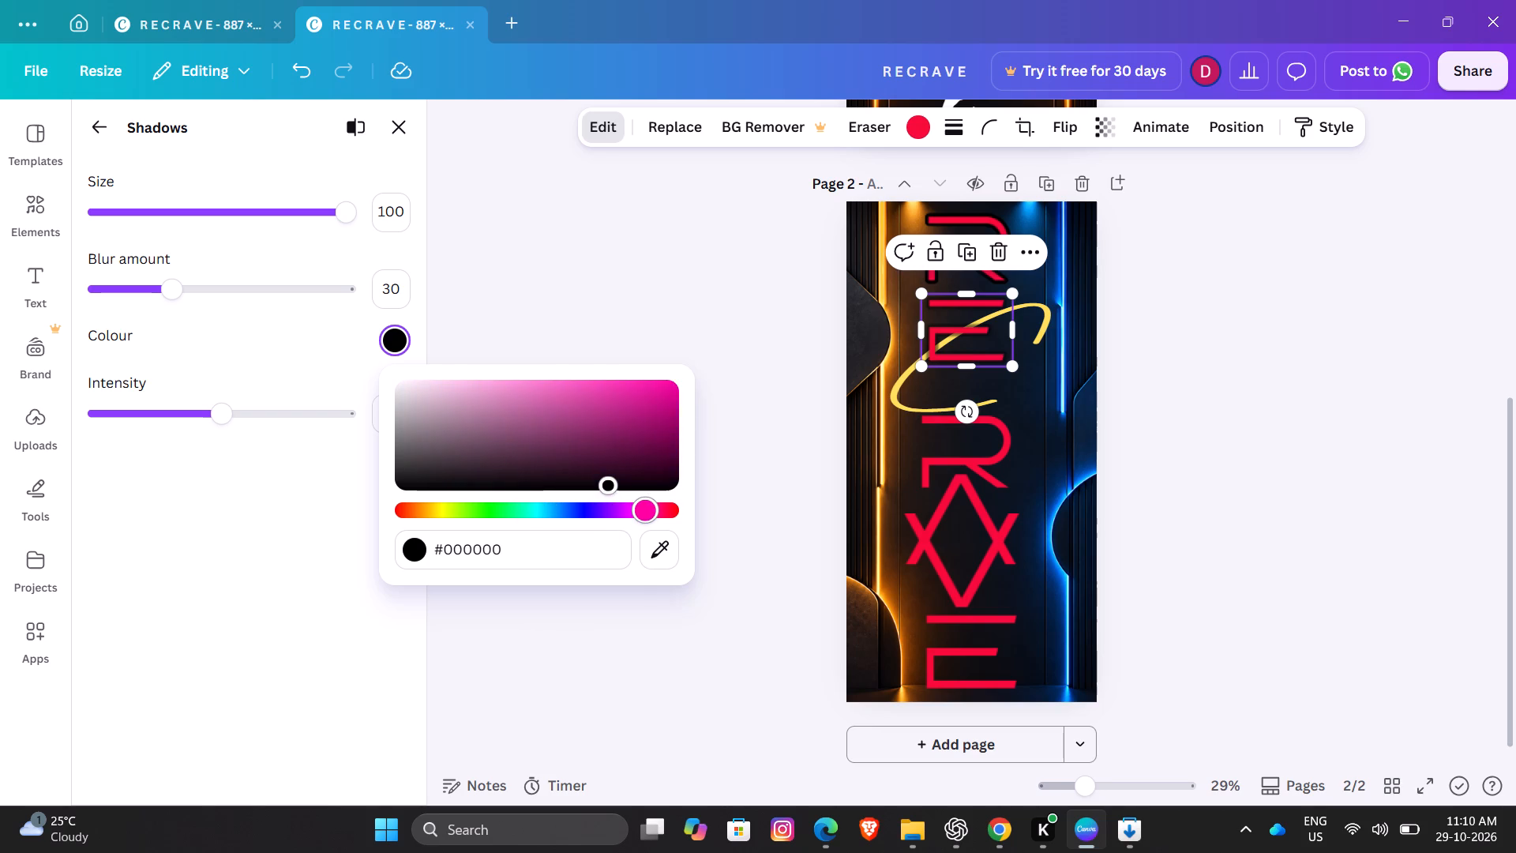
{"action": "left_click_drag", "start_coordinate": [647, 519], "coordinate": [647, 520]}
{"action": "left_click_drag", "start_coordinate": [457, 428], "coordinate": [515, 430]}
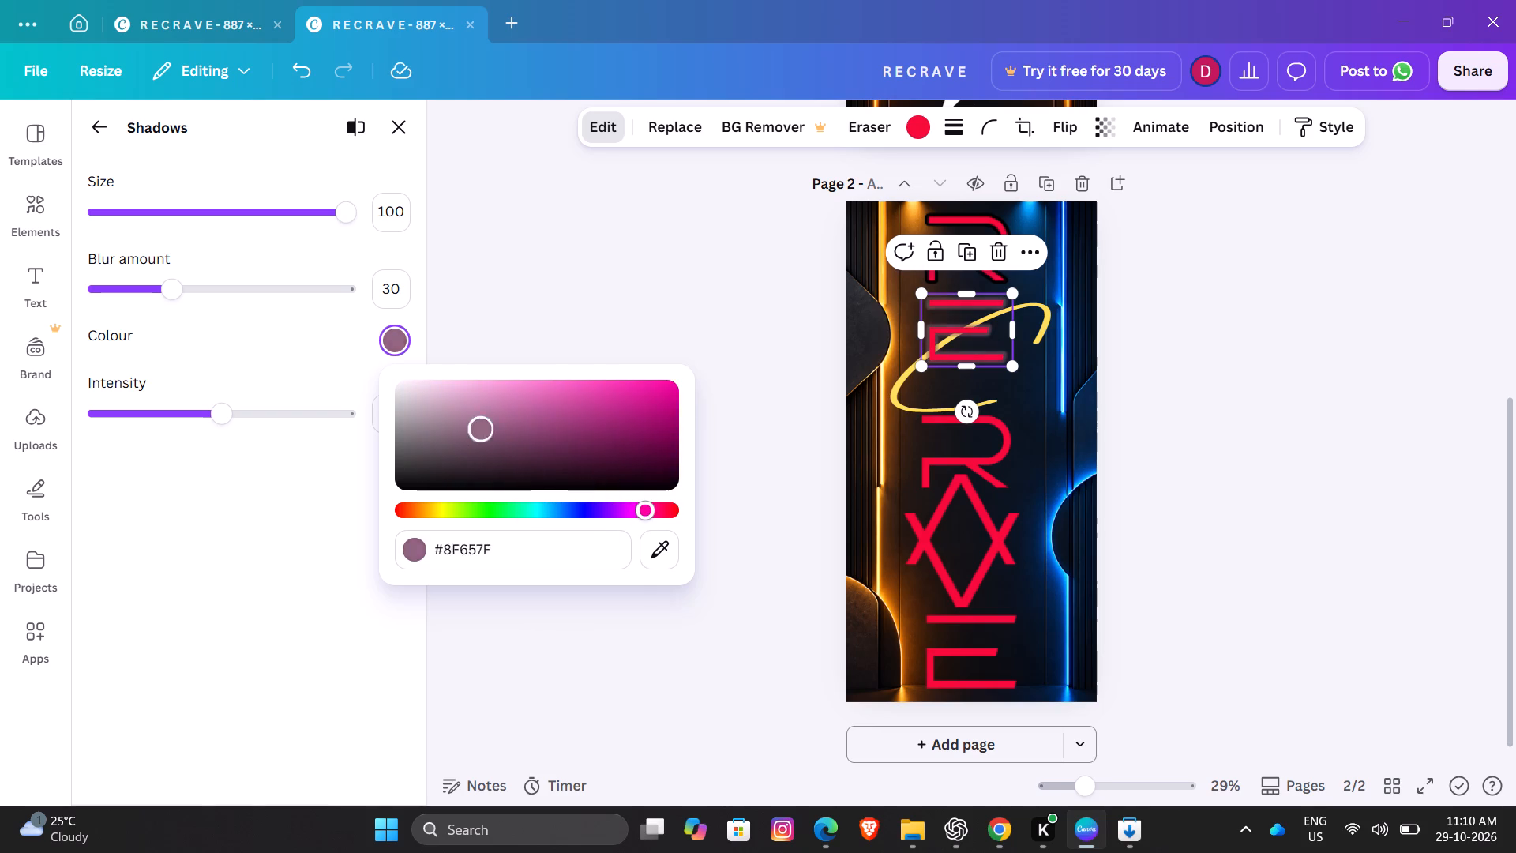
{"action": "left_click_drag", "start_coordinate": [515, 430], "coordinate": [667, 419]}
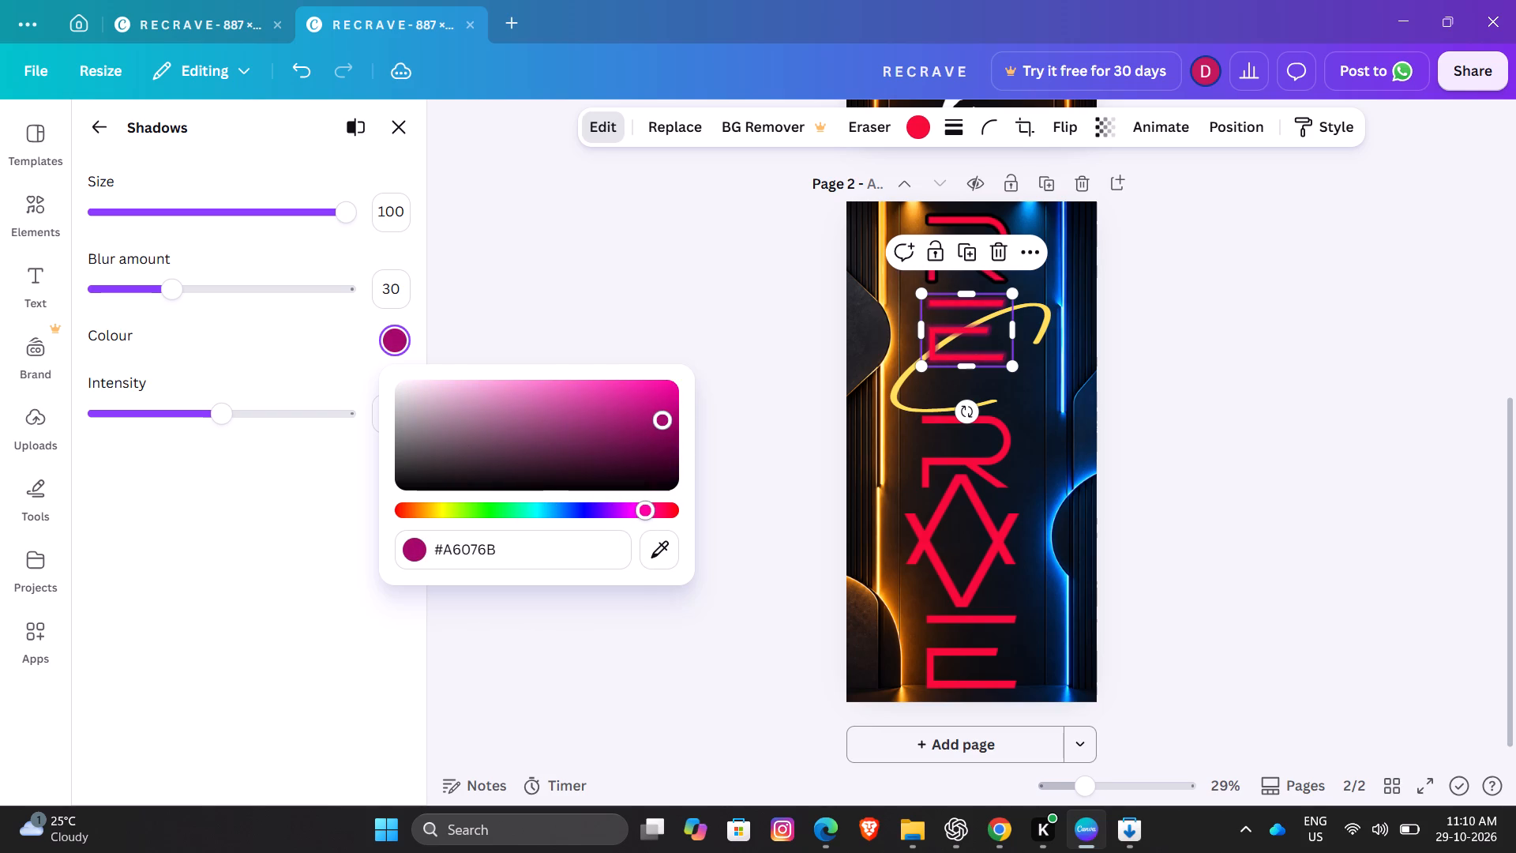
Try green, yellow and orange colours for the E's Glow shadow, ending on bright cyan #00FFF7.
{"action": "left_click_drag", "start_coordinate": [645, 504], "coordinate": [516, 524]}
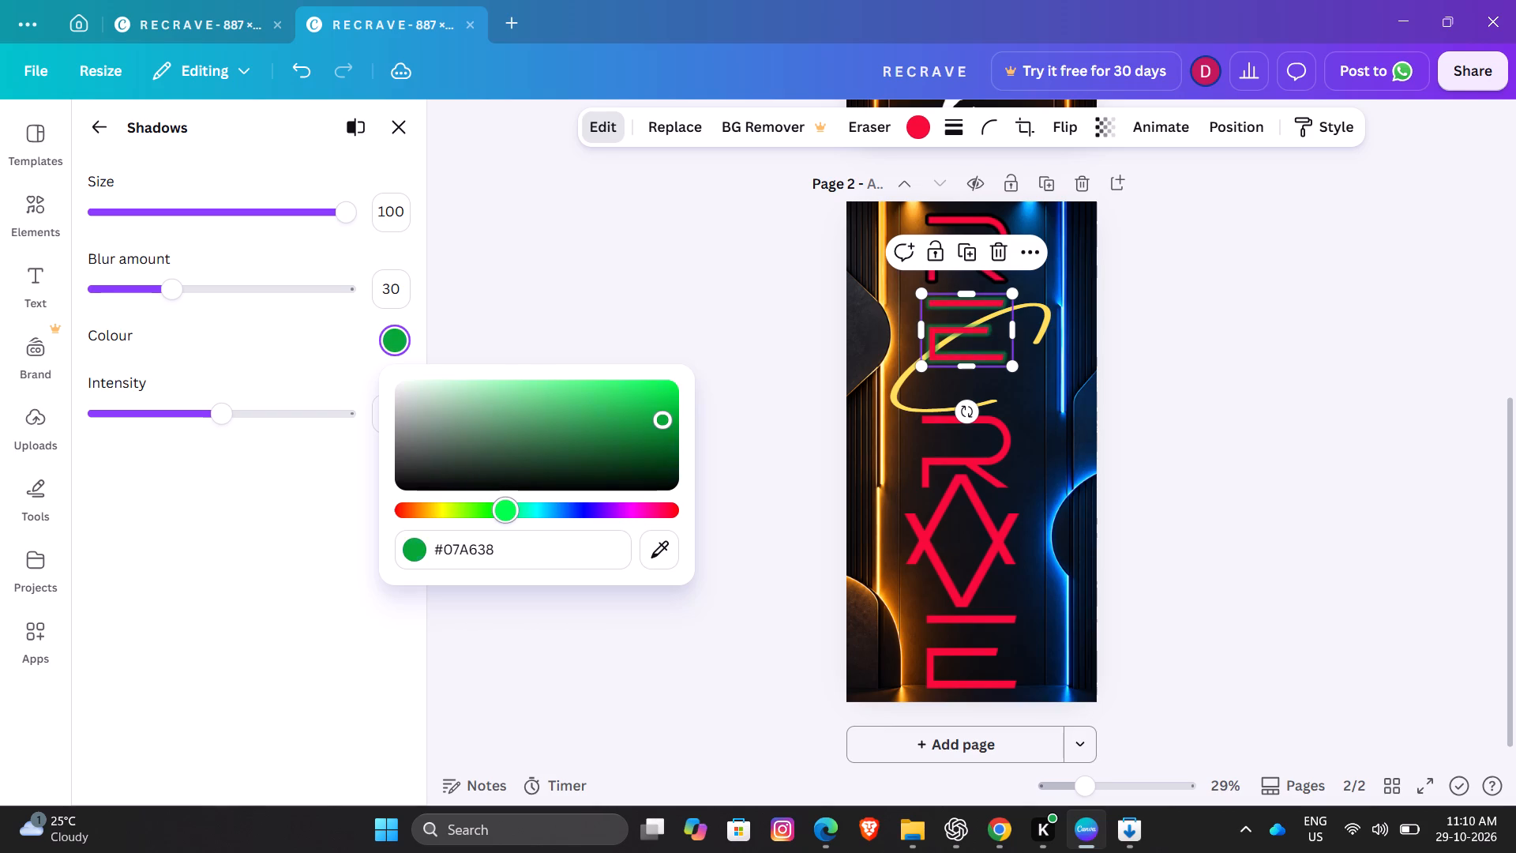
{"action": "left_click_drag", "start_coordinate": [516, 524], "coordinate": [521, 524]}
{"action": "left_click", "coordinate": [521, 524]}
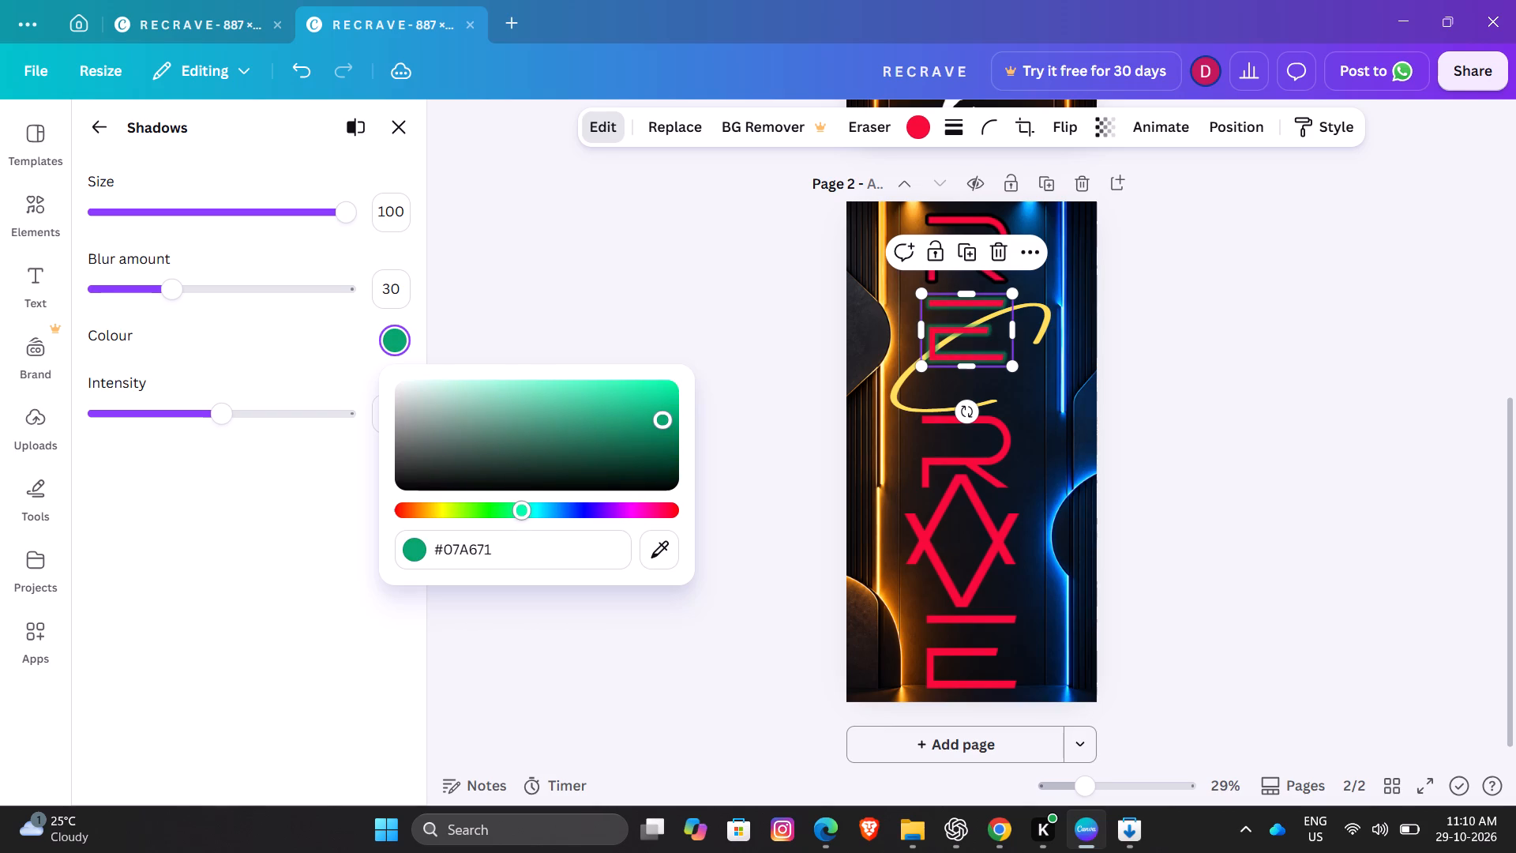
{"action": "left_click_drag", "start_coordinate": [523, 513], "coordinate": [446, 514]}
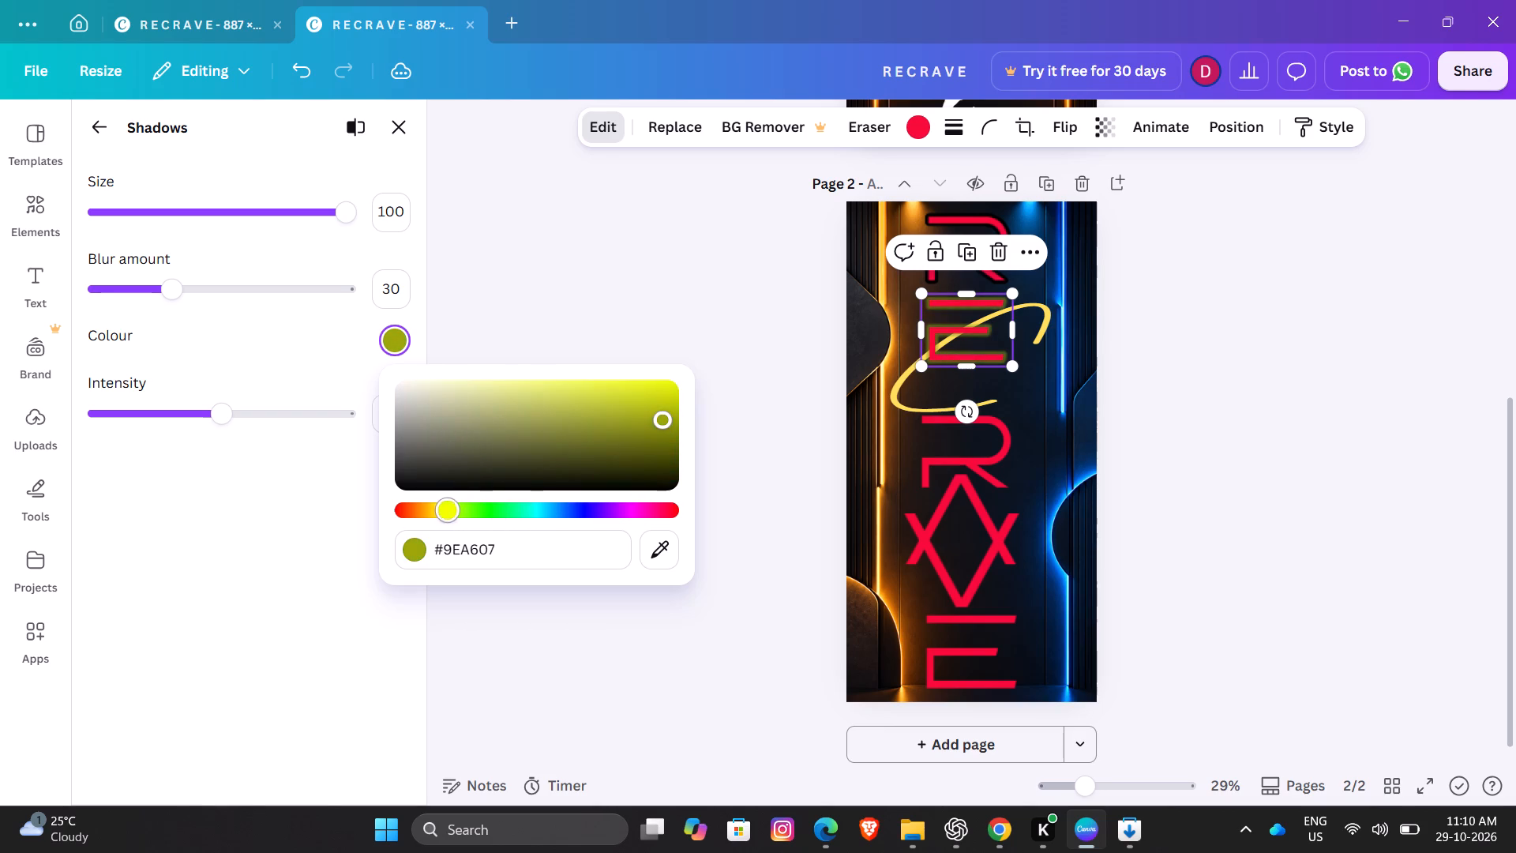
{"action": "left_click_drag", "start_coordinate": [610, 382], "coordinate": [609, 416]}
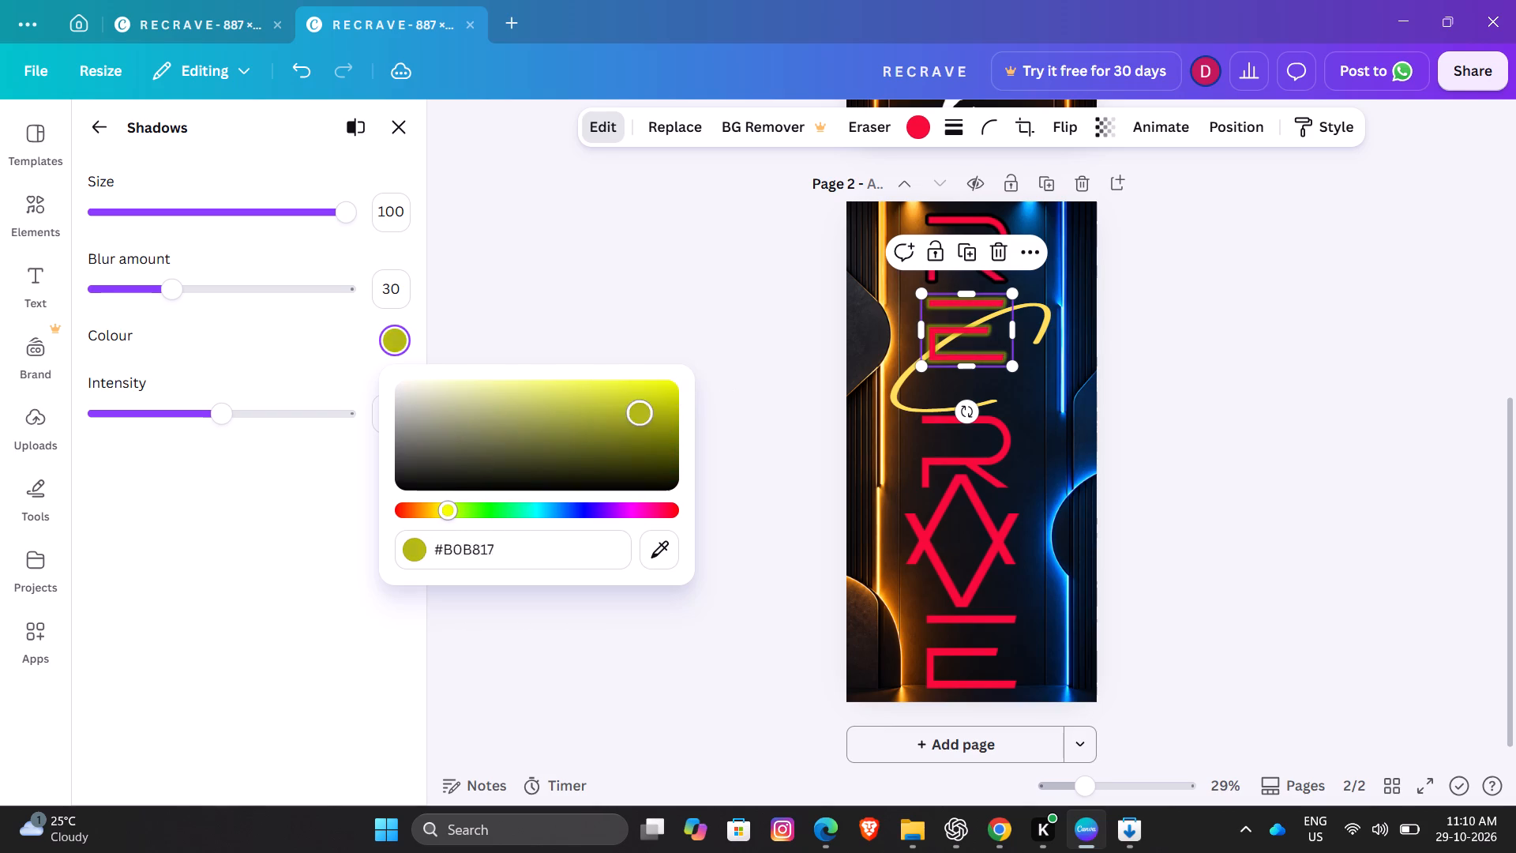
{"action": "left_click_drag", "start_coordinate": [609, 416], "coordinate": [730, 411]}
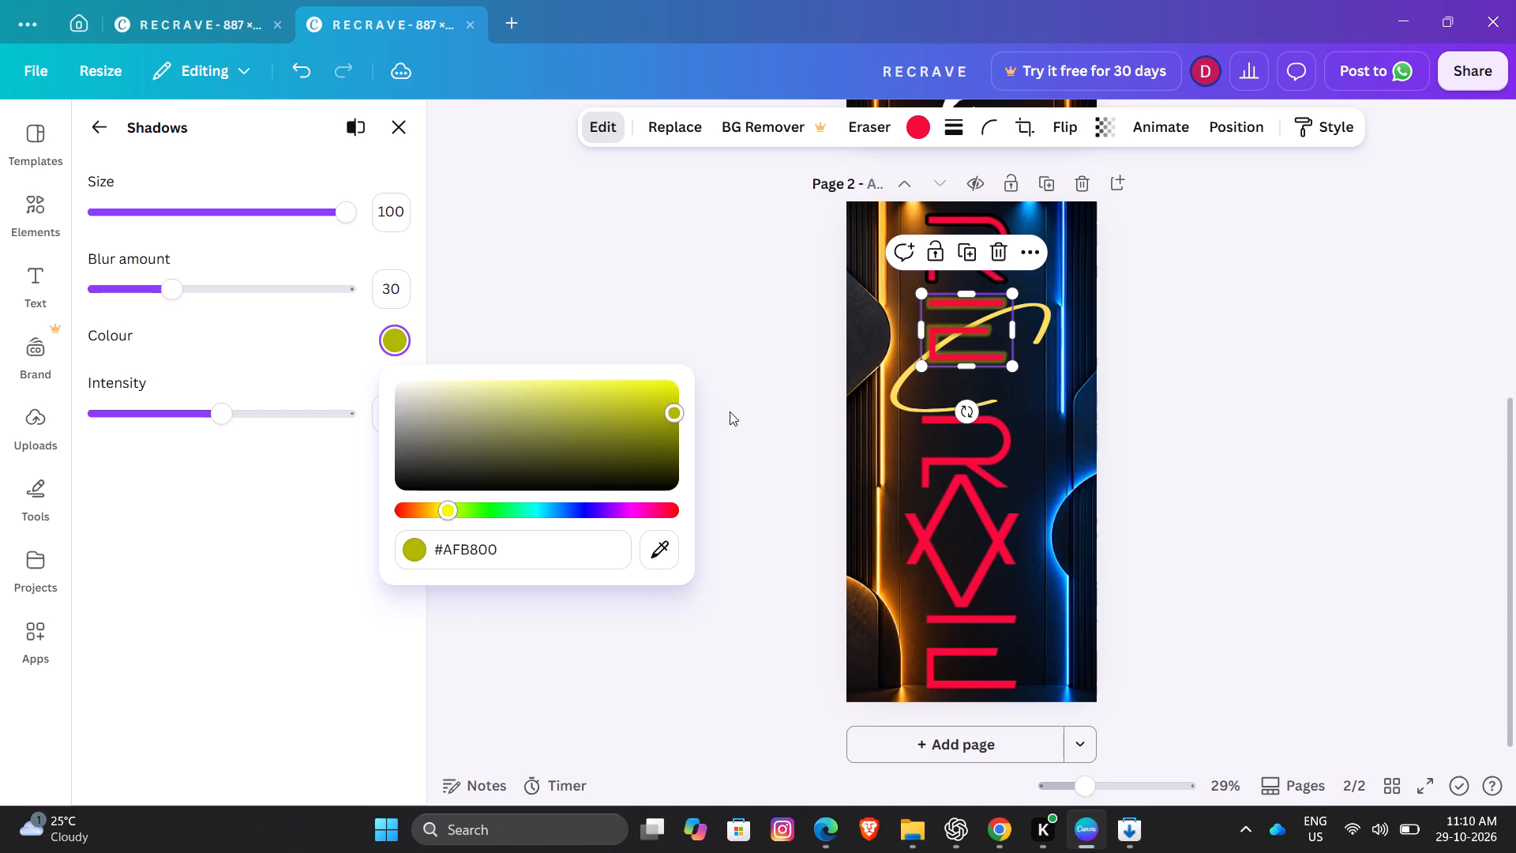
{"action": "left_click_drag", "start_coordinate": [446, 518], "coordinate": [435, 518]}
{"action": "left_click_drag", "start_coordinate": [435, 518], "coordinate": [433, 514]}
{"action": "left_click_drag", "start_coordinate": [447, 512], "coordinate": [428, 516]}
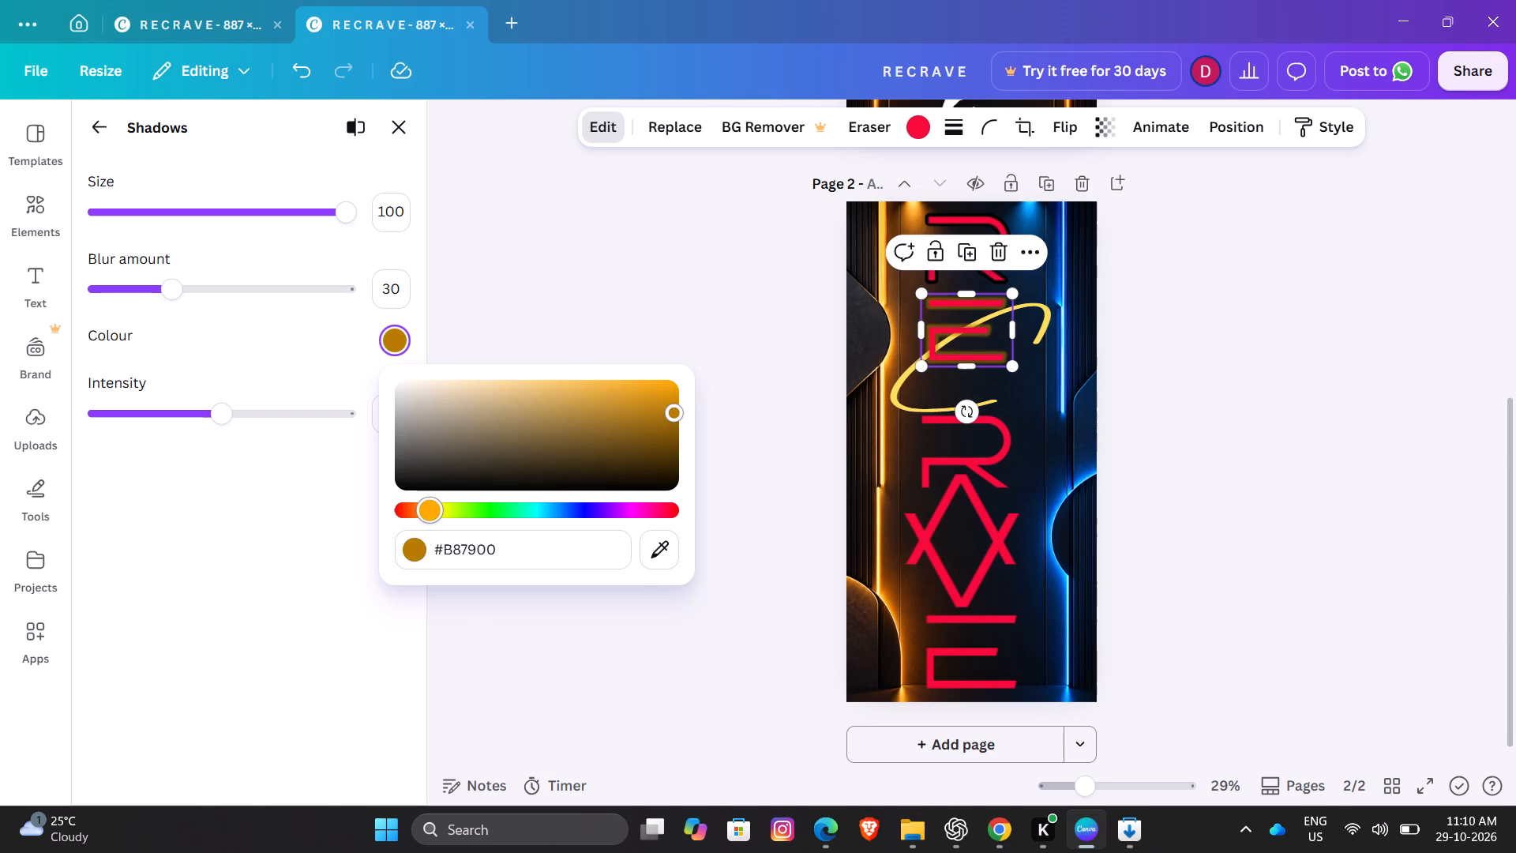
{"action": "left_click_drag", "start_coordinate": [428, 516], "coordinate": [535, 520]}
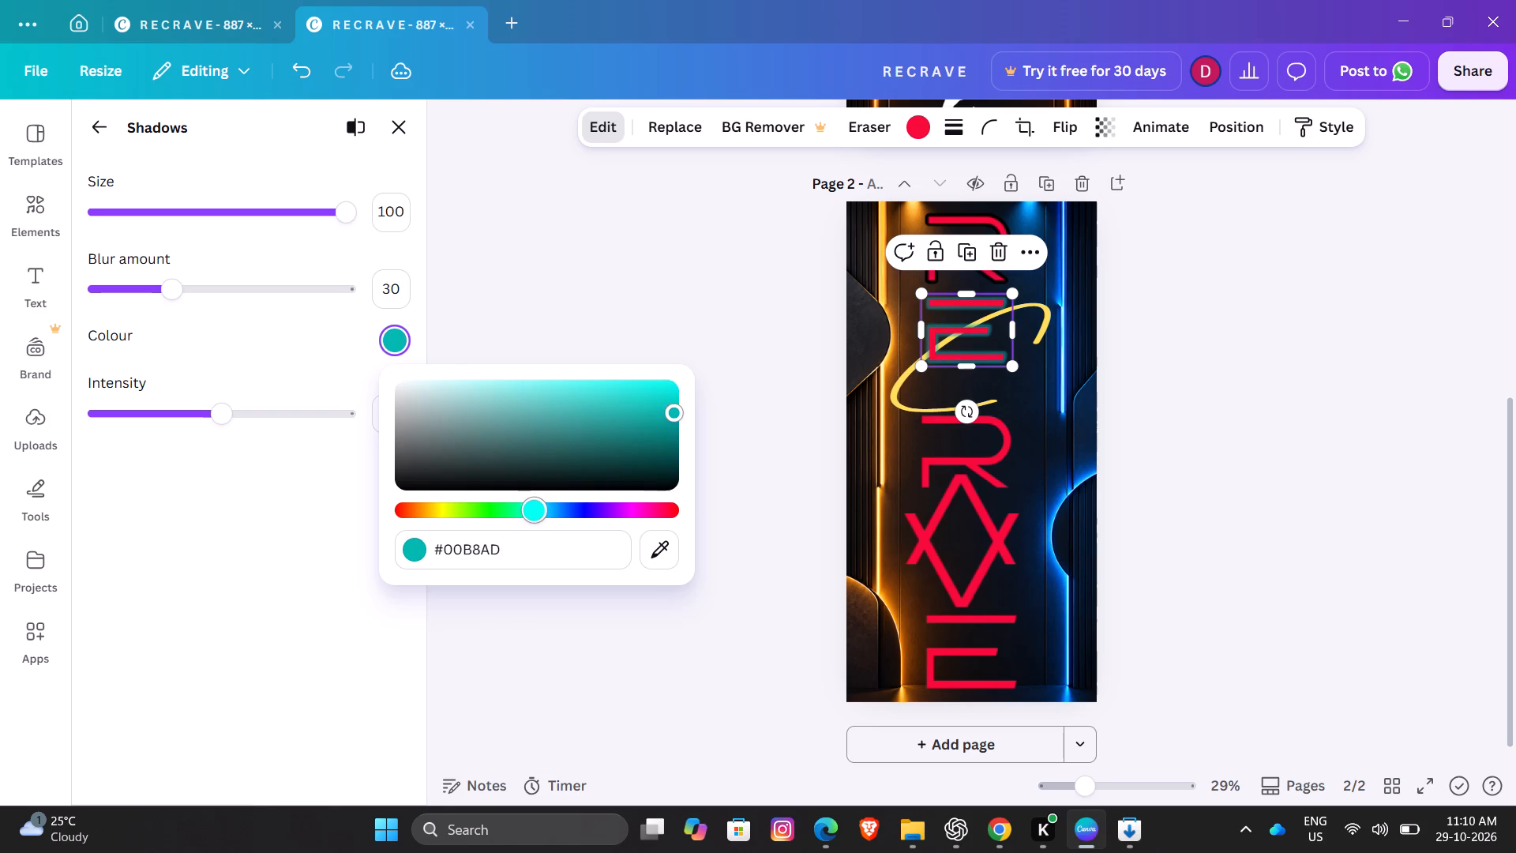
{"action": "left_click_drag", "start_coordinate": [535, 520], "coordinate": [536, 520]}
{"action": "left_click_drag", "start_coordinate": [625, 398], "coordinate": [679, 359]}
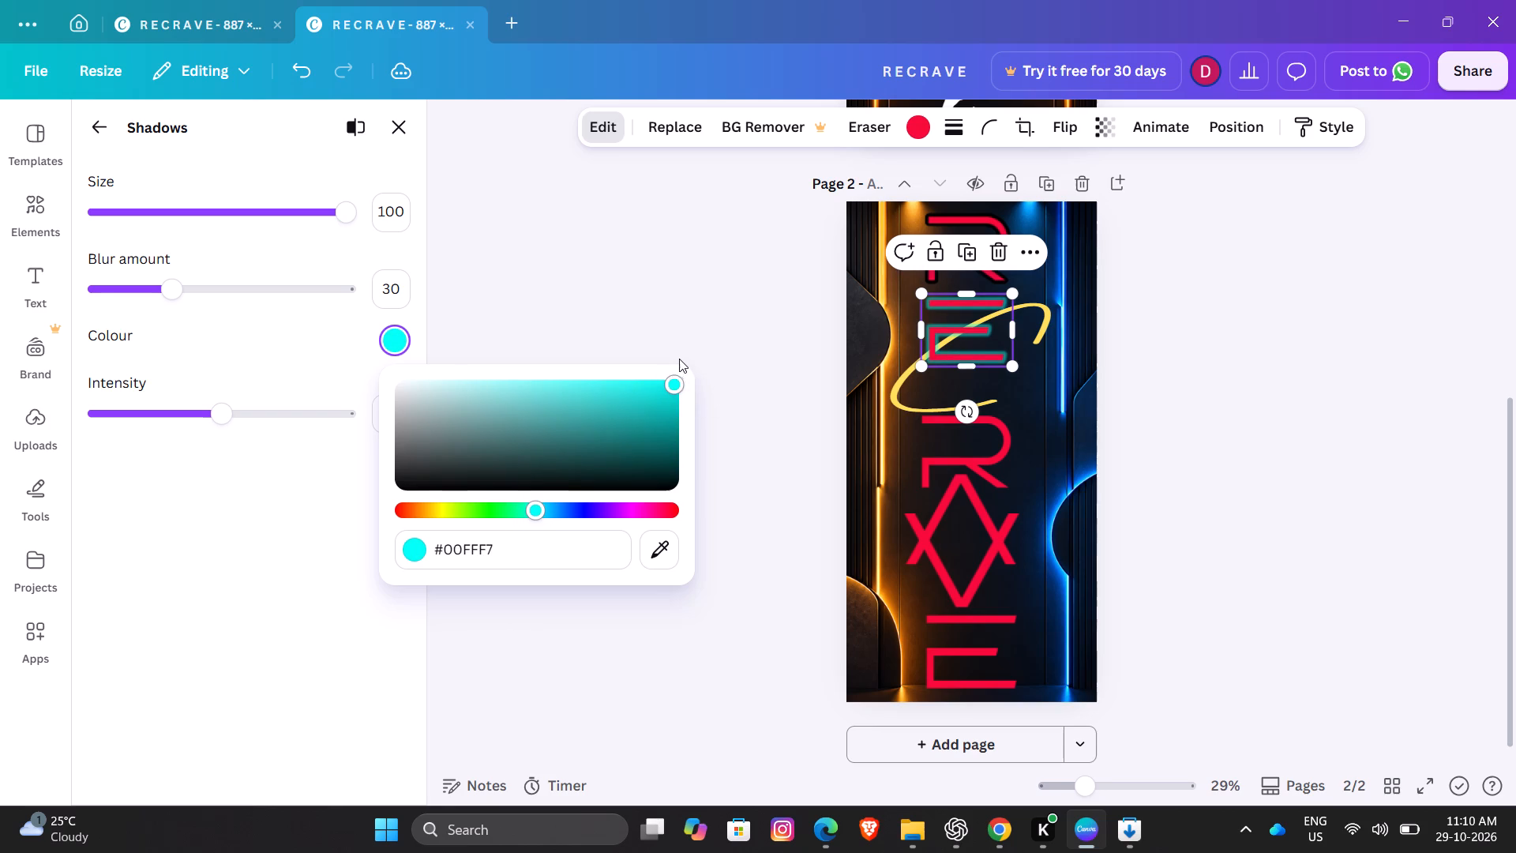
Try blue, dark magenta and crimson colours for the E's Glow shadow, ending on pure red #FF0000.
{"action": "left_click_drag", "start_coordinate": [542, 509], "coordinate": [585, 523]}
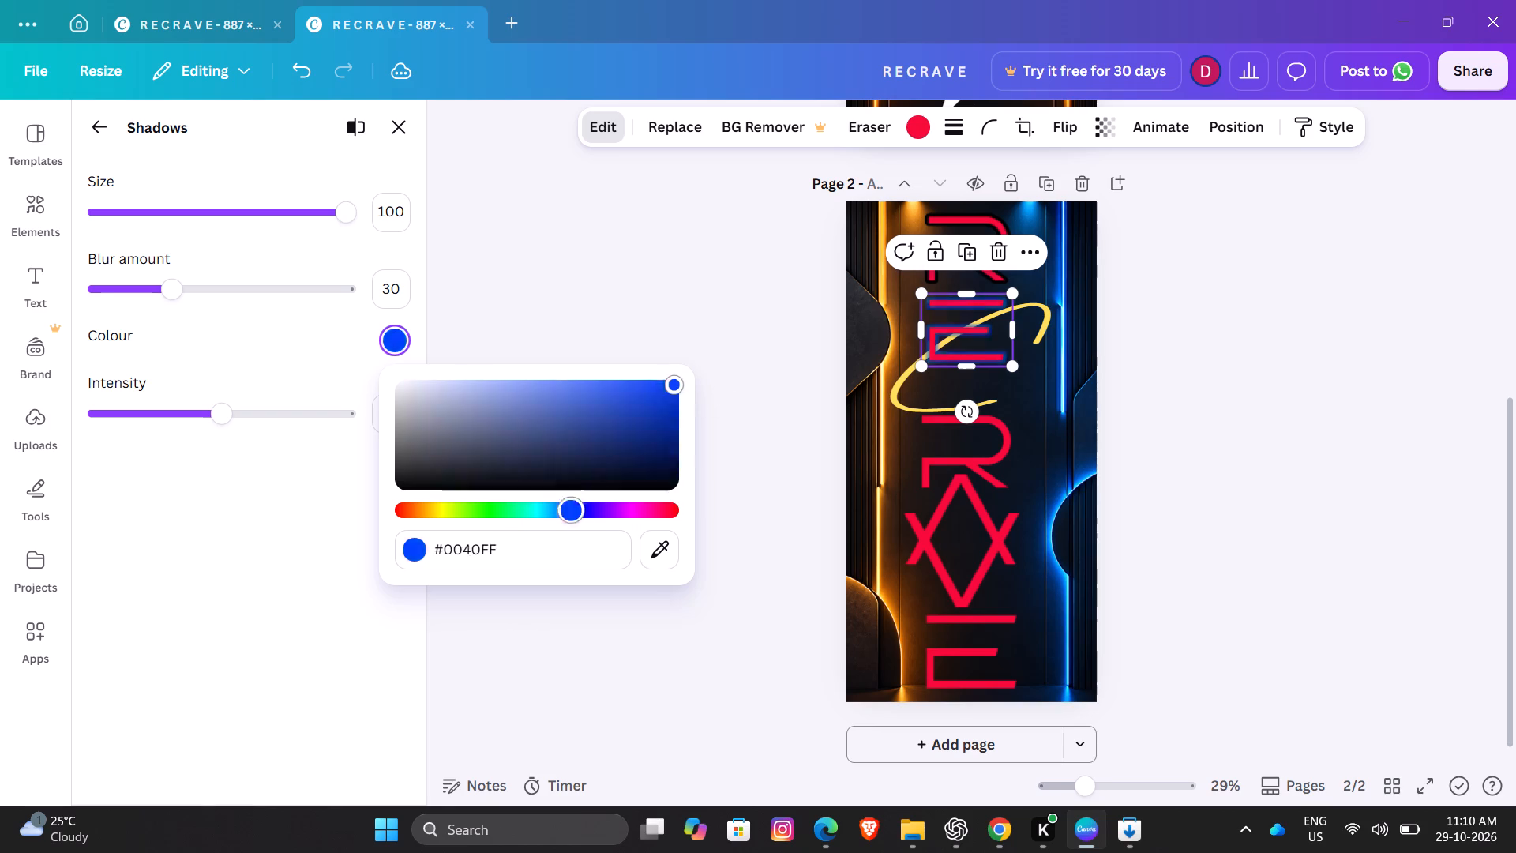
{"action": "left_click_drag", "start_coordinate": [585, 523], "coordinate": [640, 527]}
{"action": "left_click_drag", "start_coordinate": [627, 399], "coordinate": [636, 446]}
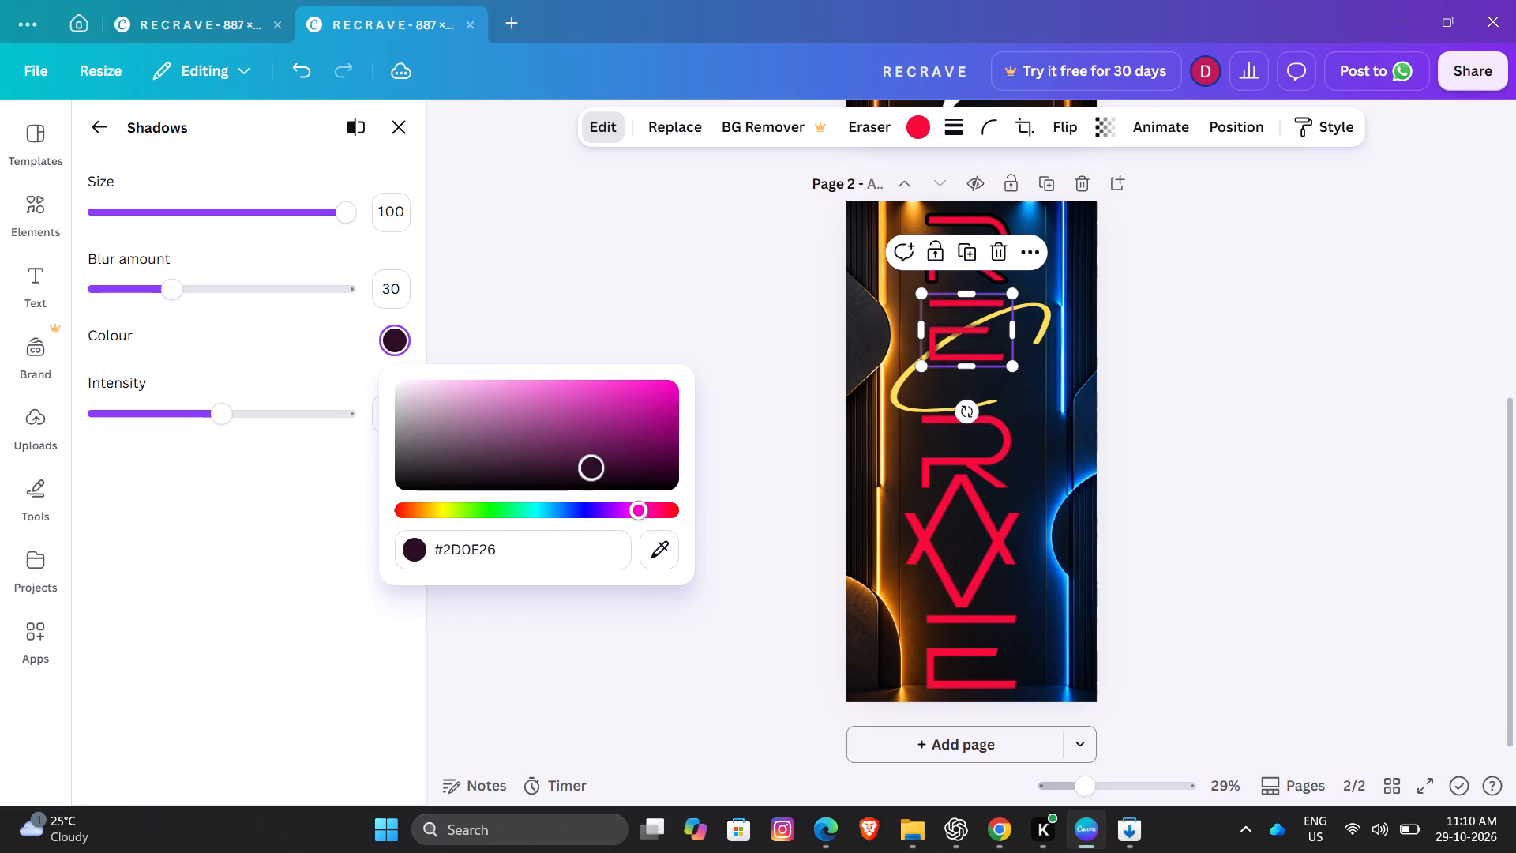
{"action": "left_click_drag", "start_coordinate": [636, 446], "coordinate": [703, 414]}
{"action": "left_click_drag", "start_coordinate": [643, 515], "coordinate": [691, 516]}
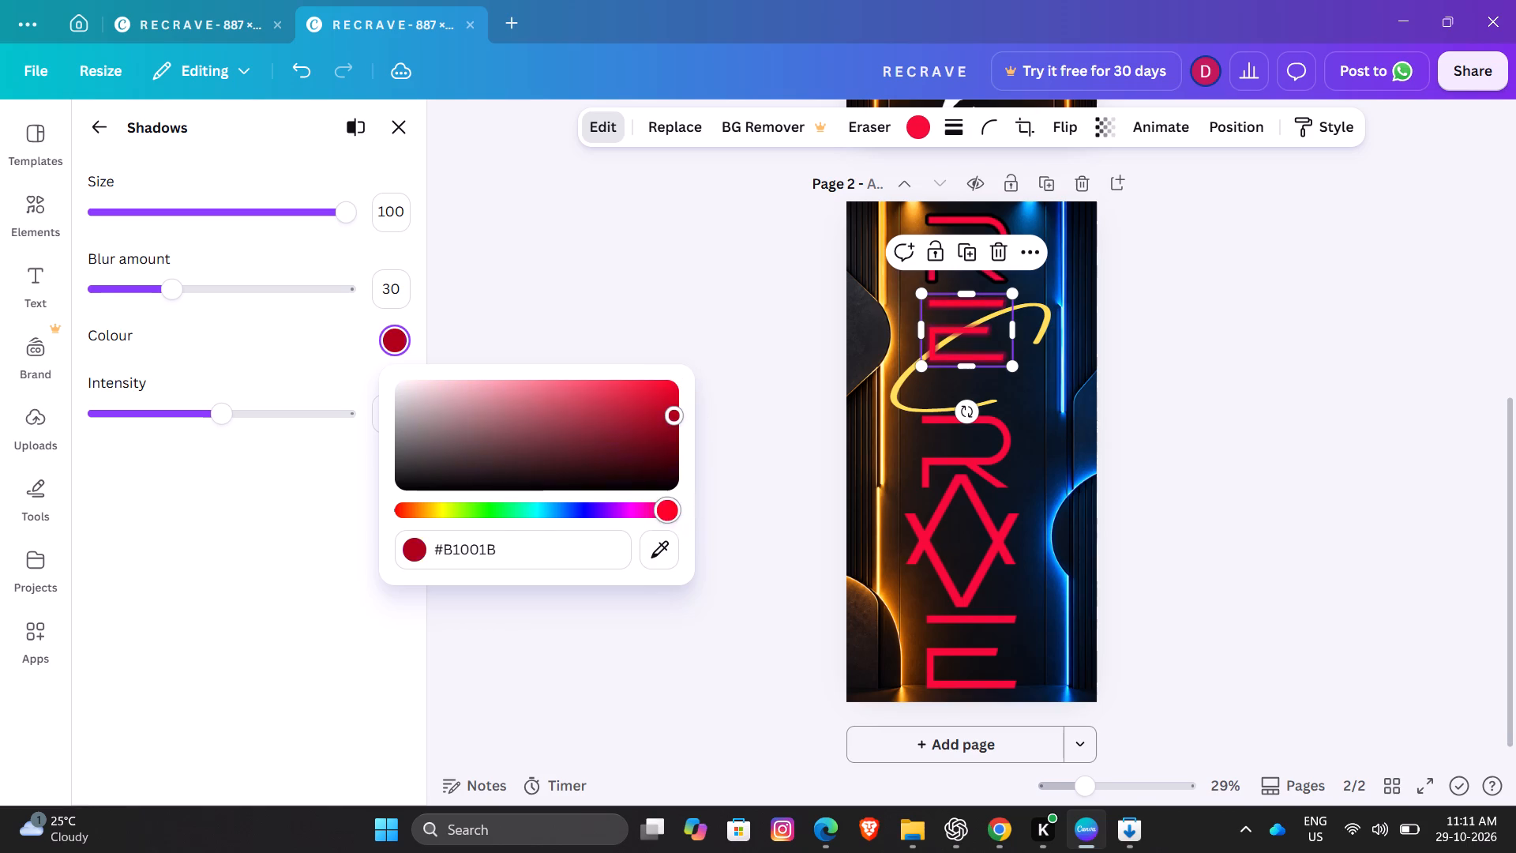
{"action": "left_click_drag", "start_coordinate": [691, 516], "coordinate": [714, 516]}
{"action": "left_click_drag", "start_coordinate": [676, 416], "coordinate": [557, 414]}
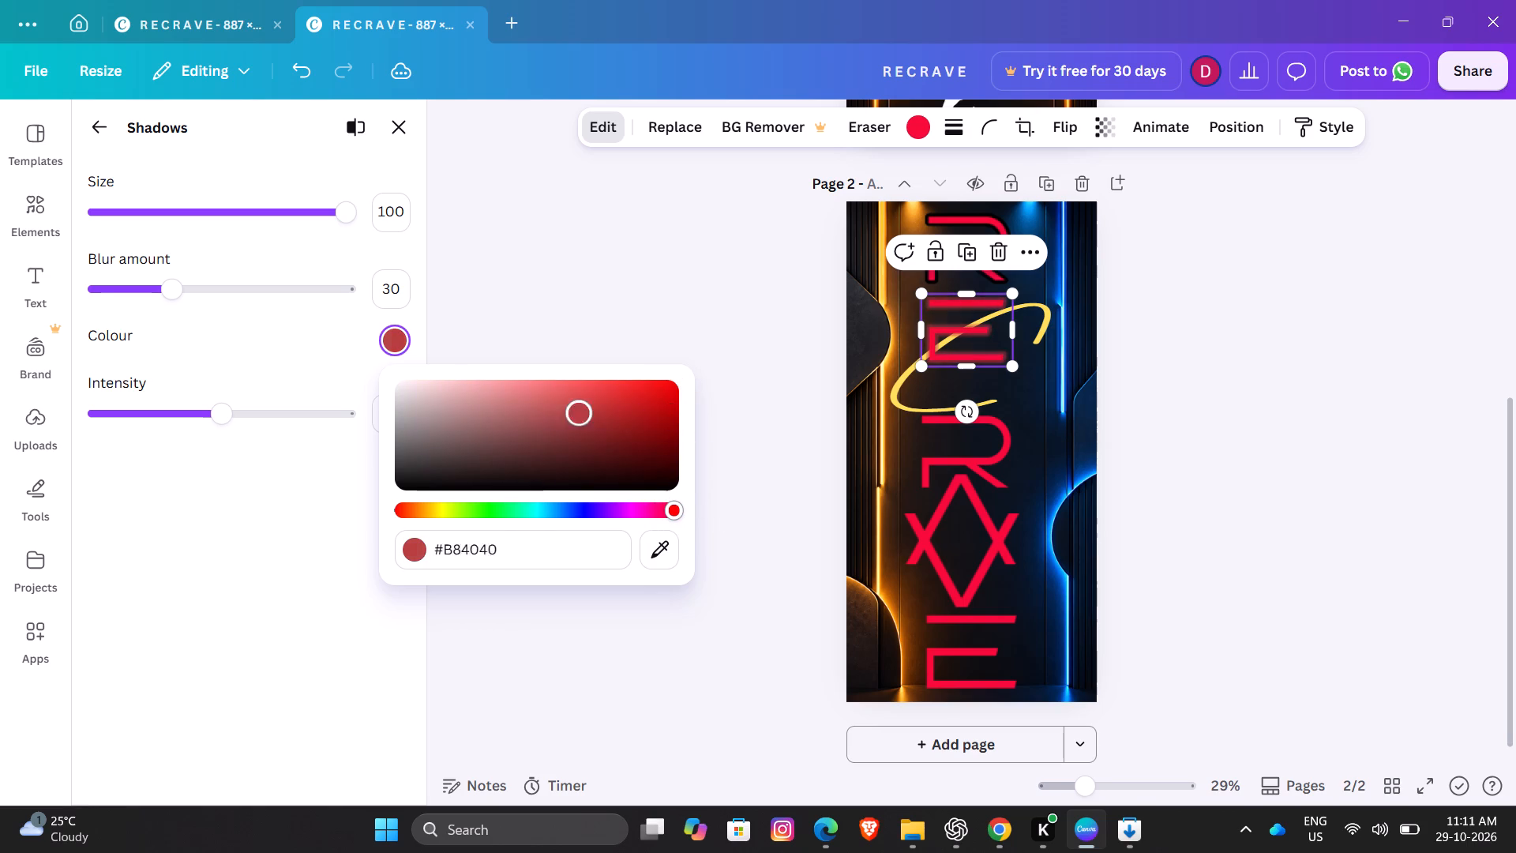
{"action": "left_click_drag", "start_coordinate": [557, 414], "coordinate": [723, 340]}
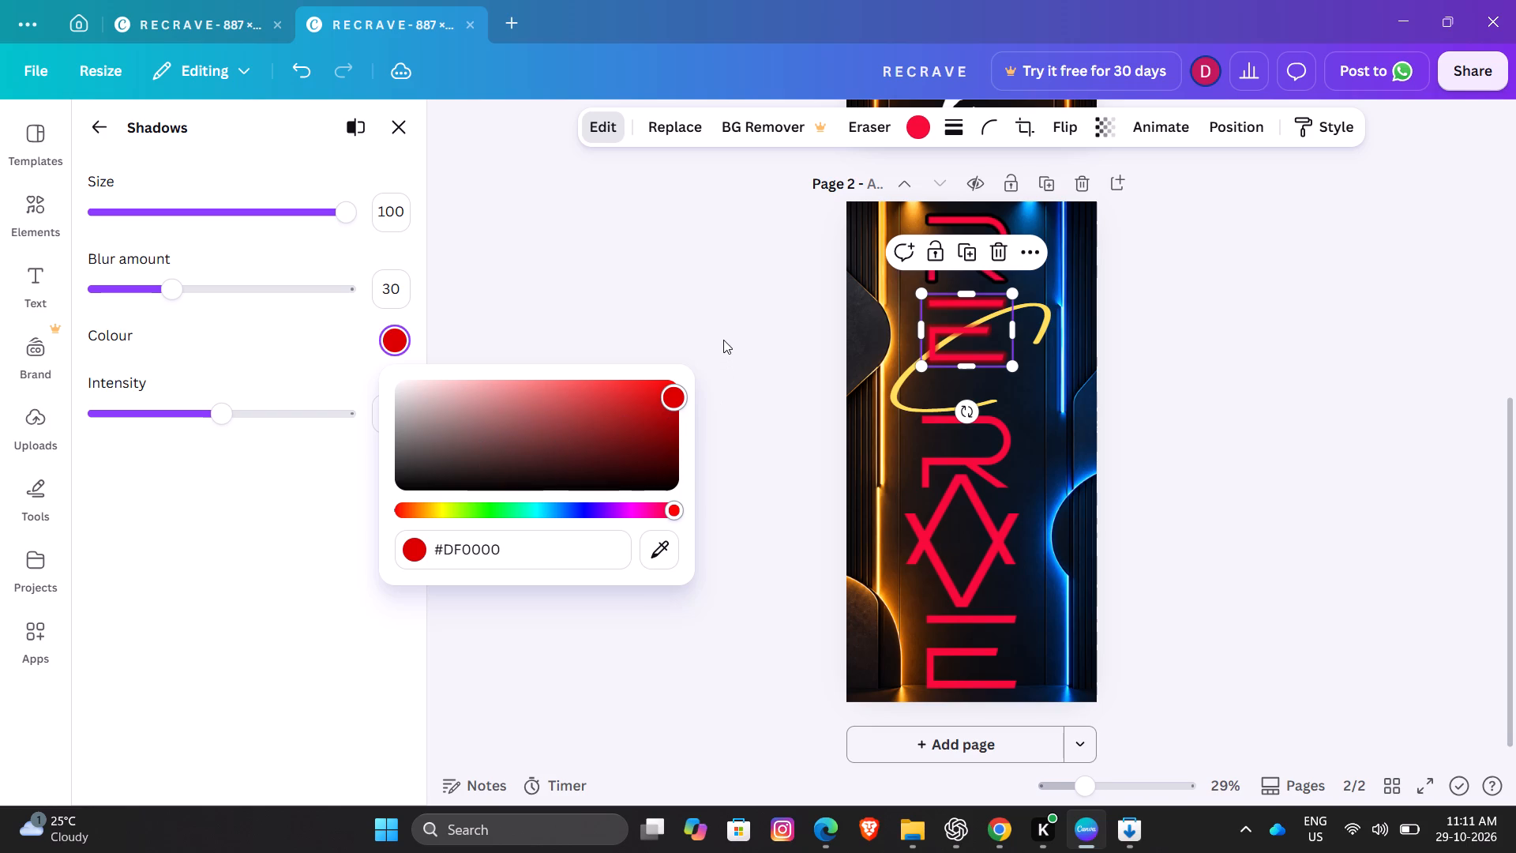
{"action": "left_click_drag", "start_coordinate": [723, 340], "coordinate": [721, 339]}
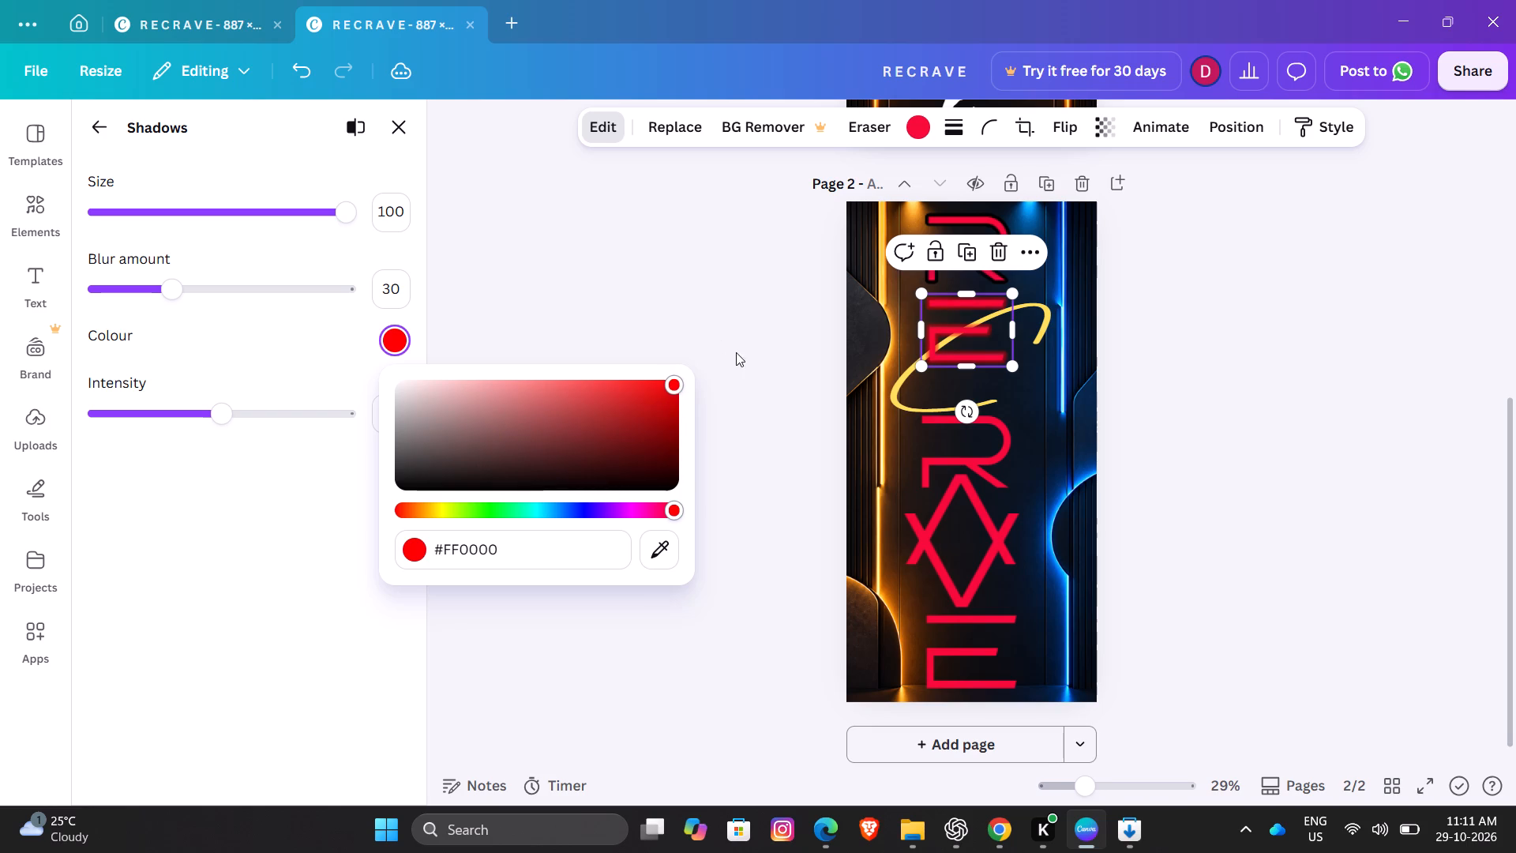
Set the E's Glow shadow colour to bright green #20E800 and deselect the letter.
{"action": "left_click_drag", "start_coordinate": [675, 509], "coordinate": [420, 524]}
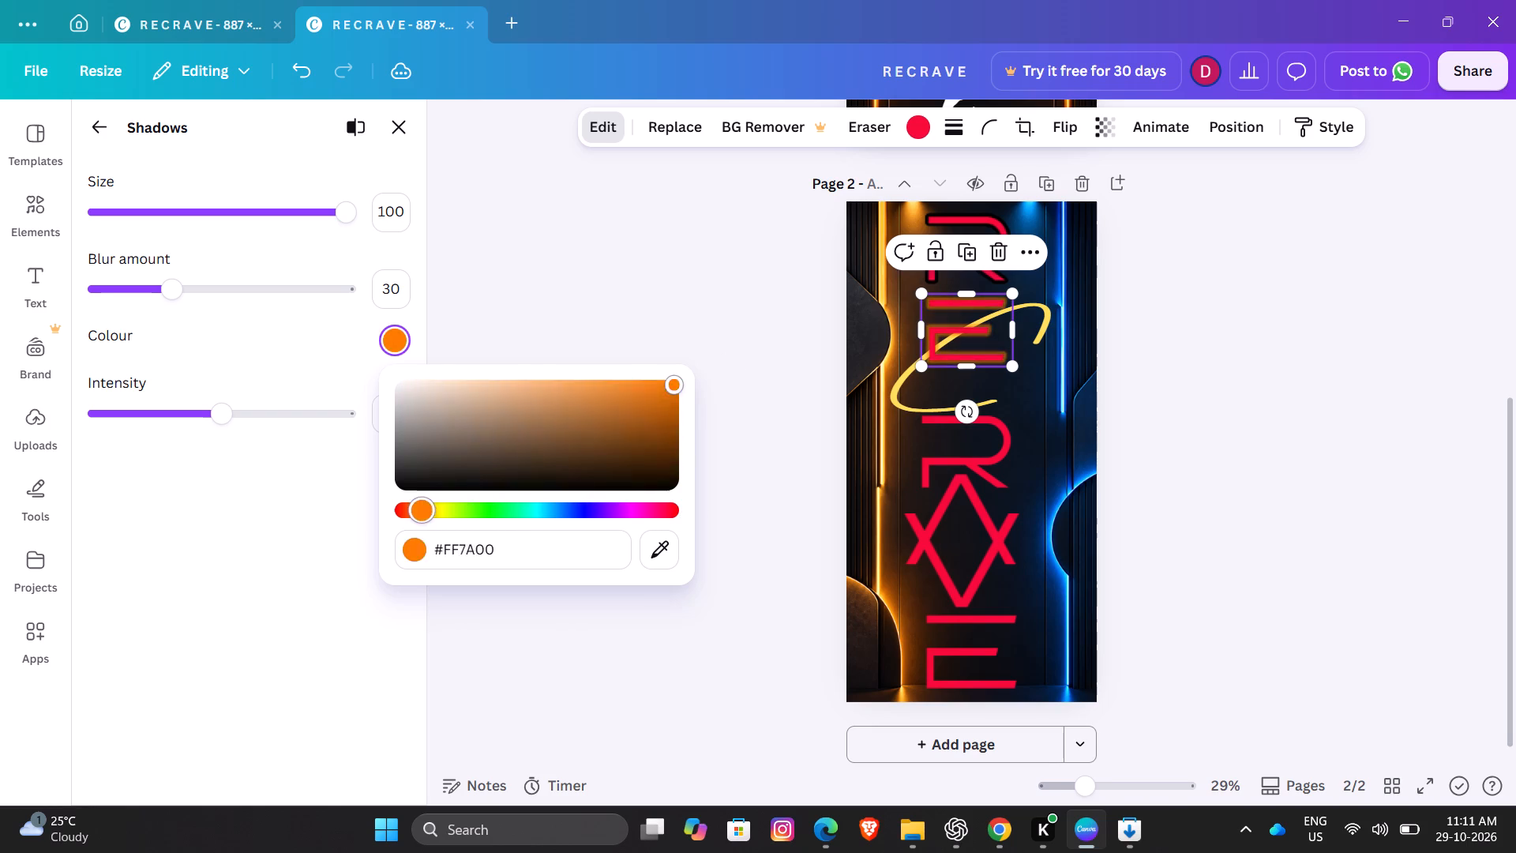
{"action": "left_click_drag", "start_coordinate": [420, 524], "coordinate": [484, 540]}
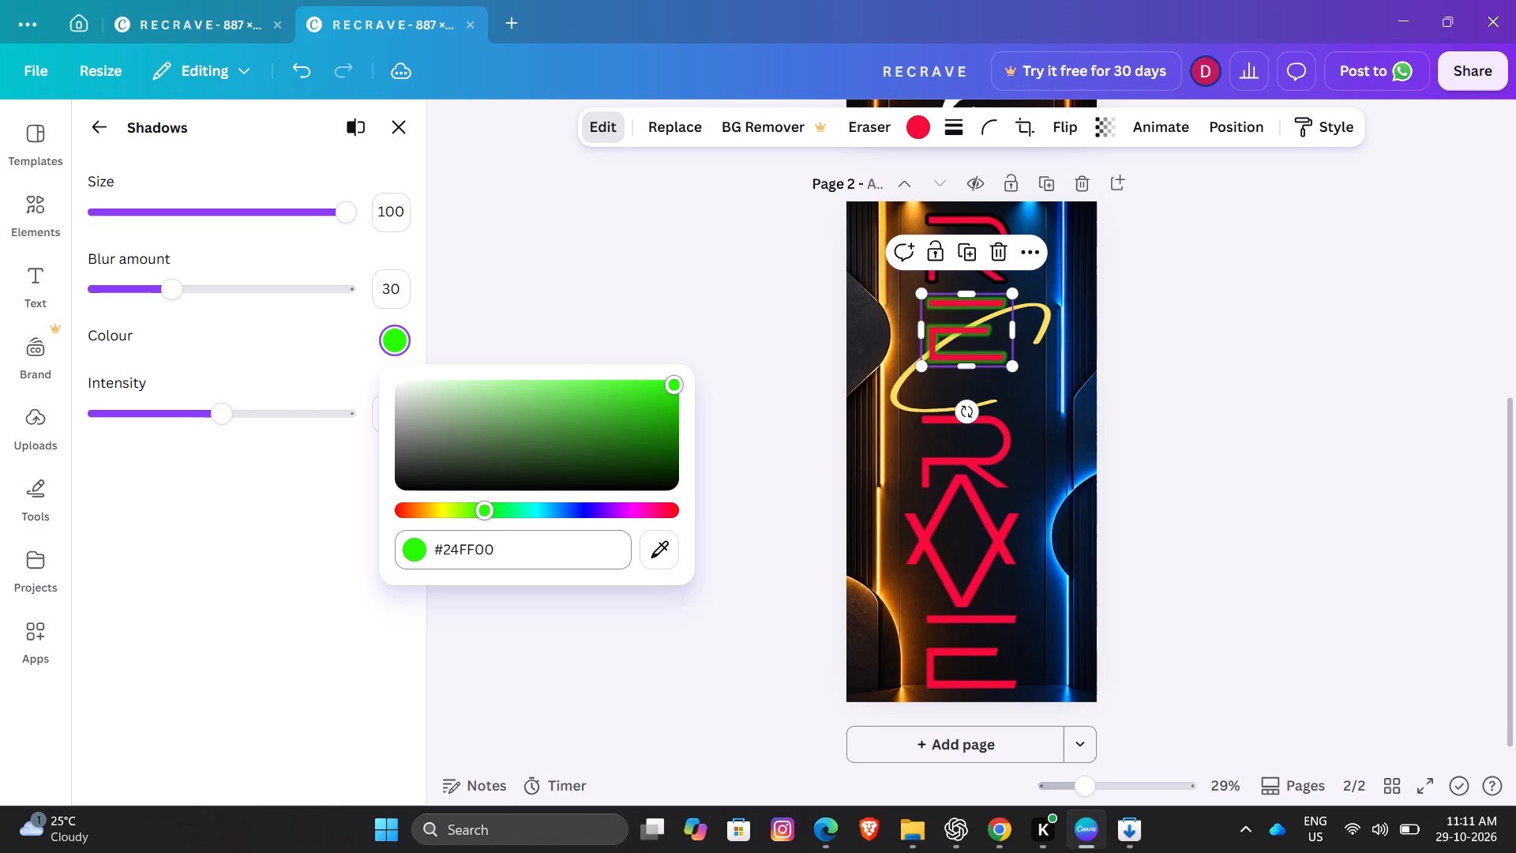
{"action": "left_click_drag", "start_coordinate": [605, 392], "coordinate": [701, 390]}
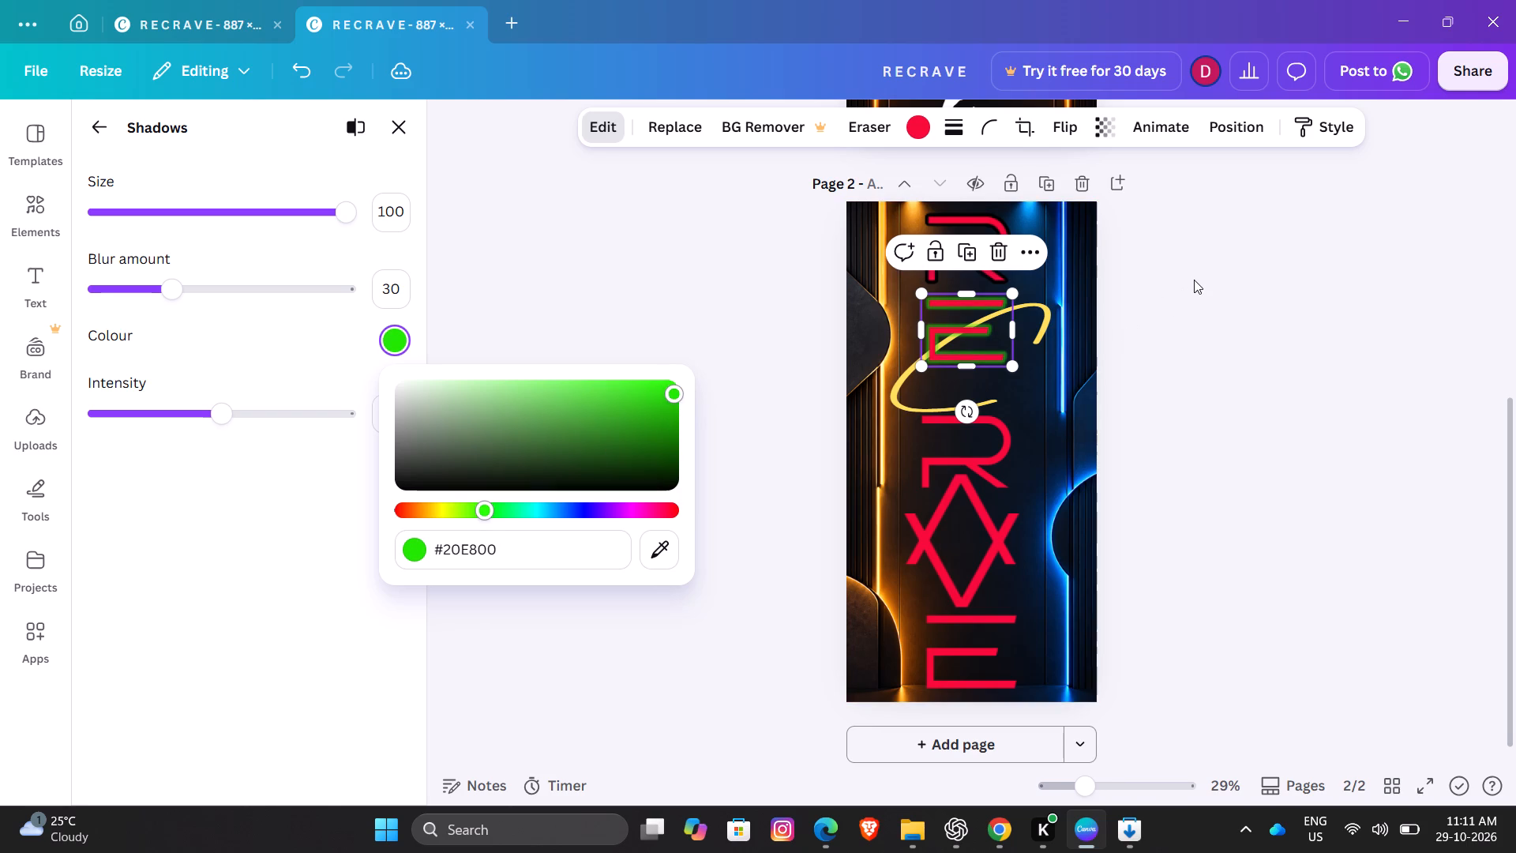
{"action": "left_click", "coordinate": [1194, 280]}
{"action": "left_click", "coordinate": [1194, 280]}
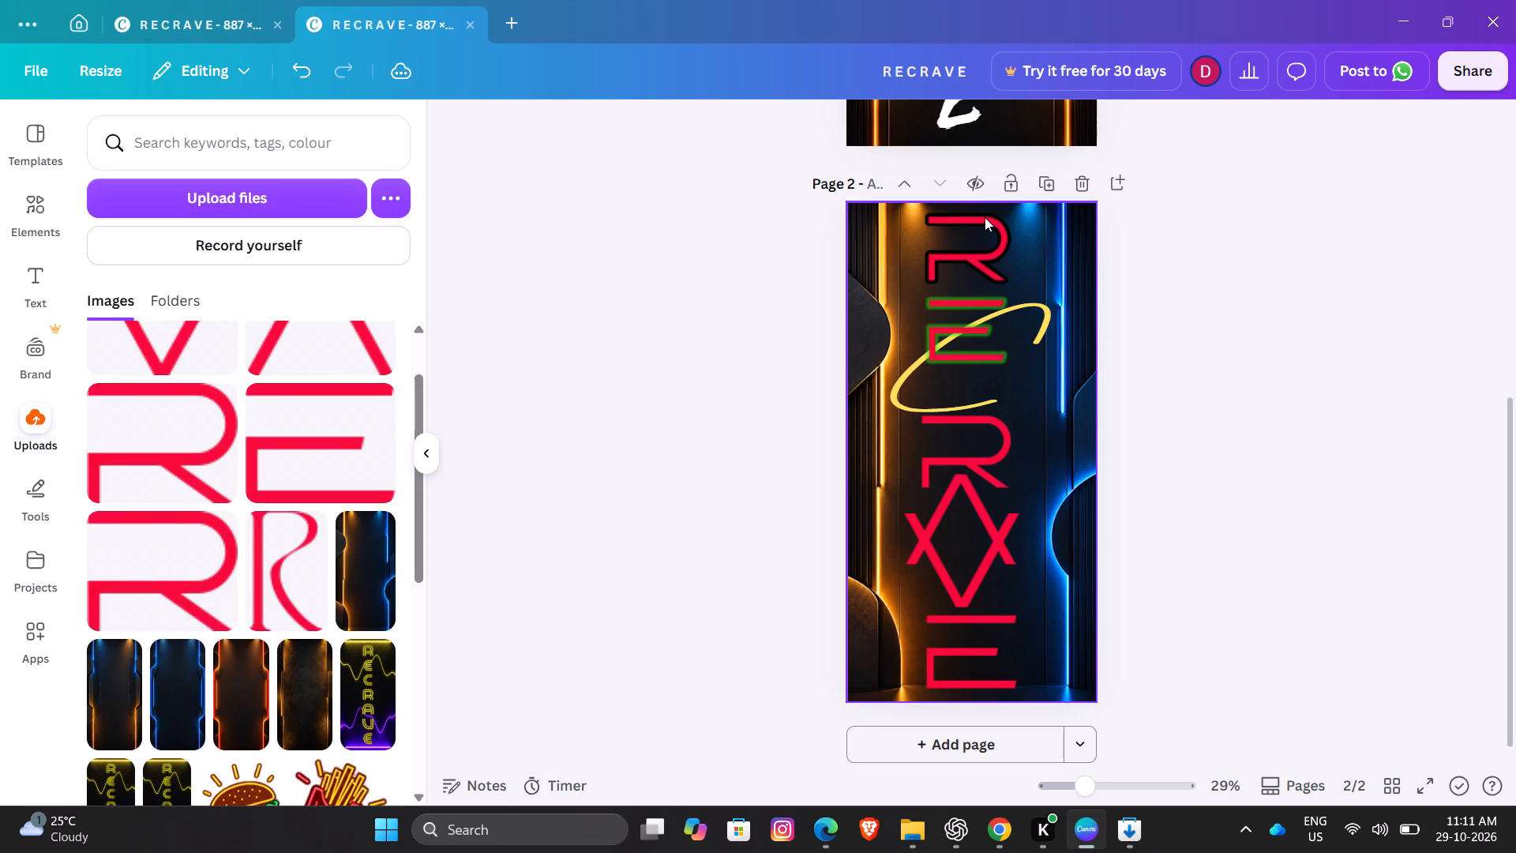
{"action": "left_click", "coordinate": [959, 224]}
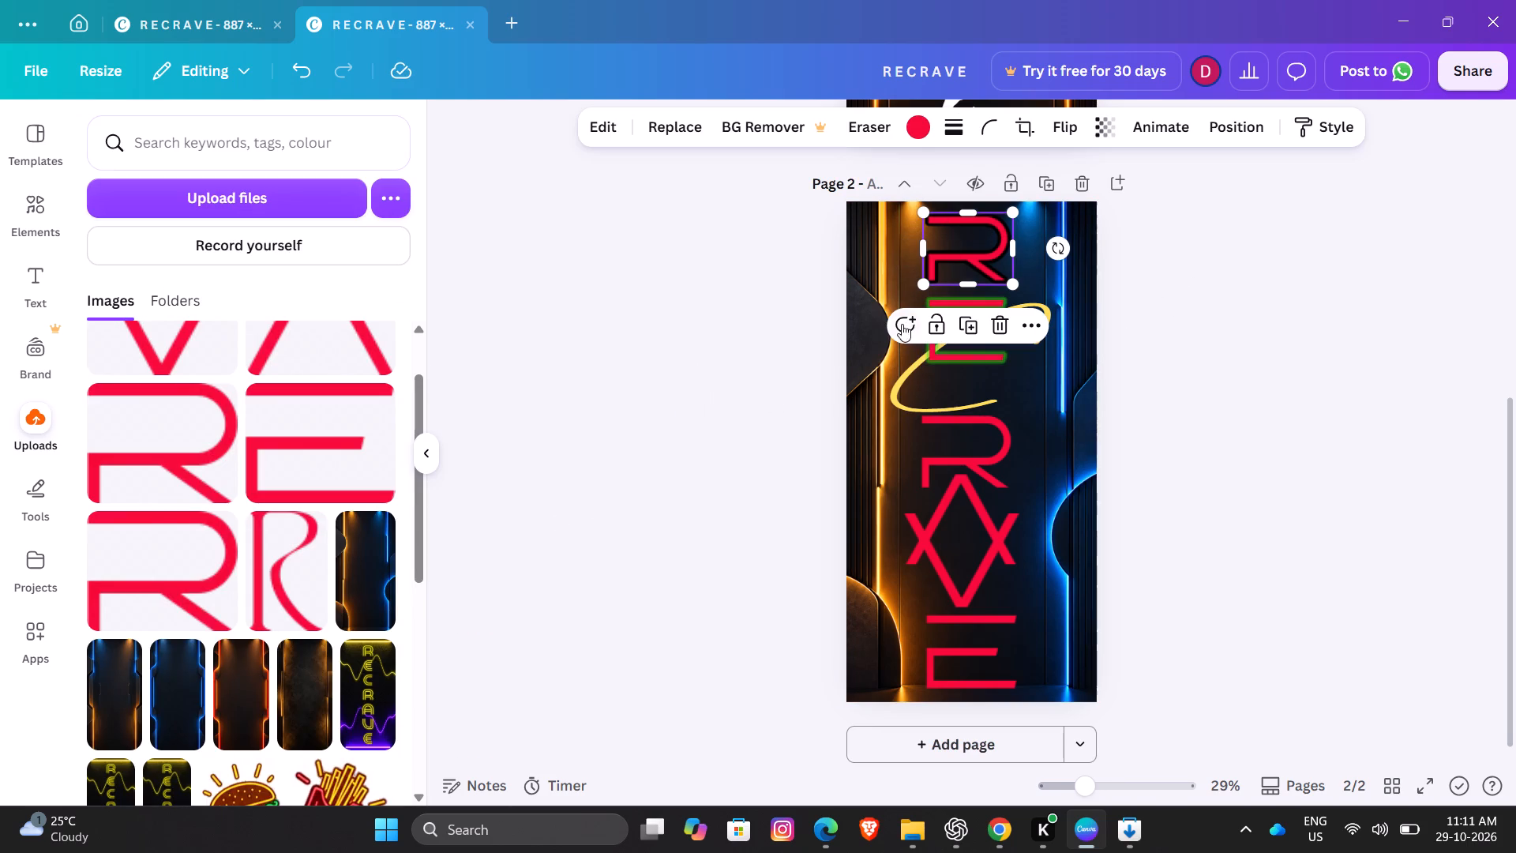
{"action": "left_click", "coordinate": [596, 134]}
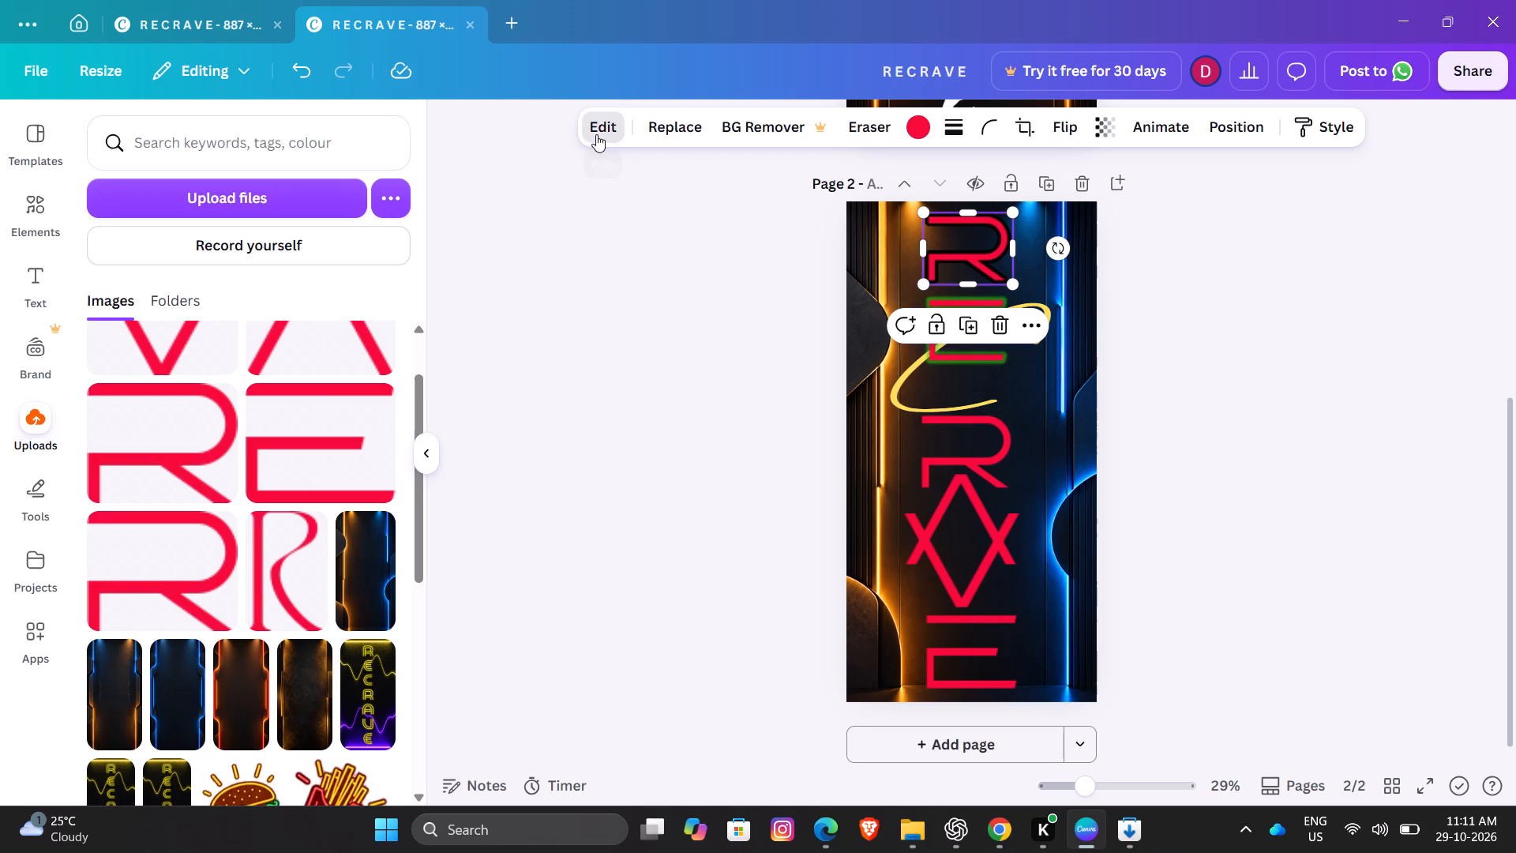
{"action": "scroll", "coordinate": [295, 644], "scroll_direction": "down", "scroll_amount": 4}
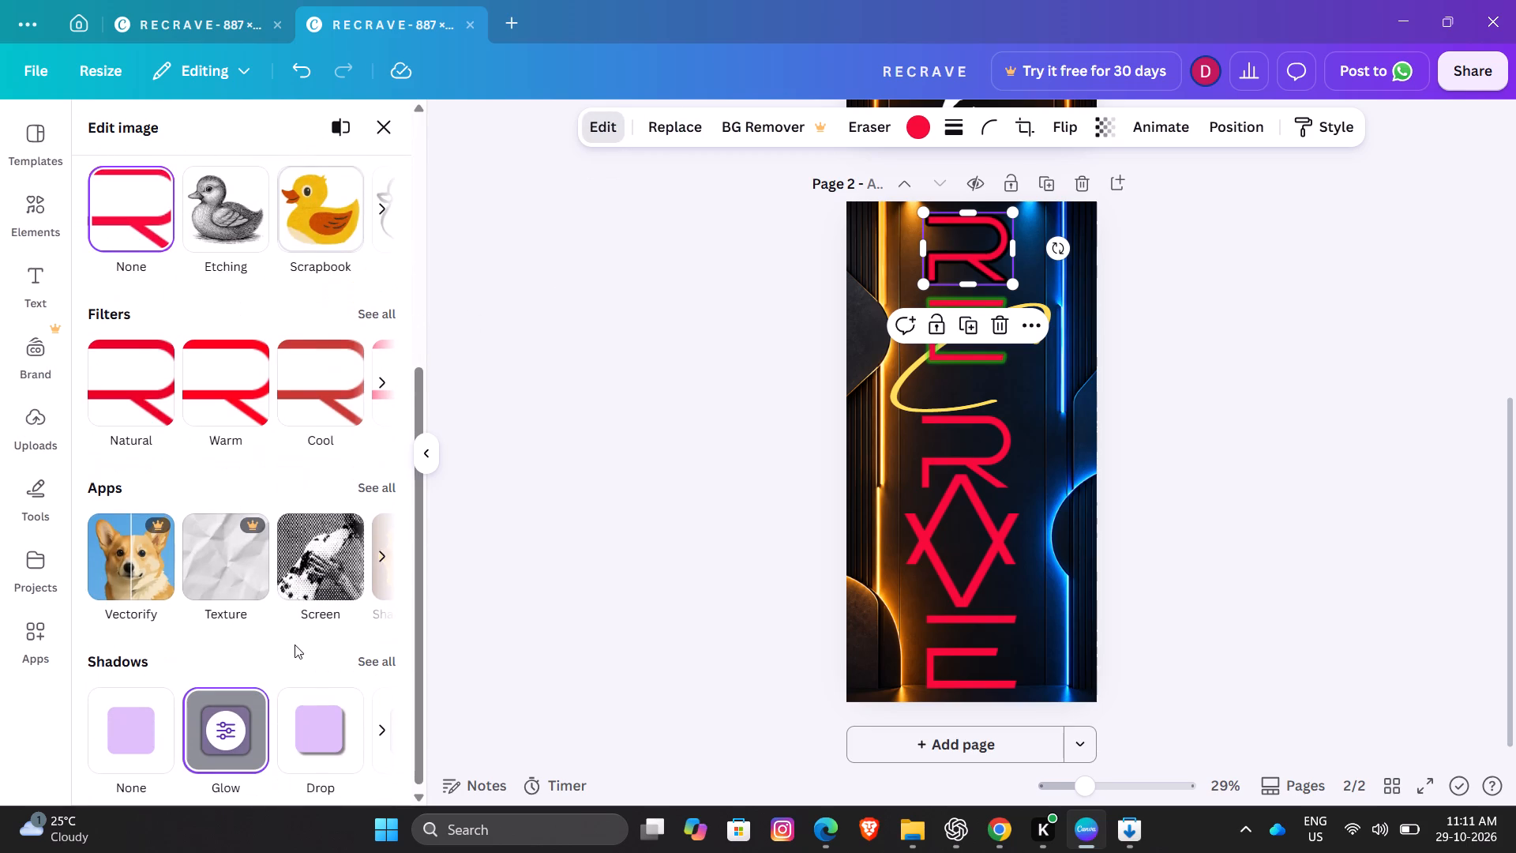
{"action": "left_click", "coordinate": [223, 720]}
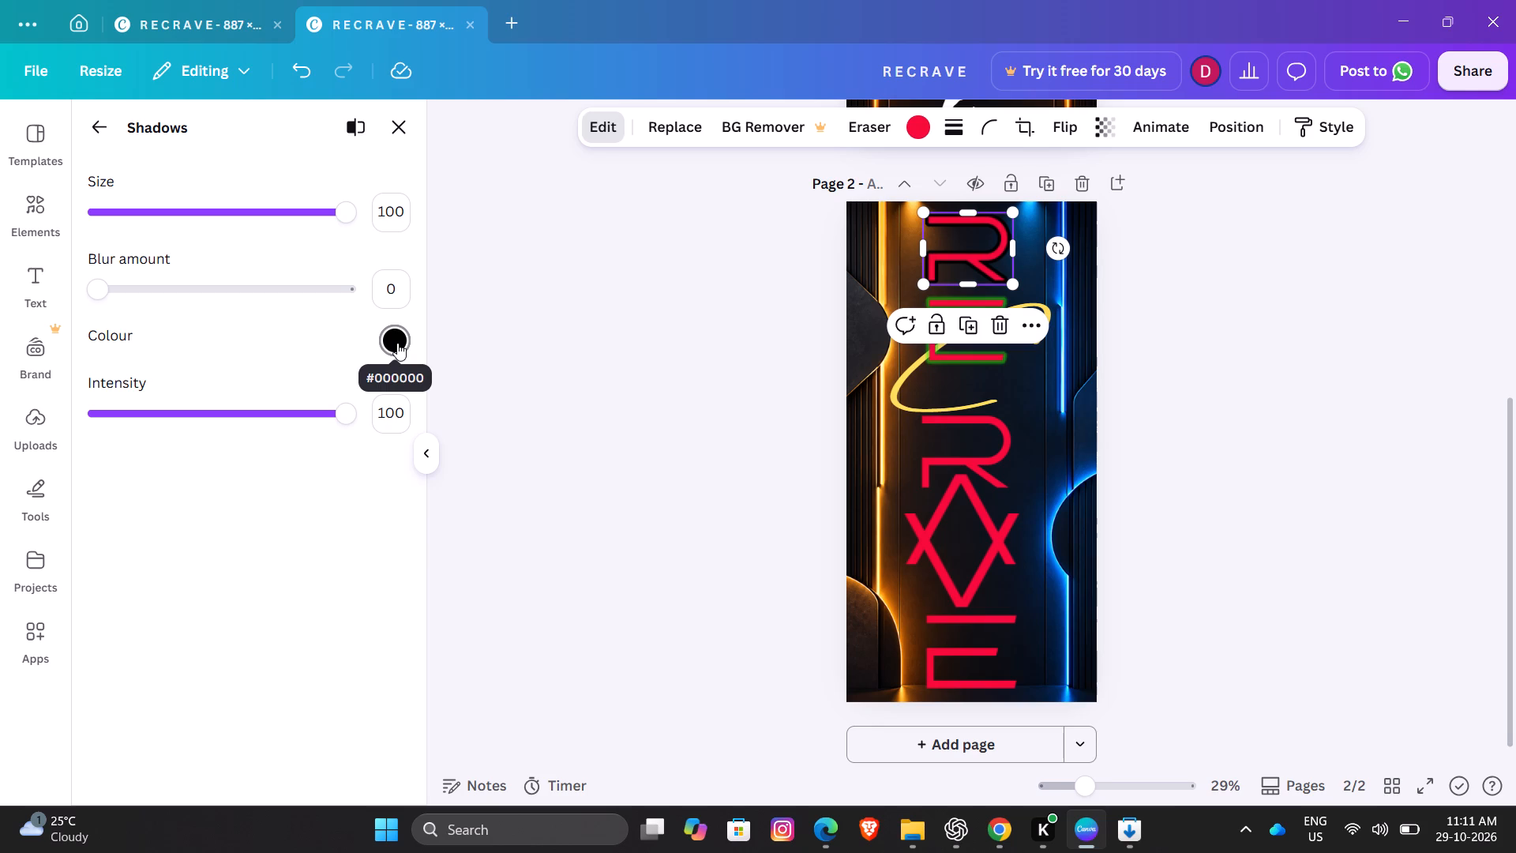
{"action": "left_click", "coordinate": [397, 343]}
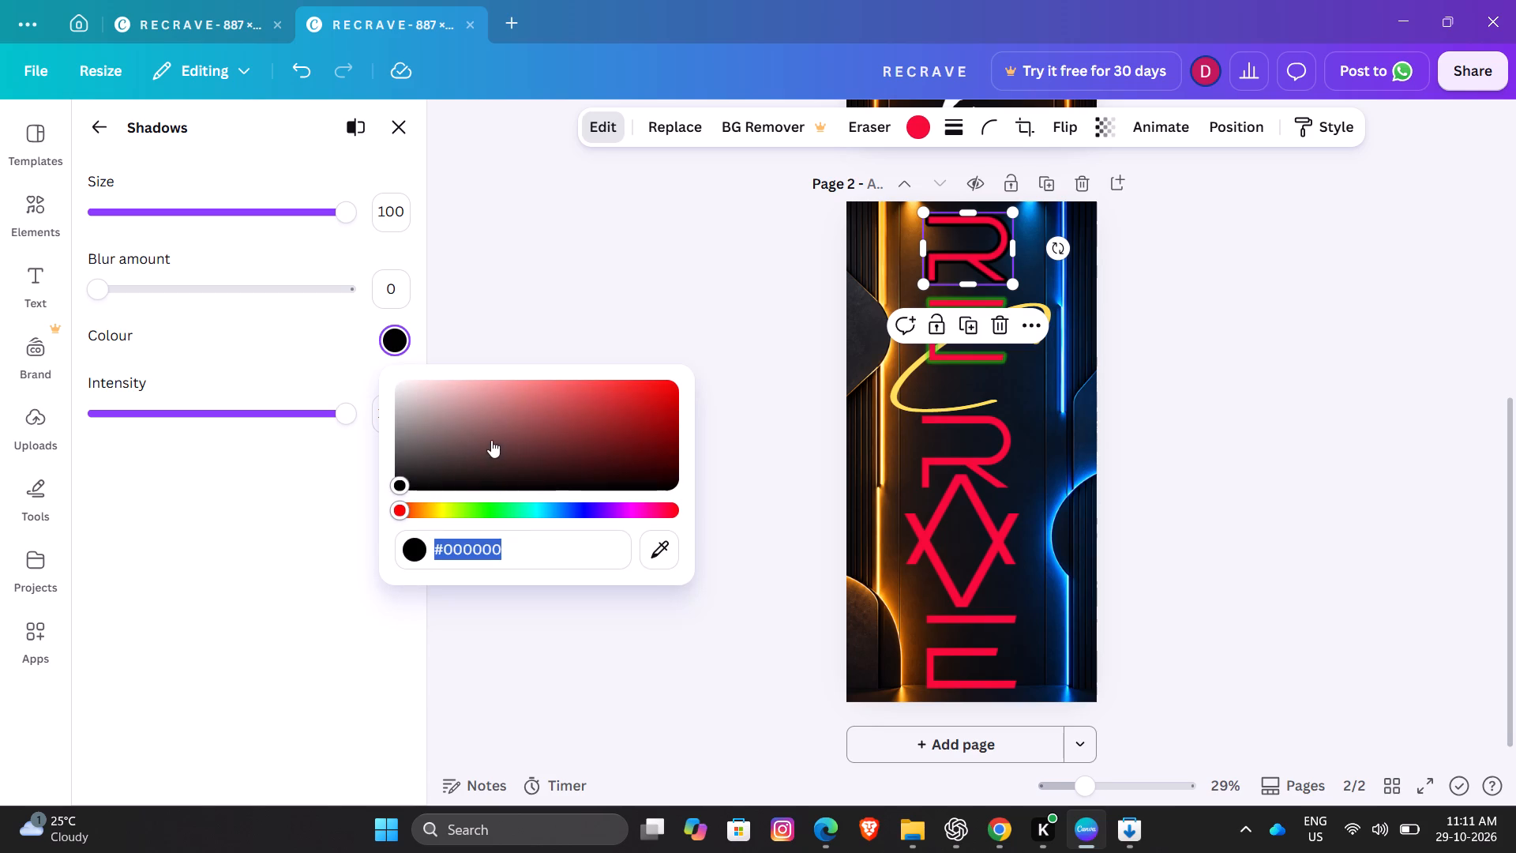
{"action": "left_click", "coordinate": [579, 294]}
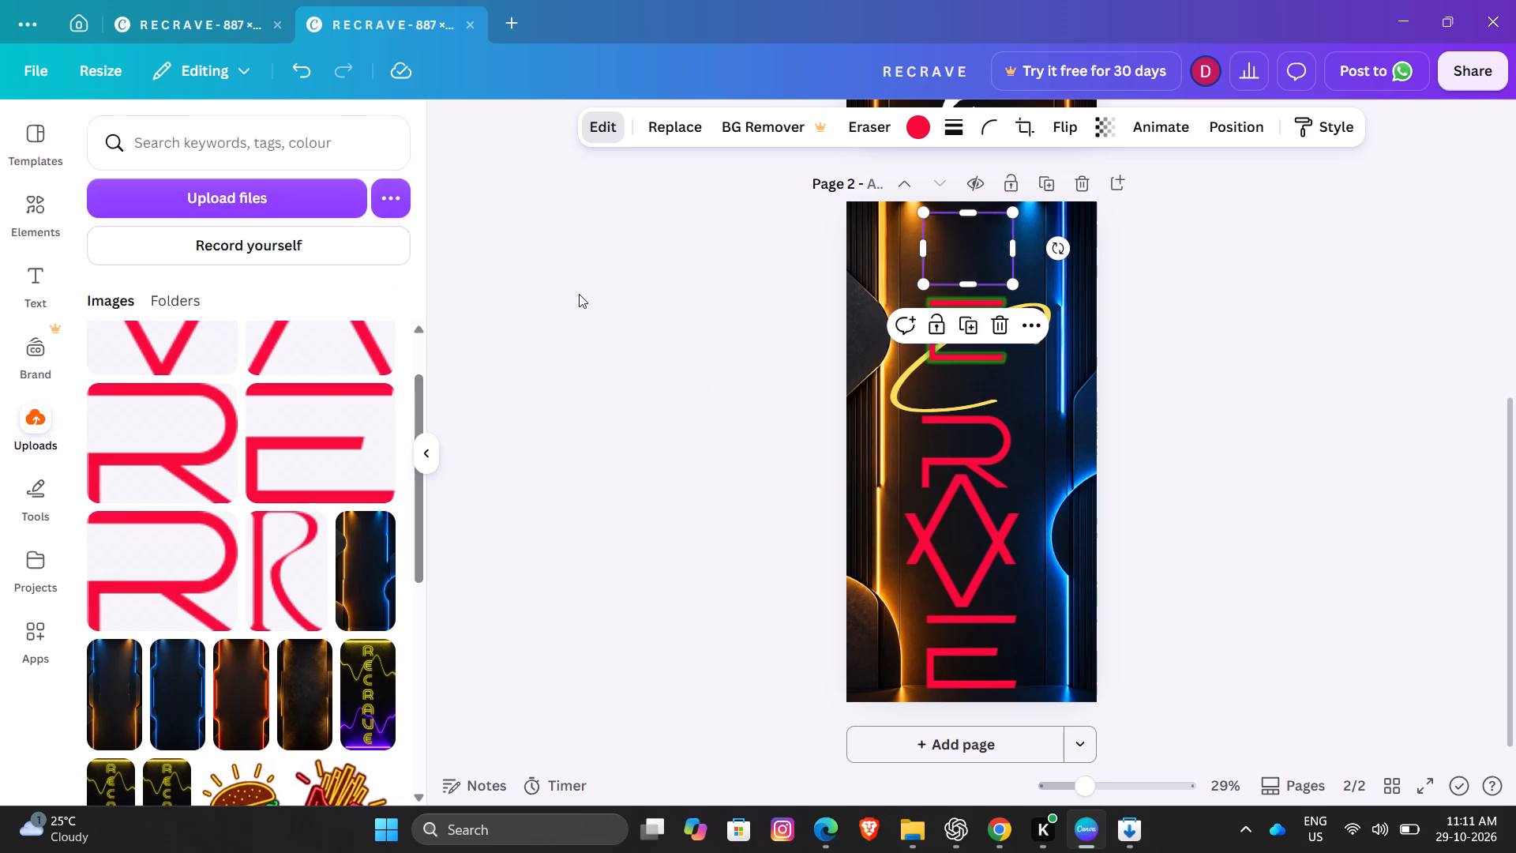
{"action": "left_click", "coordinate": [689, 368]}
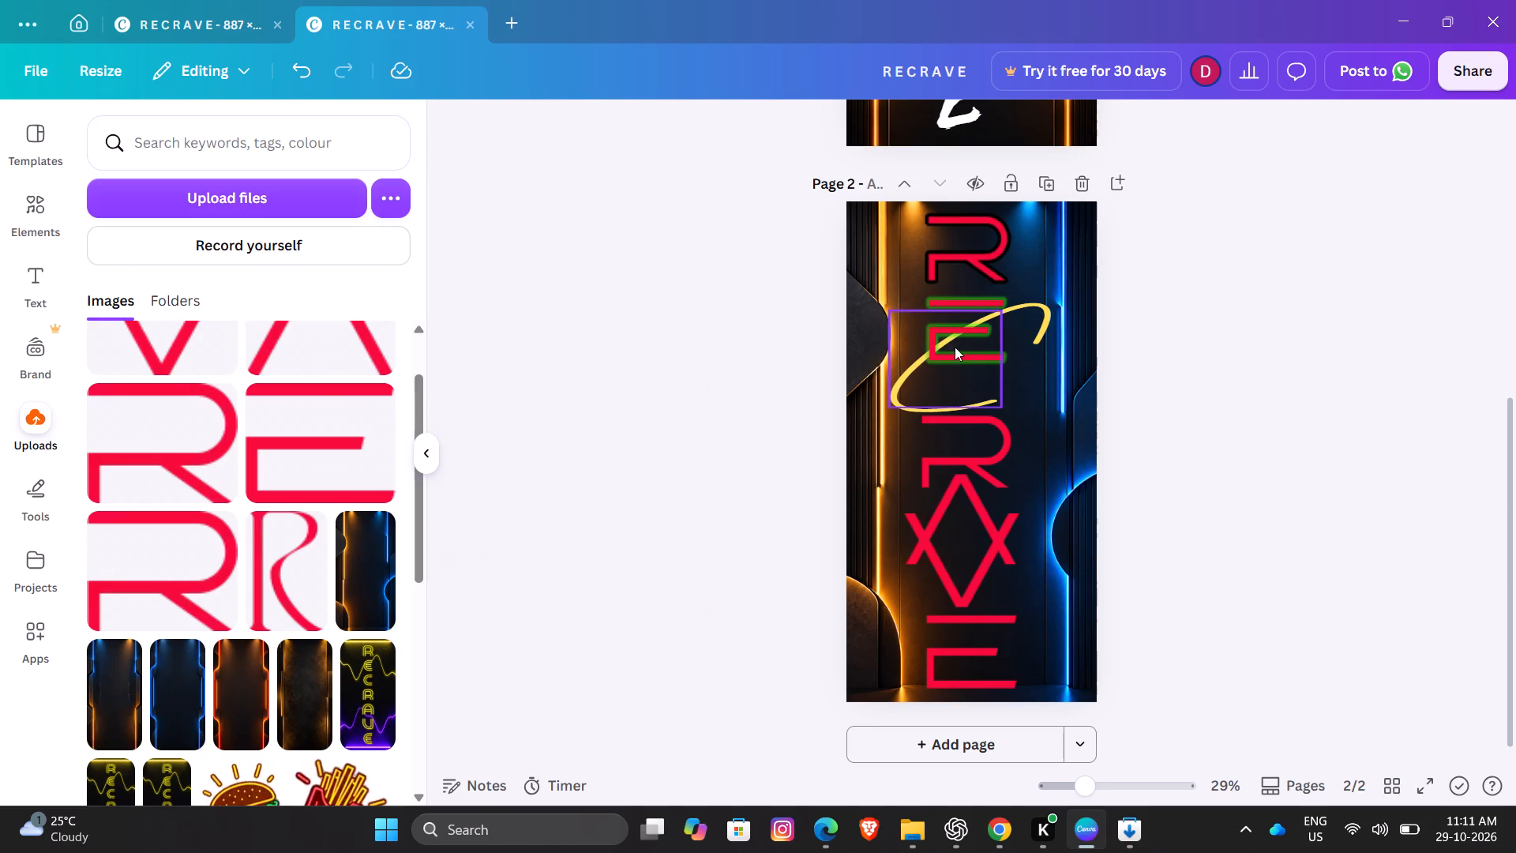
Copy the hex colour code #20E800 from the Glow shadow of the upper E on page 2.
{"action": "left_click", "coordinate": [958, 333]}
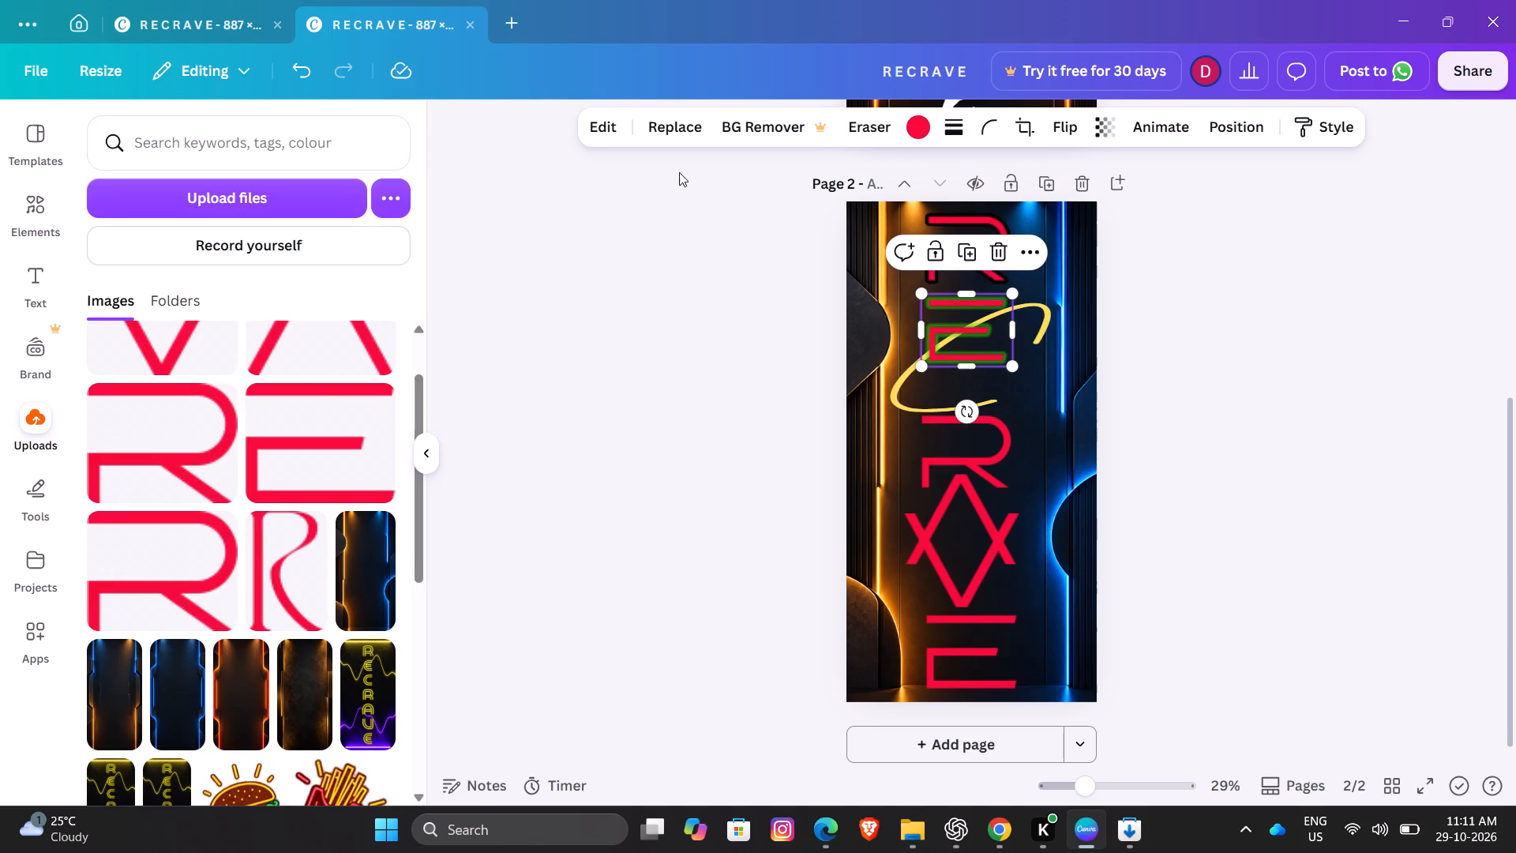
{"action": "left_click", "coordinate": [610, 126]}
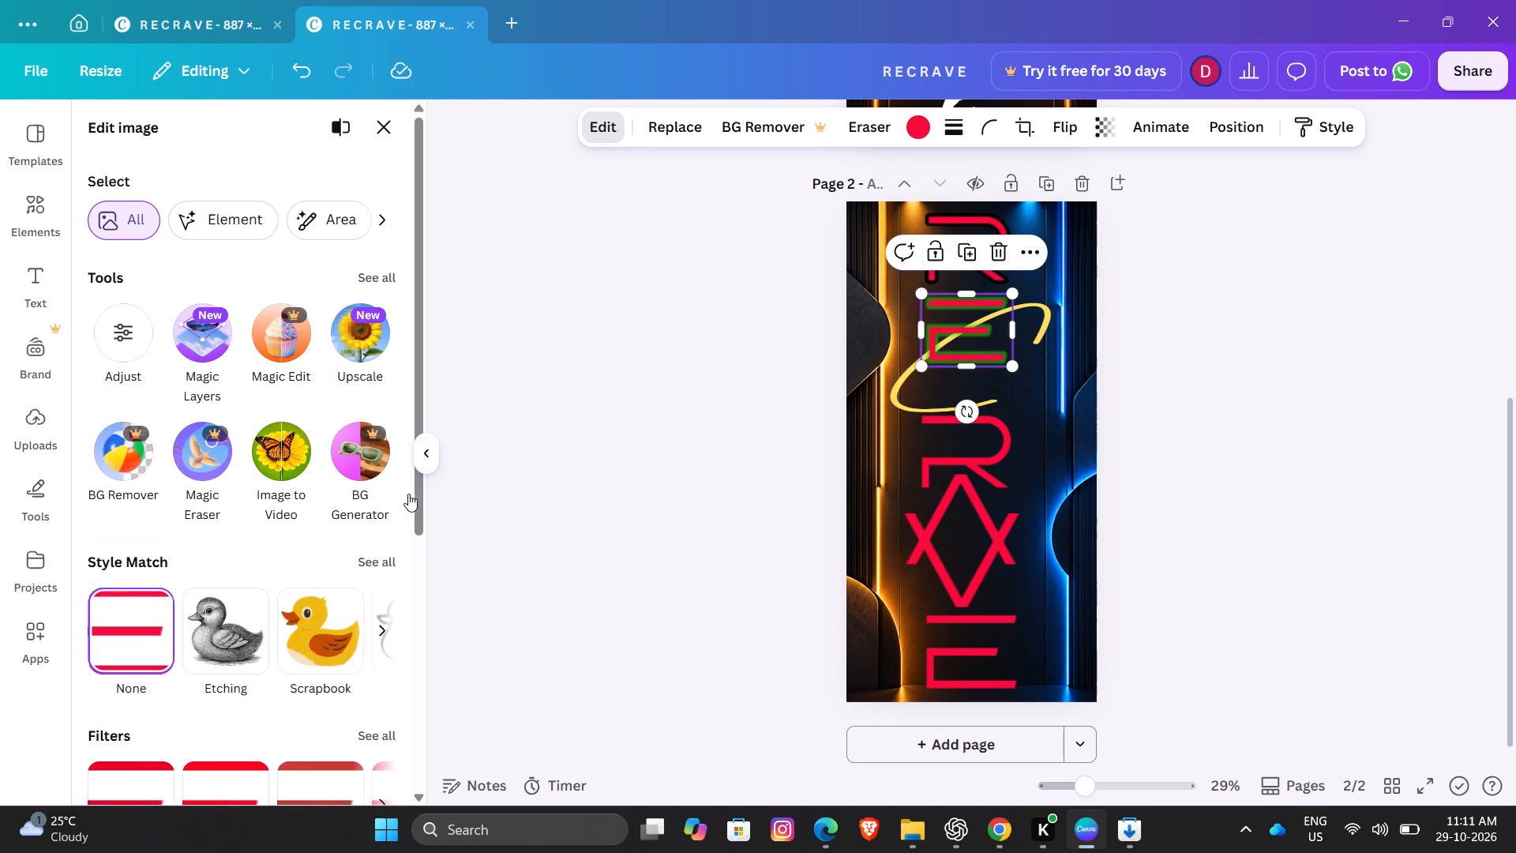
{"action": "scroll", "coordinate": [253, 599], "scroll_direction": "down", "scroll_amount": 6}
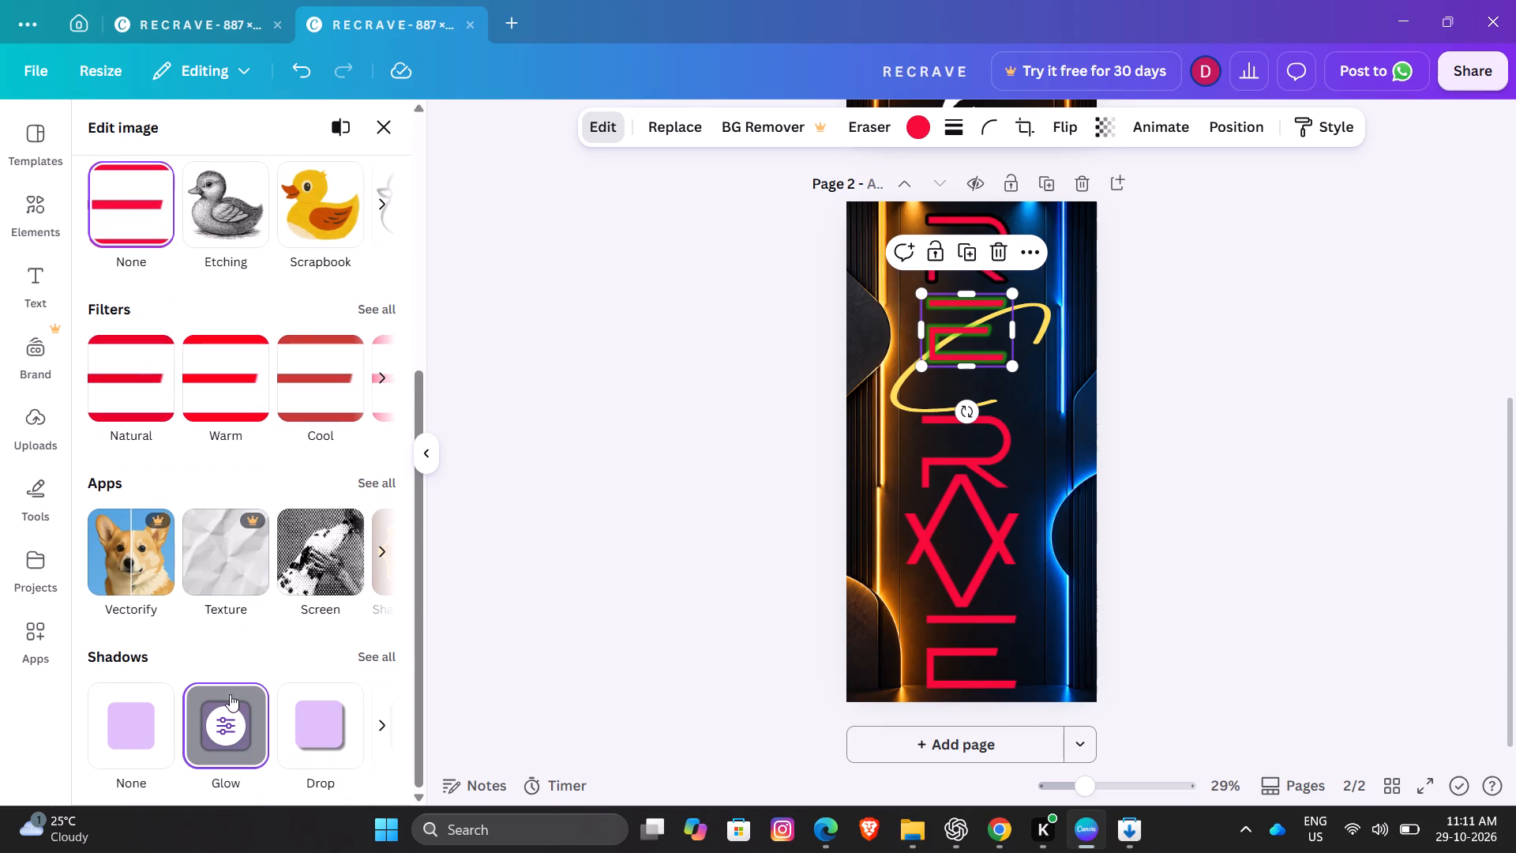
{"action": "left_click", "coordinate": [227, 712]}
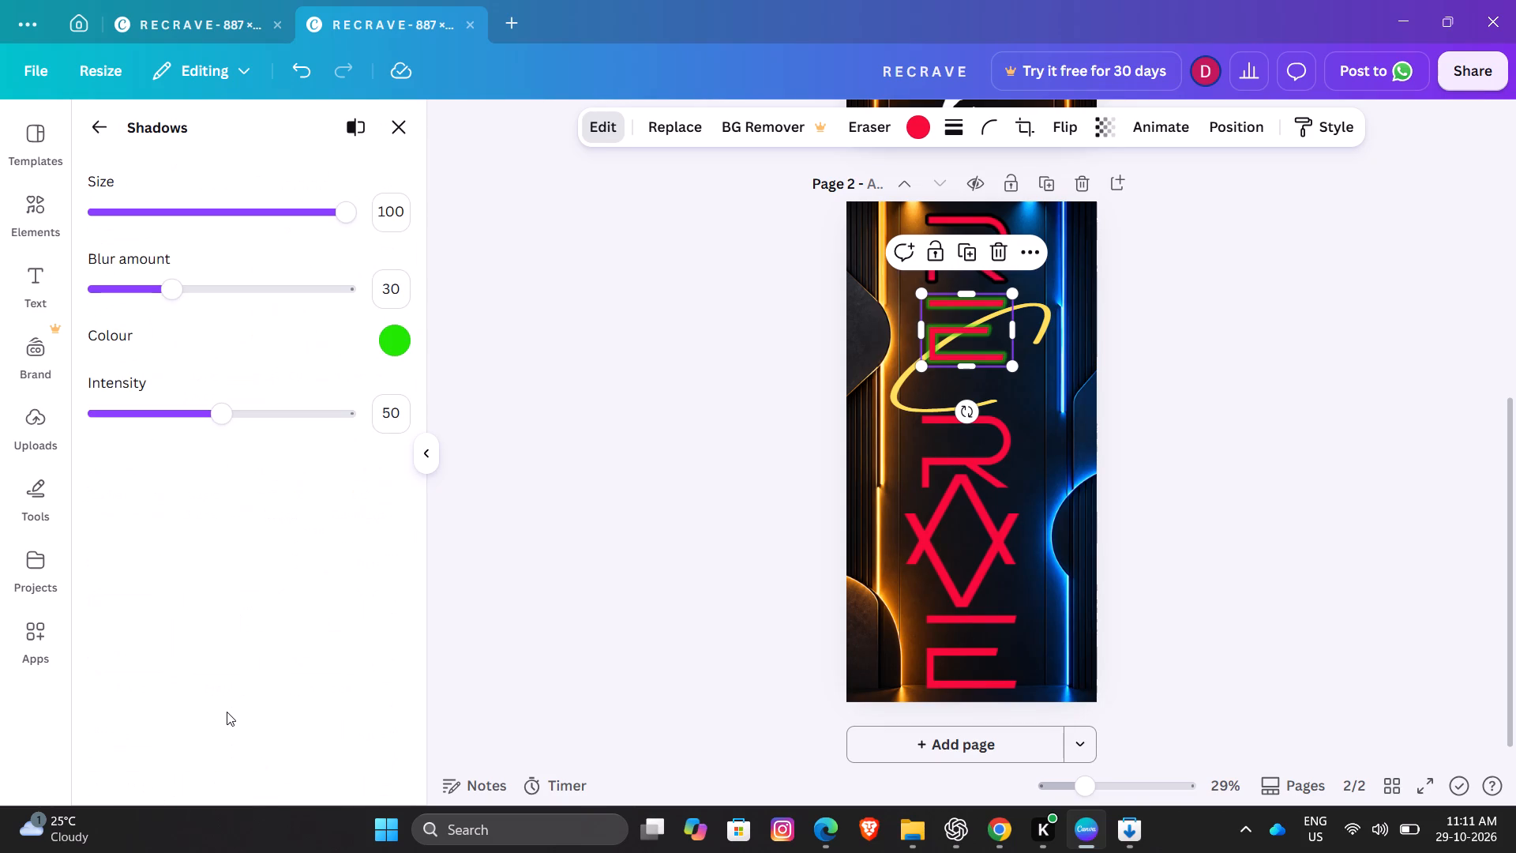
{"action": "left_click", "coordinate": [394, 342]}
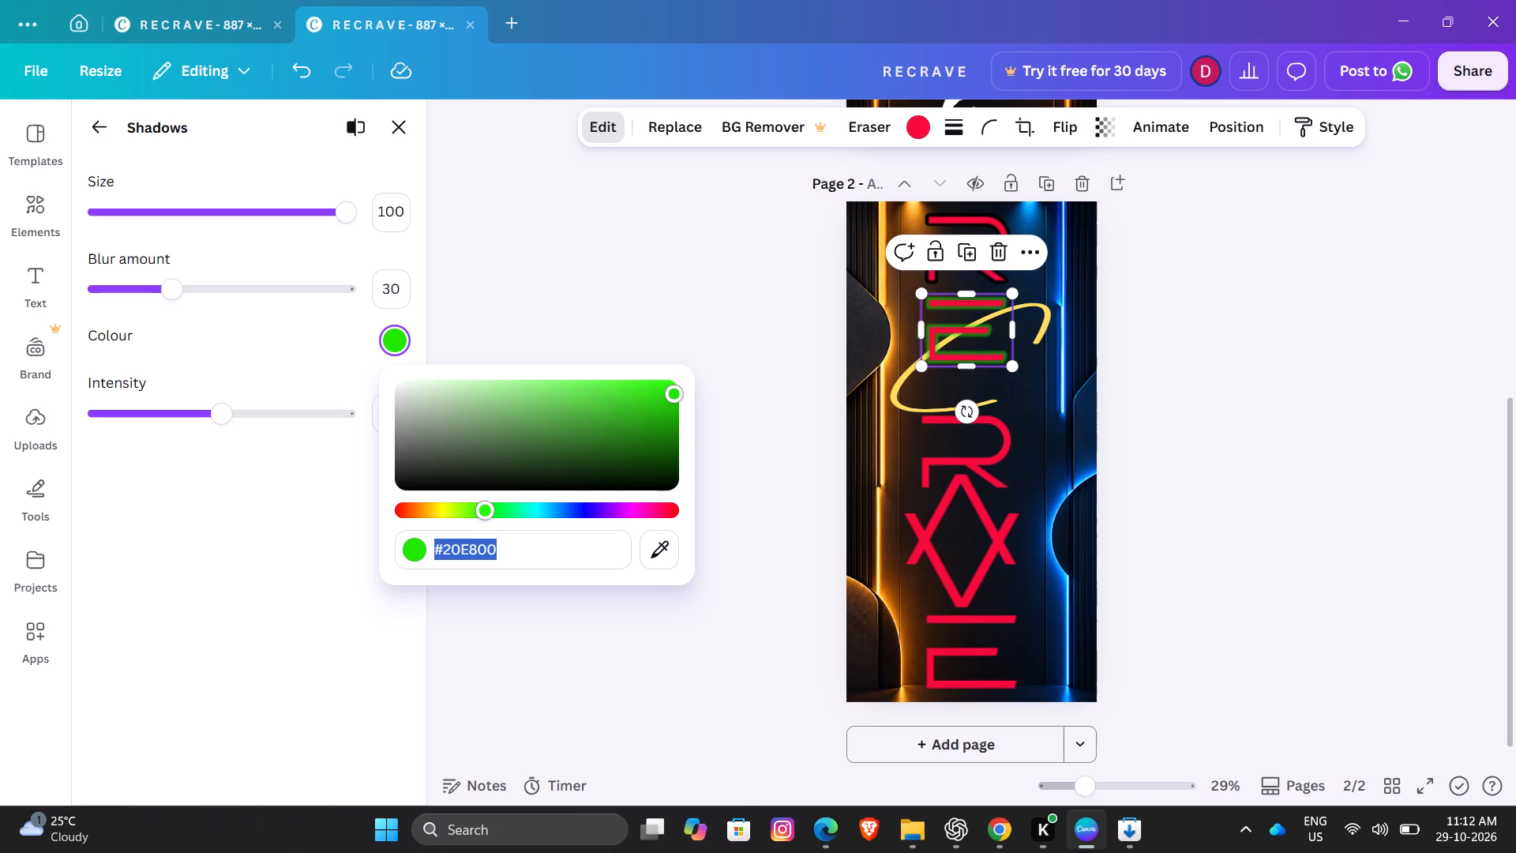
{"action": "left_click_drag", "start_coordinate": [434, 547], "coordinate": [520, 555]}
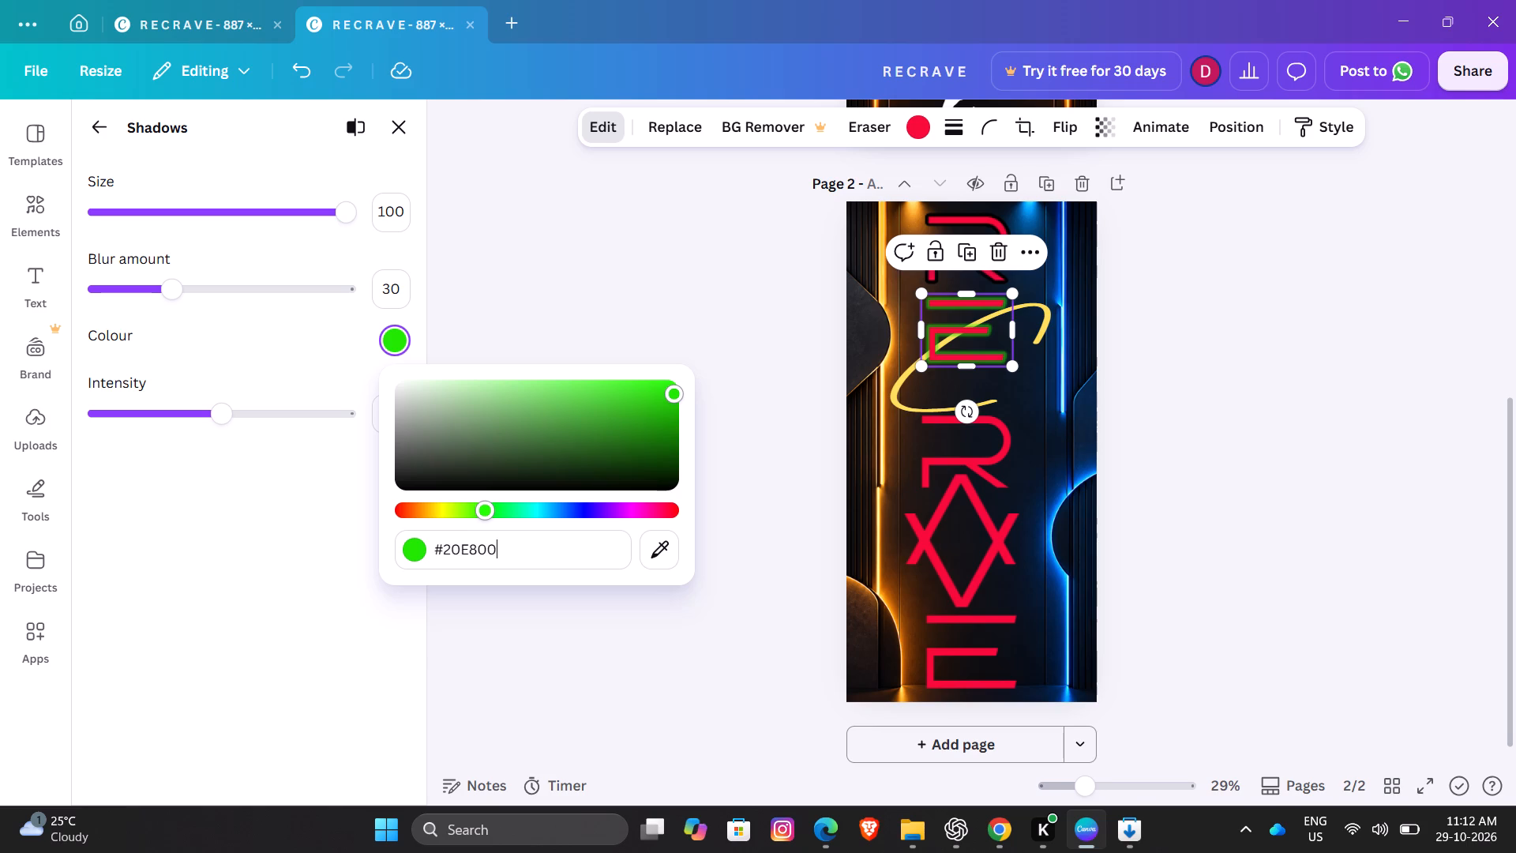
{"action": "left_click_drag", "start_coordinate": [433, 547], "coordinate": [486, 556]}
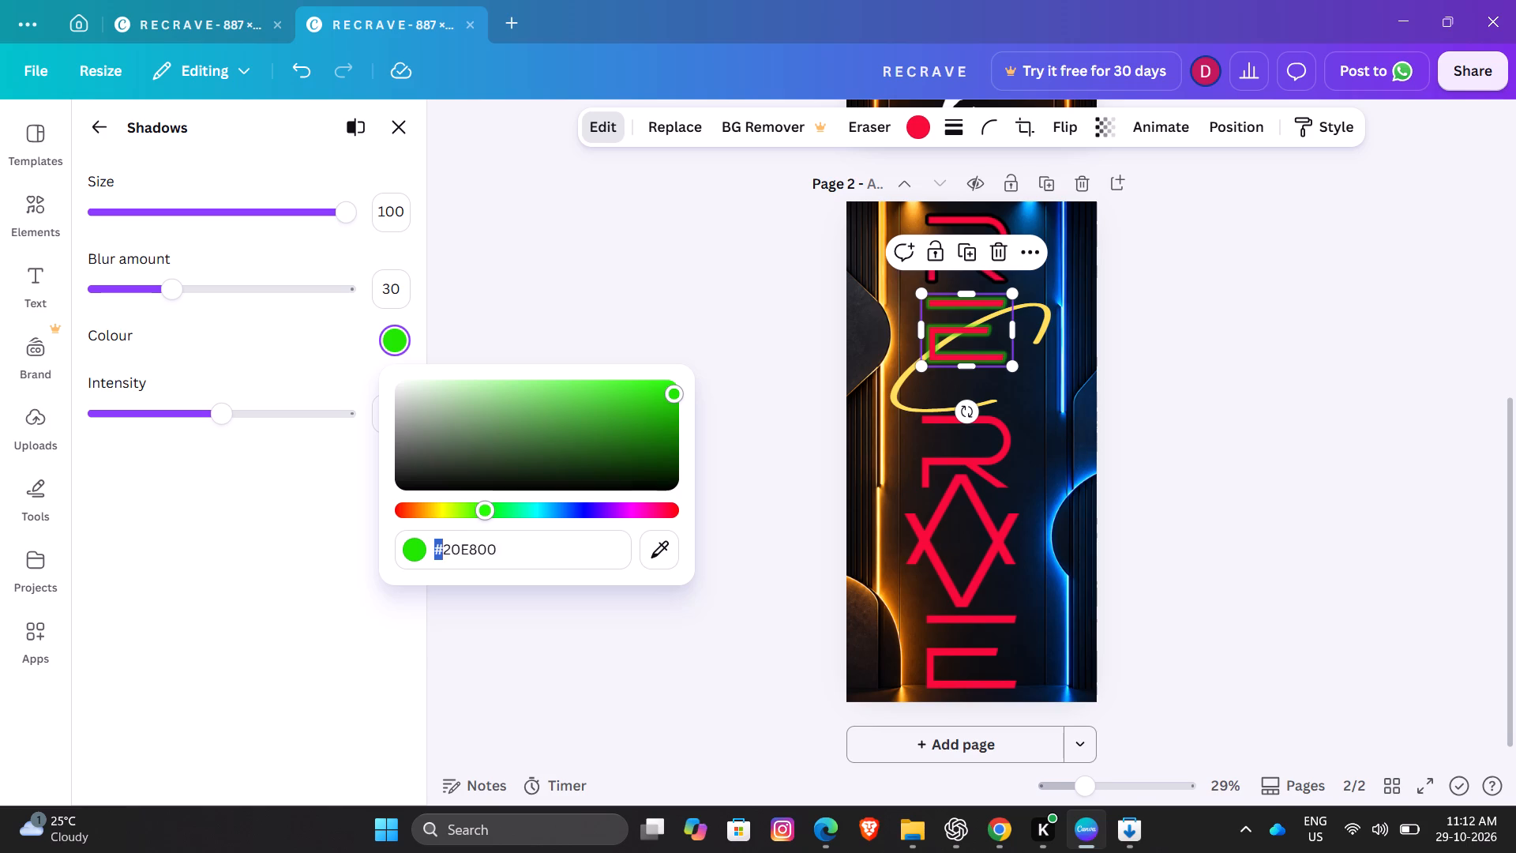
{"action": "left_click_drag", "start_coordinate": [486, 556], "coordinate": [512, 561]}
{"action": "right_click", "coordinate": [486, 548]}
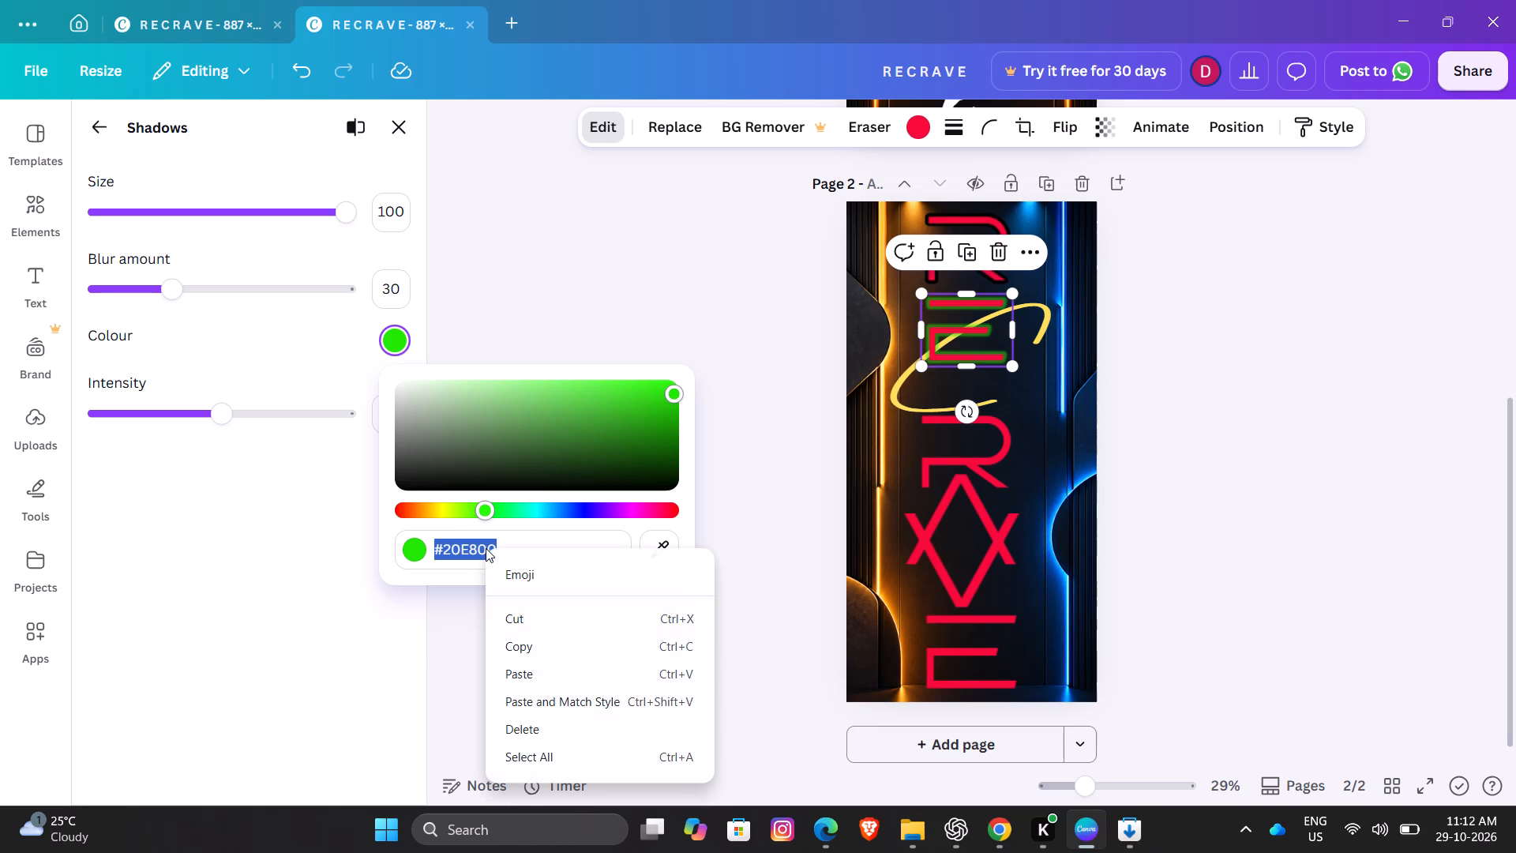
{"action": "left_click", "coordinate": [522, 637]}
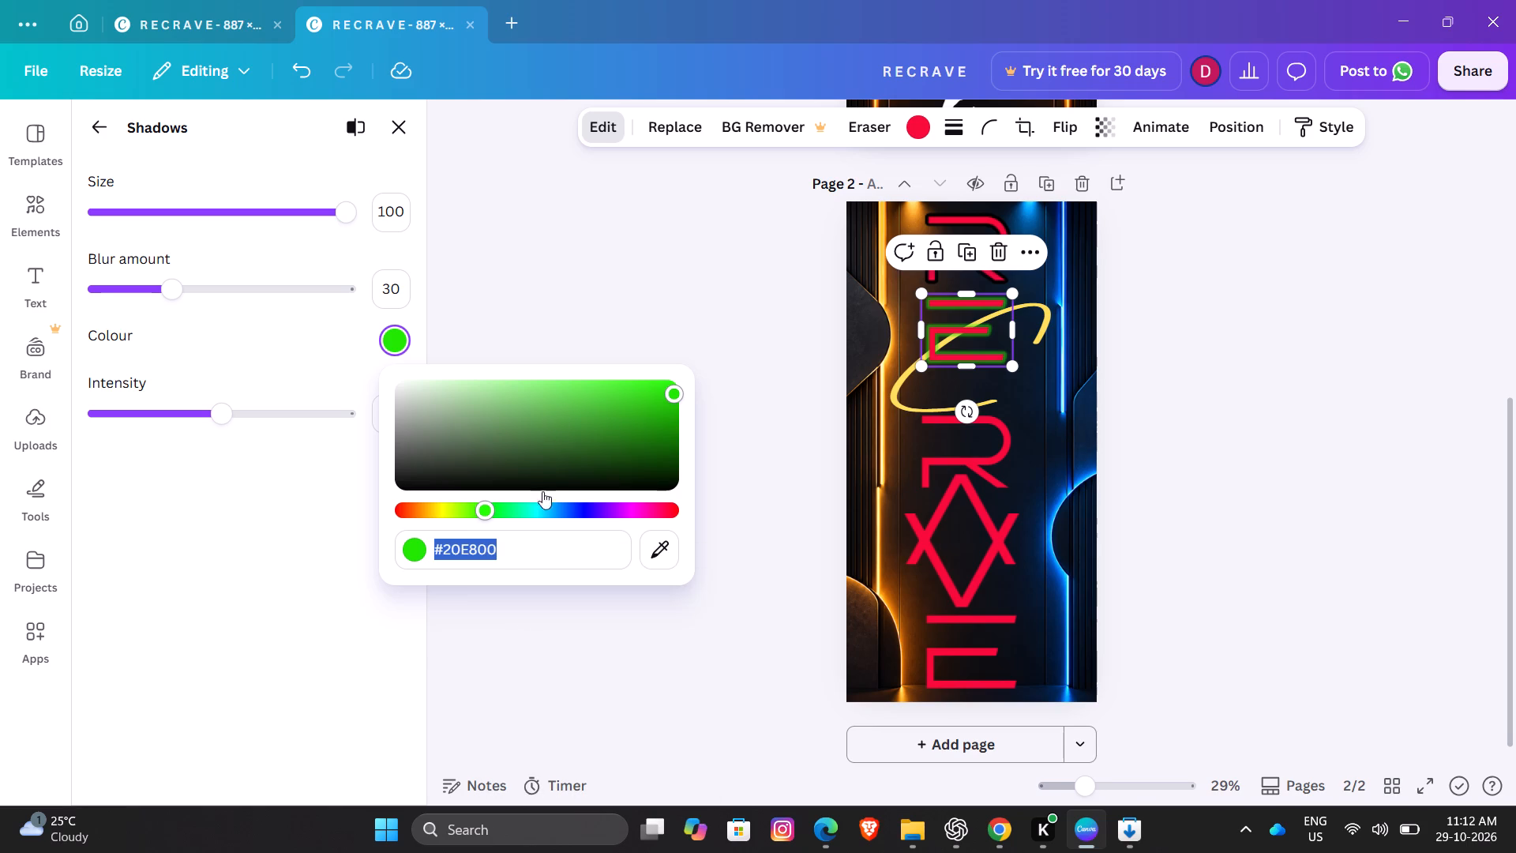
{"action": "left_click", "coordinate": [571, 344]}
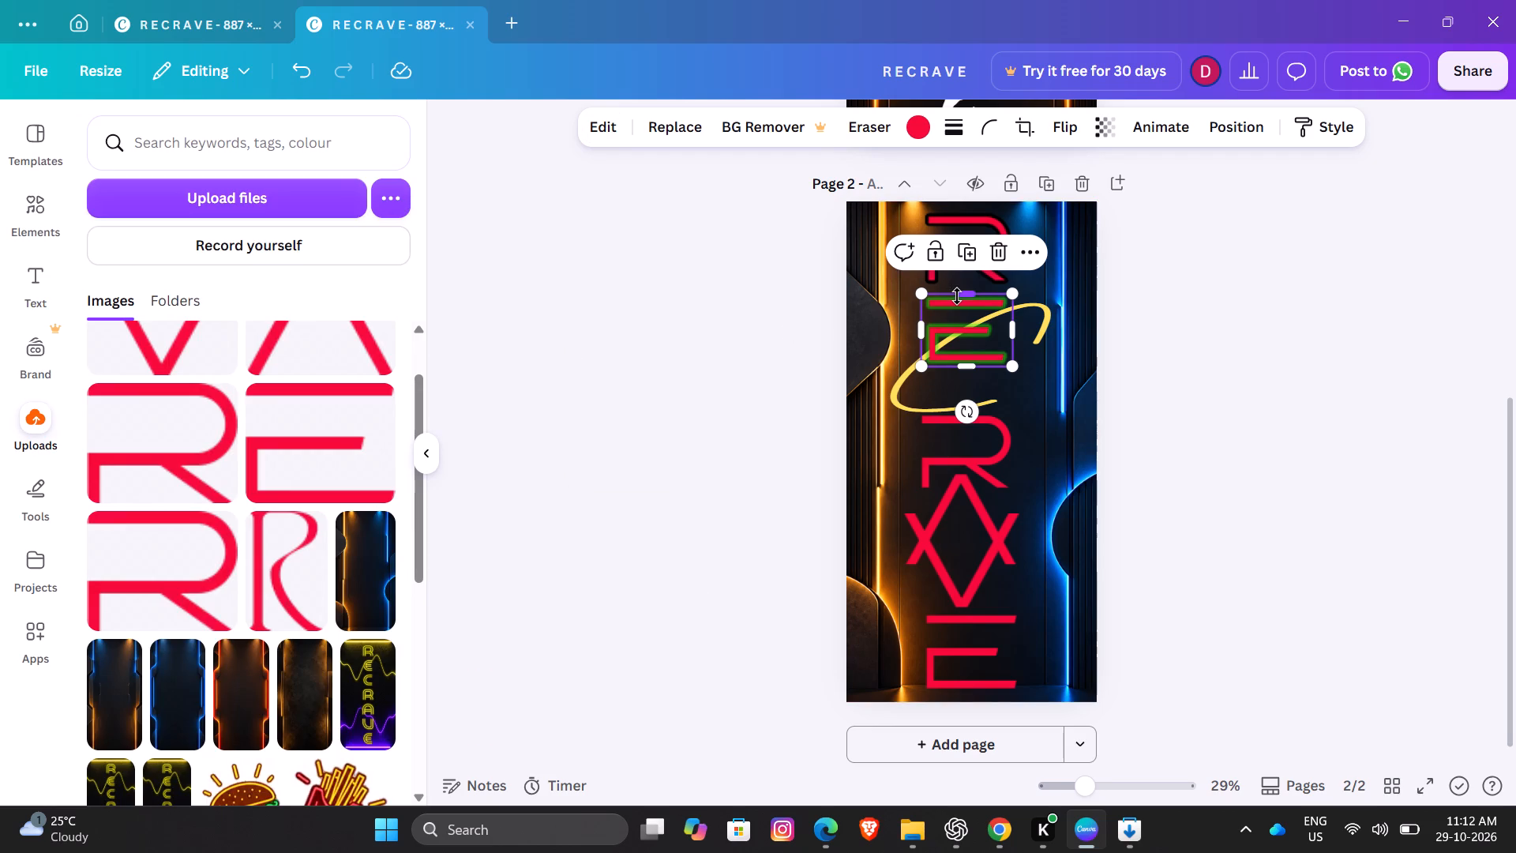
Add a Glow shadow to the R below the yellow C, with blur amount 0 and size 100.
{"action": "left_click", "coordinate": [963, 445]}
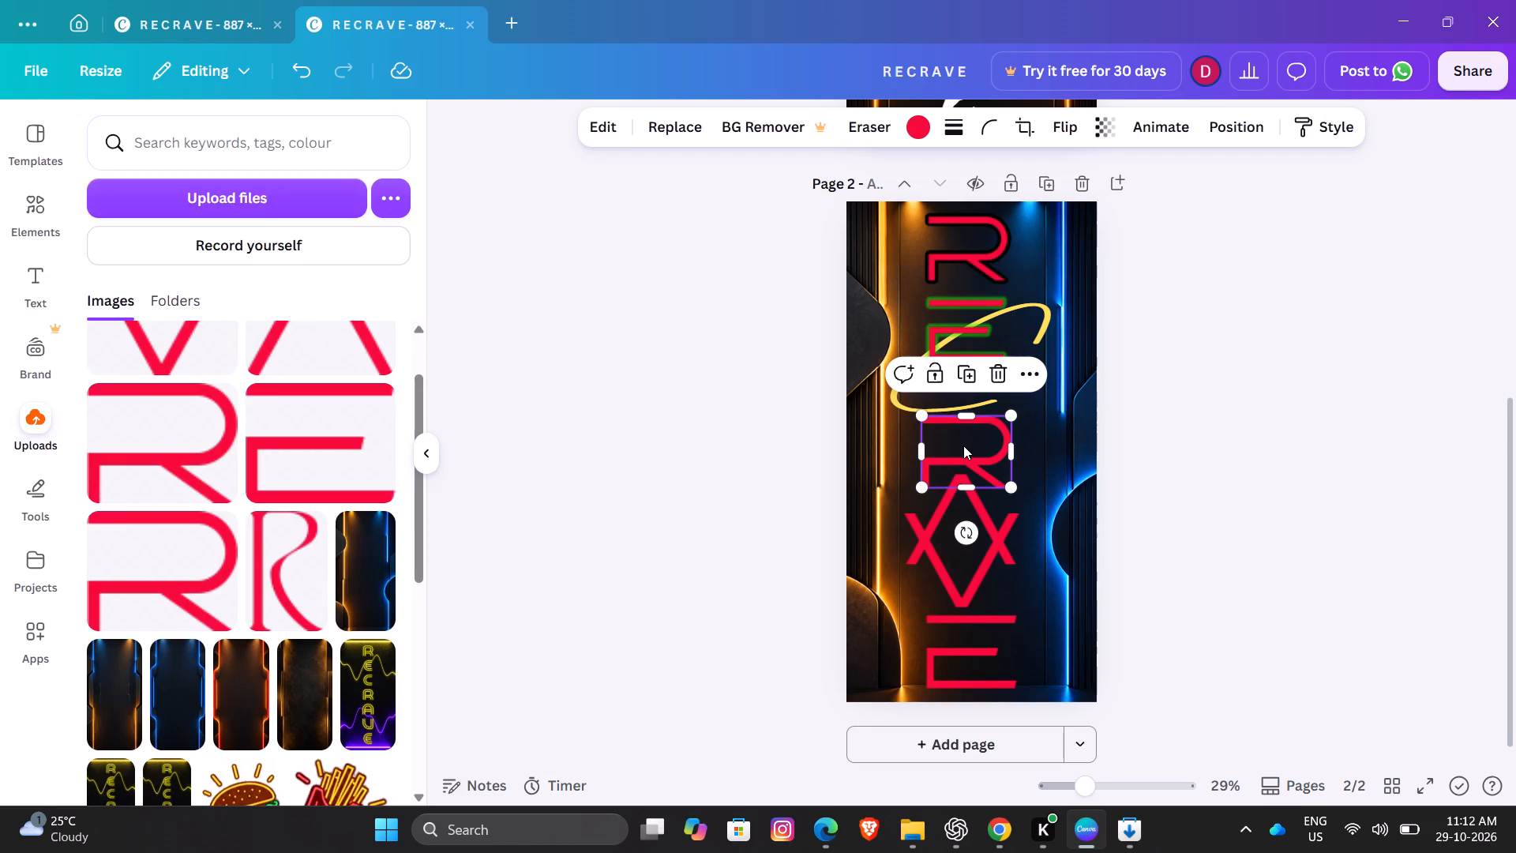
{"action": "left_click", "coordinate": [603, 137]}
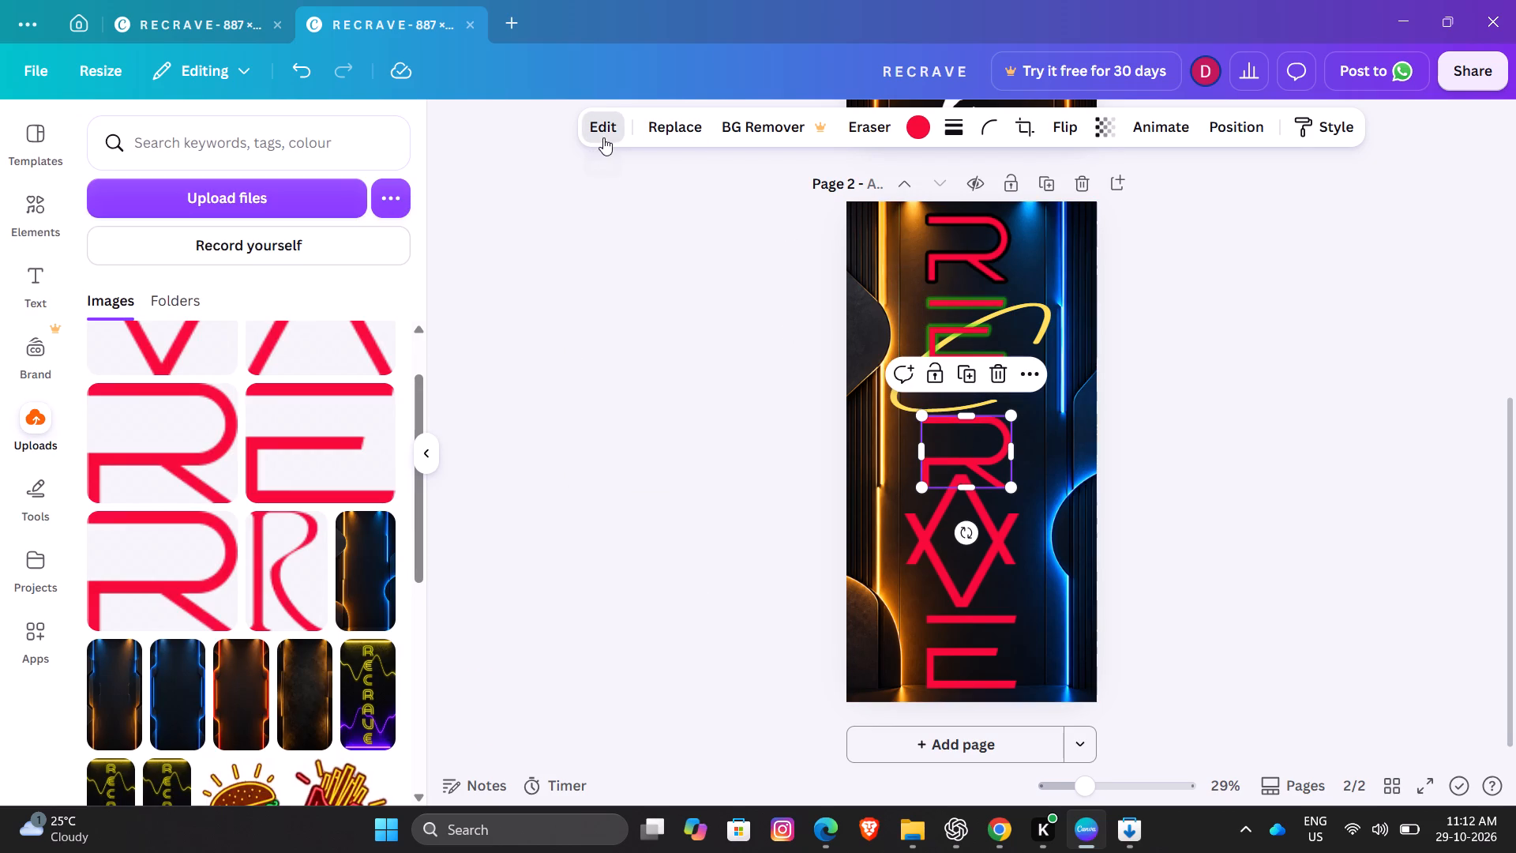
{"action": "scroll", "coordinate": [340, 621], "scroll_direction": "down", "scroll_amount": 5}
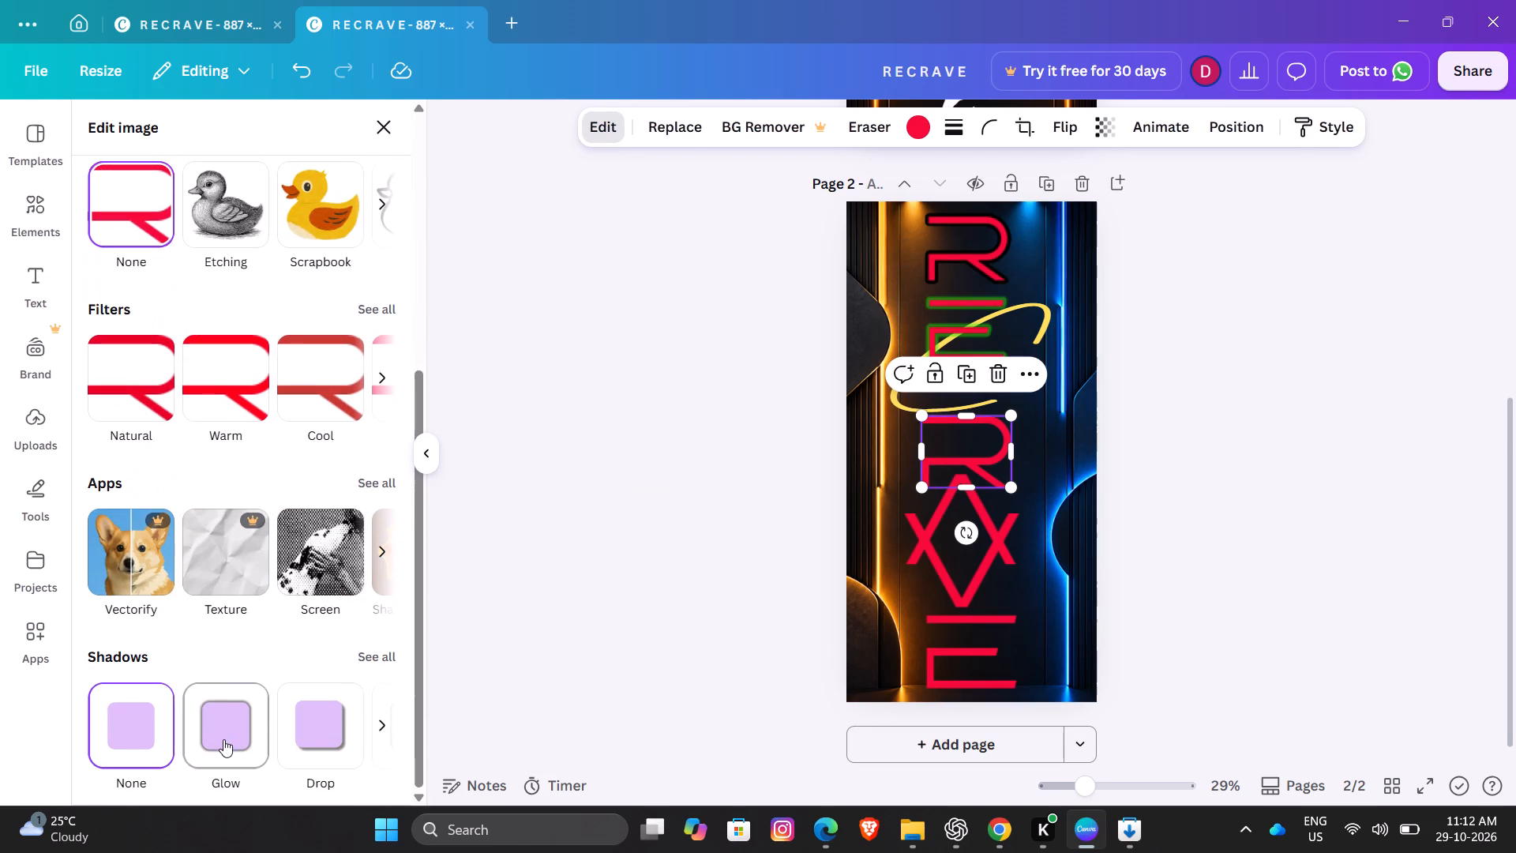
{"action": "left_click", "coordinate": [223, 739]}
{"action": "left_click", "coordinate": [231, 722]}
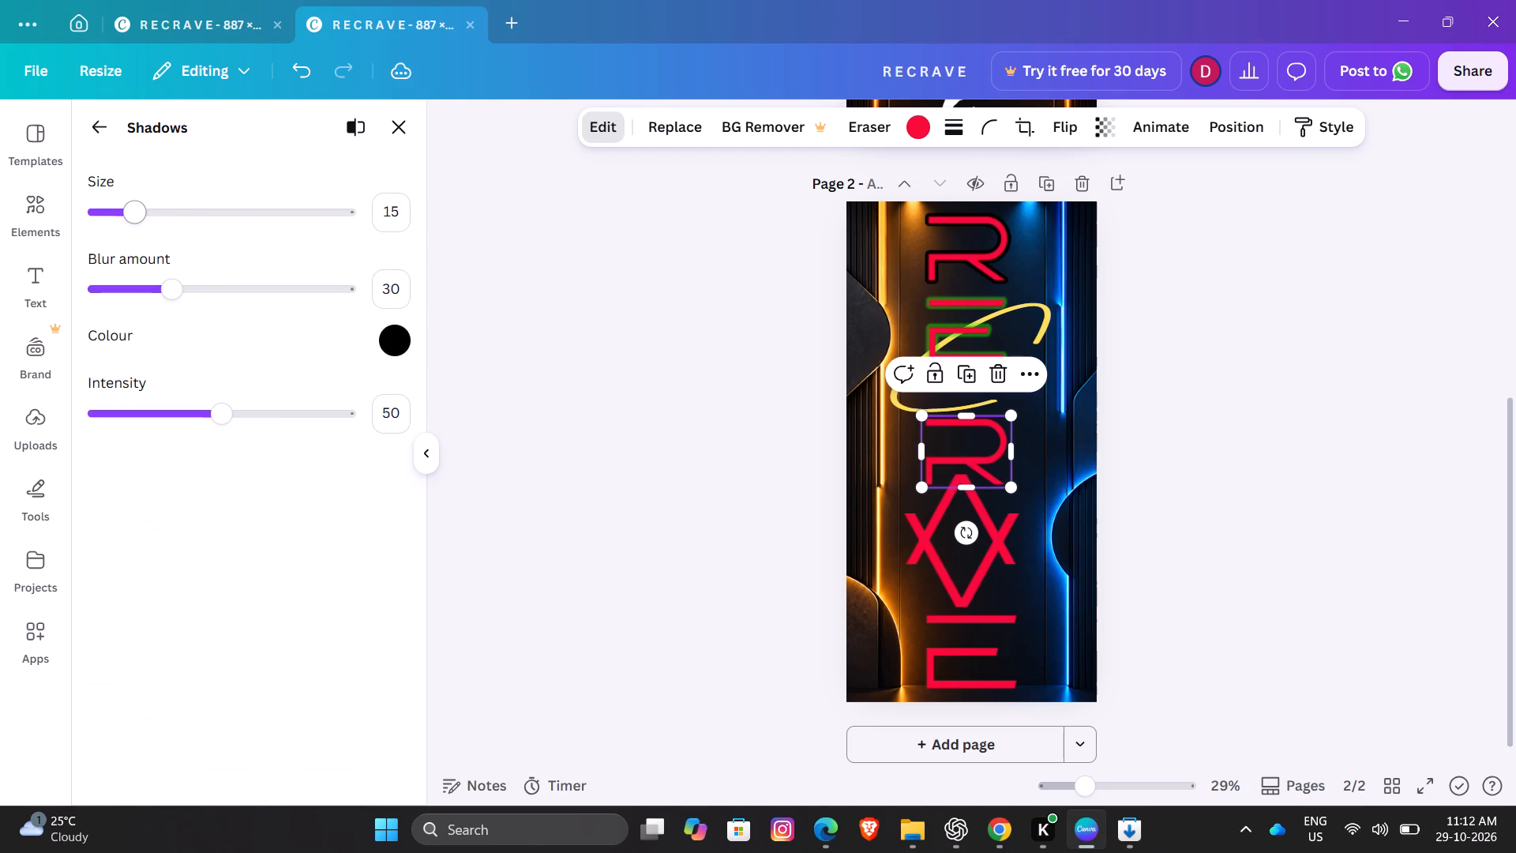
{"action": "left_click_drag", "start_coordinate": [173, 294], "coordinate": [99, 365]}
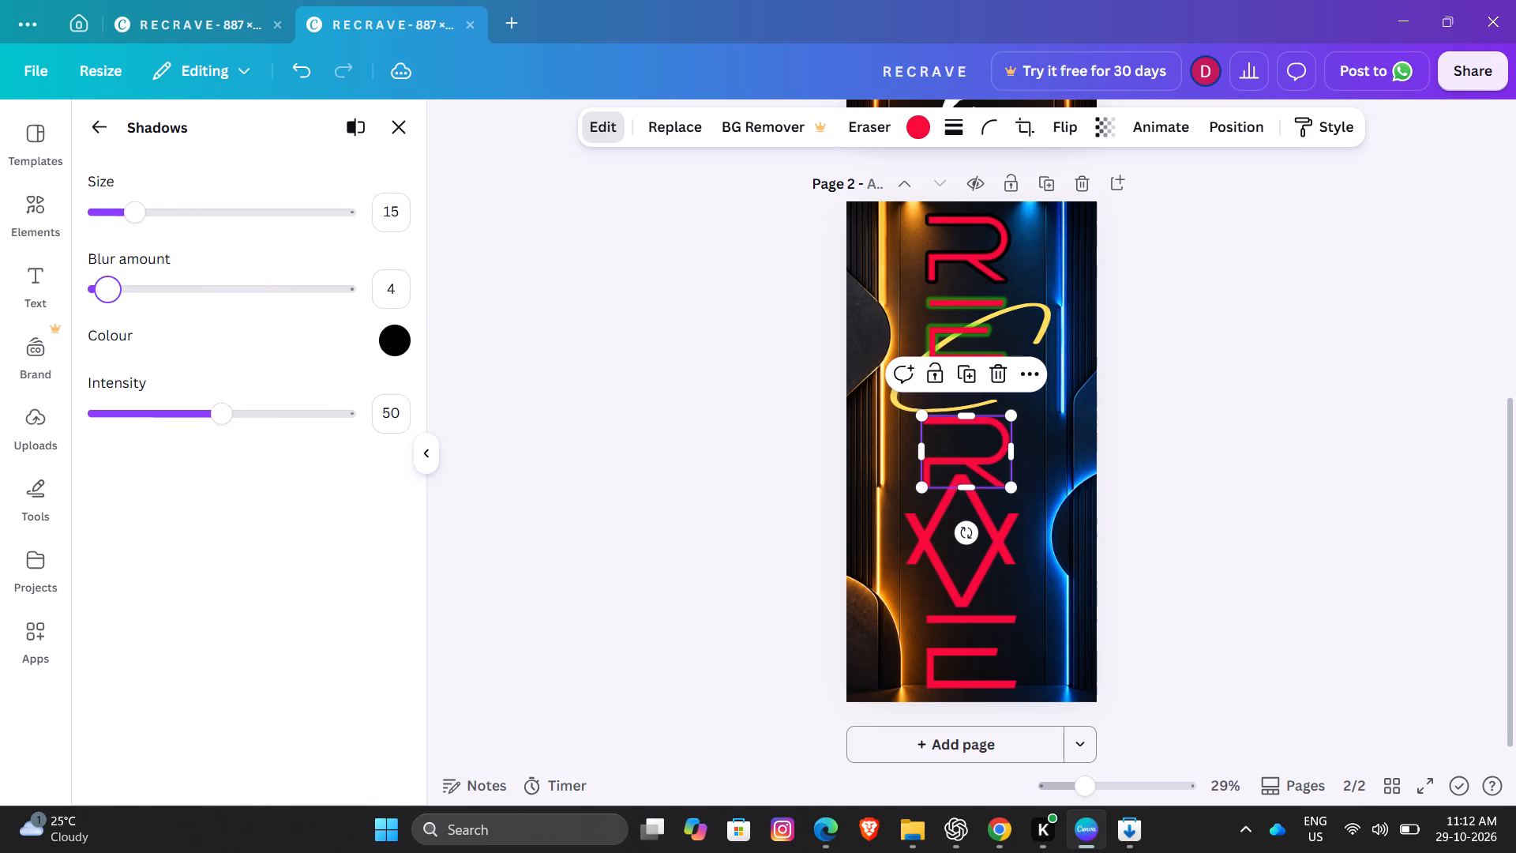
{"action": "left_click_drag", "start_coordinate": [99, 365], "coordinate": [63, 369]}
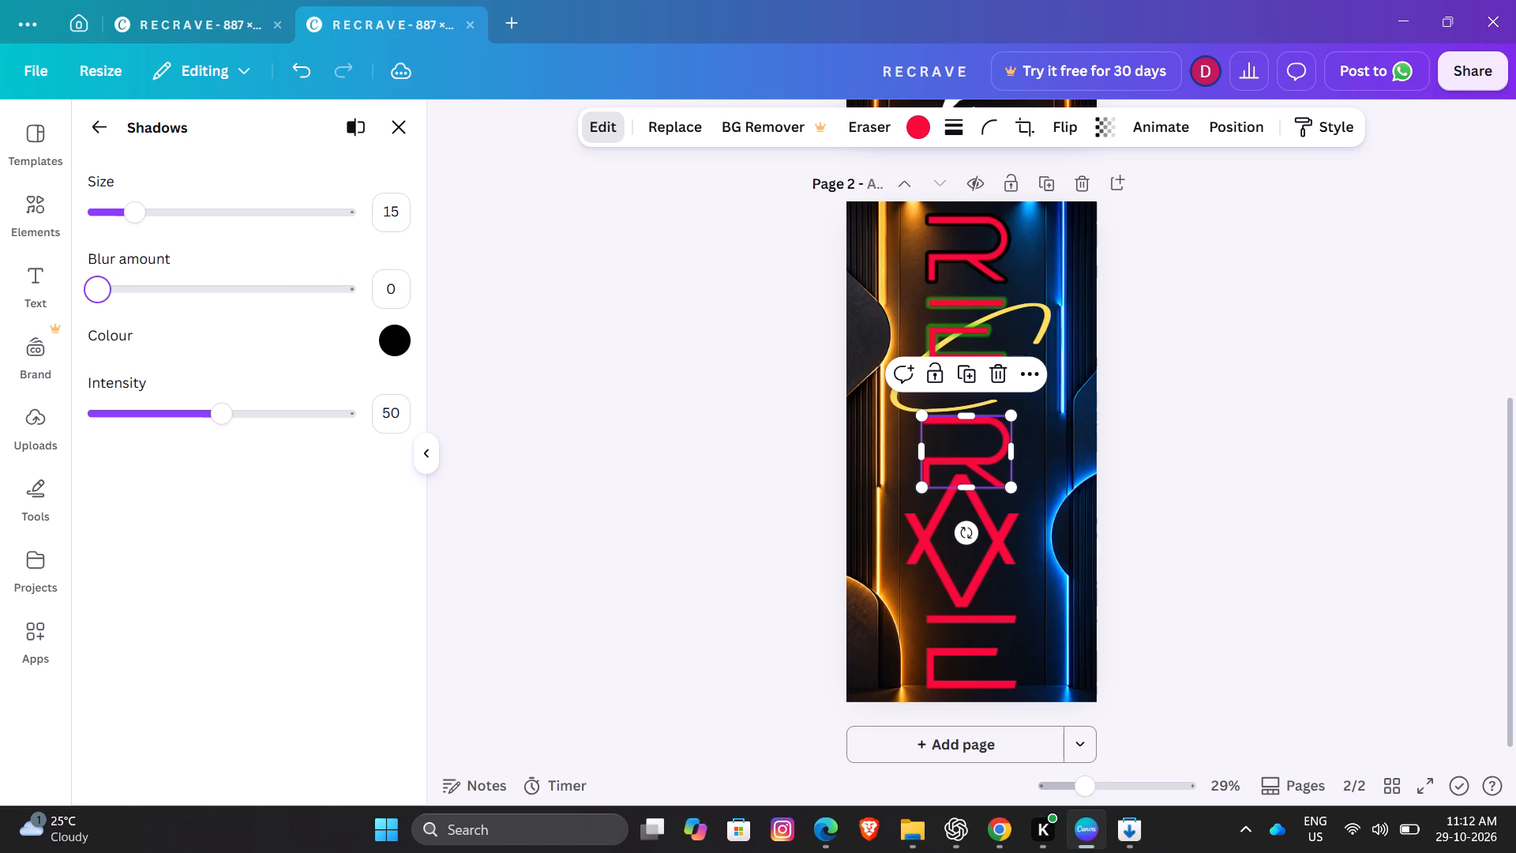
{"action": "left_click_drag", "start_coordinate": [63, 369], "coordinate": [62, 369]}
{"action": "left_click_drag", "start_coordinate": [130, 210], "coordinate": [392, 268]}
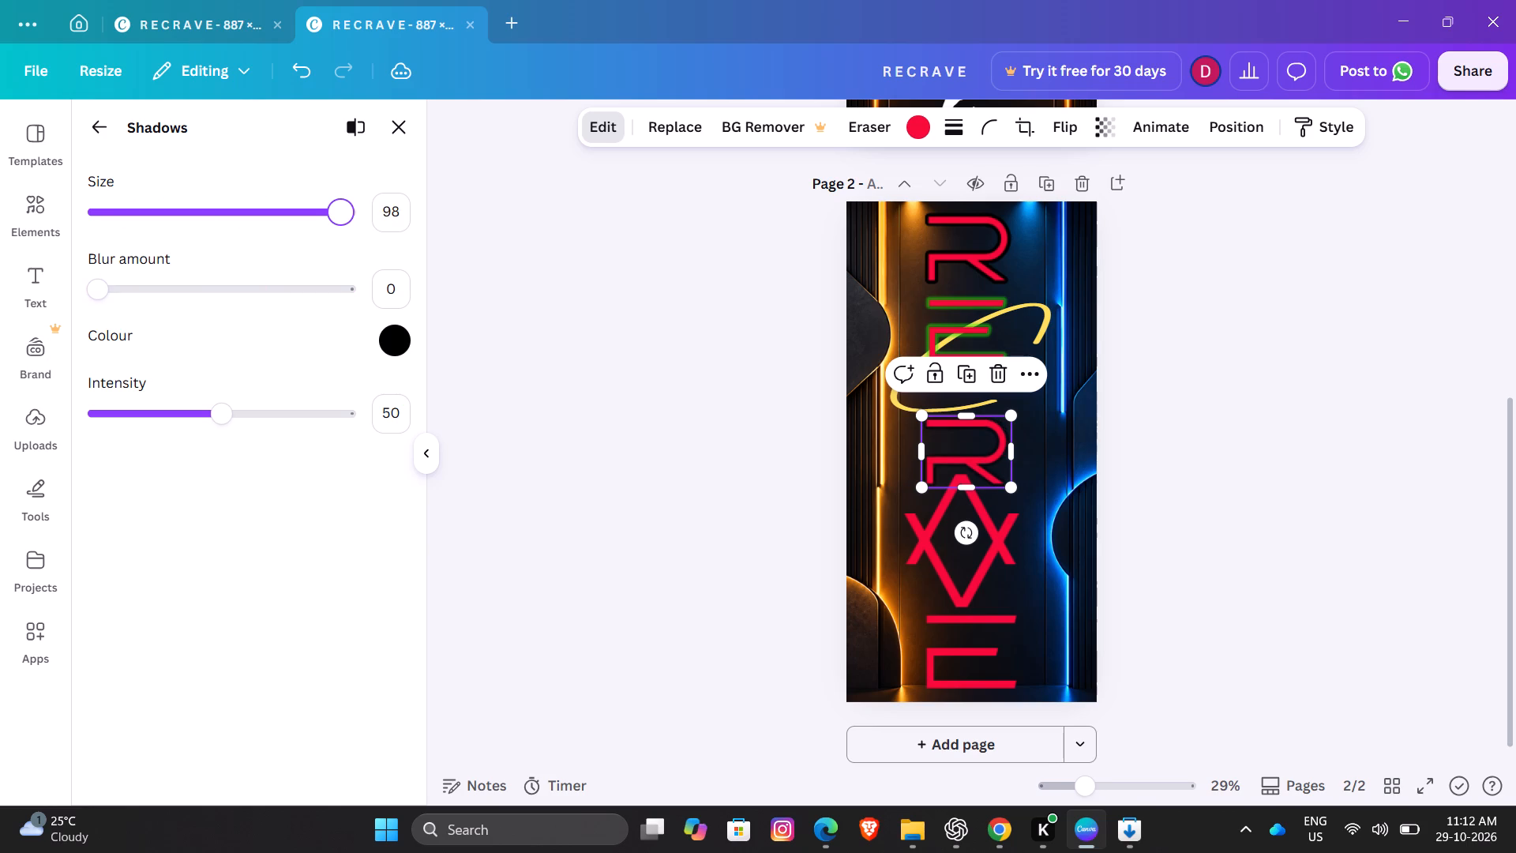
{"action": "left_click_drag", "start_coordinate": [392, 268], "coordinate": [427, 277]}
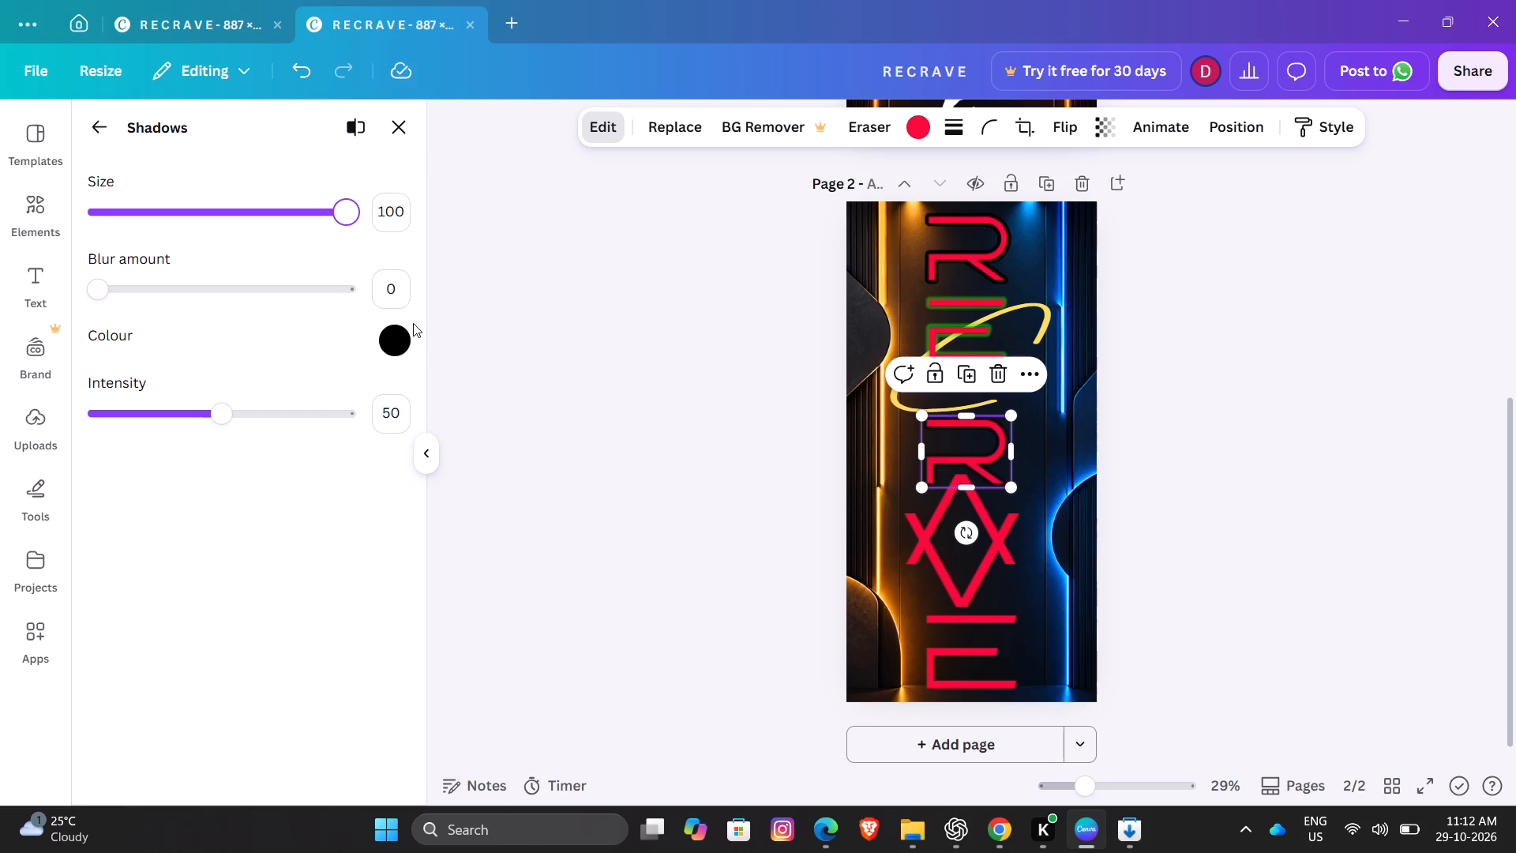
Set the lower R's Glow shadow colour to the copied bright green #20E800 and deselect the letter.
{"action": "left_click", "coordinate": [396, 334]}
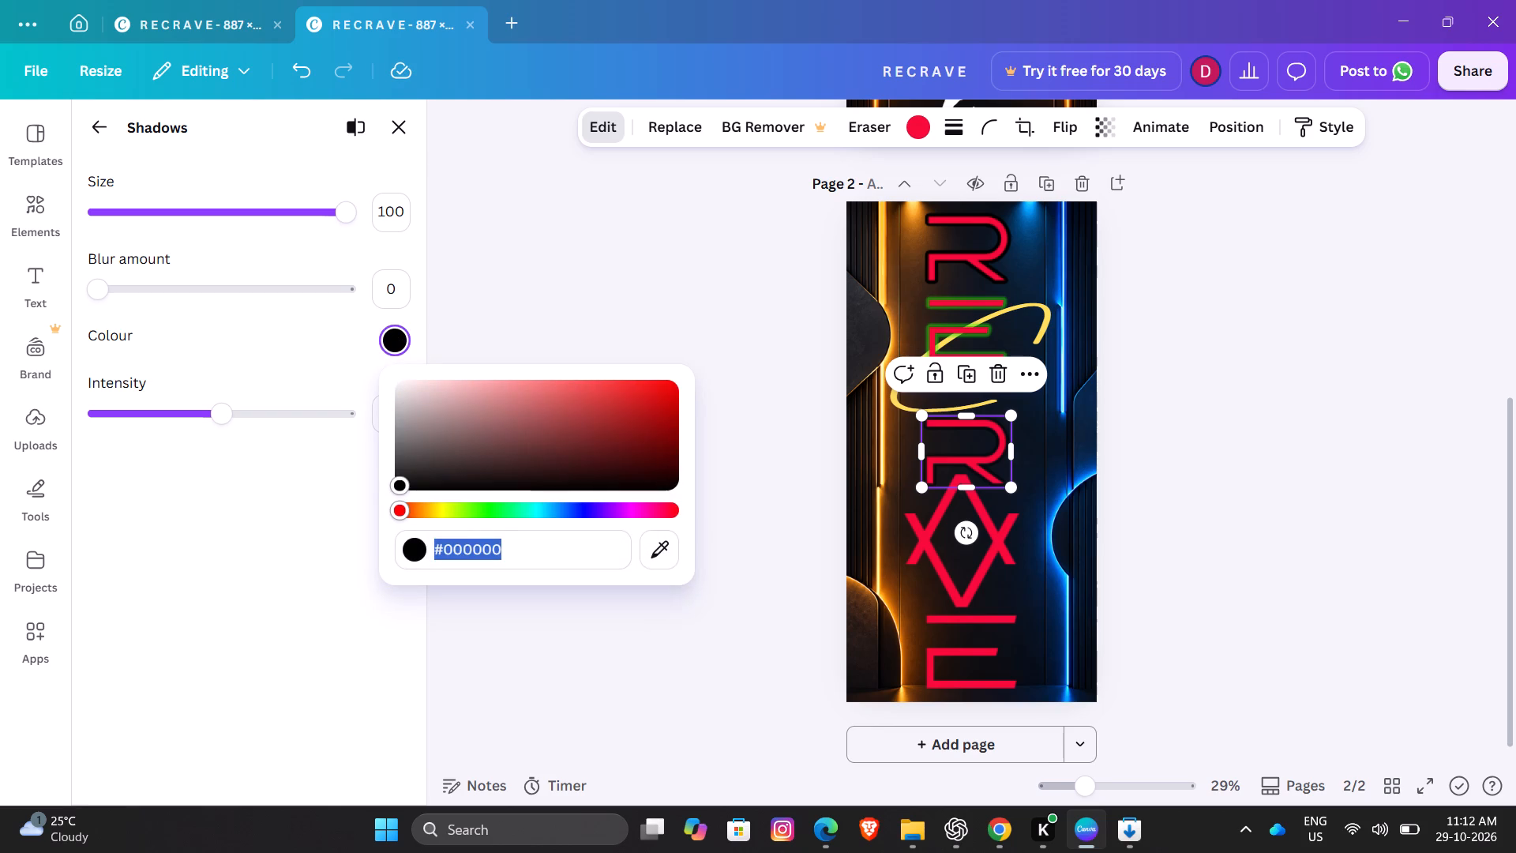
{"action": "left_click", "coordinate": [511, 543]}
{"action": "key", "text": "BackSpace"}
{"action": "key", "text": "BackSpace"}
{"action": "key", "text": "BackSpace"}
{"action": "key", "text": "BackSpace"}
{"action": "key", "text": "BackSpace"}
{"action": "key", "text": "BackSpace"}
{"action": "key", "text": "BackSpace"}
{"action": "key", "text": "BackSpace"}
{"action": "key", "text": "BackSpace"}
{"action": "key", "text": "BackSpace"}
{"action": "key", "text": "BackSpace"}
{"action": "key", "text": "BackSpace"}
{"action": "key", "text": "BackSpace"}
{"action": "key", "text": "BackSpace"}
{"action": "key", "text": "BackSpace"}
{"action": "key", "text": "BackSpace"}
{"action": "key", "text": "BackSpace"}
{"action": "key", "text": "BackSpace"}
{"action": "key", "text": "BackSpace"}
{"action": "key", "text": "BackSpace"}
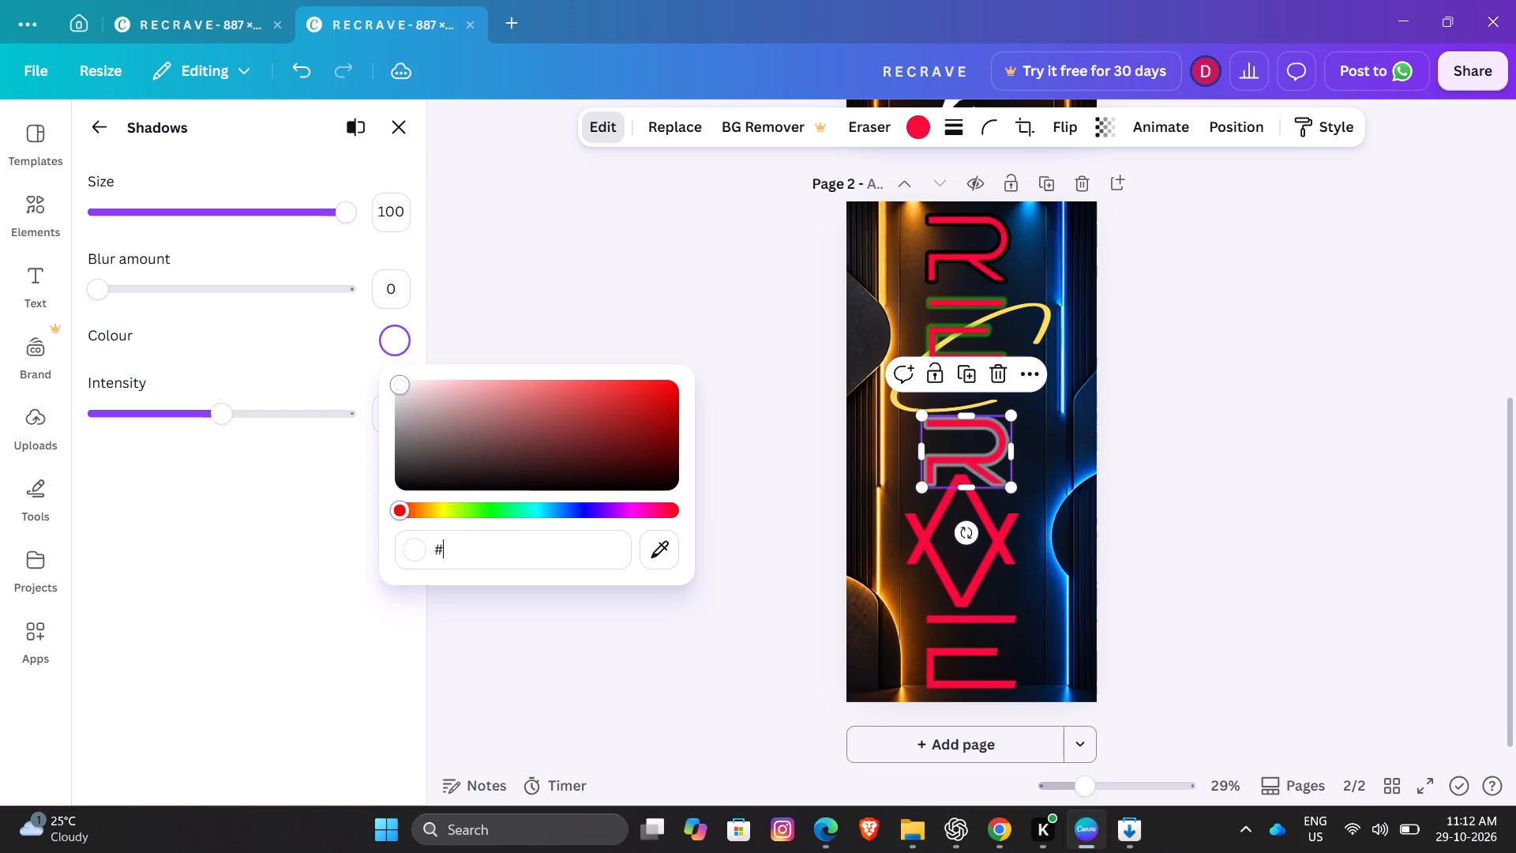
{"action": "key", "text": "ctrl+v"}
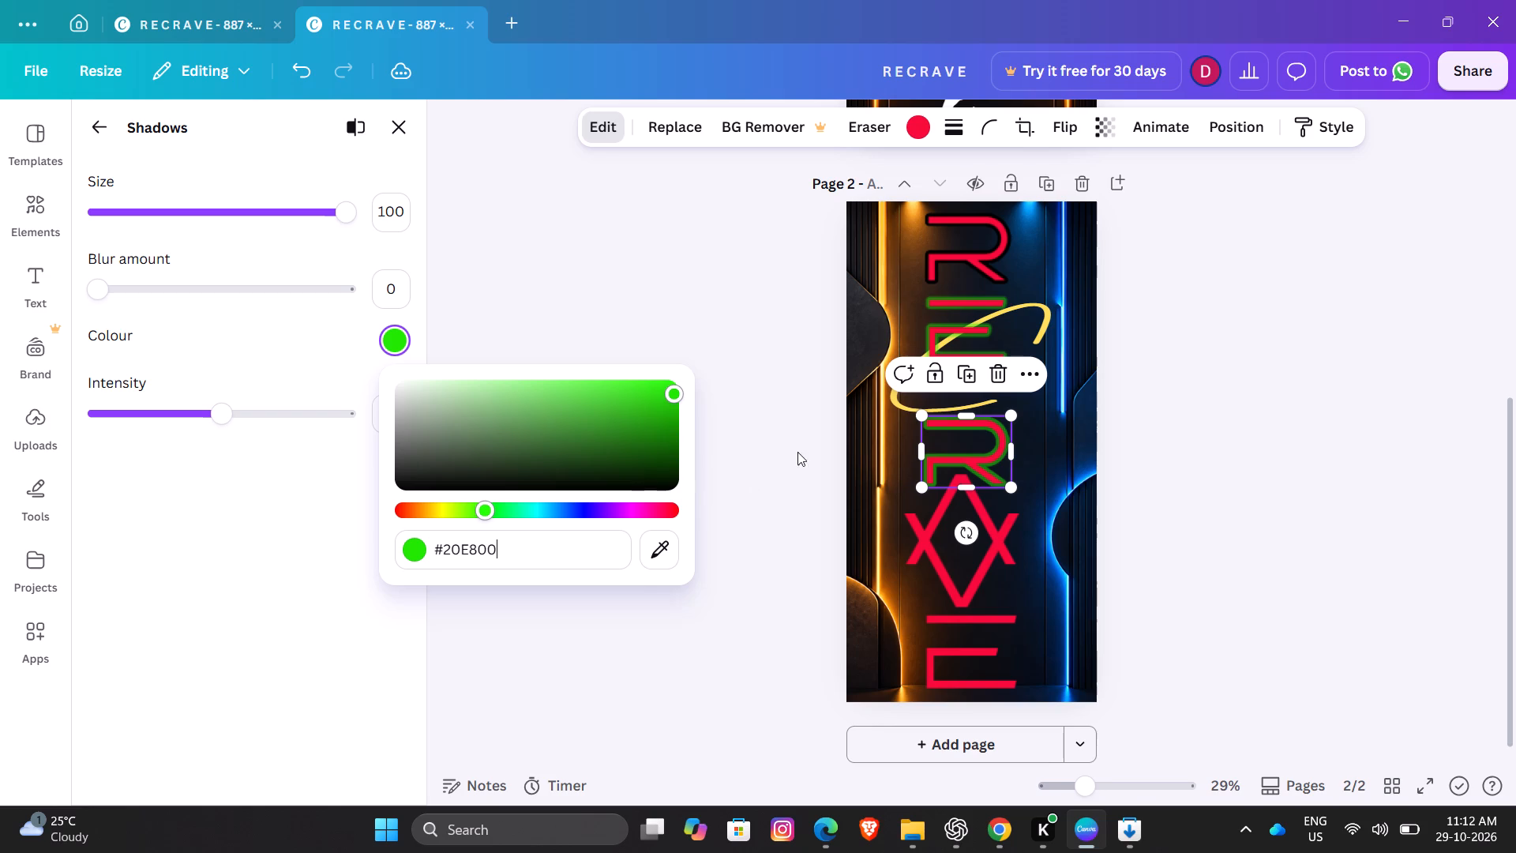
{"action": "left_click", "coordinate": [748, 551]}
{"action": "left_click", "coordinate": [748, 551]}
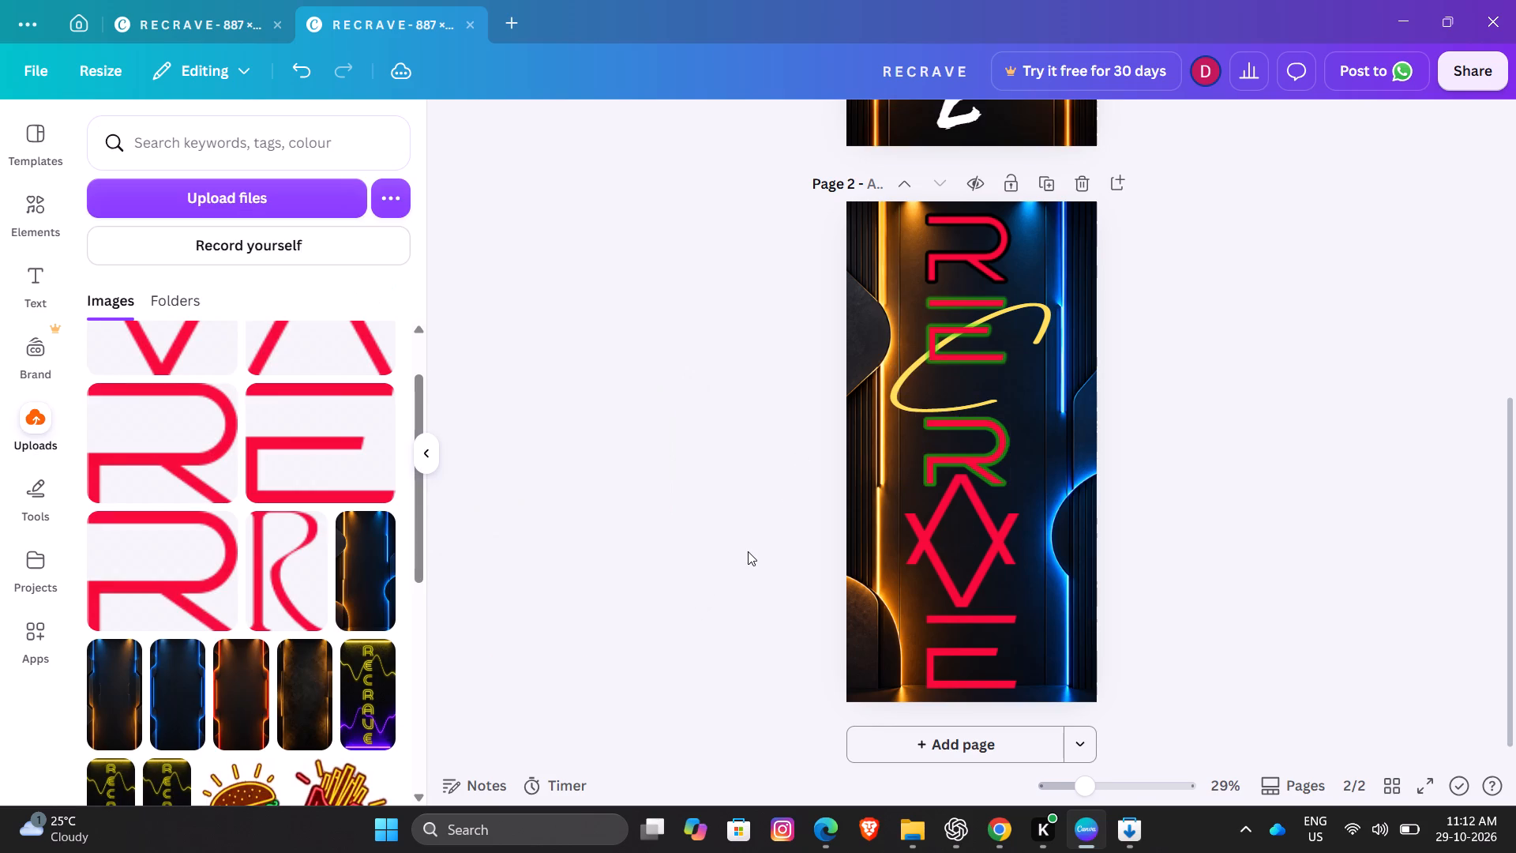
Change the Glow shadow colour of the top R on page 2 to the copied bright green #20E800 and deselect it.
{"action": "left_click", "coordinate": [954, 246]}
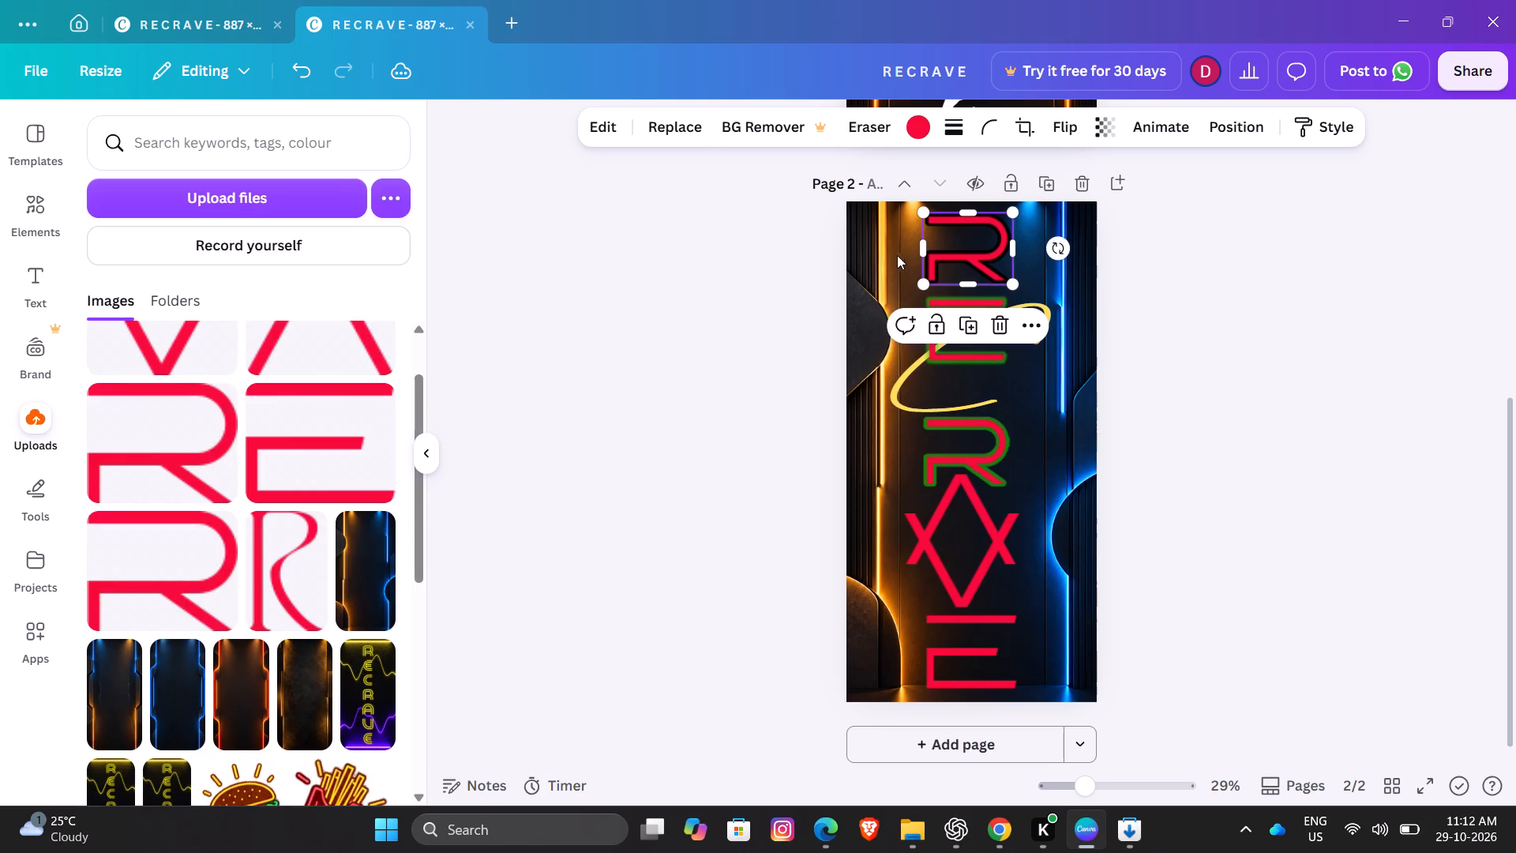
{"action": "left_click", "coordinate": [597, 133]}
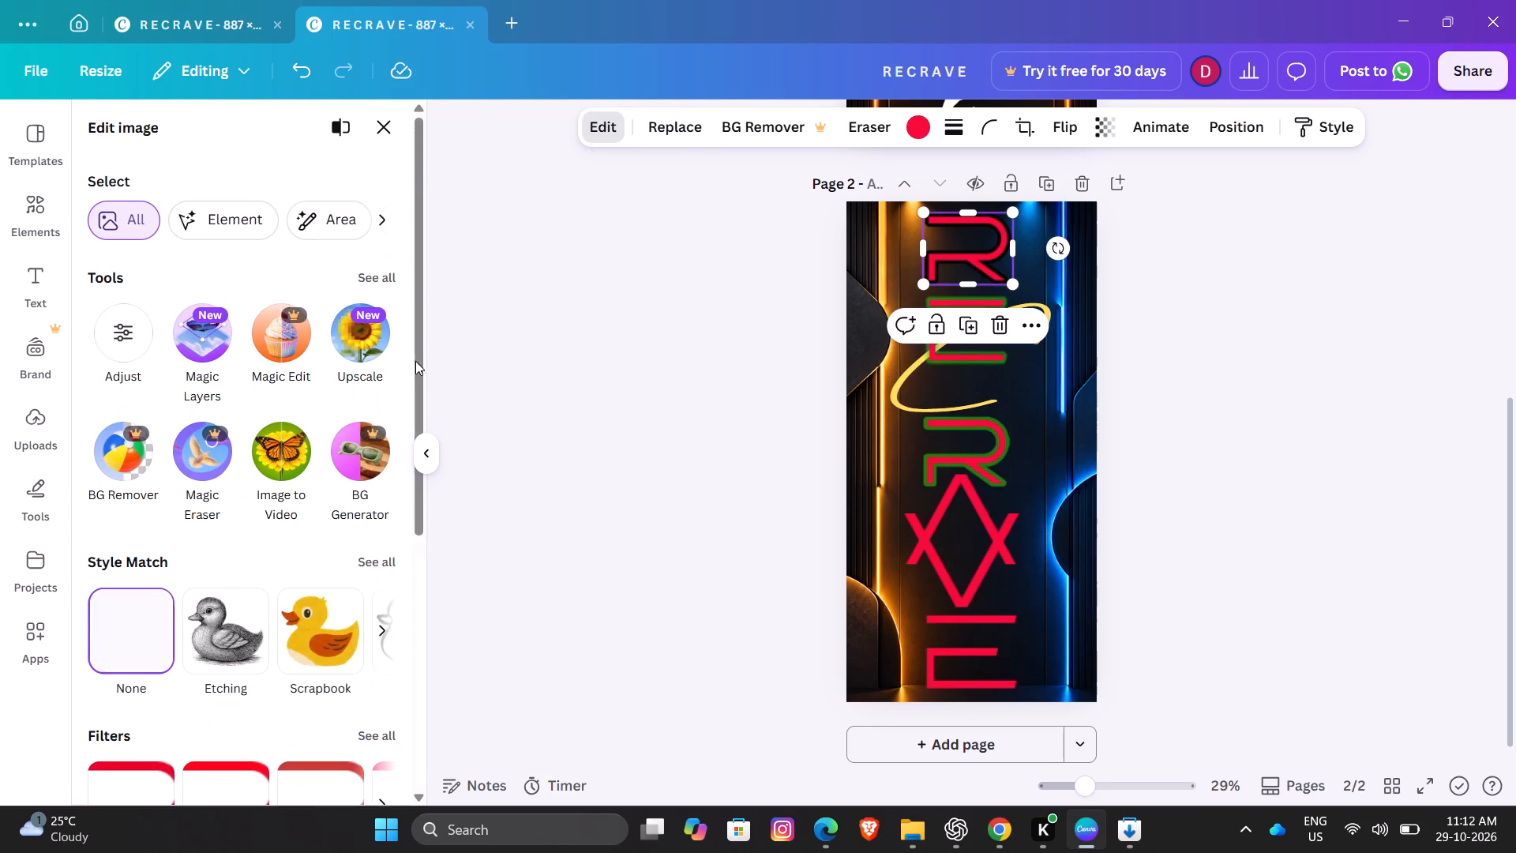
{"action": "scroll", "coordinate": [238, 631], "scroll_direction": "down", "scroll_amount": 4}
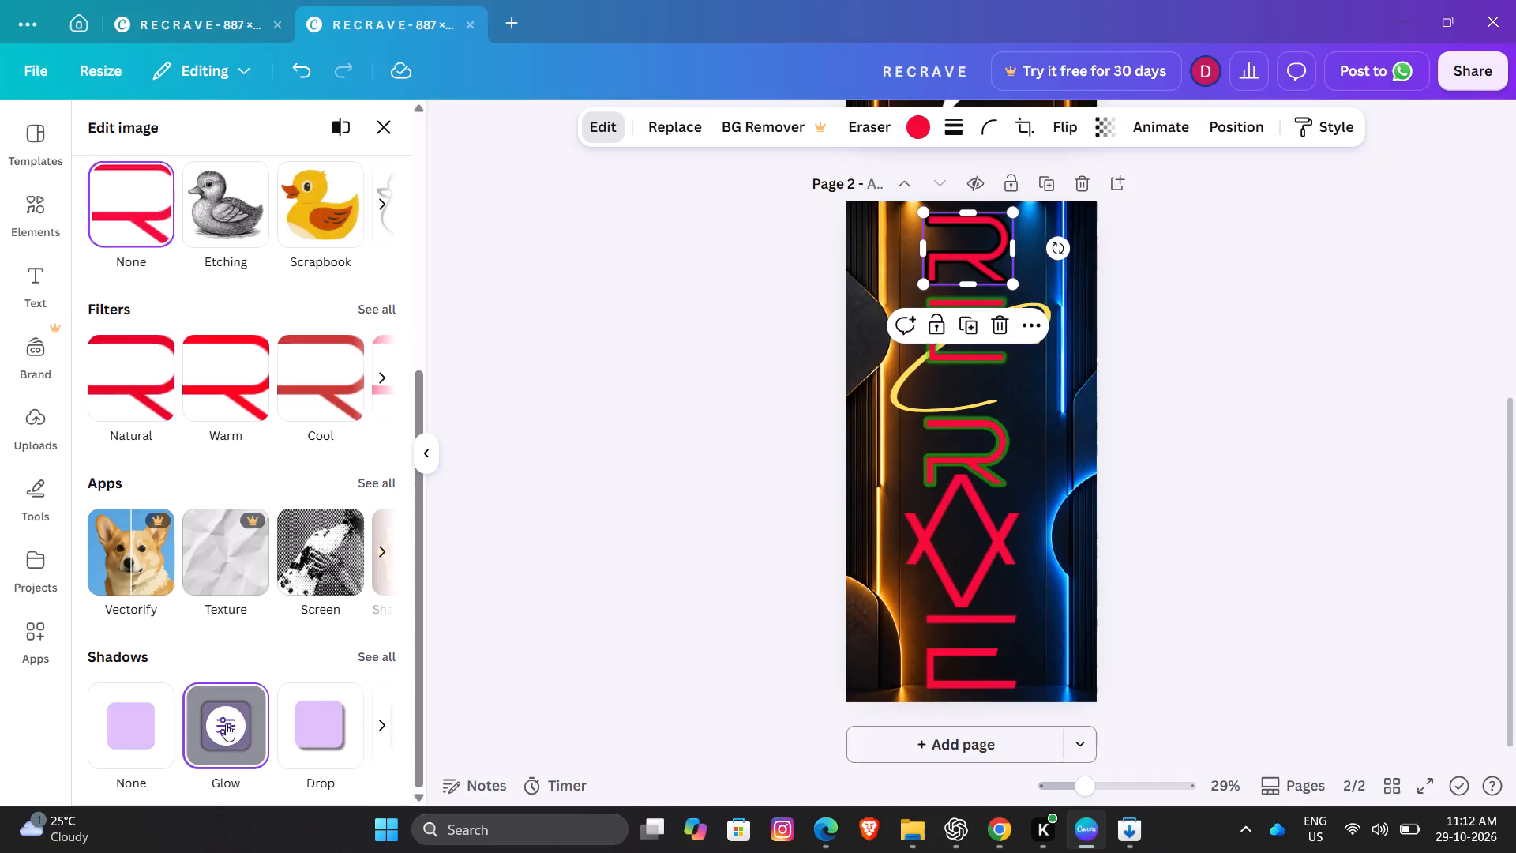
{"action": "left_click", "coordinate": [226, 727]}
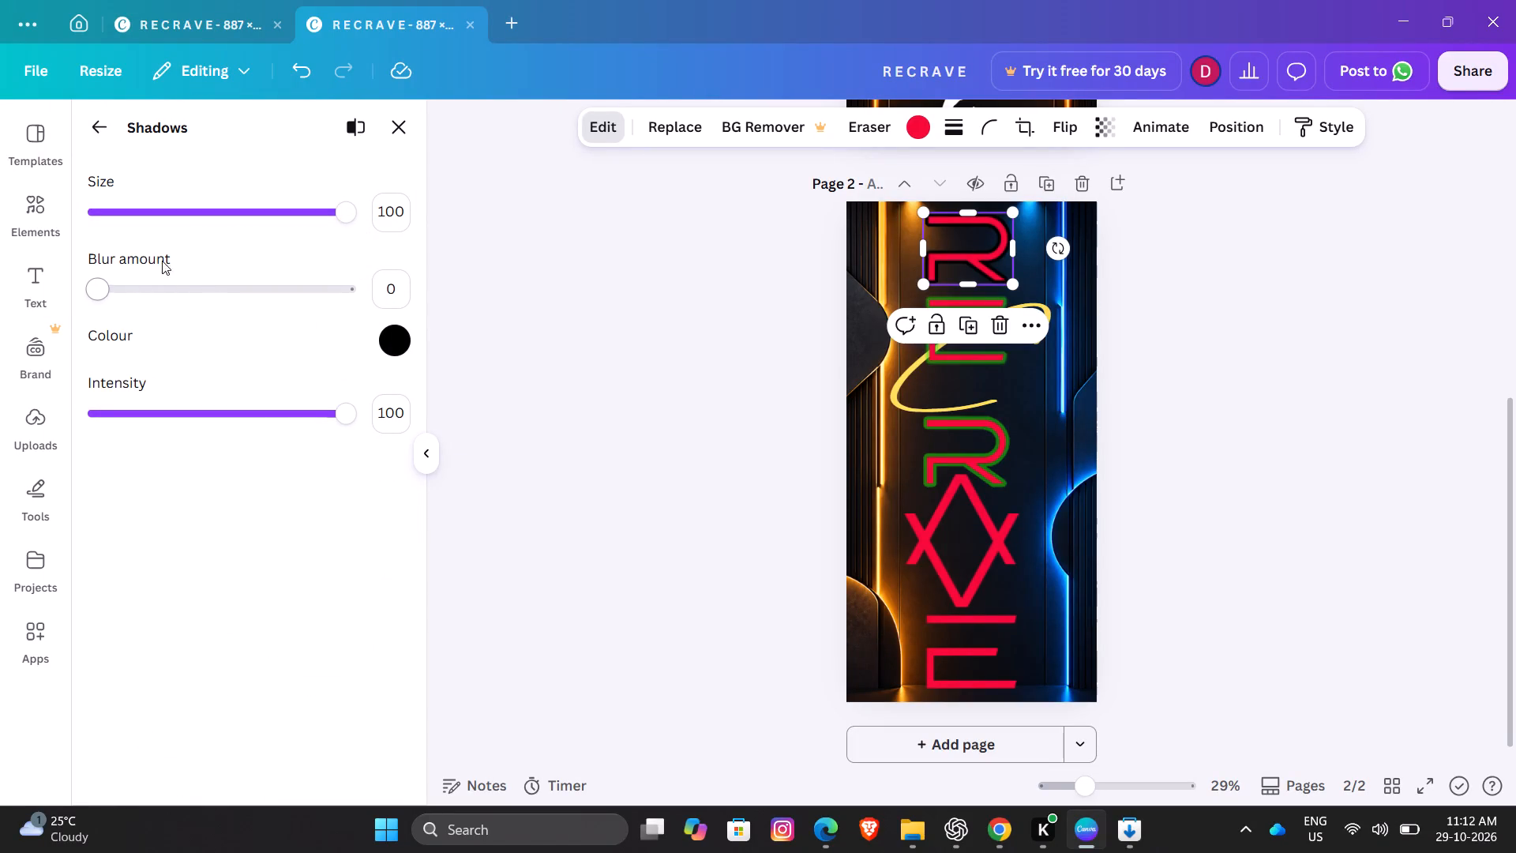
{"action": "left_click", "coordinate": [390, 331]}
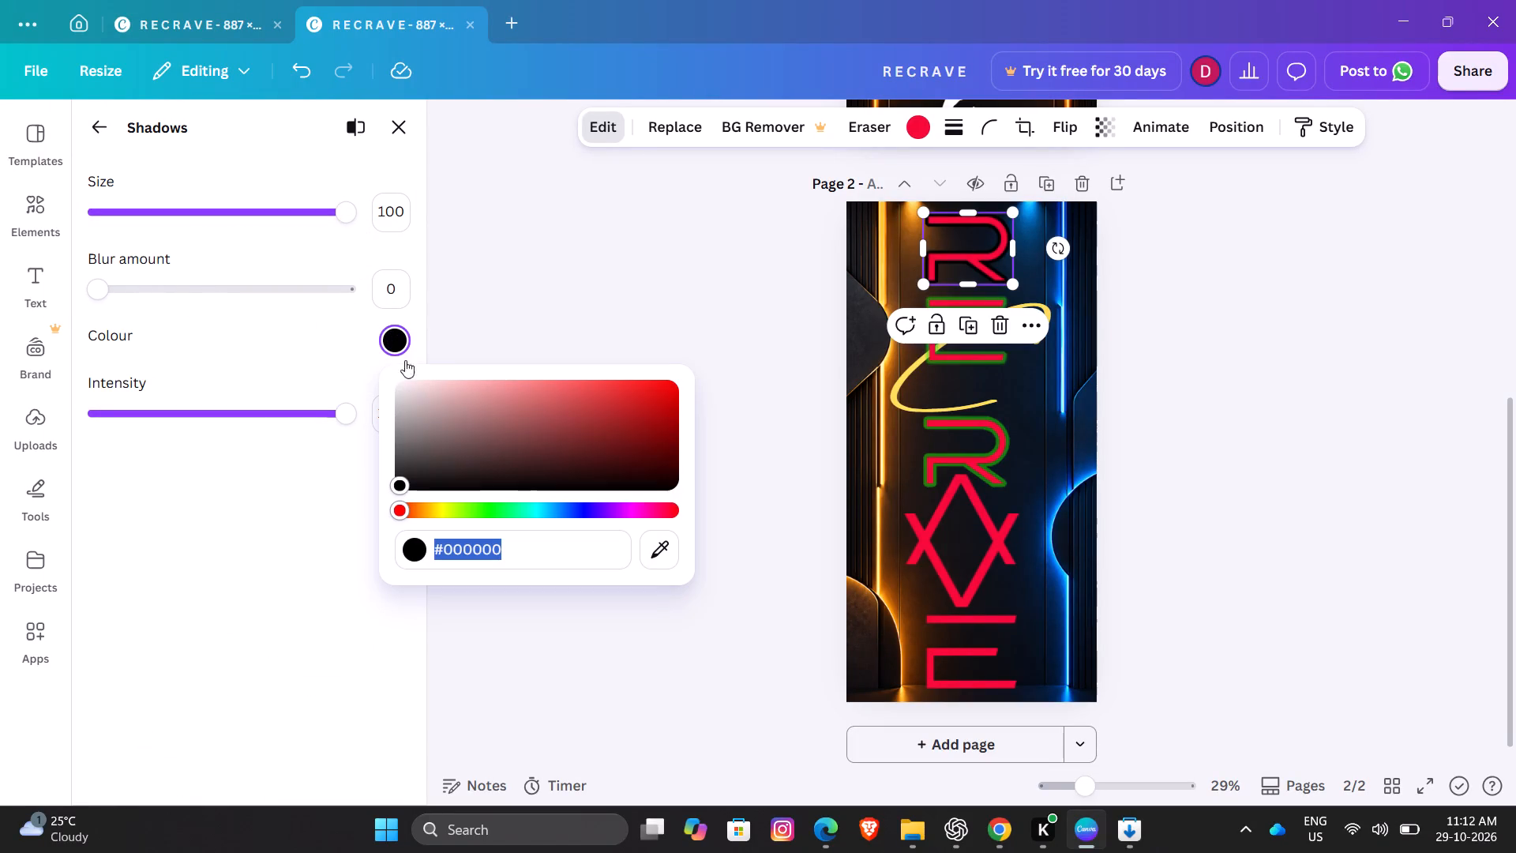
{"action": "key", "text": "BackSpace"}
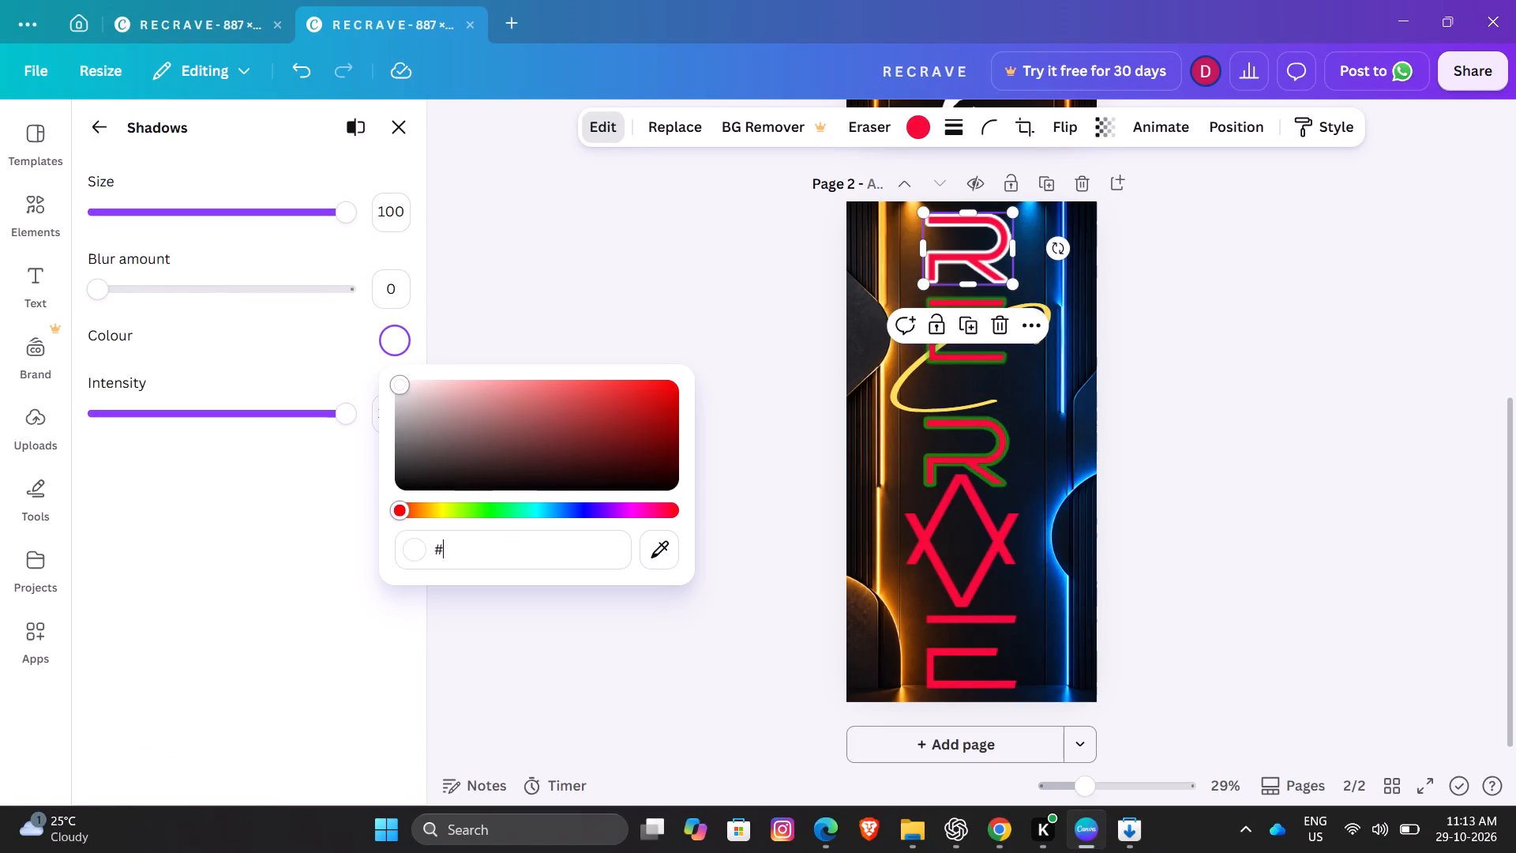
{"action": "key", "text": "BackSpace"}
{"action": "key", "text": "BackSpace"}
{"action": "key", "text": "BackSpace"}
{"action": "left_click", "coordinate": [508, 536]}
{"action": "key", "text": "BackSpace"}
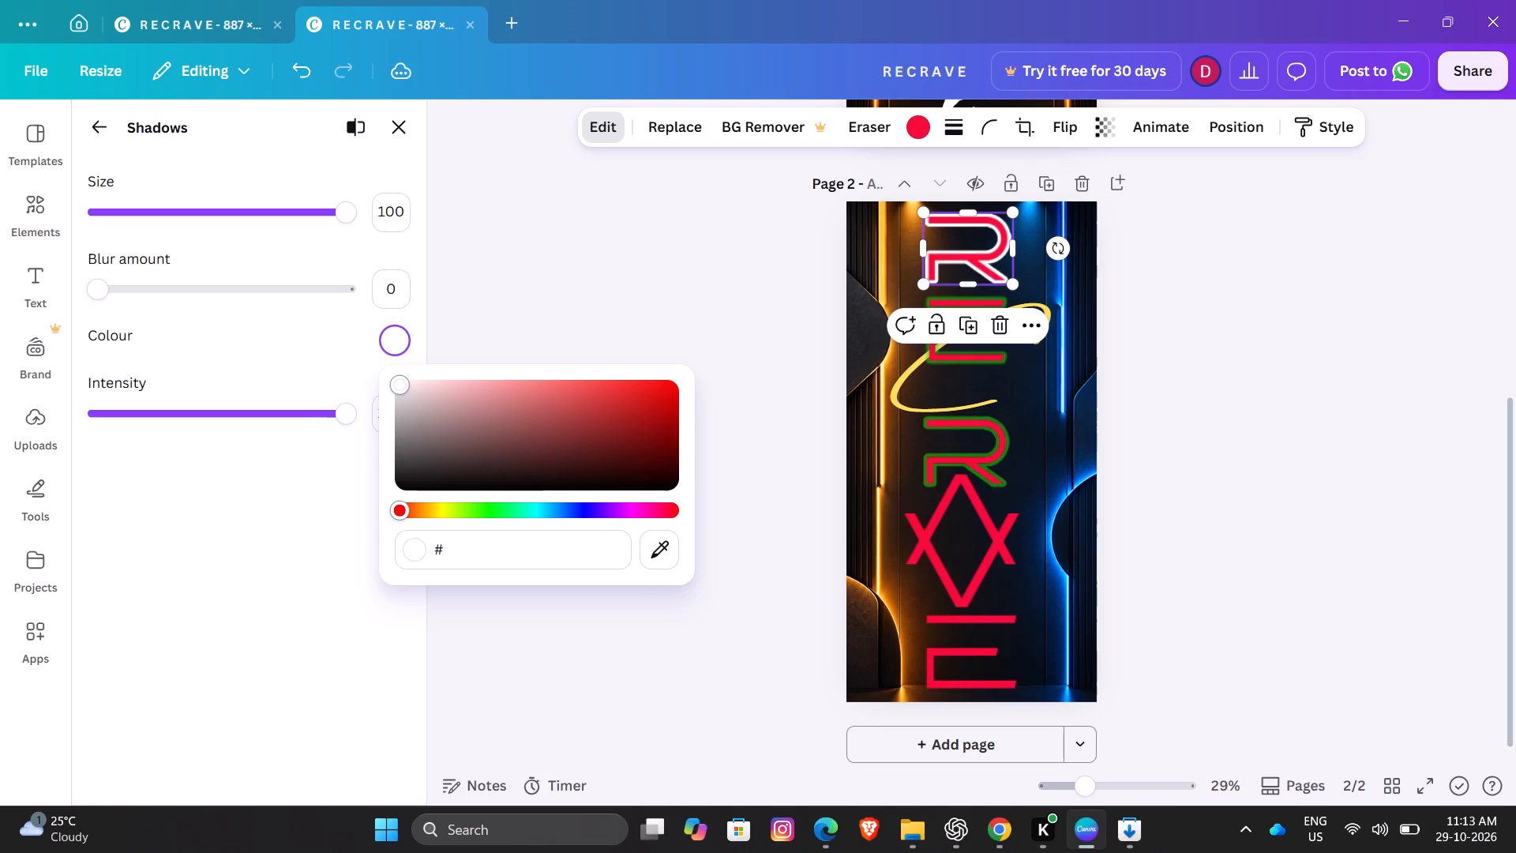
{"action": "key", "text": "BackSpace"}
{"action": "key", "text": "BackSpace"}
{"action": "key", "text": "BackSpace"}
{"action": "key", "text": "ctrl+v"}
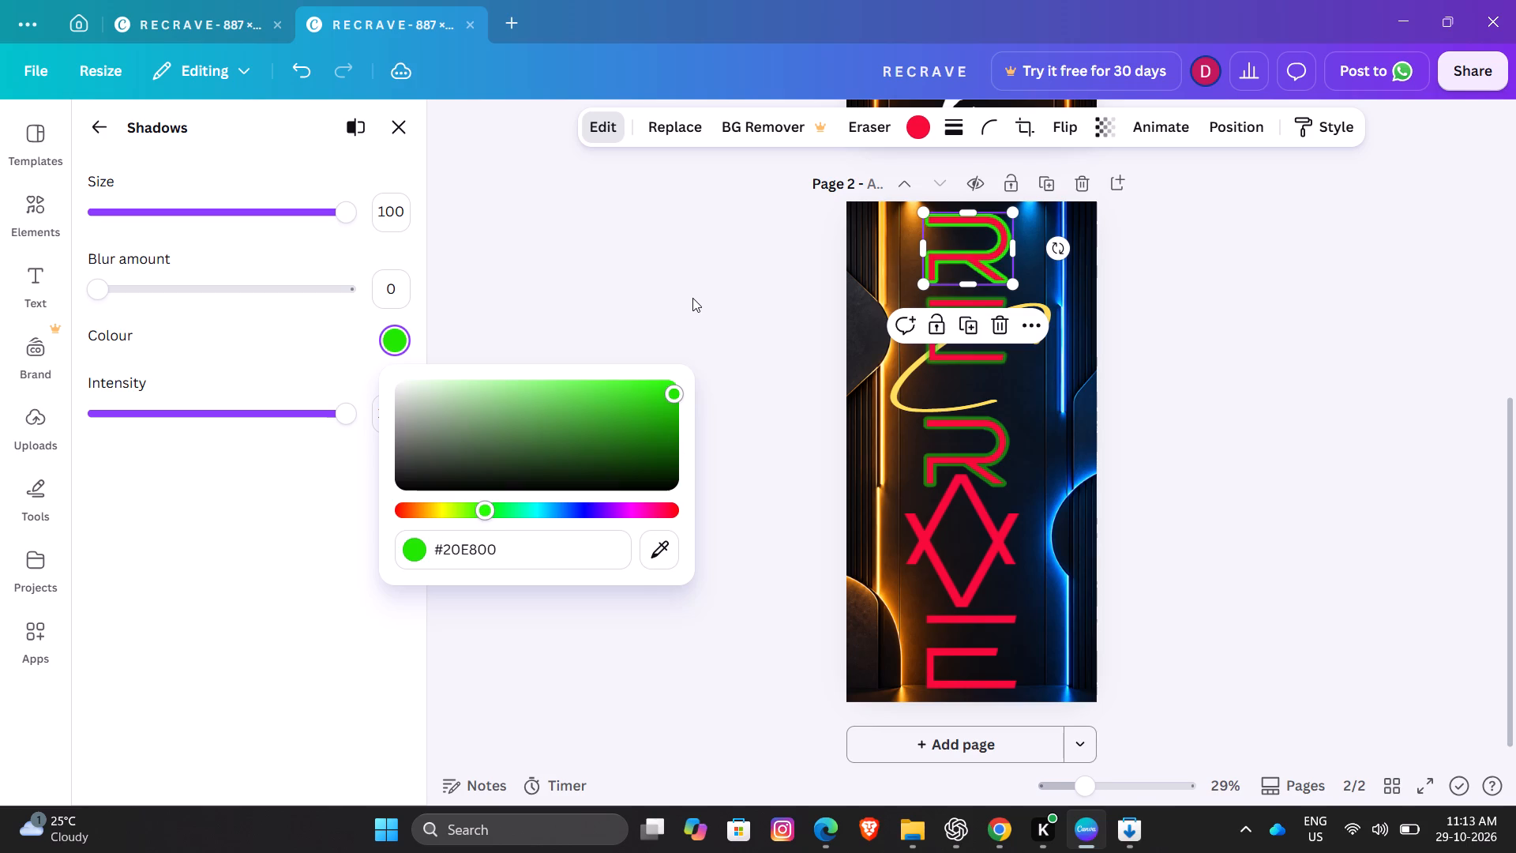
{"action": "left_click", "coordinate": [692, 298]}
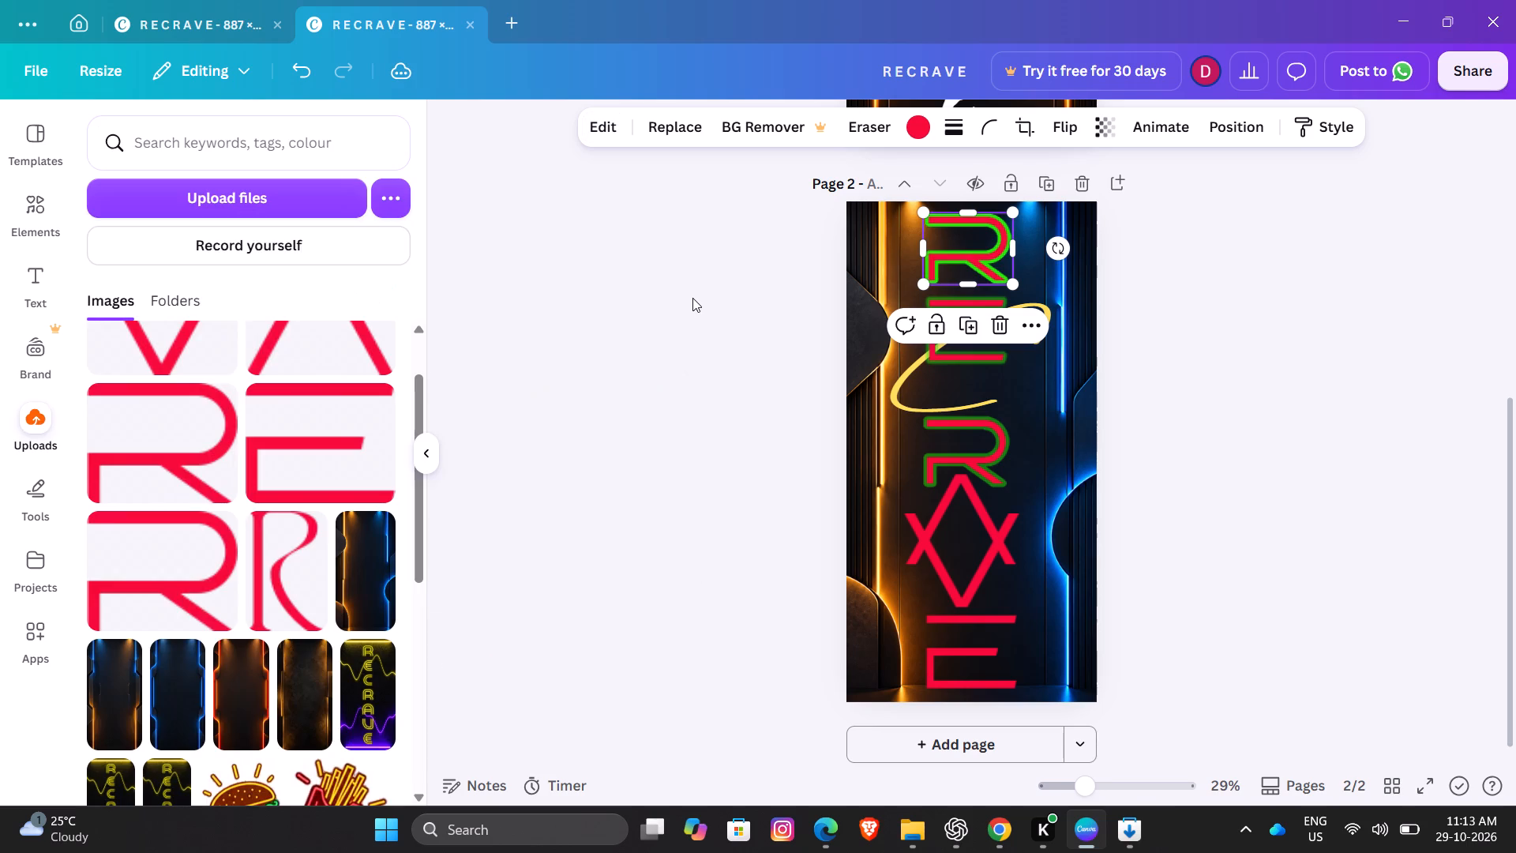
{"action": "left_click", "coordinate": [692, 298]}
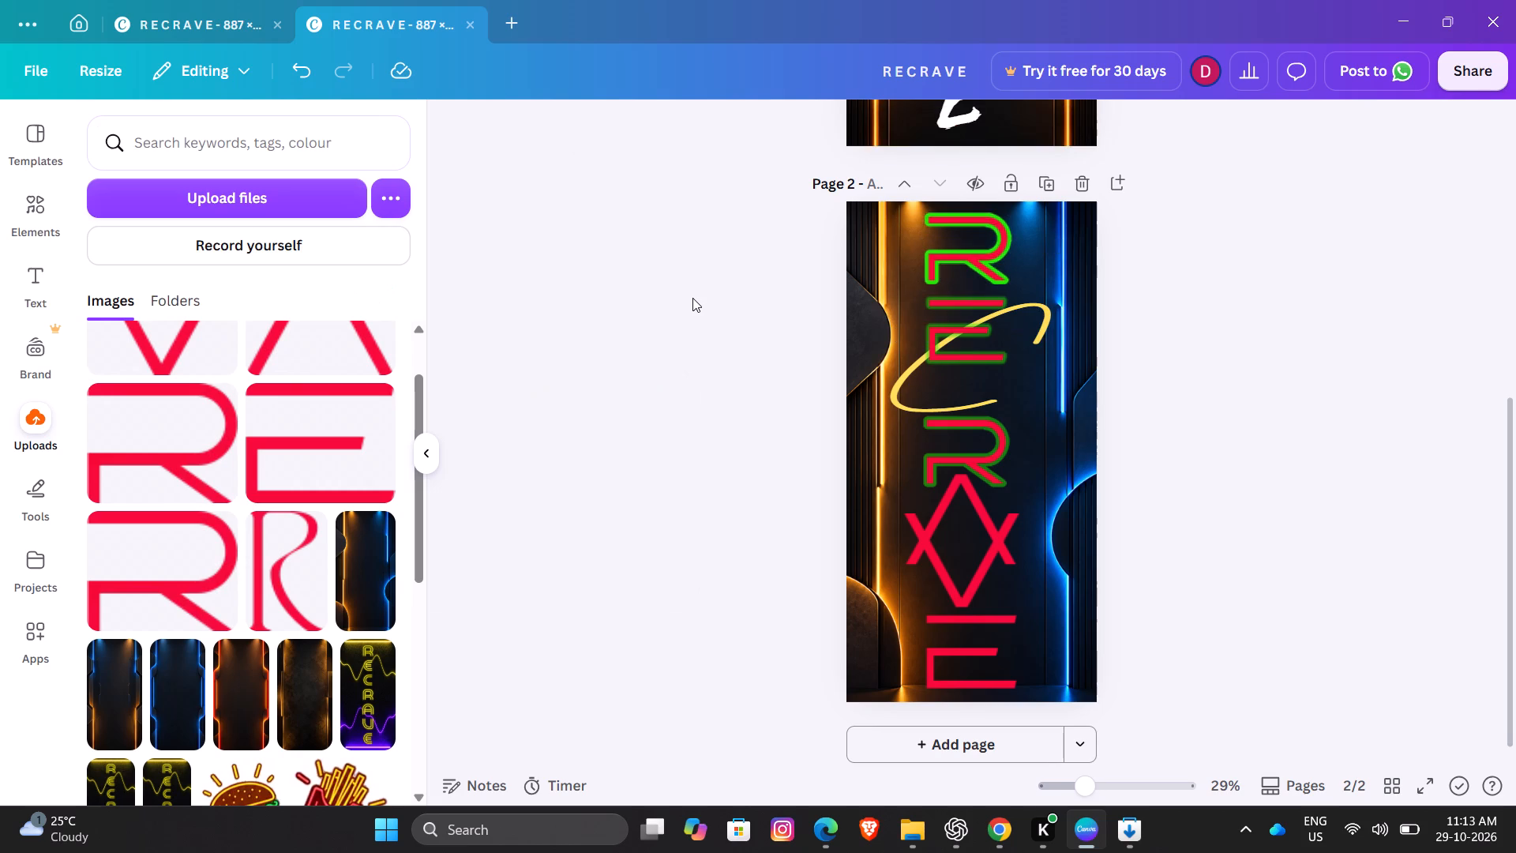
Set the upper E's Glow shadow blur amount to 0, reapply the copied colour #20E800, and deselect the letter.
{"action": "left_click", "coordinate": [1004, 318]}
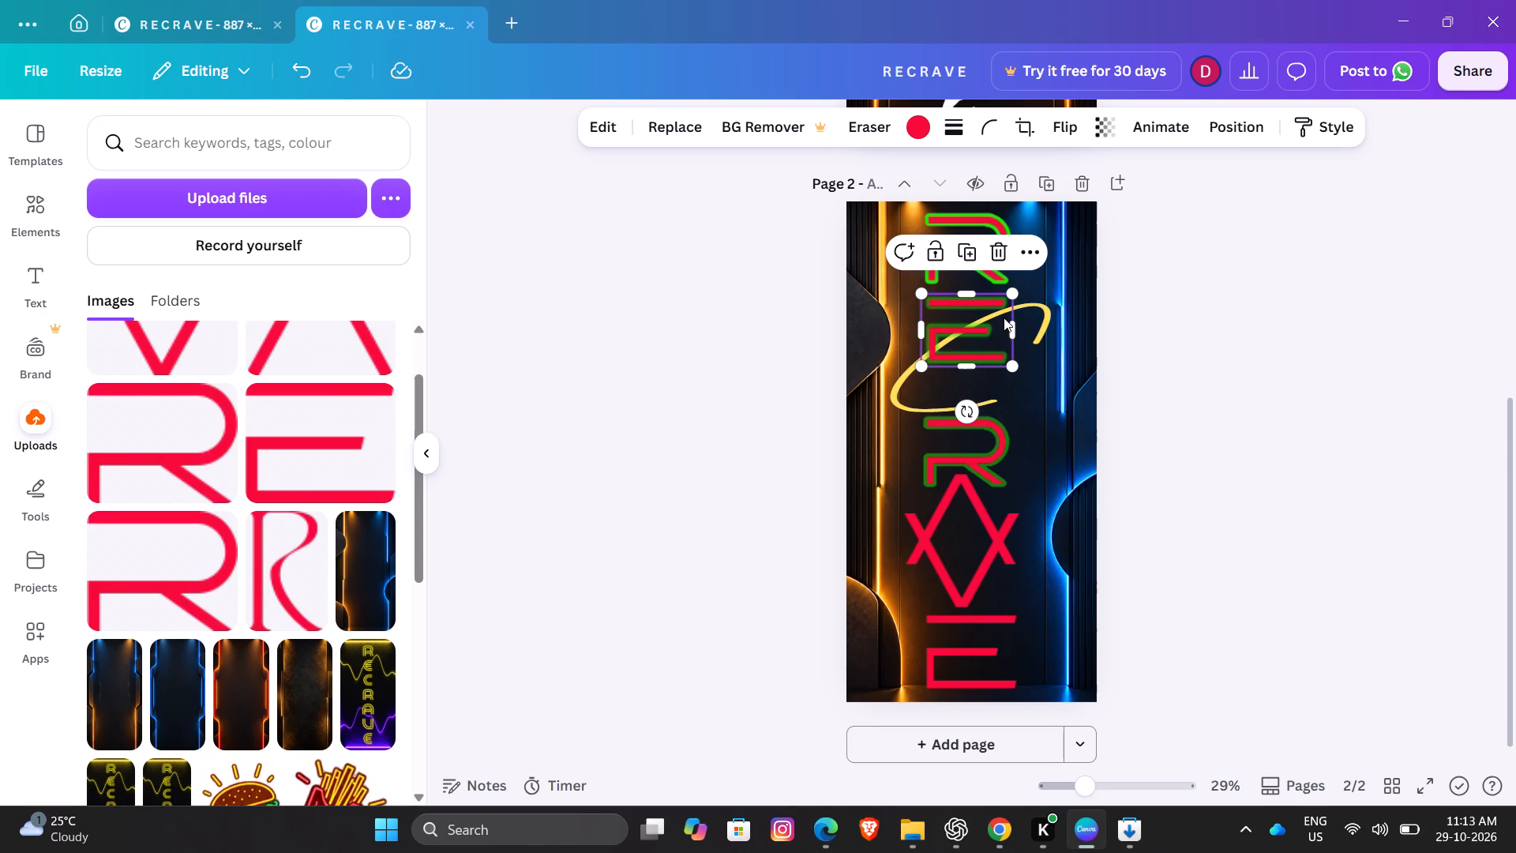
{"action": "left_click", "coordinate": [1004, 318]}
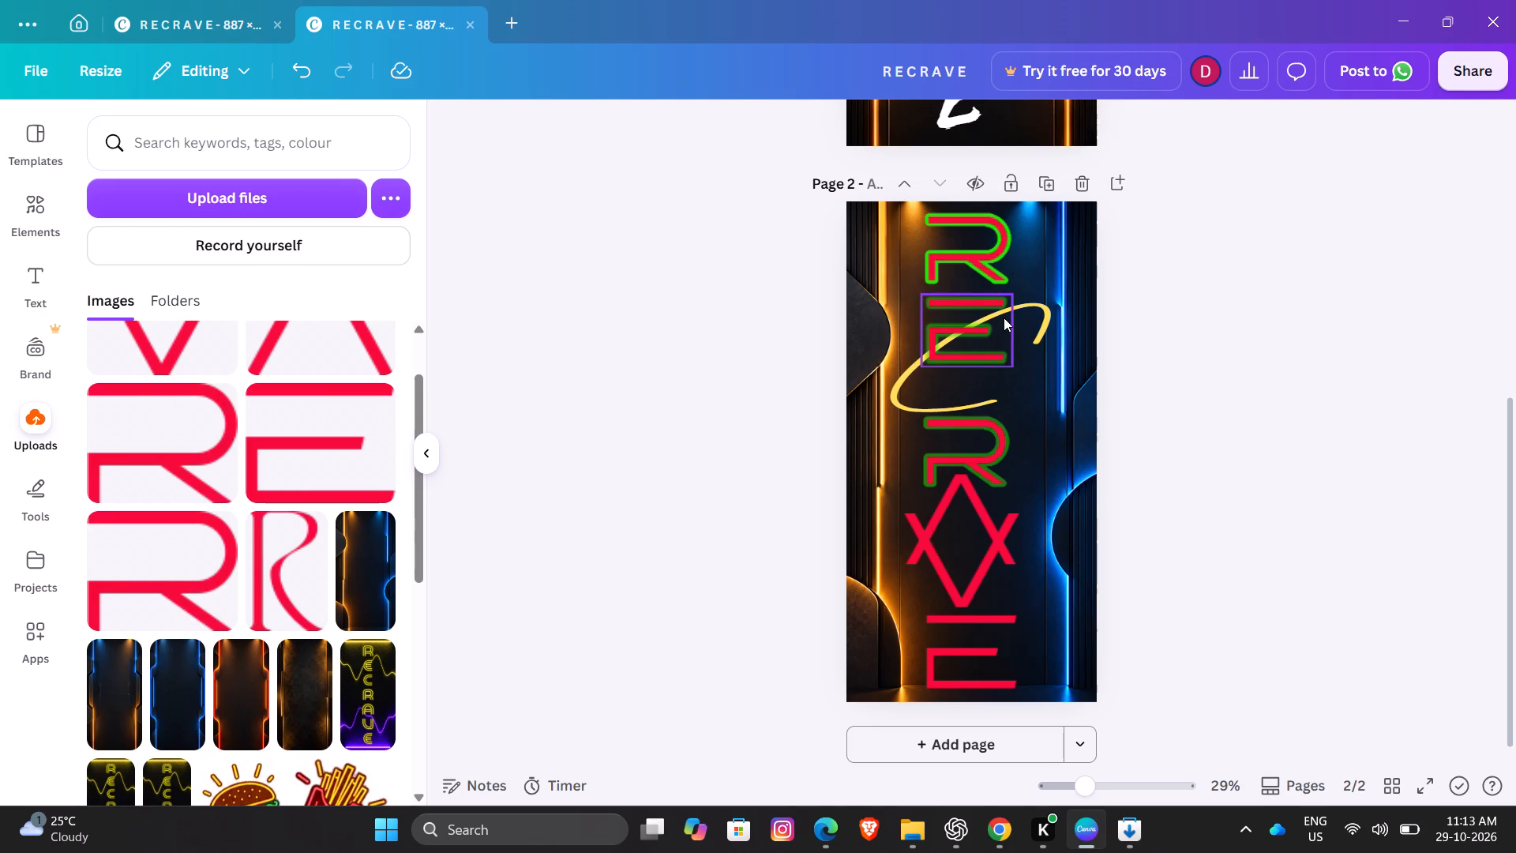
{"action": "left_click", "coordinate": [962, 314]}
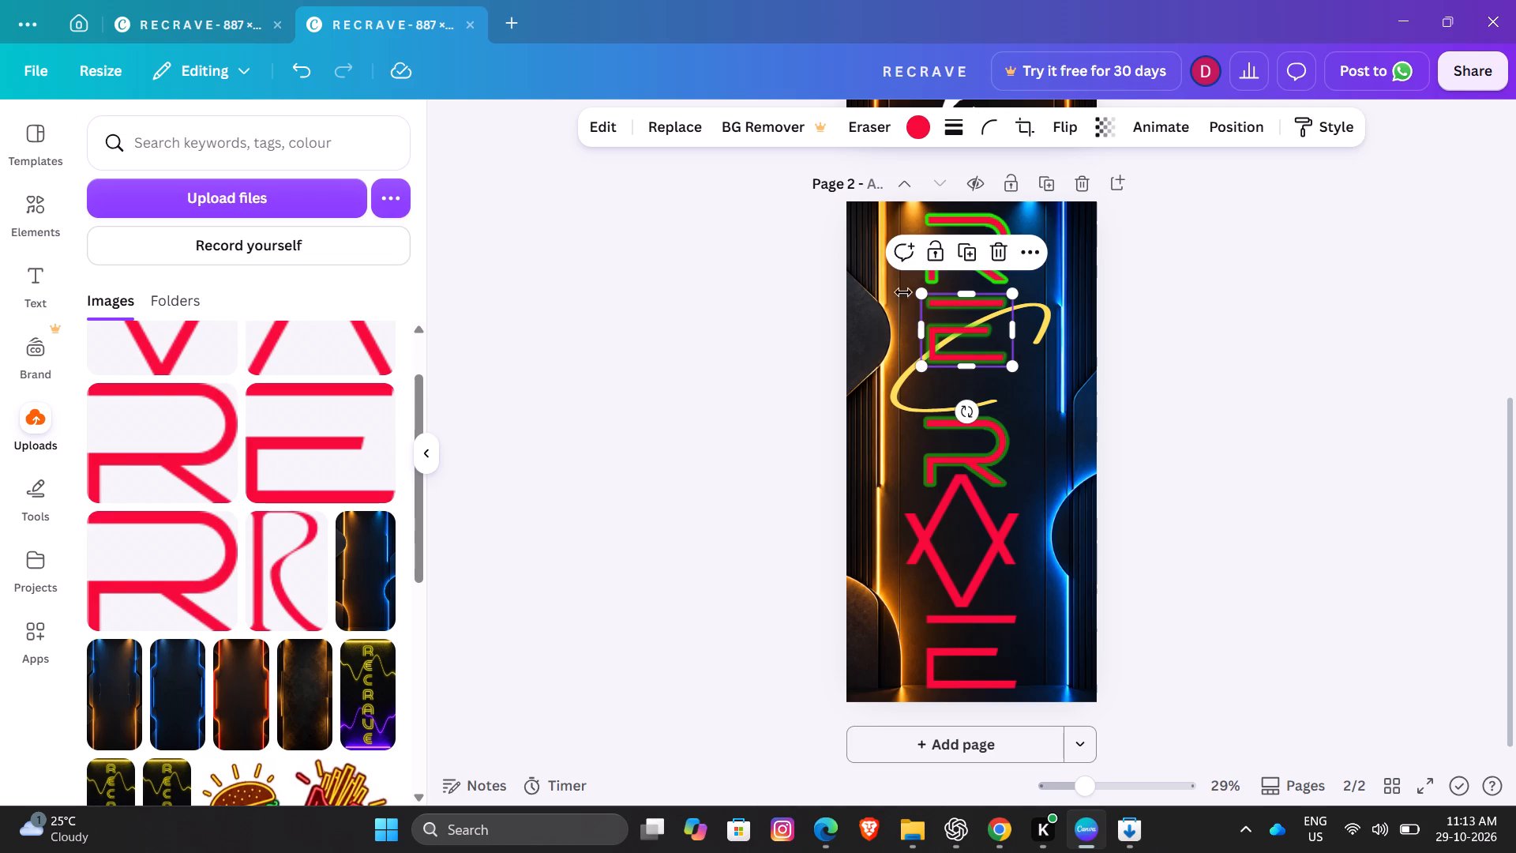
{"action": "left_click", "coordinate": [614, 130]}
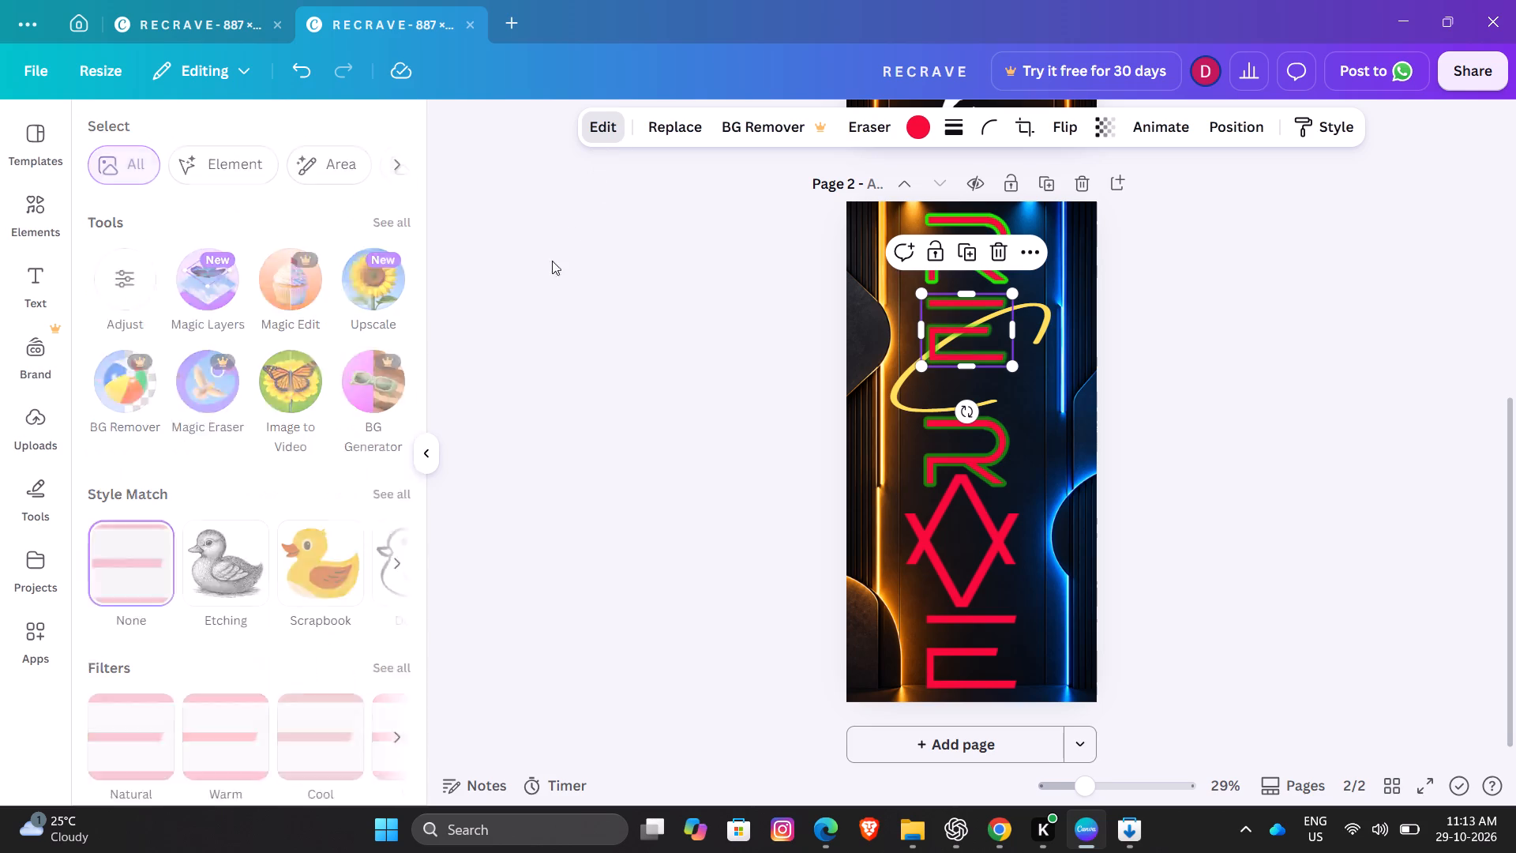
{"action": "scroll", "coordinate": [268, 648], "scroll_direction": "down", "scroll_amount": 4}
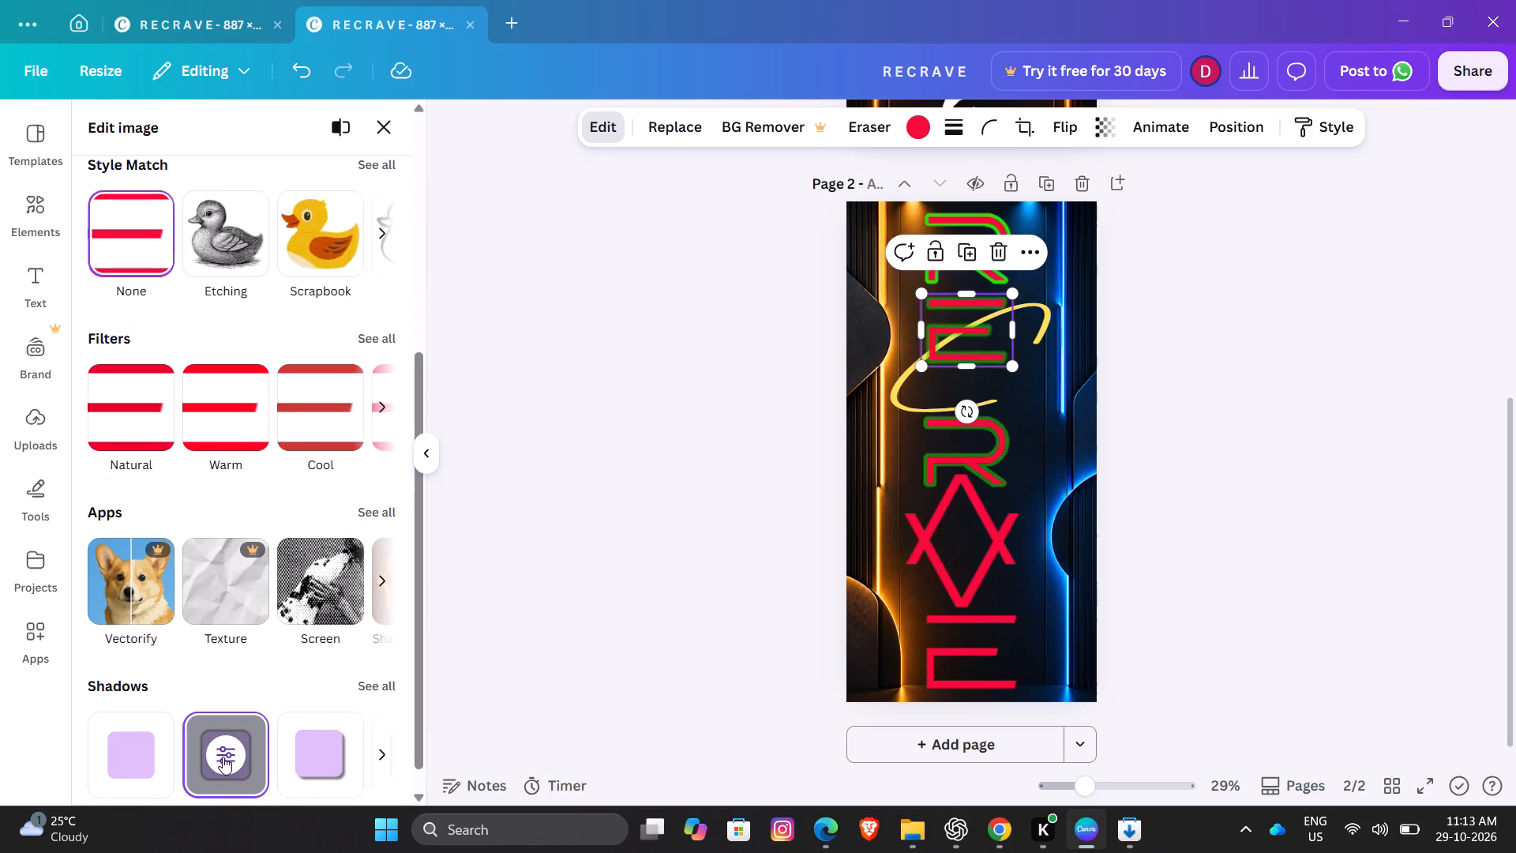
{"action": "left_click", "coordinate": [223, 757]}
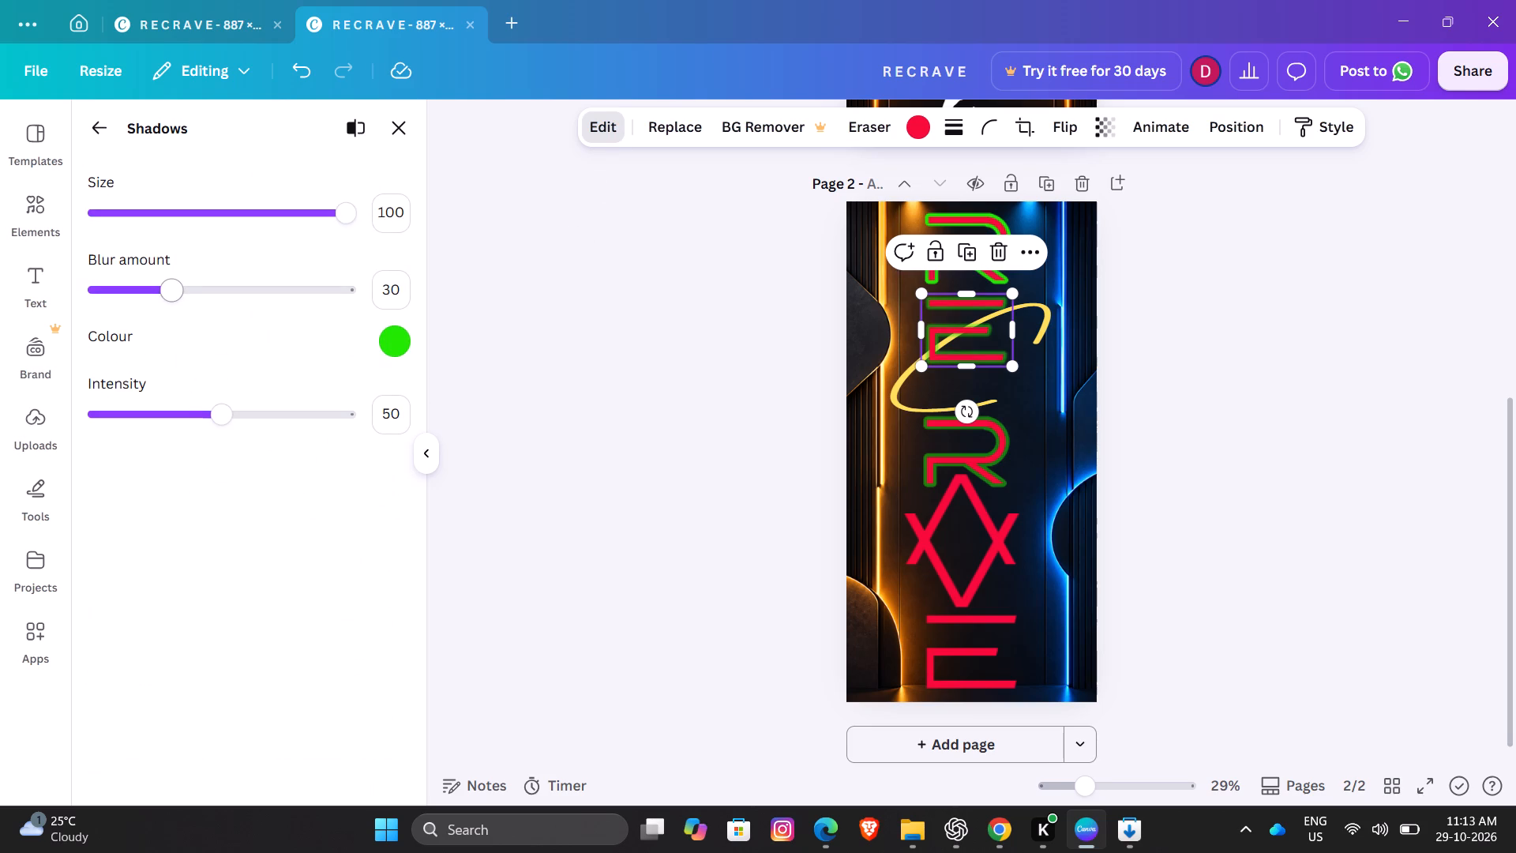
{"action": "left_click_drag", "start_coordinate": [177, 299], "coordinate": [17, 300]}
{"action": "left_click", "coordinate": [398, 344]}
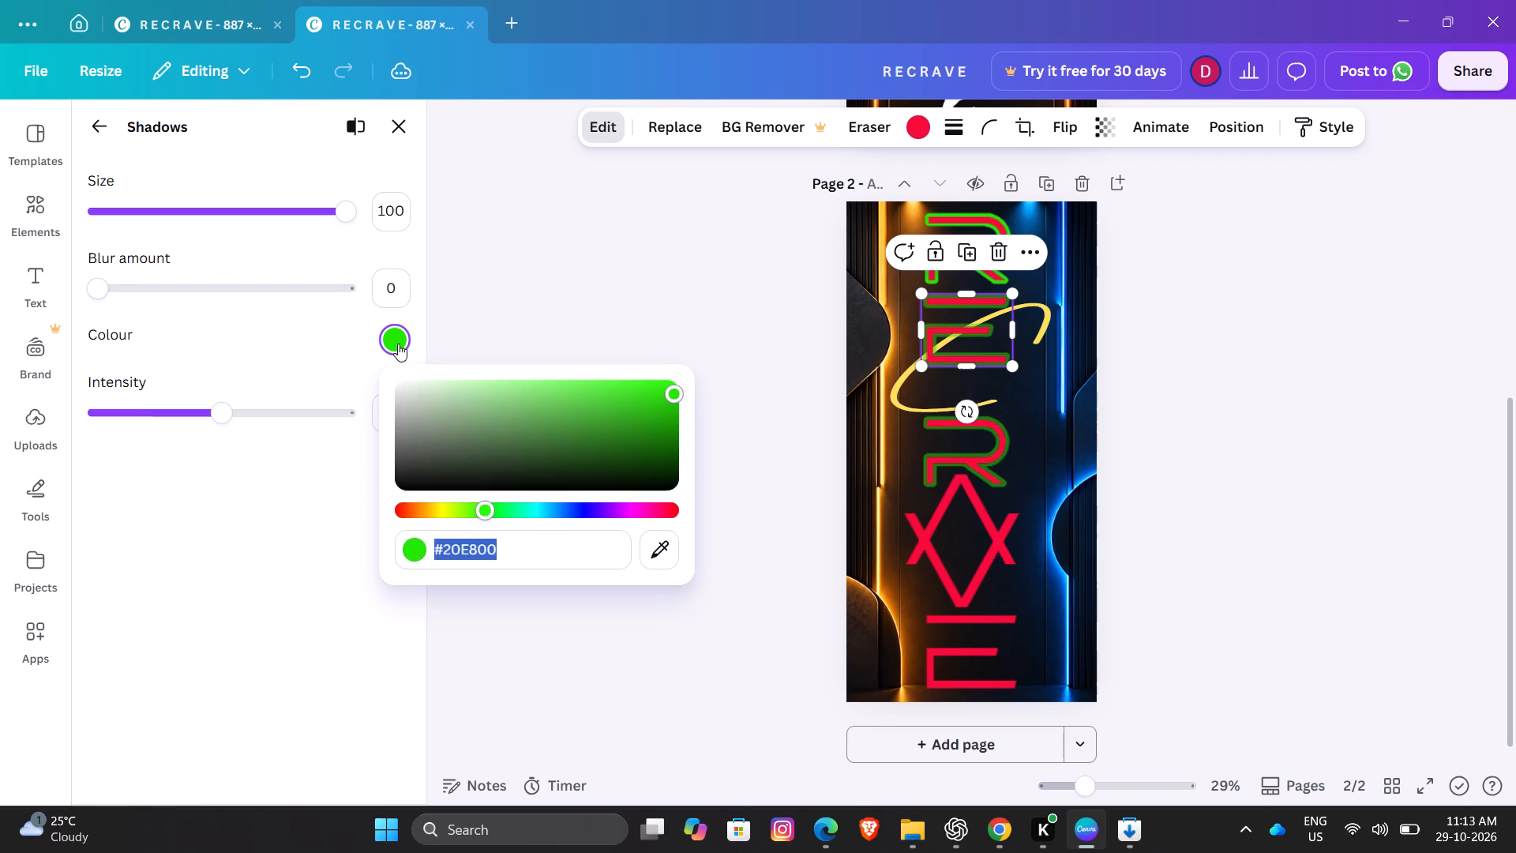
{"action": "key", "text": "BackSpace"}
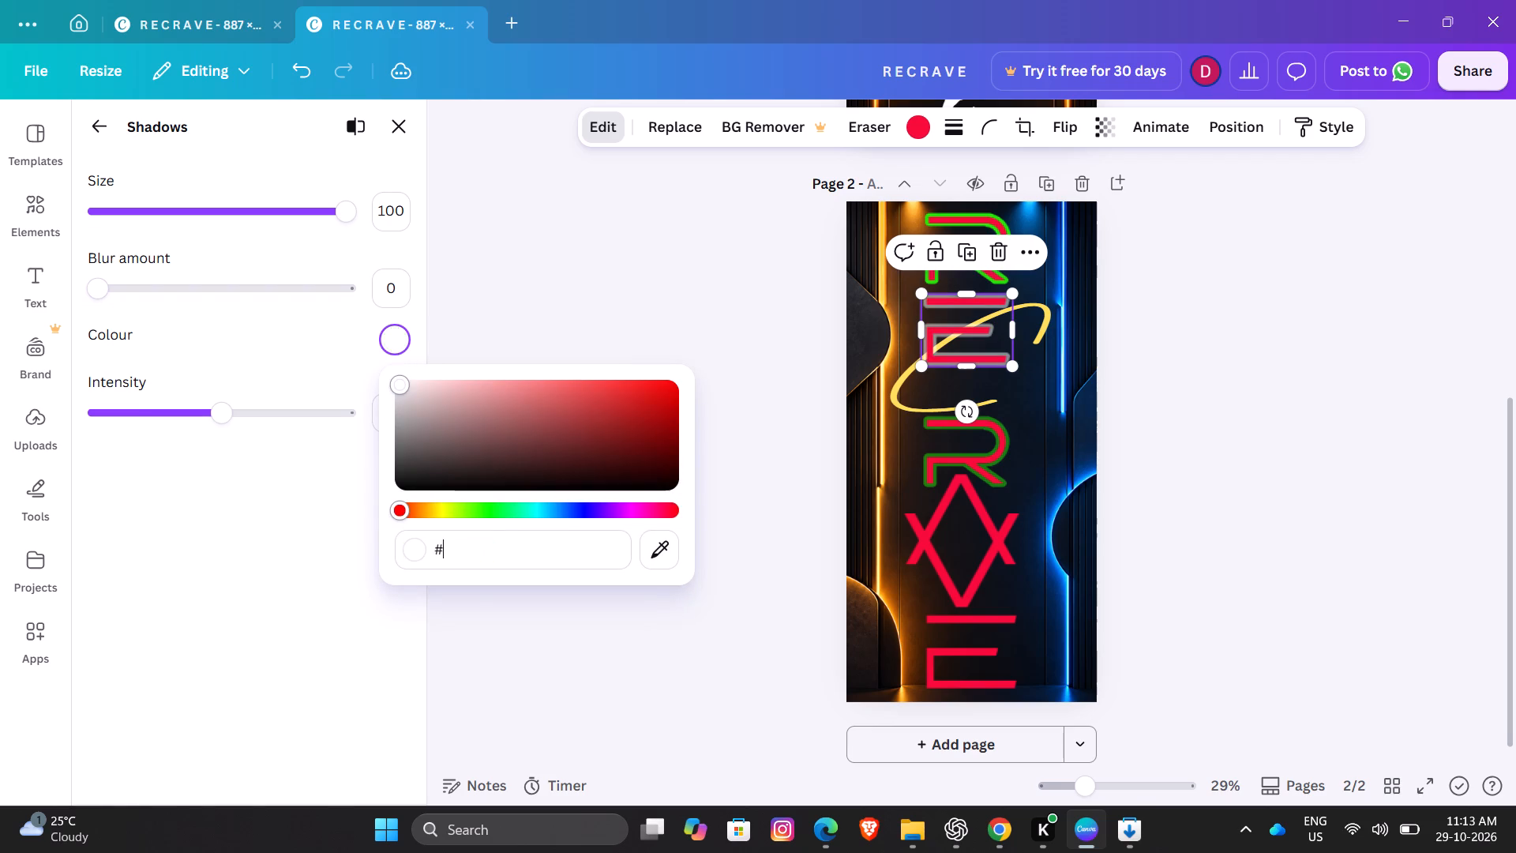
{"action": "key", "text": "ctrl+v"}
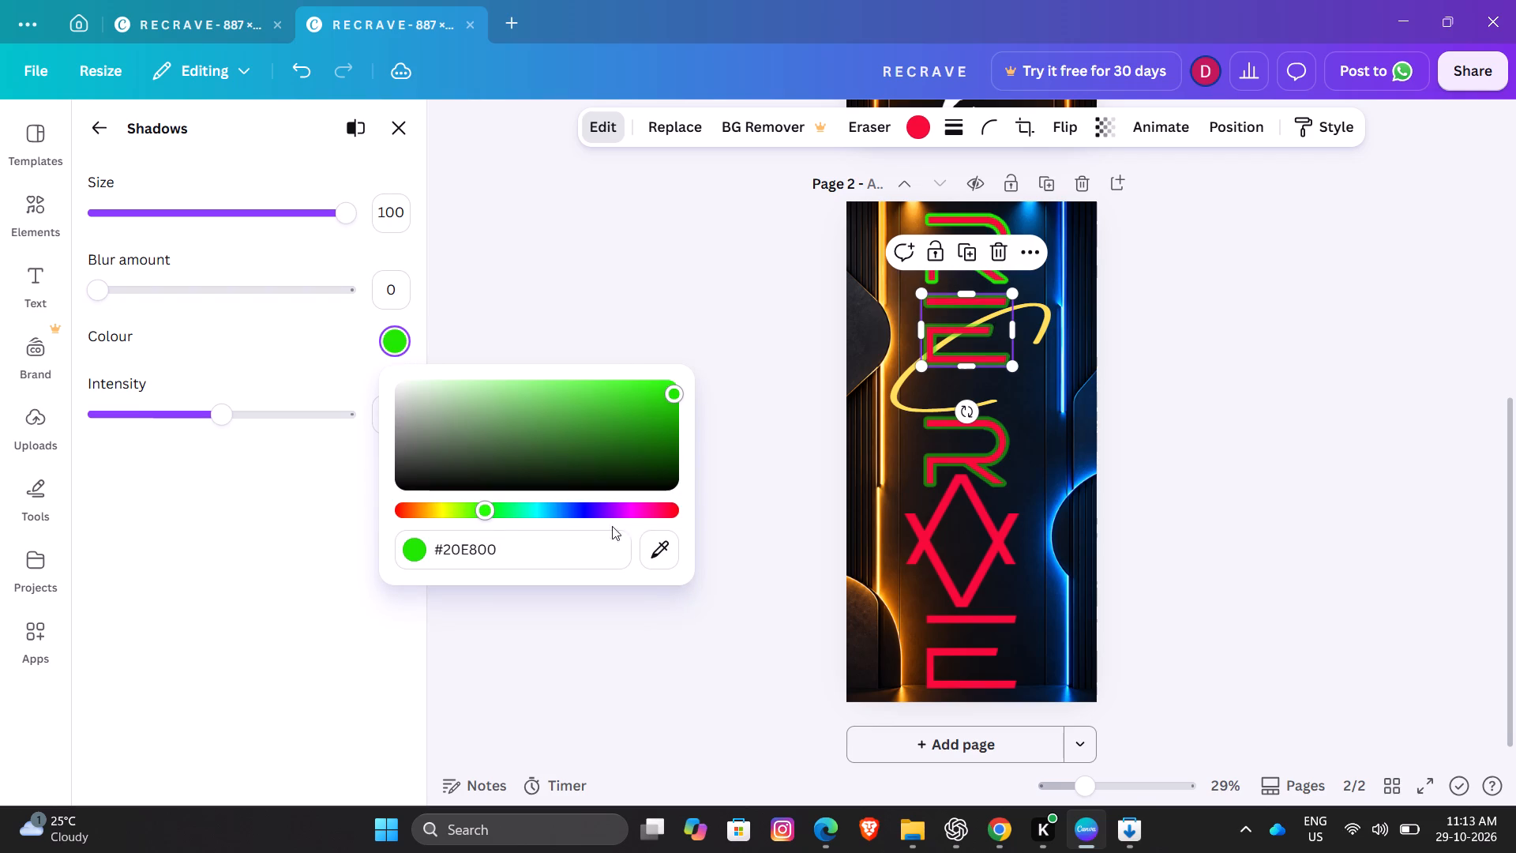
{"action": "left_click", "coordinate": [710, 305]}
{"action": "left_click", "coordinate": [710, 305]}
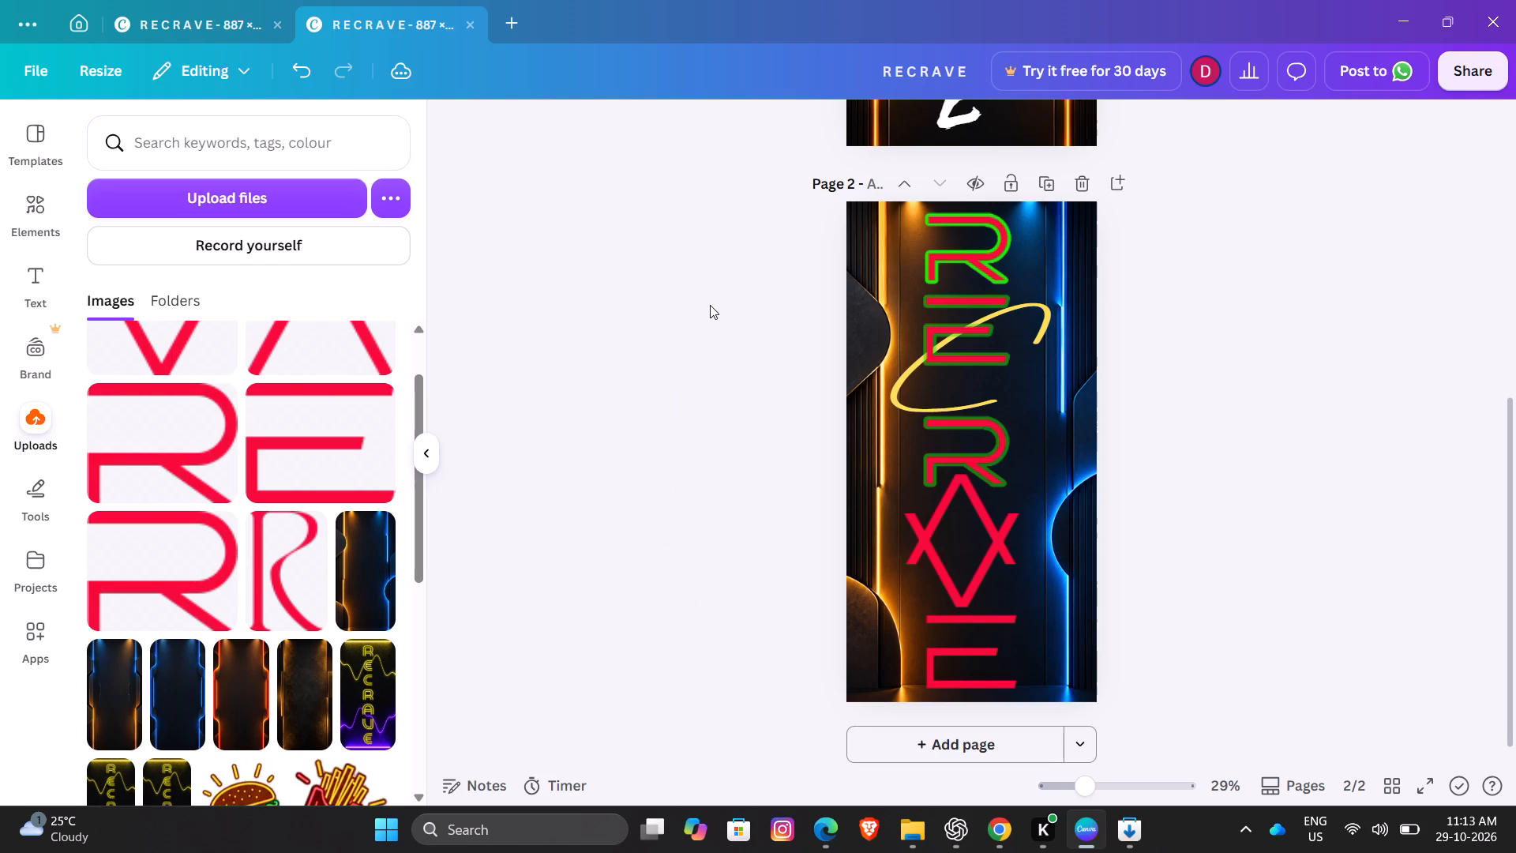
Examine the top R's Glow shadow settings and colour code to compare them with the upper E's.
{"action": "left_click", "coordinate": [995, 299]}
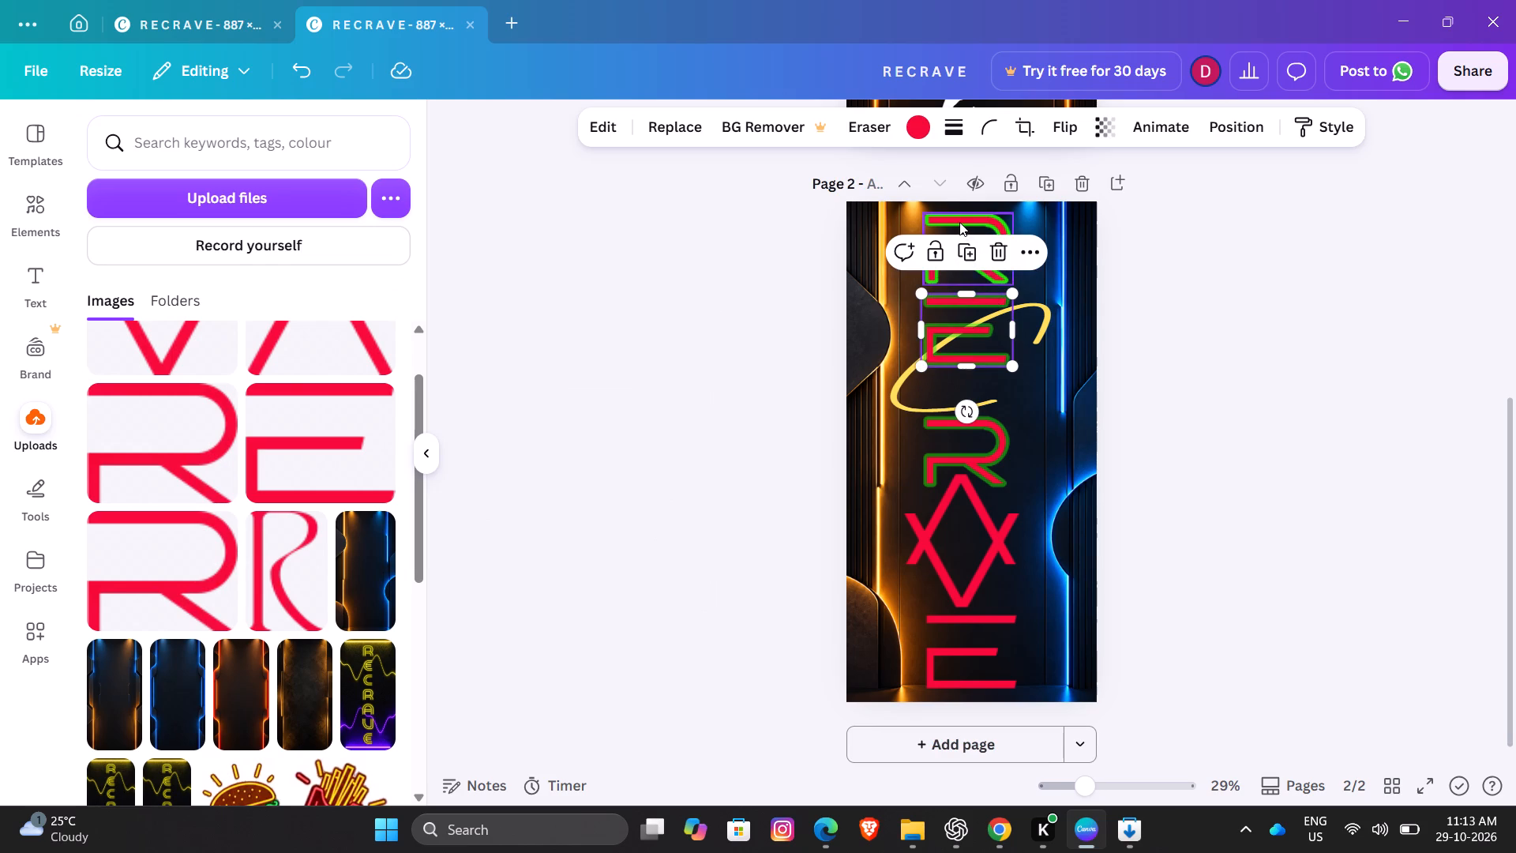
{"action": "left_click", "coordinate": [959, 222]}
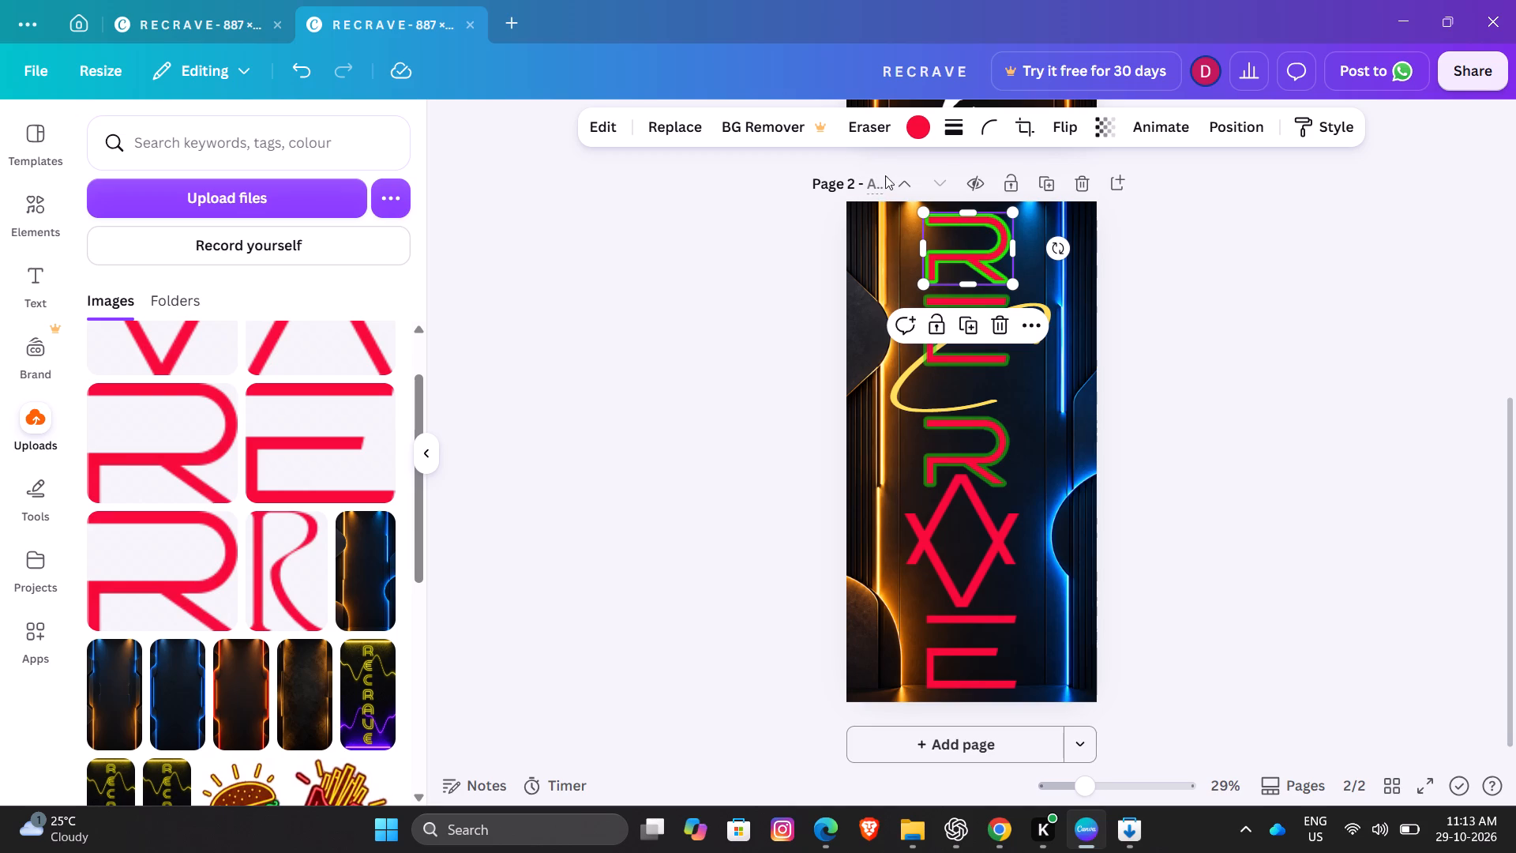
{"action": "left_click", "coordinate": [620, 120]}
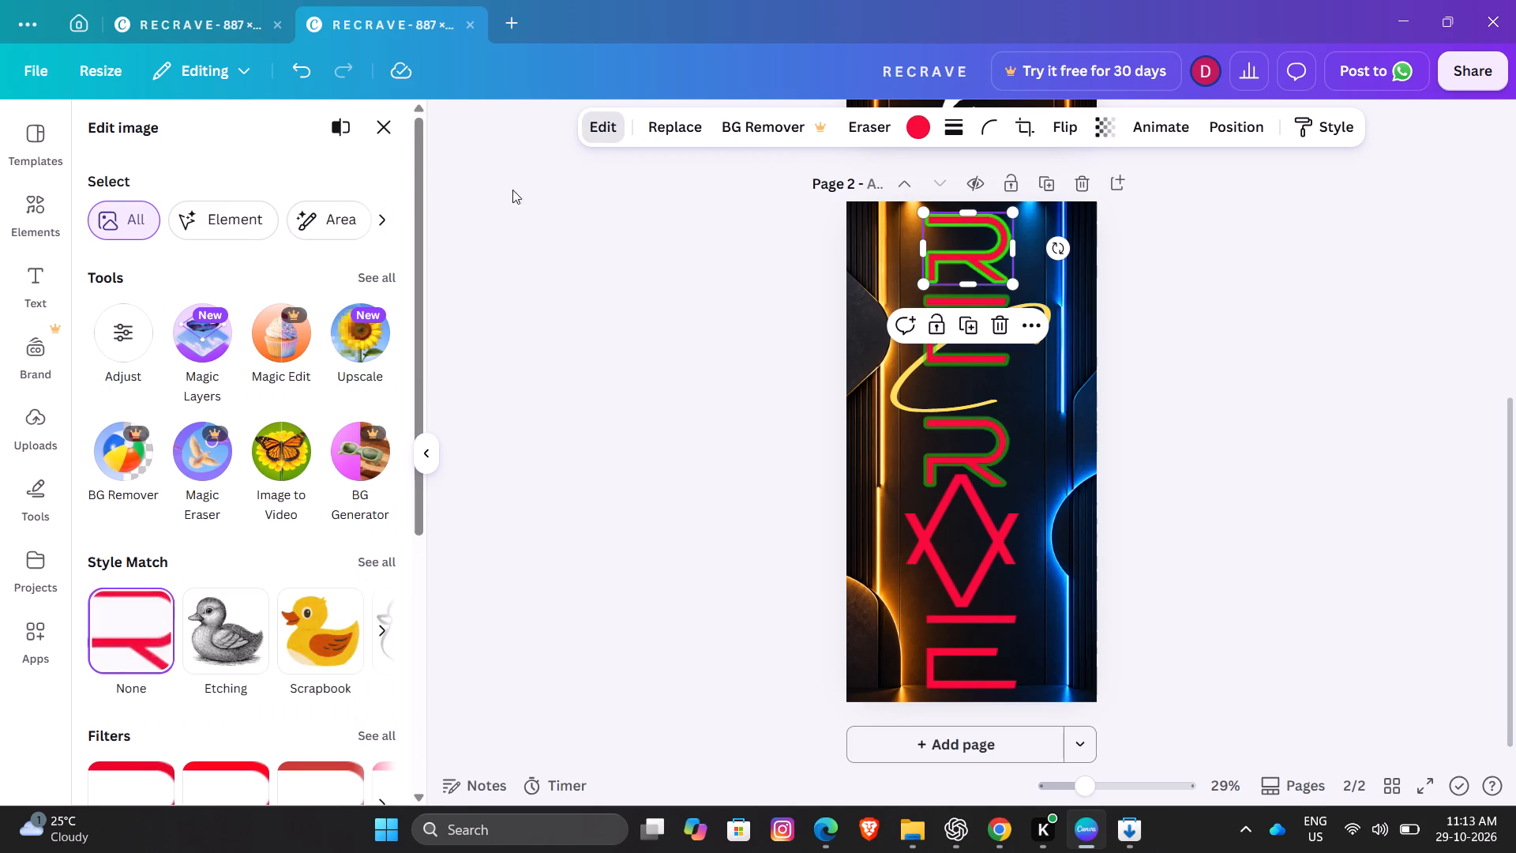
{"action": "scroll", "coordinate": [233, 620], "scroll_direction": "down", "scroll_amount": 5}
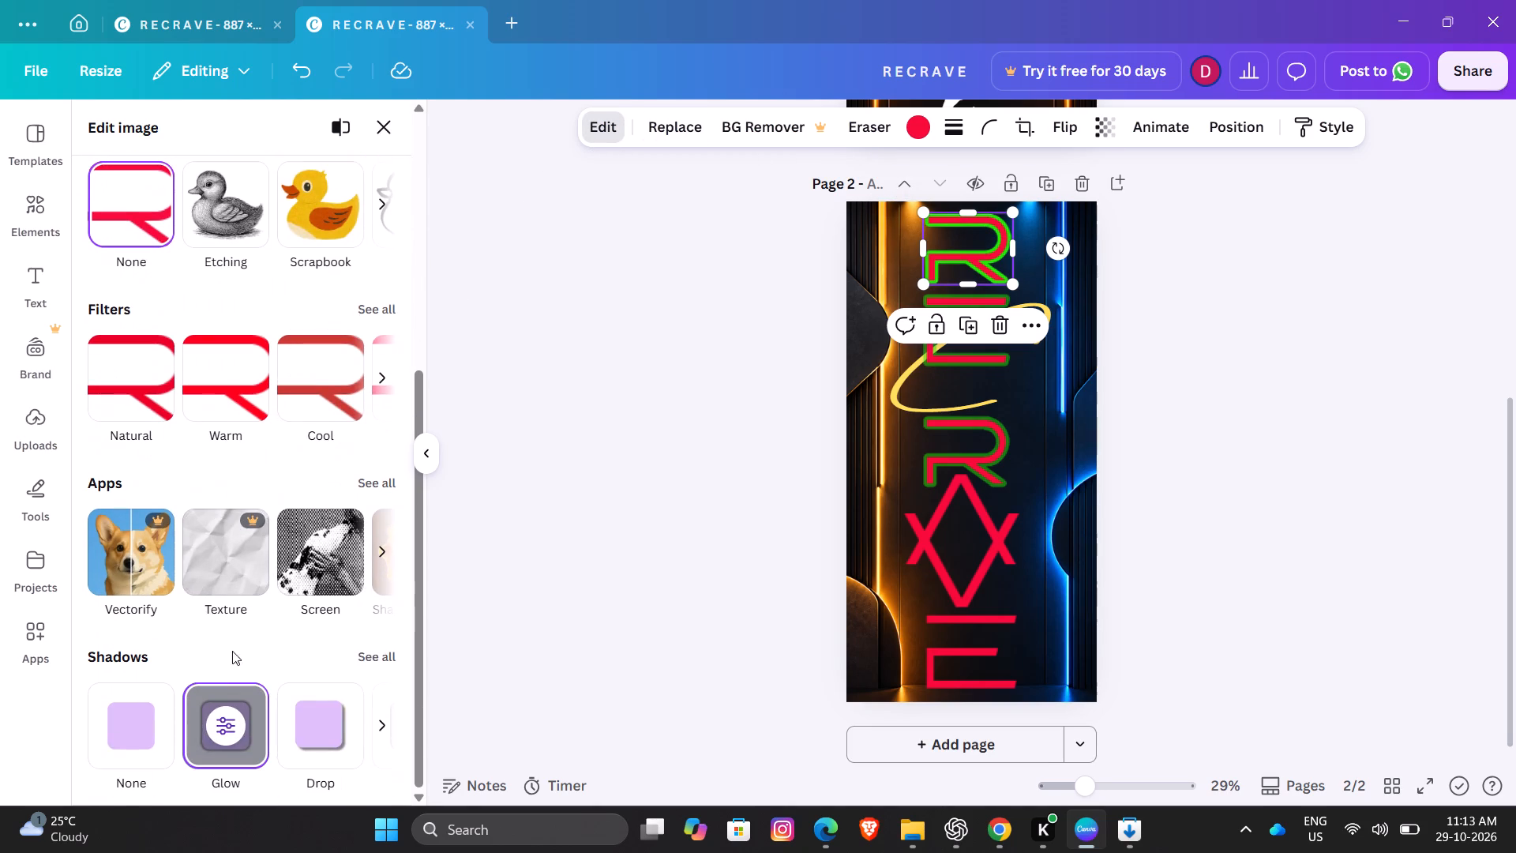
{"action": "left_click", "coordinate": [221, 712]}
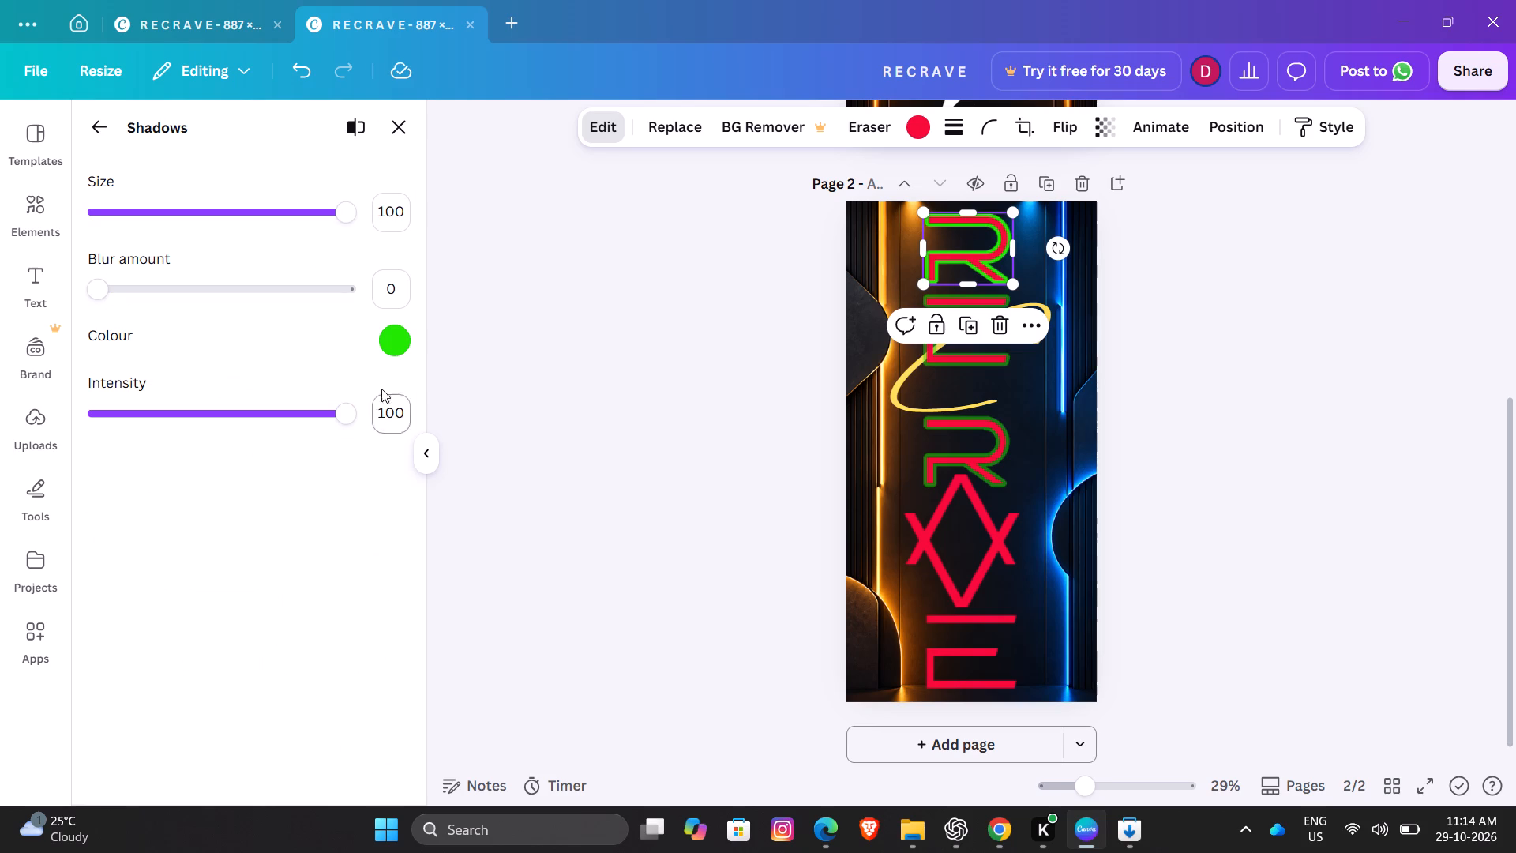
{"action": "left_click", "coordinate": [391, 344]}
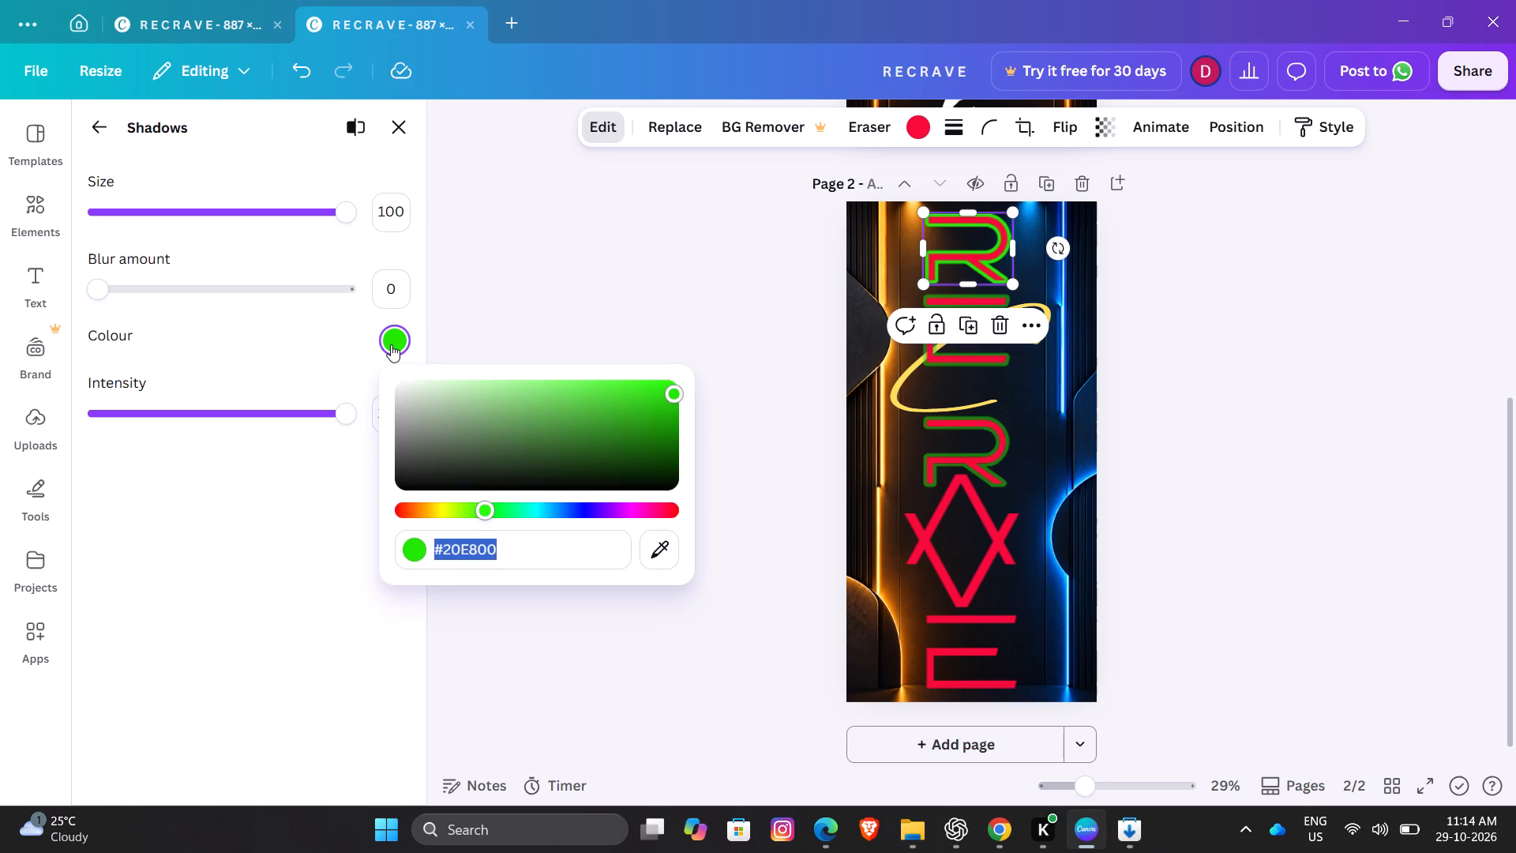
{"action": "left_click", "coordinate": [602, 290]}
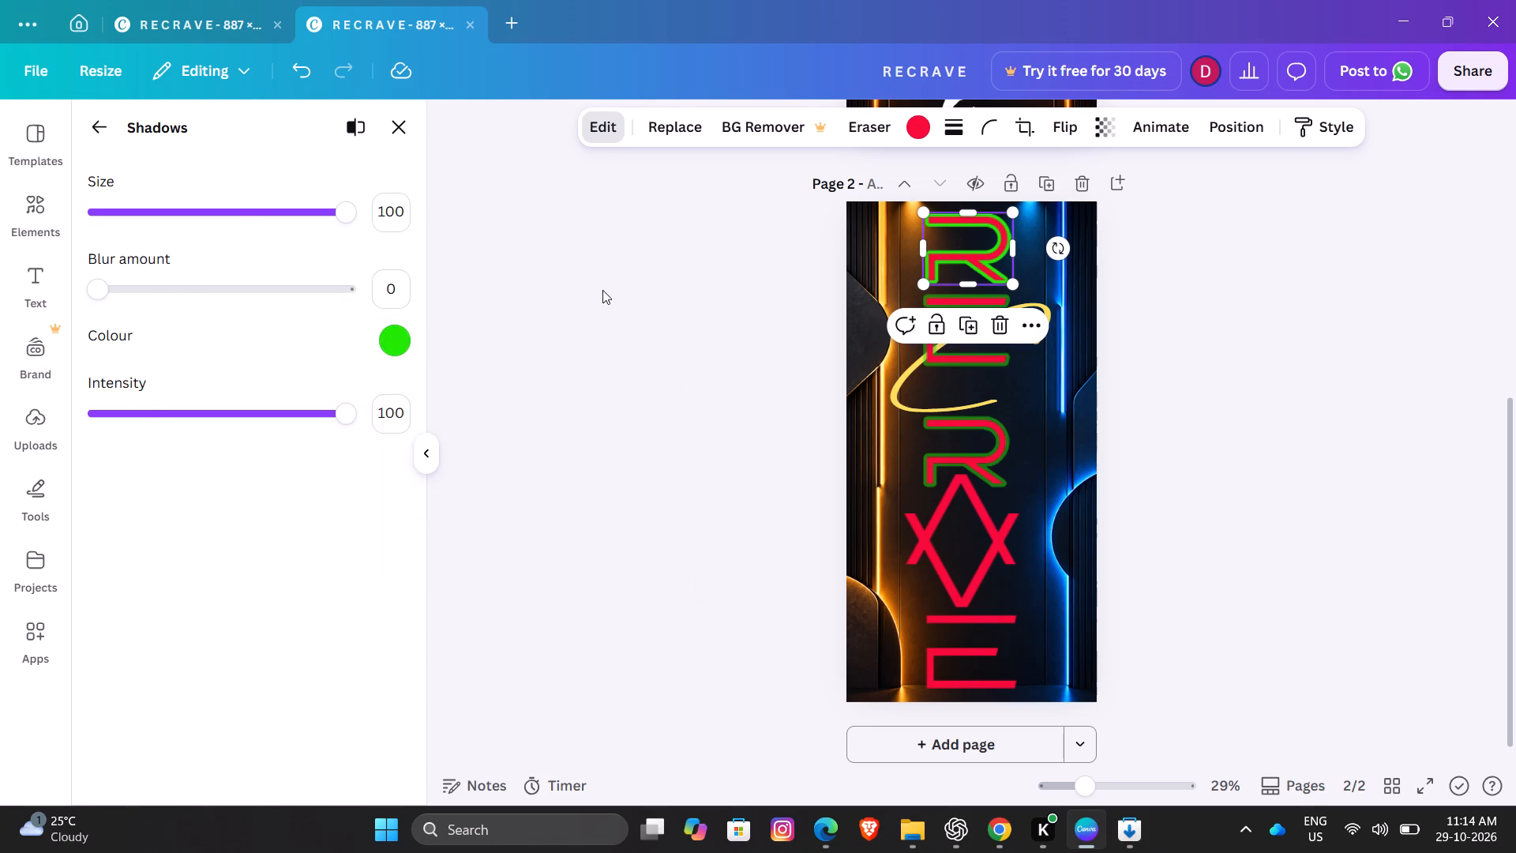
Raise the Glow shadow intensity of the R below the yellow C to the maximum.
{"action": "left_click", "coordinate": [966, 454]}
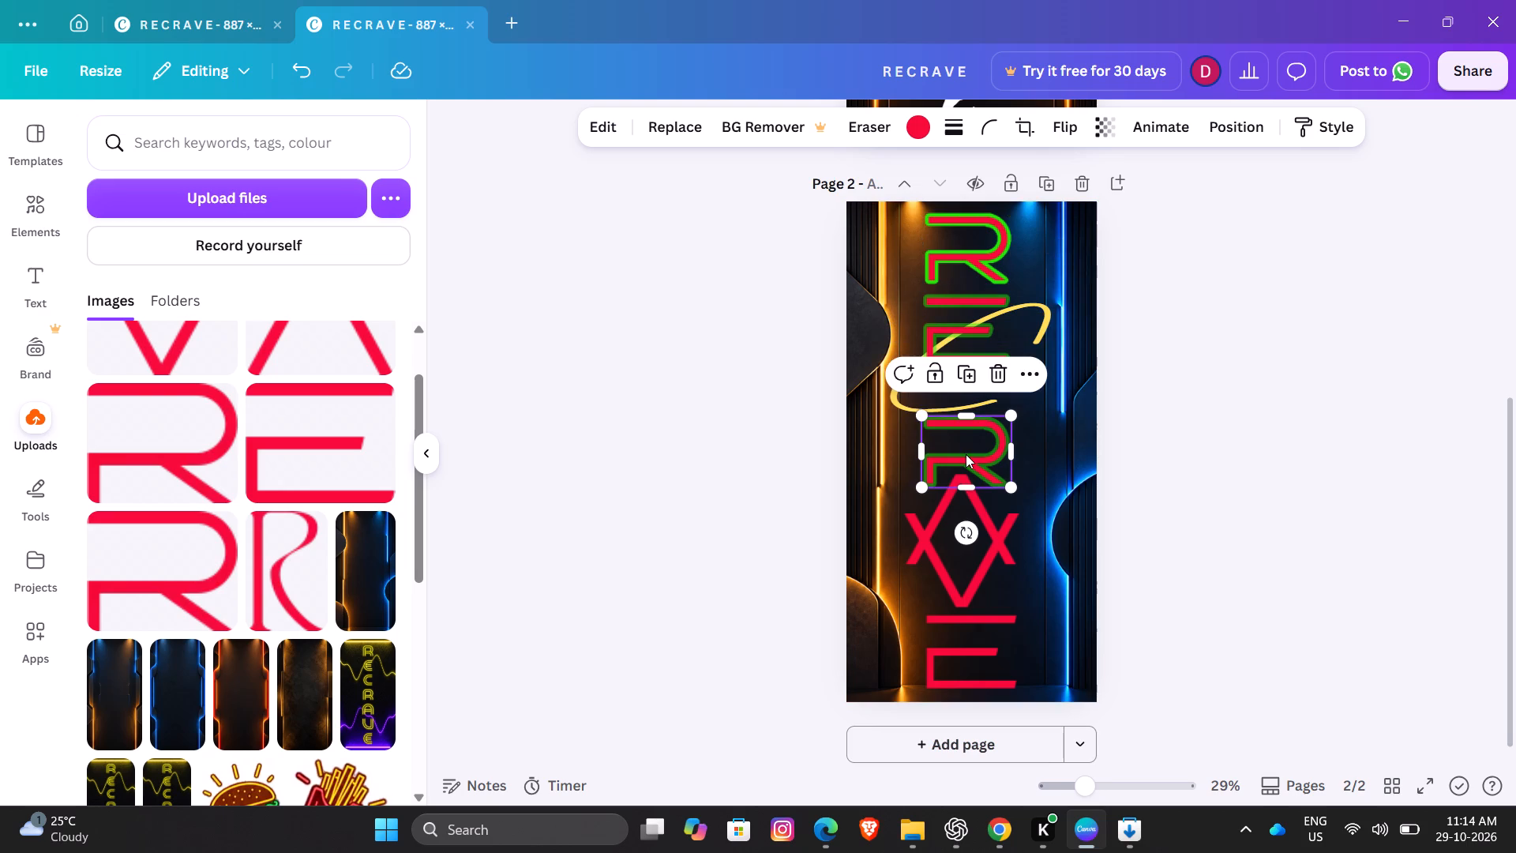
{"action": "left_click", "coordinate": [606, 130]}
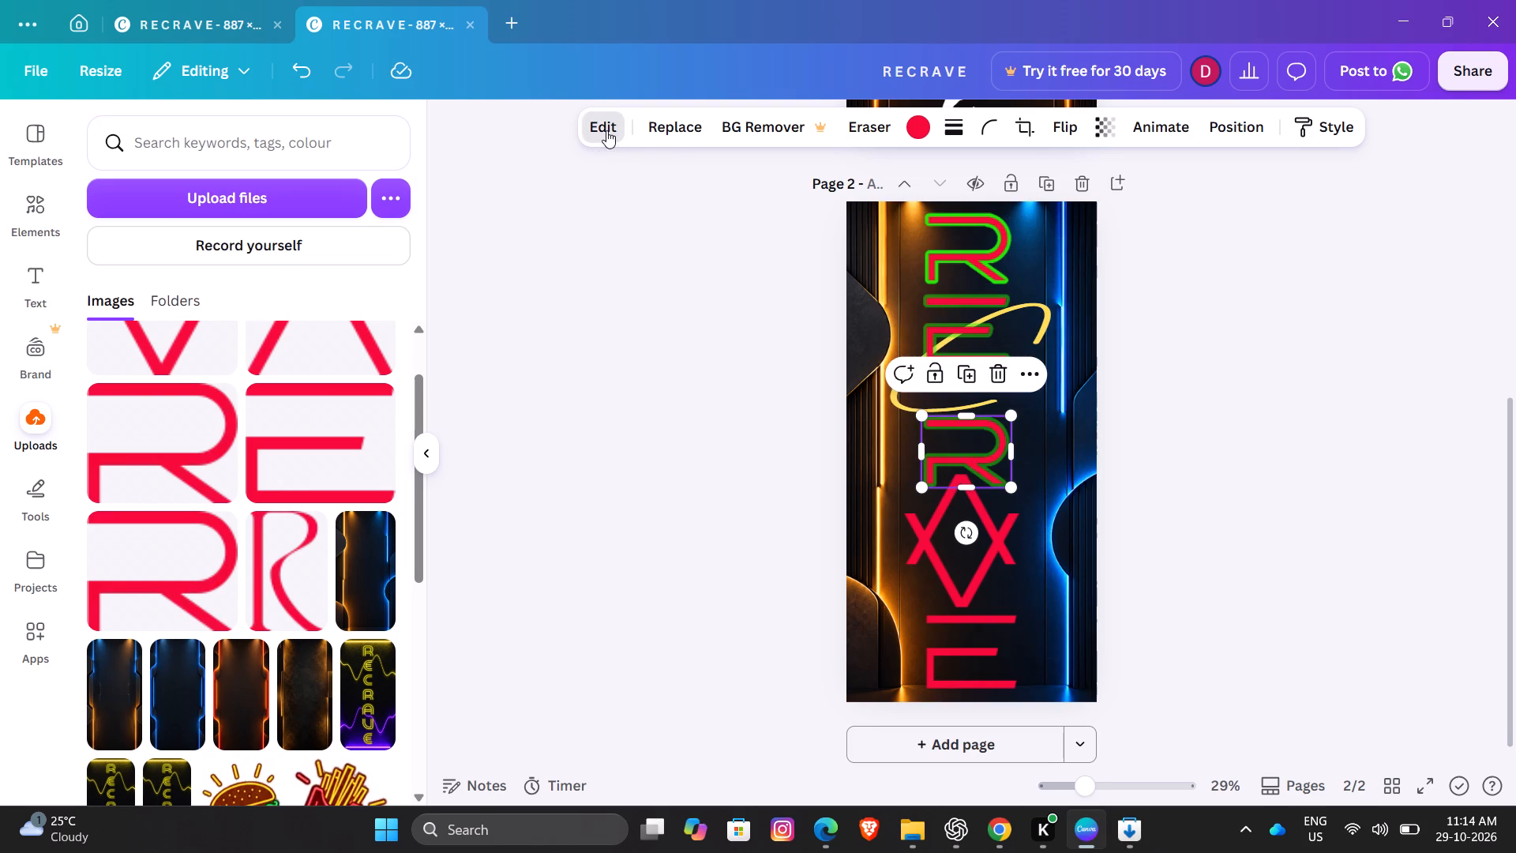
{"action": "scroll", "coordinate": [178, 602], "scroll_direction": "down", "scroll_amount": 5}
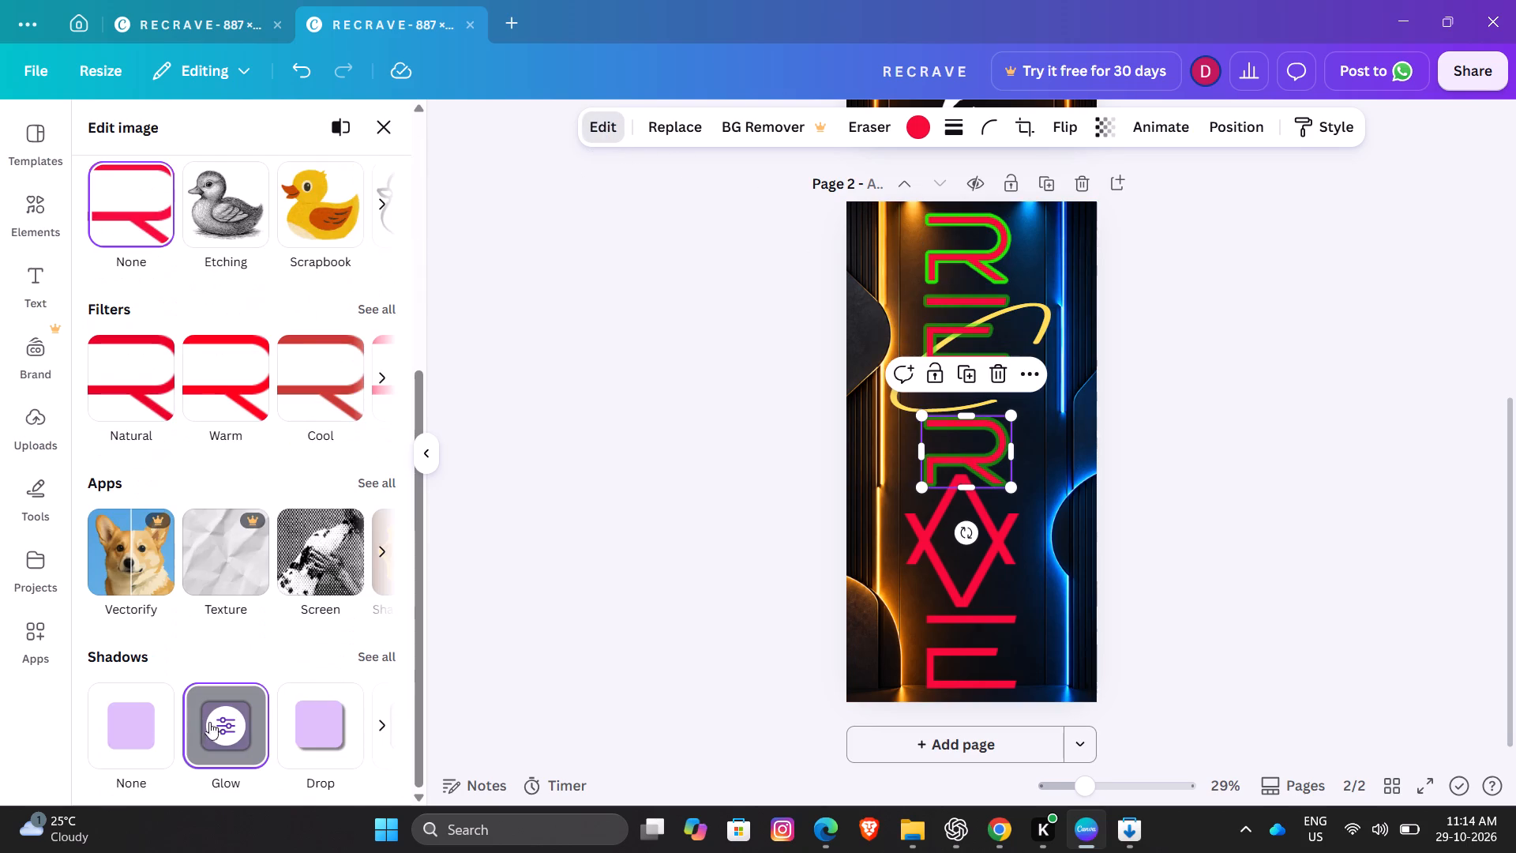
{"action": "left_click", "coordinate": [231, 716]}
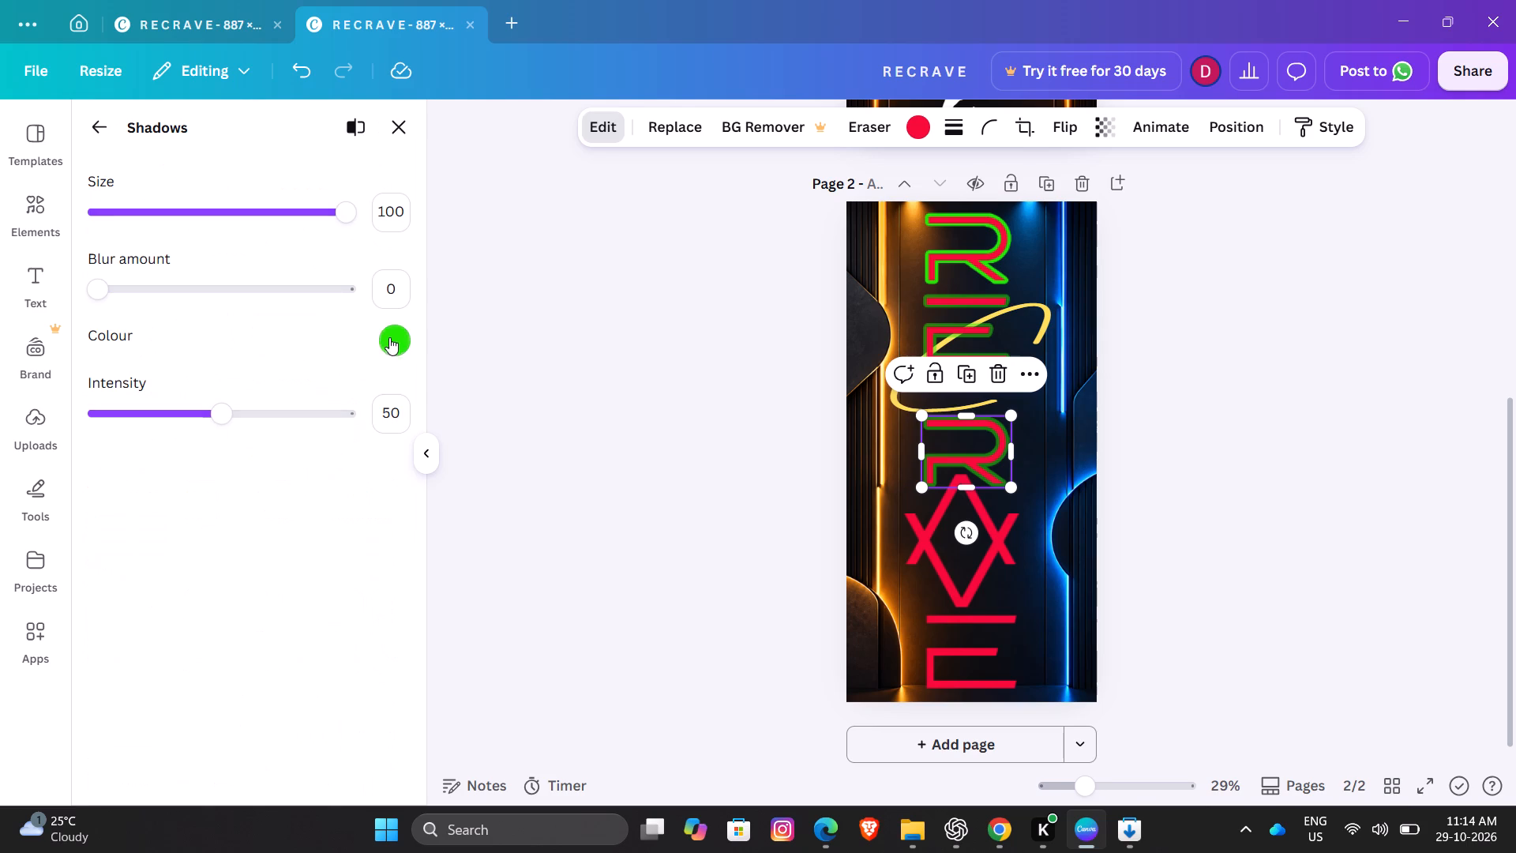
{"action": "left_click_drag", "start_coordinate": [216, 419], "coordinate": [409, 463]}
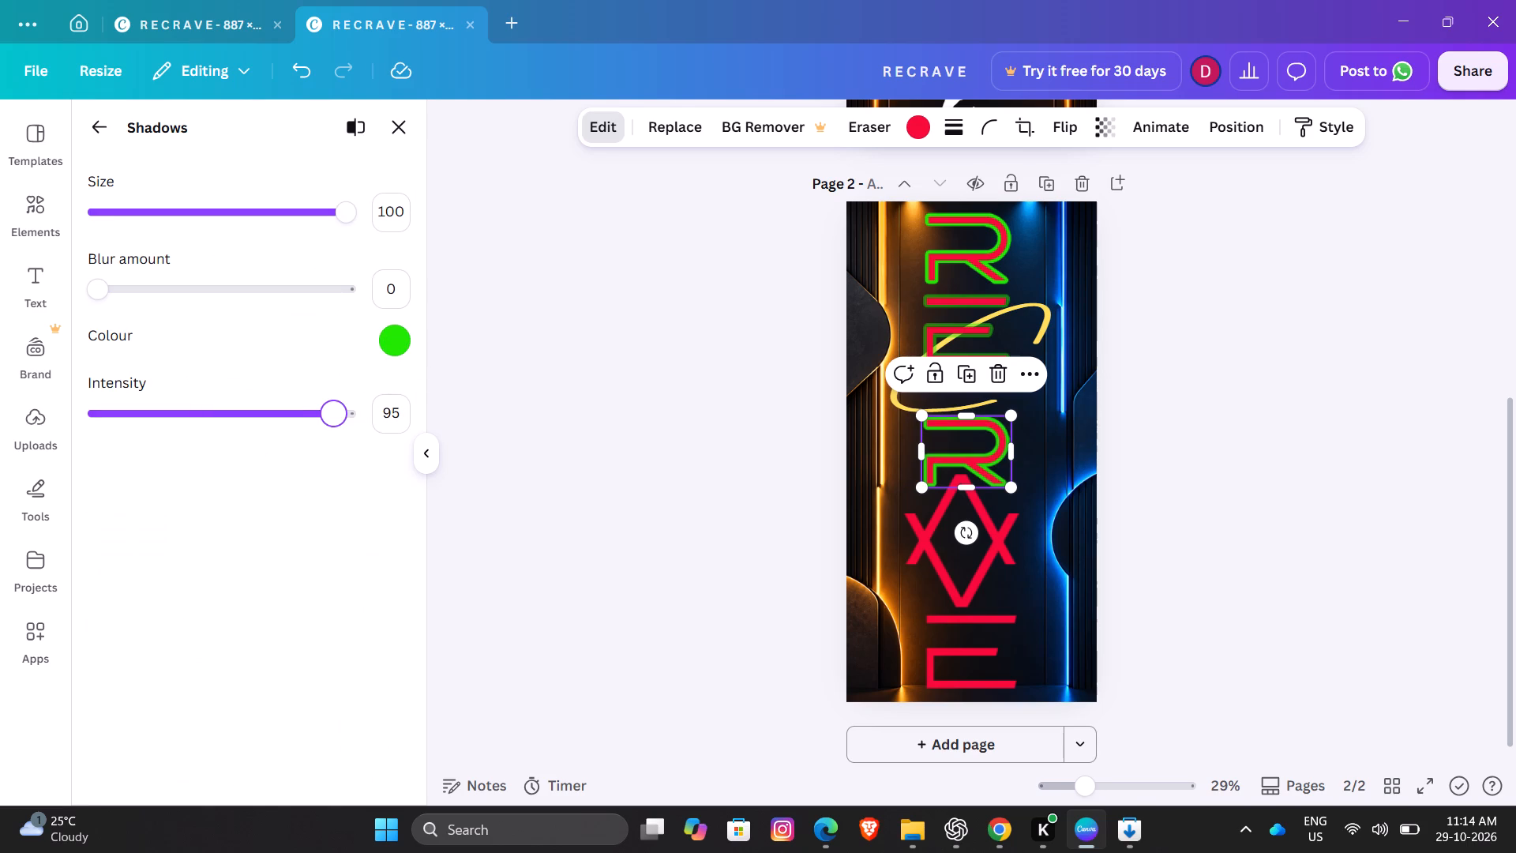
{"action": "left_click_drag", "start_coordinate": [409, 463], "coordinate": [488, 489]}
{"action": "left_click", "coordinate": [650, 481]}
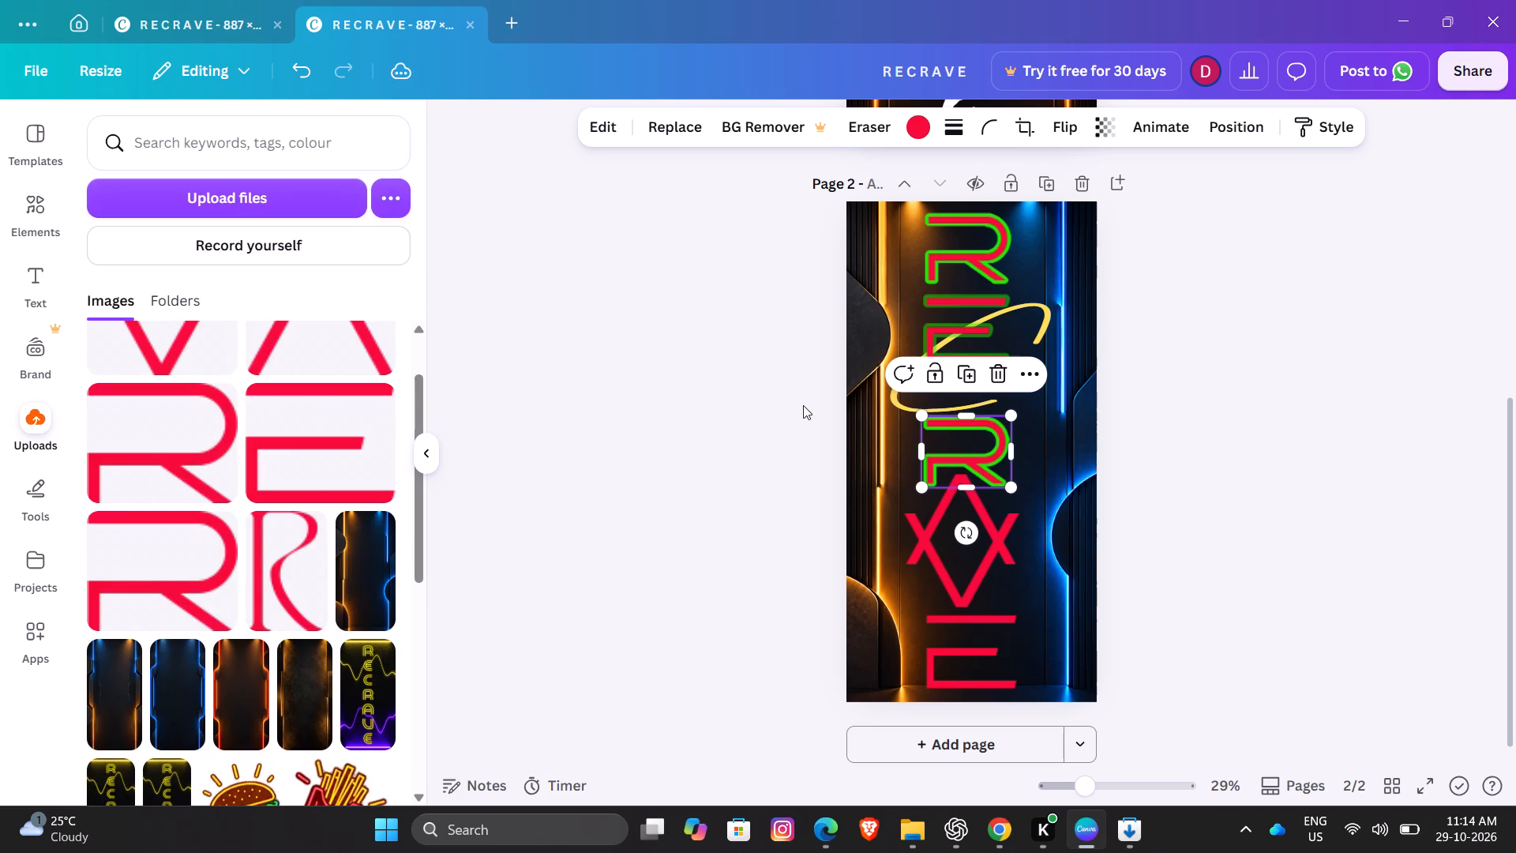
Raise the Glow shadow intensity of the upper E on page 2 to the maximum.
{"action": "left_click", "coordinate": [962, 310]}
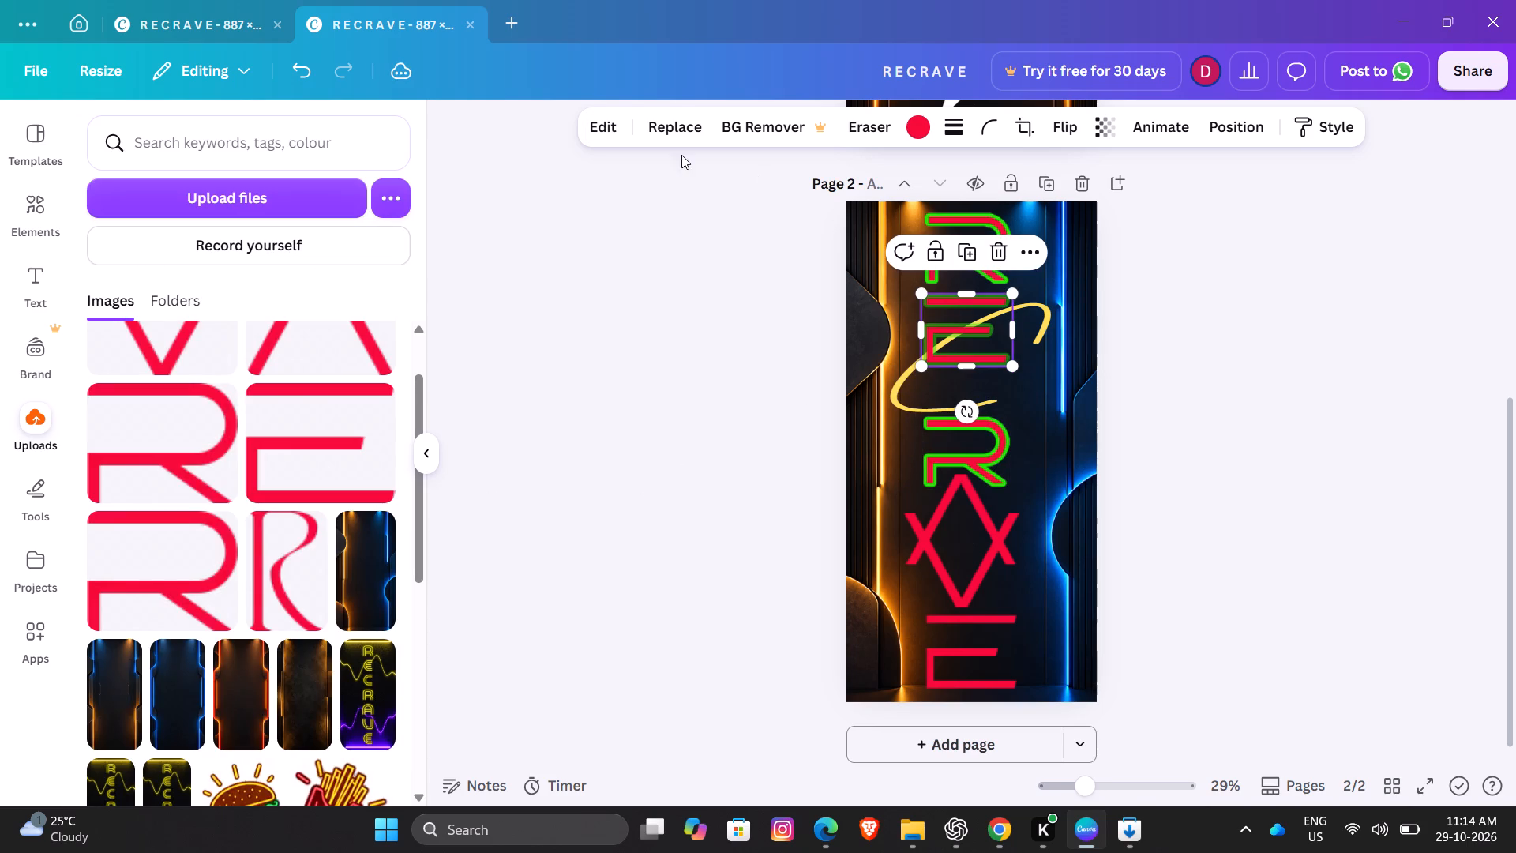
{"action": "left_click", "coordinate": [604, 135]}
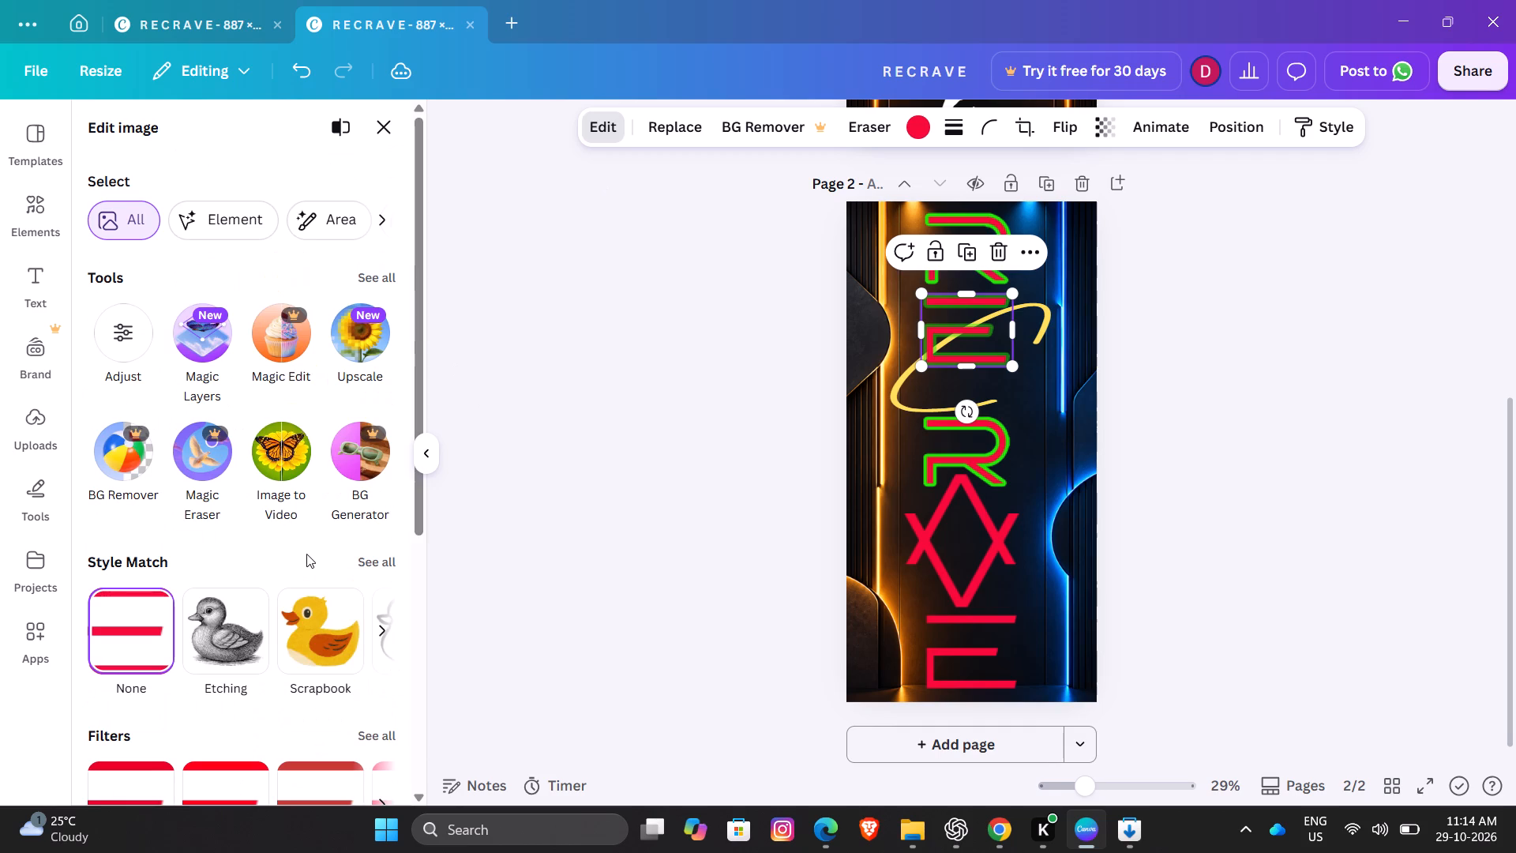
{"action": "scroll", "coordinate": [306, 554], "scroll_direction": "down", "scroll_amount": 6}
{"action": "left_click", "coordinate": [223, 738]}
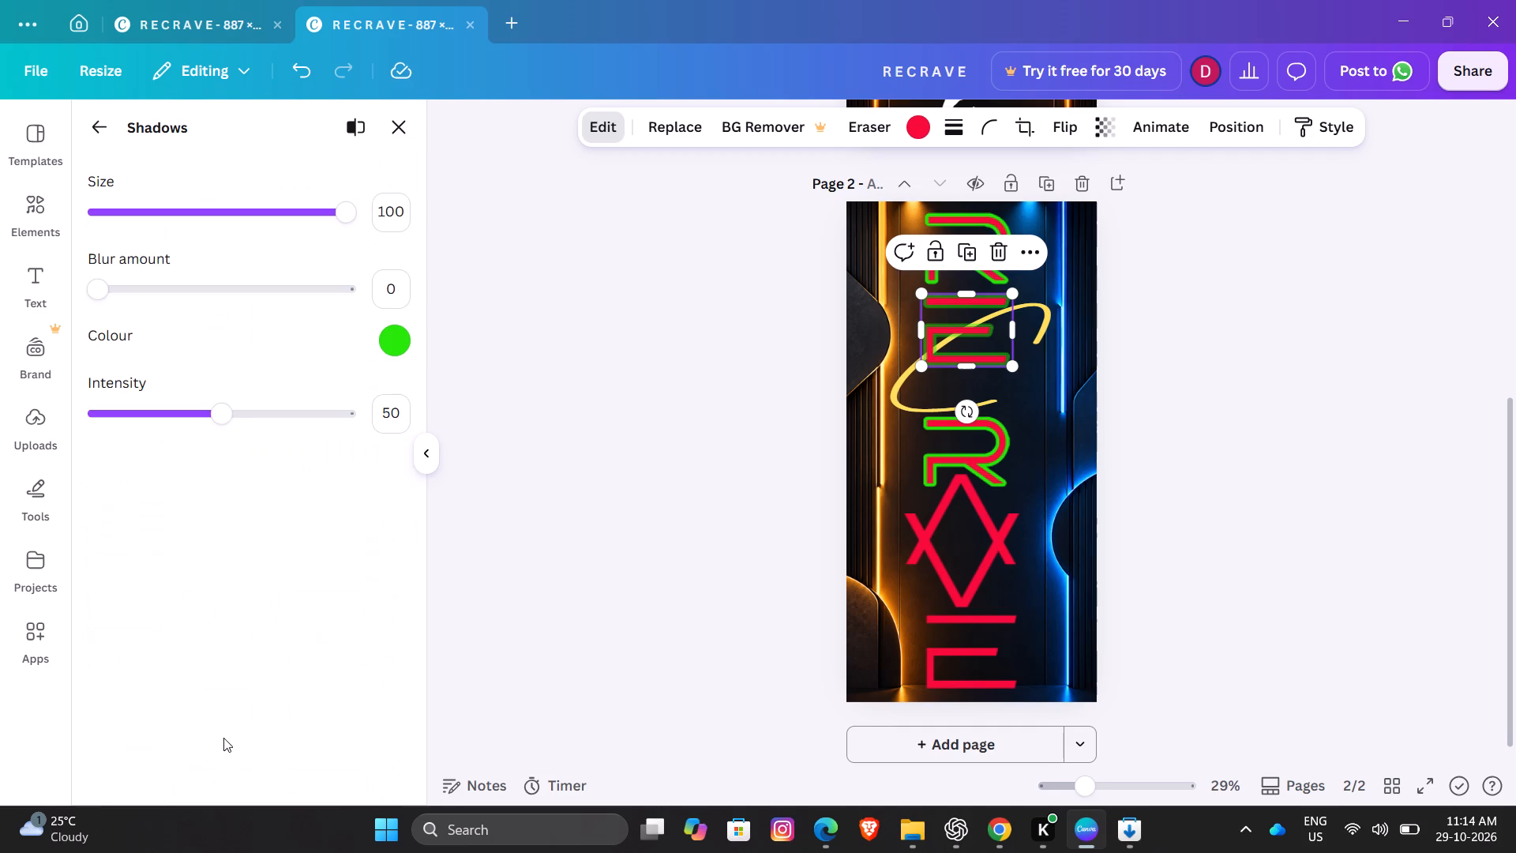
{"action": "left_click_drag", "start_coordinate": [221, 421], "coordinate": [559, 532]}
{"action": "left_click", "coordinate": [560, 532]}
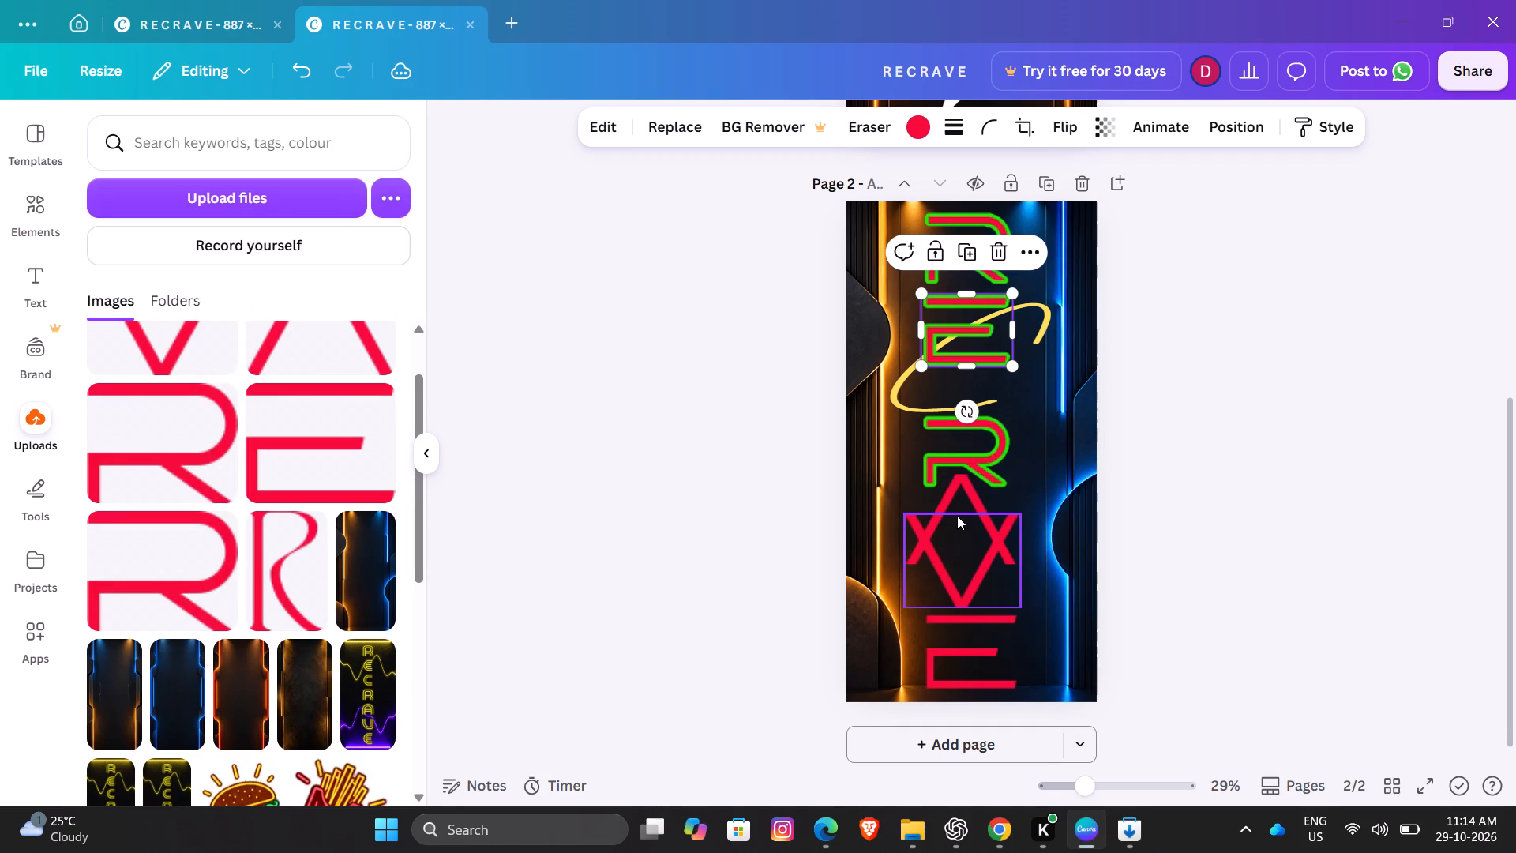
Apply a Glow shadow to the red V on page 2 with intensity 100, blur amount 0 and size 100.
{"action": "left_click", "coordinate": [955, 547]}
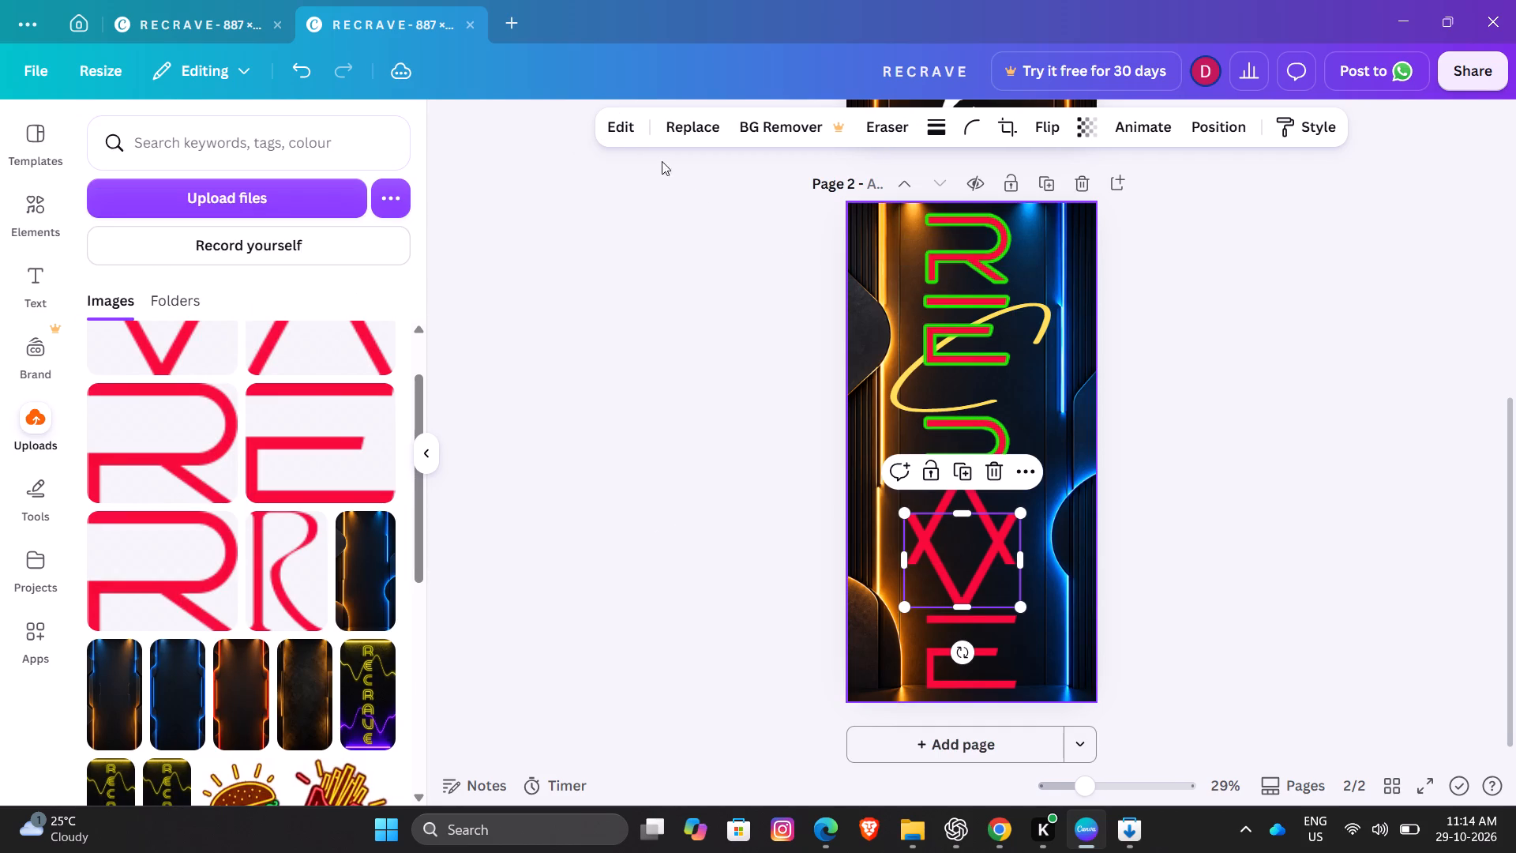
{"action": "left_click", "coordinate": [632, 123]}
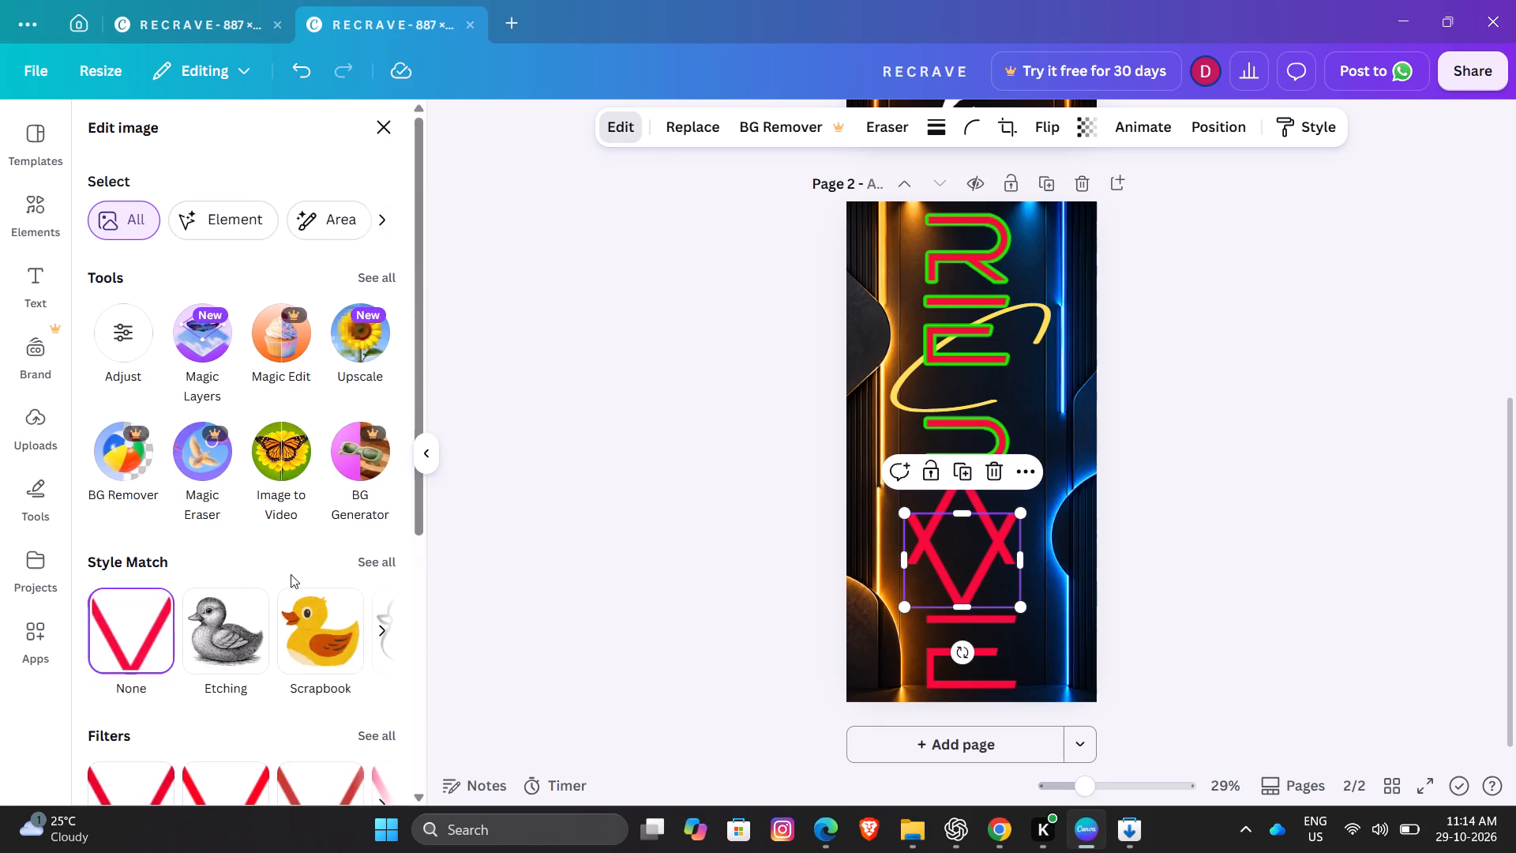
{"action": "scroll", "coordinate": [291, 574], "scroll_direction": "down", "scroll_amount": 5}
{"action": "left_click", "coordinate": [236, 743]}
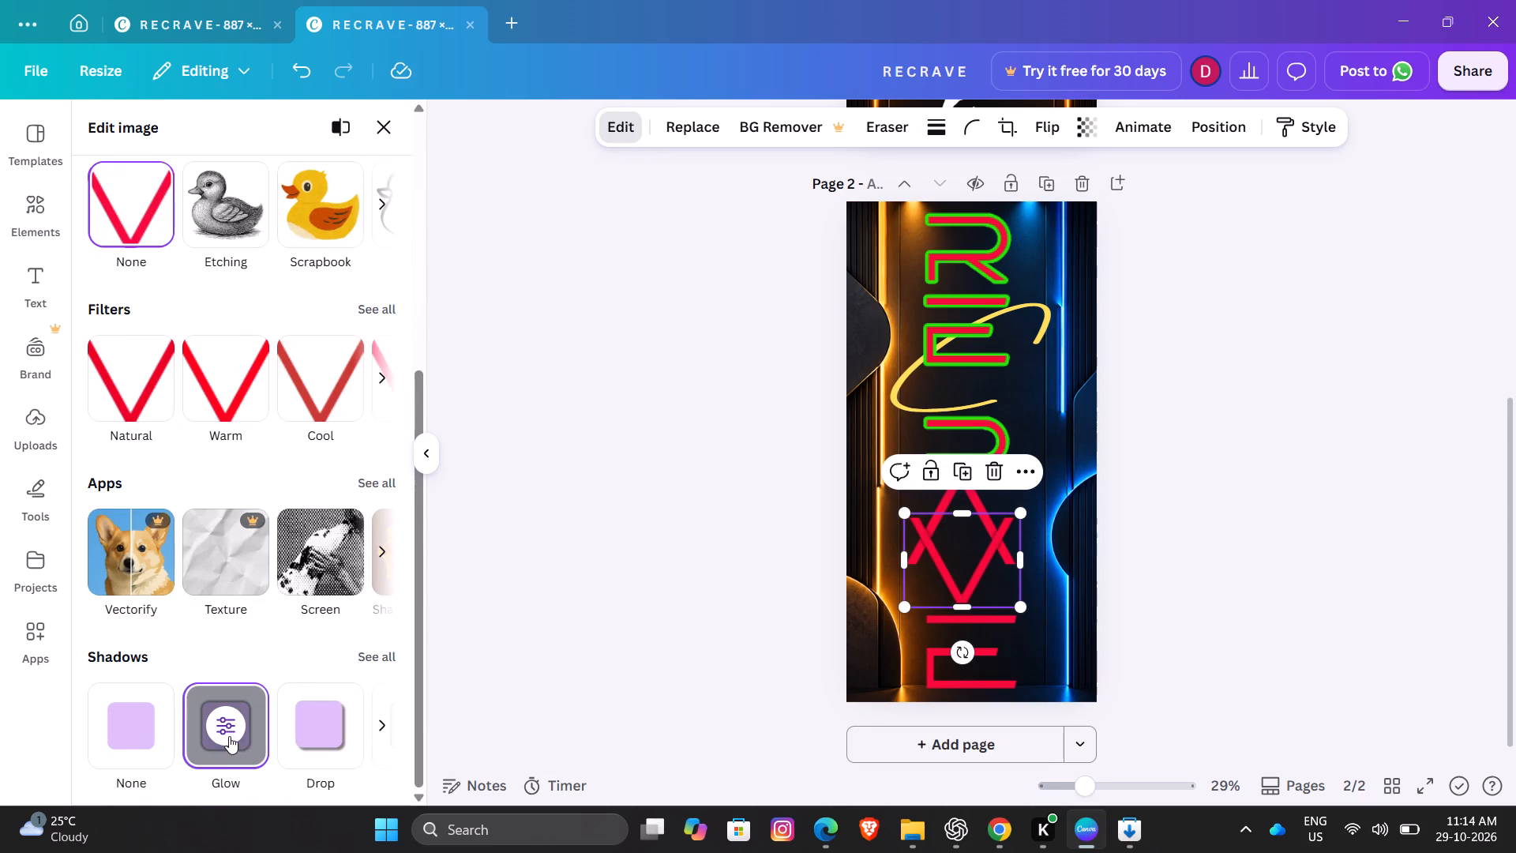
{"action": "left_click", "coordinate": [229, 736]}
{"action": "left_click_drag", "start_coordinate": [220, 431], "coordinate": [457, 464]}
{"action": "left_click_drag", "start_coordinate": [178, 292], "coordinate": [39, 291]}
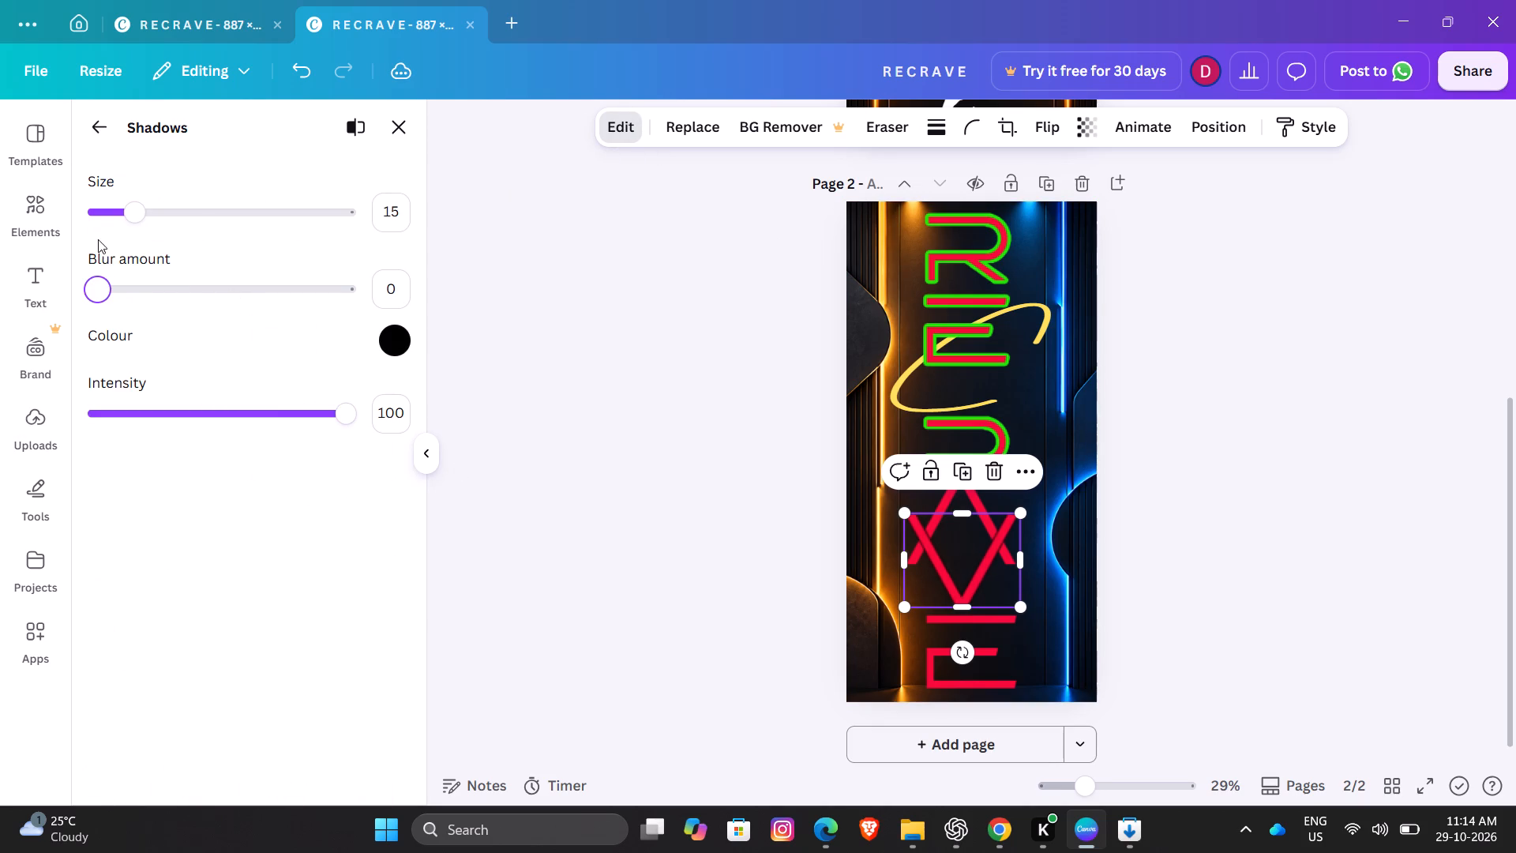
{"action": "left_click_drag", "start_coordinate": [126, 212], "coordinate": [464, 284]}
Change the V's Glow shadow colour to the copied bright green #20E800 and deselect the letter.
{"action": "left_click", "coordinate": [396, 325]}
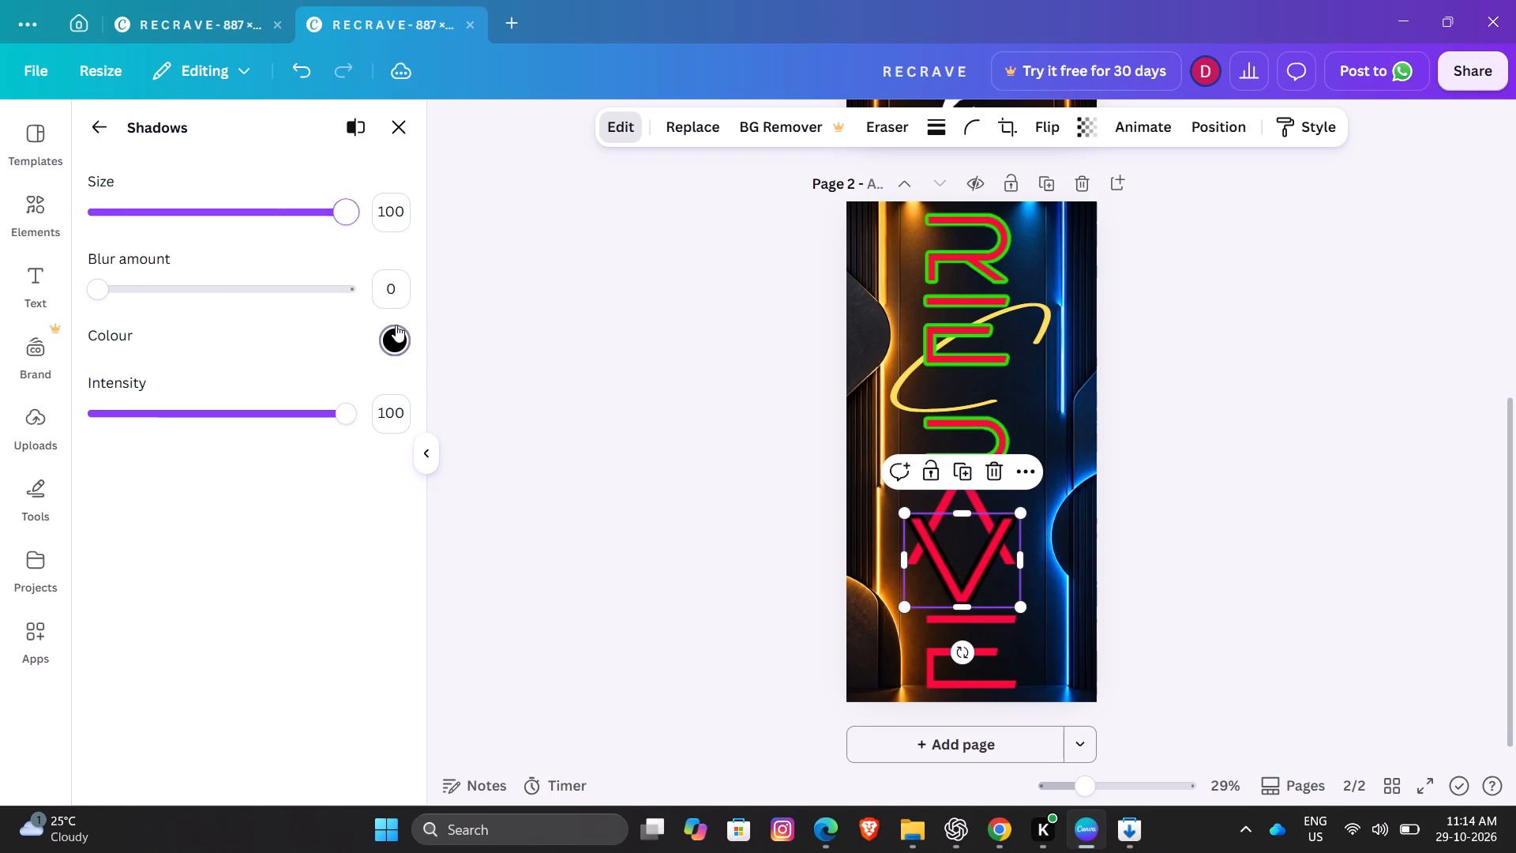
{"action": "key", "text": "BackSpace"}
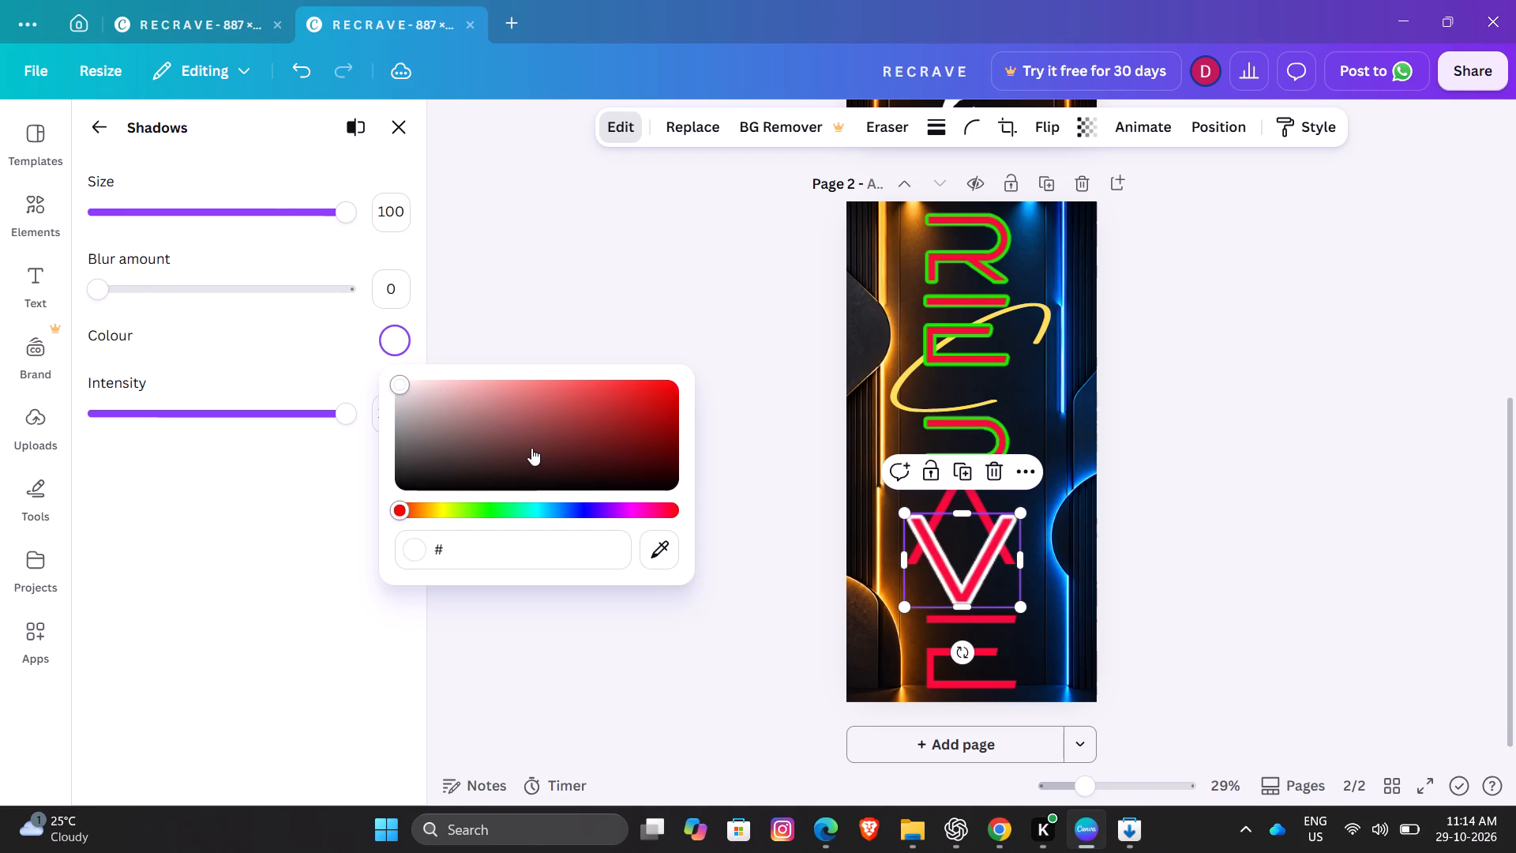
{"action": "key", "text": "ctrl+v"}
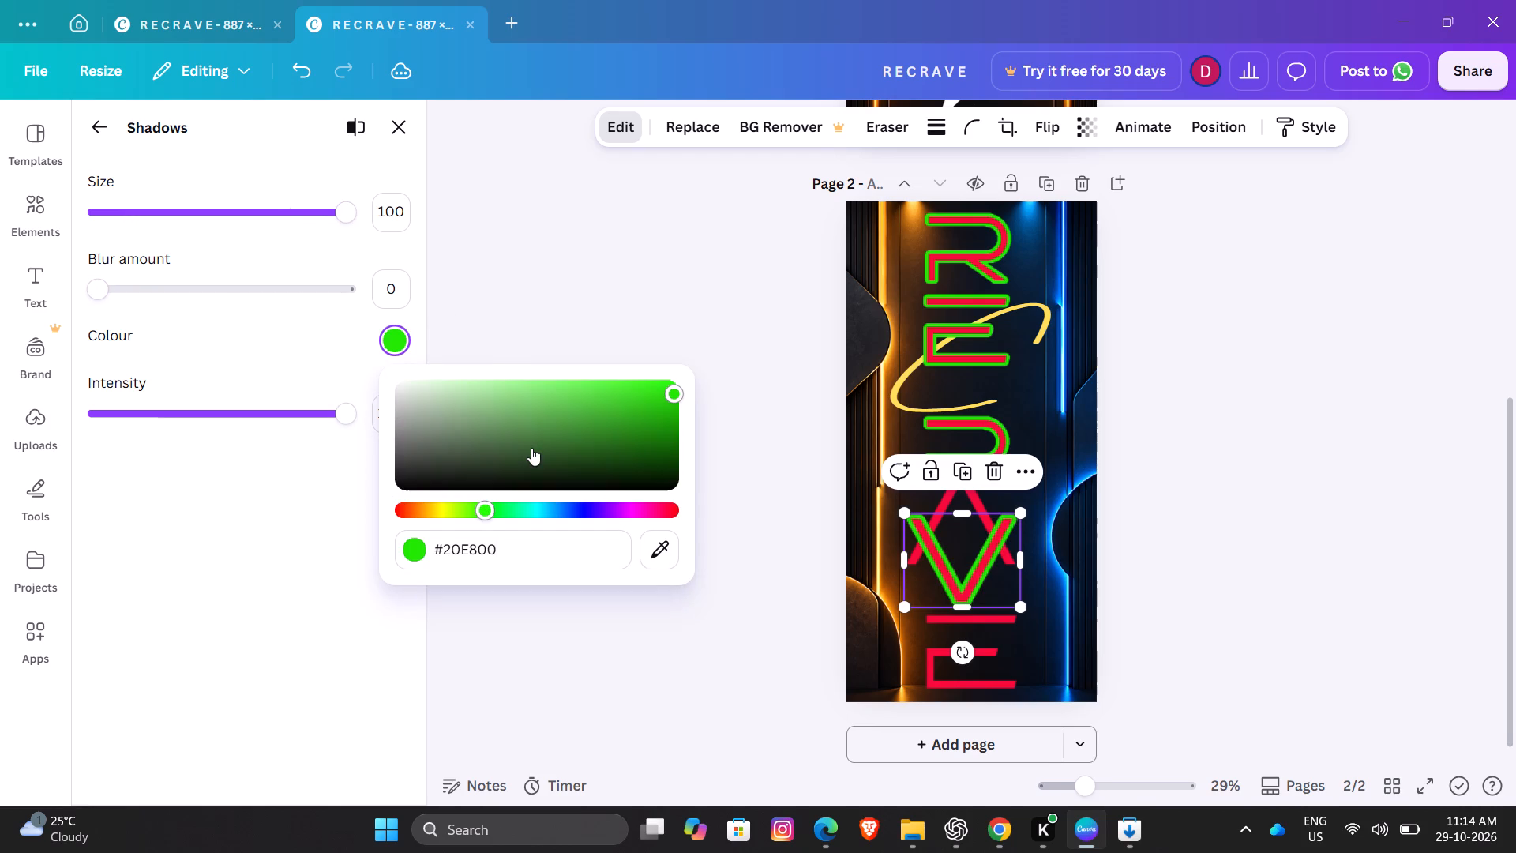
{"action": "left_click", "coordinate": [634, 280]}
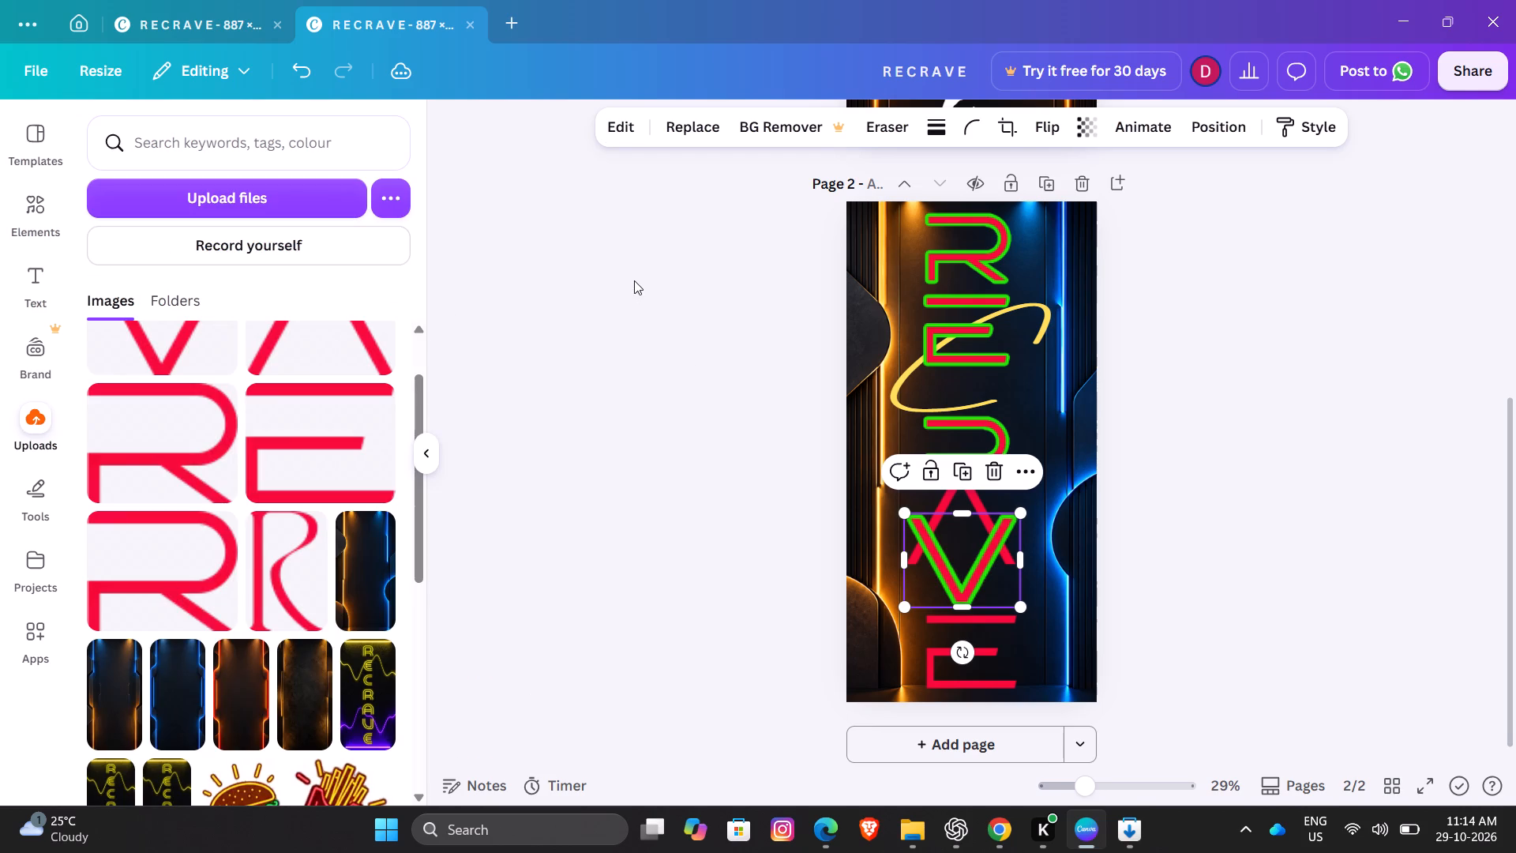
{"action": "left_click", "coordinate": [634, 280]}
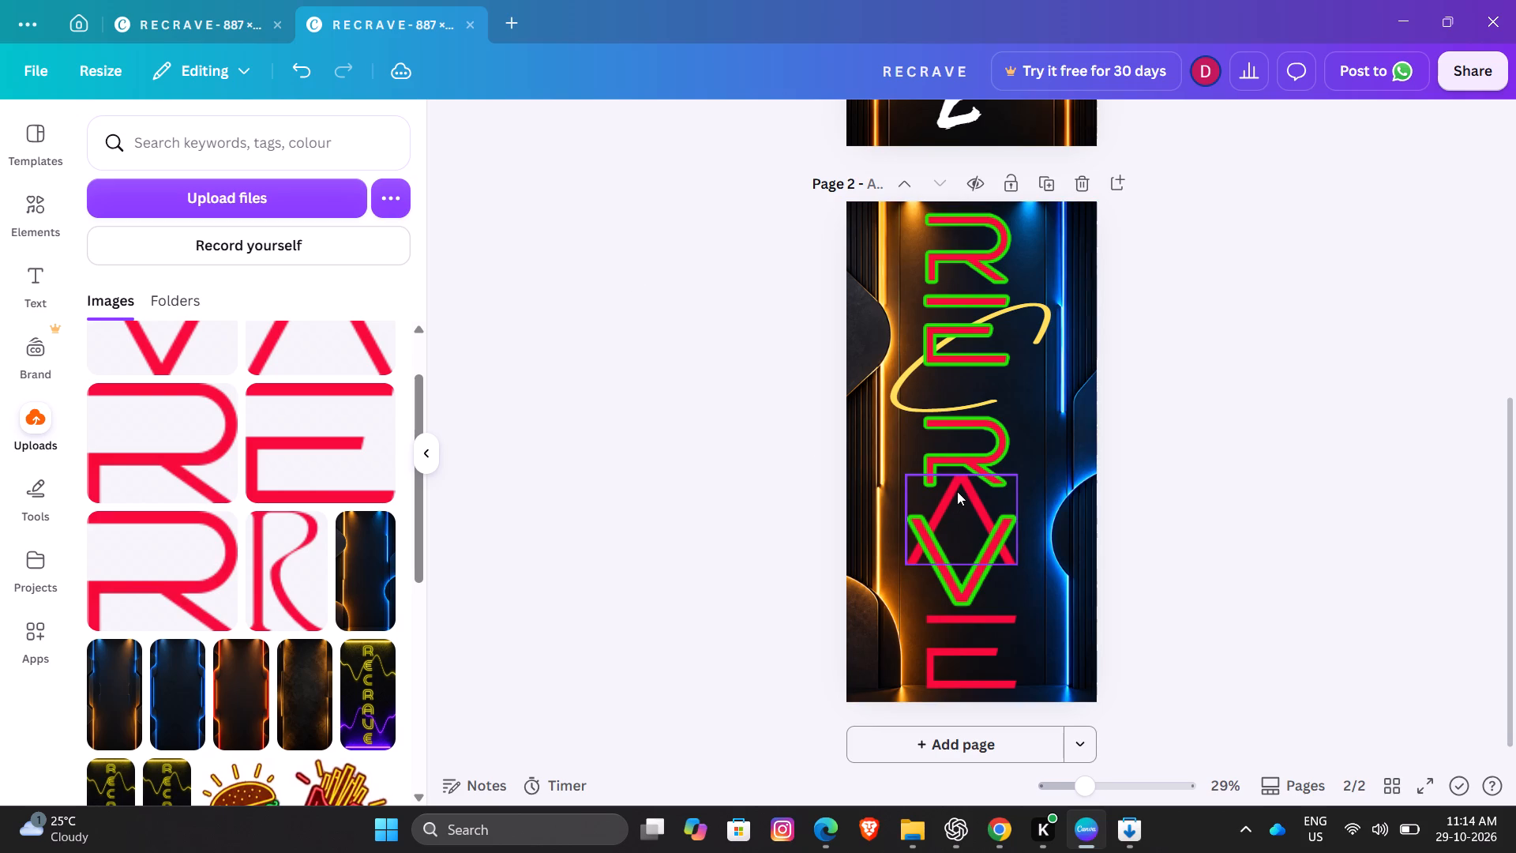
Apply a Glow shadow to the red A above the V with intensity 100, blur amount 0 and size 100.
{"action": "left_click", "coordinate": [957, 491]}
{"action": "left_click", "coordinate": [615, 112]}
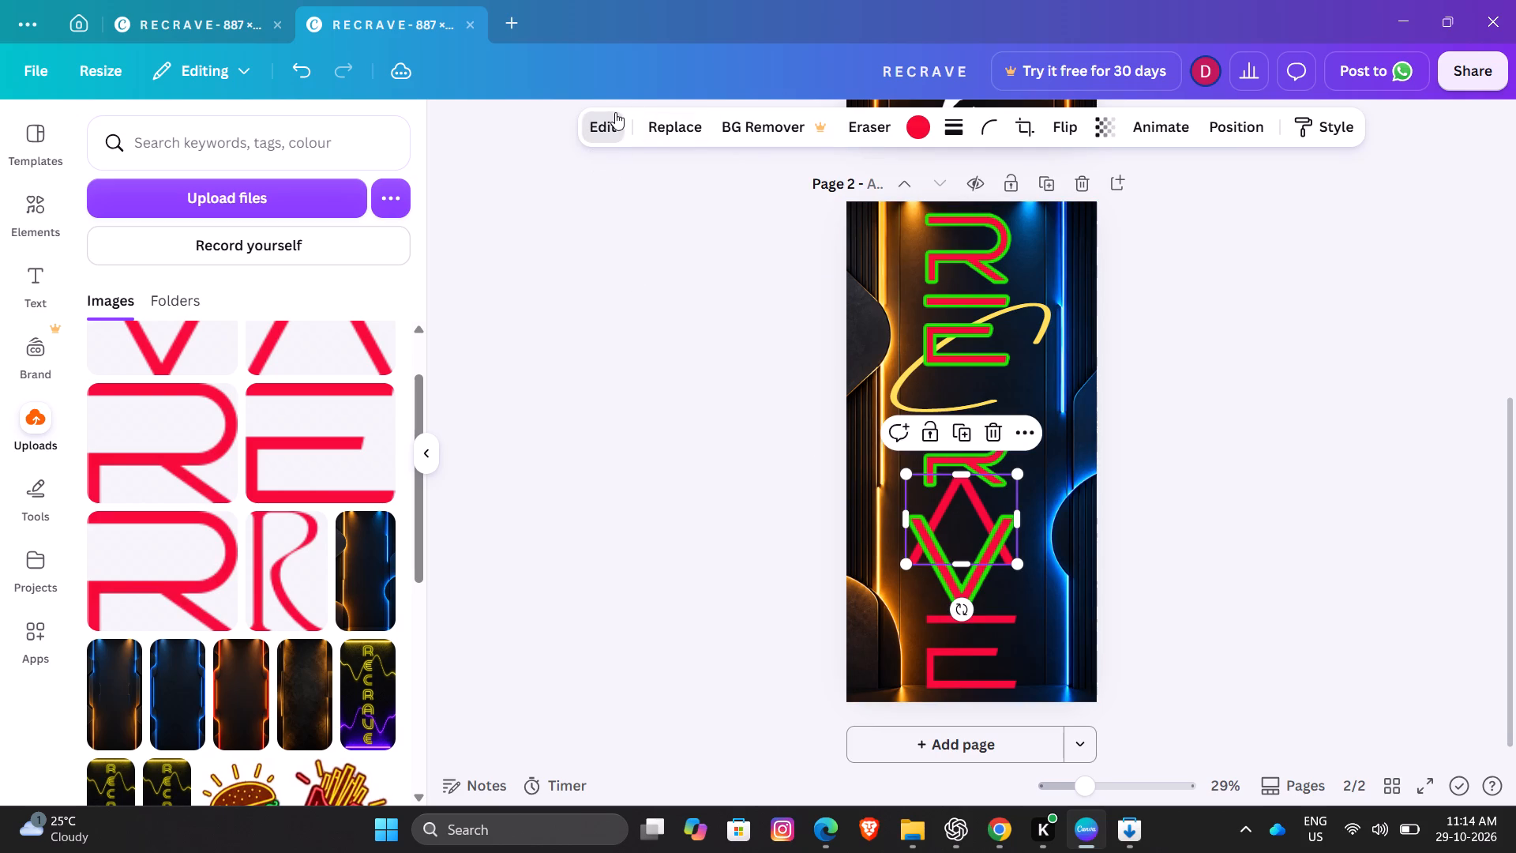
{"action": "scroll", "coordinate": [321, 603], "scroll_direction": "down", "scroll_amount": 5}
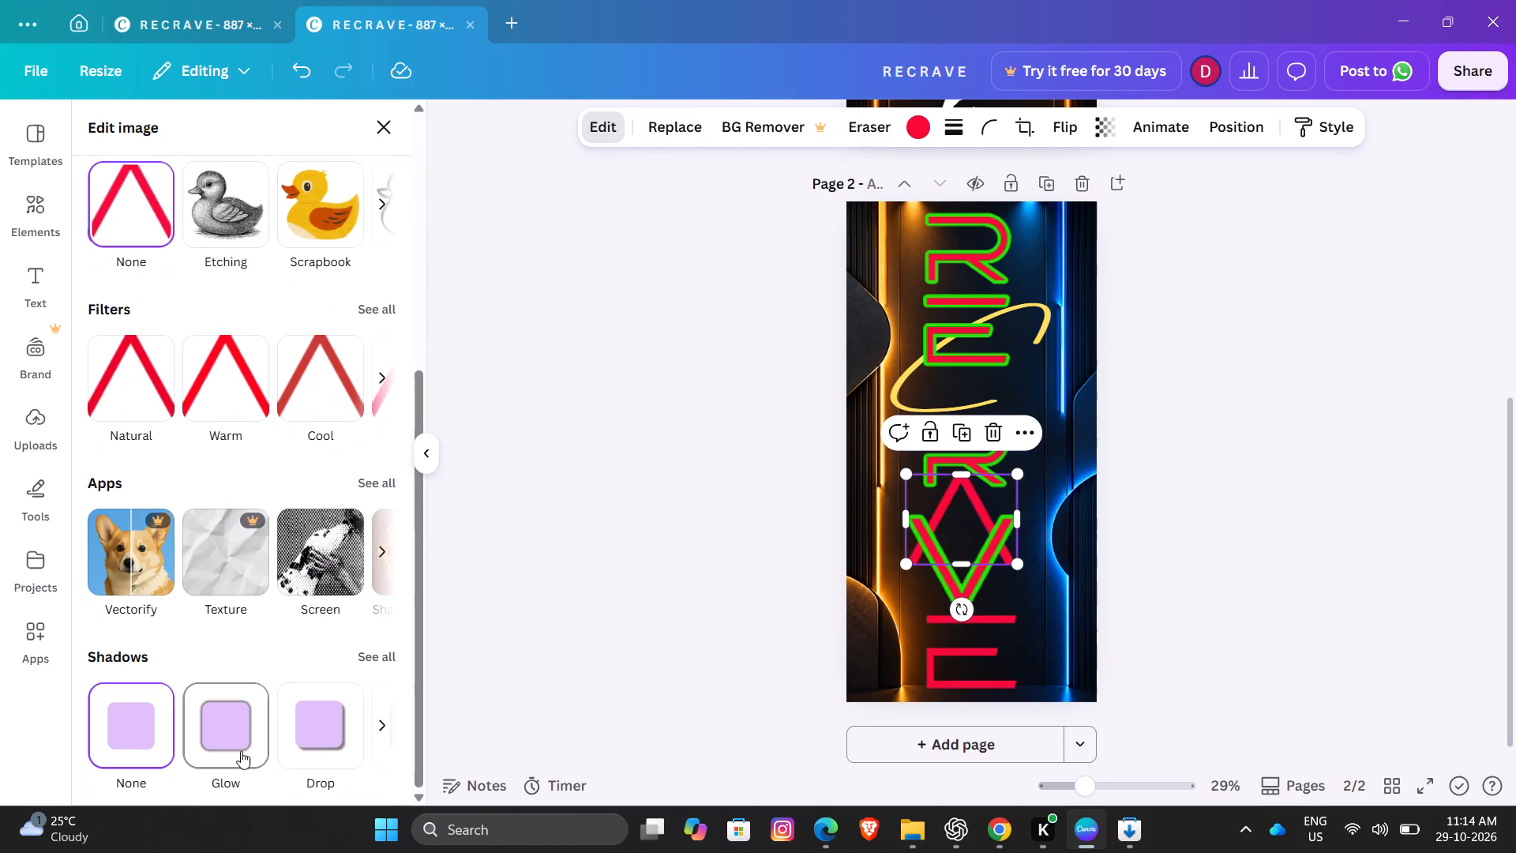
{"action": "left_click", "coordinate": [241, 751]}
{"action": "left_click", "coordinate": [214, 734]}
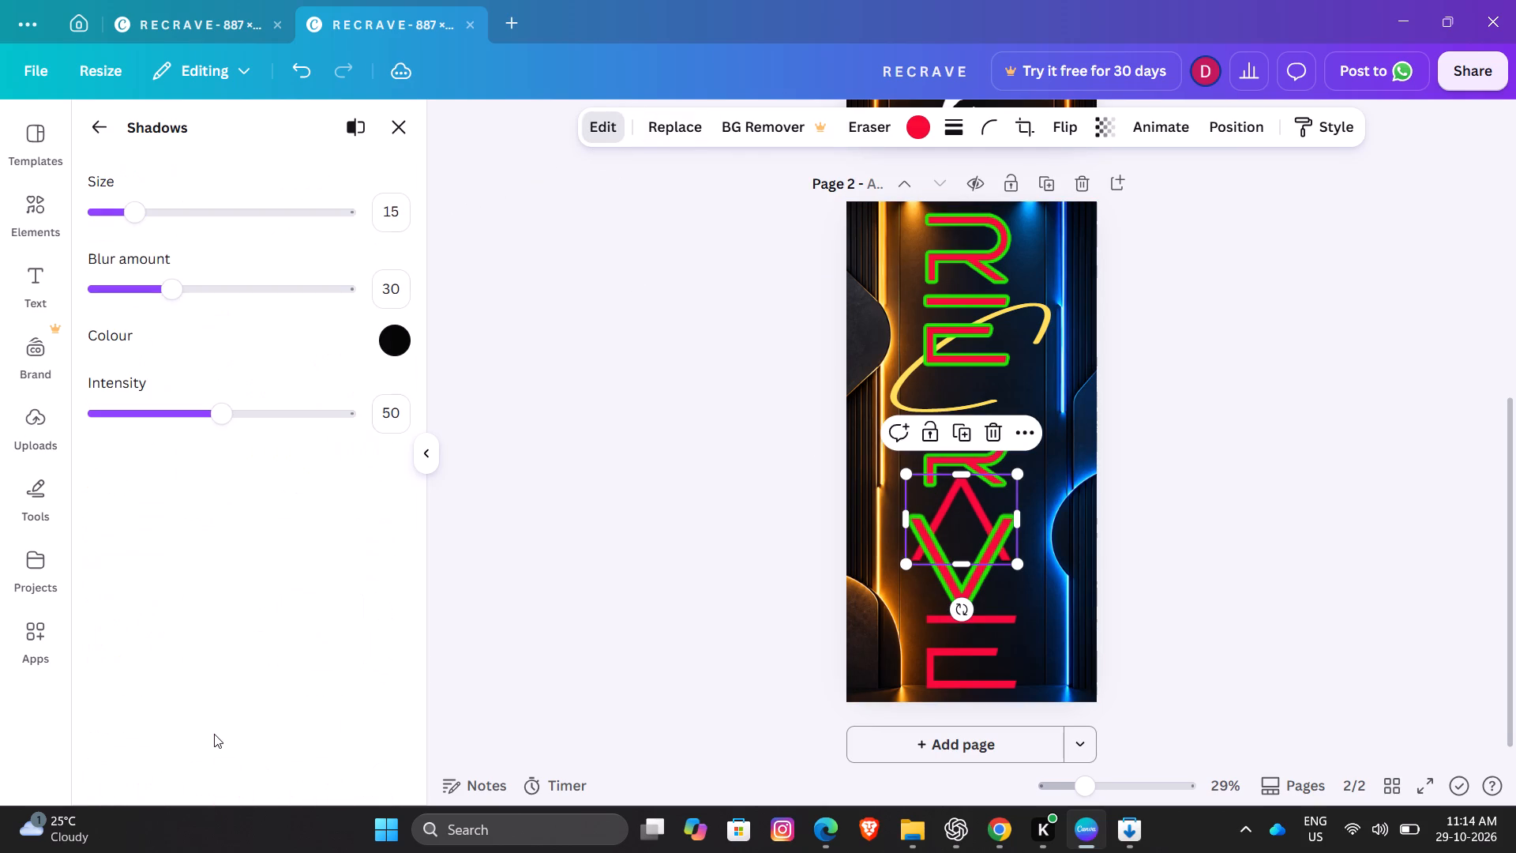
{"action": "left_click_drag", "start_coordinate": [224, 416], "coordinate": [423, 477]}
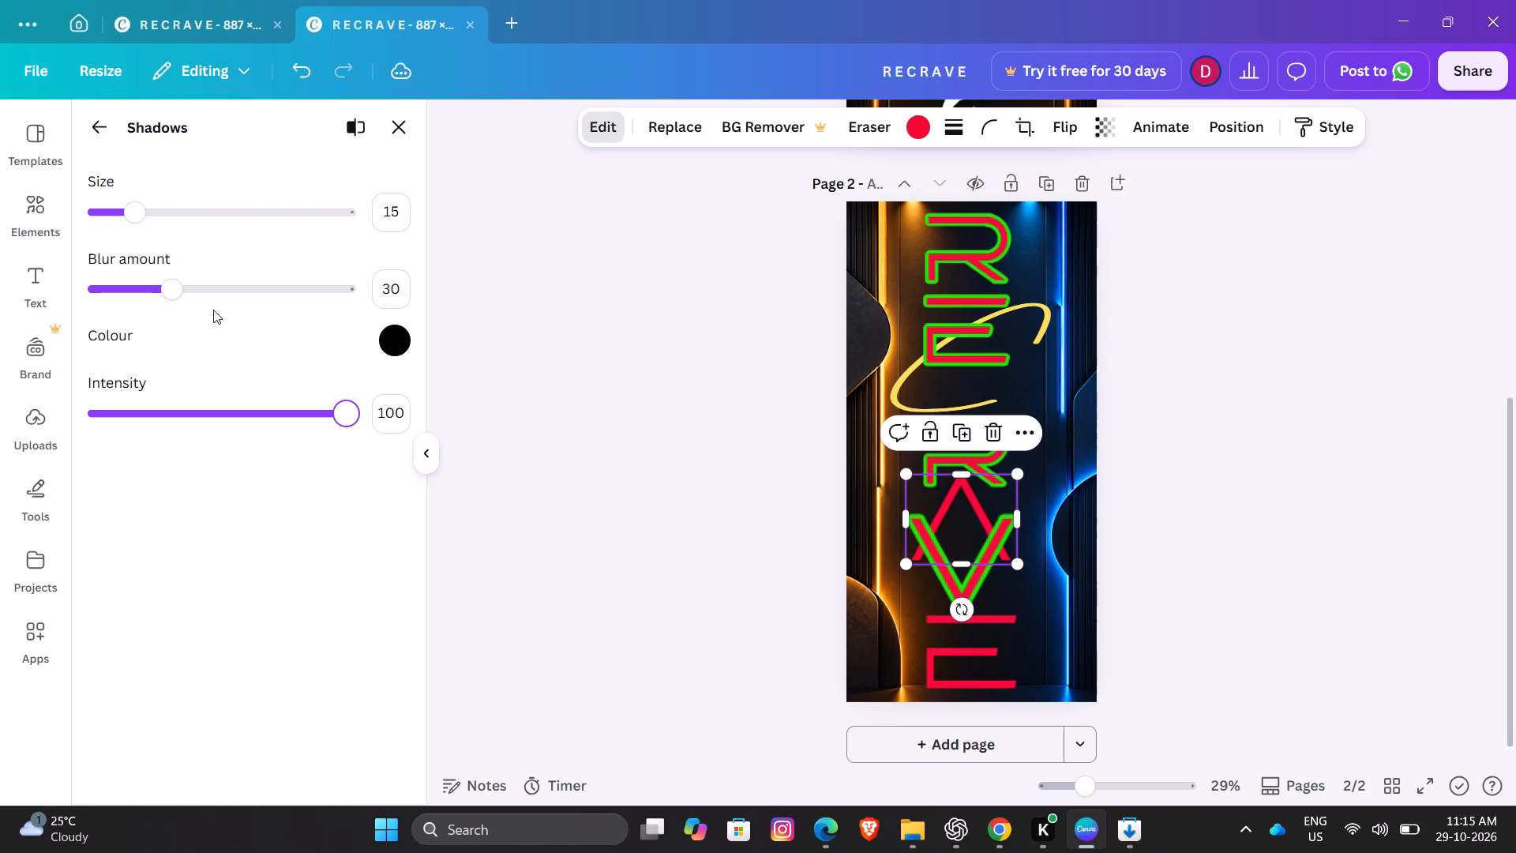
{"action": "left_click_drag", "start_coordinate": [169, 293], "coordinate": [62, 299]}
{"action": "left_click_drag", "start_coordinate": [134, 209], "coordinate": [499, 286]}
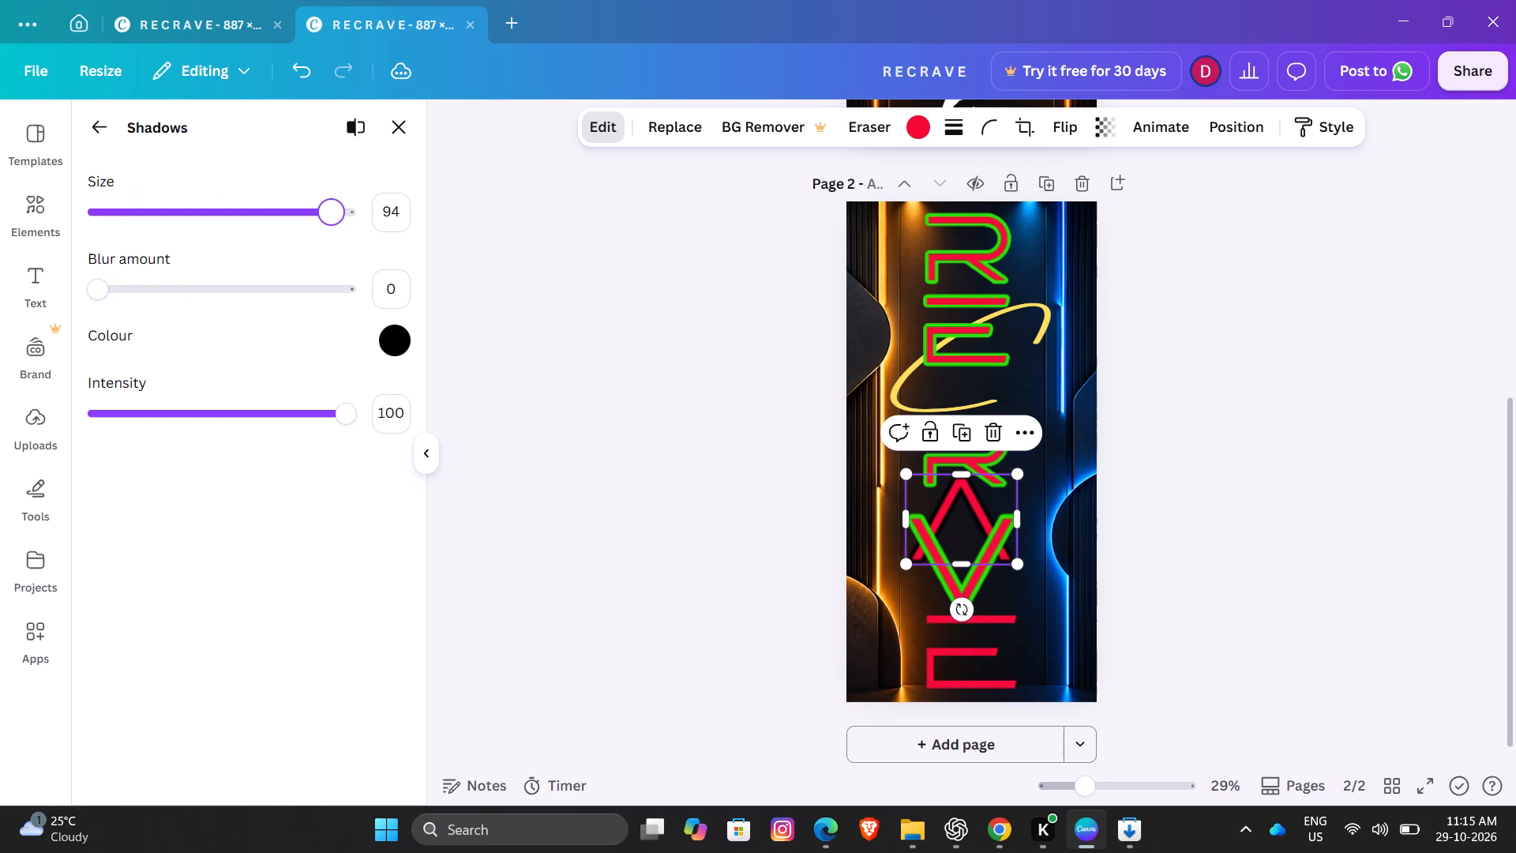
{"action": "left_click_drag", "start_coordinate": [499, 286], "coordinate": [528, 299]}
Change the A's Glow shadow colour to the copied bright green #20E800 and deselect the letter.
{"action": "left_click", "coordinate": [392, 329]}
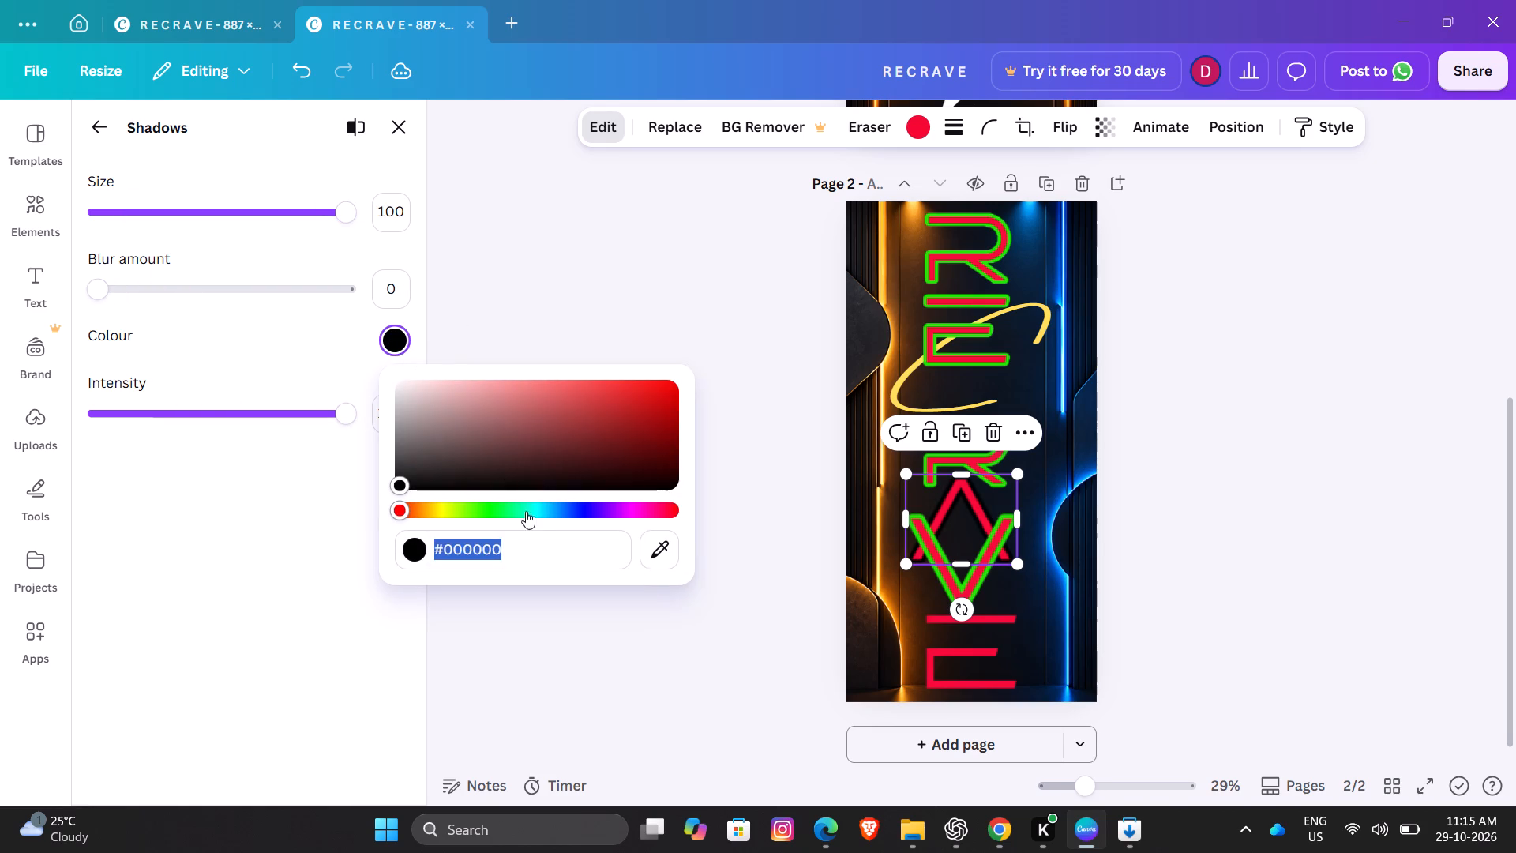
{"action": "key", "text": "BackSpace"}
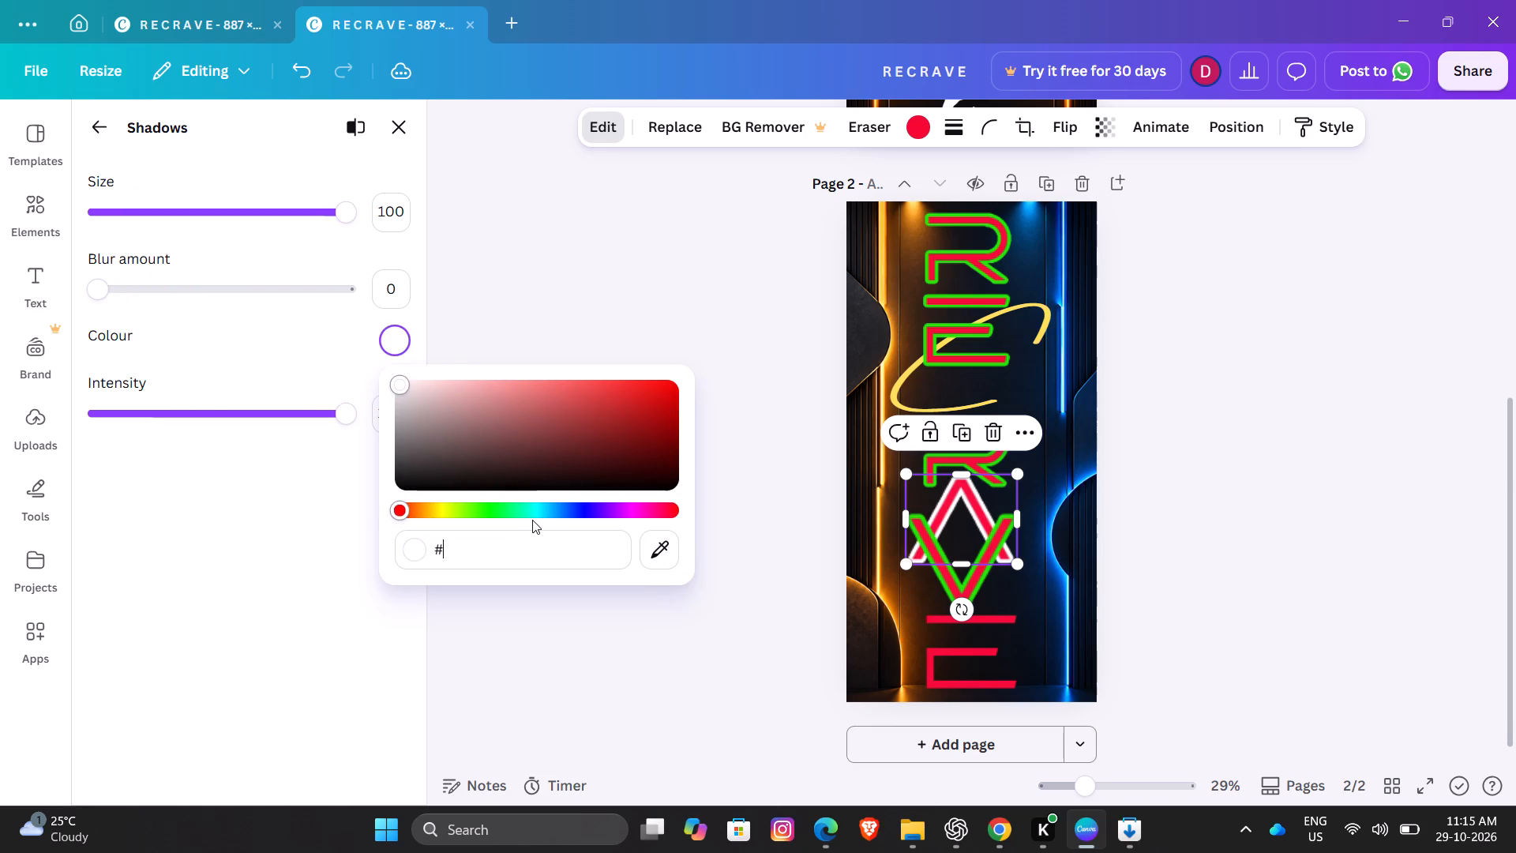
{"action": "key", "text": "ctrl+v"}
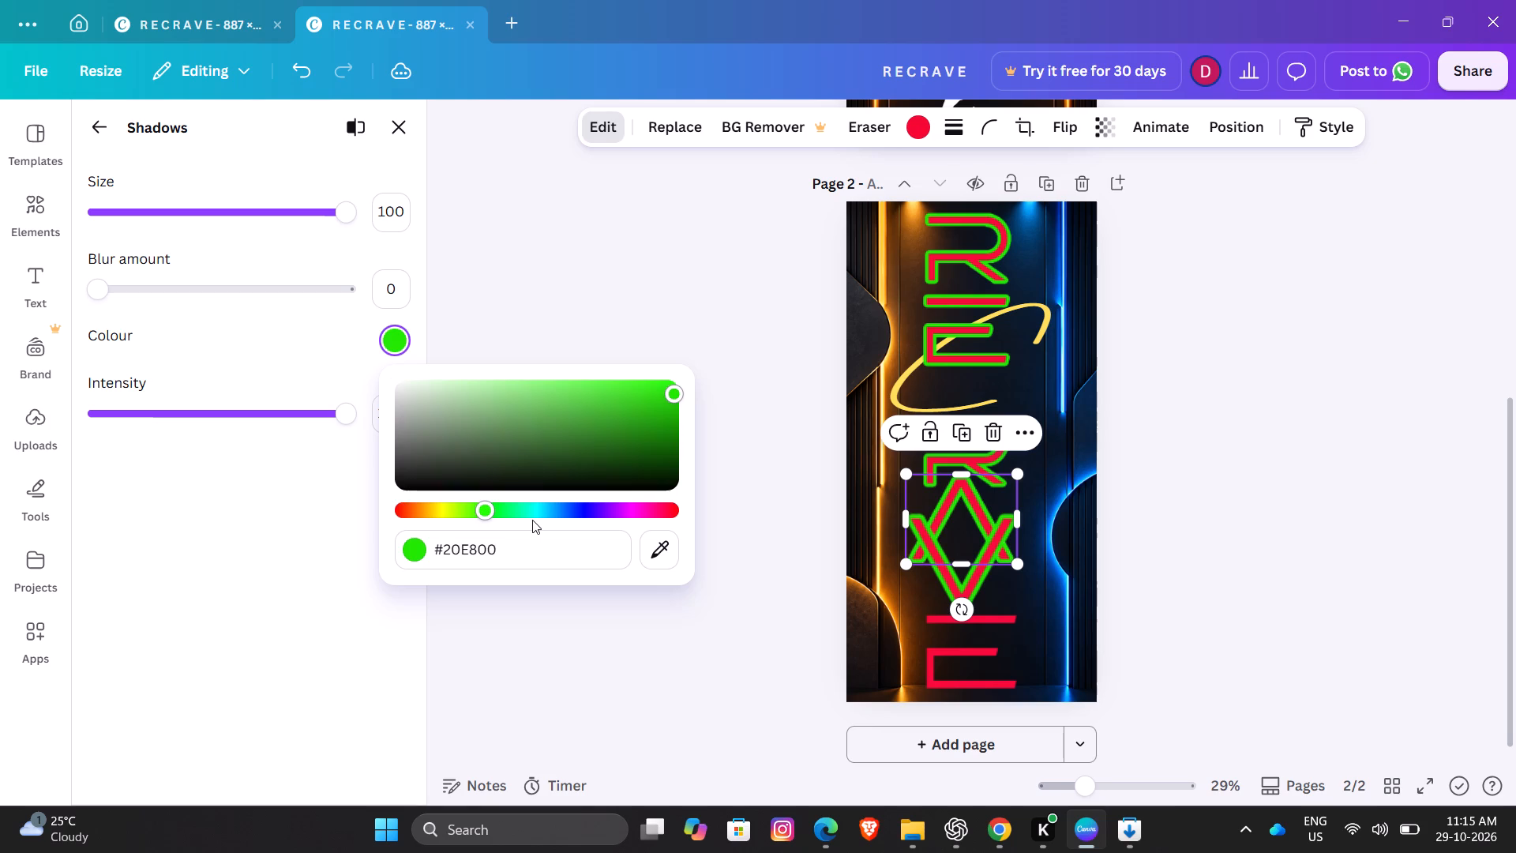
{"action": "left_click", "coordinate": [645, 310]}
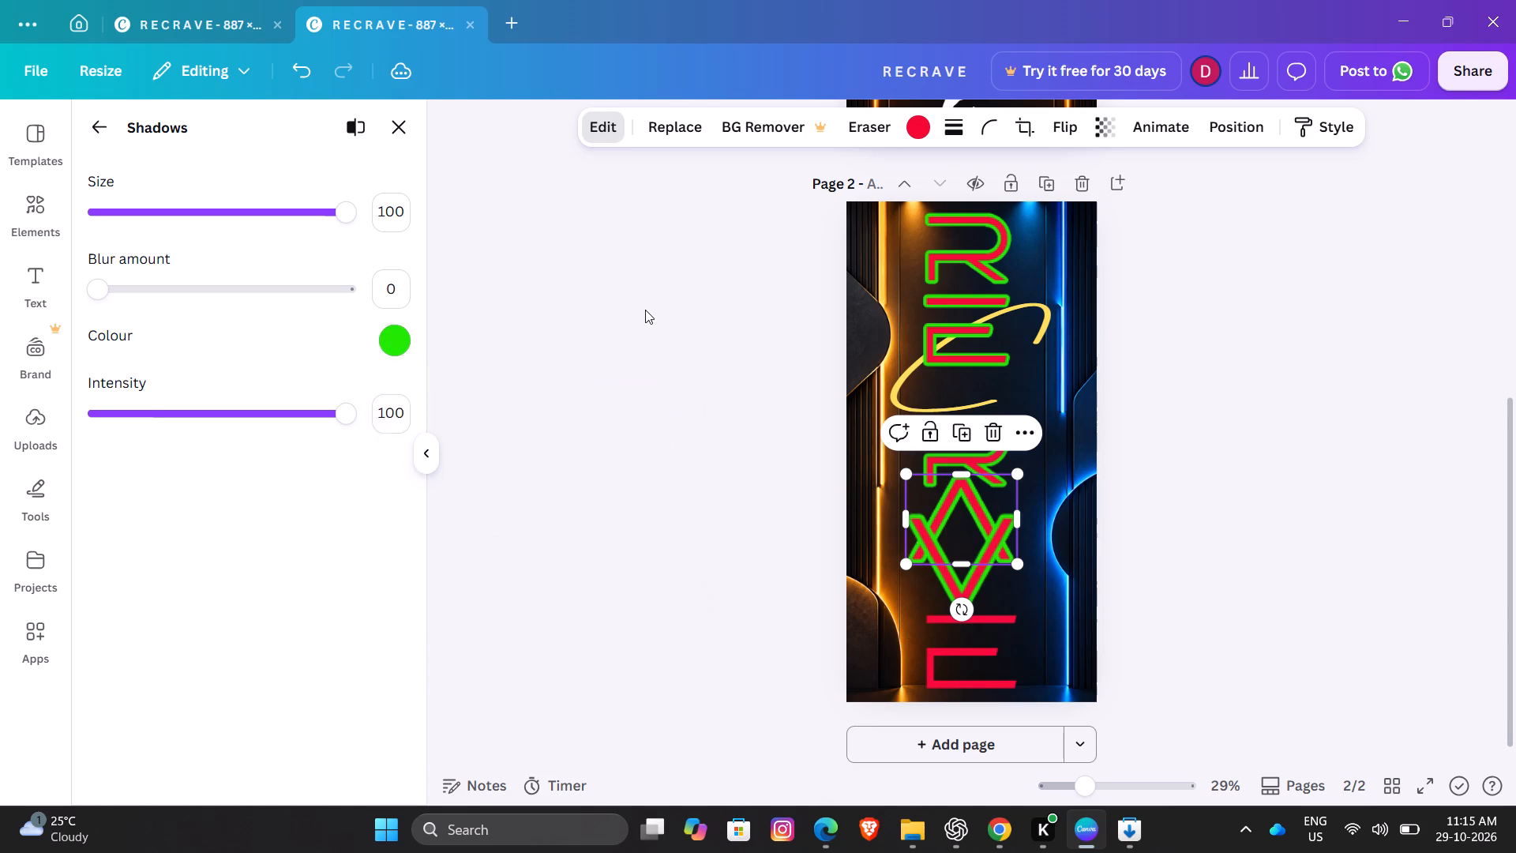
{"action": "left_click", "coordinate": [645, 310]}
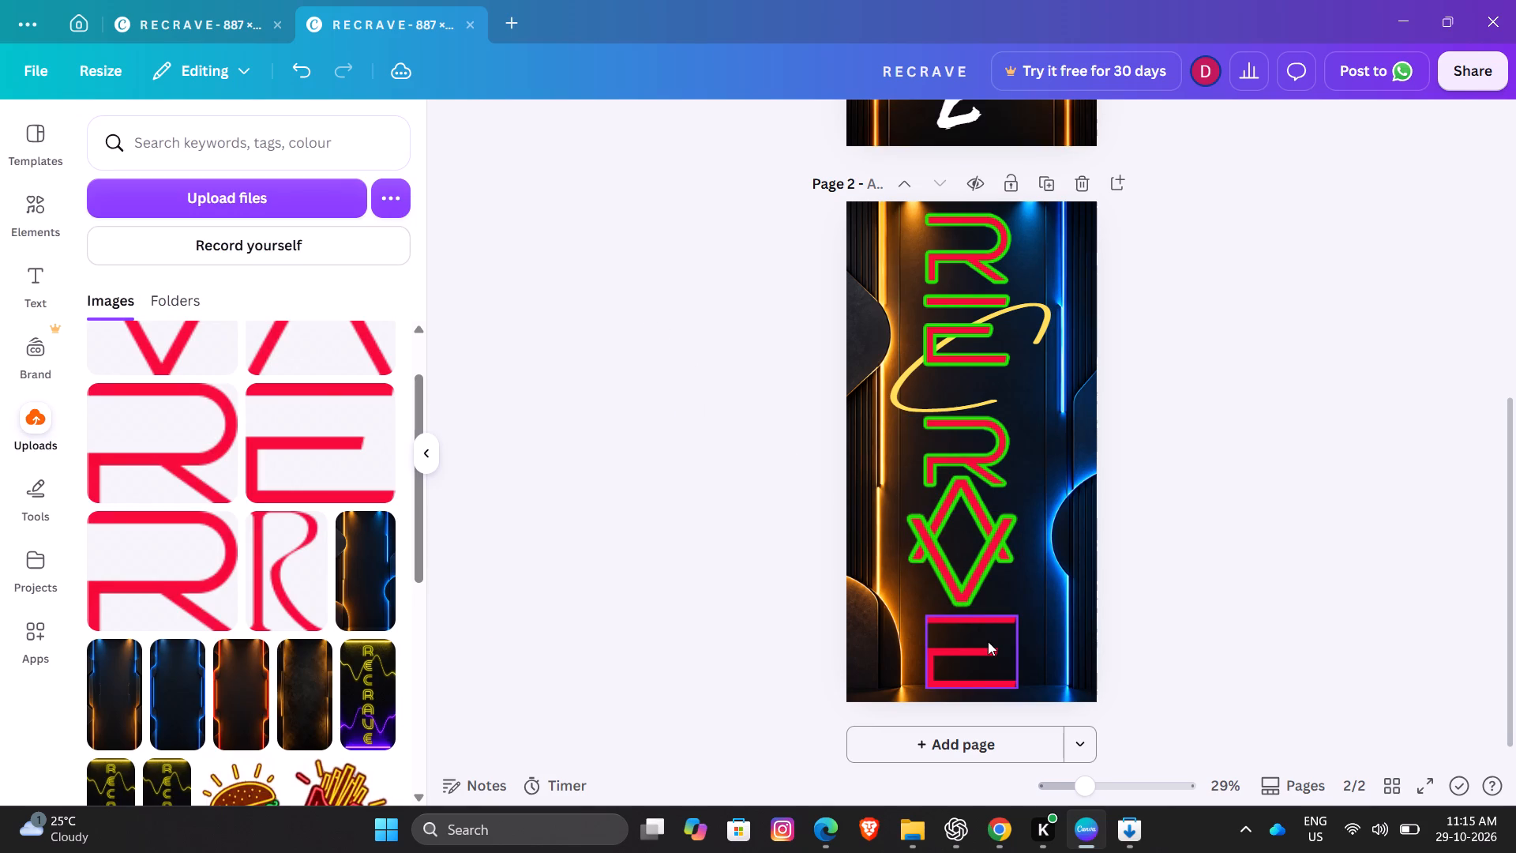
Apply a Glow shadow to the bottom E on page 2 with intensity 100, blur amount 0 and size 100.
{"action": "left_click", "coordinate": [988, 641]}
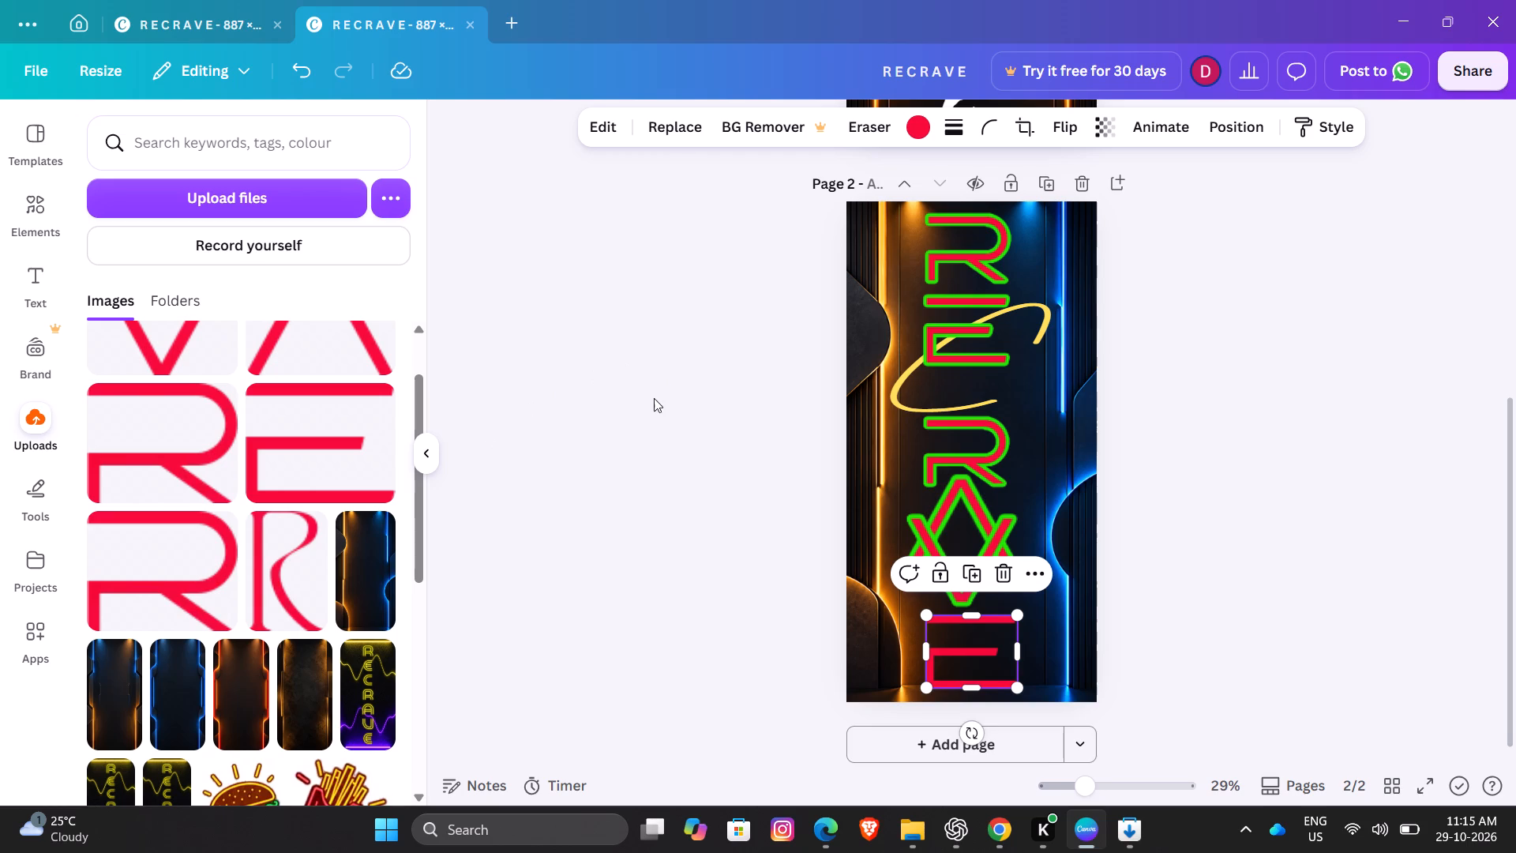
{"action": "left_click", "coordinate": [608, 135]}
{"action": "scroll", "coordinate": [254, 615], "scroll_direction": "down", "scroll_amount": 5}
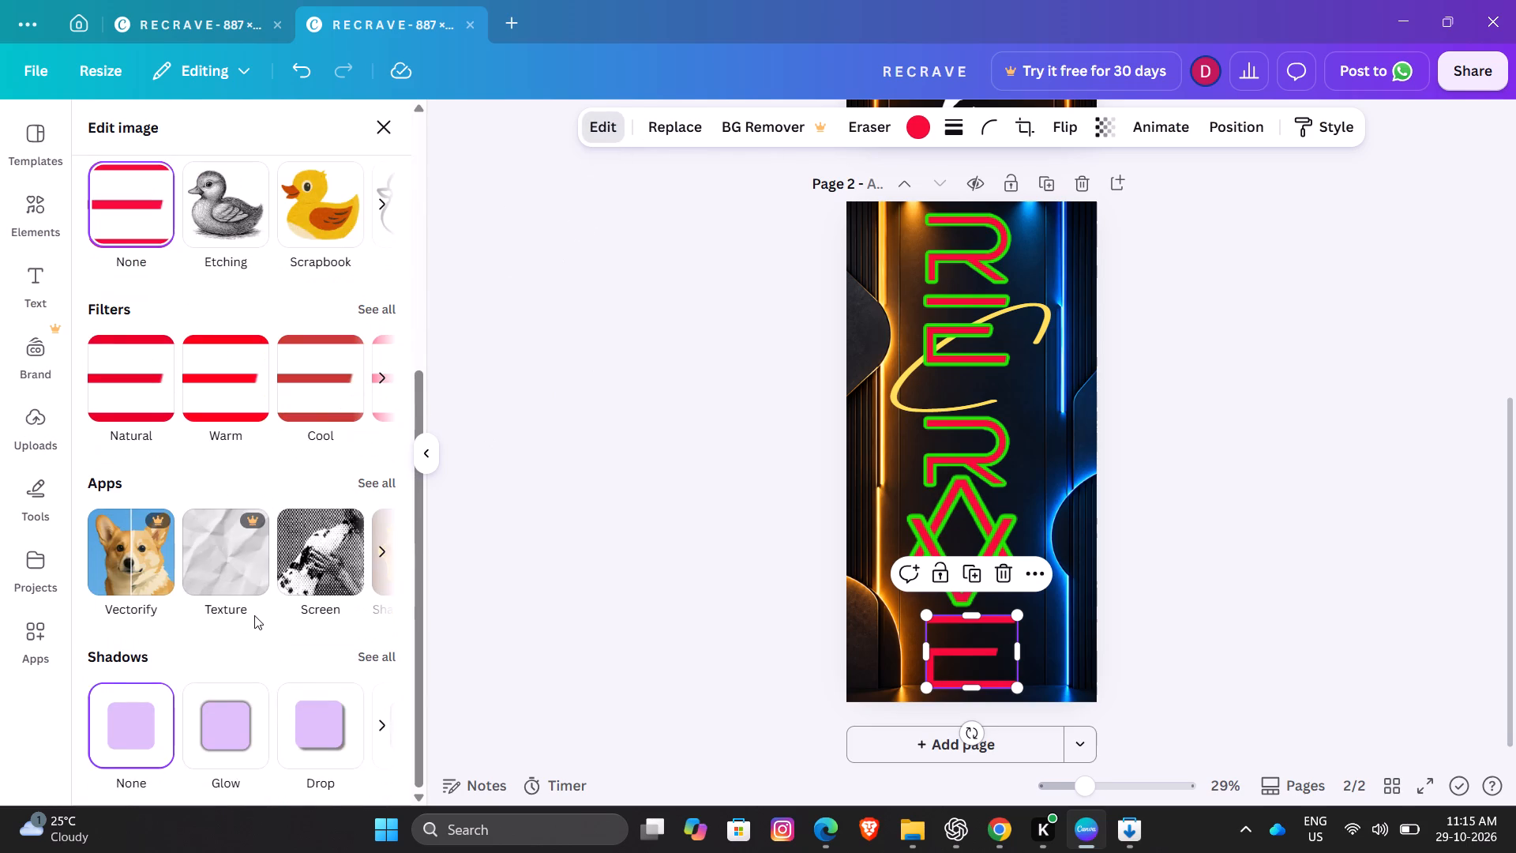
{"action": "left_click", "coordinate": [231, 701]}
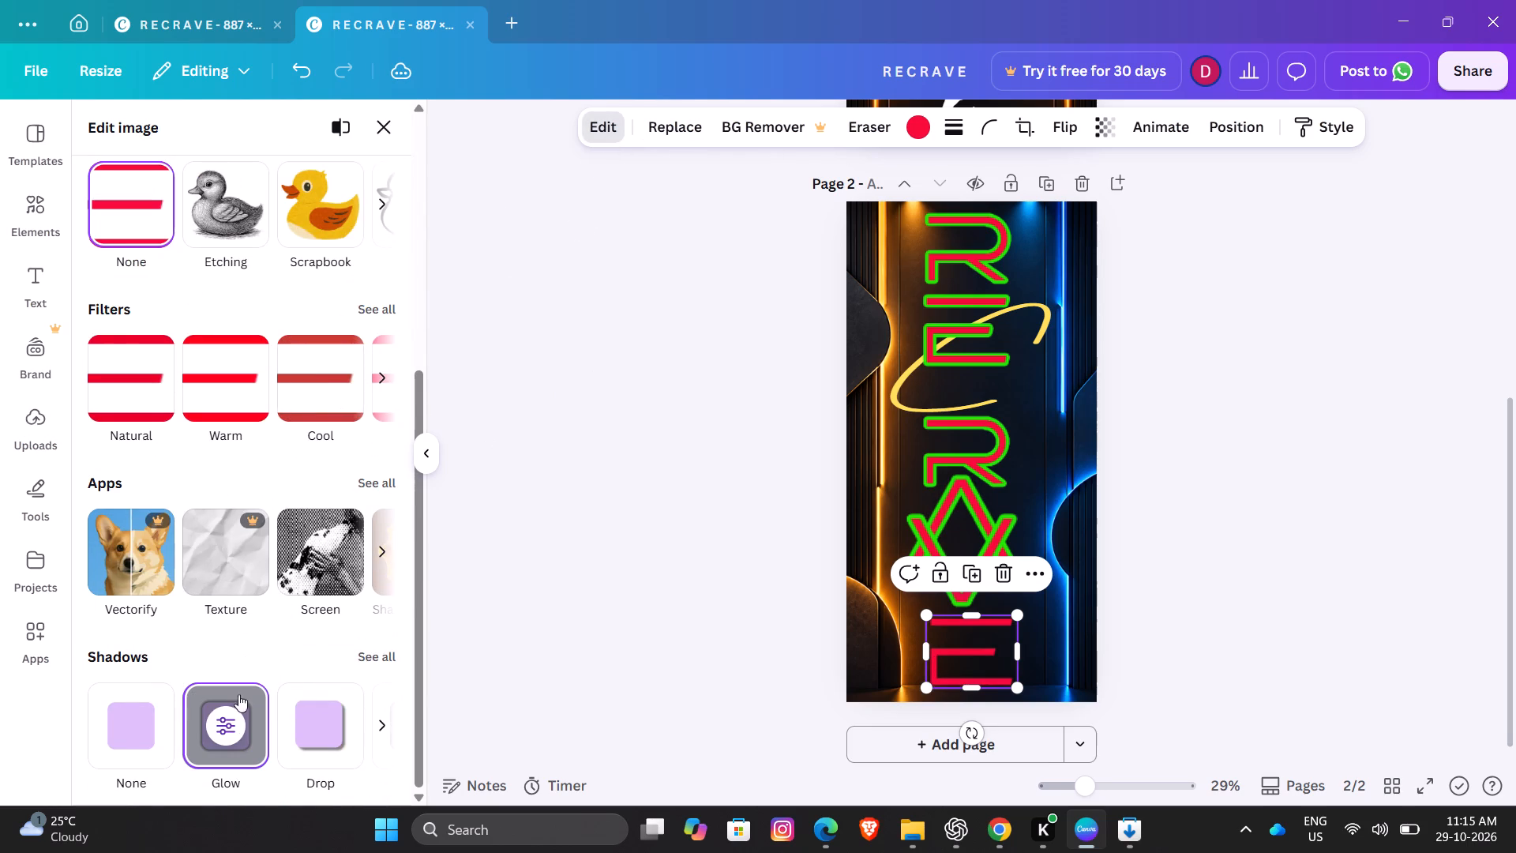
{"action": "left_click", "coordinate": [233, 729]}
{"action": "left_click_drag", "start_coordinate": [223, 410], "coordinate": [496, 497]}
{"action": "left_click_drag", "start_coordinate": [174, 295], "coordinate": [13, 296]}
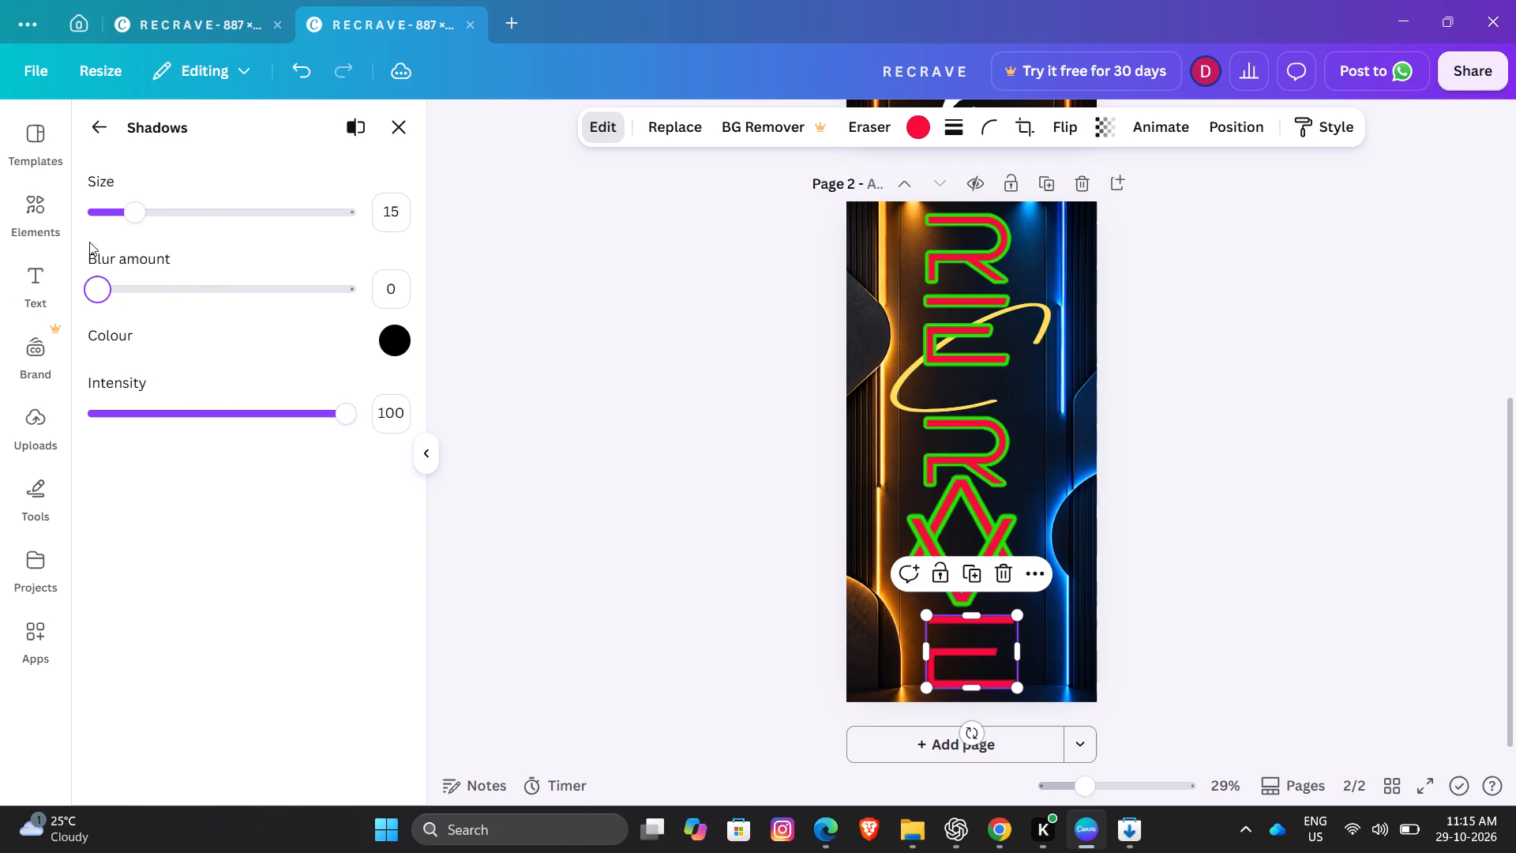
{"action": "left_click_drag", "start_coordinate": [135, 209], "coordinate": [540, 335]}
Change the bottom E's Glow shadow colour to the copied bright green #20E800 and deselect the letter.
{"action": "left_click", "coordinate": [398, 338]}
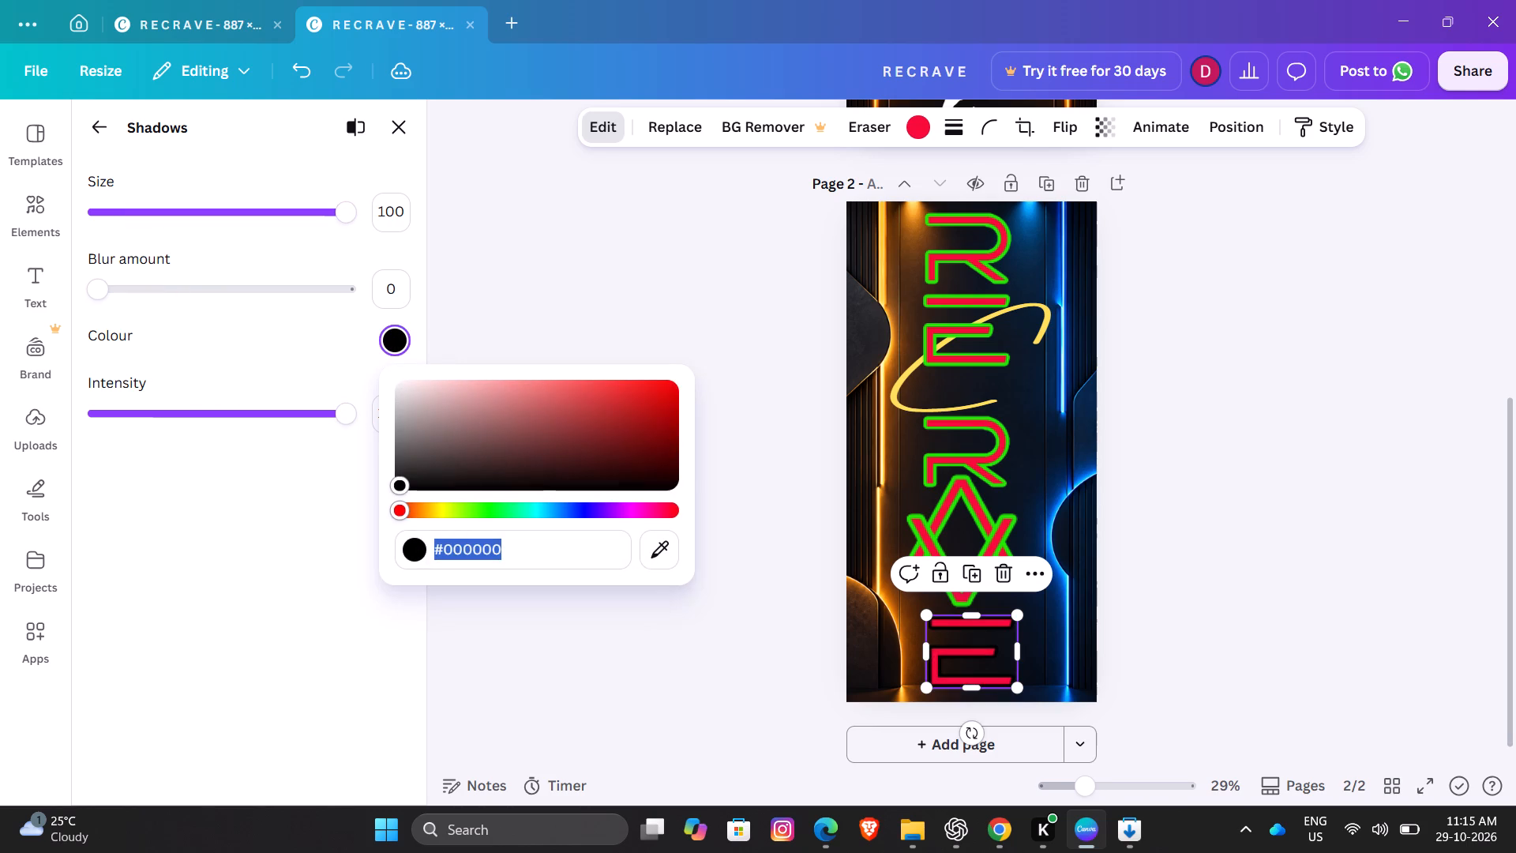
{"action": "key", "text": "BackSpace"}
{"action": "key", "text": "ctrl+v"}
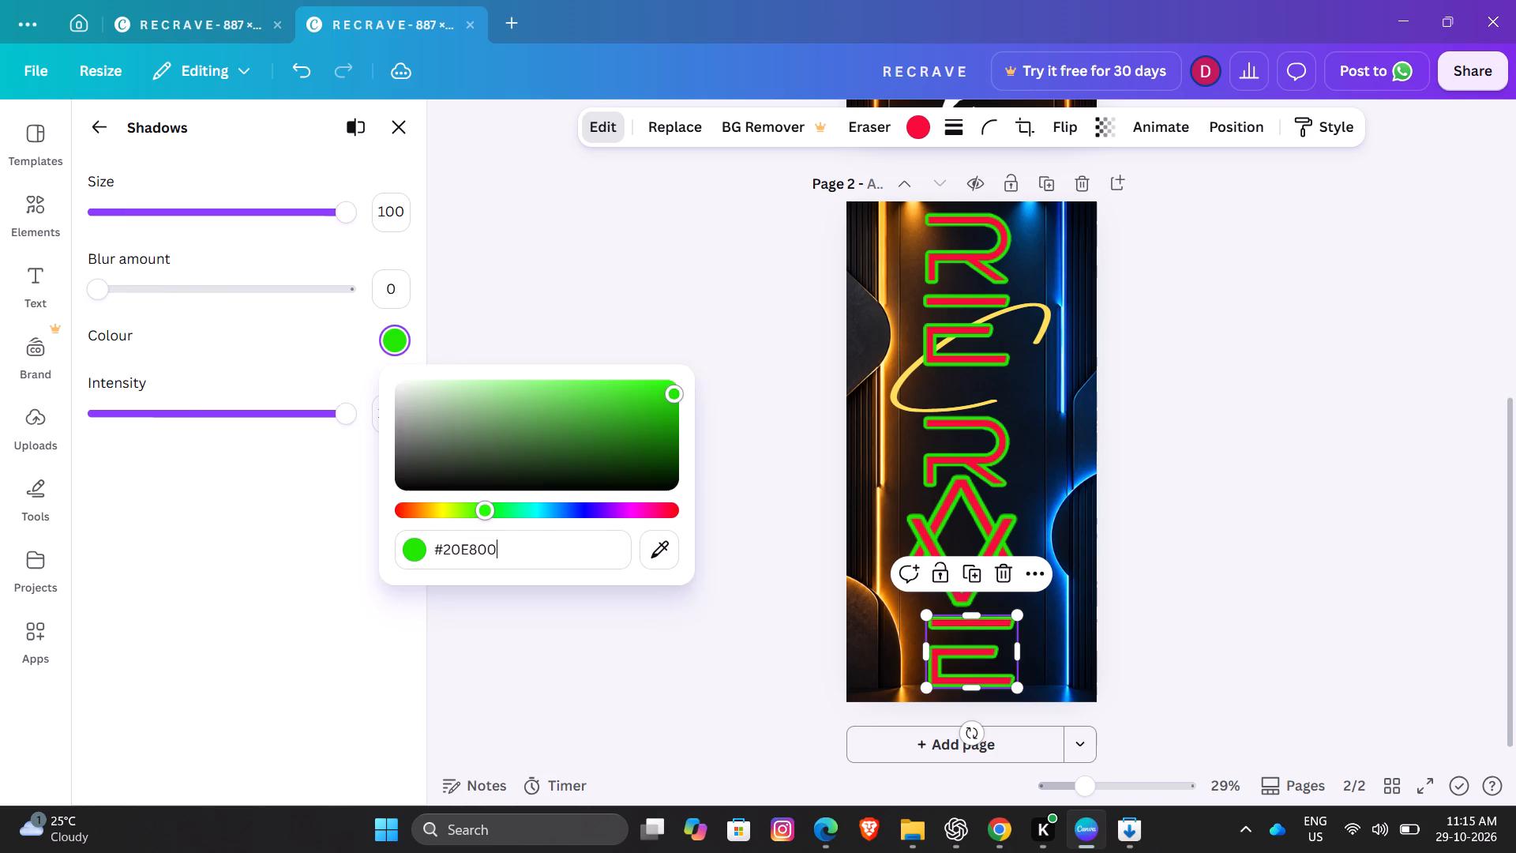
{"action": "left_click", "coordinate": [590, 297]}
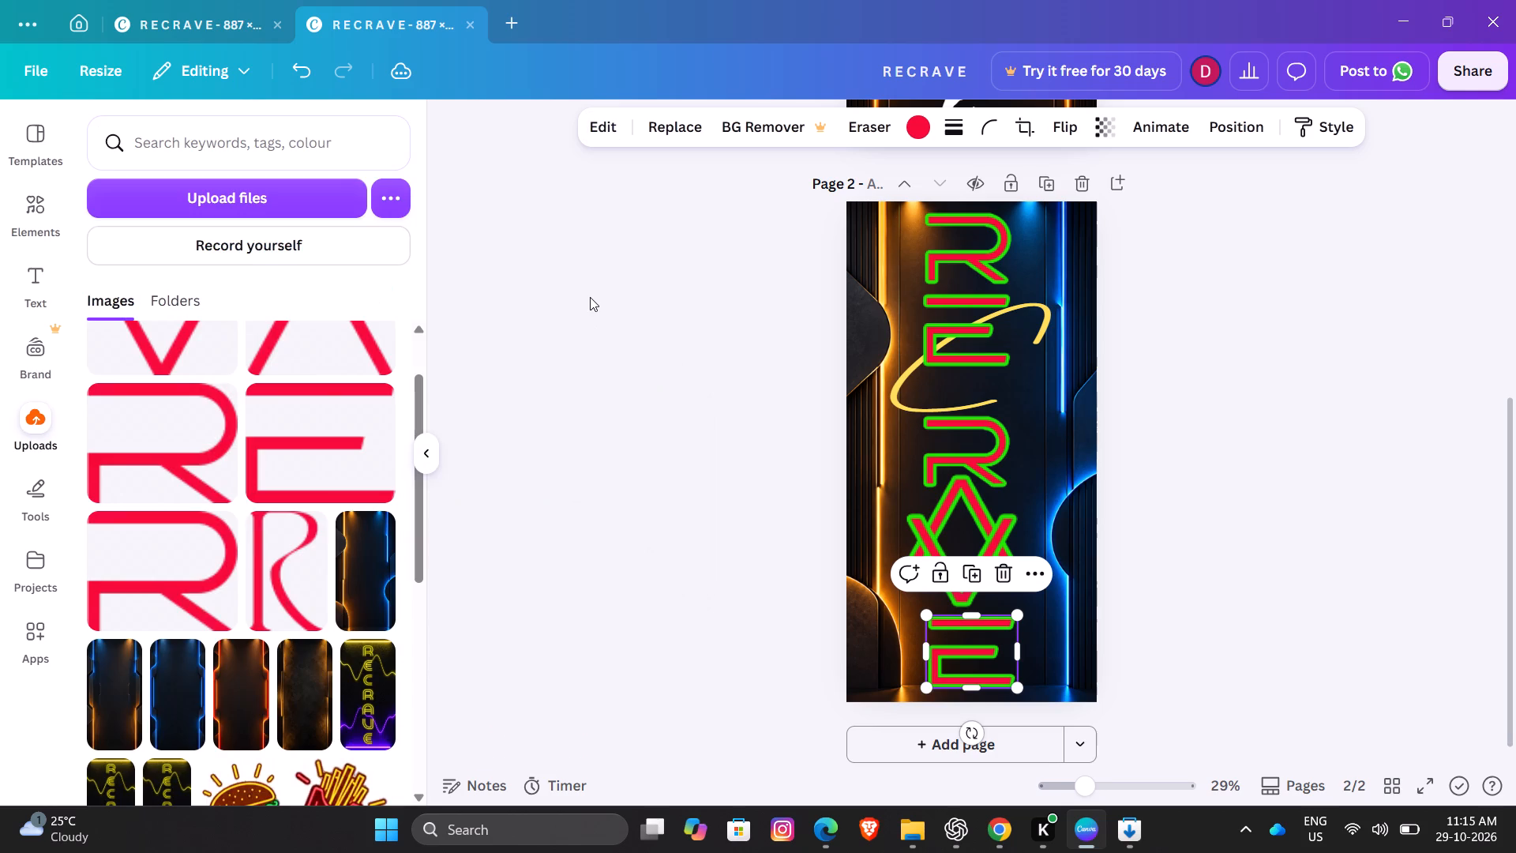
{"action": "left_click", "coordinate": [590, 297]}
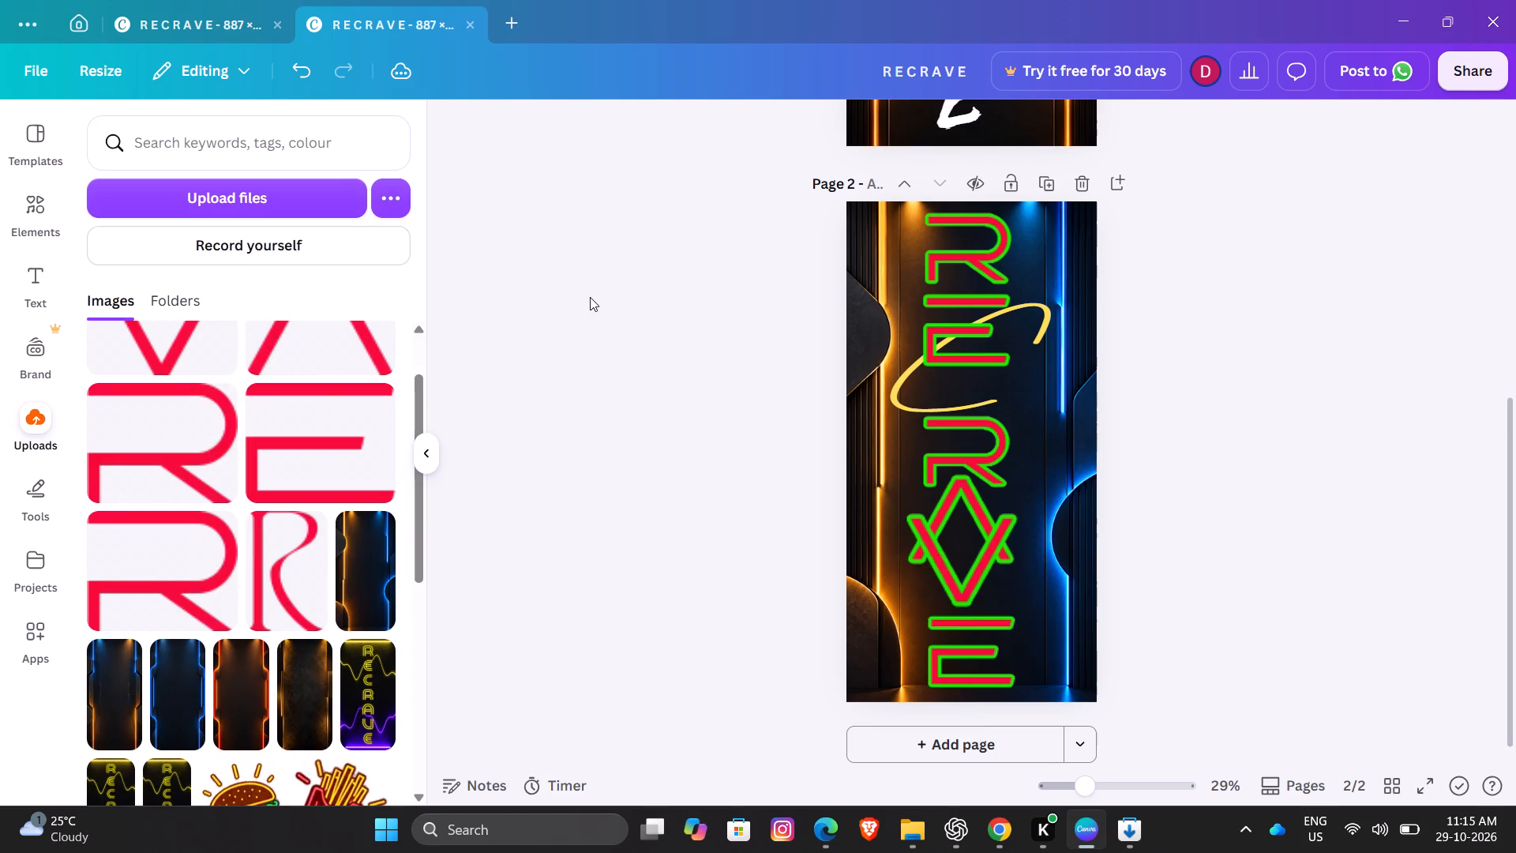
{"action": "left_click", "coordinate": [590, 297]}
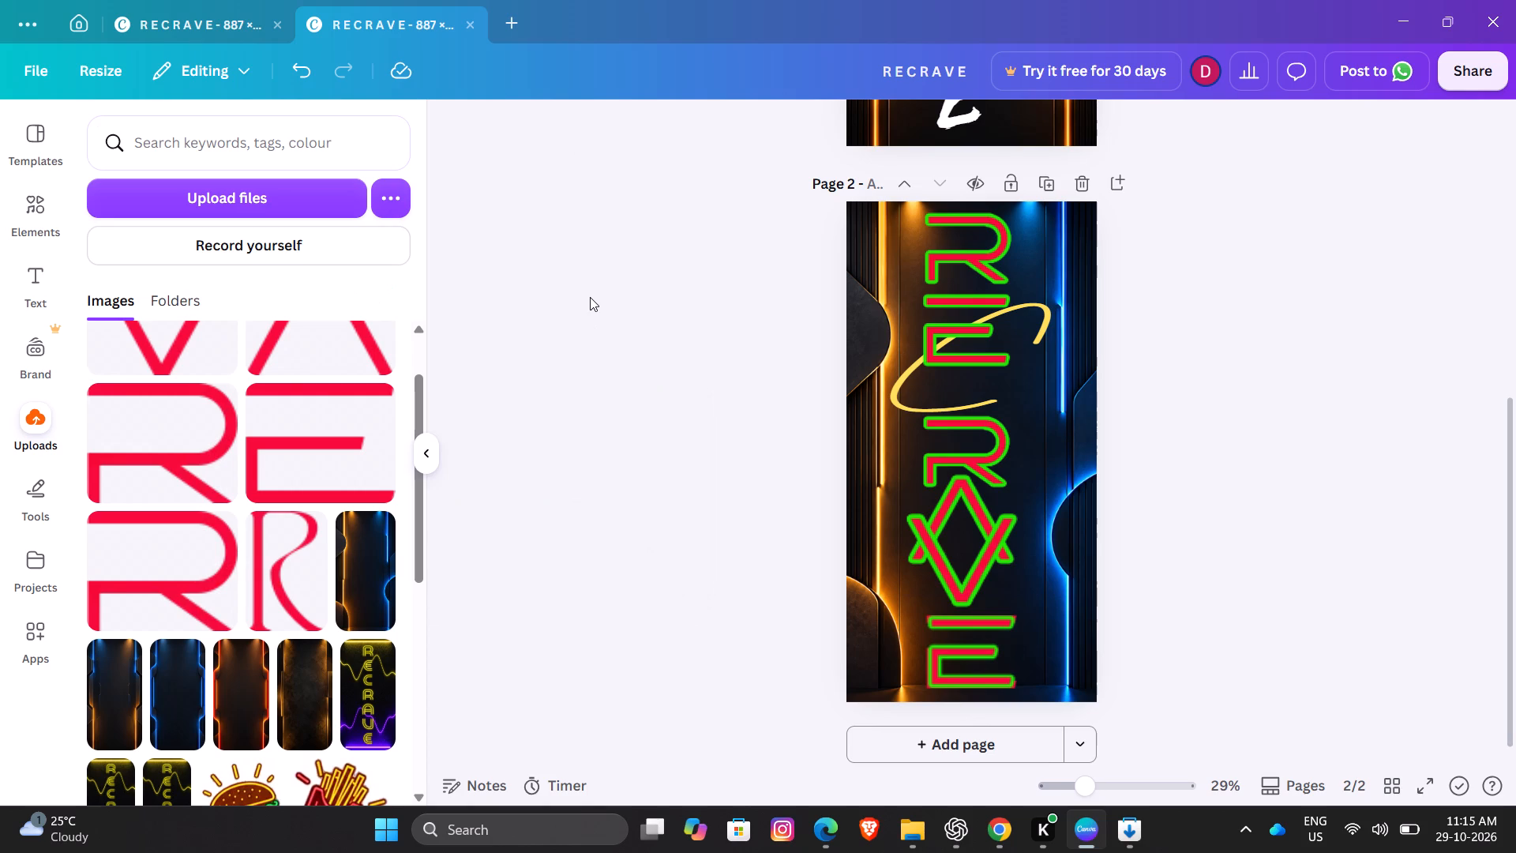
{"action": "left_click", "coordinate": [512, 393]}
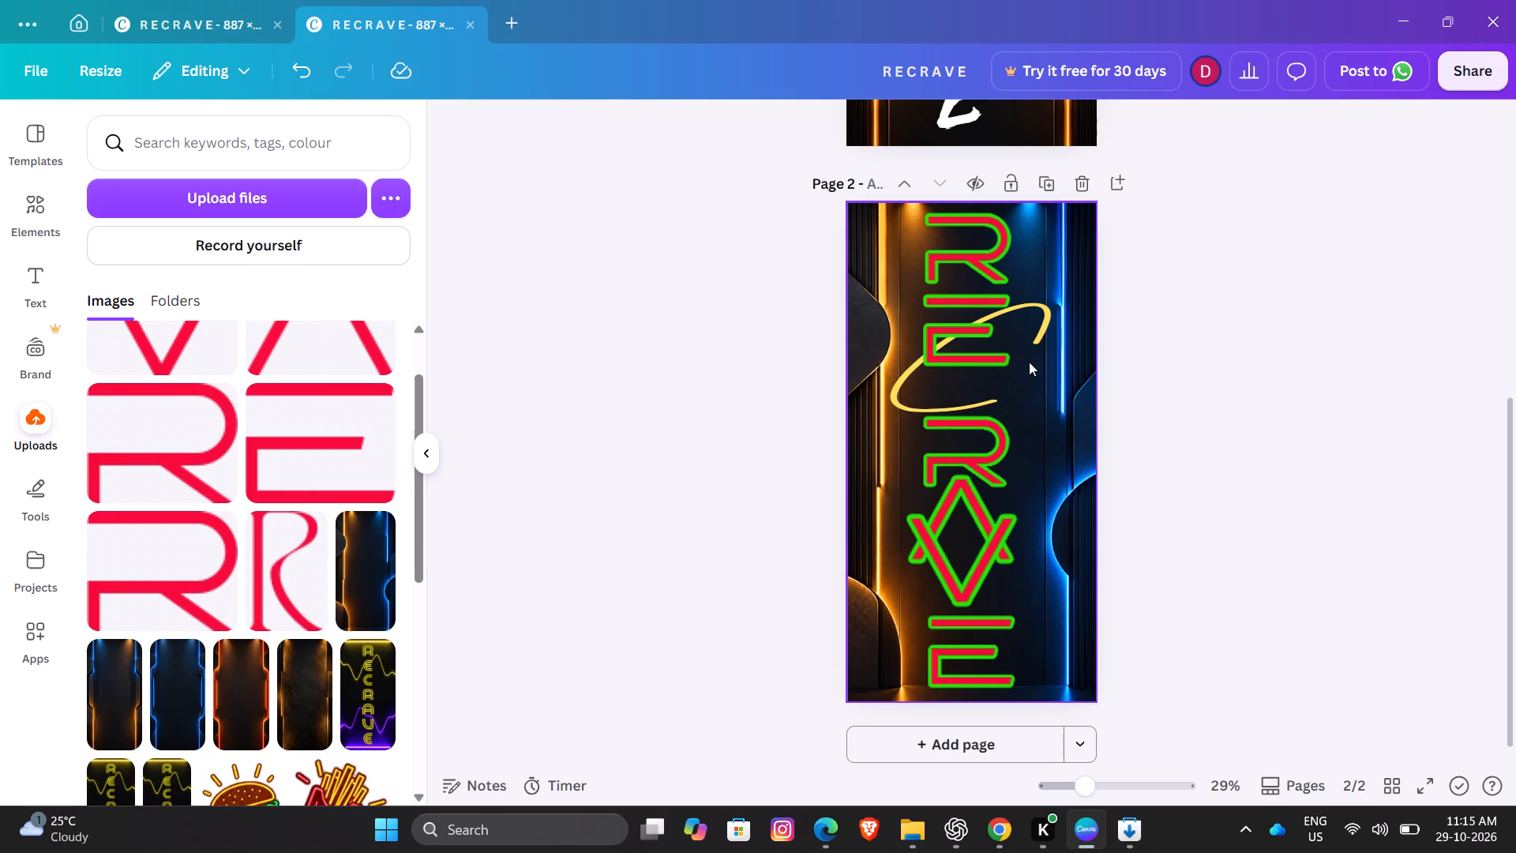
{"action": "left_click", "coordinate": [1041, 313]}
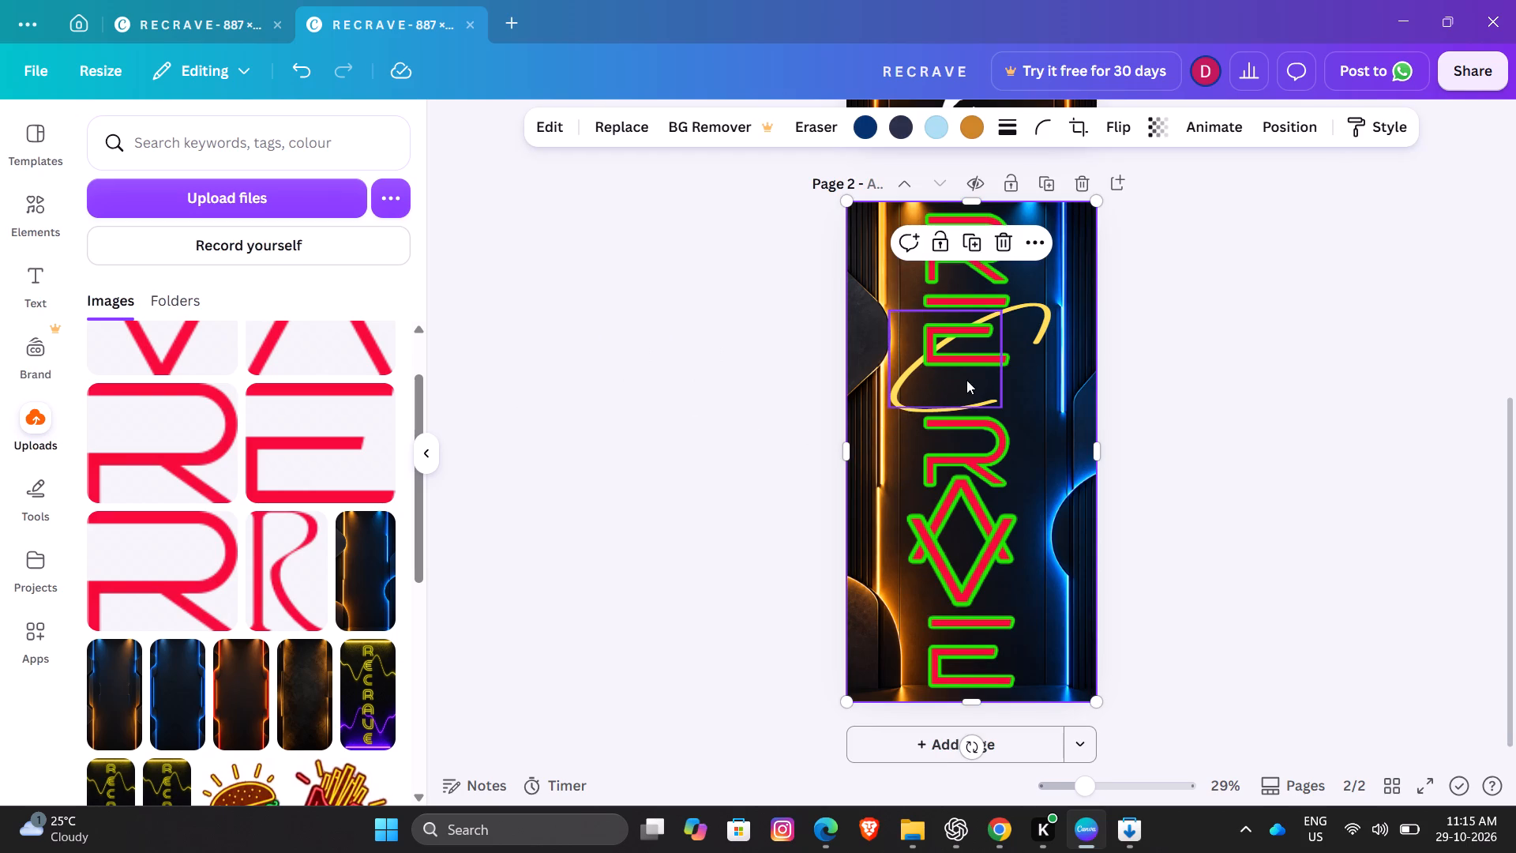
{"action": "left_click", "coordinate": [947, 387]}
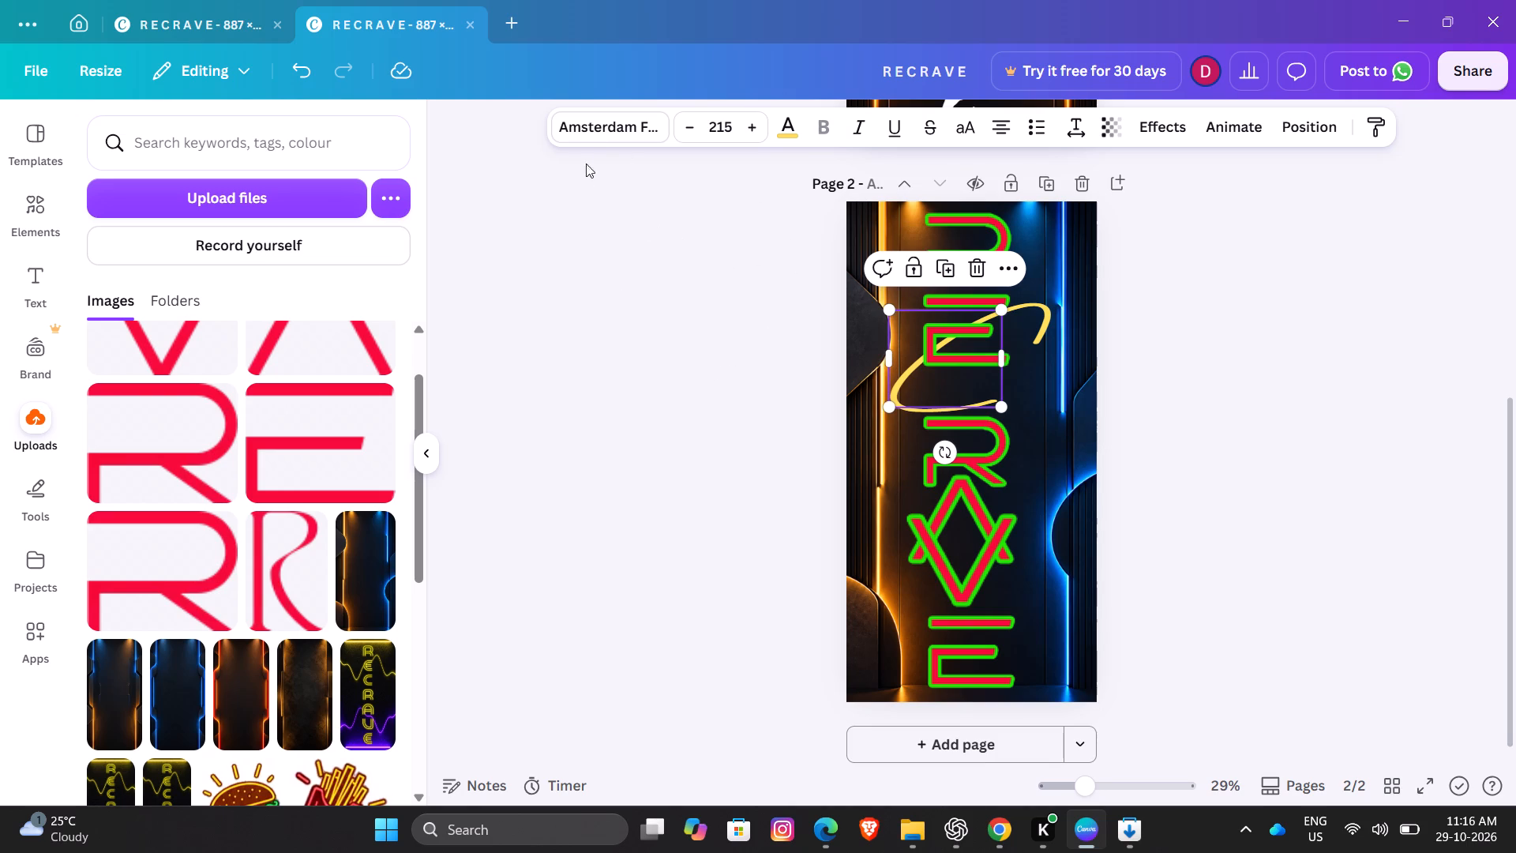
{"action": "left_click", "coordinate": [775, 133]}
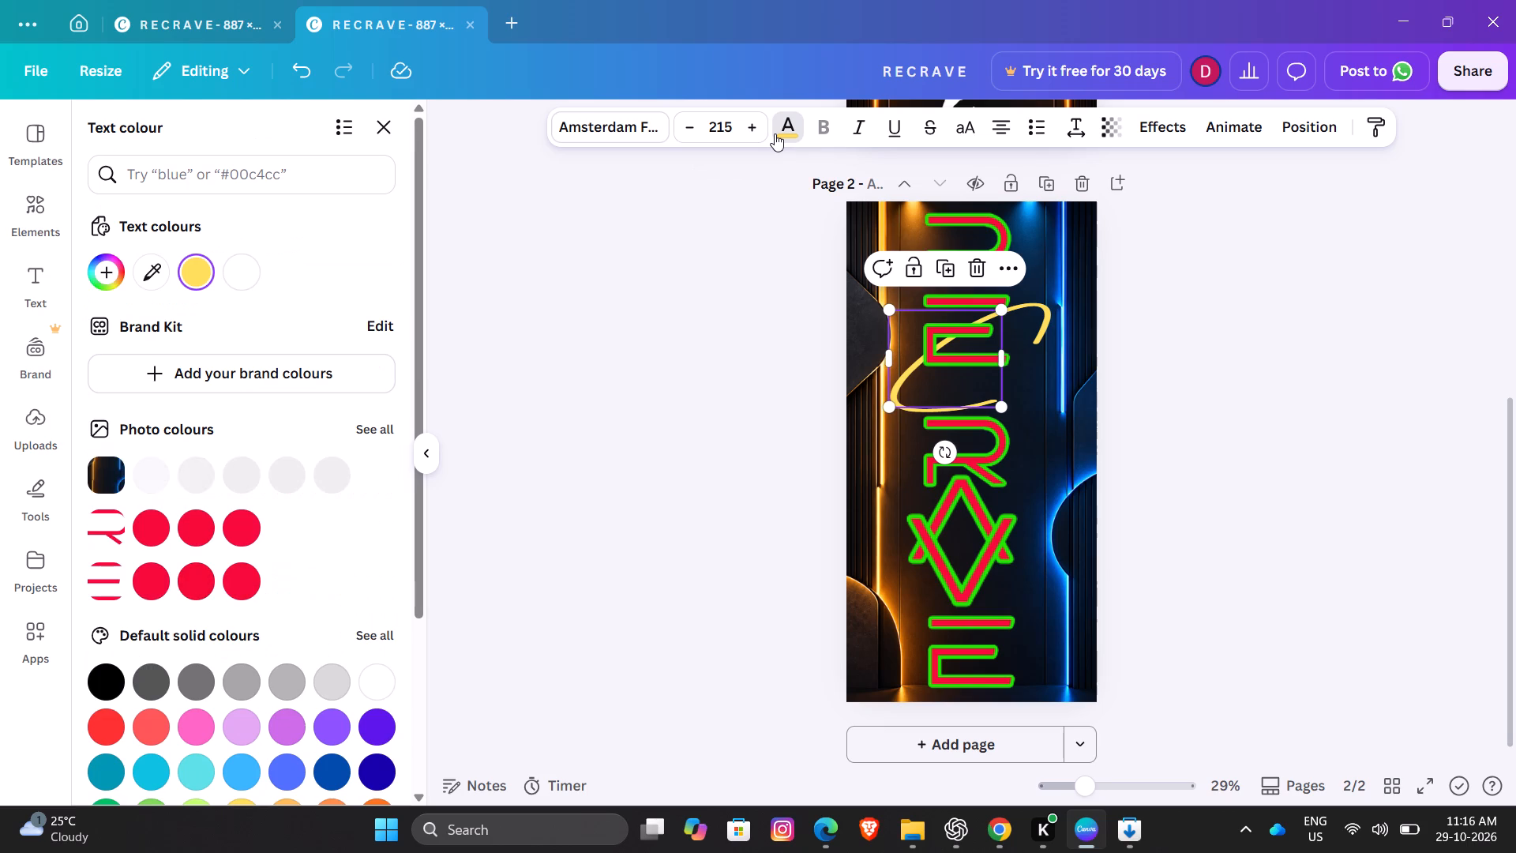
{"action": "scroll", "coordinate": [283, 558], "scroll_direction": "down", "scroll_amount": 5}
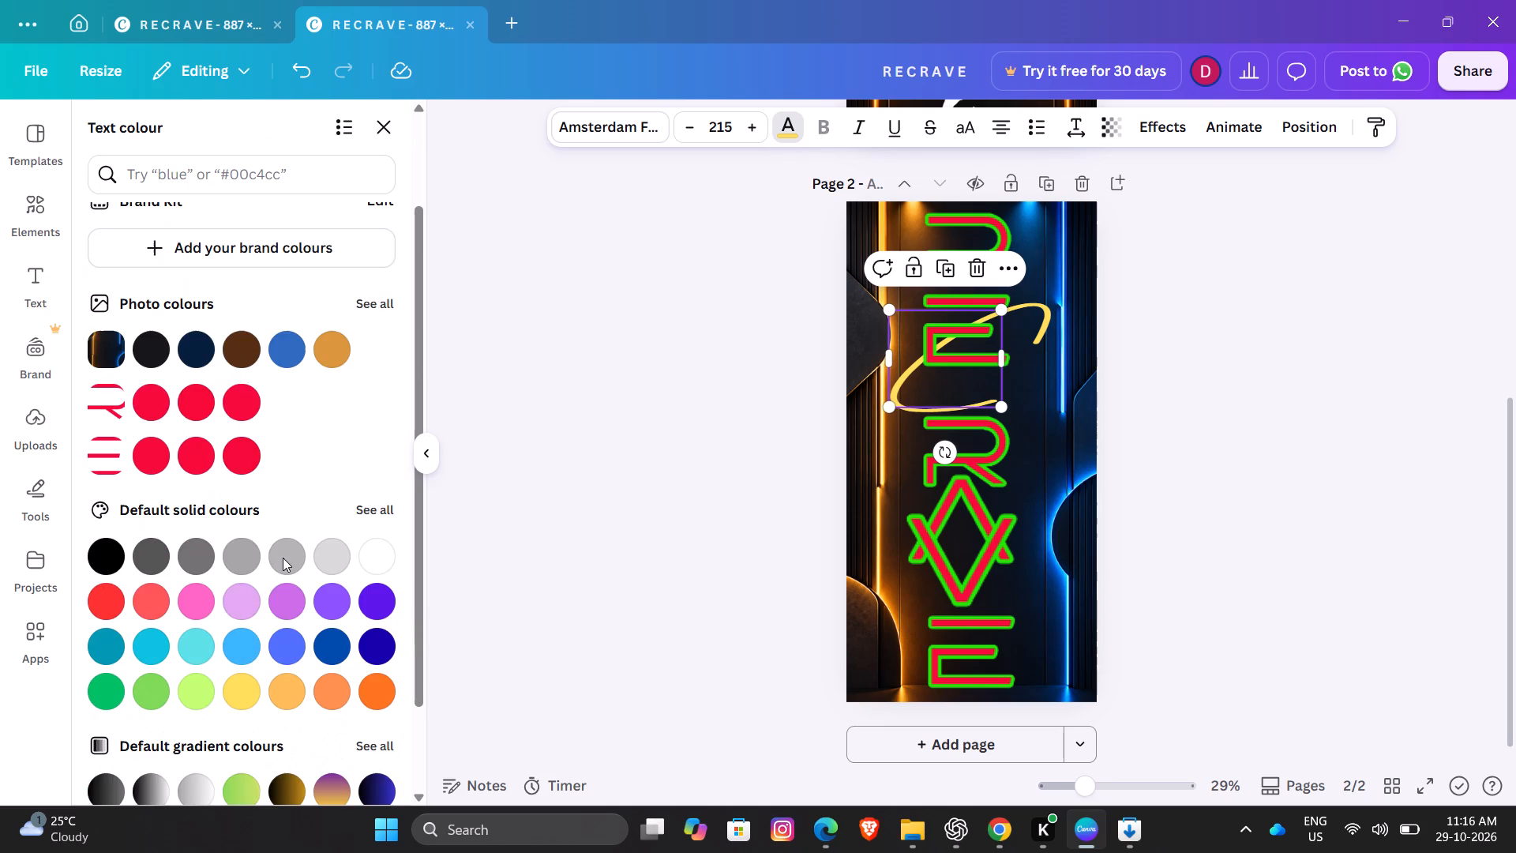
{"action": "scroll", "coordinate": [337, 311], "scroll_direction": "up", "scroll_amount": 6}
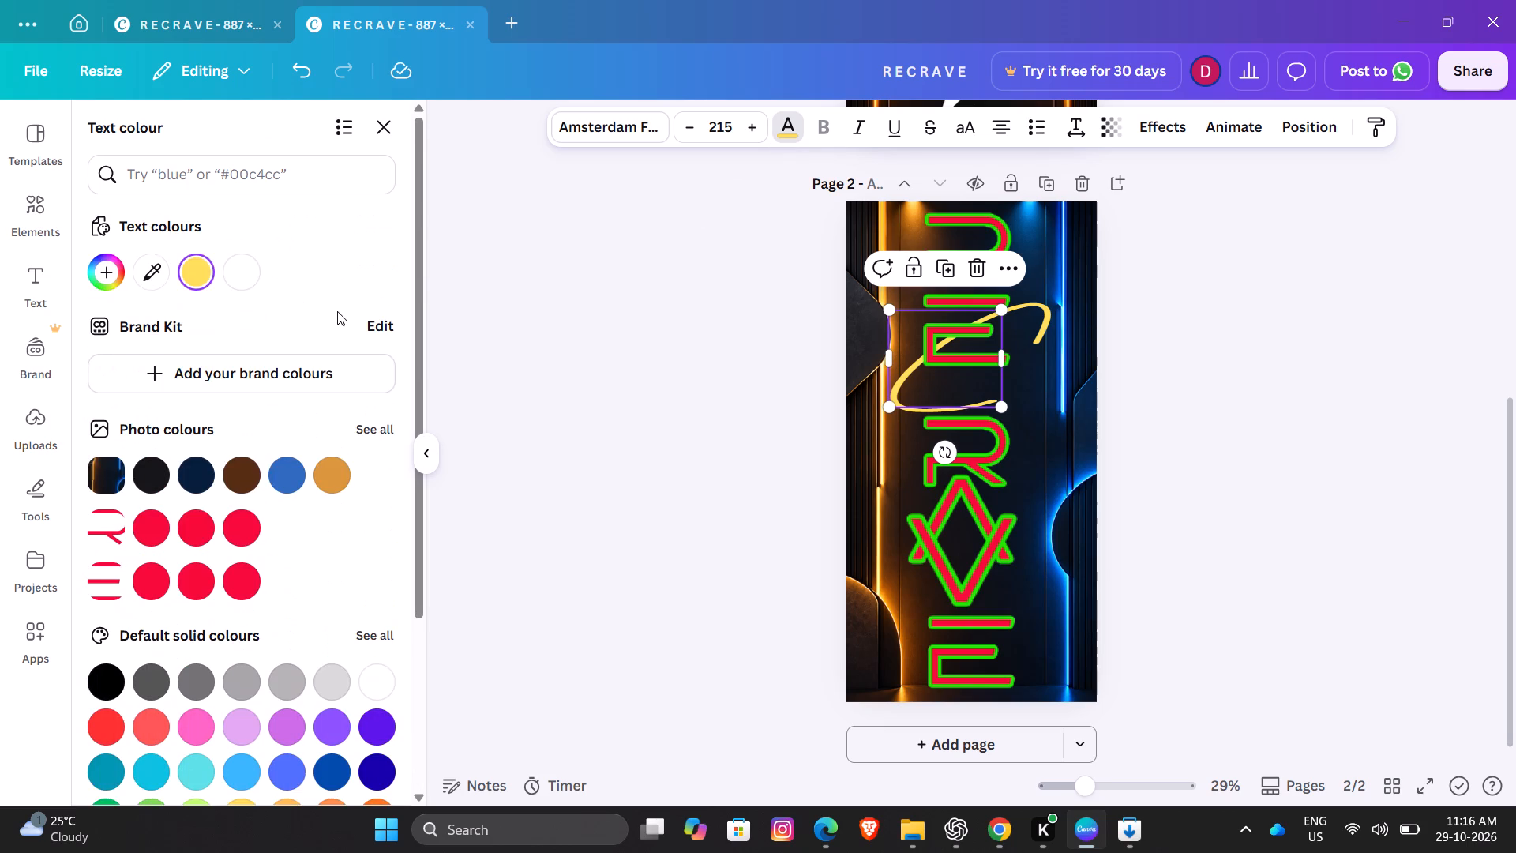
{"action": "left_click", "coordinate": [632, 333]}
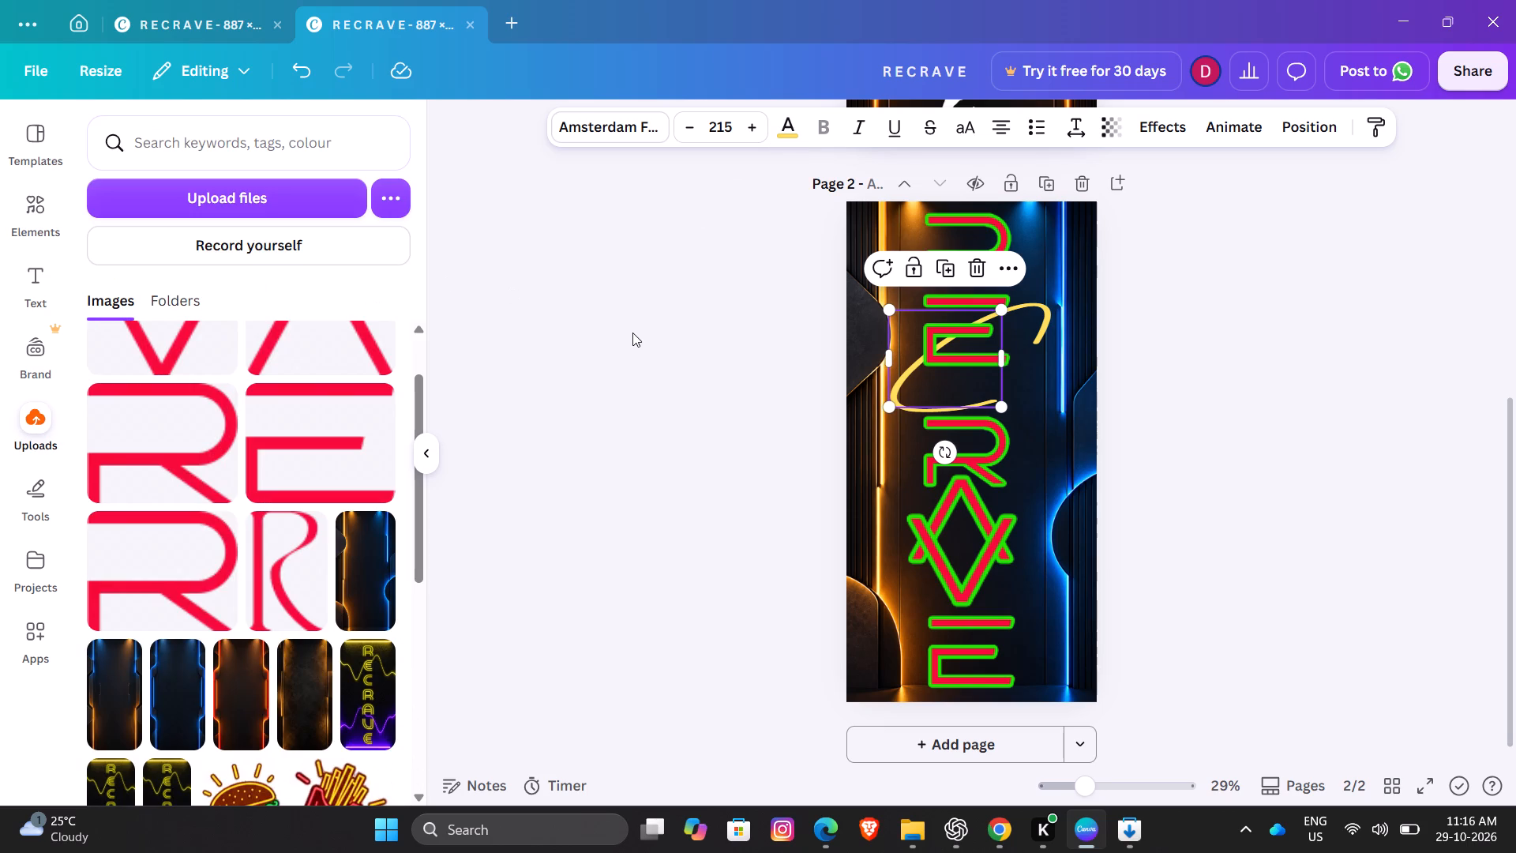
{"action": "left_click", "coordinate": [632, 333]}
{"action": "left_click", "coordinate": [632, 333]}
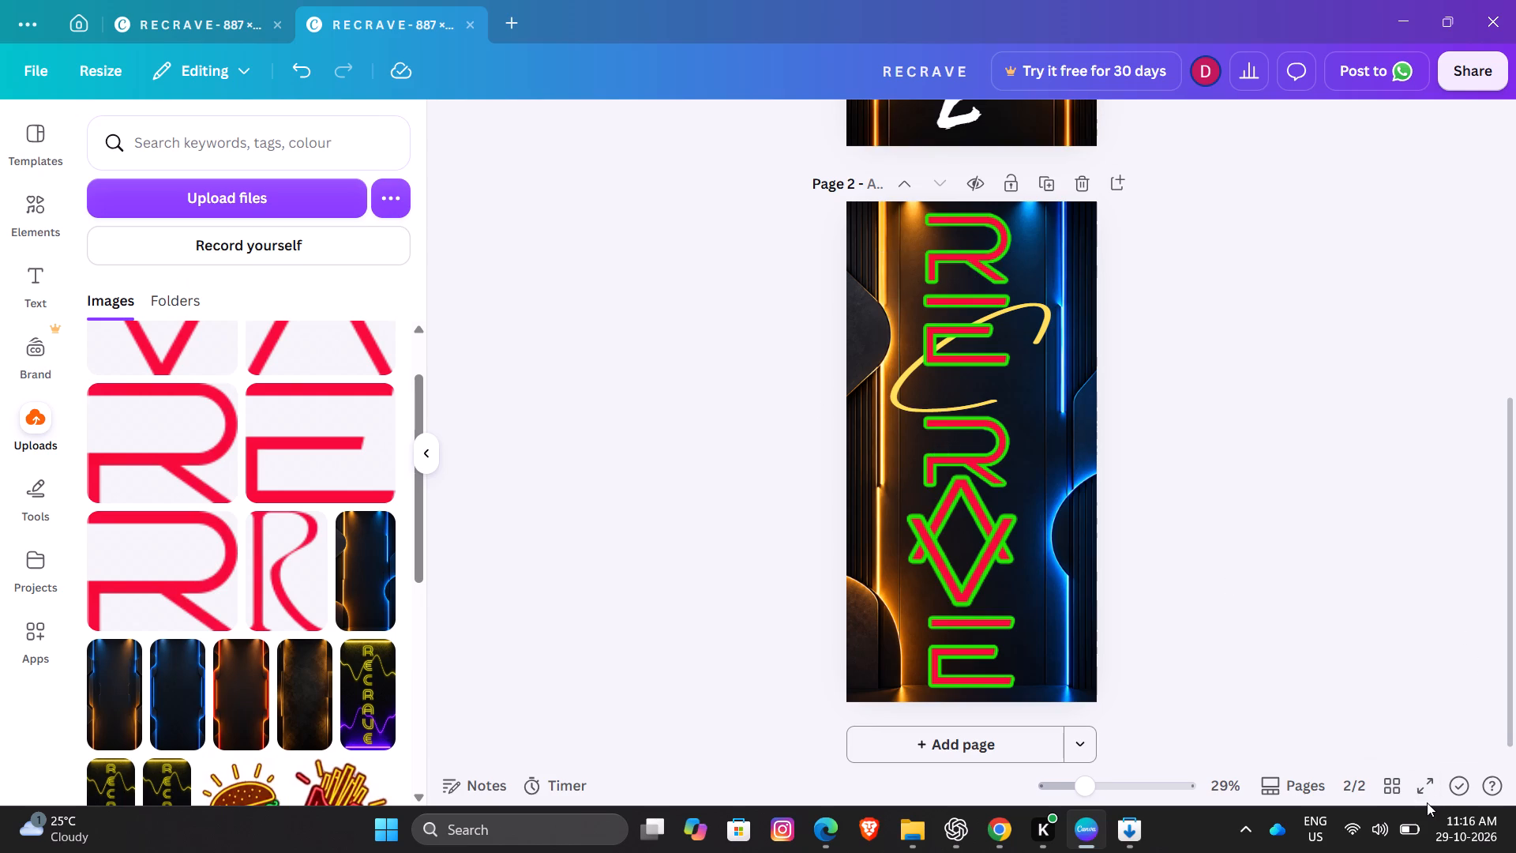
Preview page 2 full screen to examine the letter layout, and return to the editor.
{"action": "left_click", "coordinate": [1427, 777]}
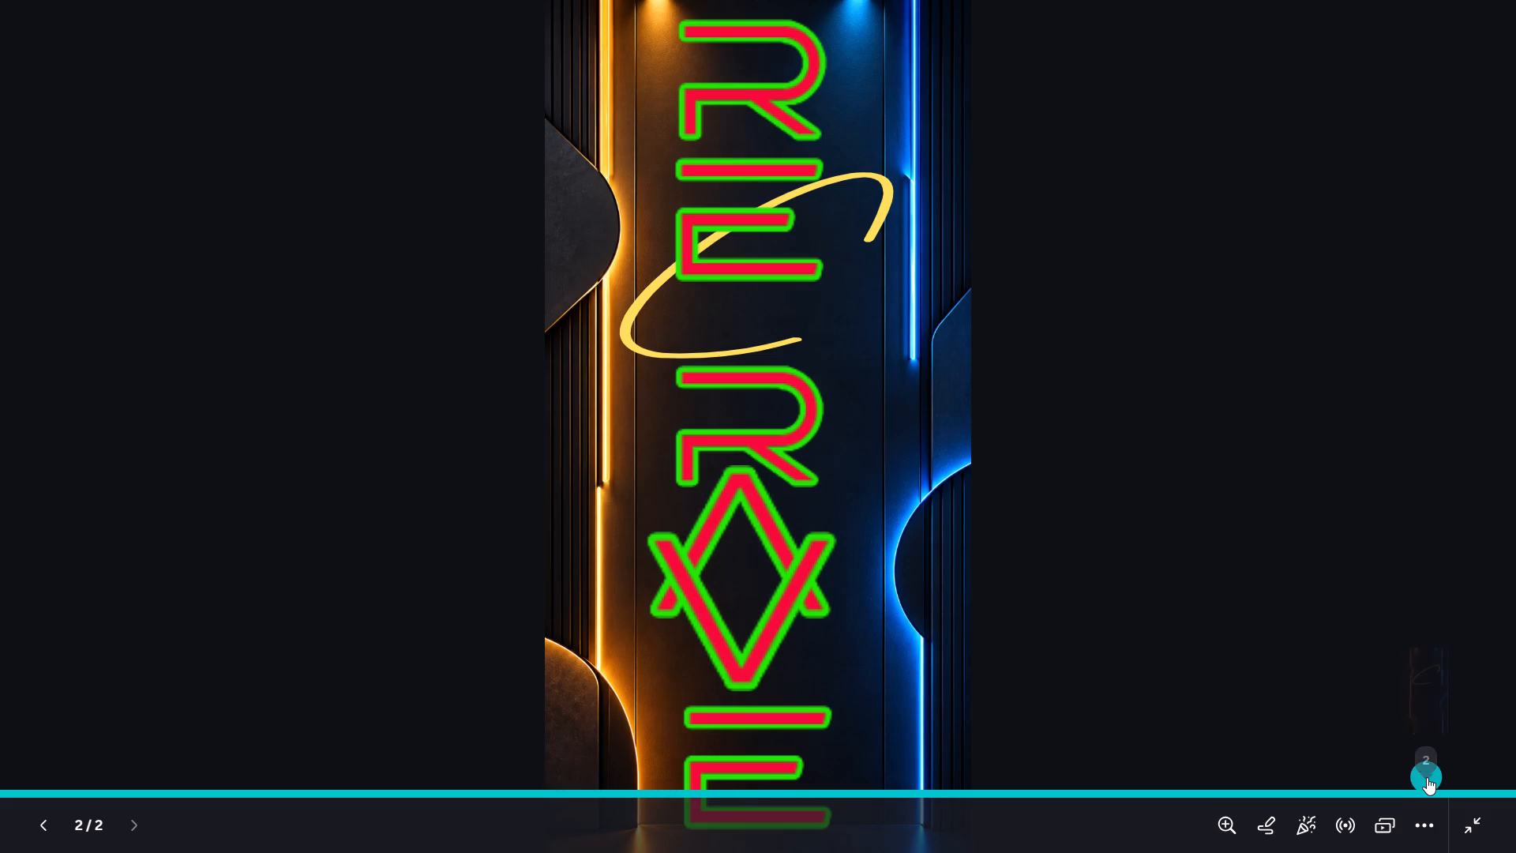
{"action": "left_click", "coordinate": [1262, 487]}
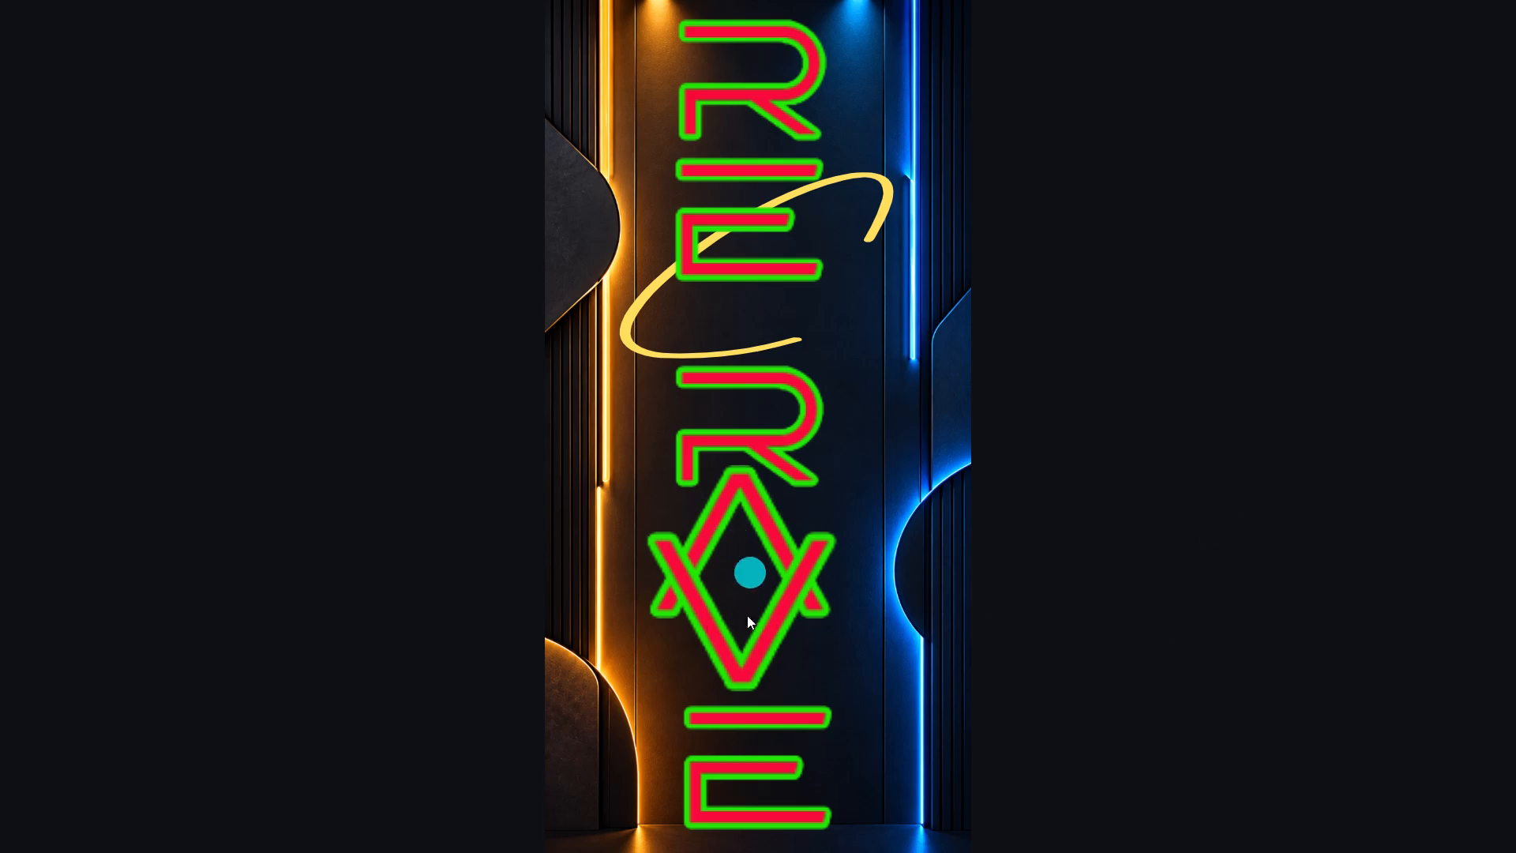
{"action": "key", "text": "Escape"}
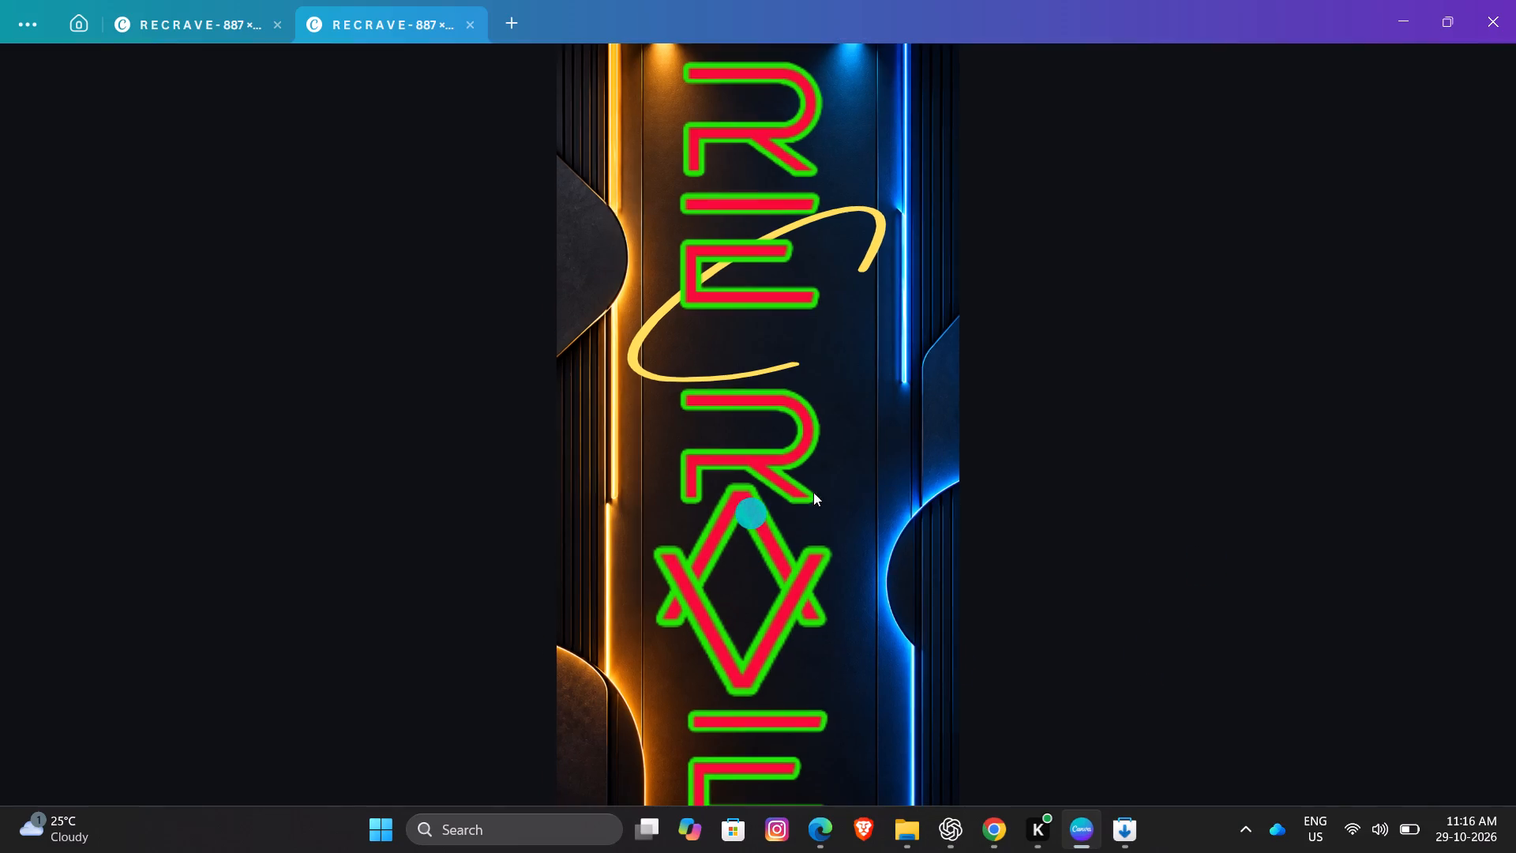
Move the red V on page 2 down over the bottom E so that it clears the A.
{"action": "left_click", "coordinate": [958, 518]}
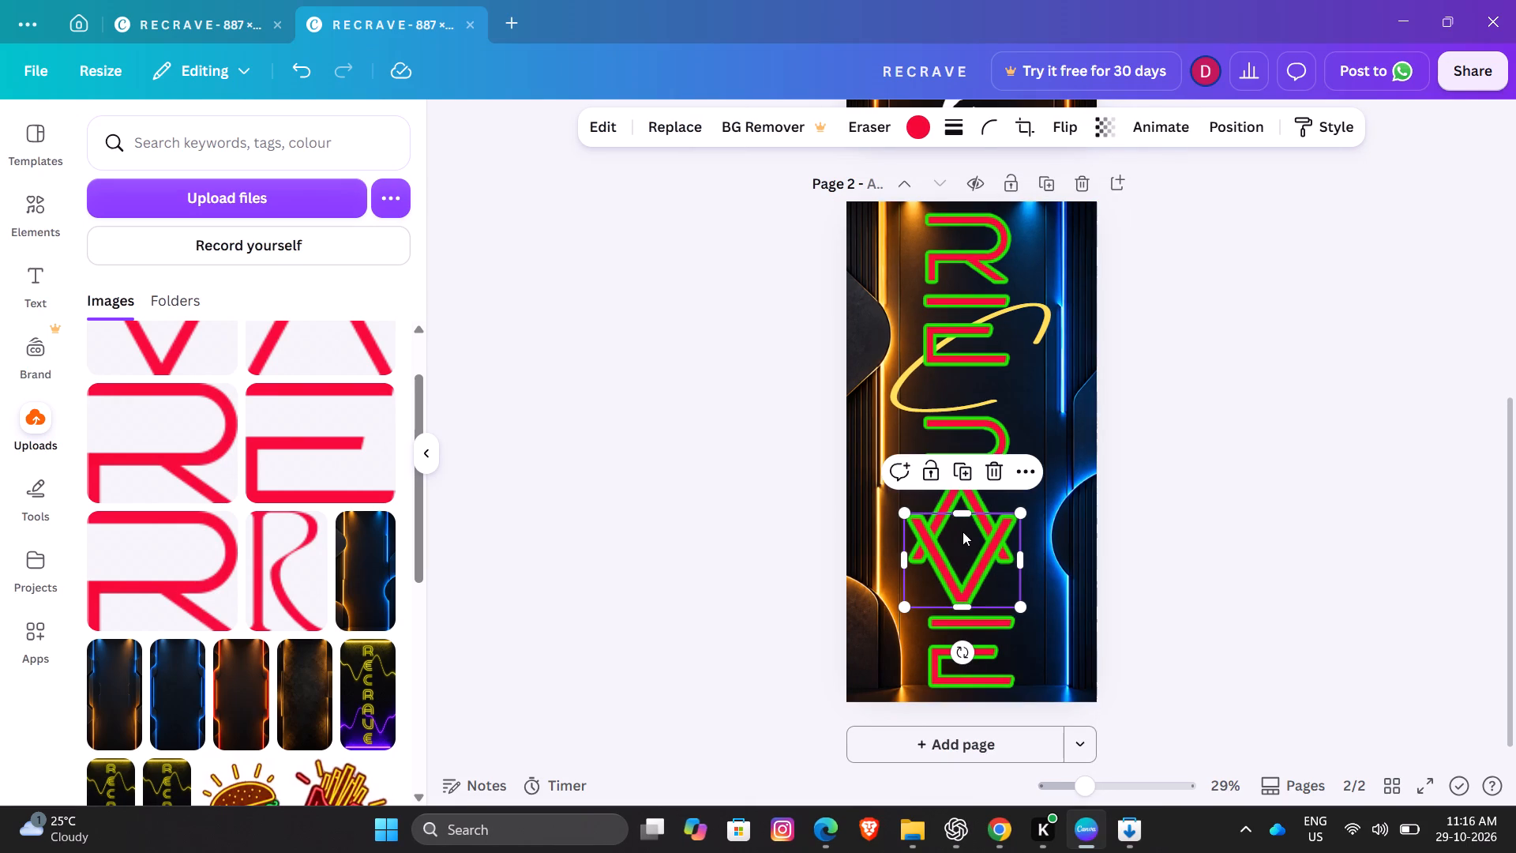
{"action": "left_click_drag", "start_coordinate": [963, 532], "coordinate": [966, 577]}
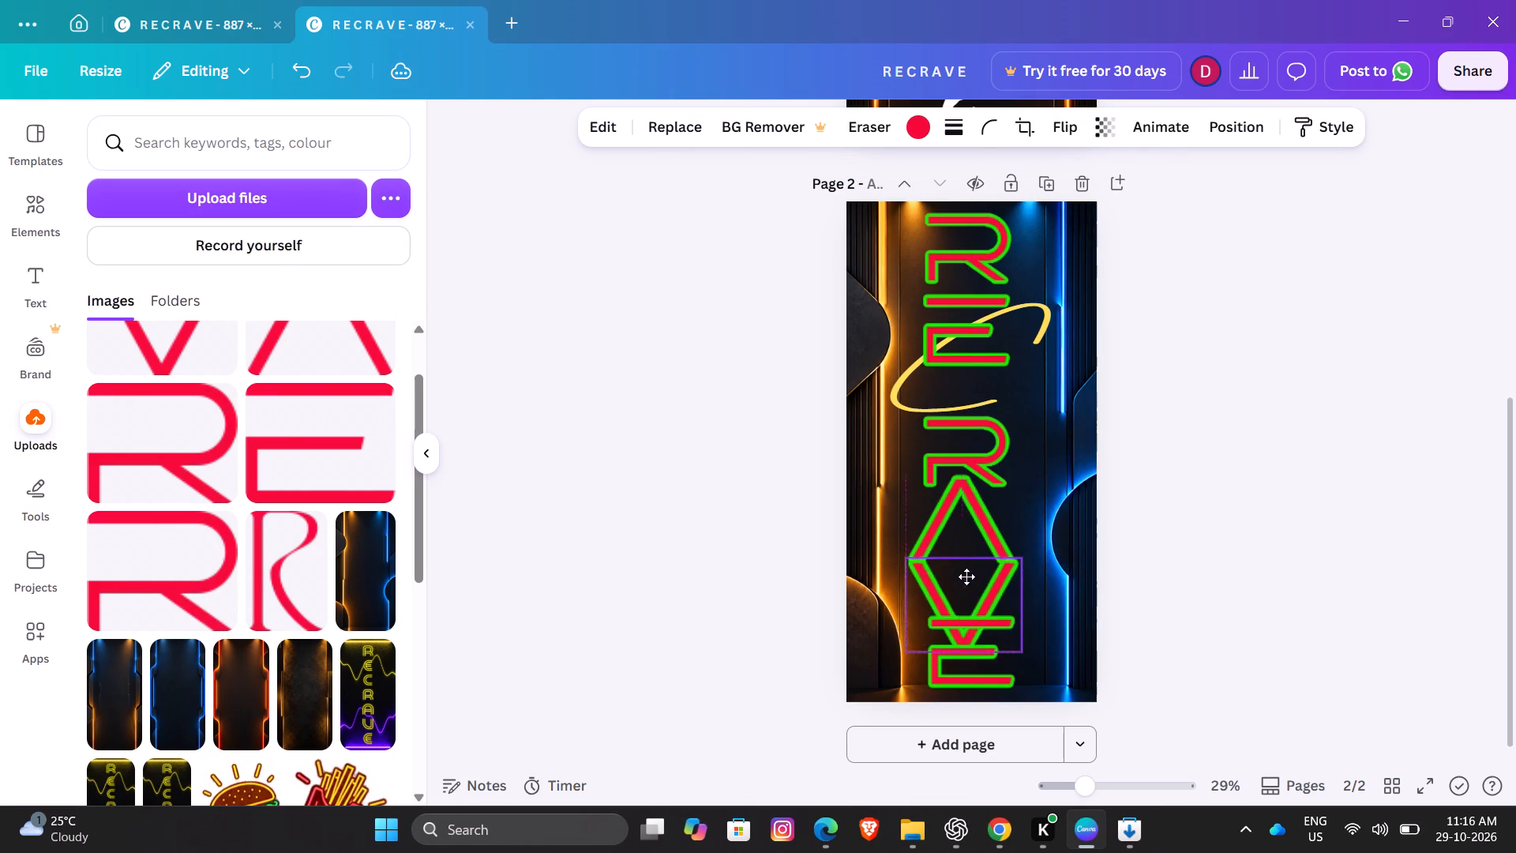
{"action": "left_click_drag", "start_coordinate": [966, 577], "coordinate": [973, 592]}
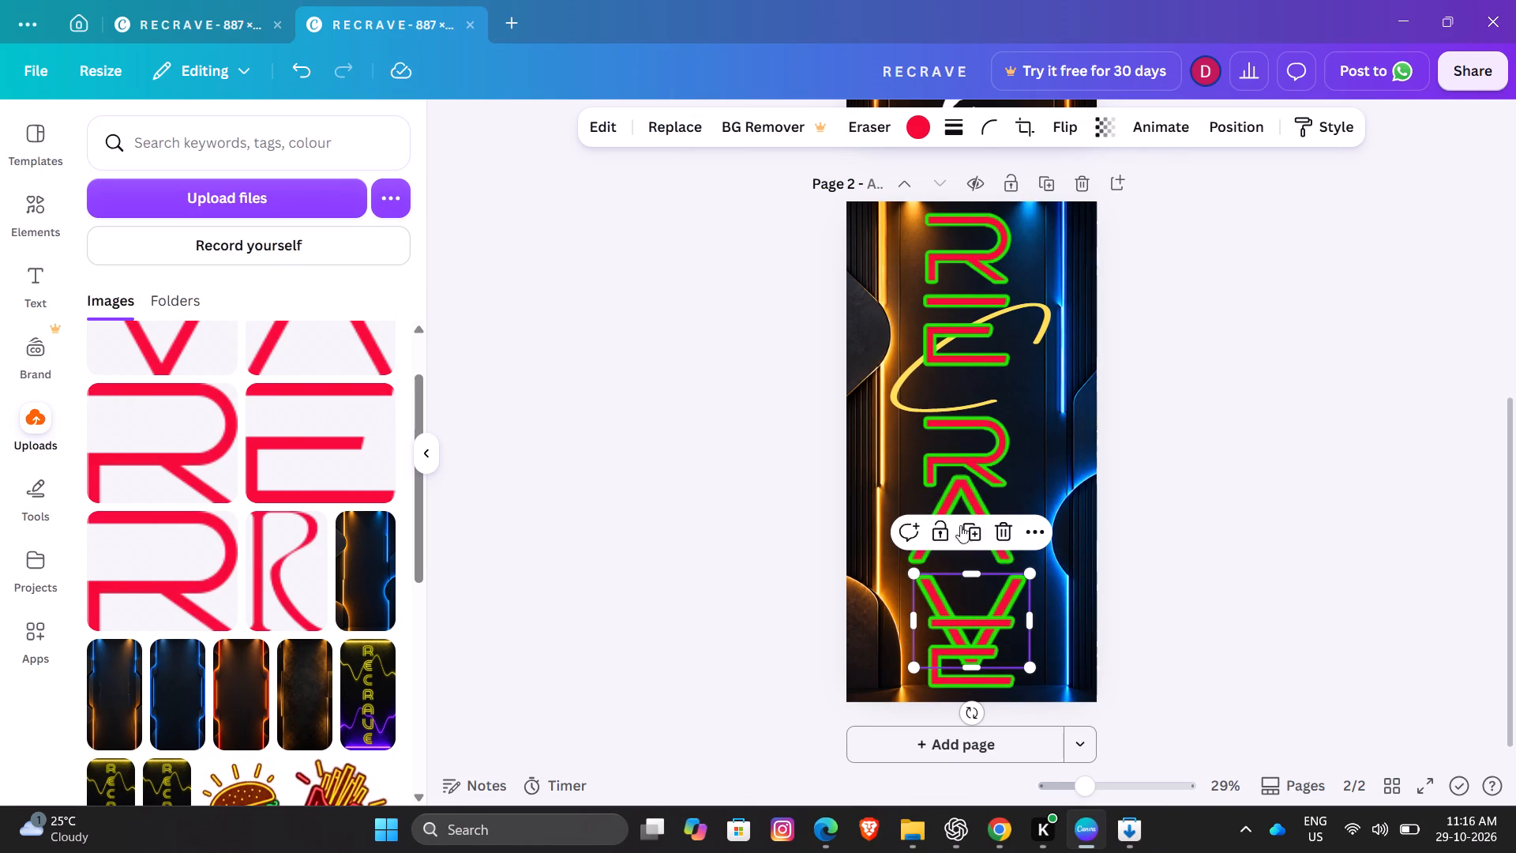
Scale down the red A on page 2 and place it just beneath the second R.
{"action": "left_click", "coordinate": [960, 500]}
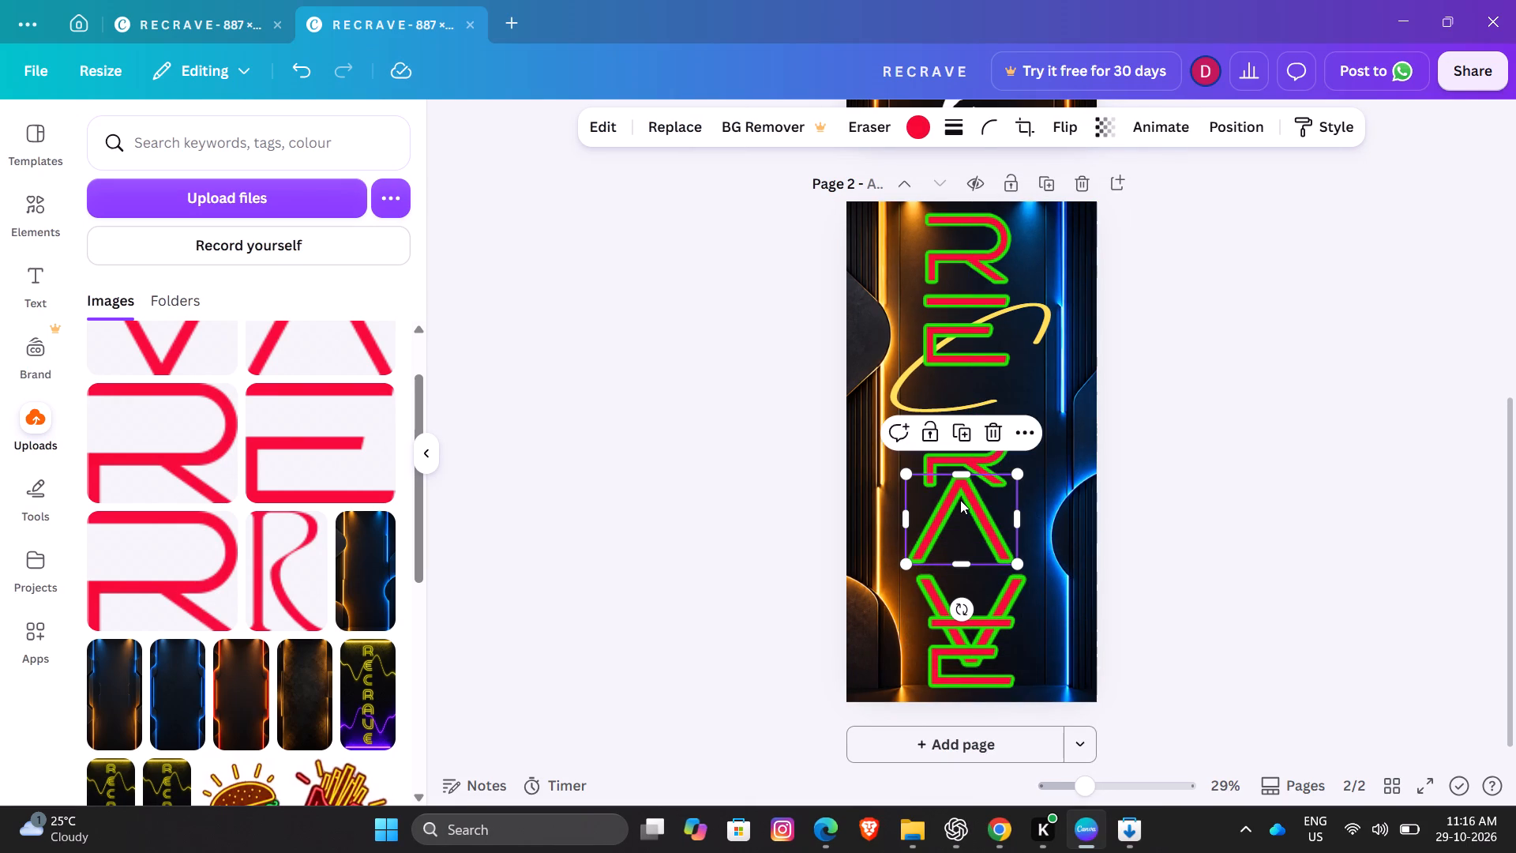
{"action": "left_click_drag", "start_coordinate": [1016, 563], "coordinate": [996, 537]}
{"action": "left_click_drag", "start_coordinate": [936, 504], "coordinate": [940, 500]}
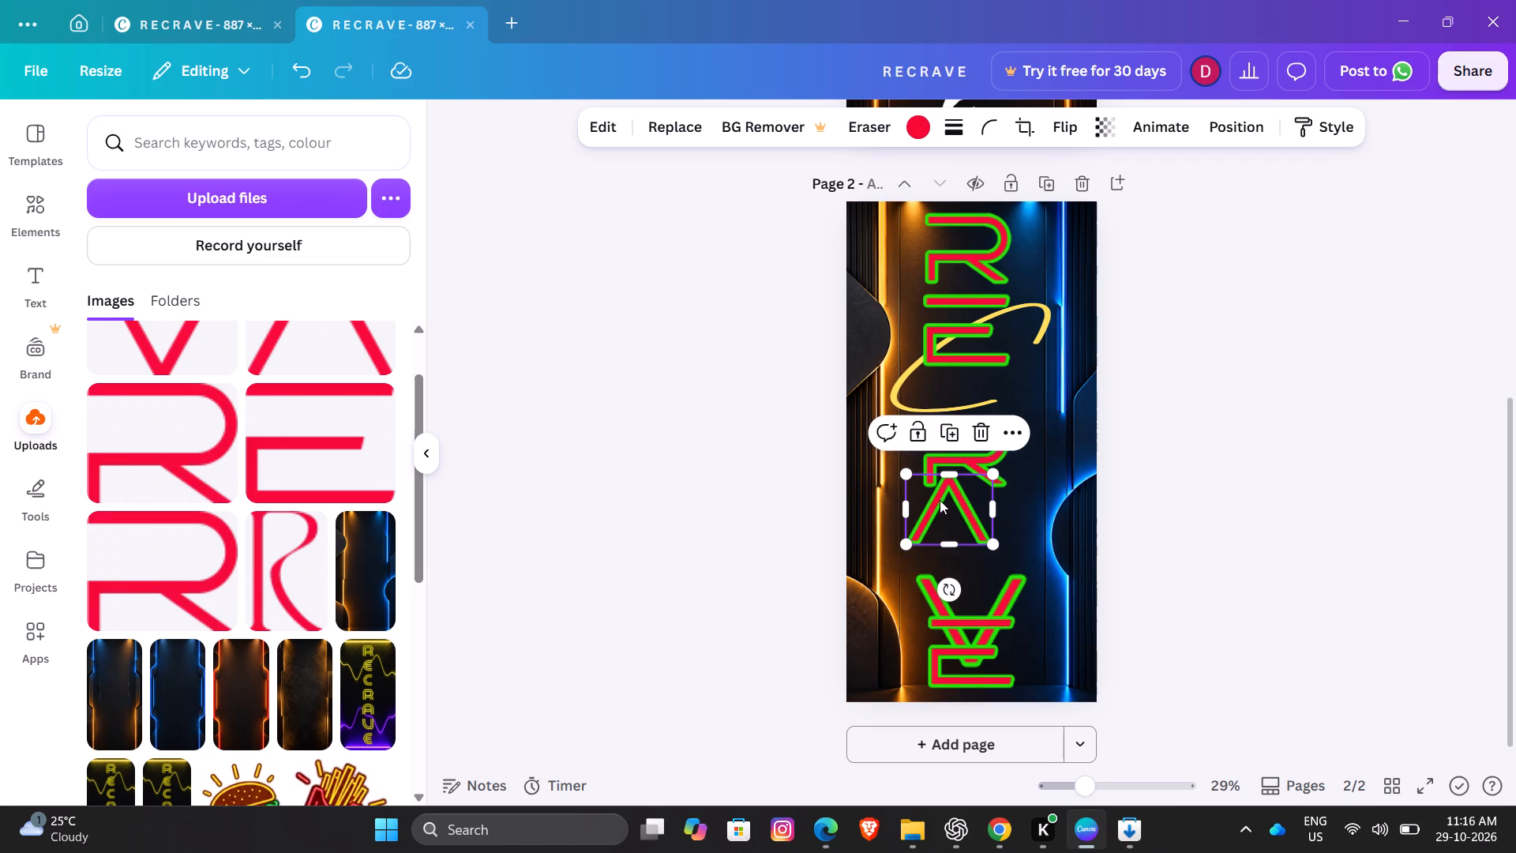
{"action": "left_click_drag", "start_coordinate": [940, 500], "coordinate": [944, 499]}
Move the V up beneath the A, scale it down slightly, offset it to the right above the bottom E and deselect.
{"action": "left_click_drag", "start_coordinate": [995, 599], "coordinate": [984, 565]}
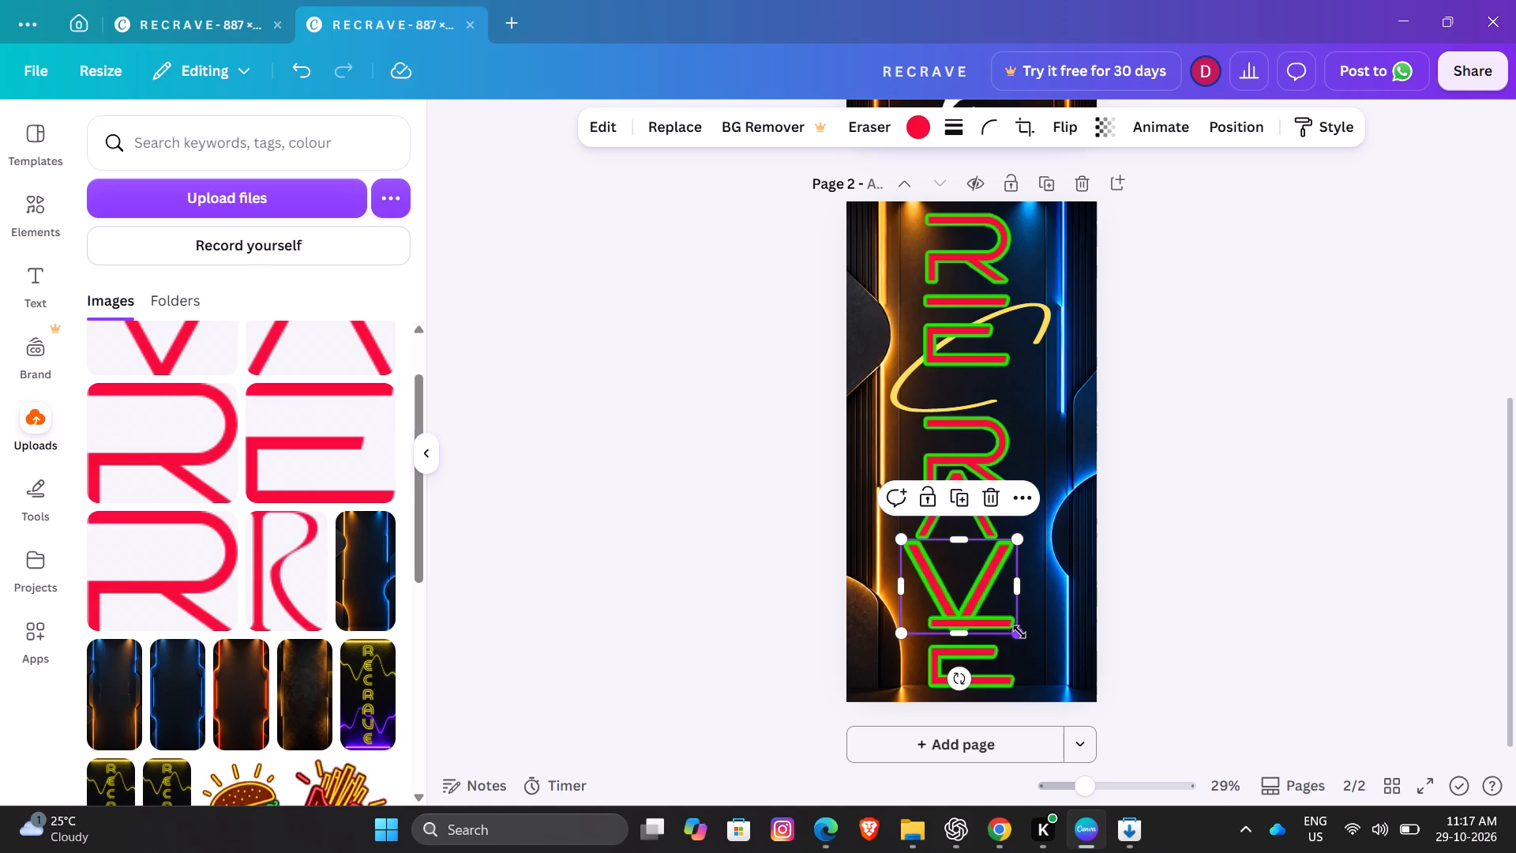
{"action": "left_click_drag", "start_coordinate": [1019, 632], "coordinate": [1005, 623]}
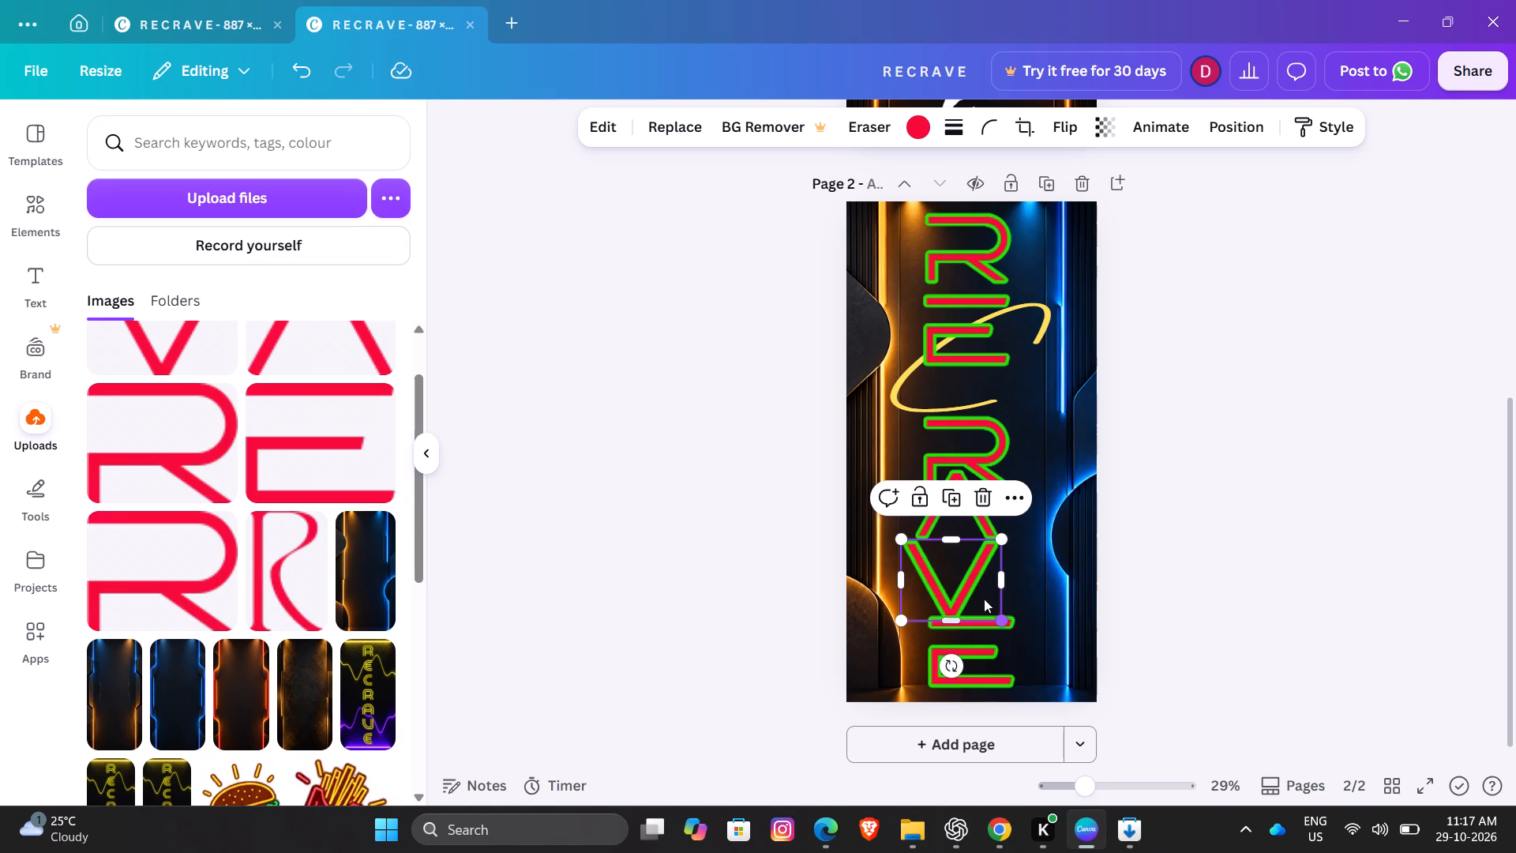
{"action": "left_click_drag", "start_coordinate": [966, 584], "coordinate": [1003, 585]}
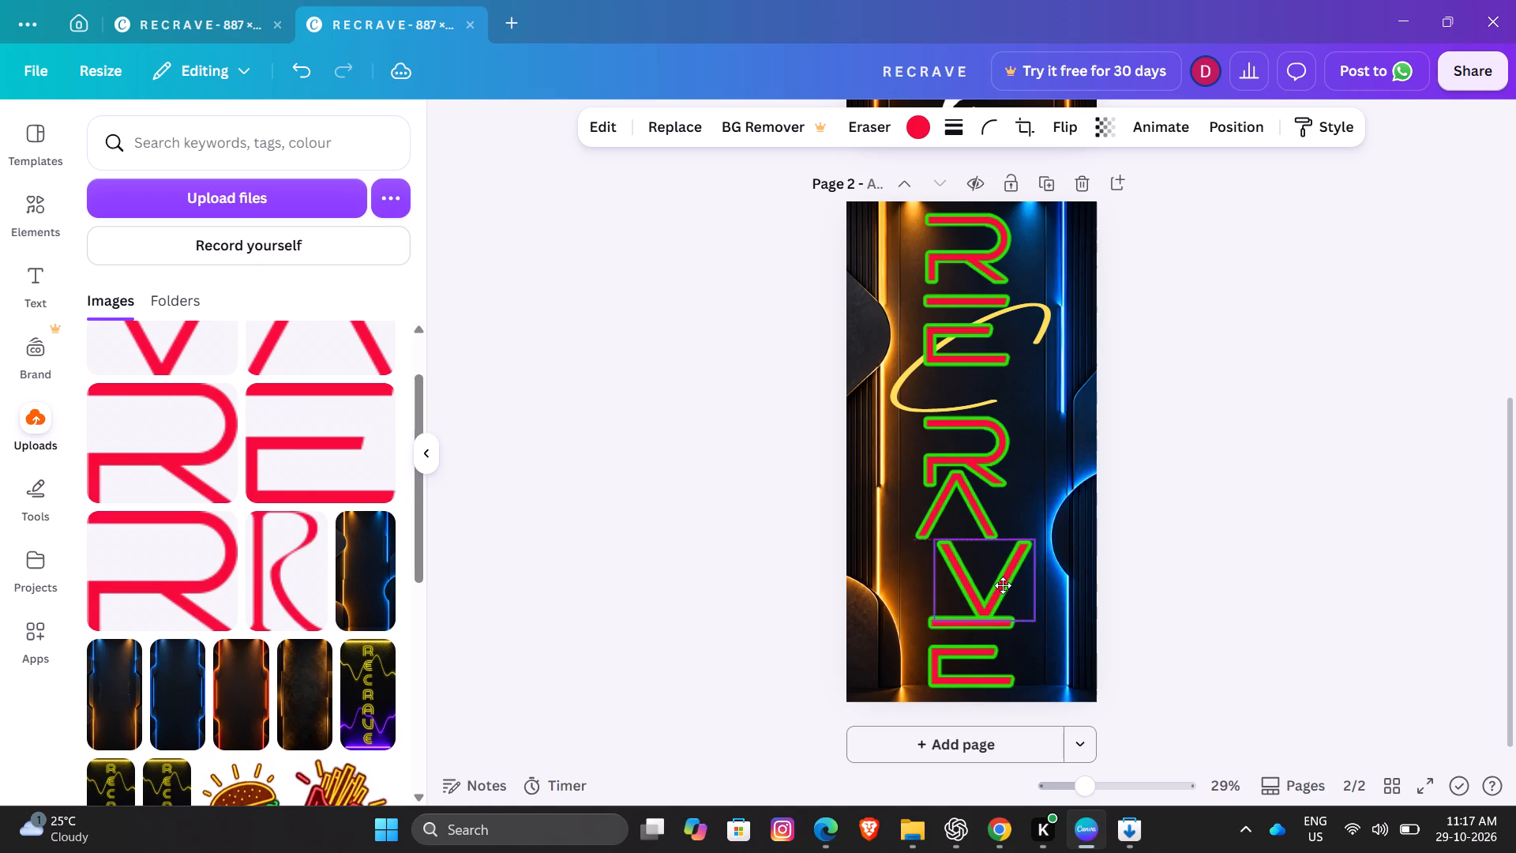
{"action": "left_click_drag", "start_coordinate": [1003, 585], "coordinate": [1006, 574]}
{"action": "left_click", "coordinate": [957, 641]}
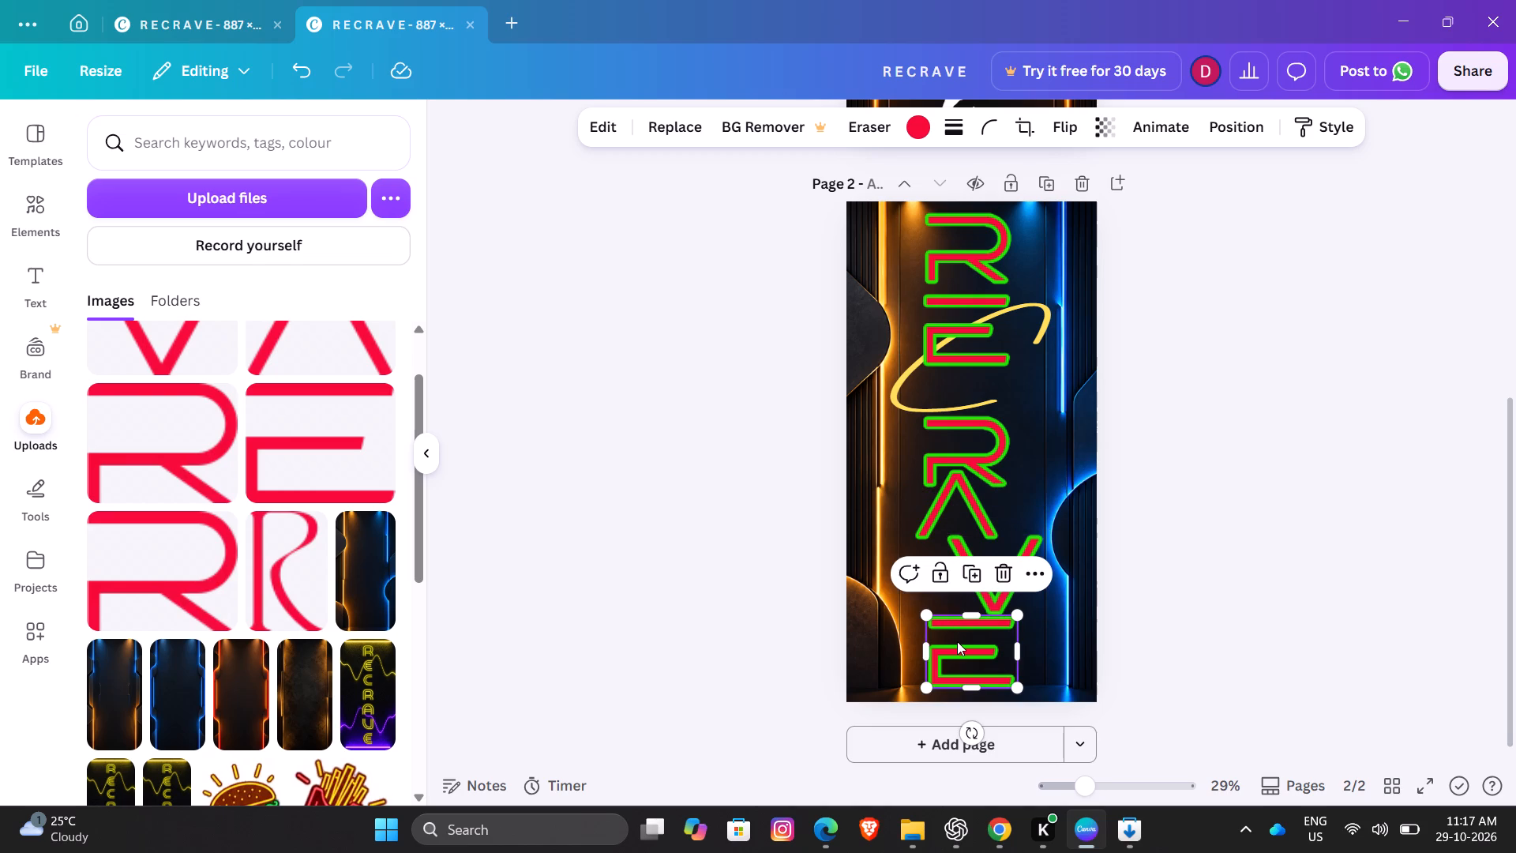
{"action": "left_click", "coordinate": [1218, 523]}
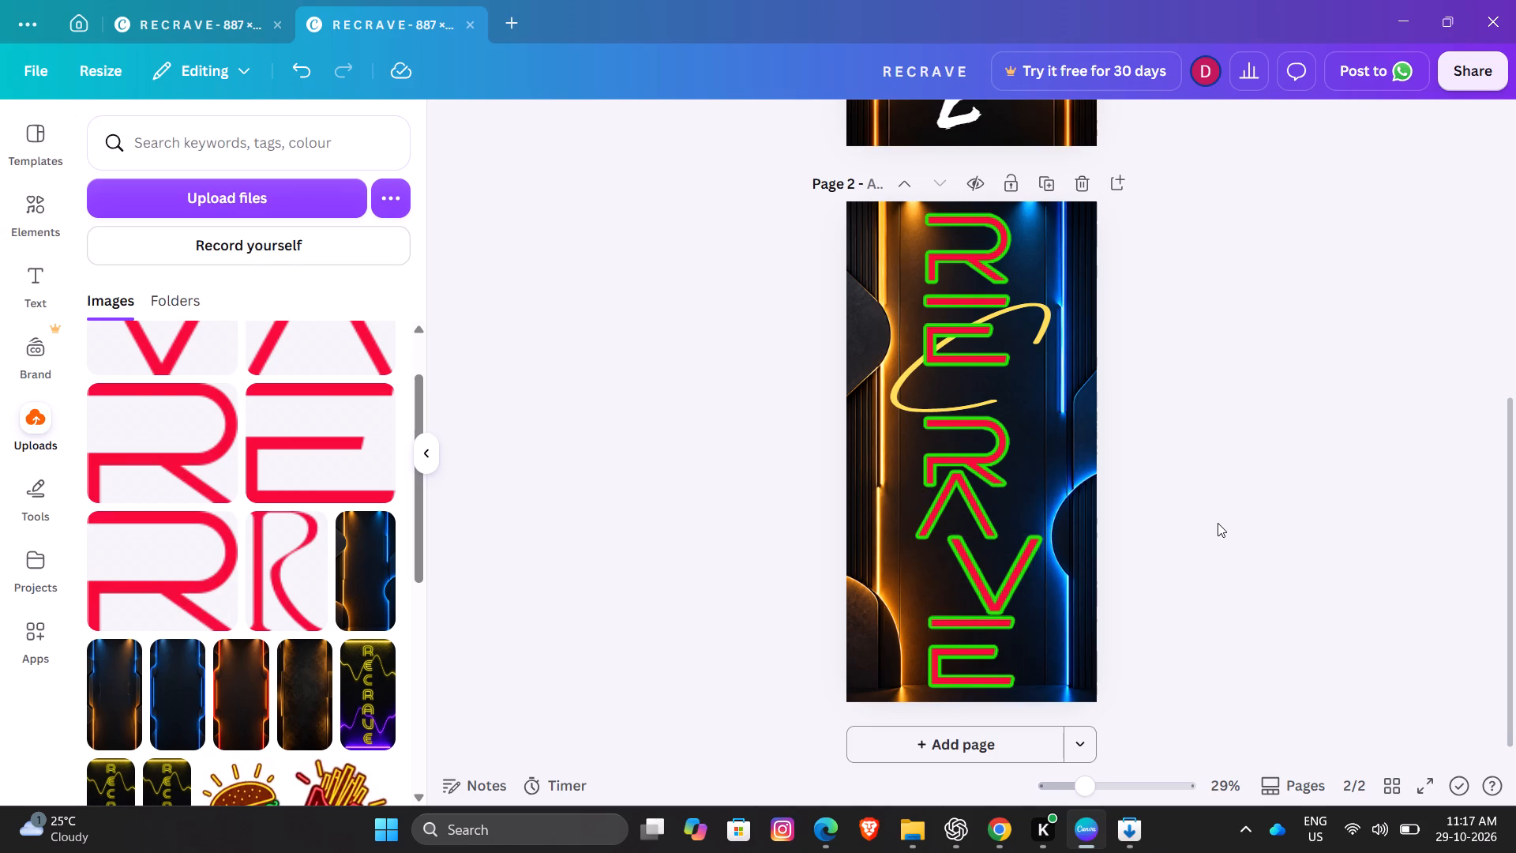
Enlarge the A slightly and offset it left and down, nudge the V left to nest diagonally against it, and deselect.
{"action": "left_click", "coordinate": [984, 511]}
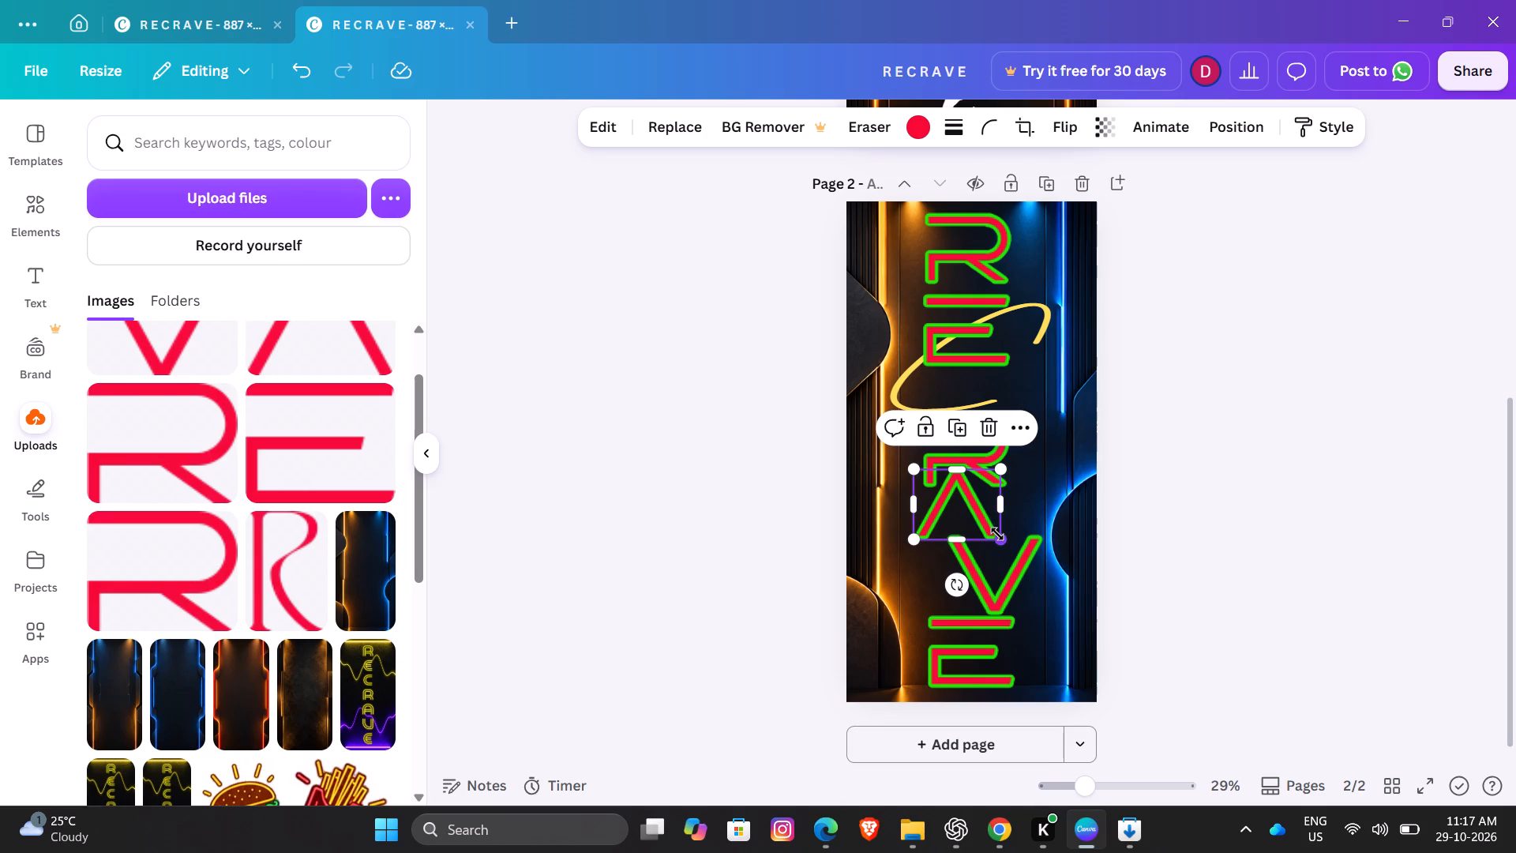
{"action": "left_click_drag", "start_coordinate": [997, 534], "coordinate": [1016, 543]}
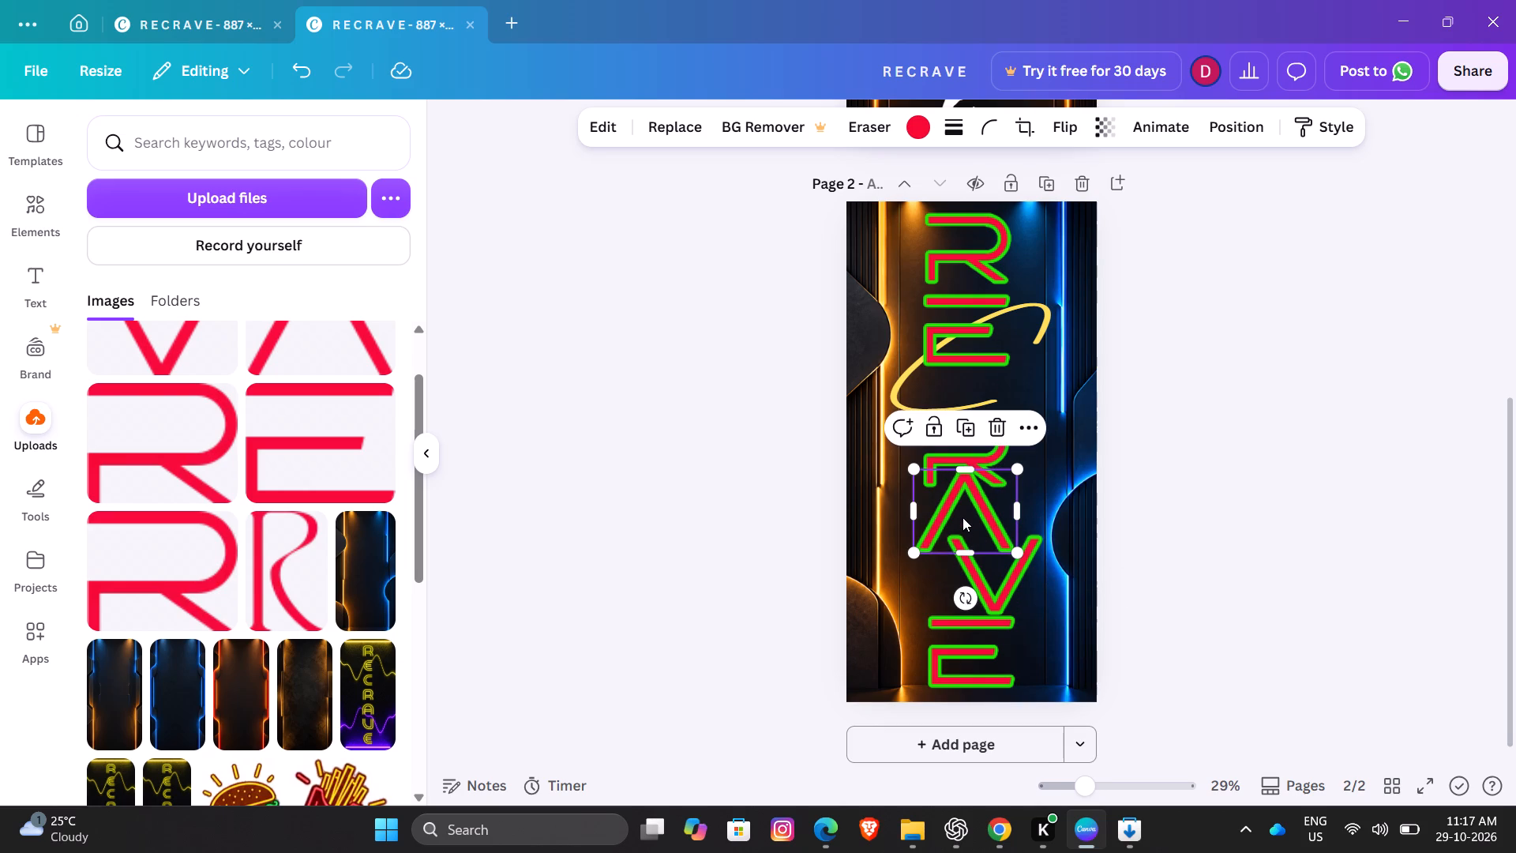
{"action": "left_click_drag", "start_coordinate": [960, 509], "coordinate": [945, 517]}
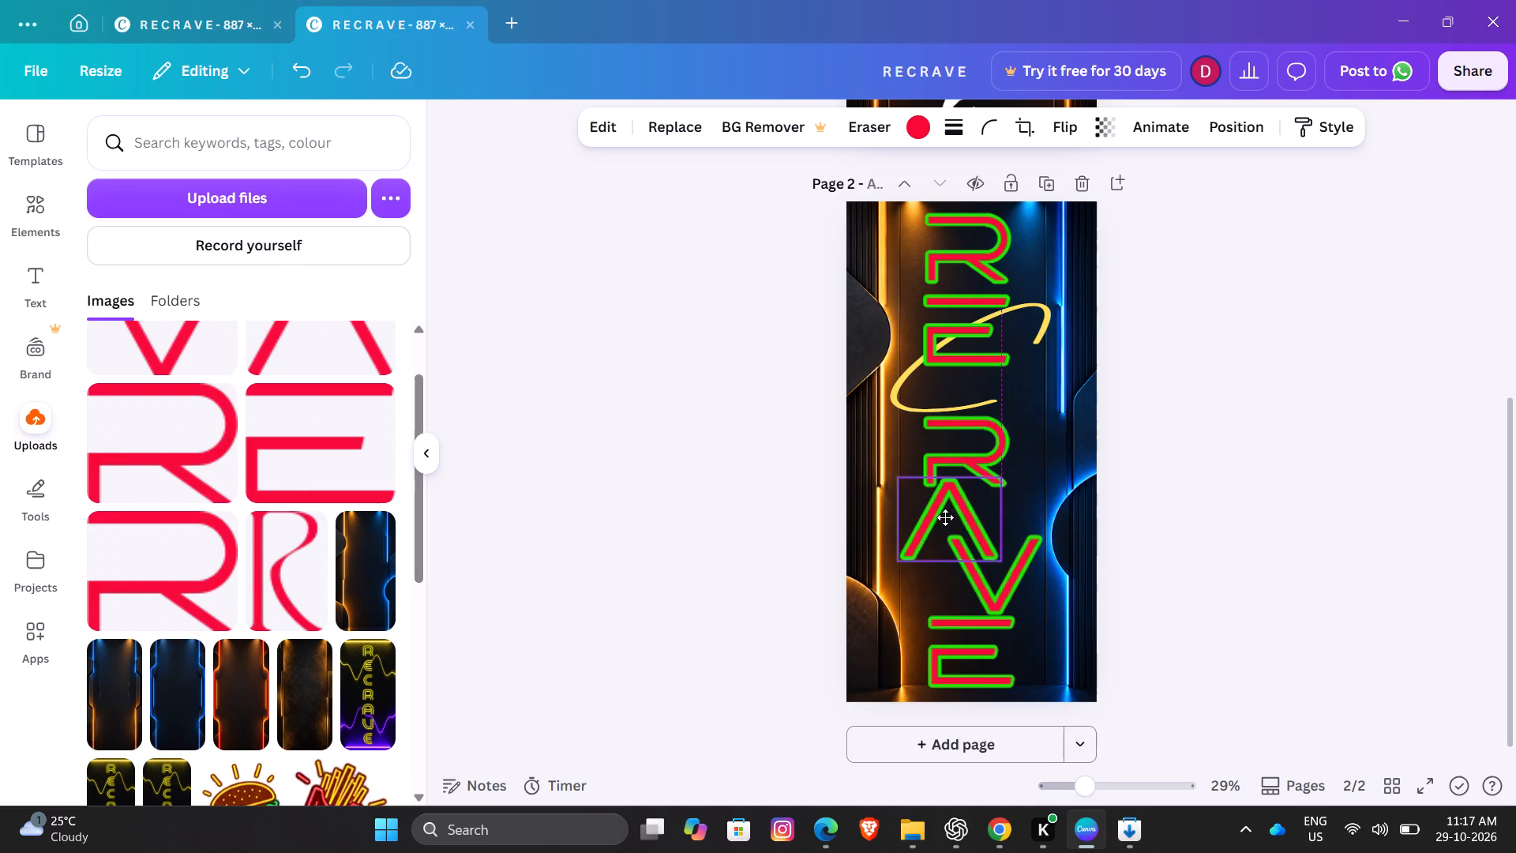
{"action": "left_click_drag", "start_coordinate": [945, 517], "coordinate": [947, 517]}
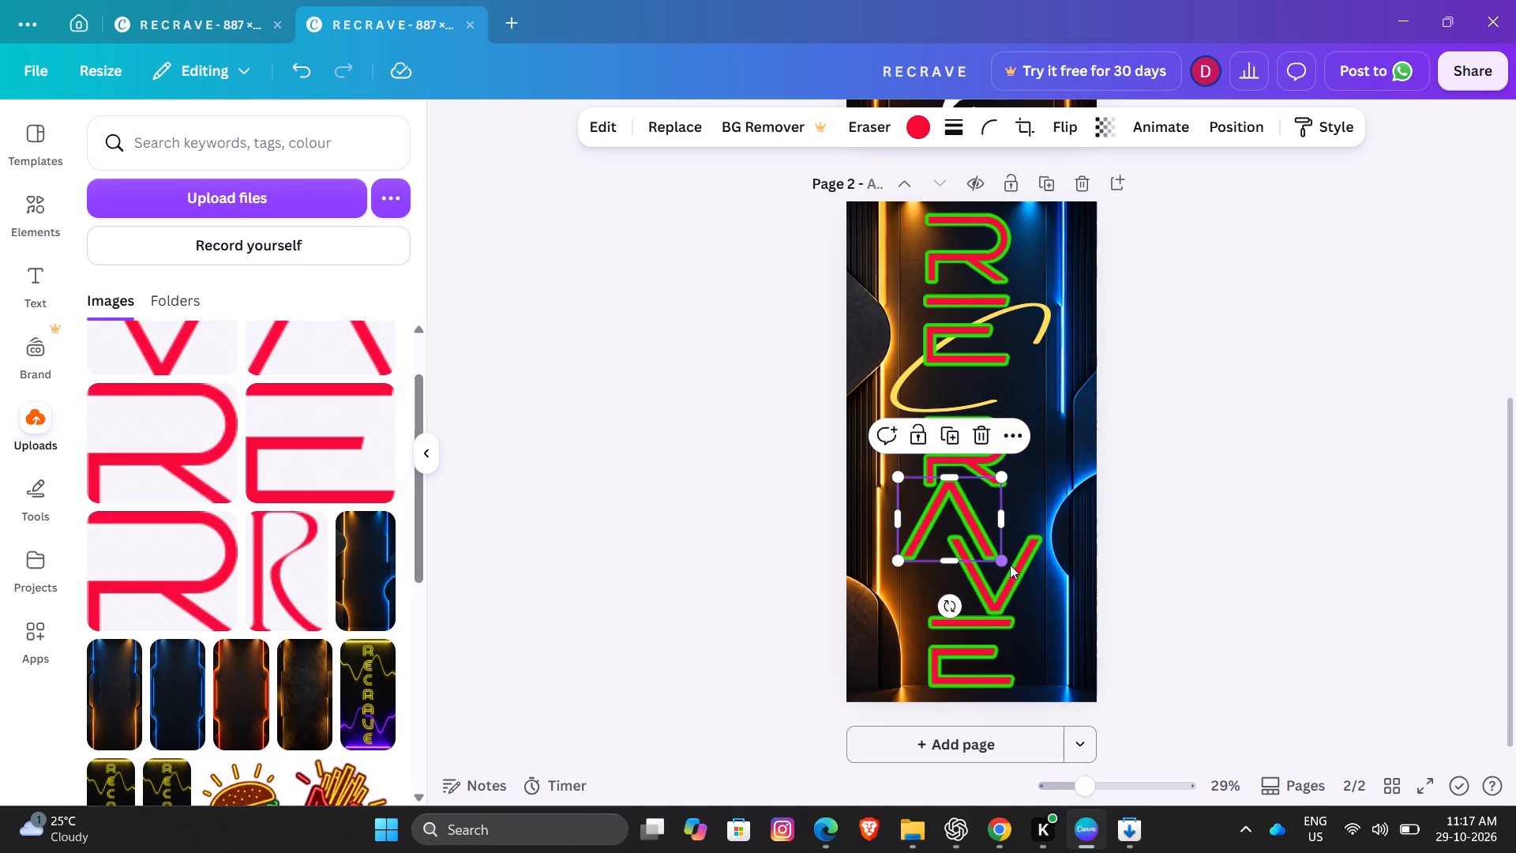
{"action": "left_click_drag", "start_coordinate": [1011, 587], "coordinate": [999, 588]}
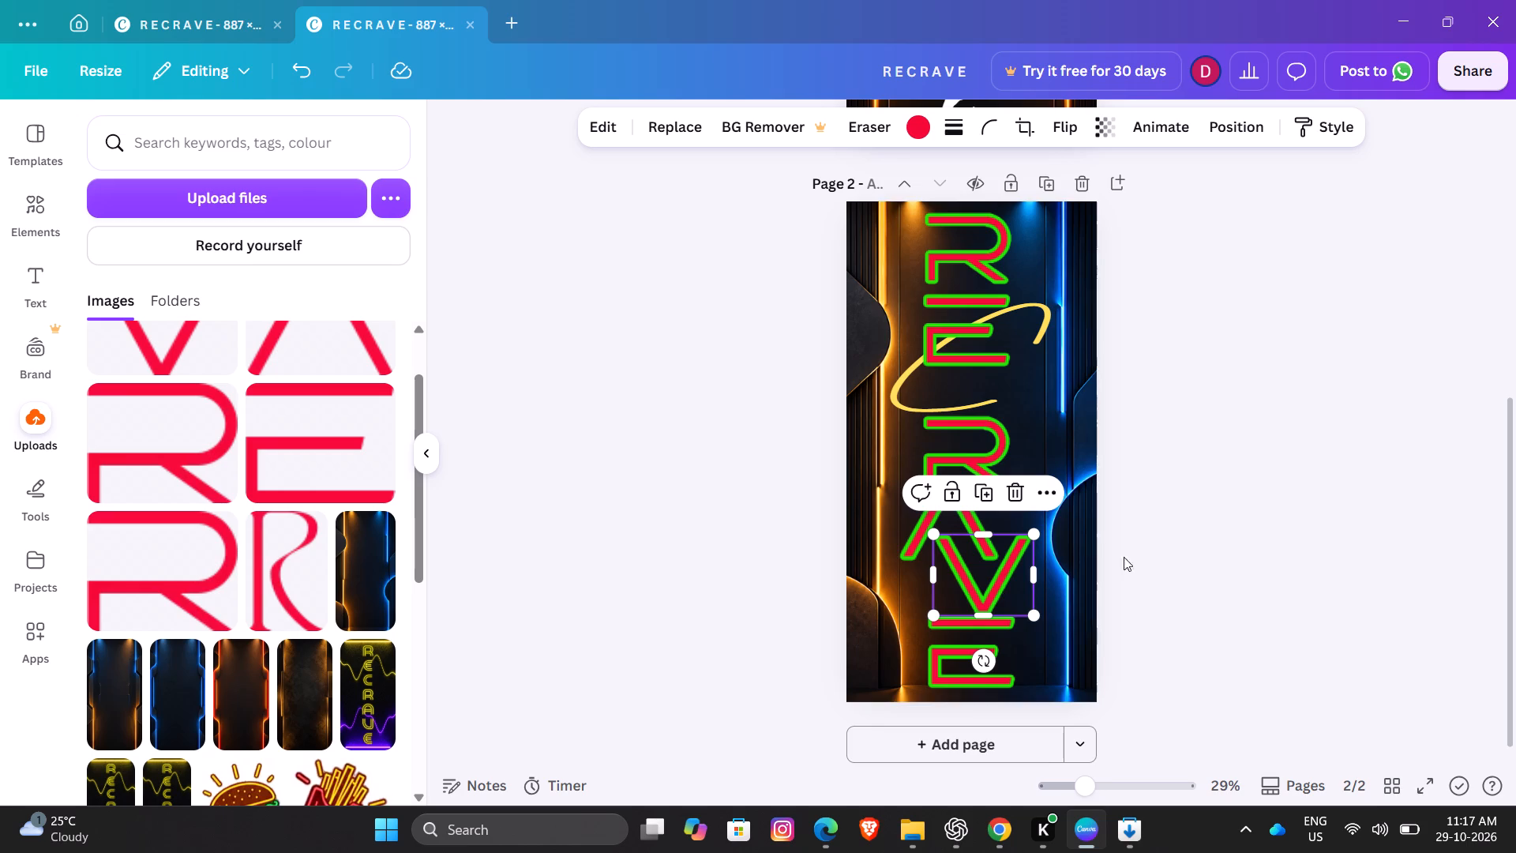
{"action": "left_click", "coordinate": [1349, 481]}
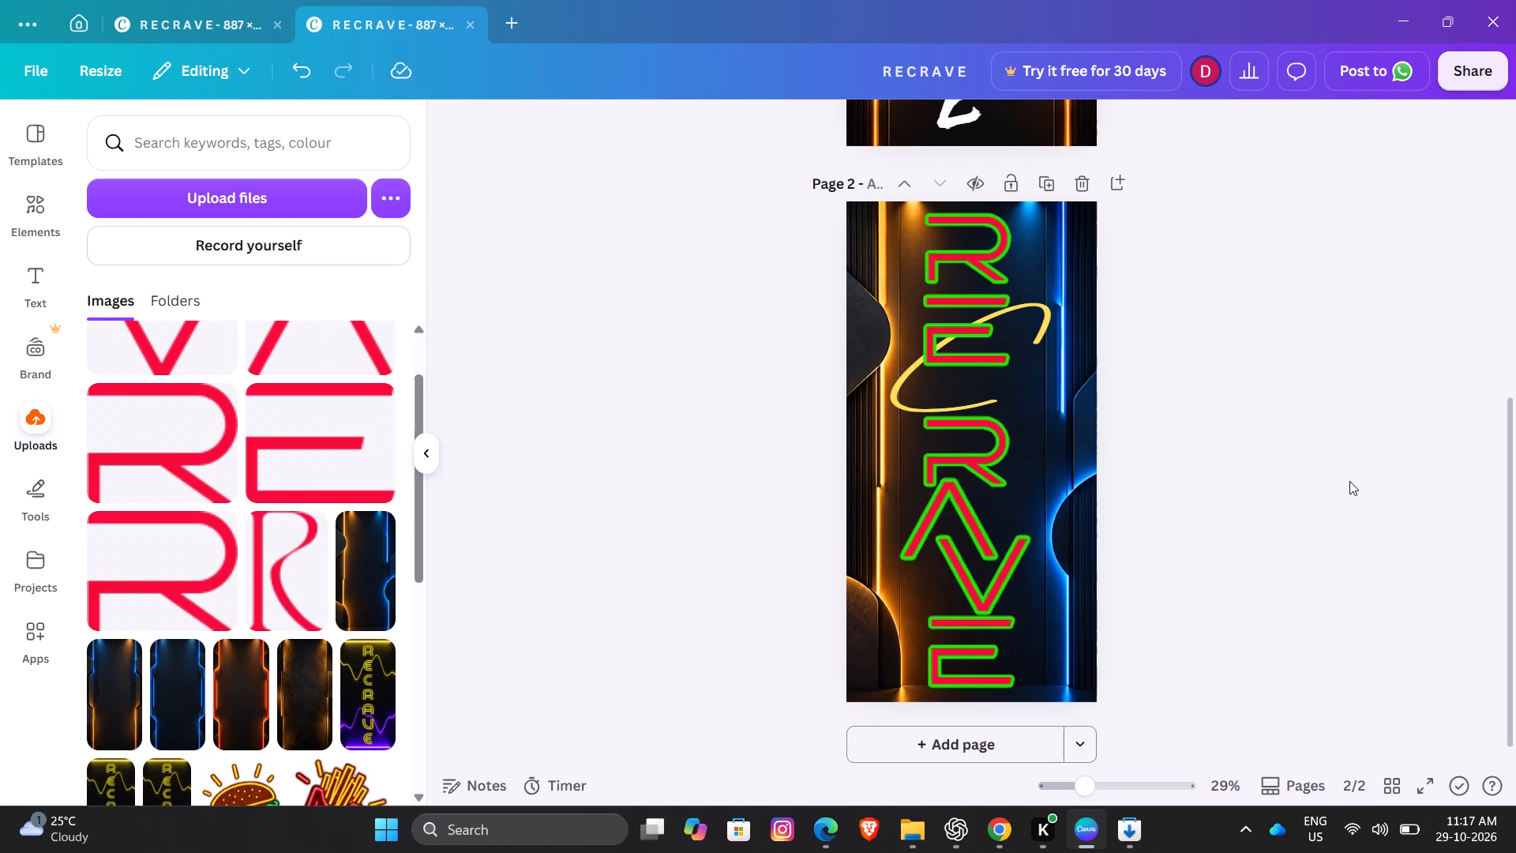
Preview page 2 full screen to check the staggered A and V, and return to the editor.
{"action": "left_click", "coordinate": [1426, 783]}
{"action": "left_click", "coordinate": [1314, 474]}
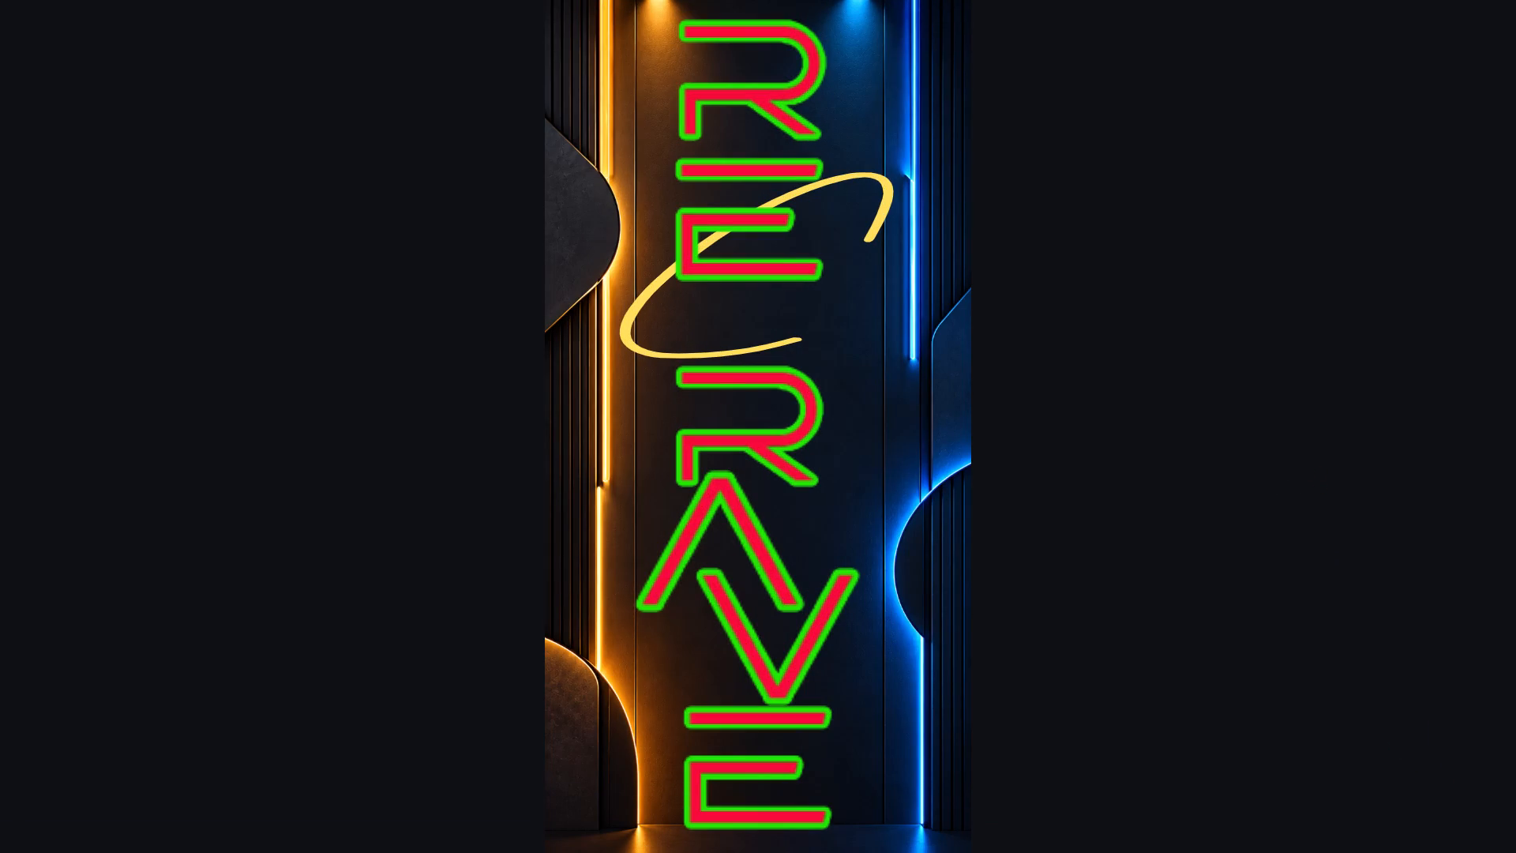
{"action": "key", "text": "Escape"}
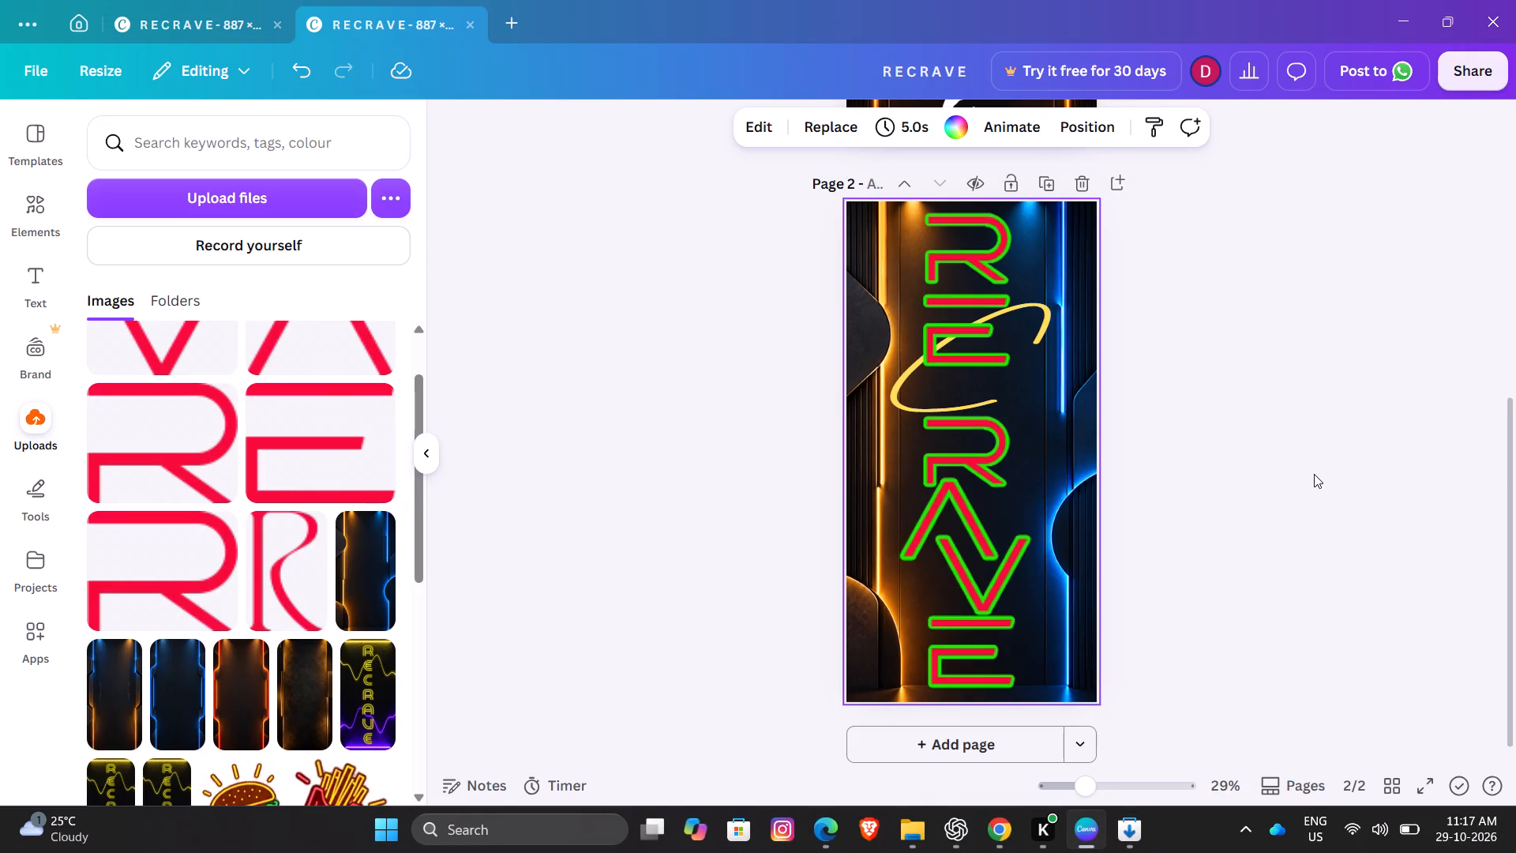
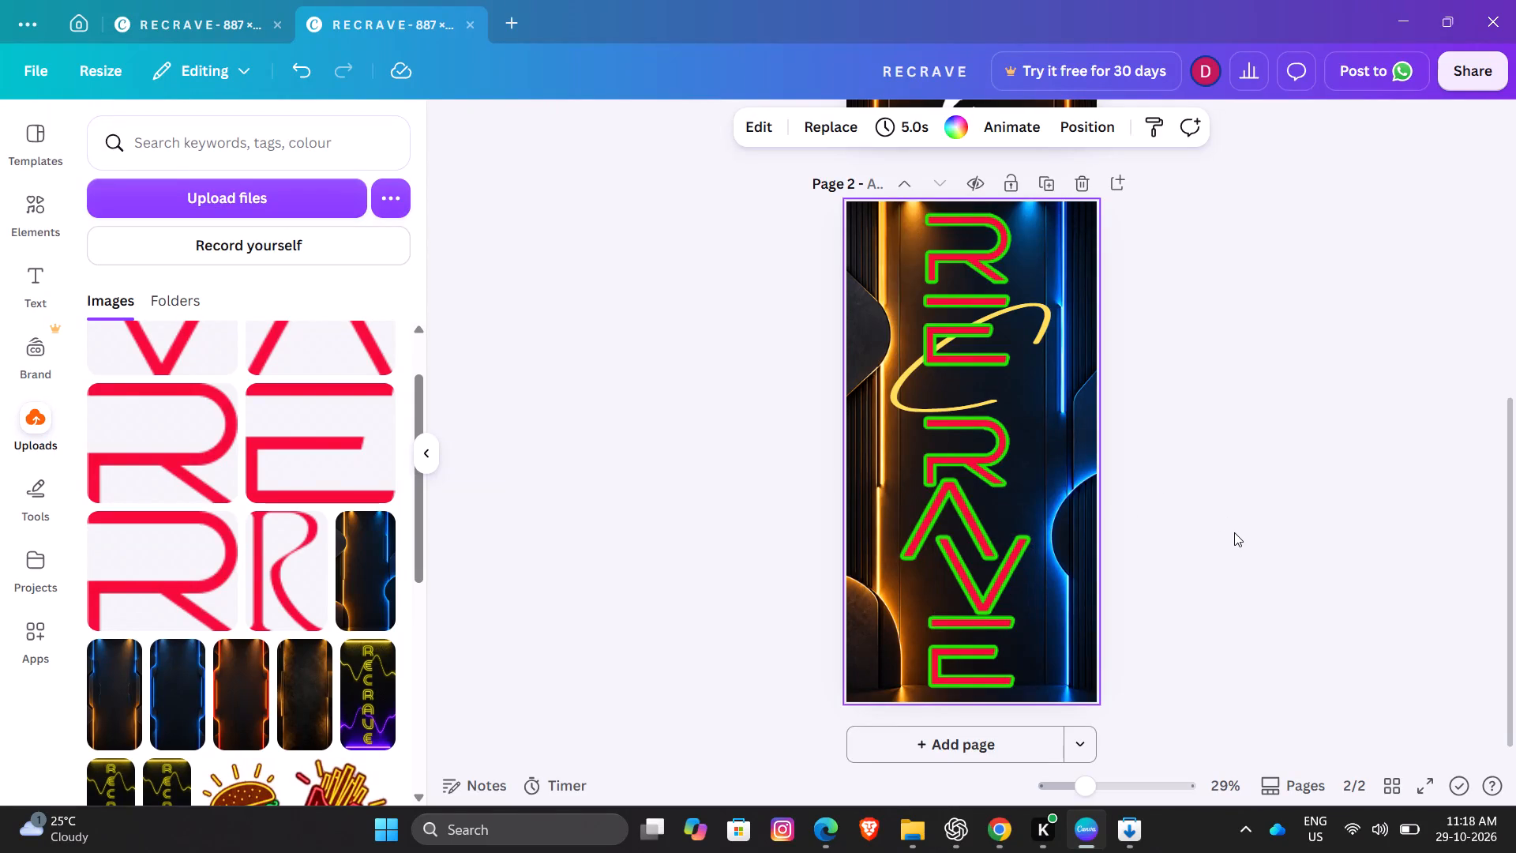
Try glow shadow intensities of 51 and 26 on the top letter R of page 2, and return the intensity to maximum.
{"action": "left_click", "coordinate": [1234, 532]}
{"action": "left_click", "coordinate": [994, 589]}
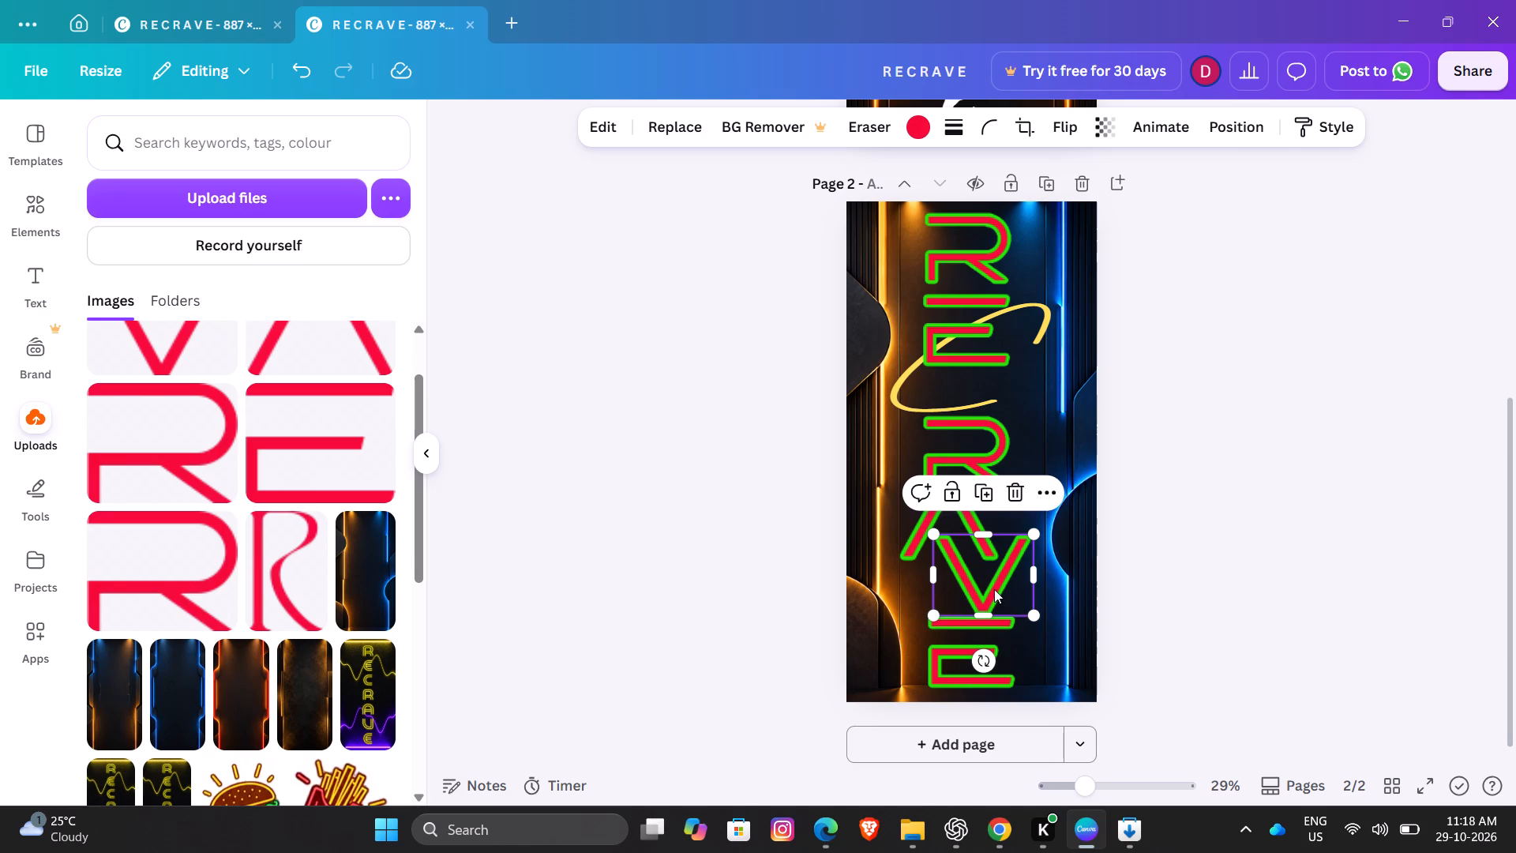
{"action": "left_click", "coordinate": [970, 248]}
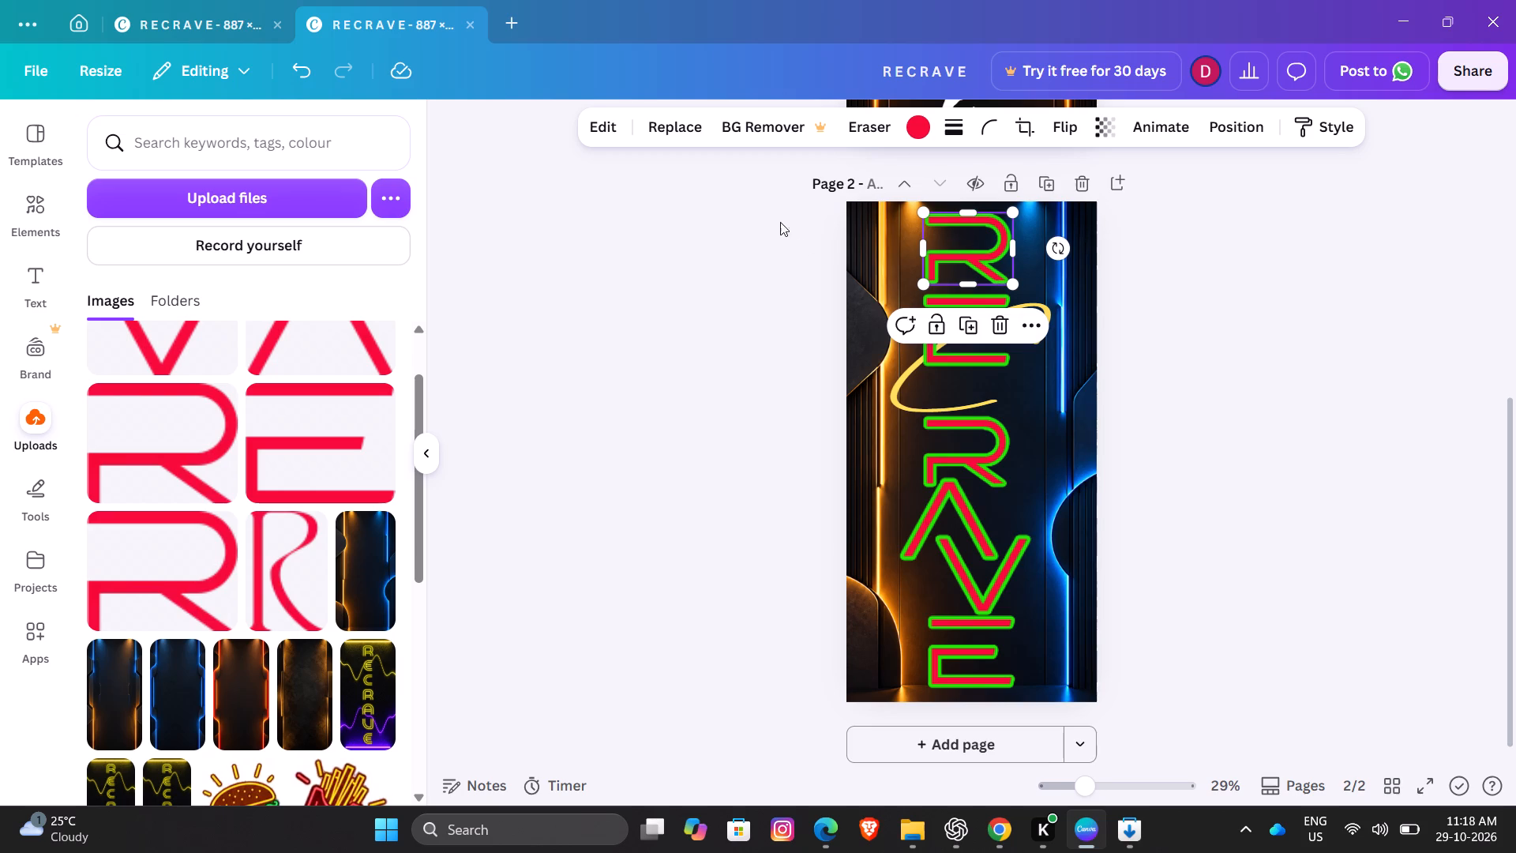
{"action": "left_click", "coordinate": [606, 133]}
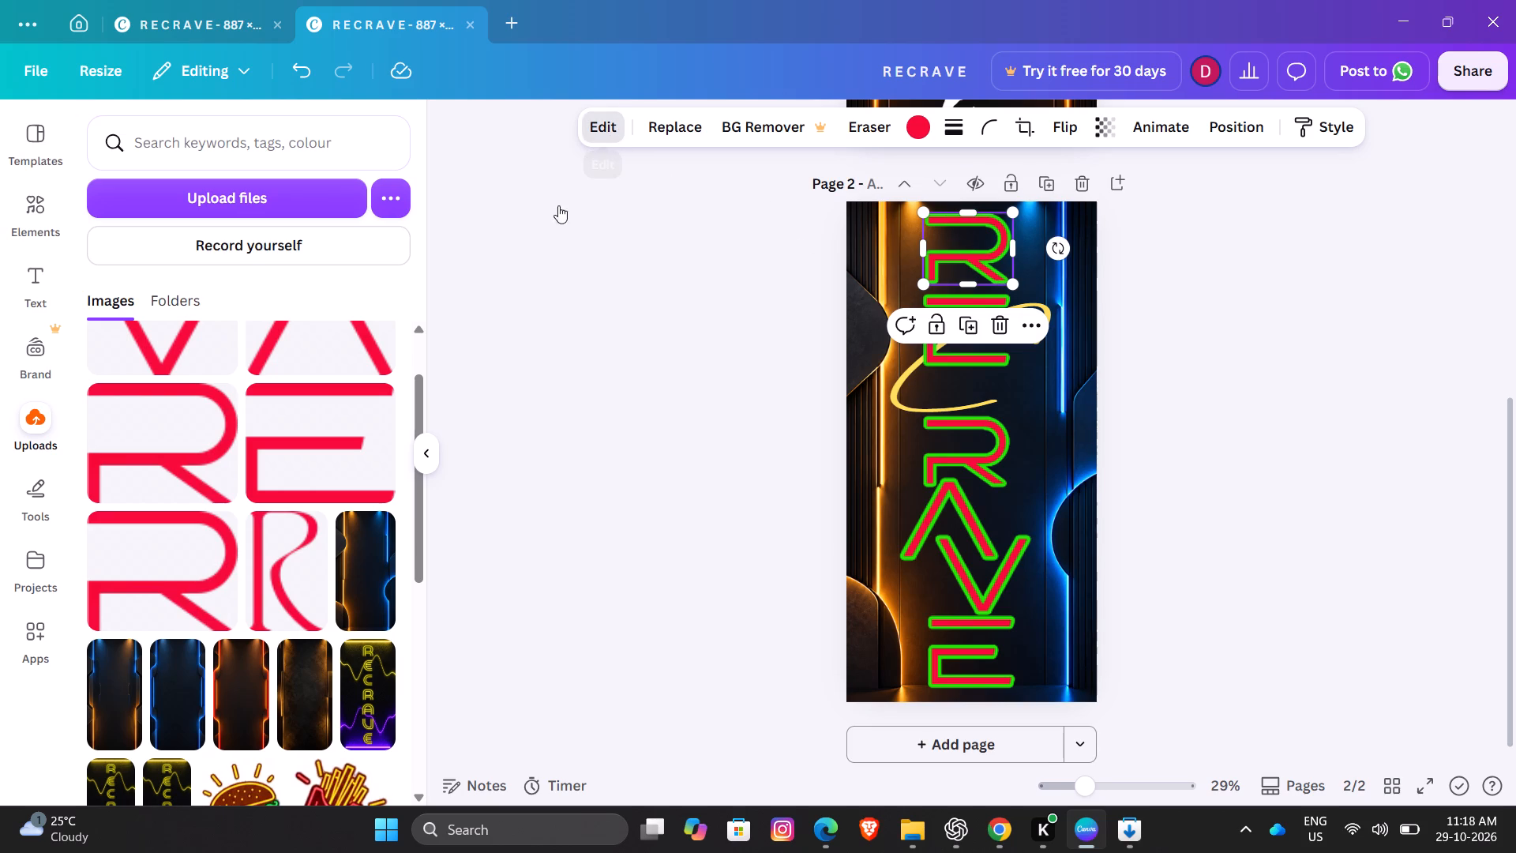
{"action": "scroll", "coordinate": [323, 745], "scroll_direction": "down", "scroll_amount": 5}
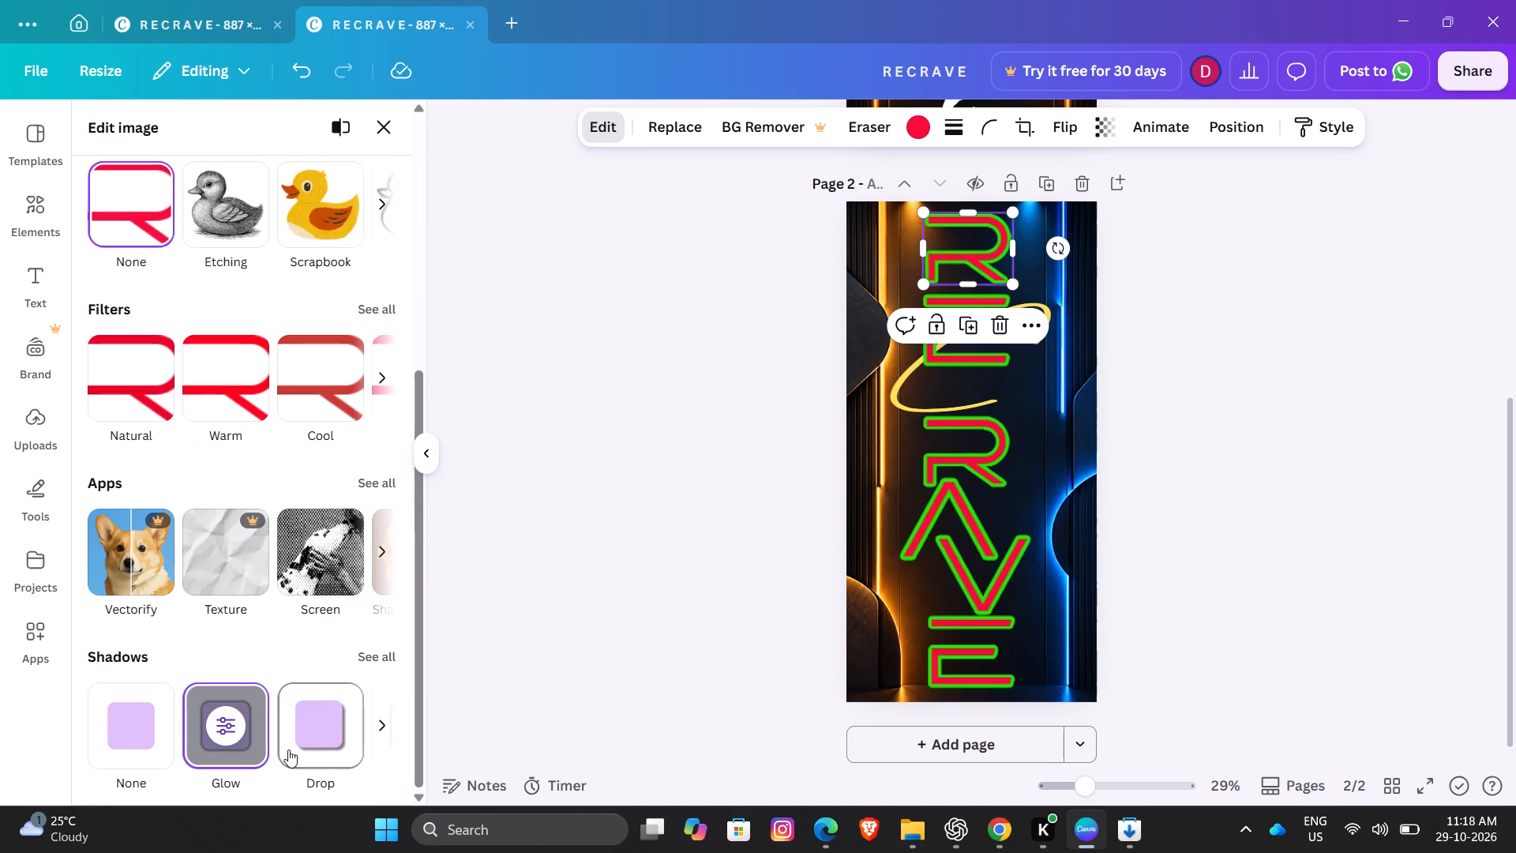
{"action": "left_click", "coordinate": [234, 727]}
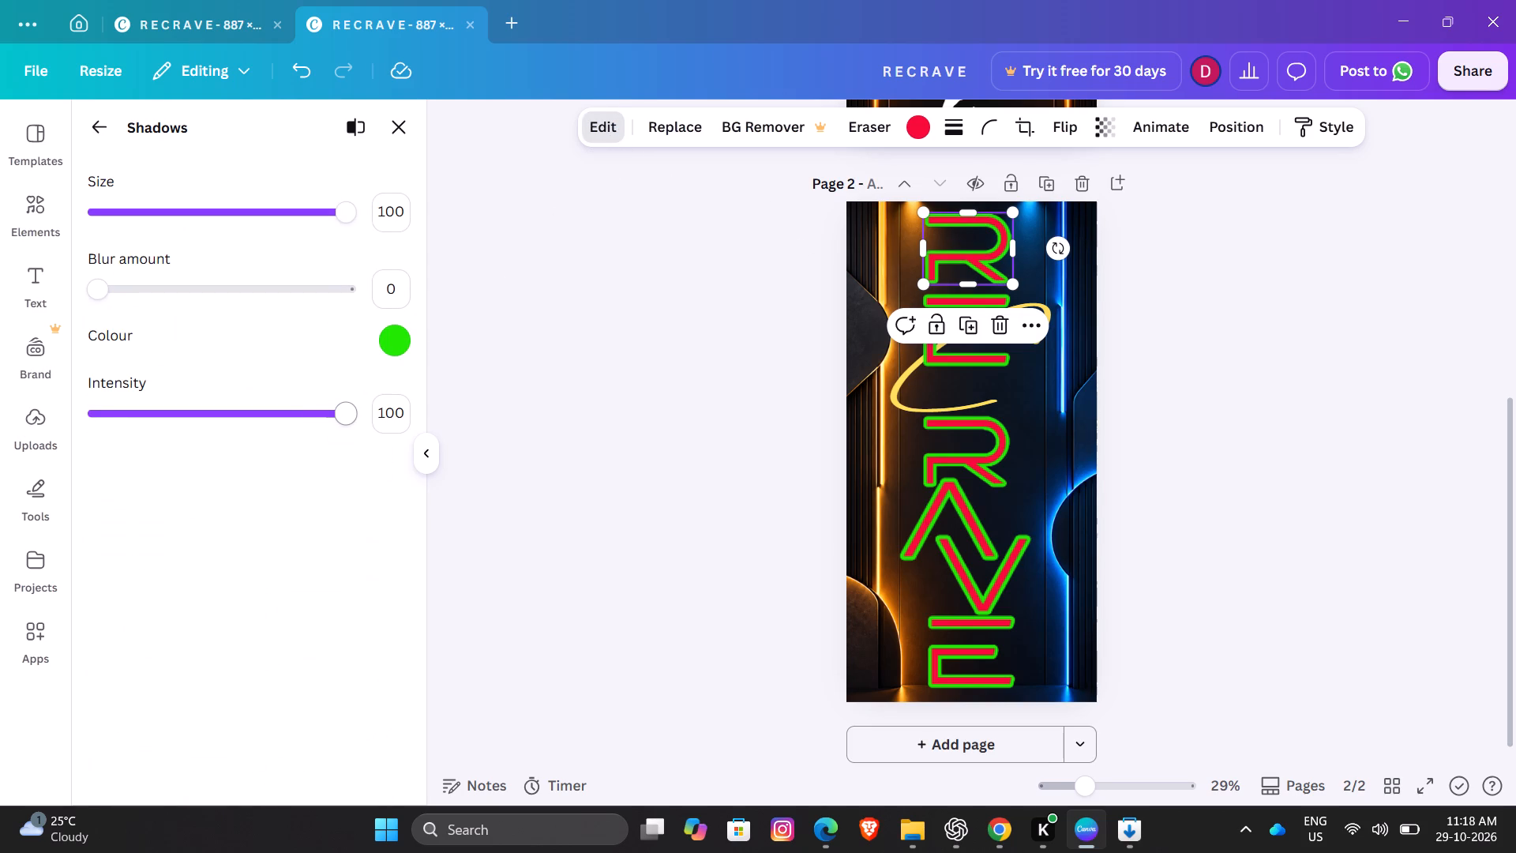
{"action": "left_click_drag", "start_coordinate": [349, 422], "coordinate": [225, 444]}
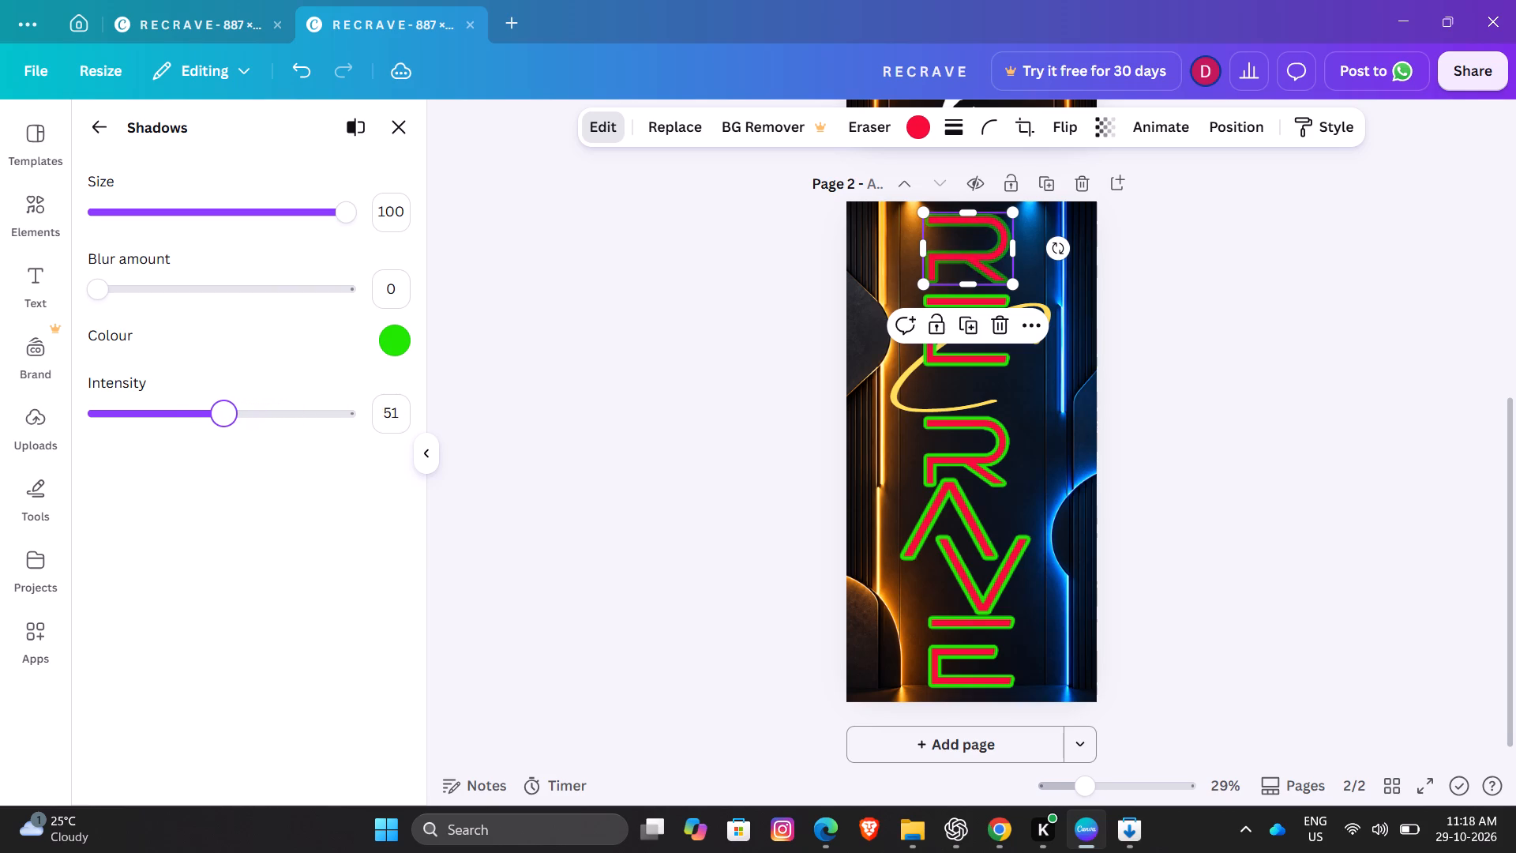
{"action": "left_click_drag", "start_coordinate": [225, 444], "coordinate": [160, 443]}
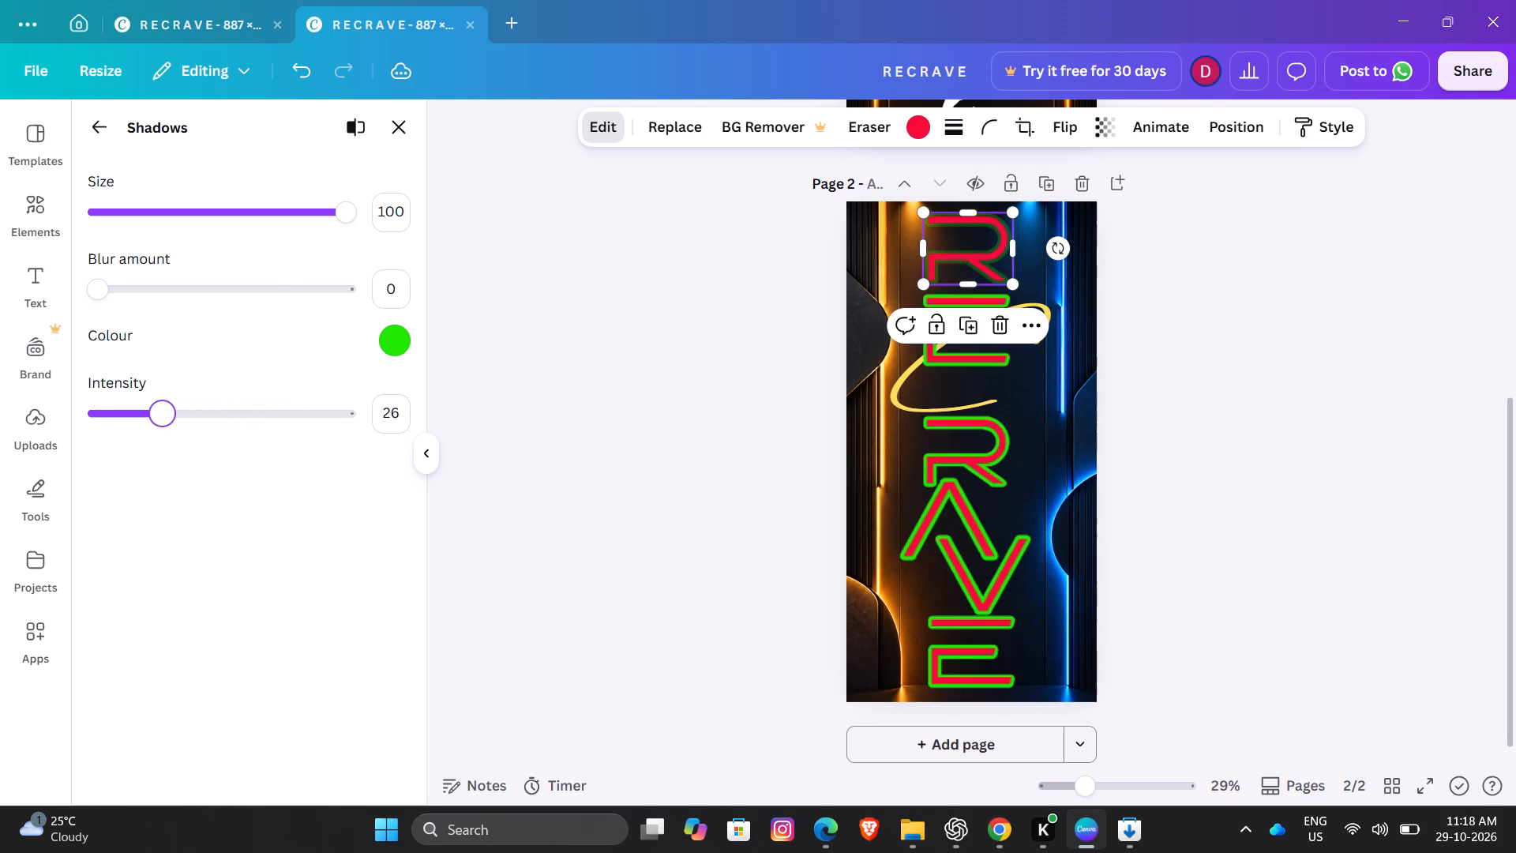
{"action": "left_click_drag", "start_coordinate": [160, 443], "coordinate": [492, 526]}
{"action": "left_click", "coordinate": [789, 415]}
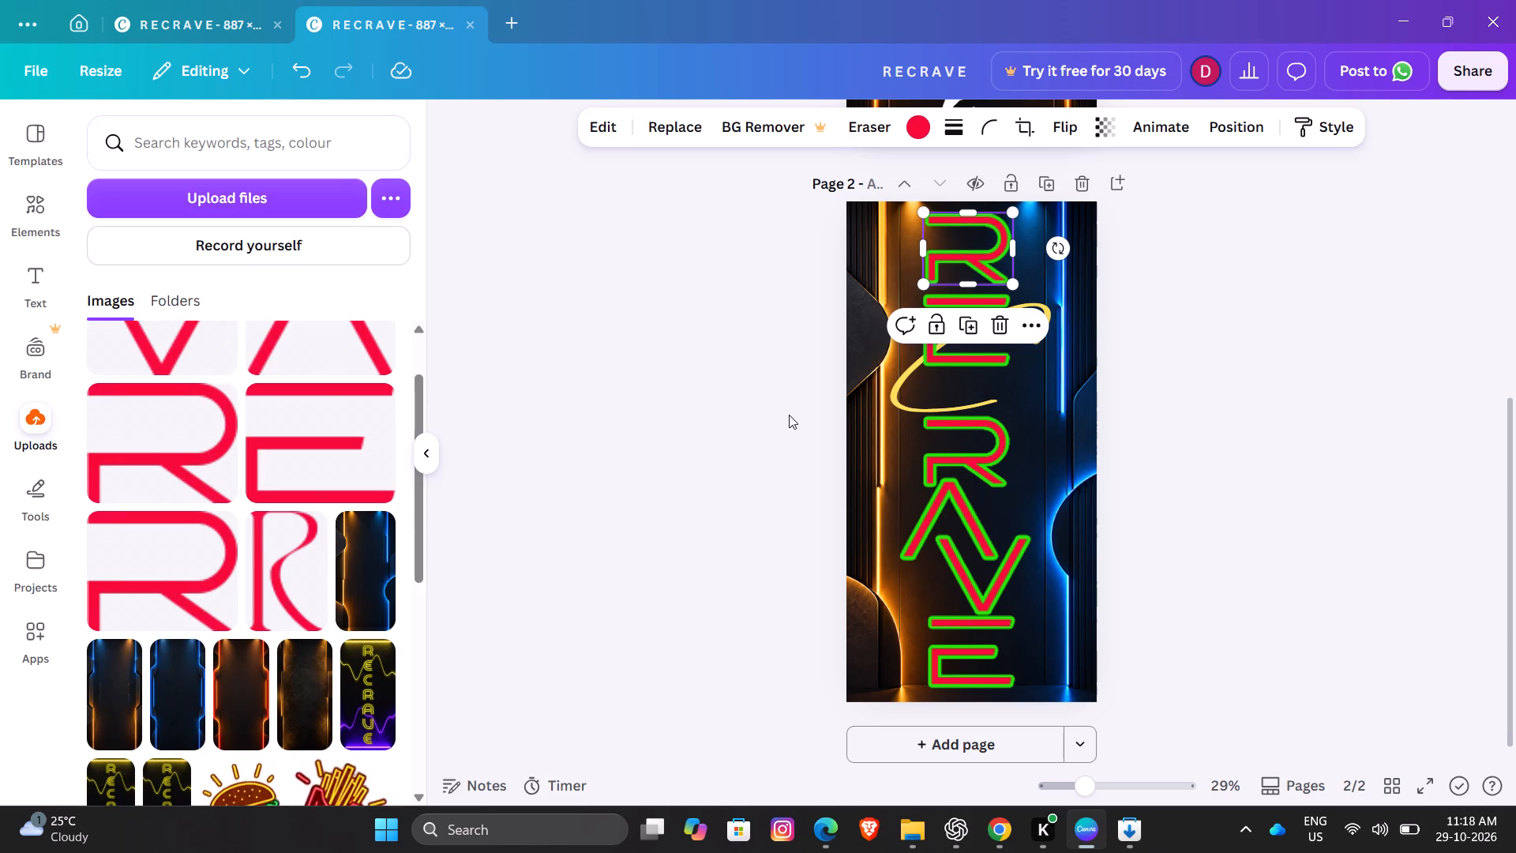
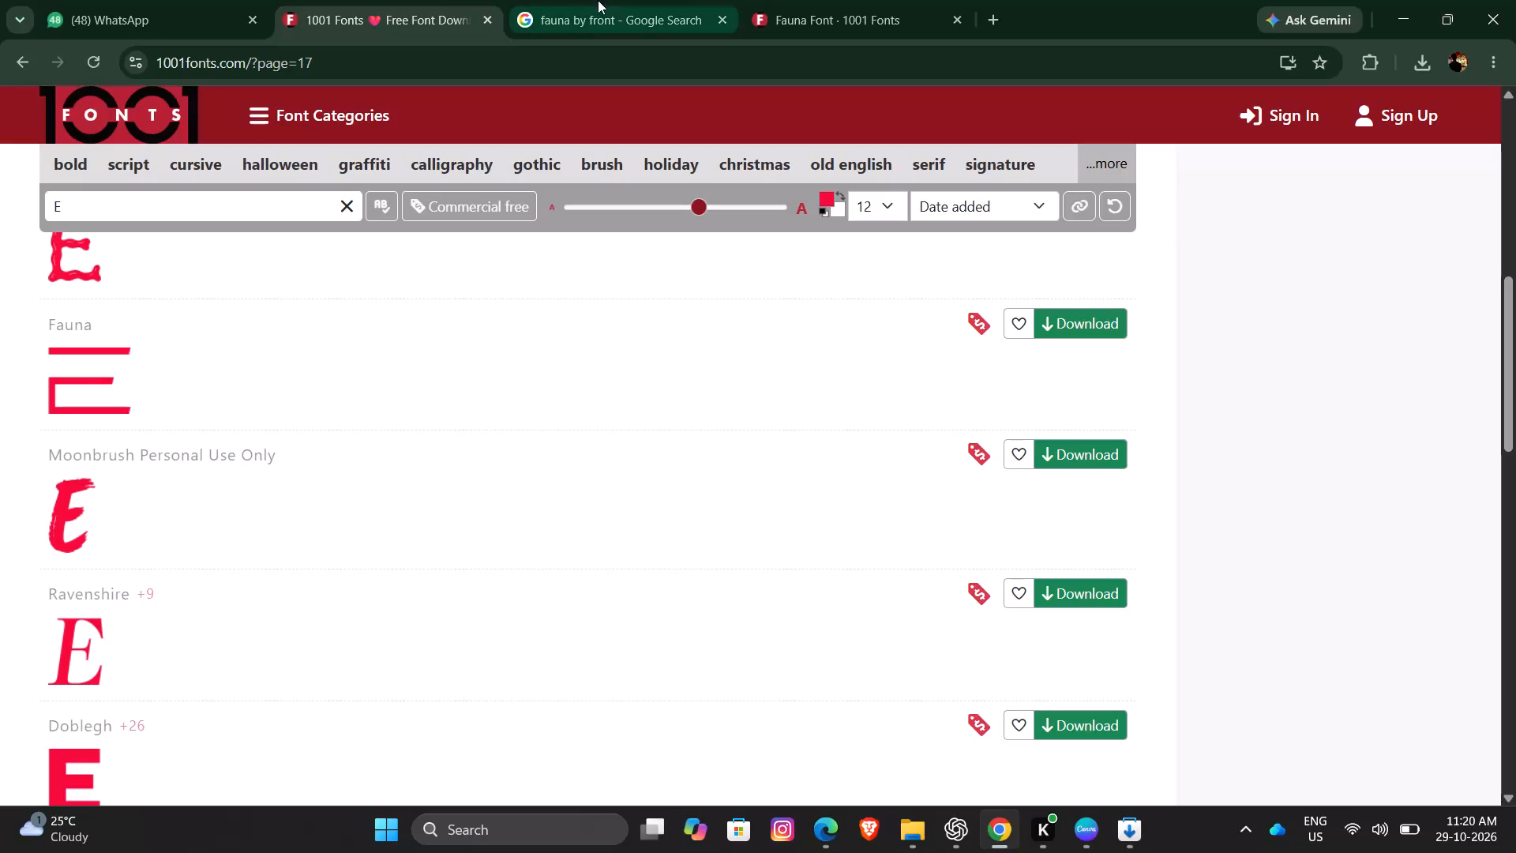
Review the open Google search and the Fauna font page on 1001 Fonts, and return to the RECRAVE design in Canva.
{"action": "left_click", "coordinate": [614, 1]}
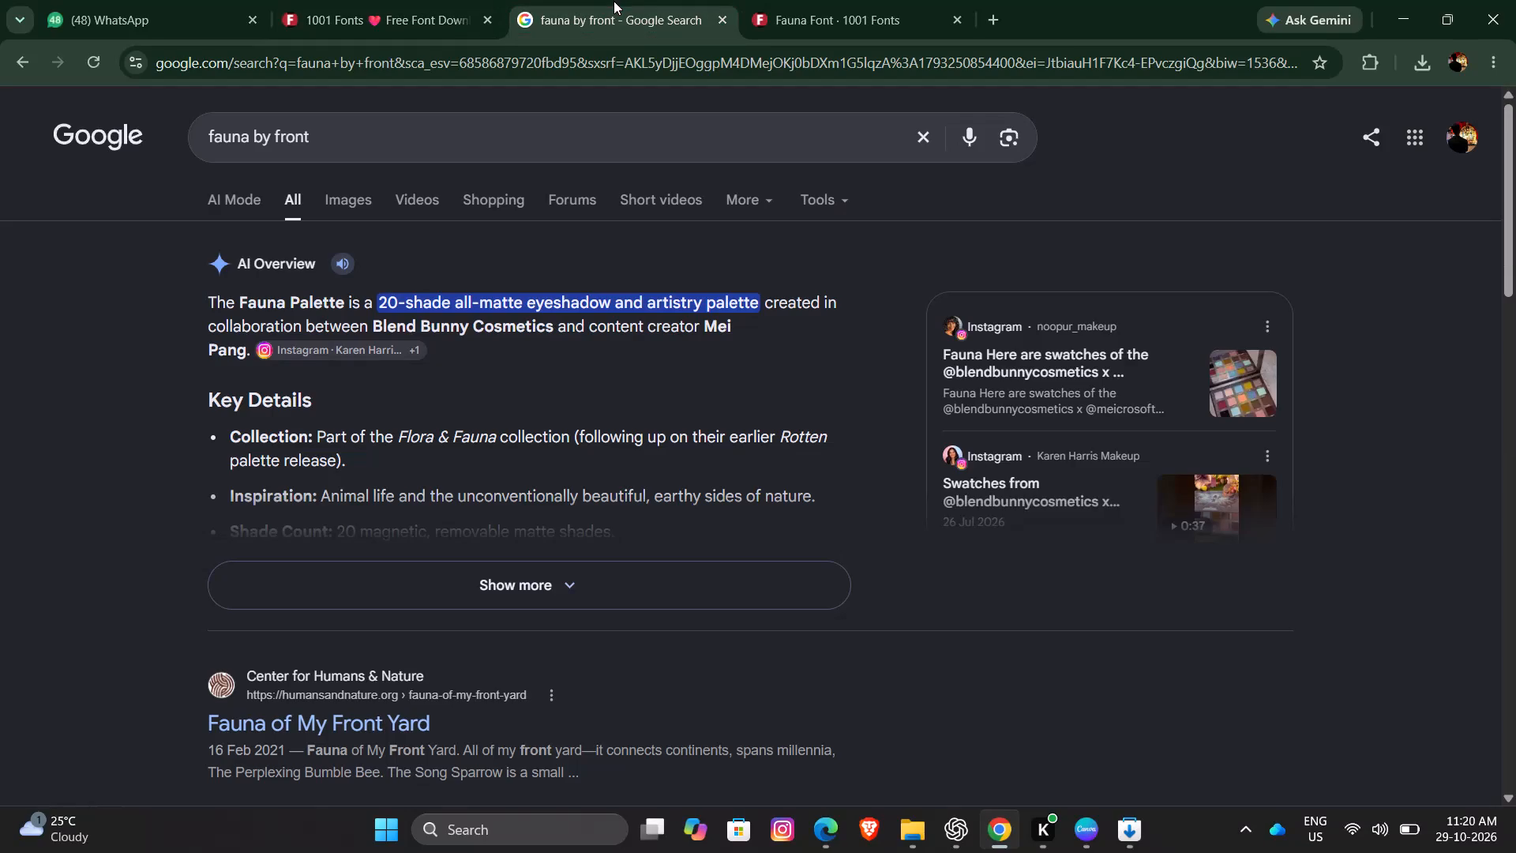
{"action": "left_click", "coordinate": [876, 6]}
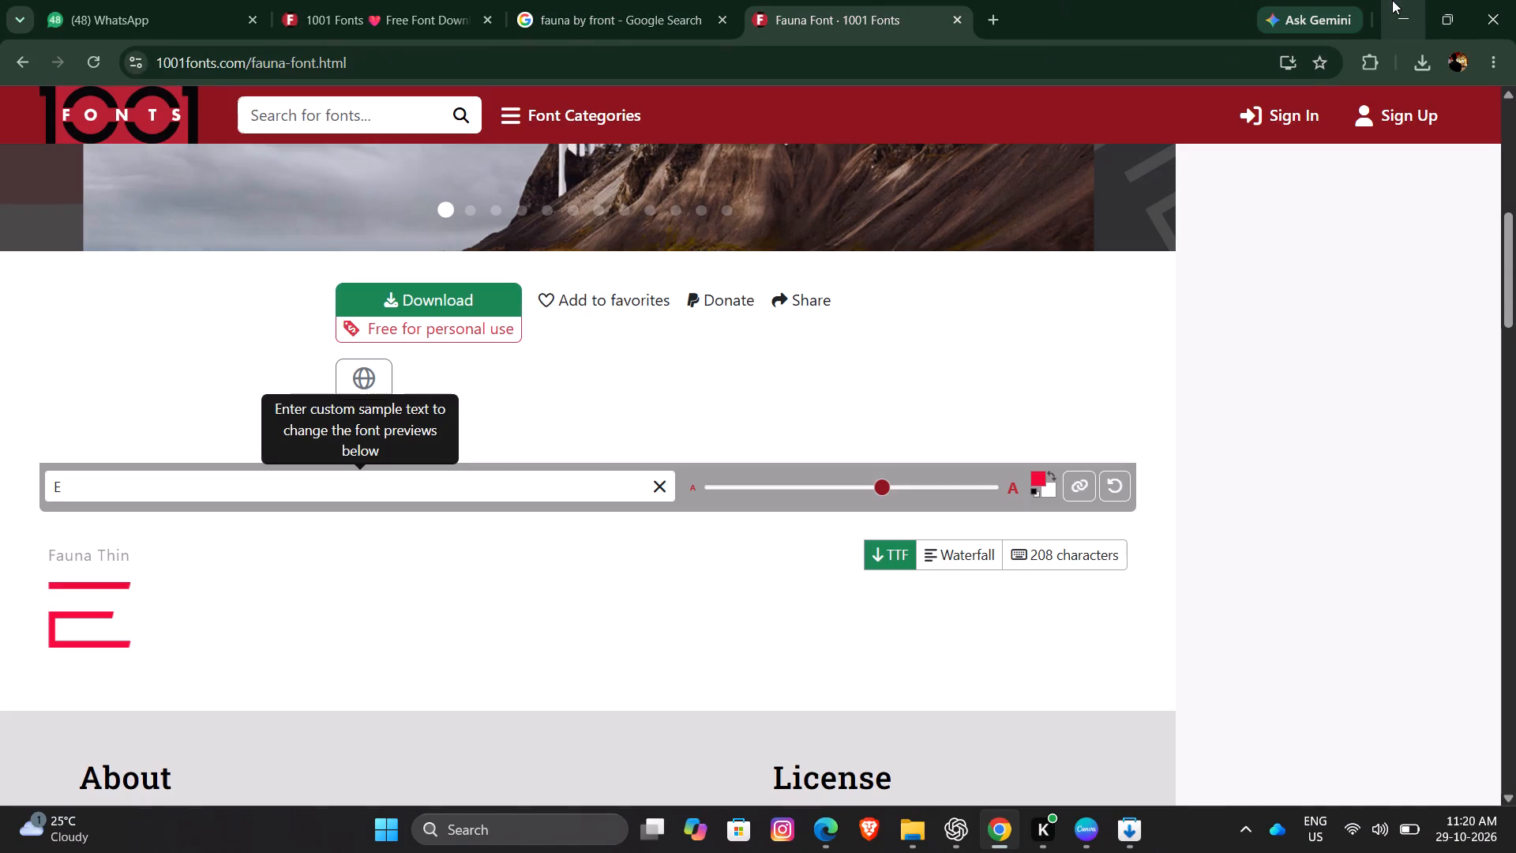
{"action": "left_click", "coordinate": [1075, 835]}
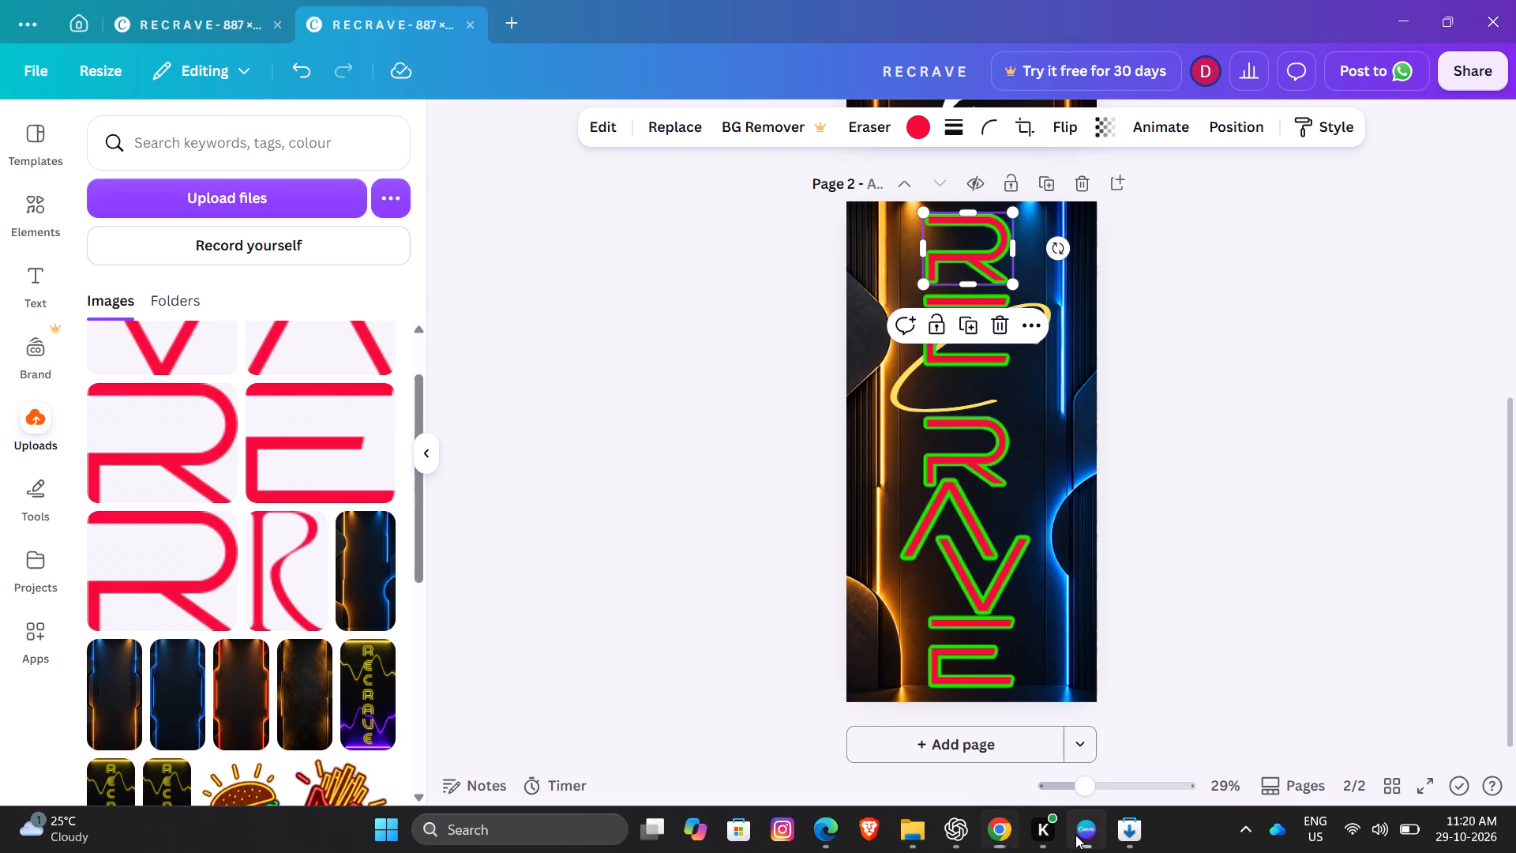
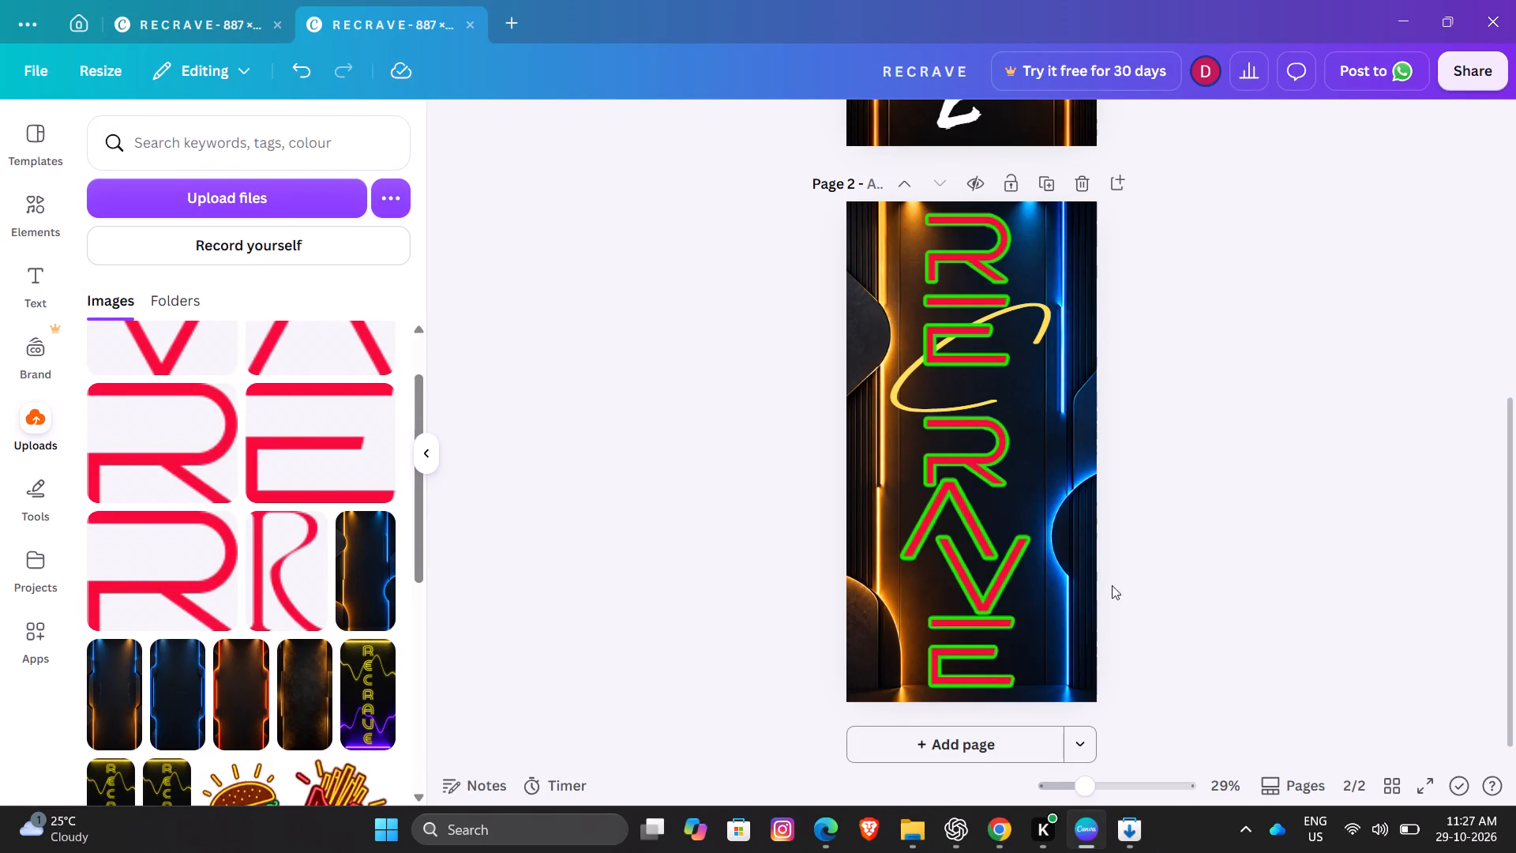
Tighten the spacing at the start of the vertical lettering on page 2 by nudging the top R and moving the first E up towards it.
{"action": "left_click", "coordinate": [982, 273]}
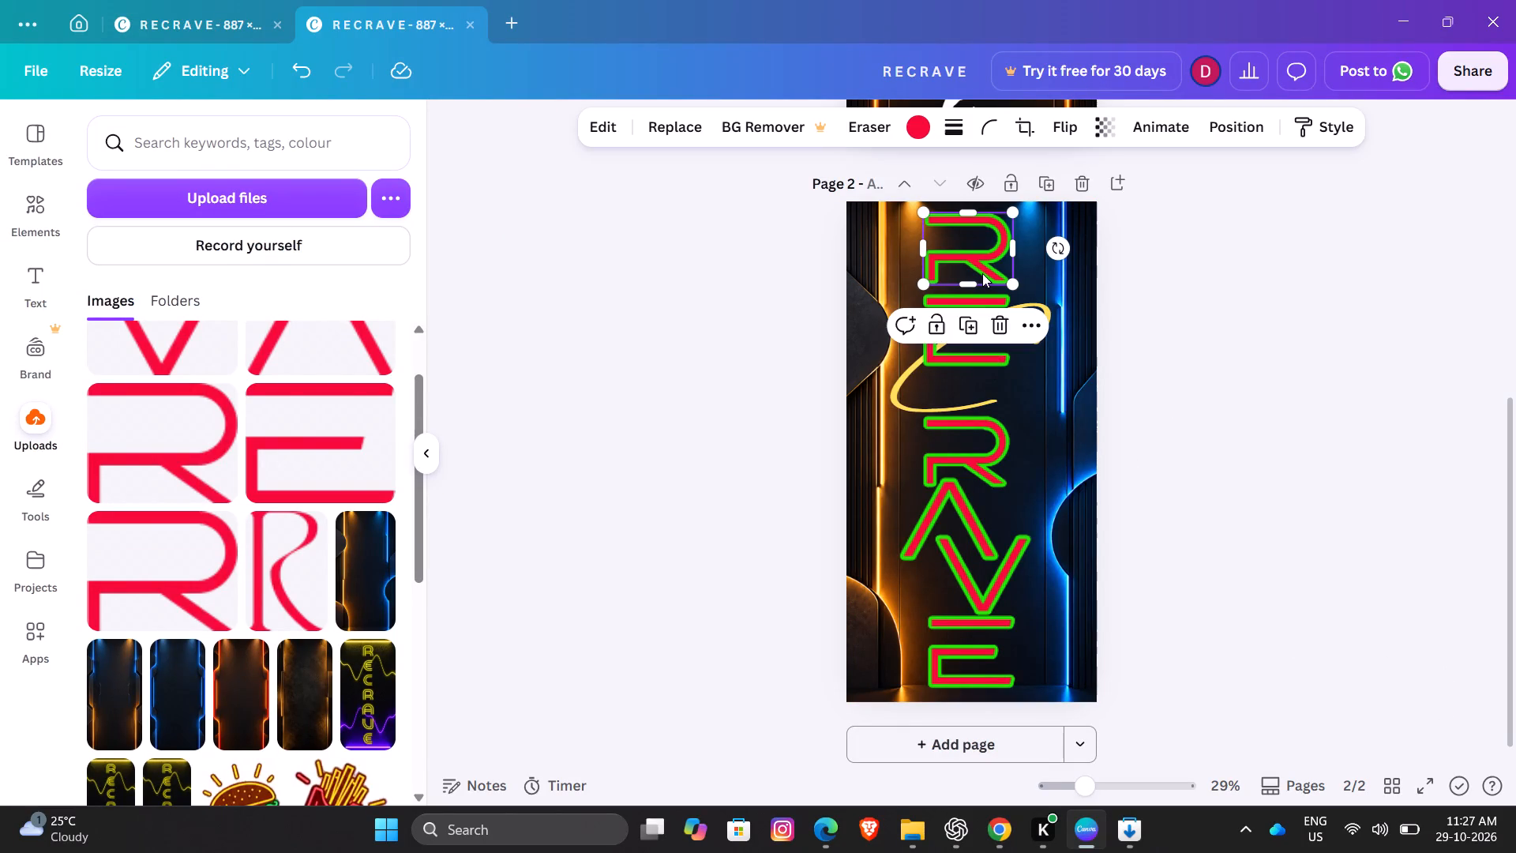
{"action": "left_click", "coordinate": [979, 246]}
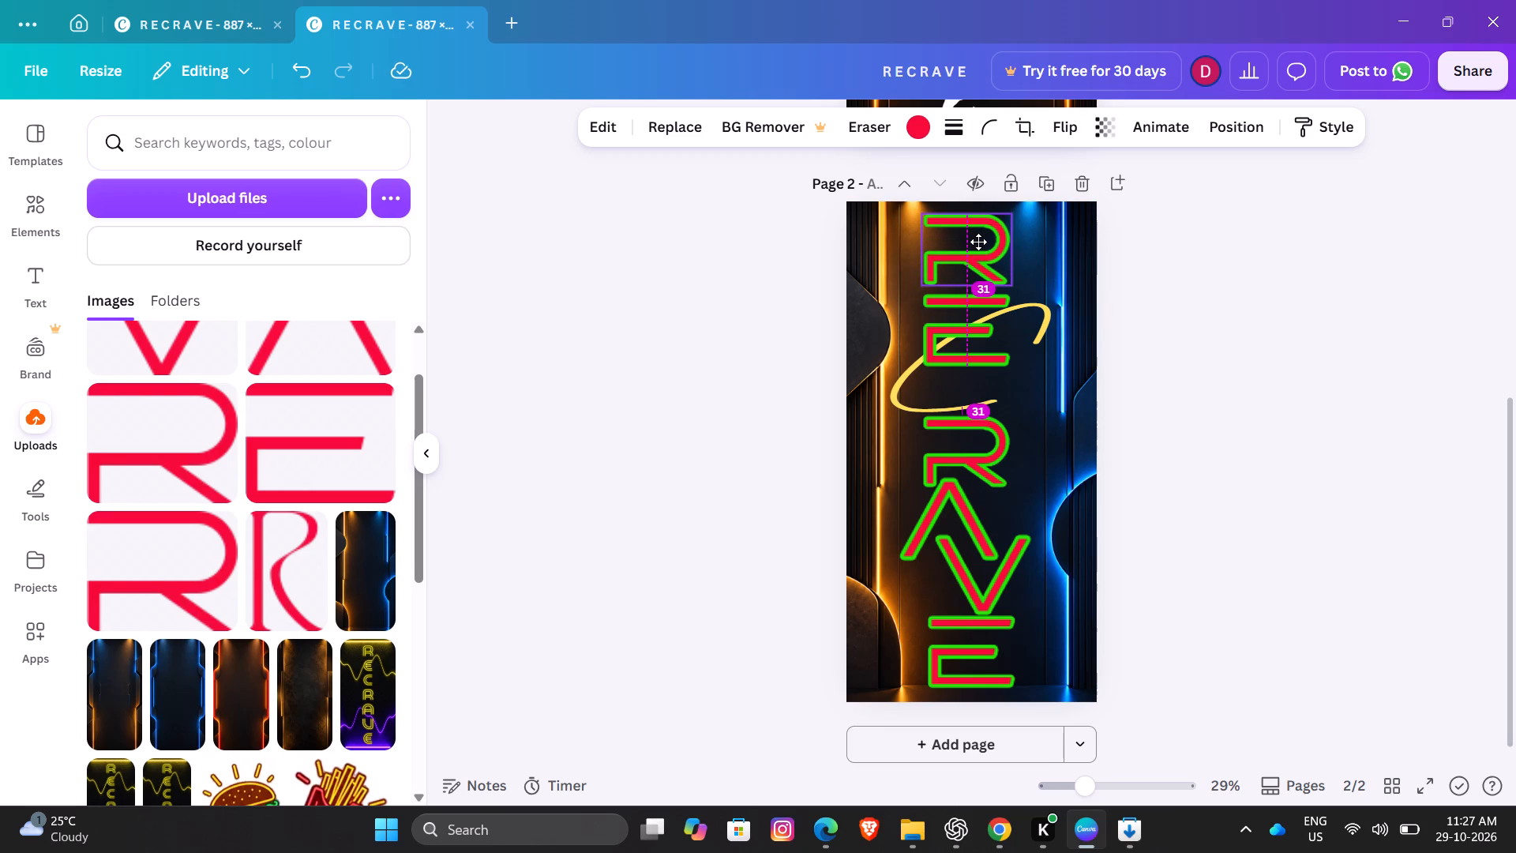
{"action": "left_click", "coordinate": [1177, 358]}
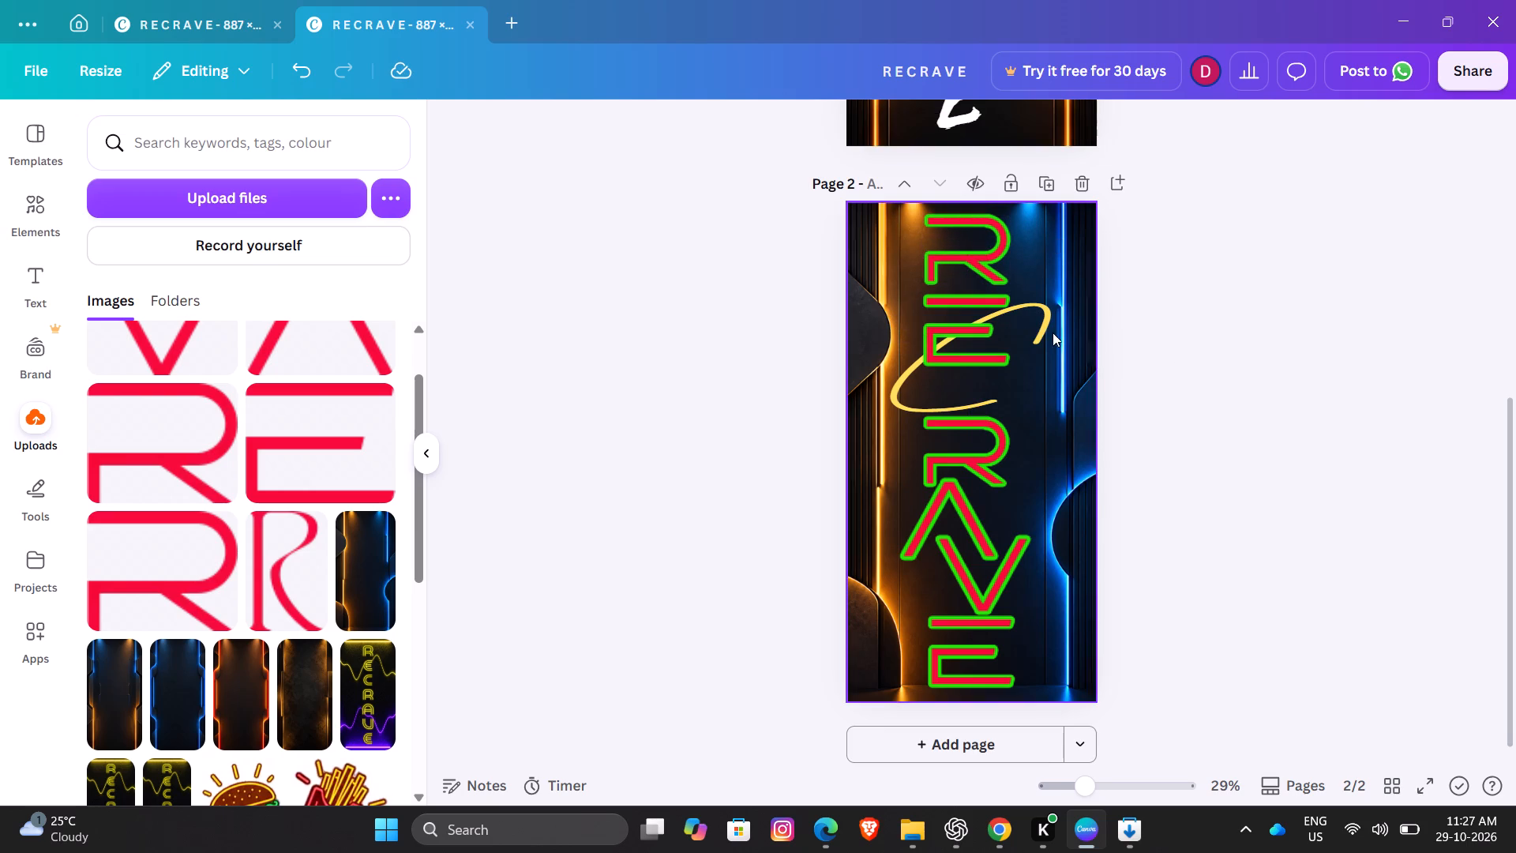
{"action": "left_click", "coordinate": [973, 323]}
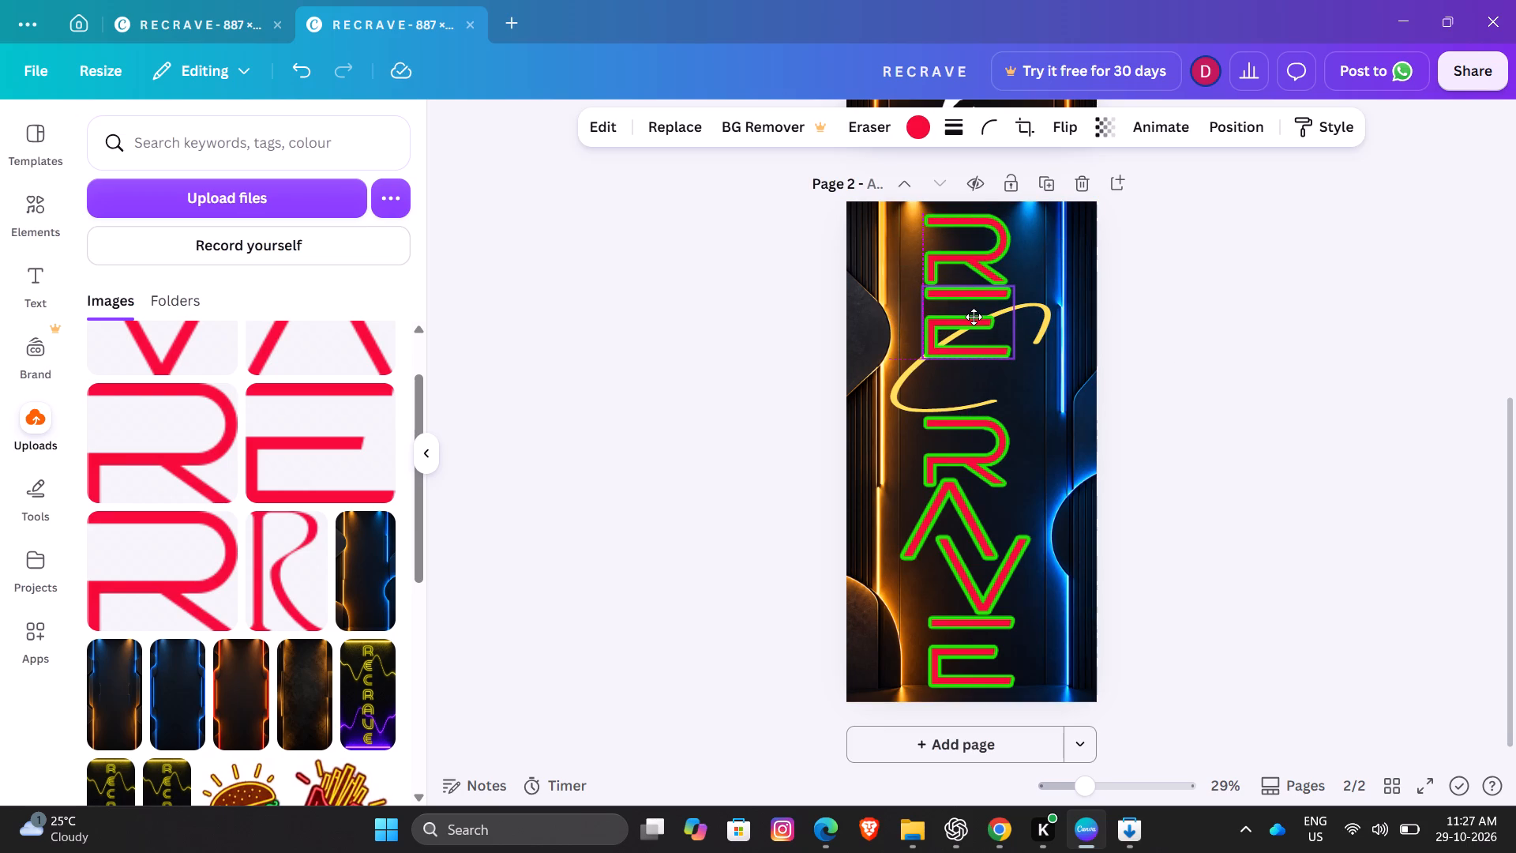
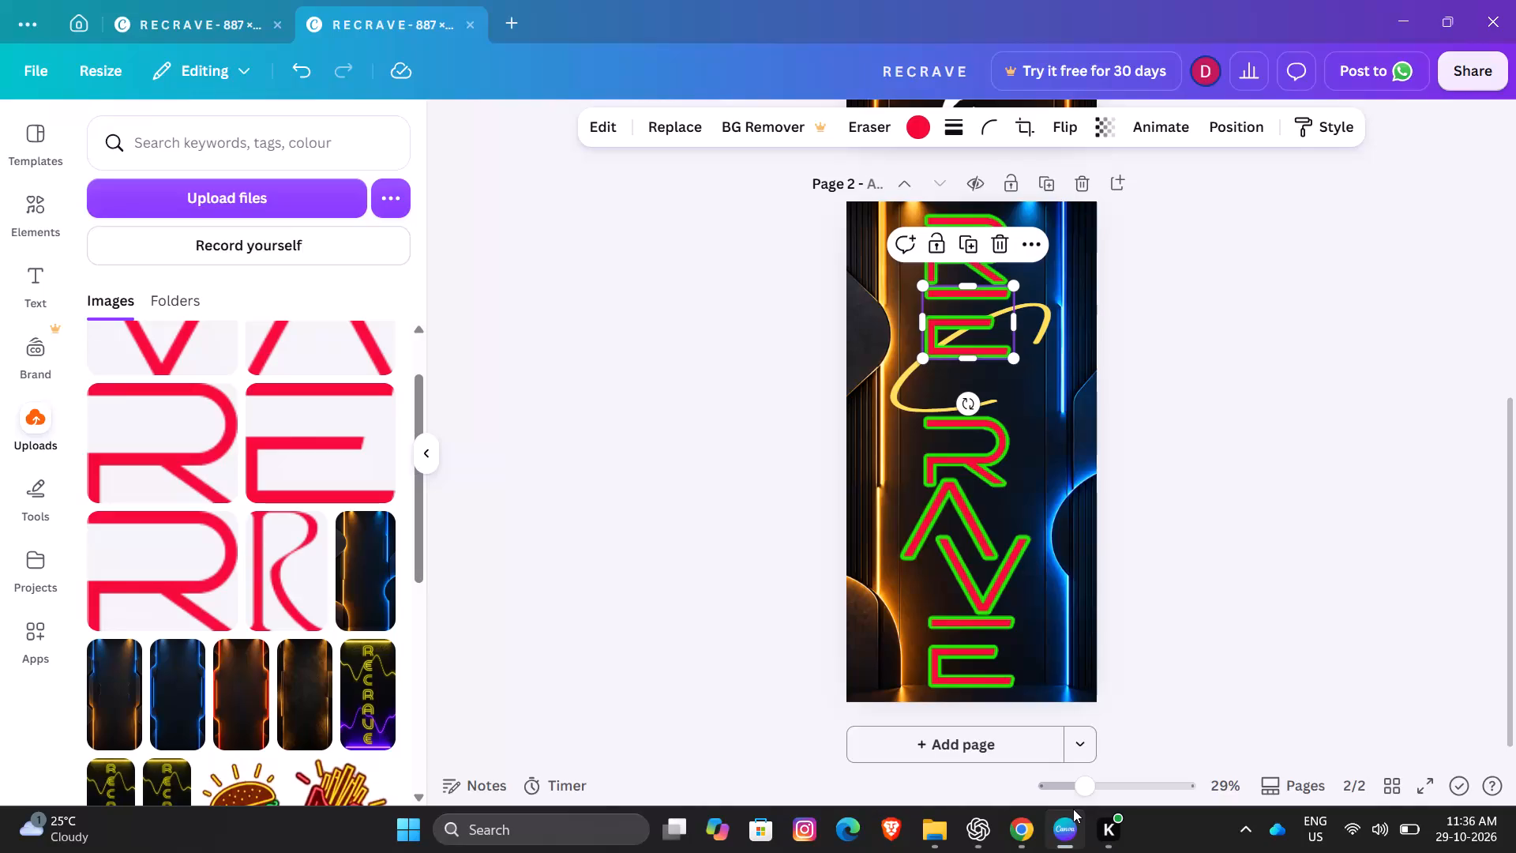
Deselect the first E of the vertical lettering on page 2.
{"action": "left_click", "coordinate": [1289, 662]}
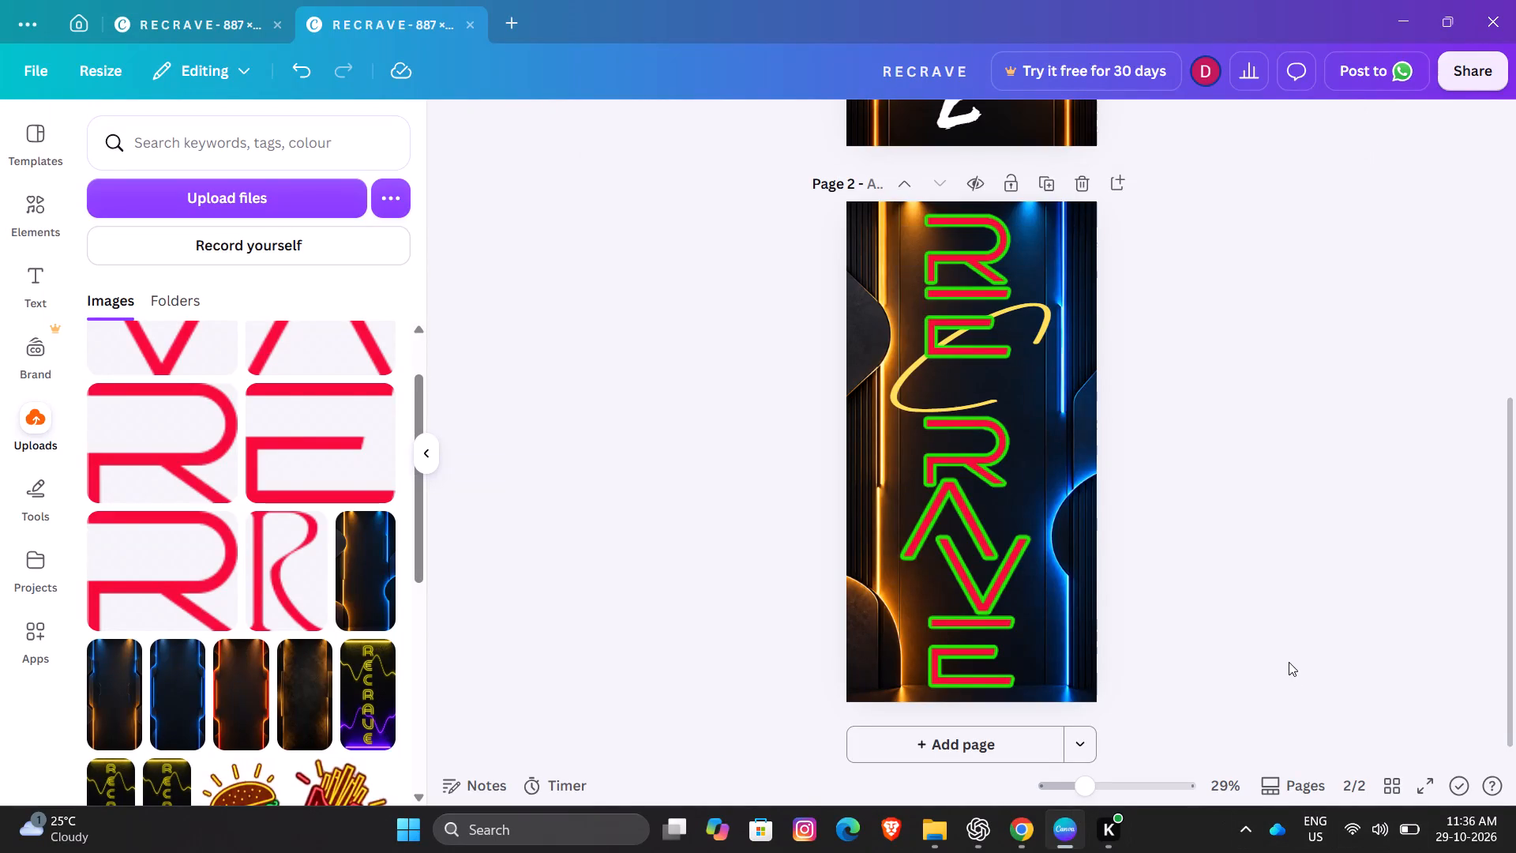